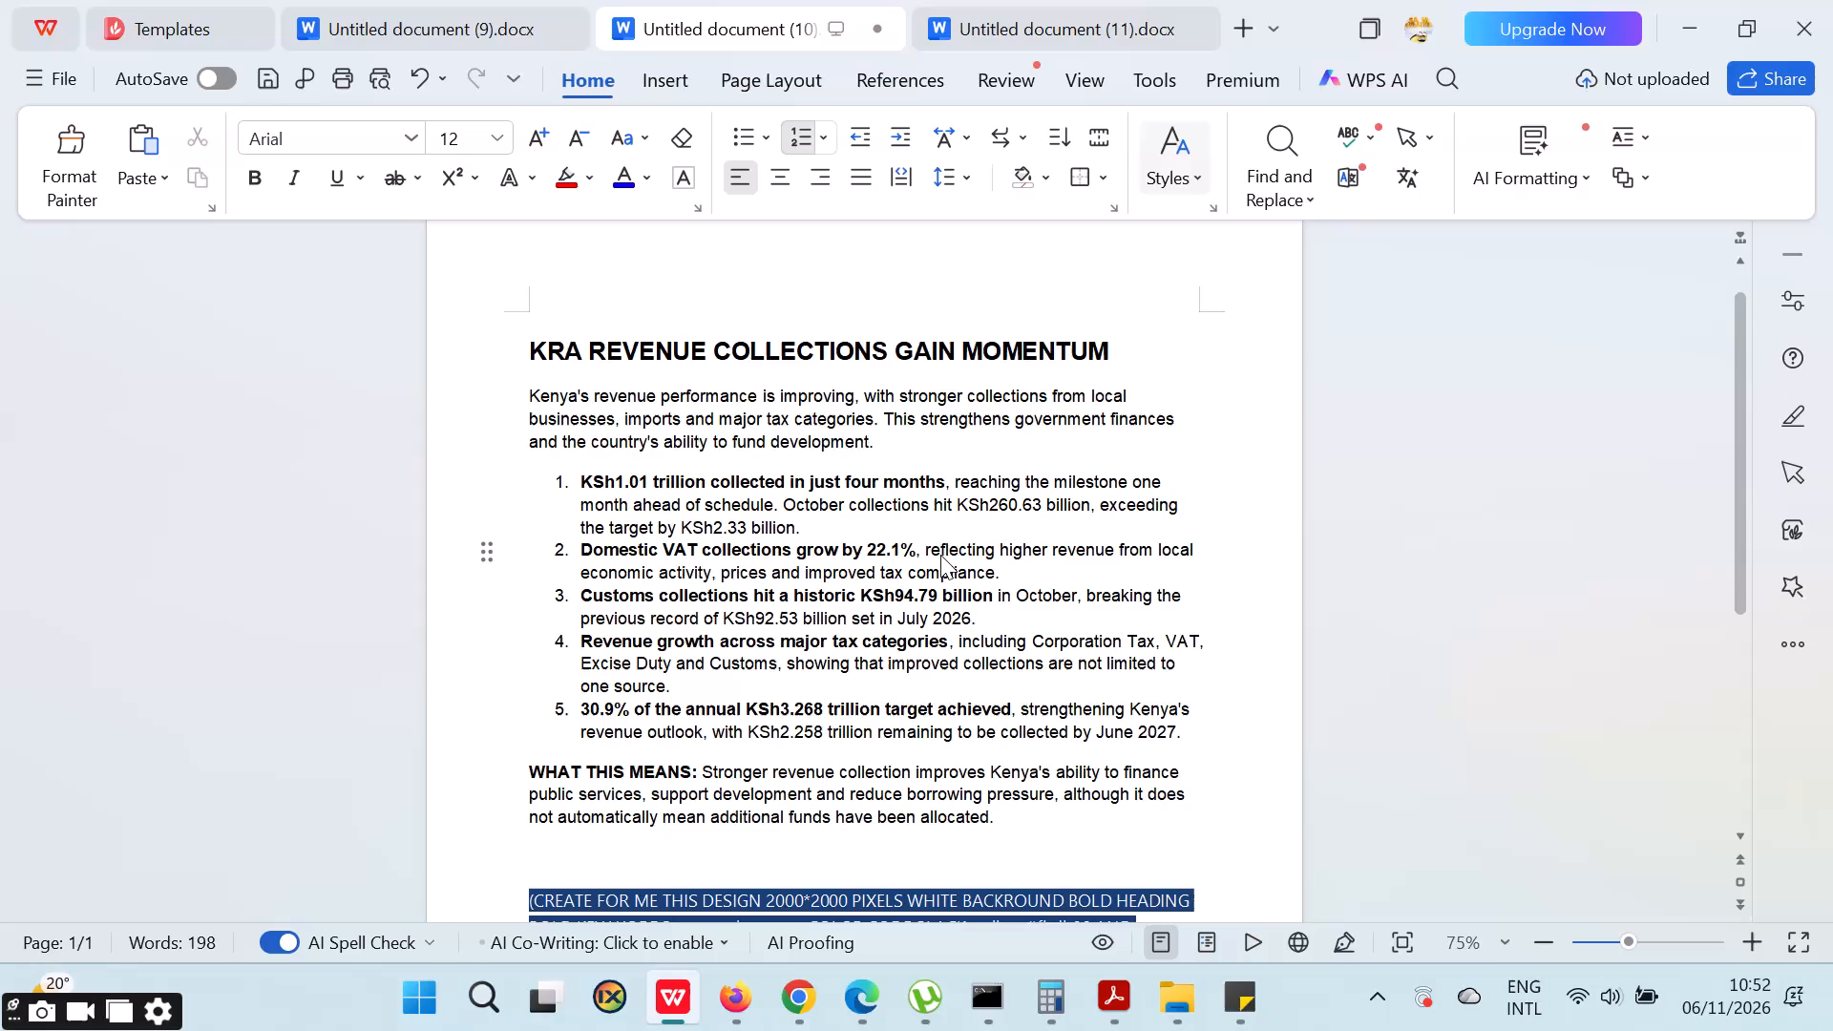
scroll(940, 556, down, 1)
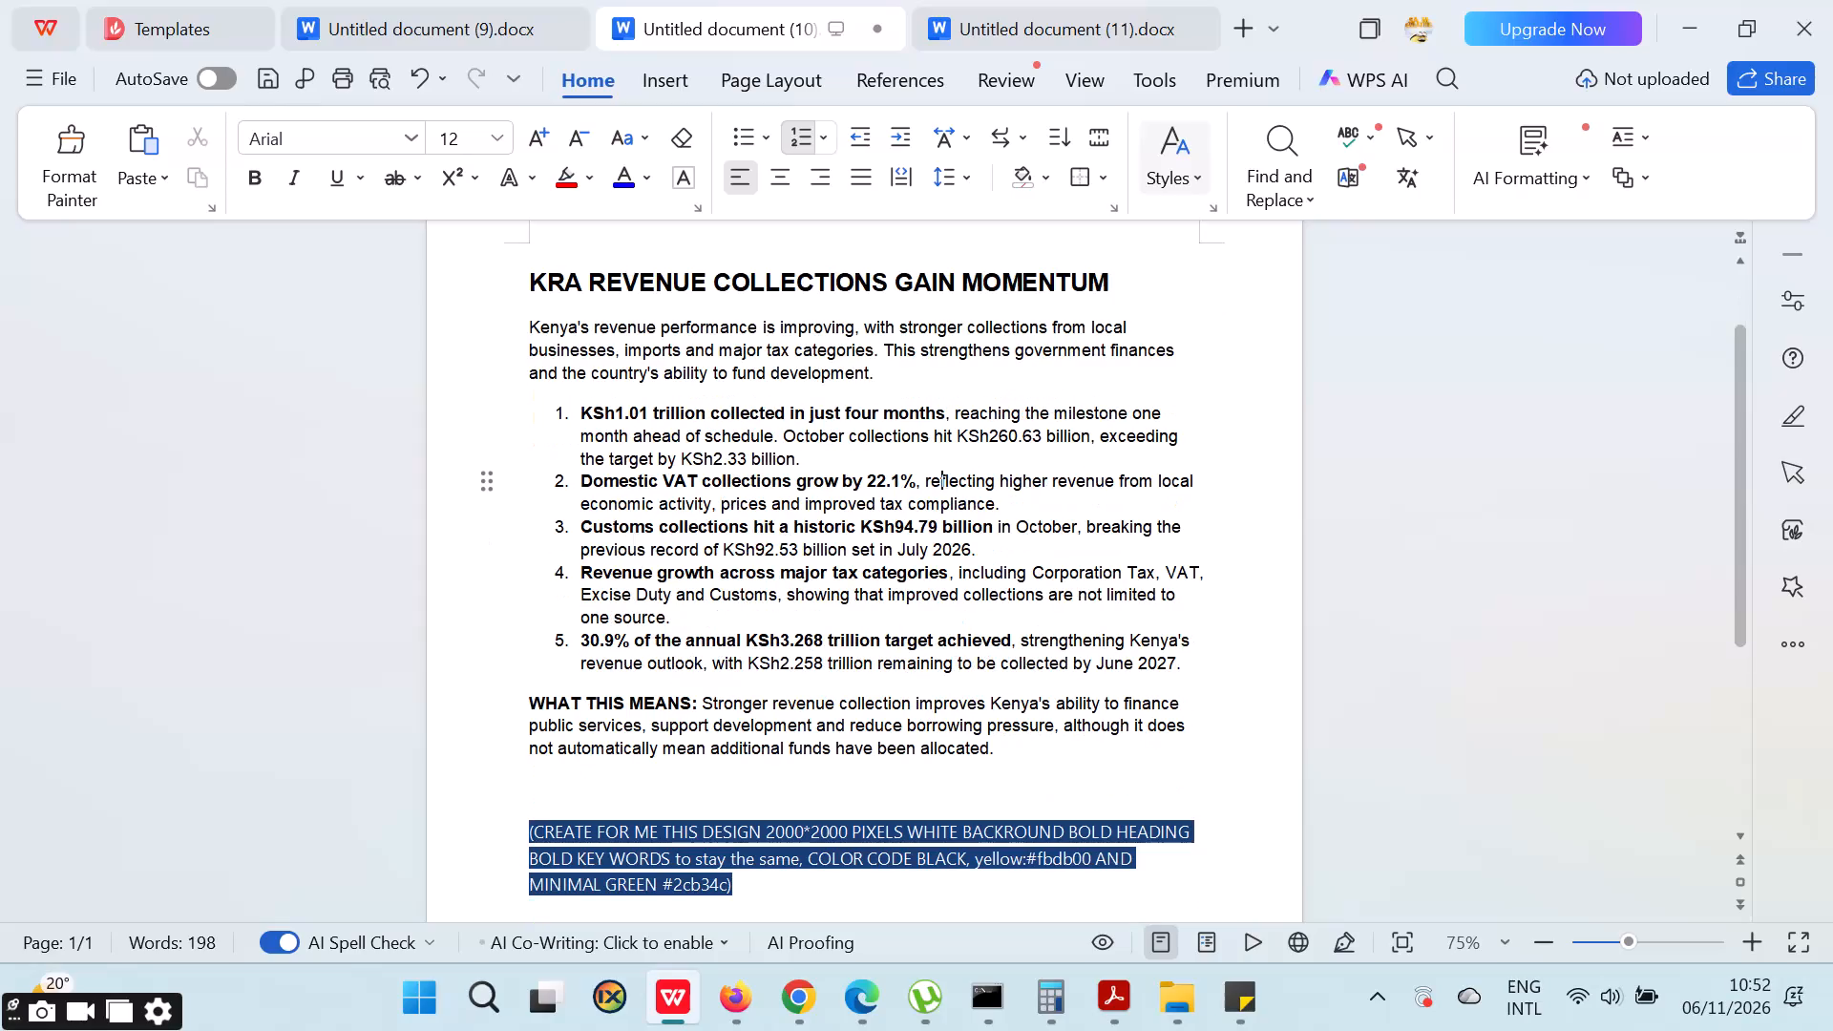
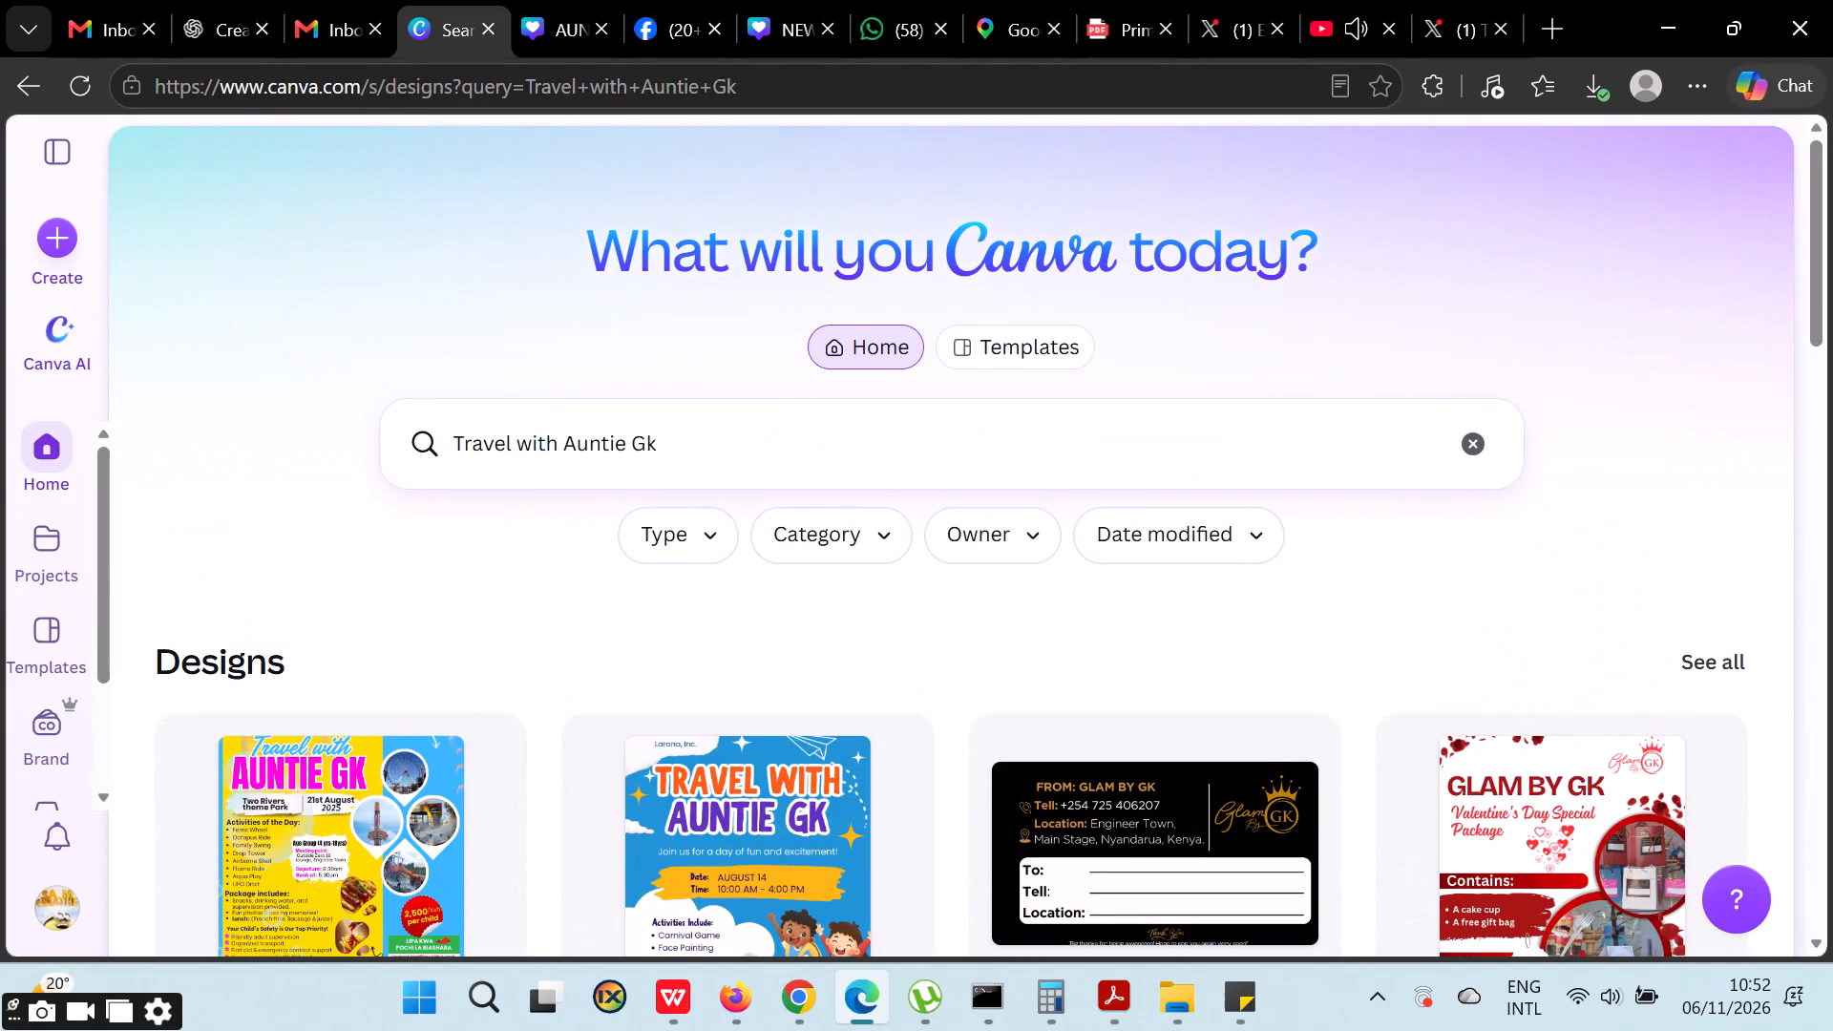
Search the existing designs for KRA and look through the expanded list of matching designs.
text(KRA)
key(Return)
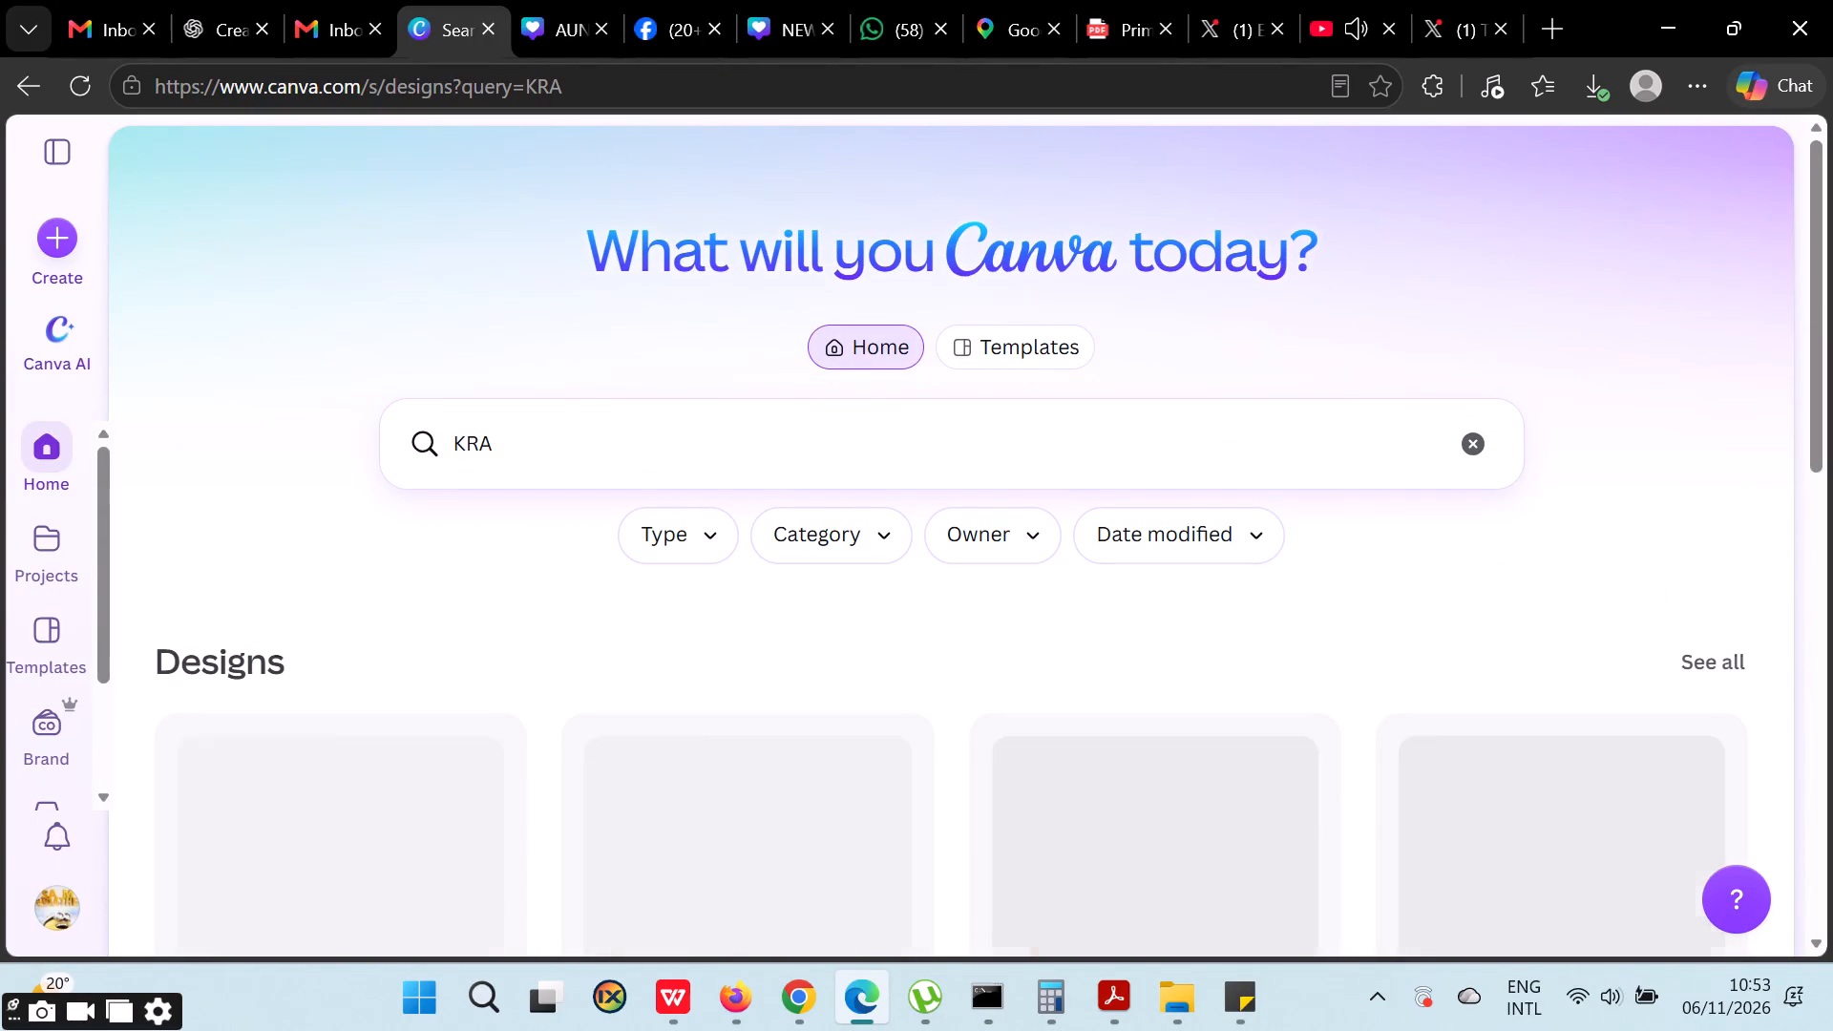
scroll(994, 598, down, 1)
scroll(1163, 591, down, 1)
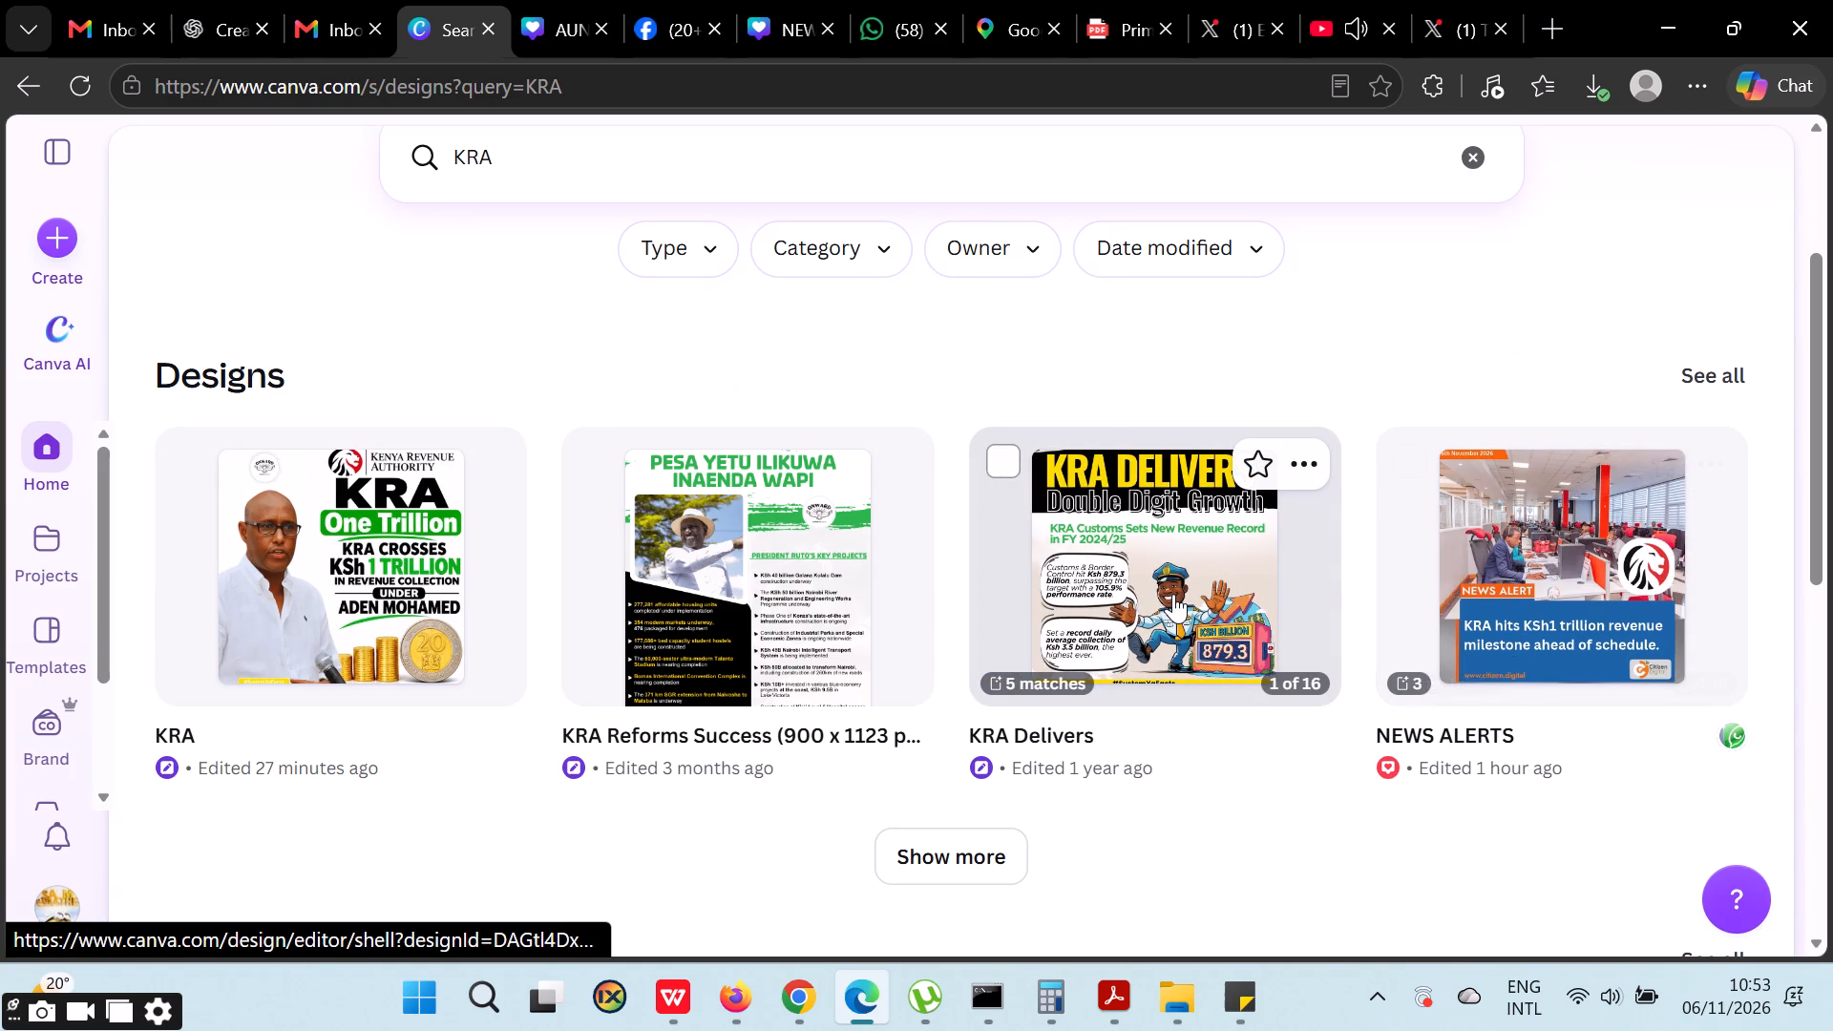
scroll(1171, 600, down, 3)
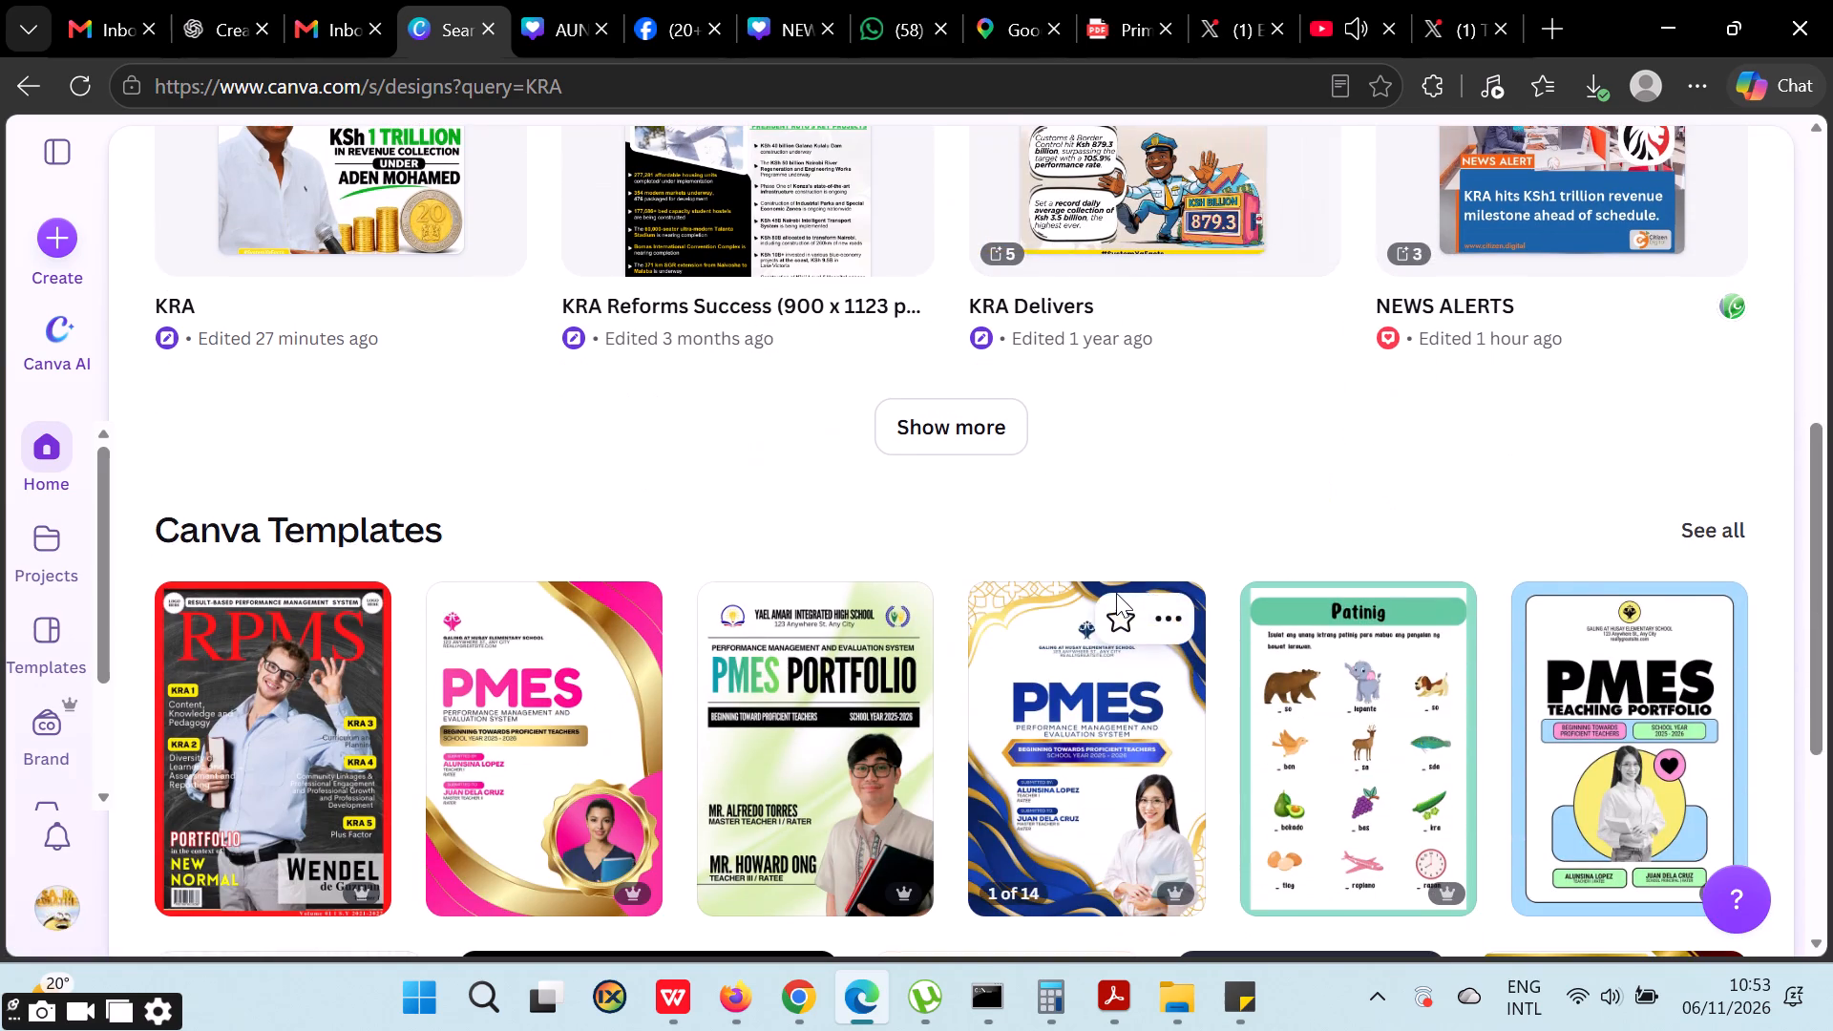
click(926, 417)
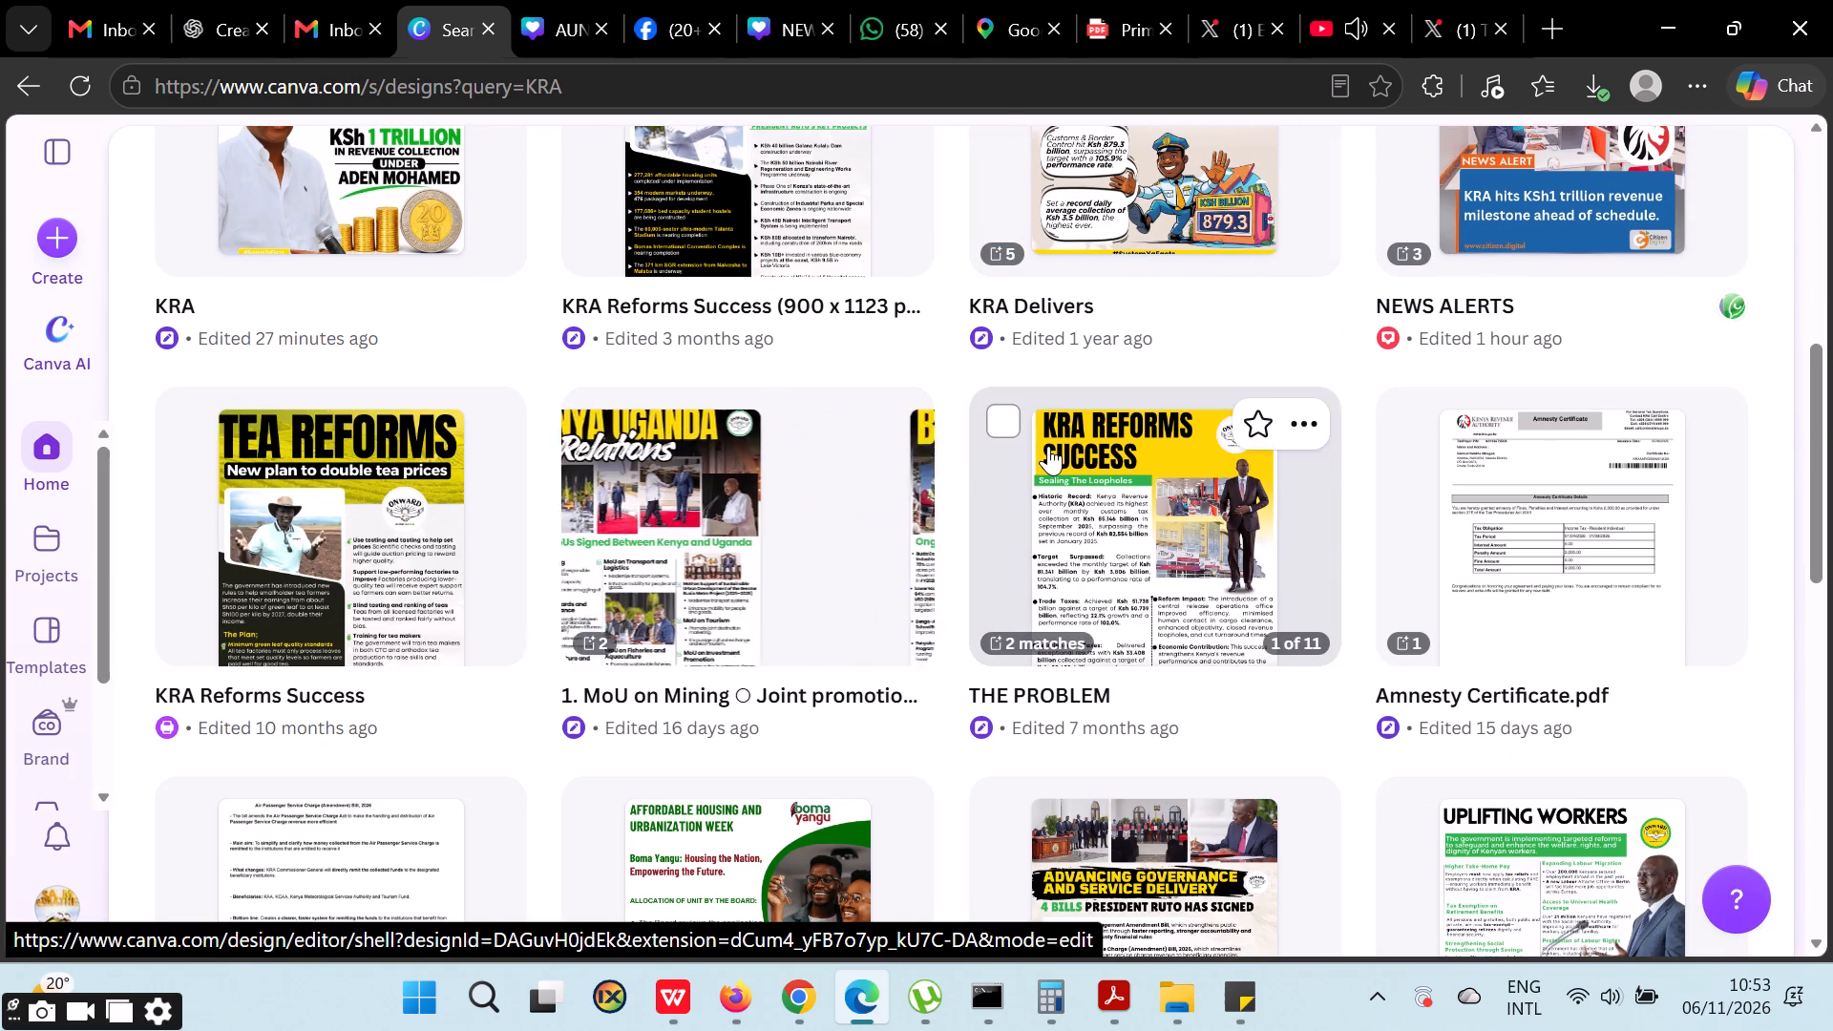
scroll(596, 557, down, 1)
scroll(1033, 553, down, 2)
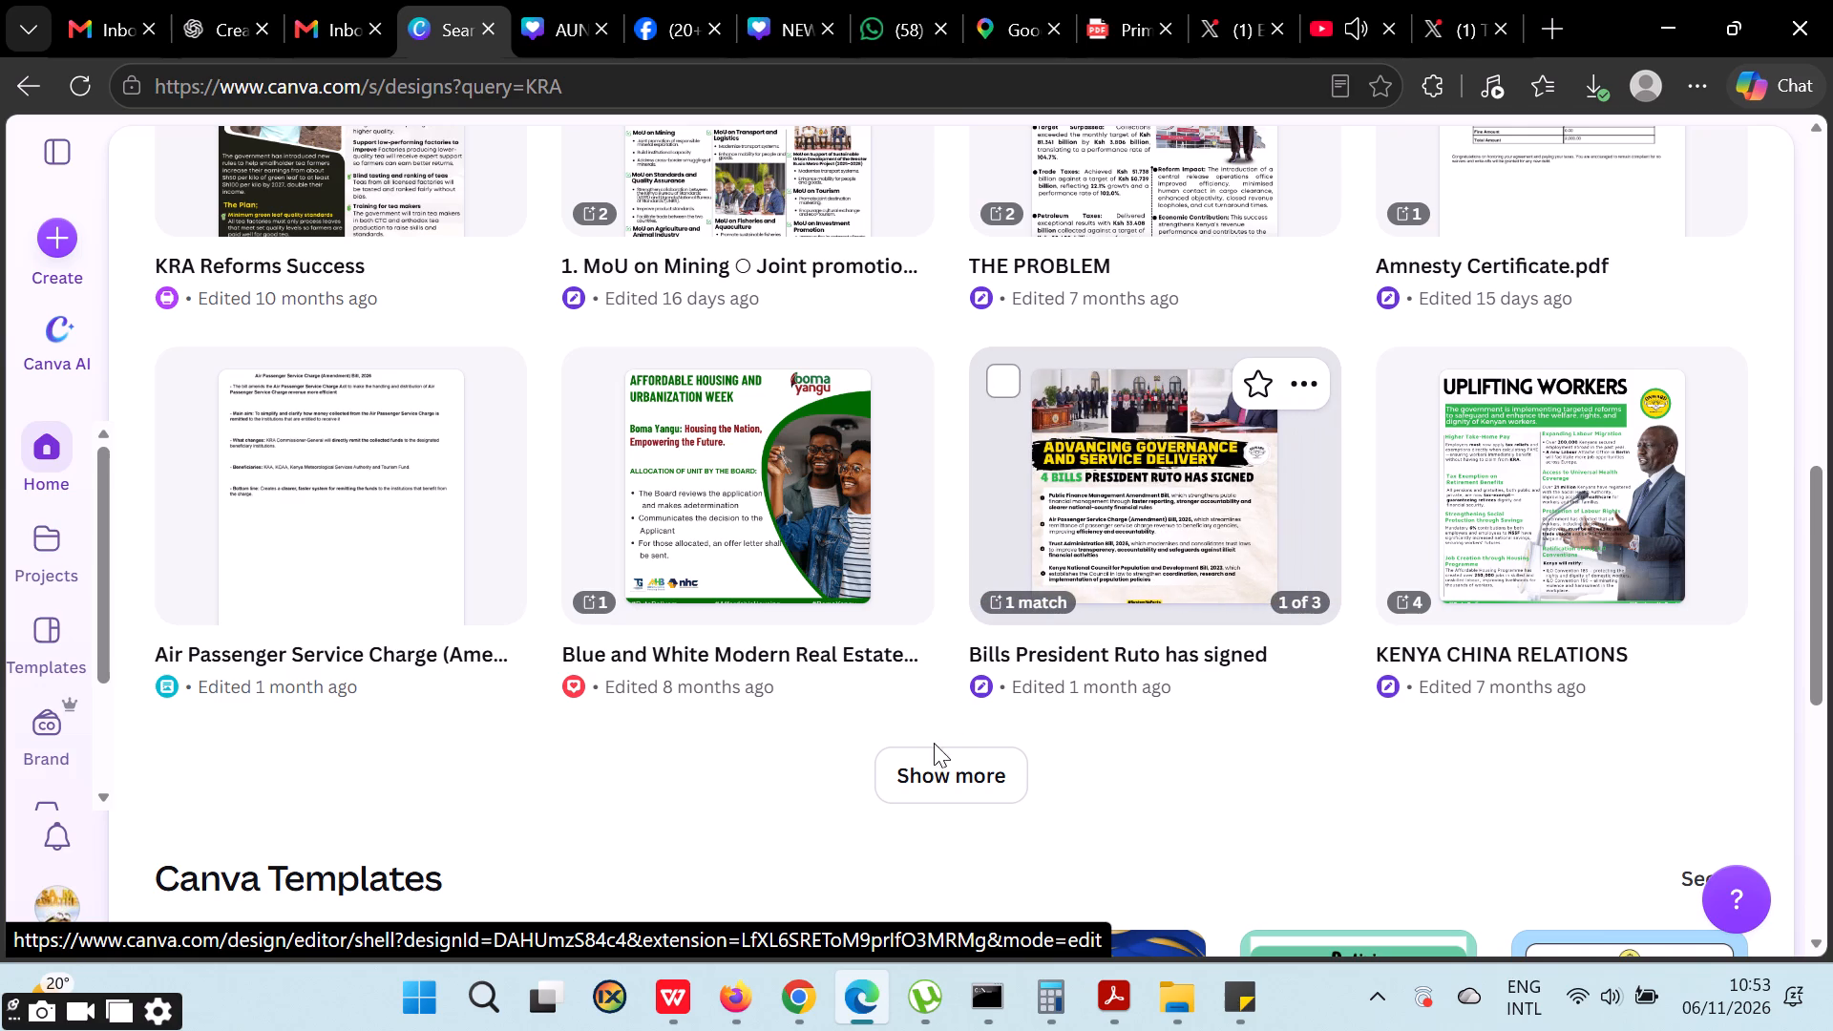
Load more of the existing designs that match the KRA search.
click(922, 779)
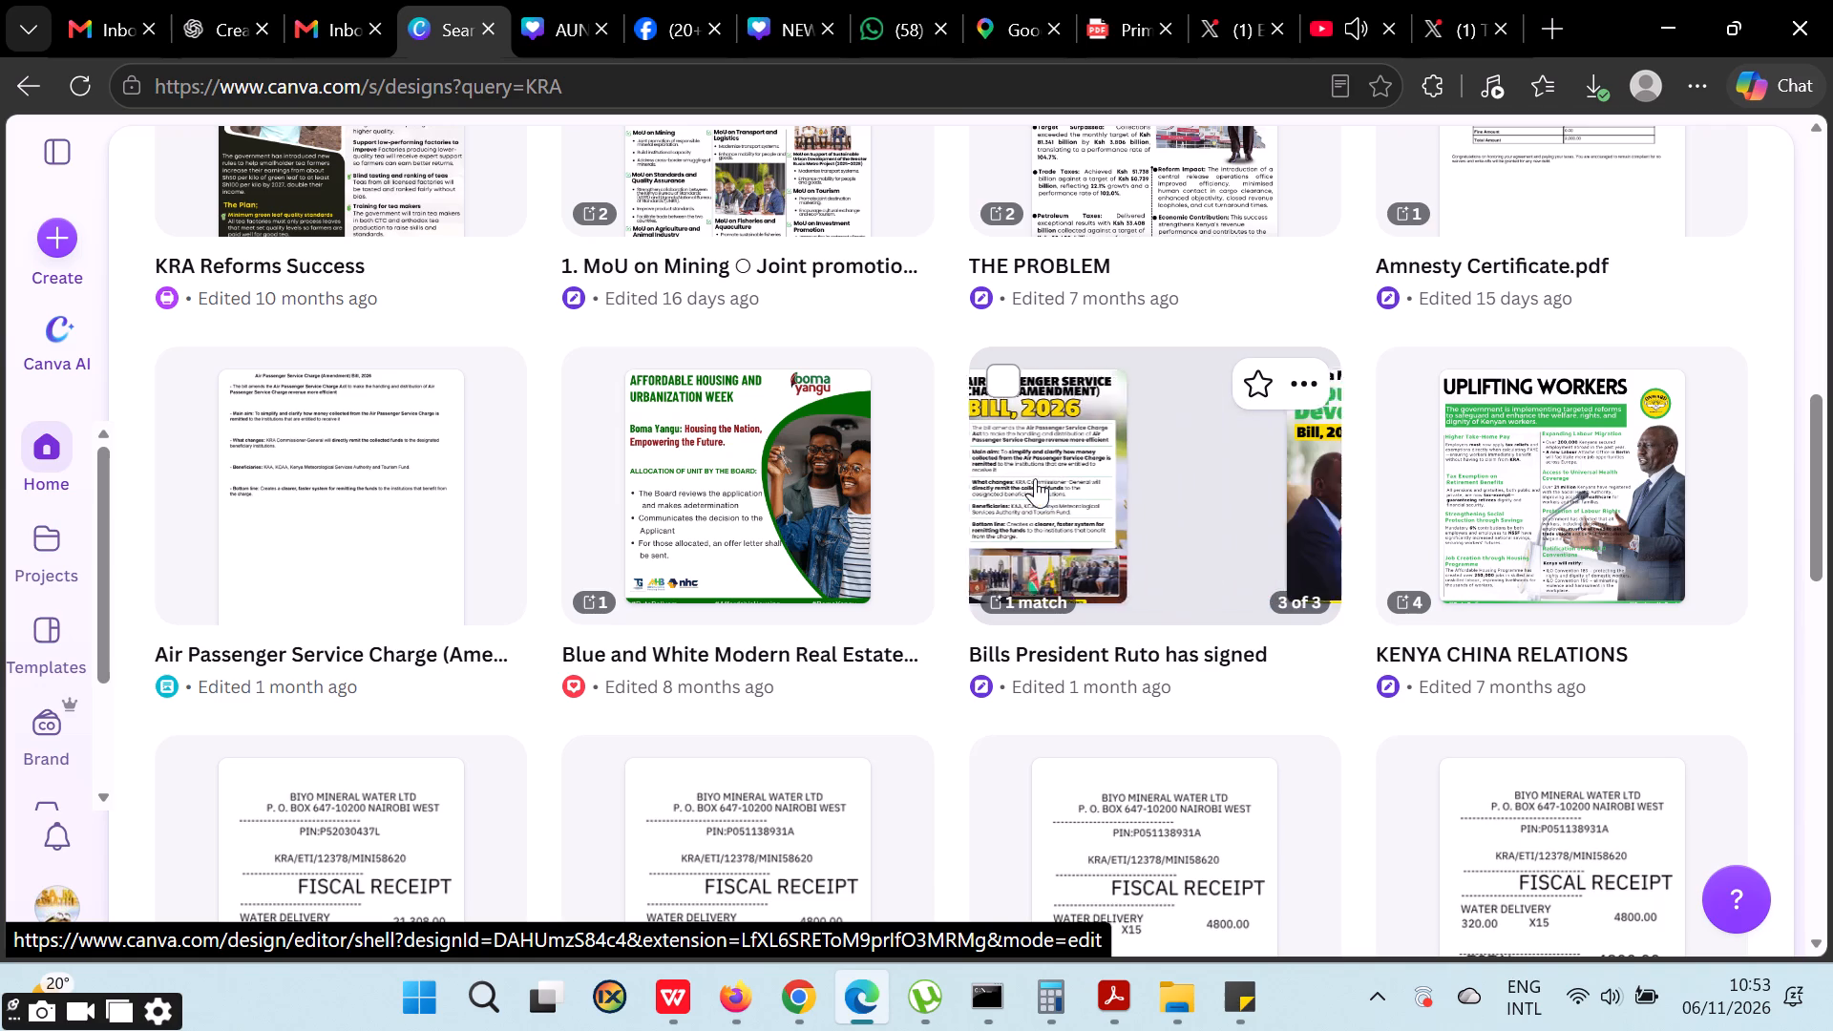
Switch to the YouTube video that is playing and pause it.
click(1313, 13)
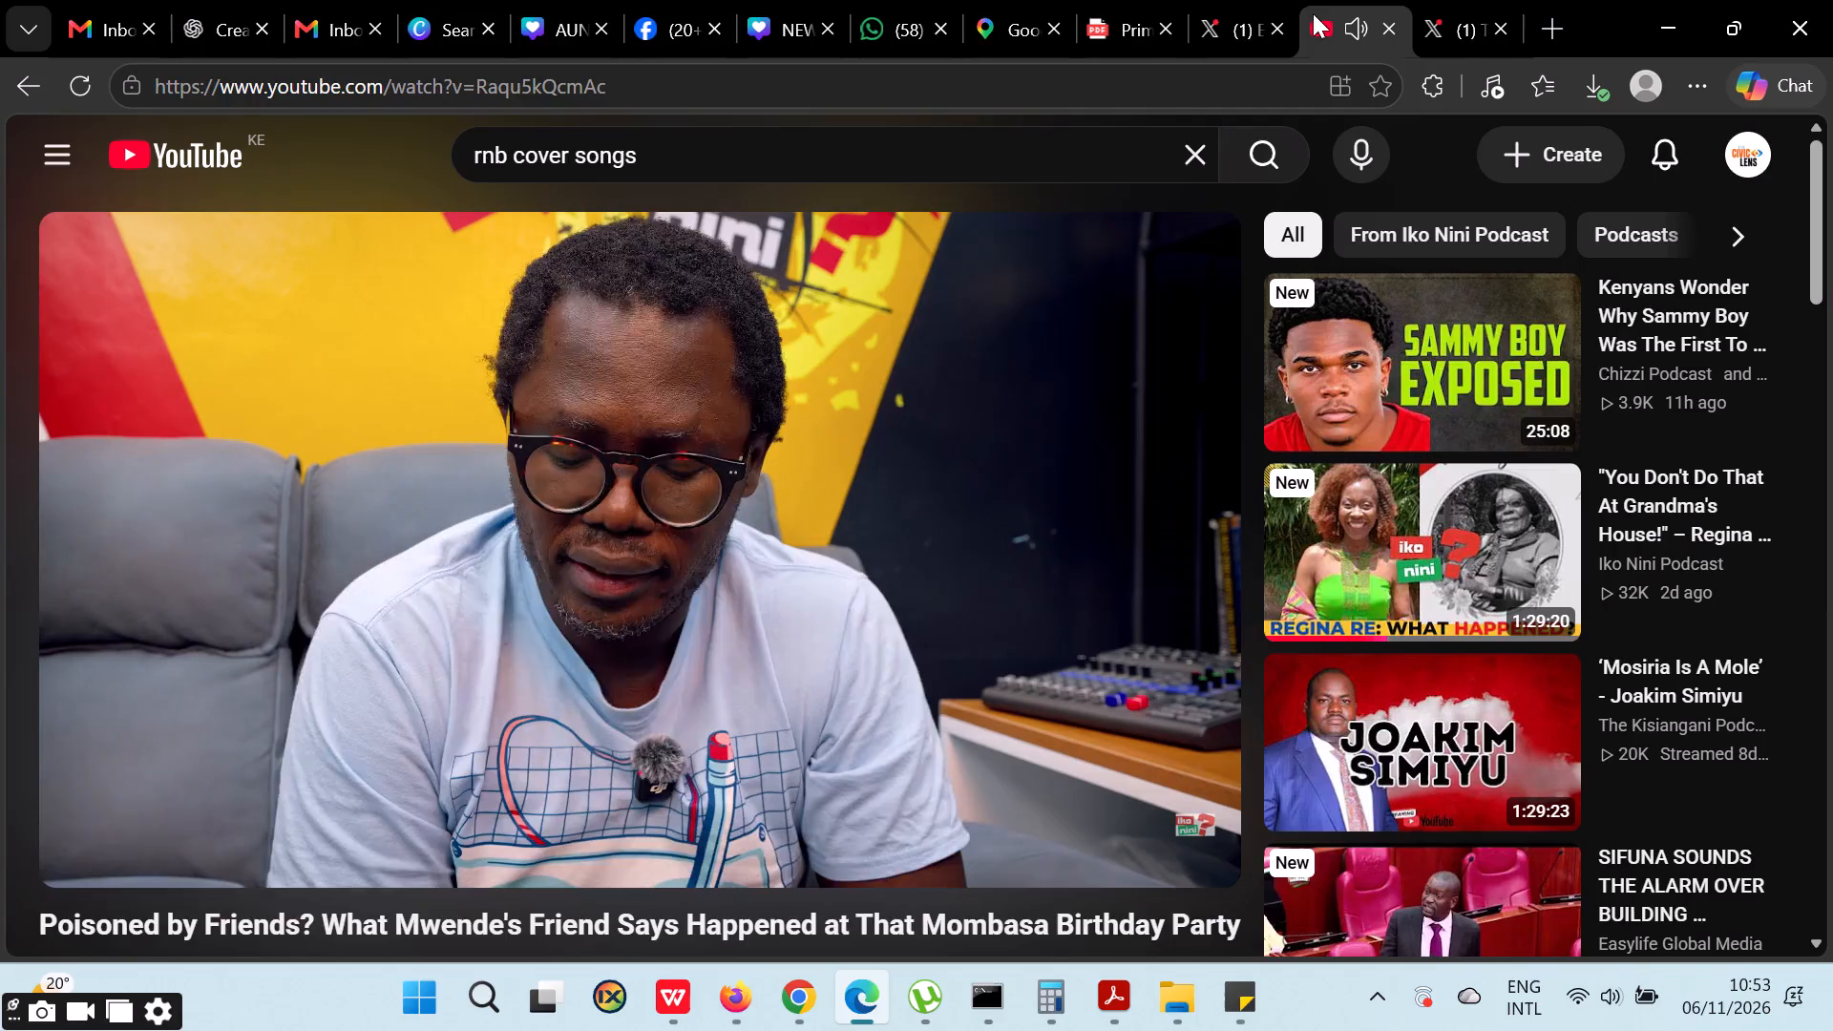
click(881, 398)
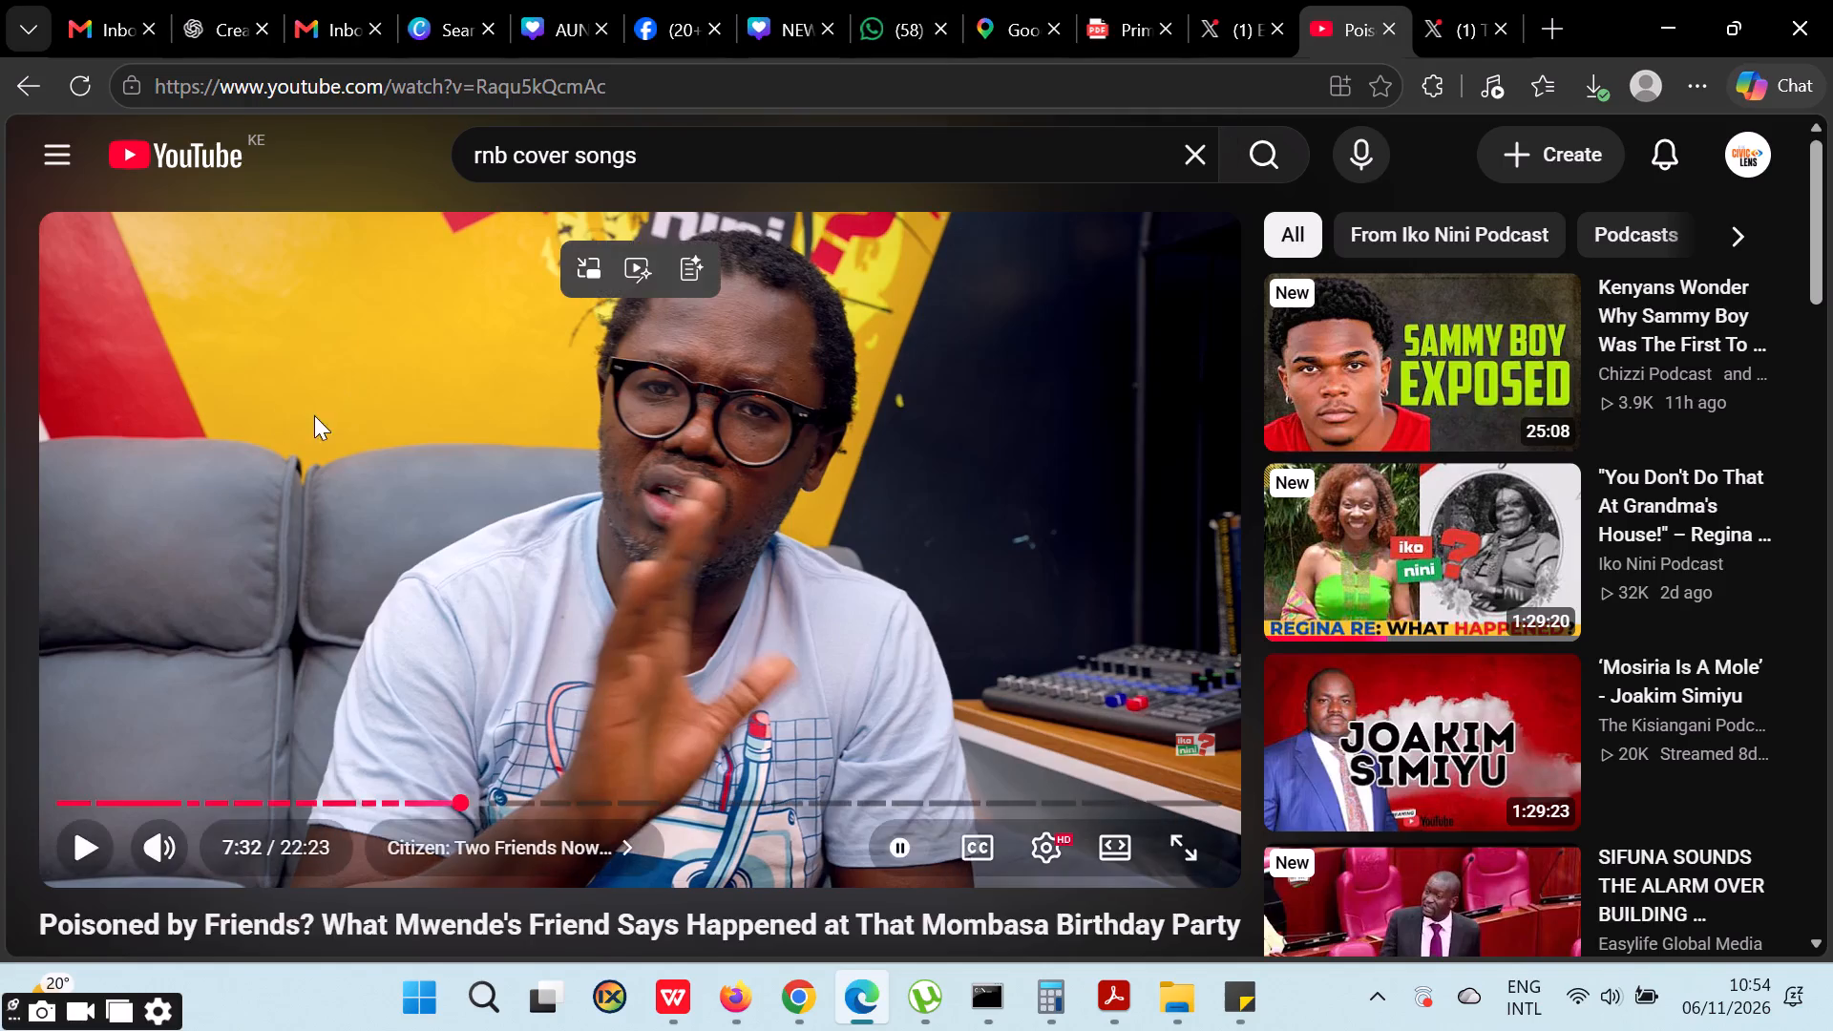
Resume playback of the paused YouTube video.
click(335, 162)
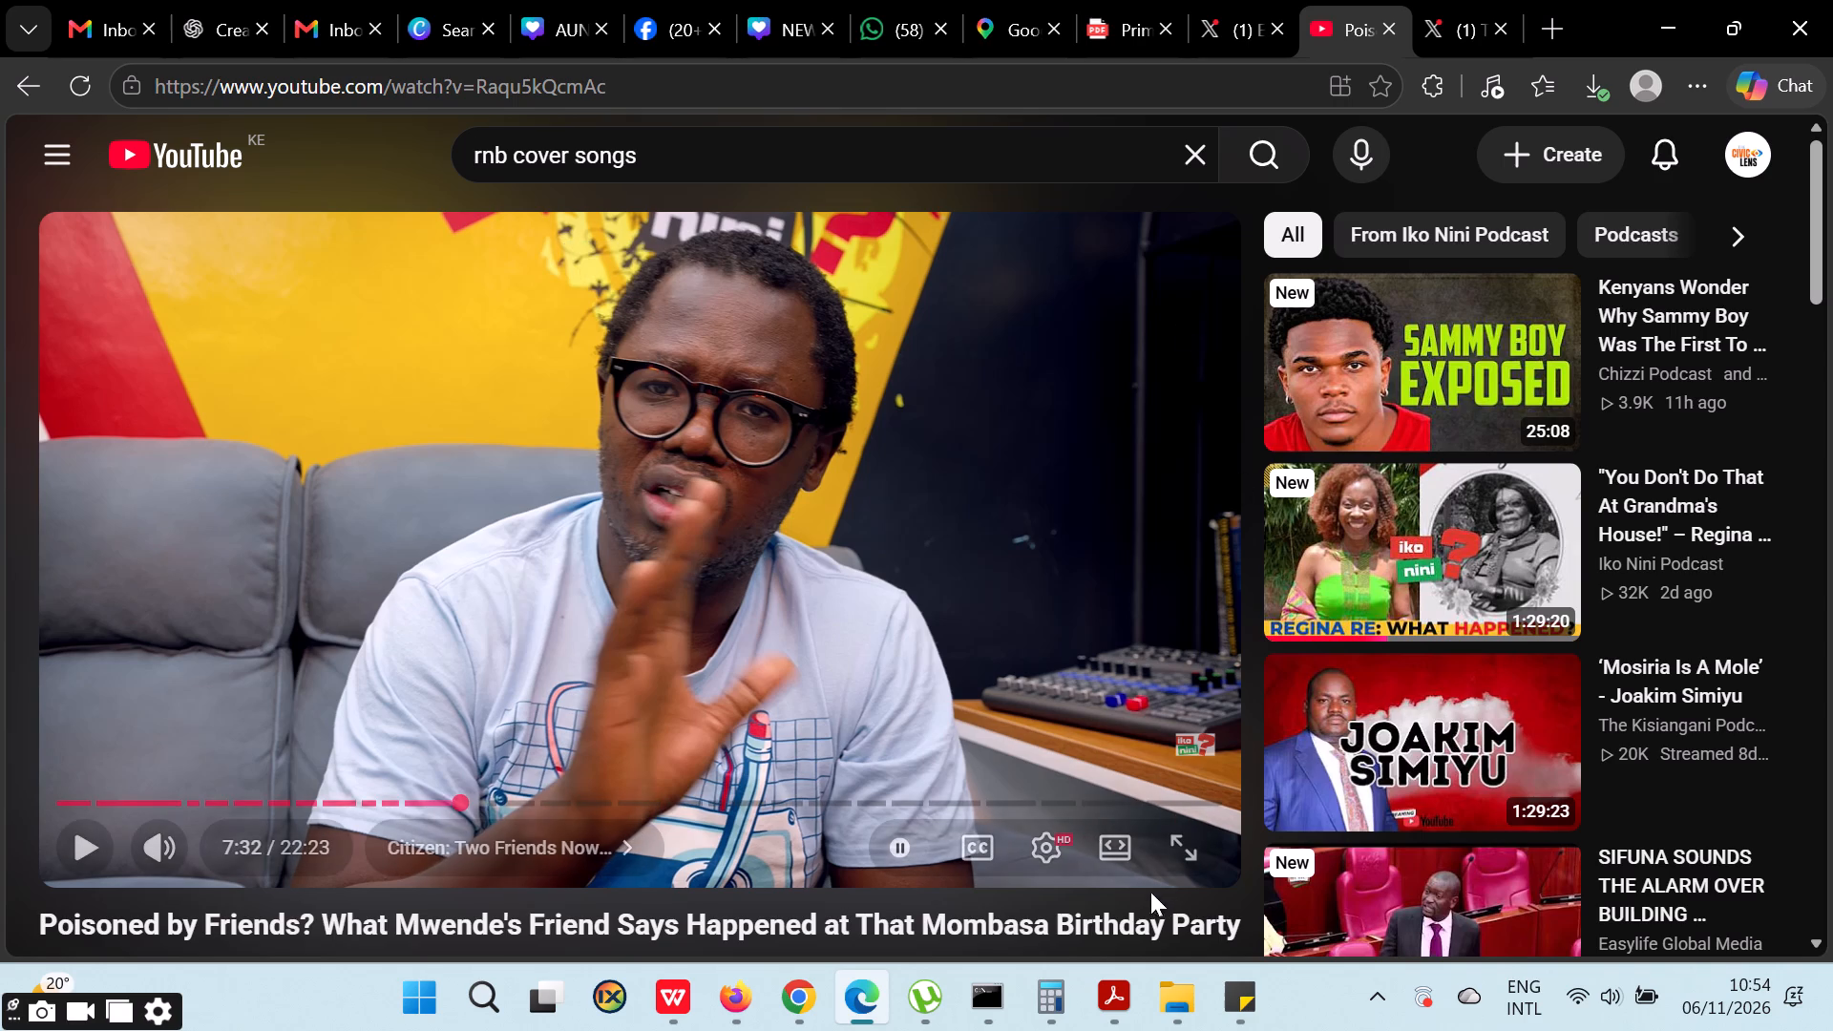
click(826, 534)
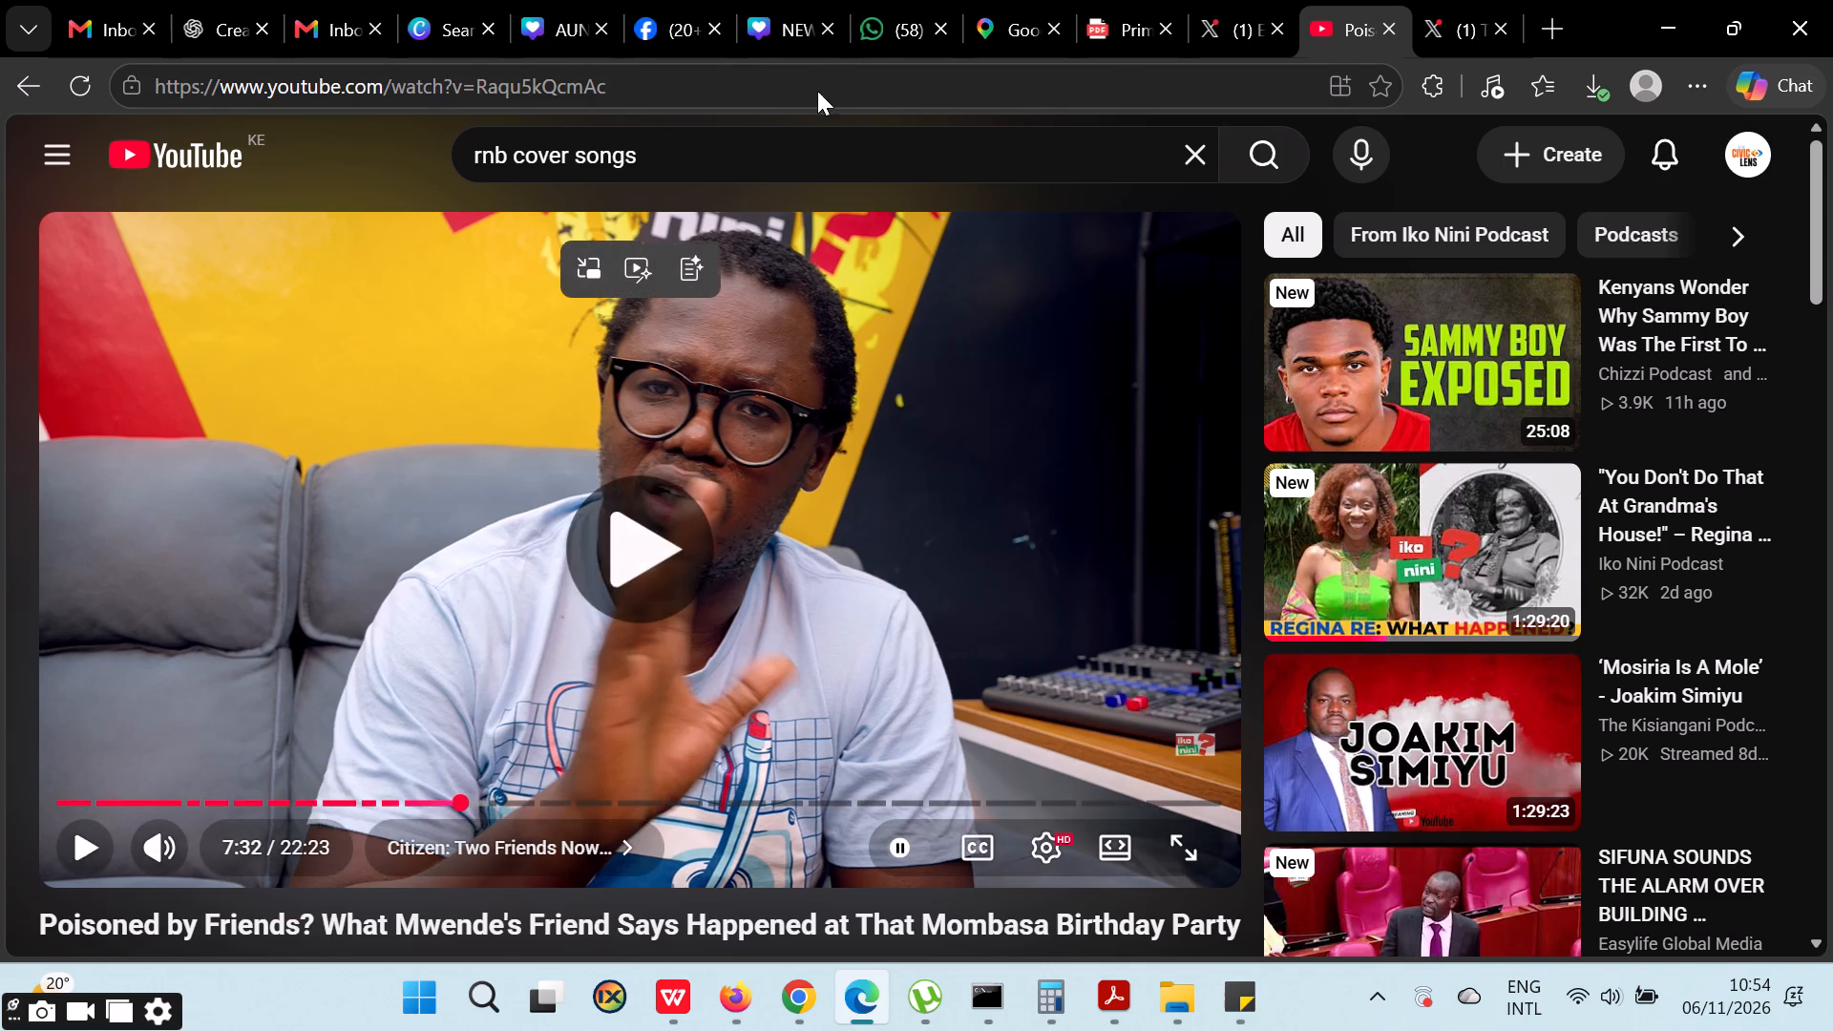
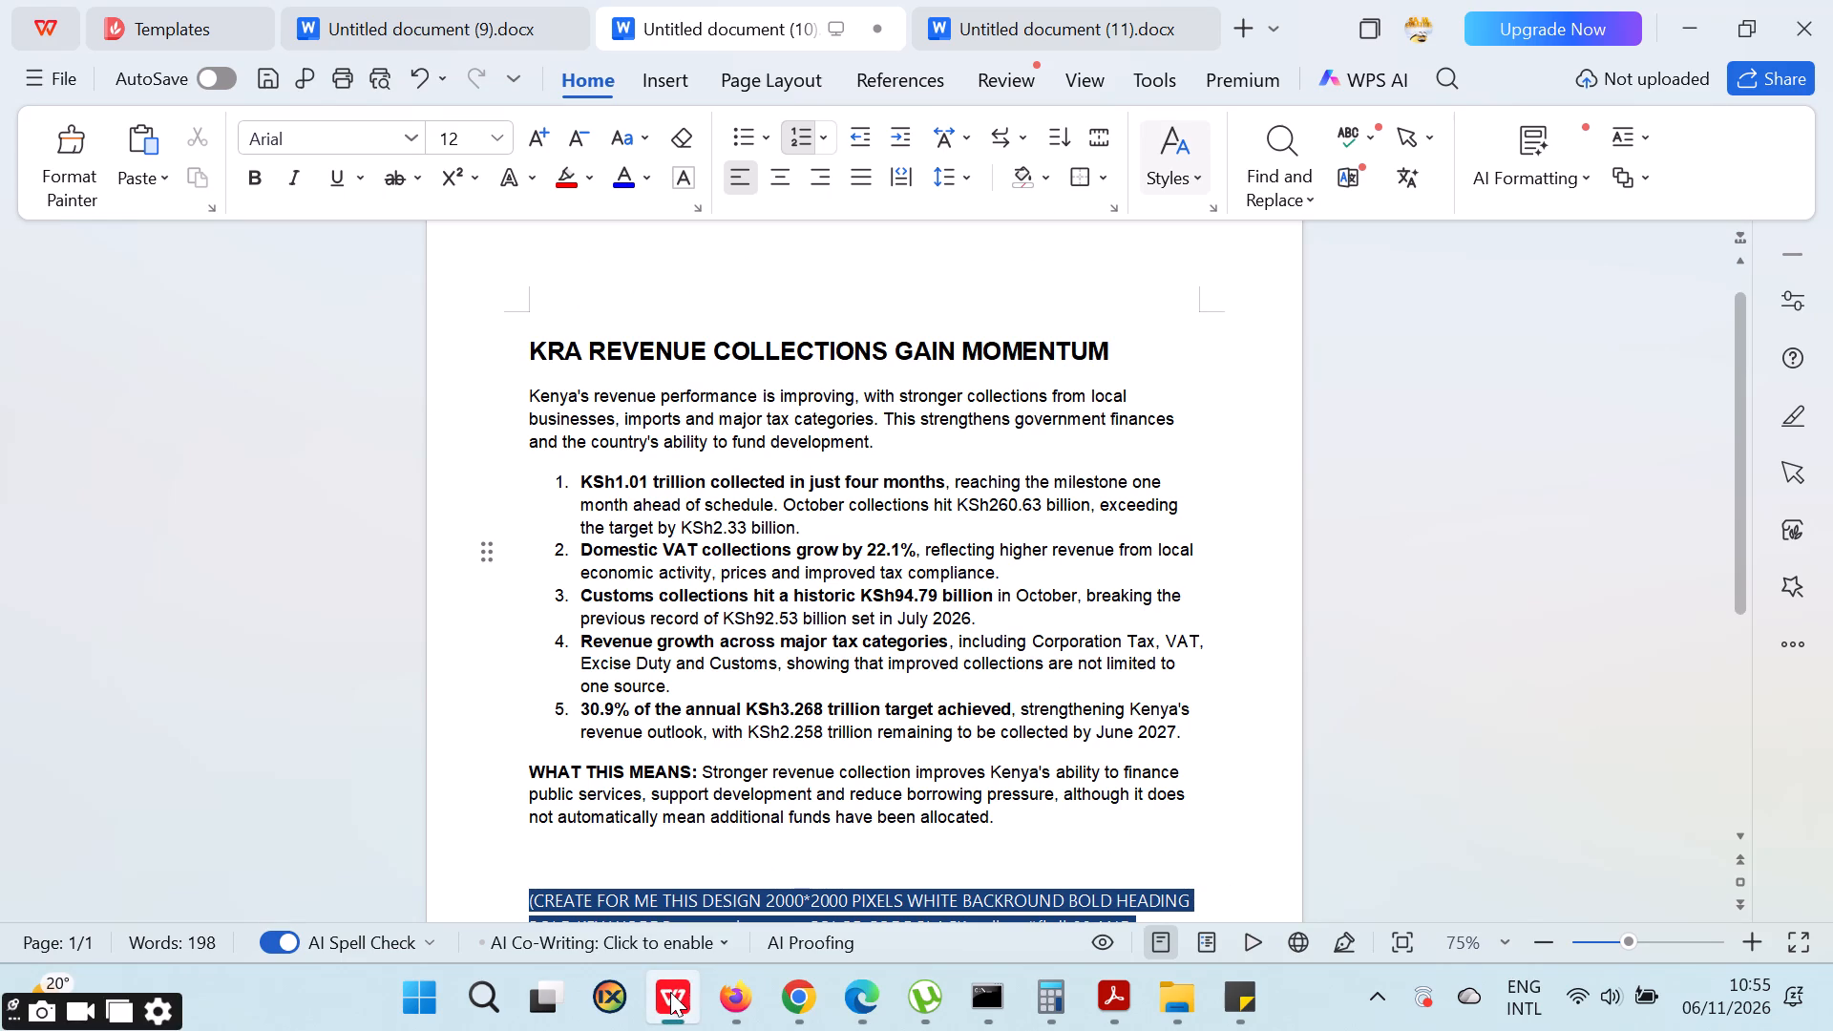
Switch to WPS Office to review the KRA revenue text and its design instructions, and return to the Canva search in Edge.
click(670, 992)
click(670, 992)
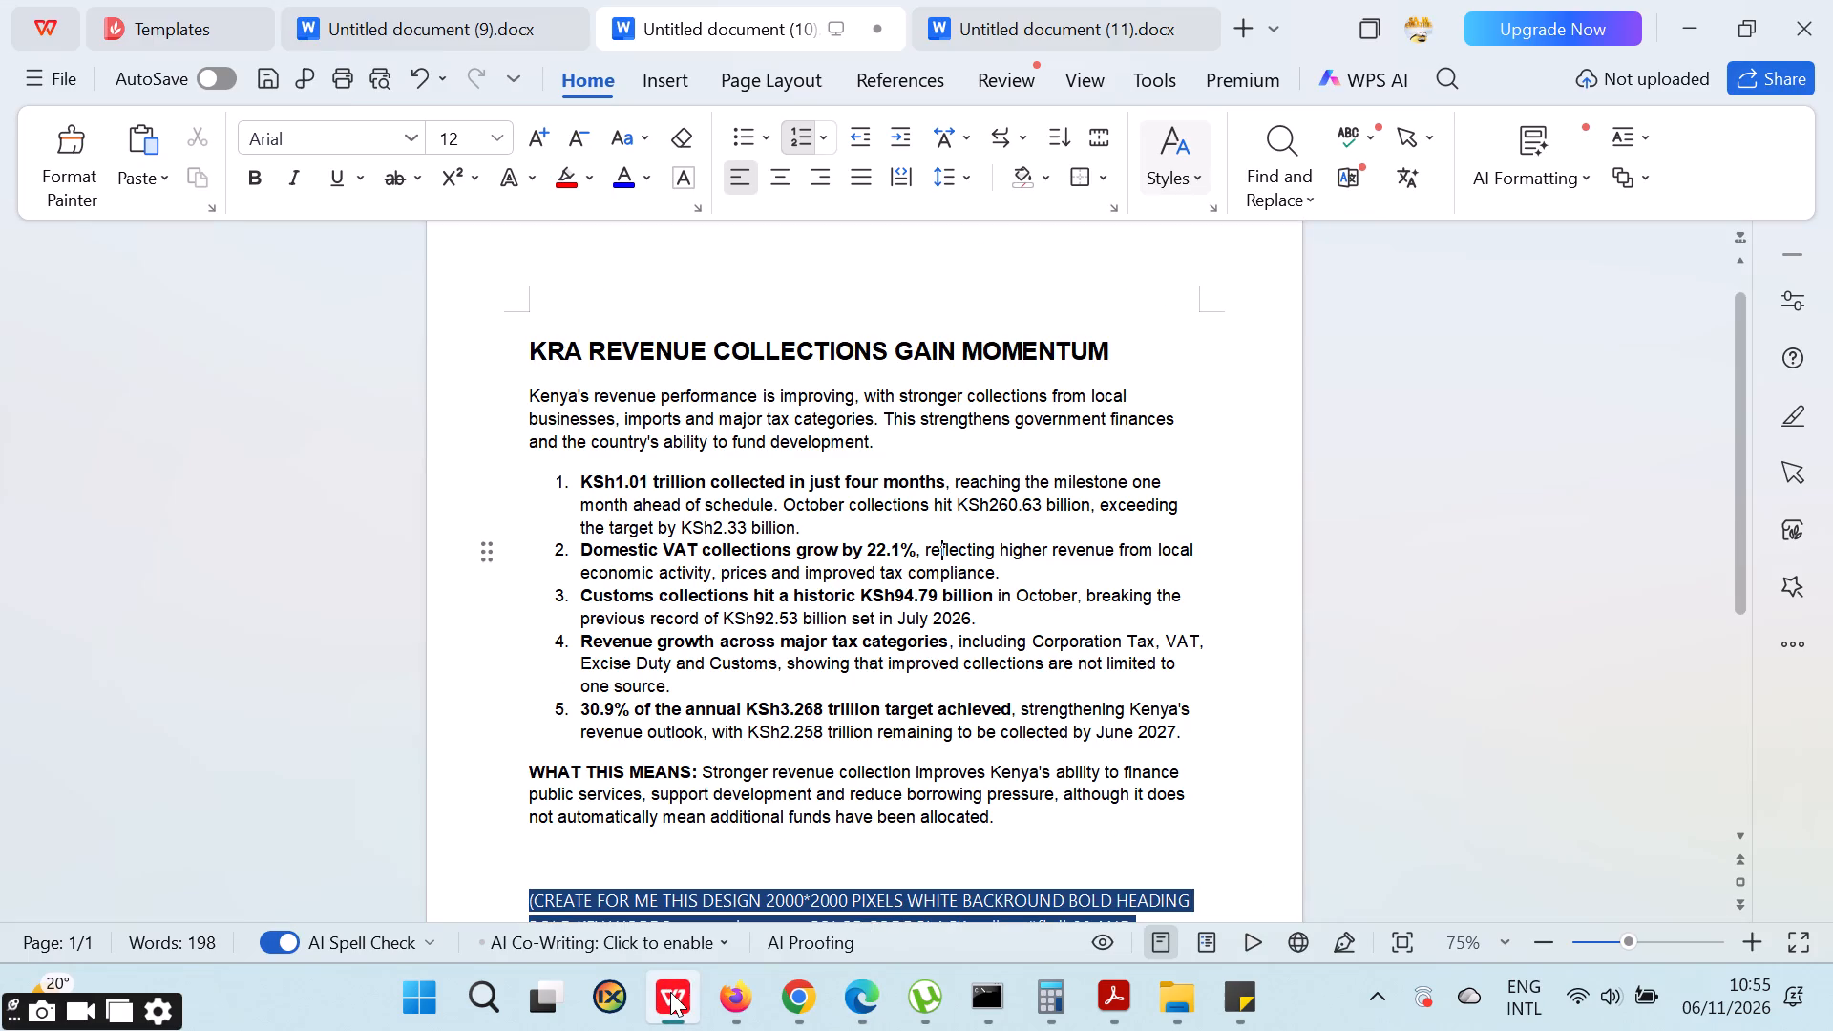
scroll(890, 530, down, 2)
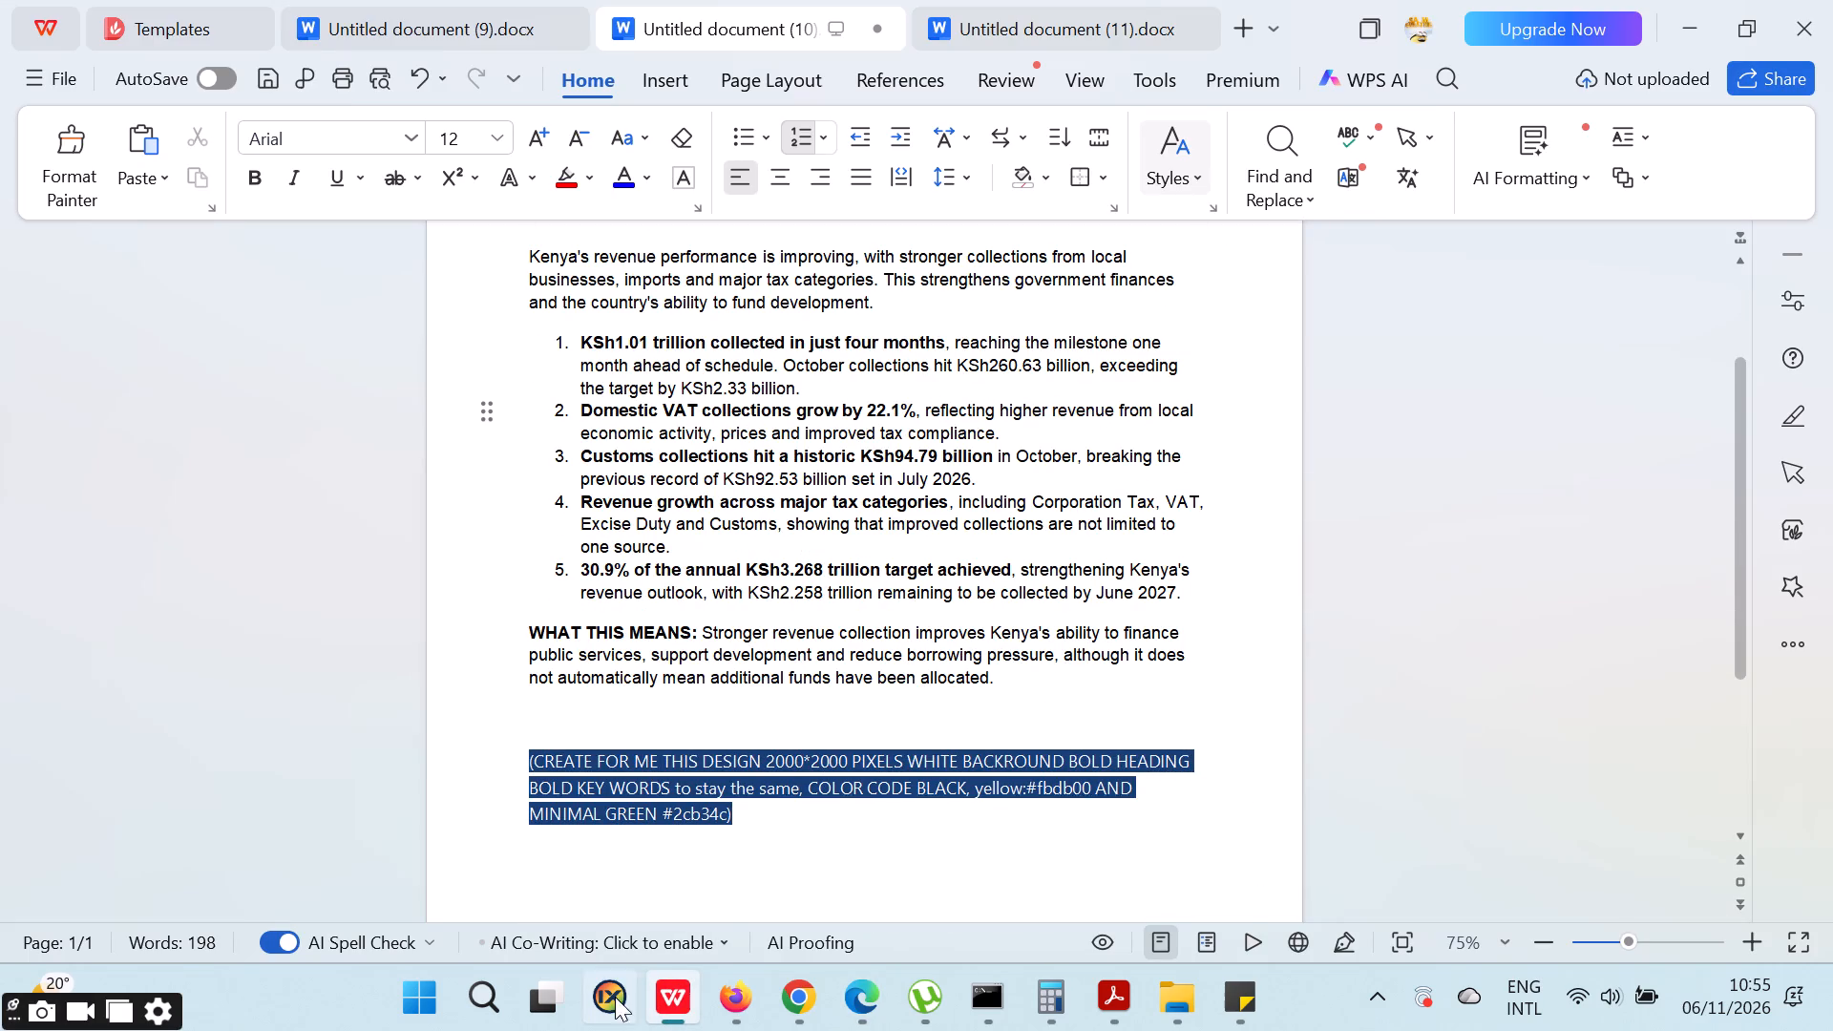
click(866, 994)
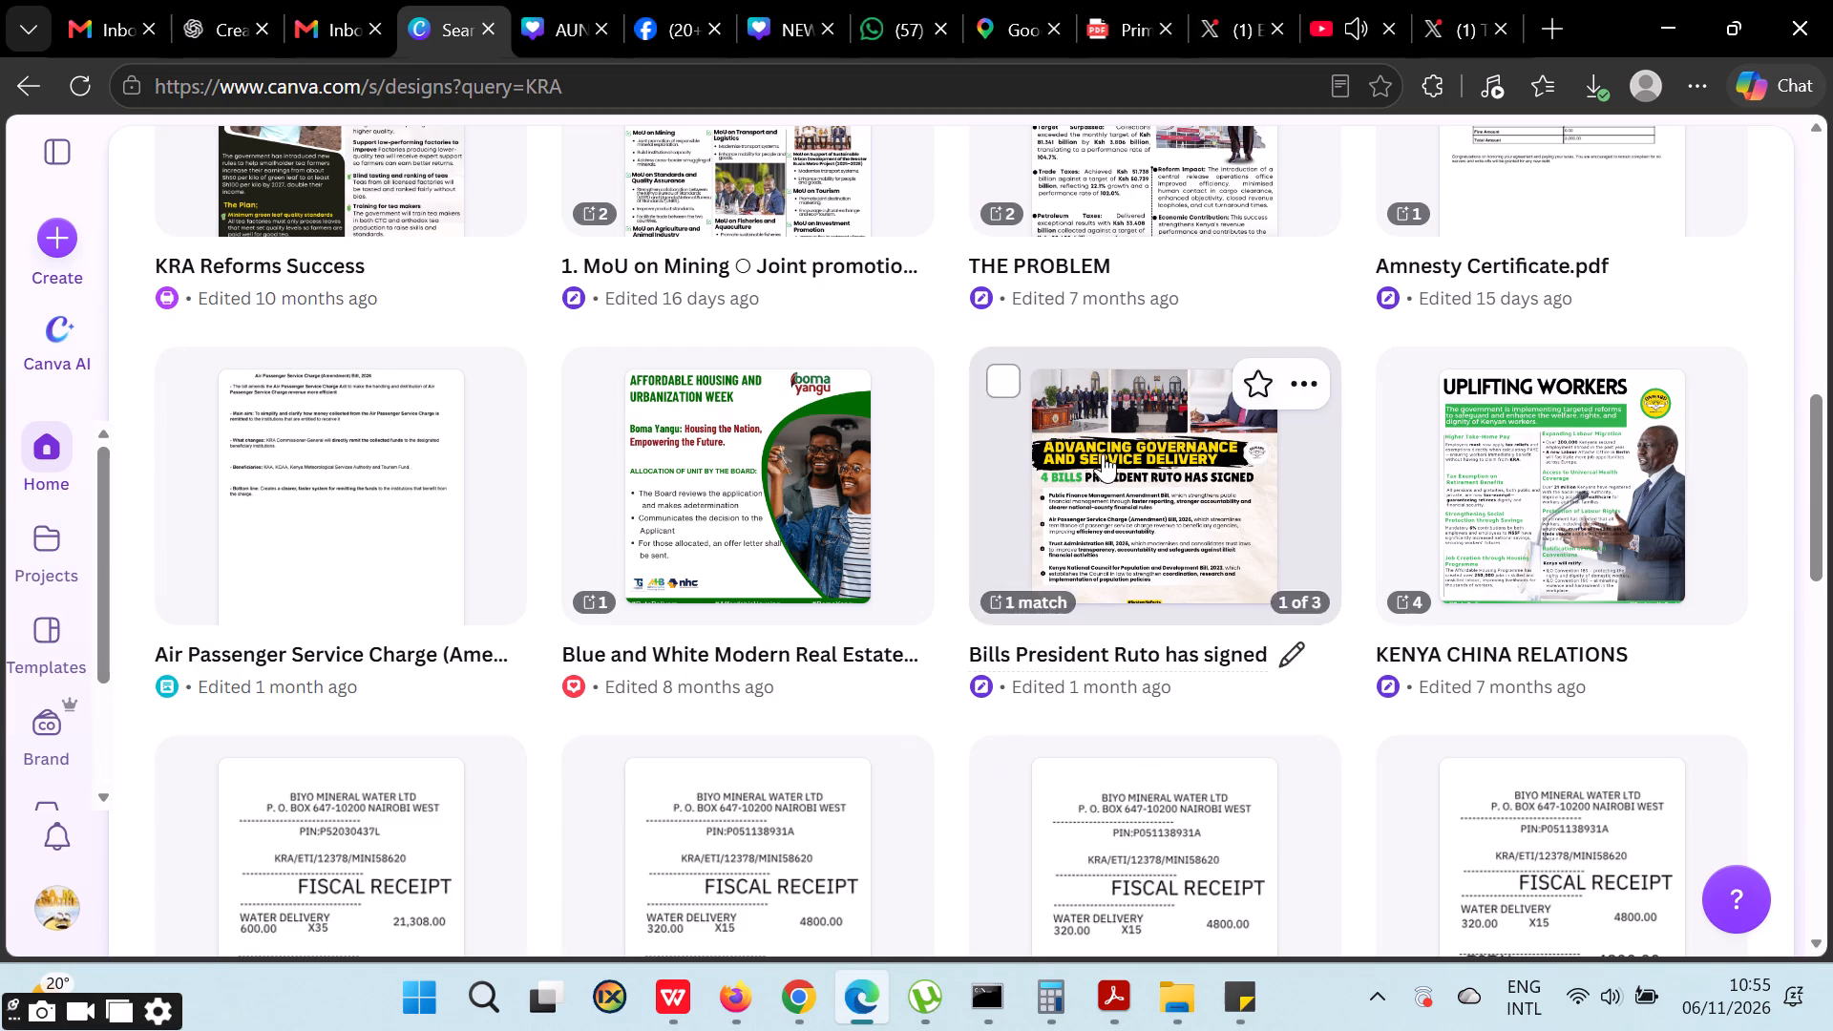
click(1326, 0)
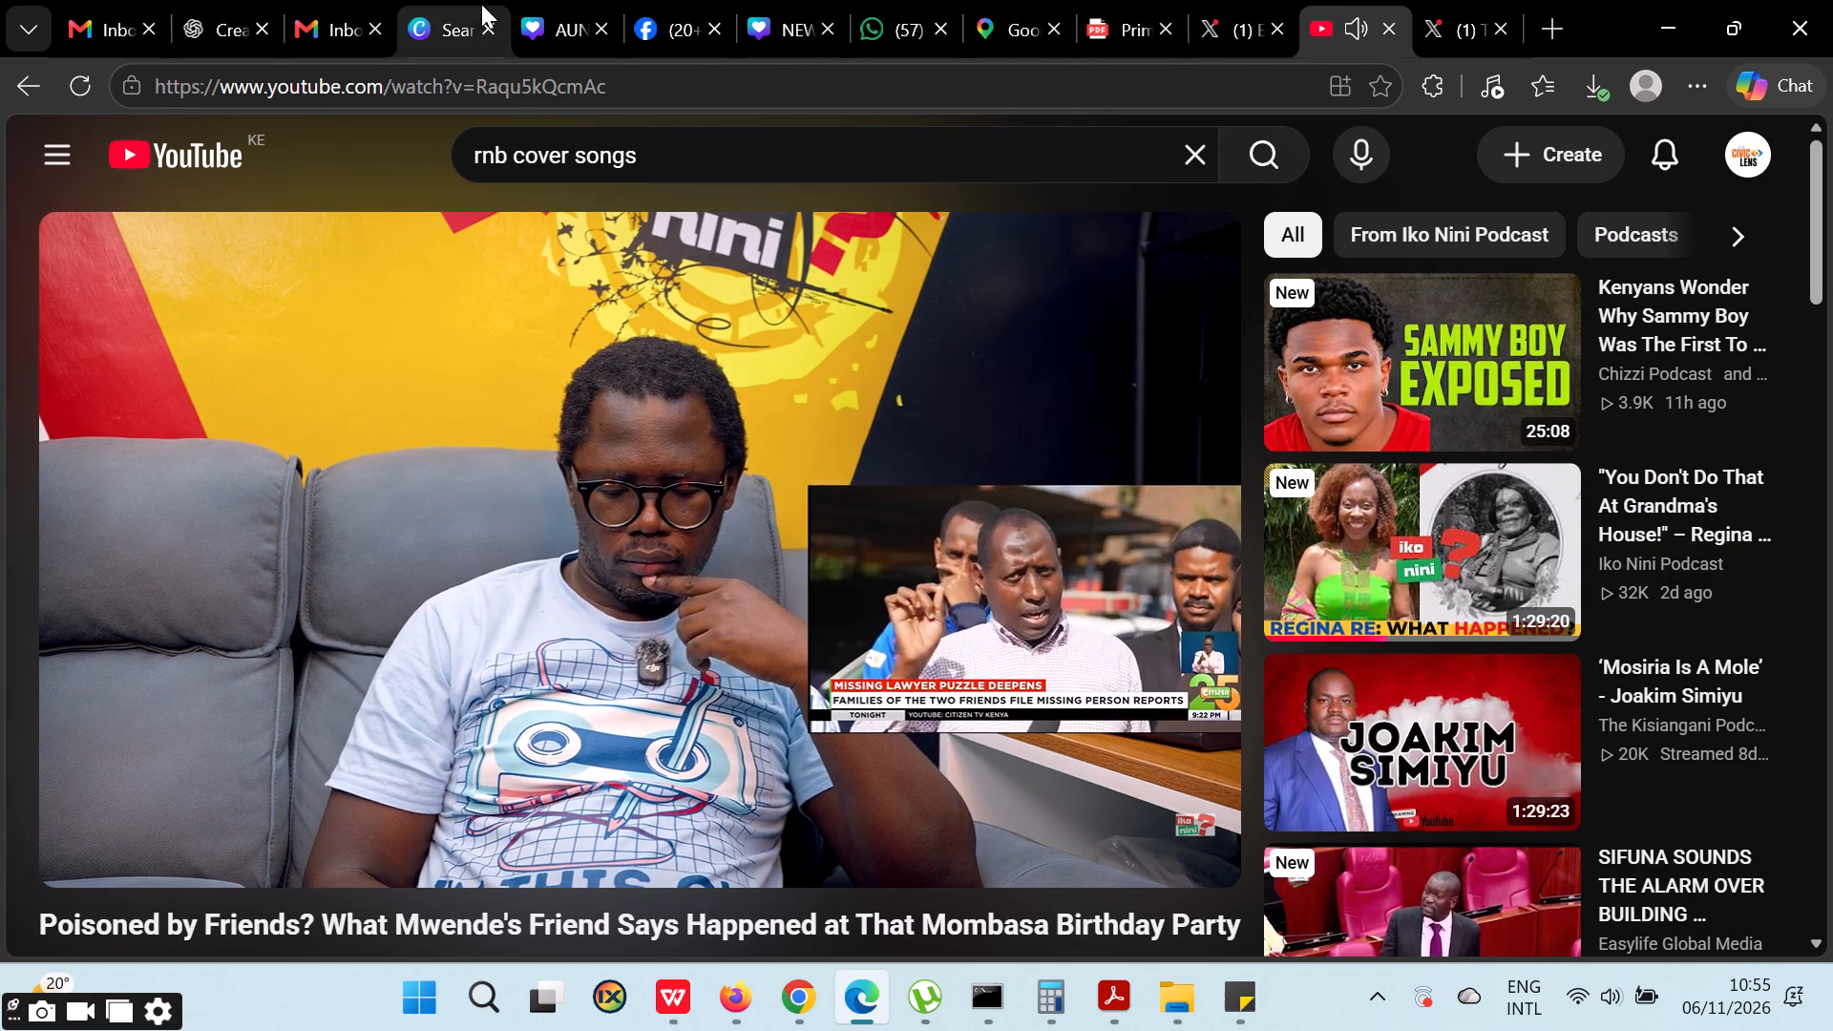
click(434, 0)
Expand the KRA search results further and look through the additional matching designs.
scroll(1235, 551, down, 2)
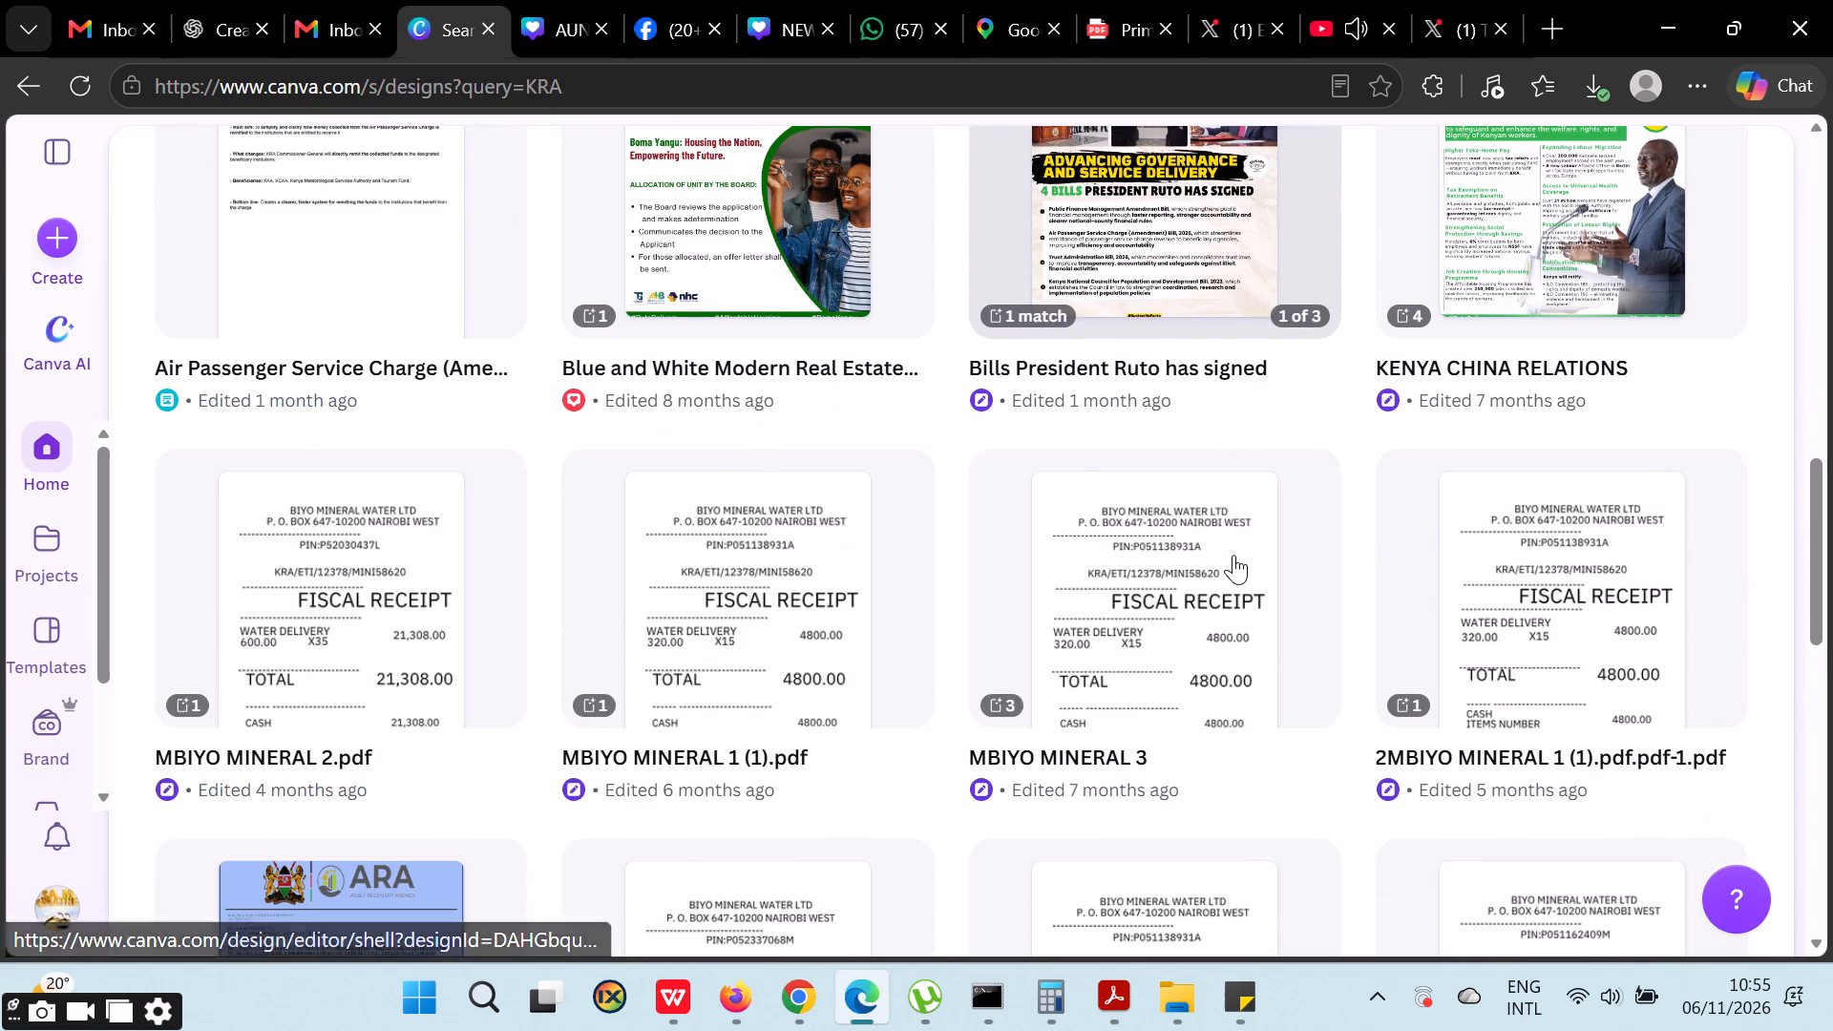
scroll(1062, 462, down, 5)
scroll(1056, 480, up, 1)
scroll(1056, 480, down, 1)
click(962, 556)
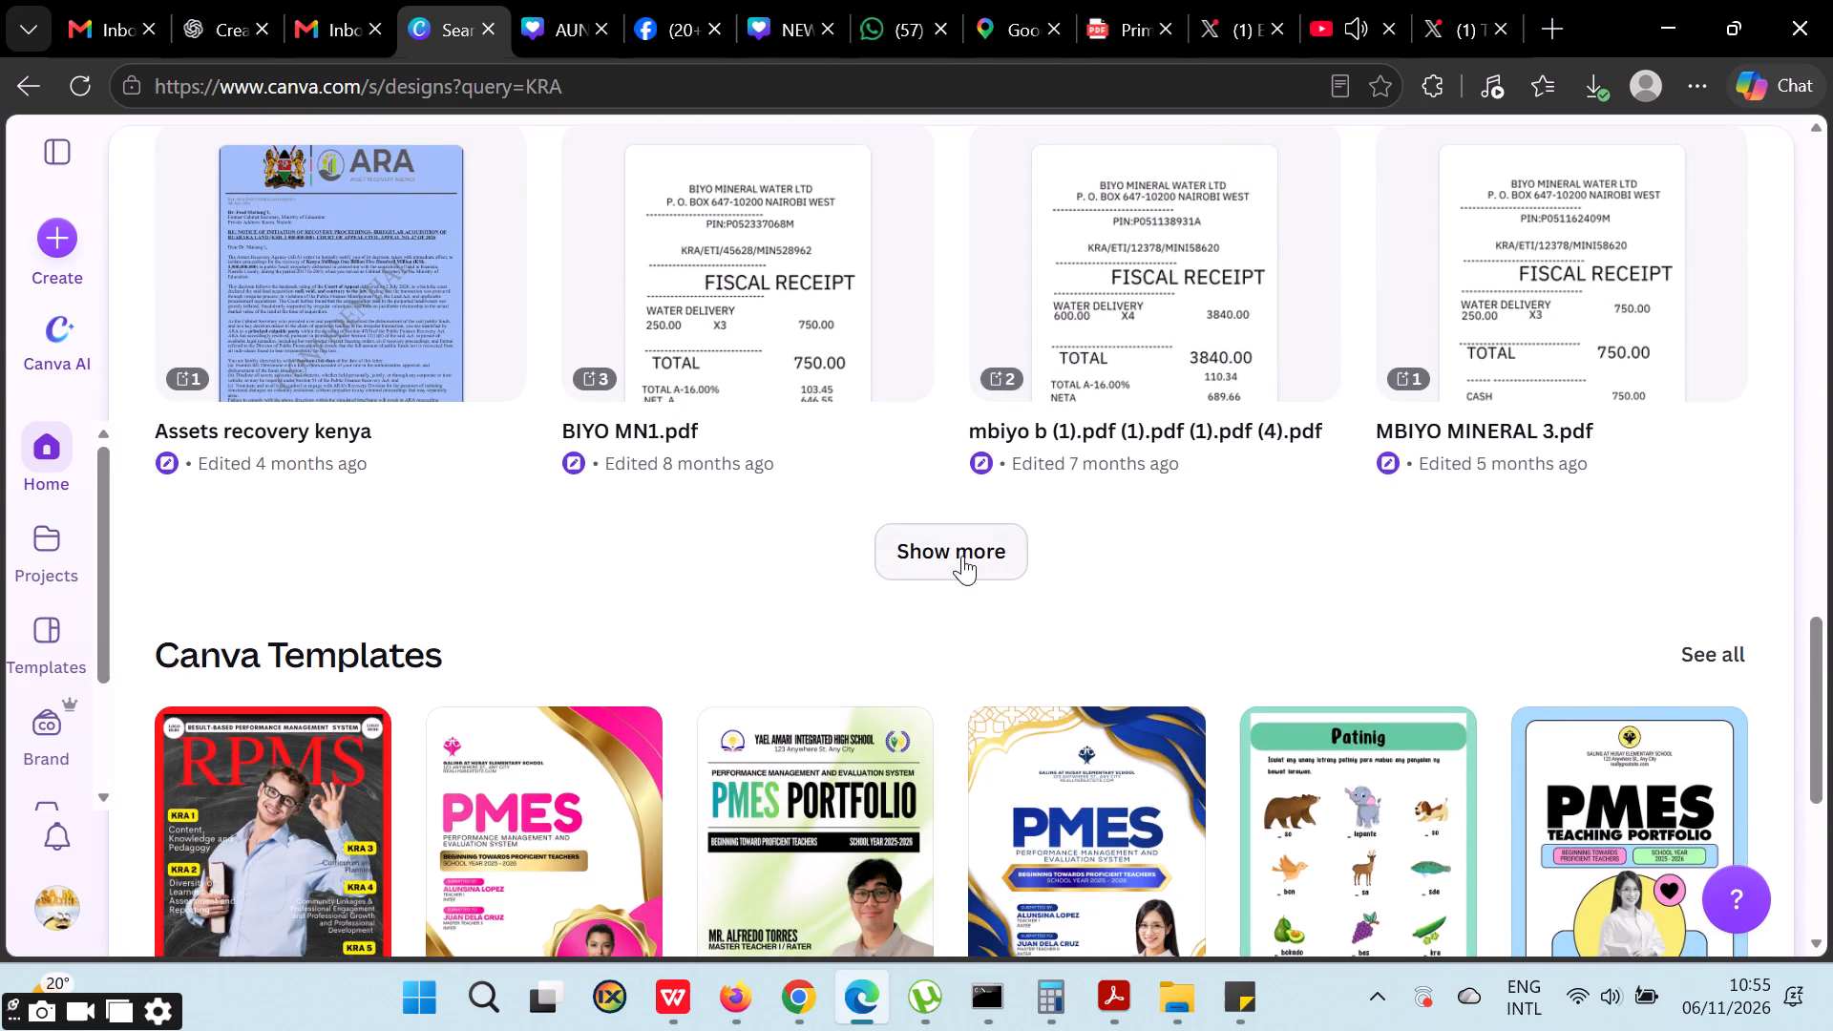
scroll(1126, 431, up, 1)
scroll(1126, 431, down, 1)
scroll(1126, 431, up, 1)
scroll(1126, 431, down, 1)
scroll(1126, 431, up, 1)
scroll(1126, 431, down, 1)
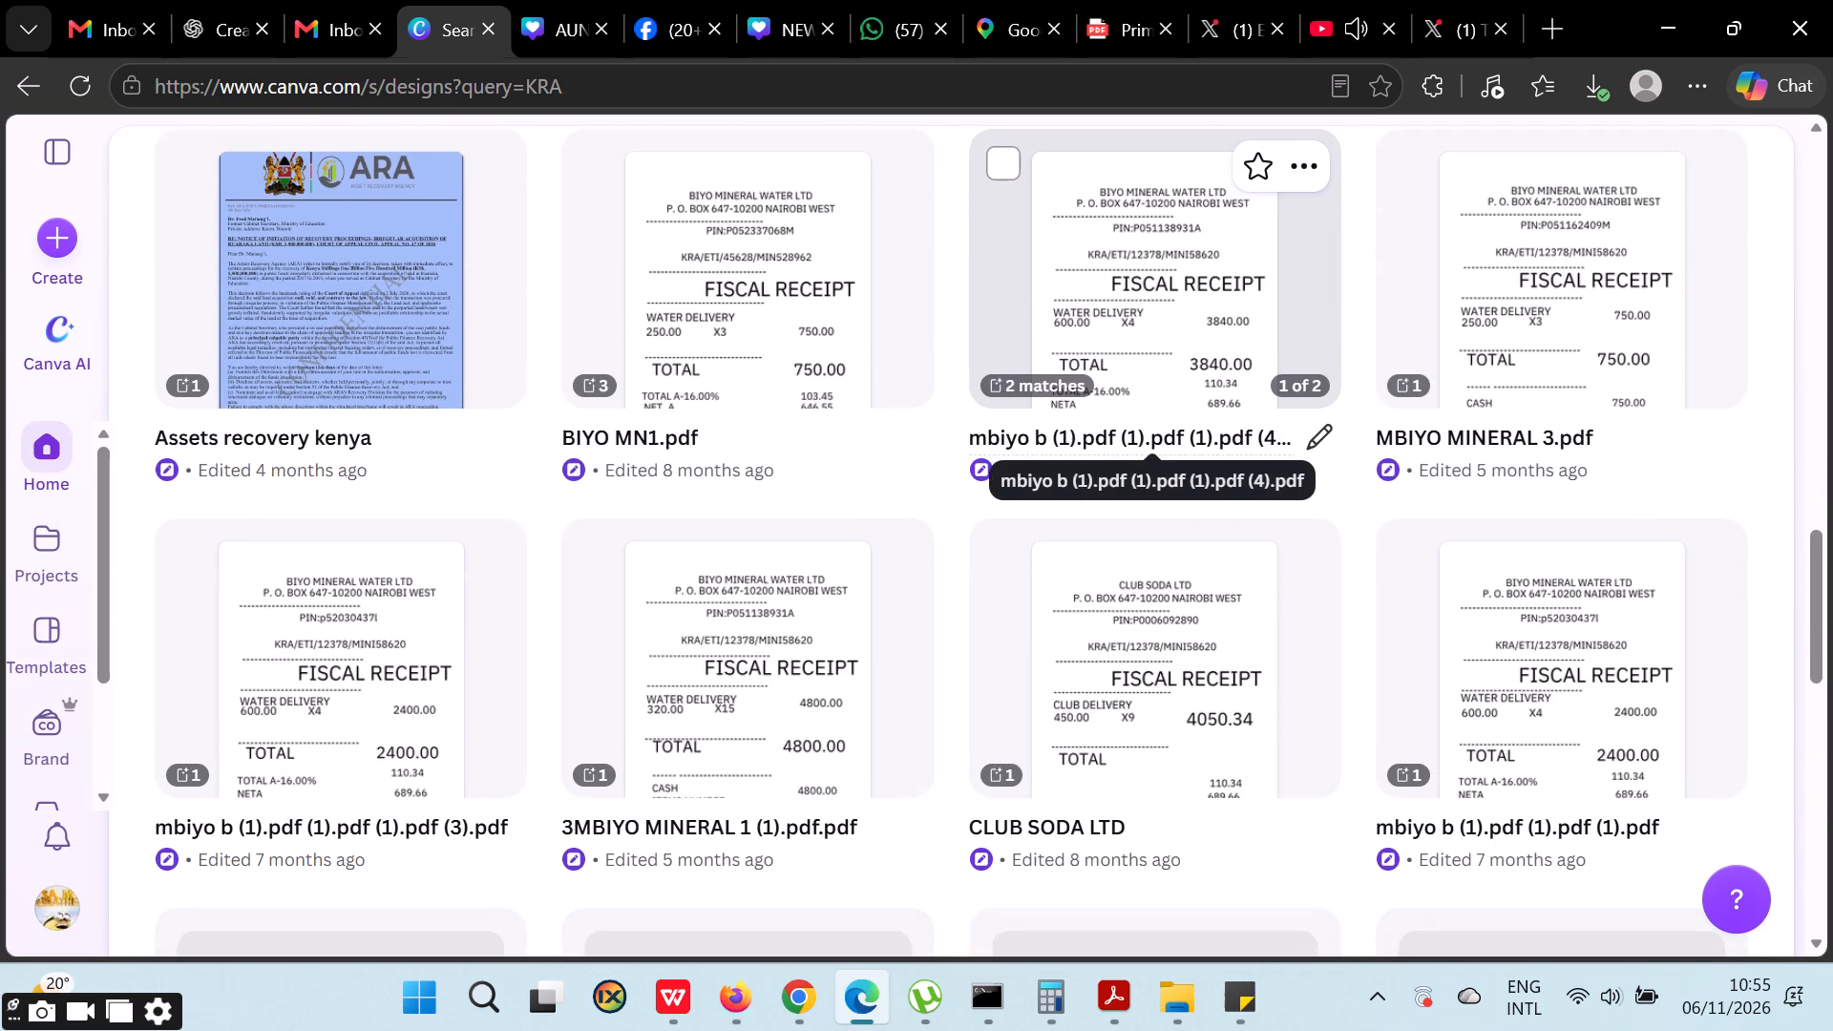
scroll(1126, 431, up, 1)
scroll(1126, 431, down, 1)
scroll(1126, 431, up, 1)
scroll(1126, 431, down, 1)
Open the design "Bills President Ruto has signed" from the KRA search results.
scroll(1126, 431, up, 9)
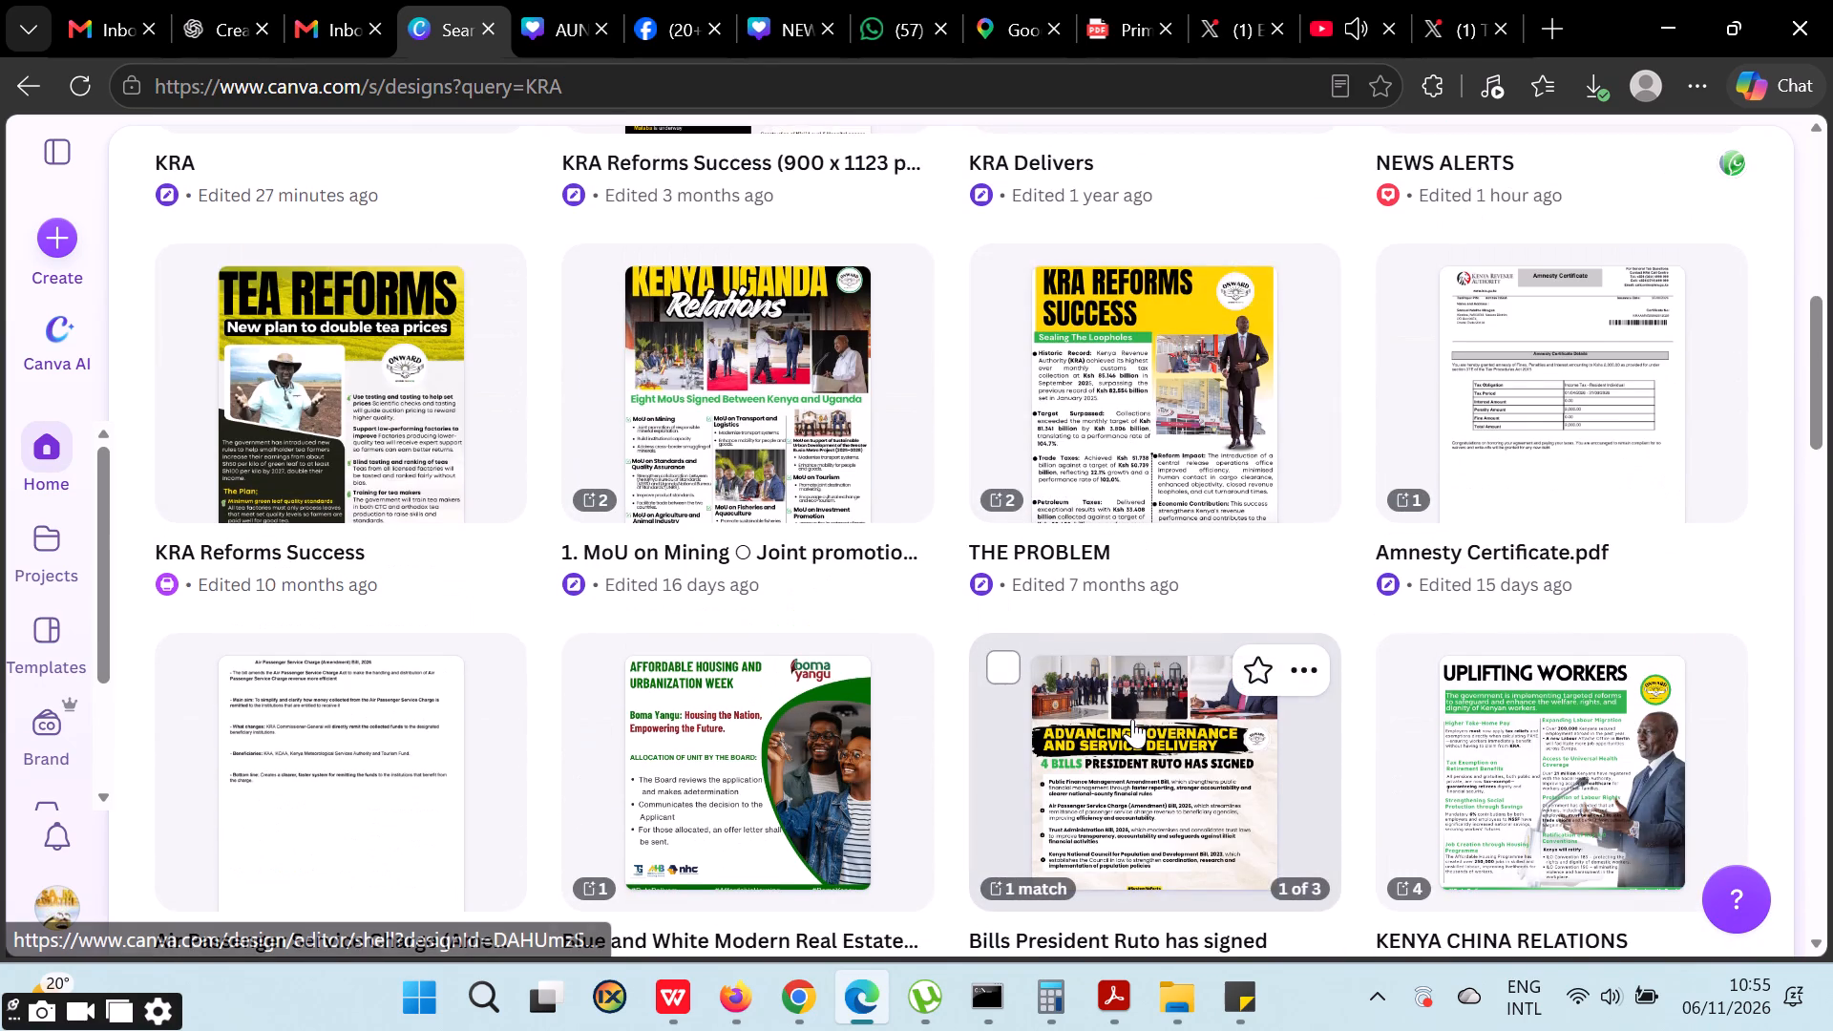
scroll(1132, 719, down, 2)
click(1145, 435)
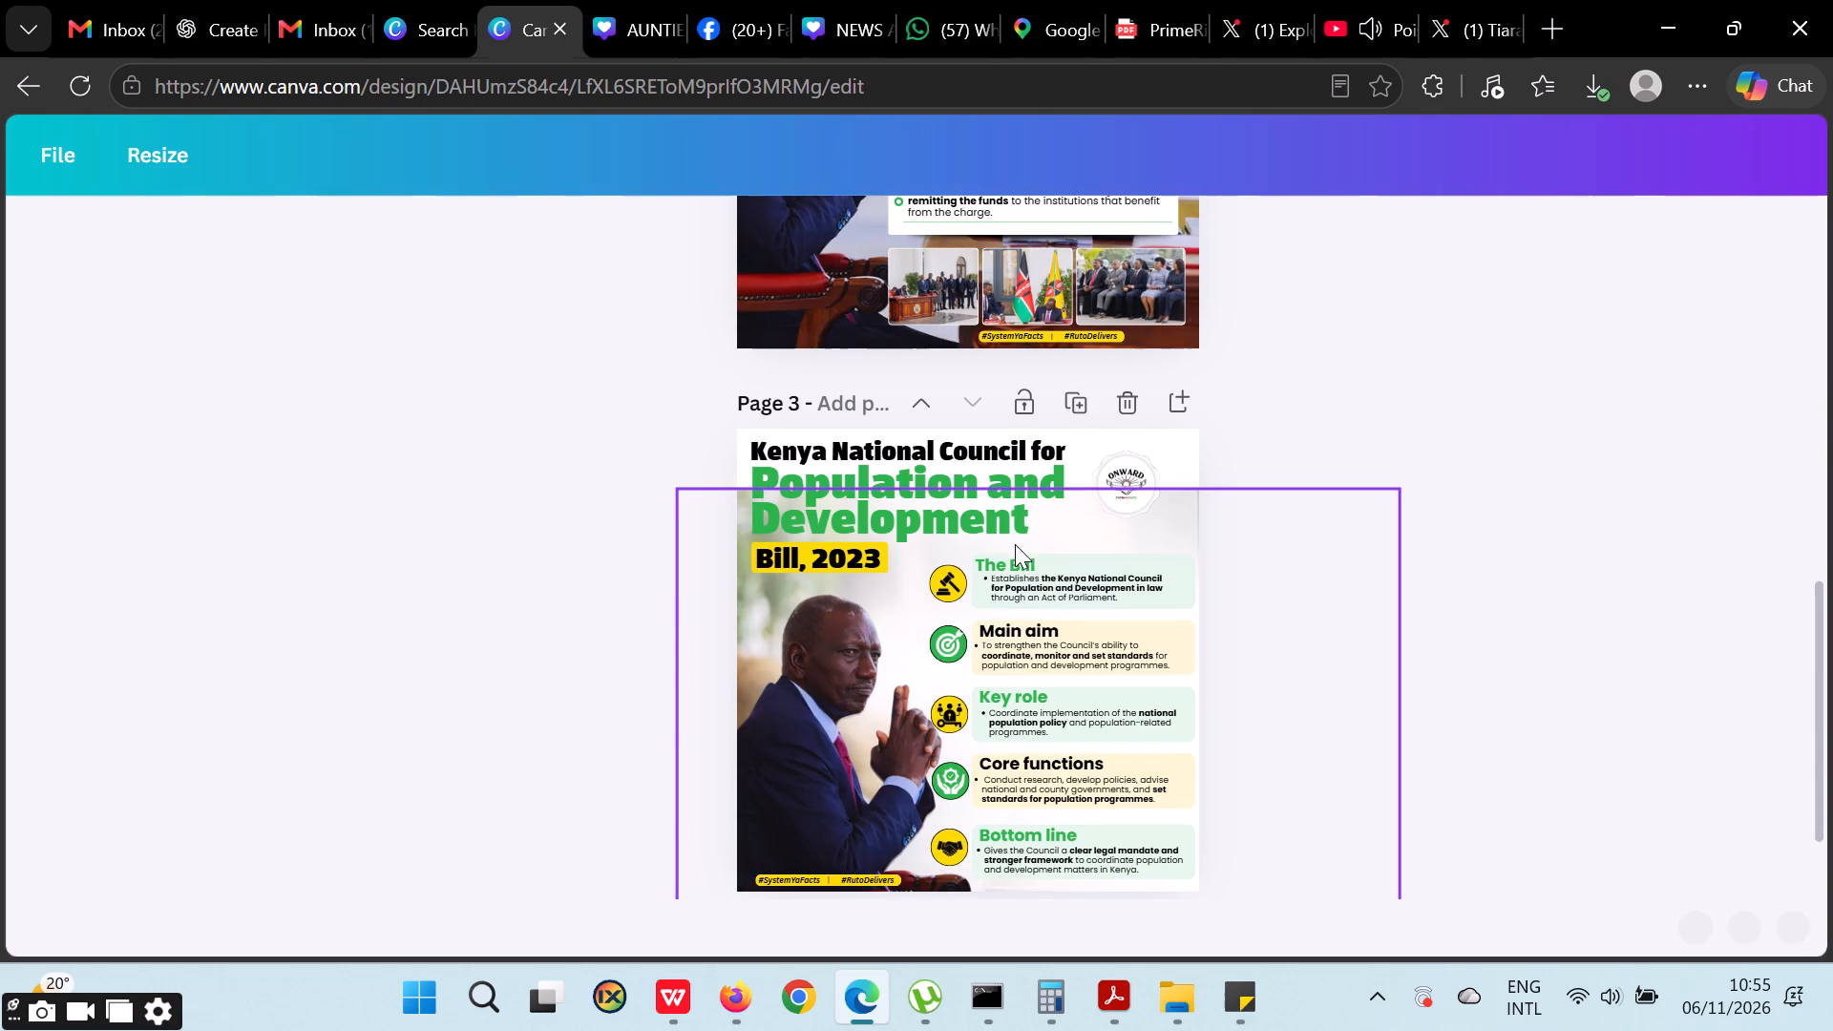
Shift and delete the sharp foreground portrait photo on page 3, the Kenya National Council for Population and Development page.
double_click(1457, 539)
click(1028, 610)
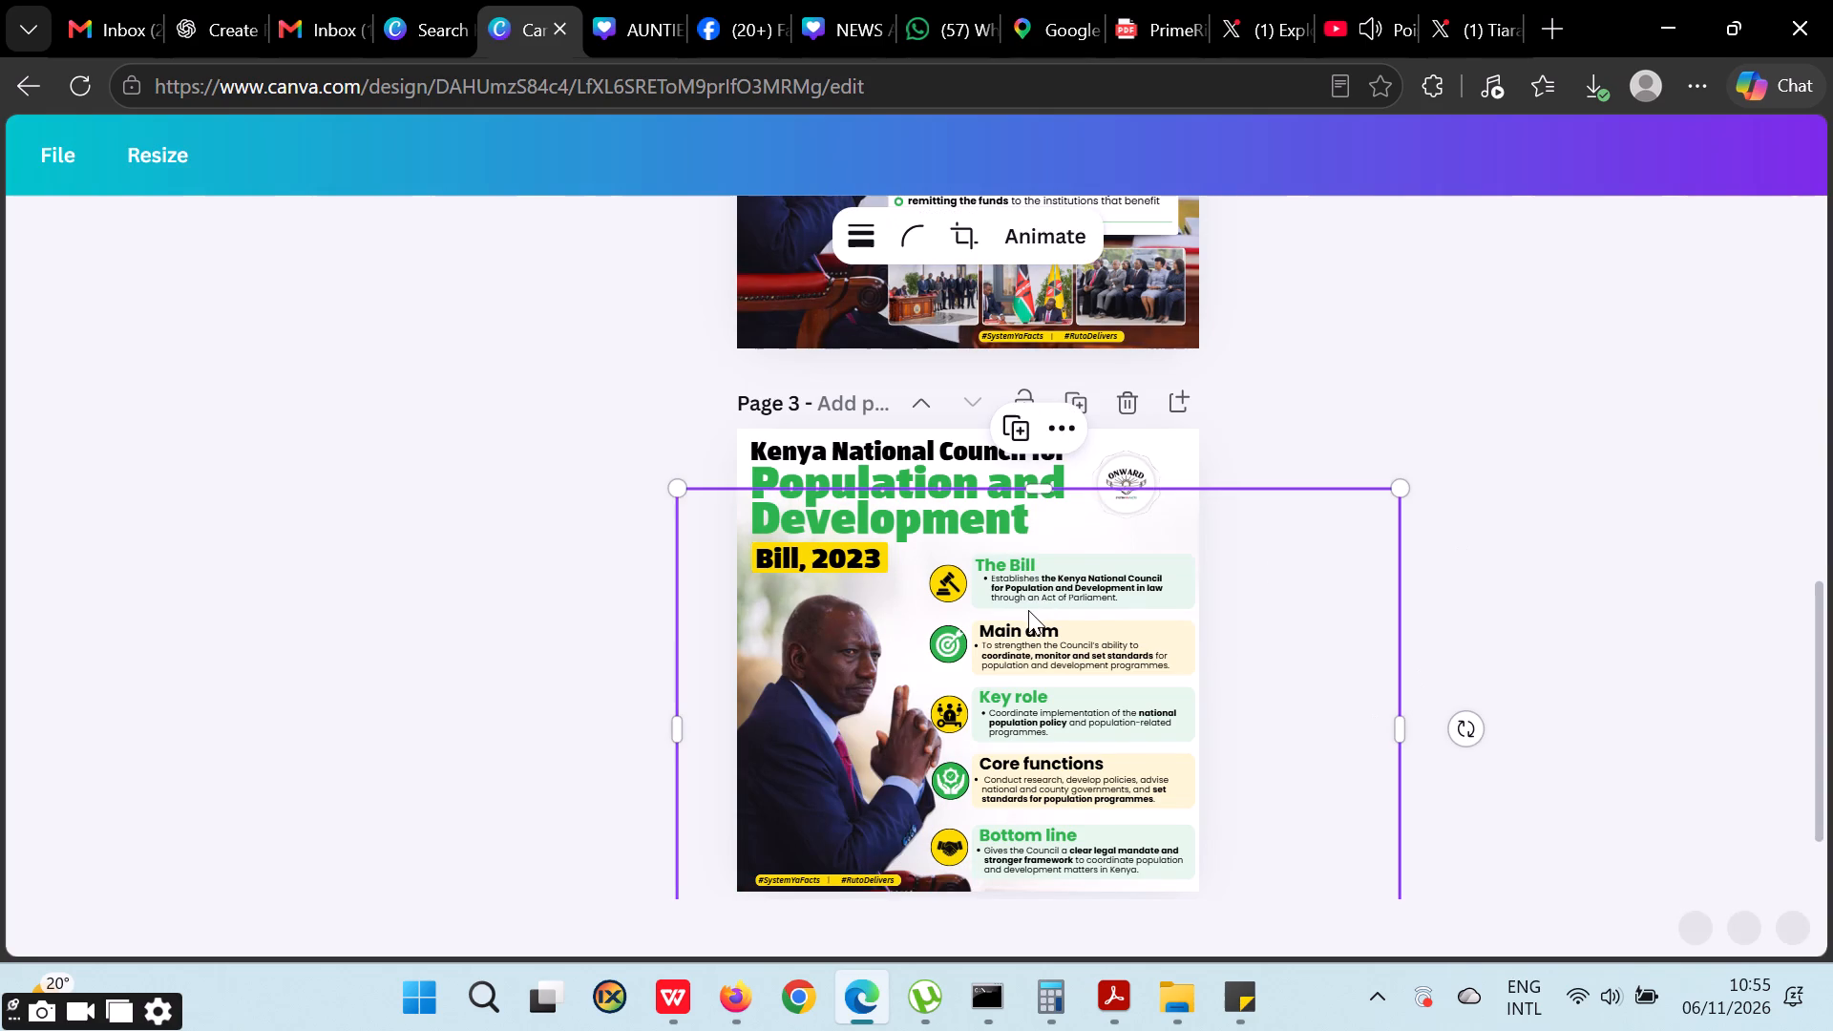
drag(1042, 626, 1042, 595)
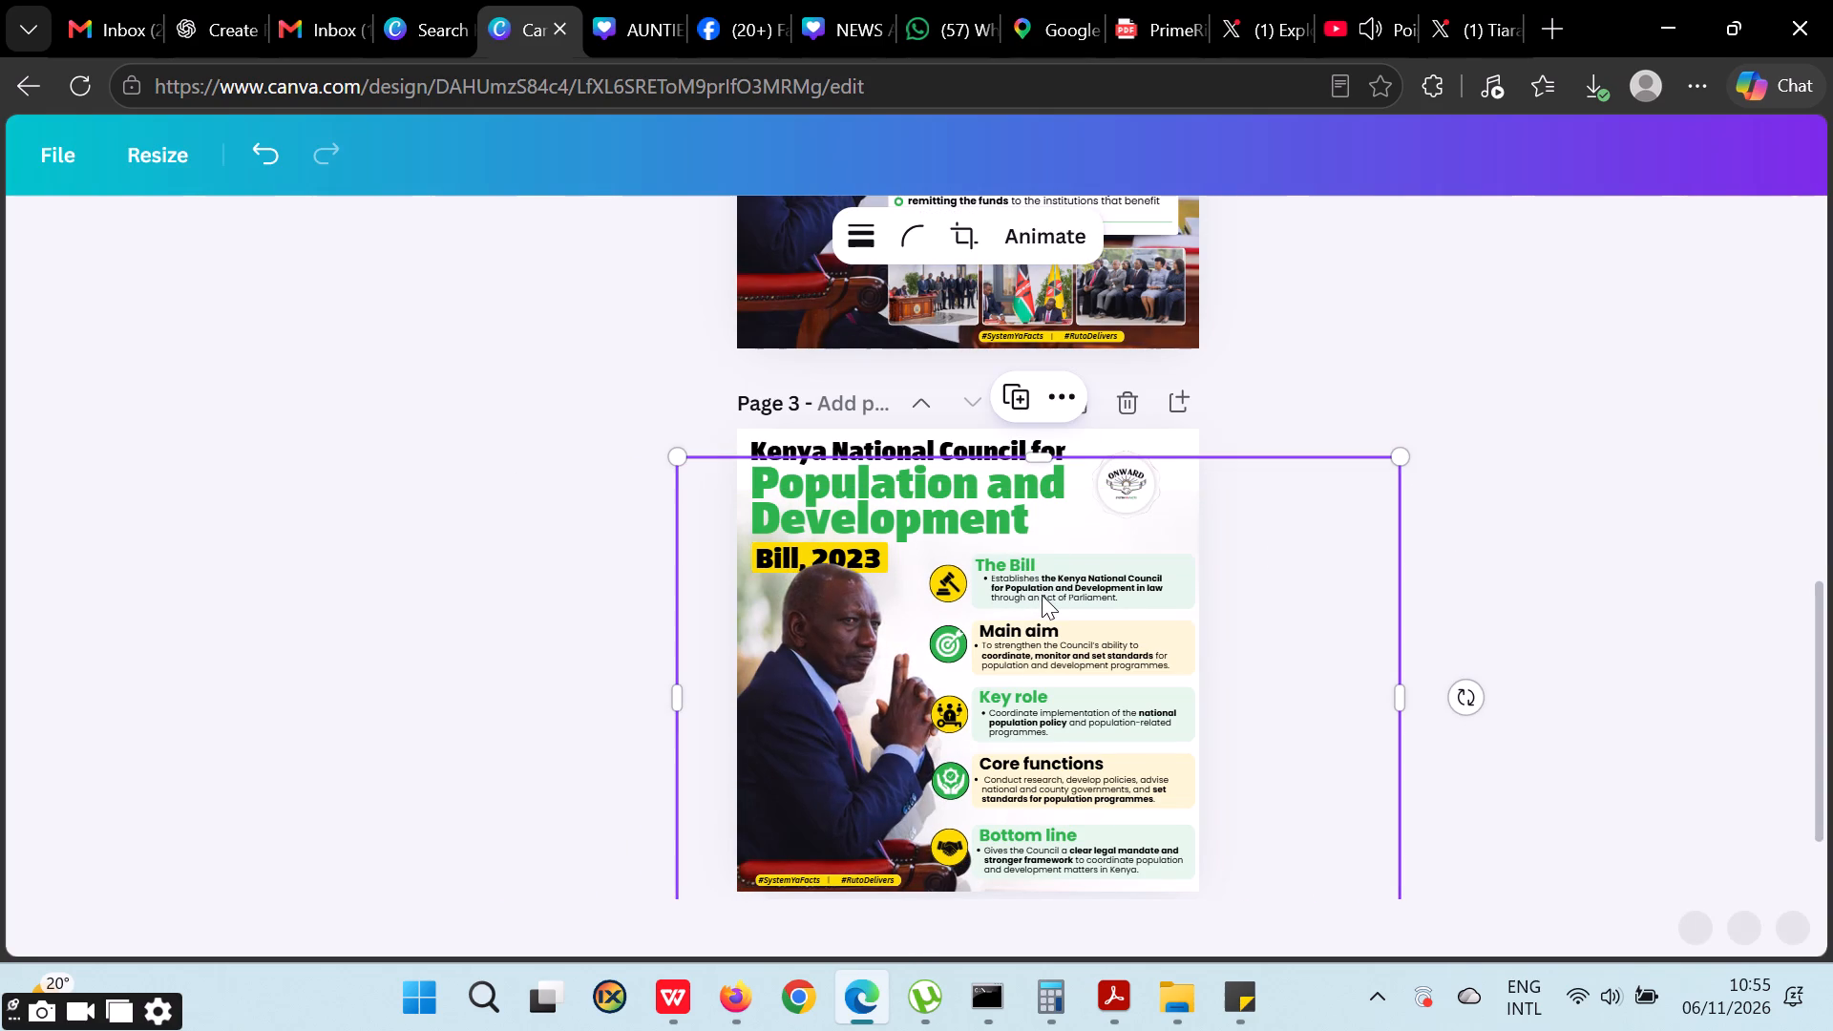
key(Delete)
click(1511, 526)
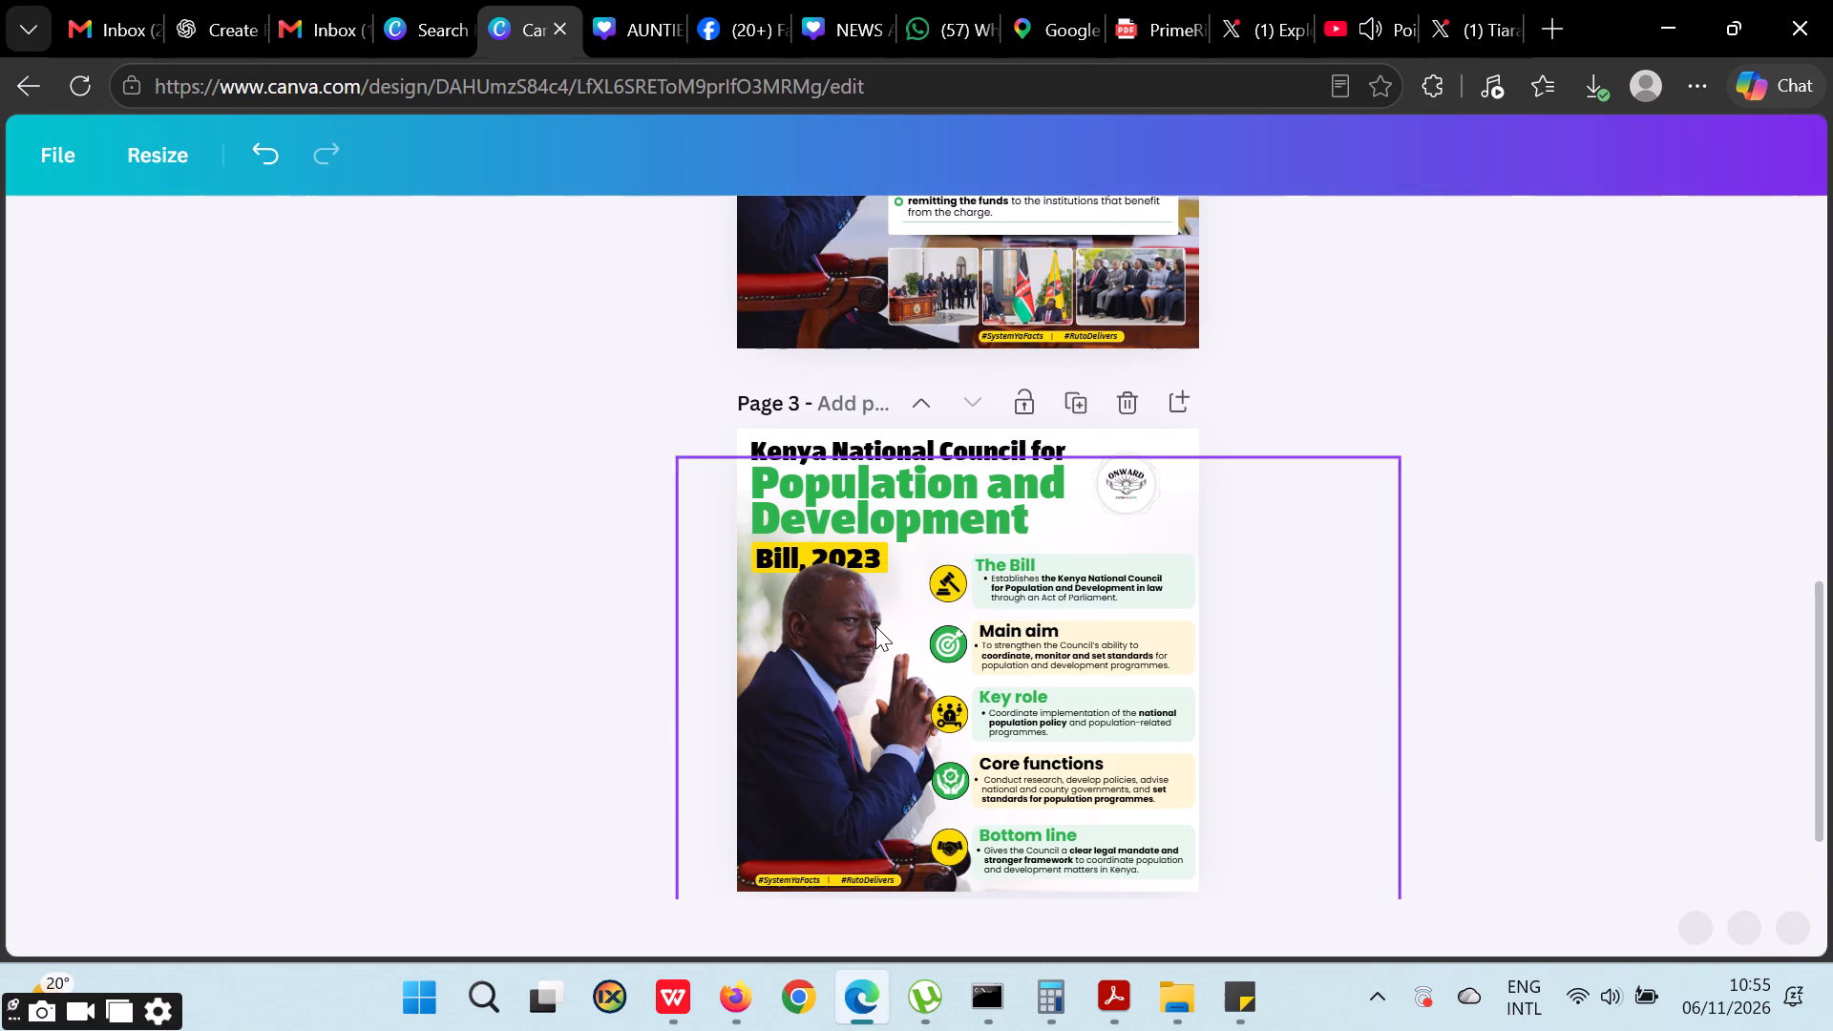
click(875, 626)
key(Delete)
drag(901, 665, 909, 655)
key(Delete)
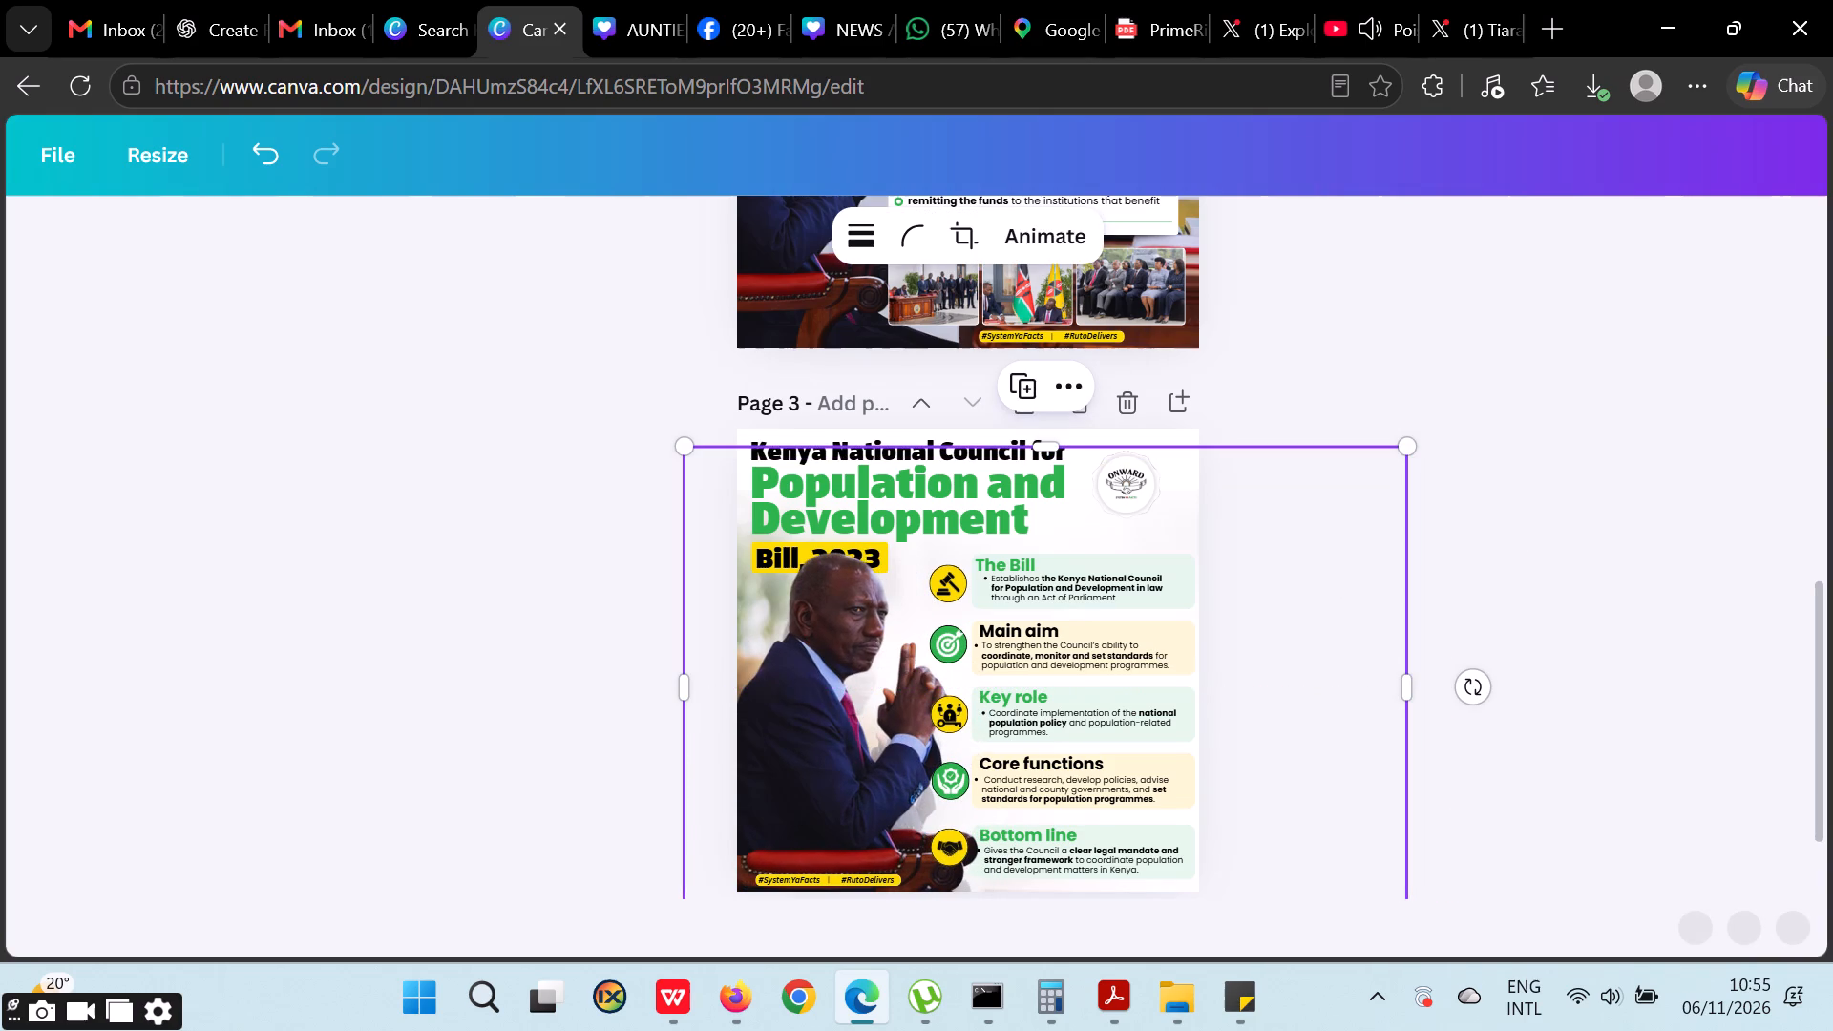
click(1464, 493)
drag(897, 631, 737, 643)
key(Delete)
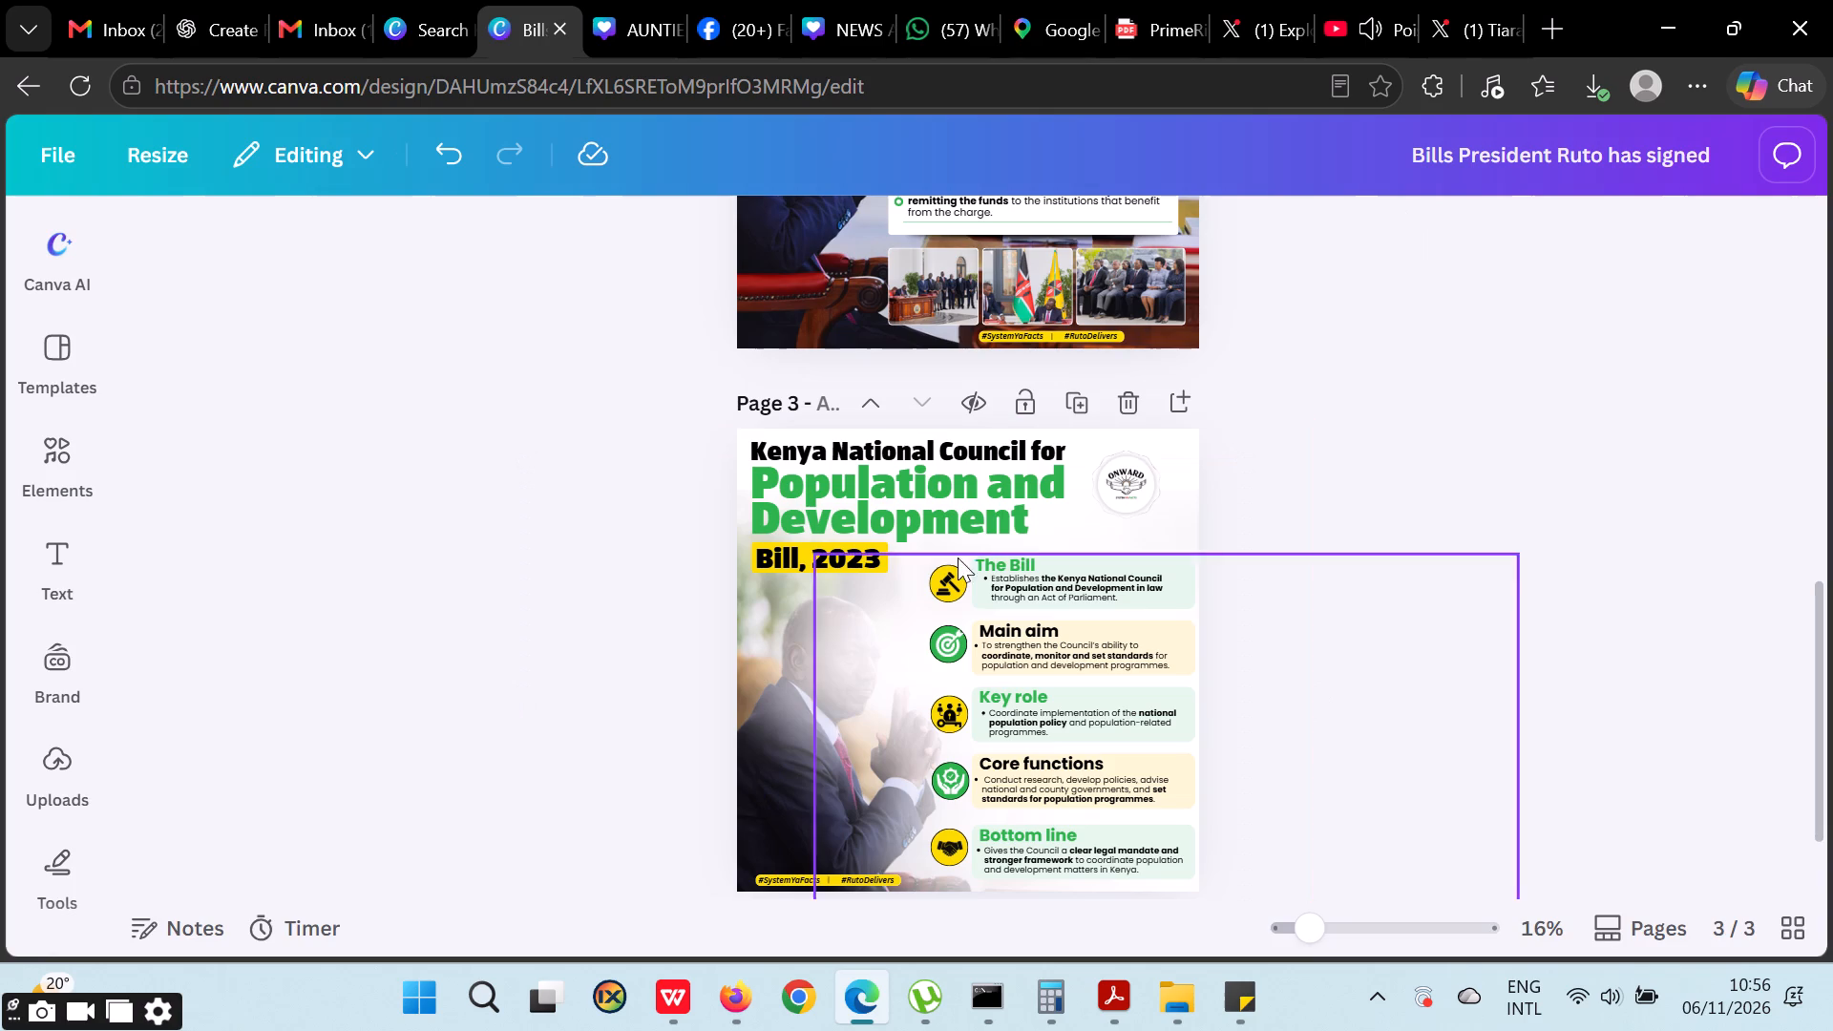
triple_click(1046, 589)
double_click(1321, 566)
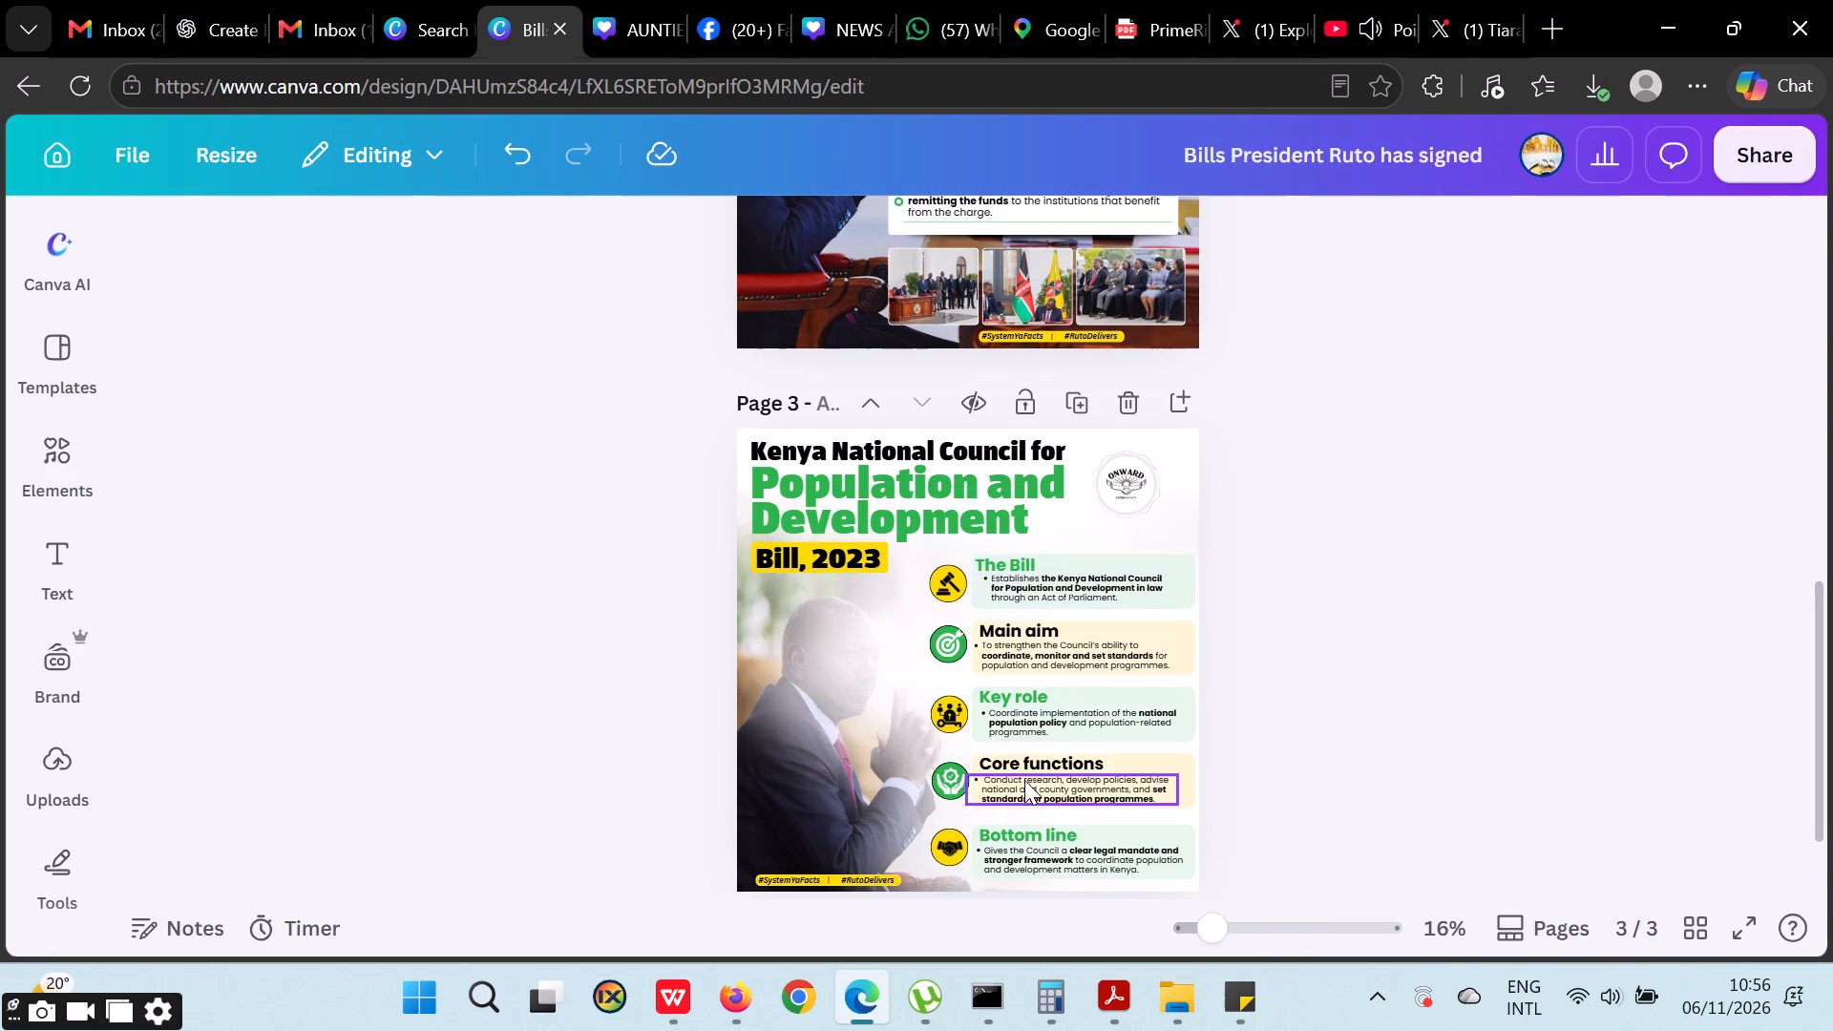
Switch to WPS Office and read the KRA revenue collections text and design instructions in Untitled document (10).
click(683, 1007)
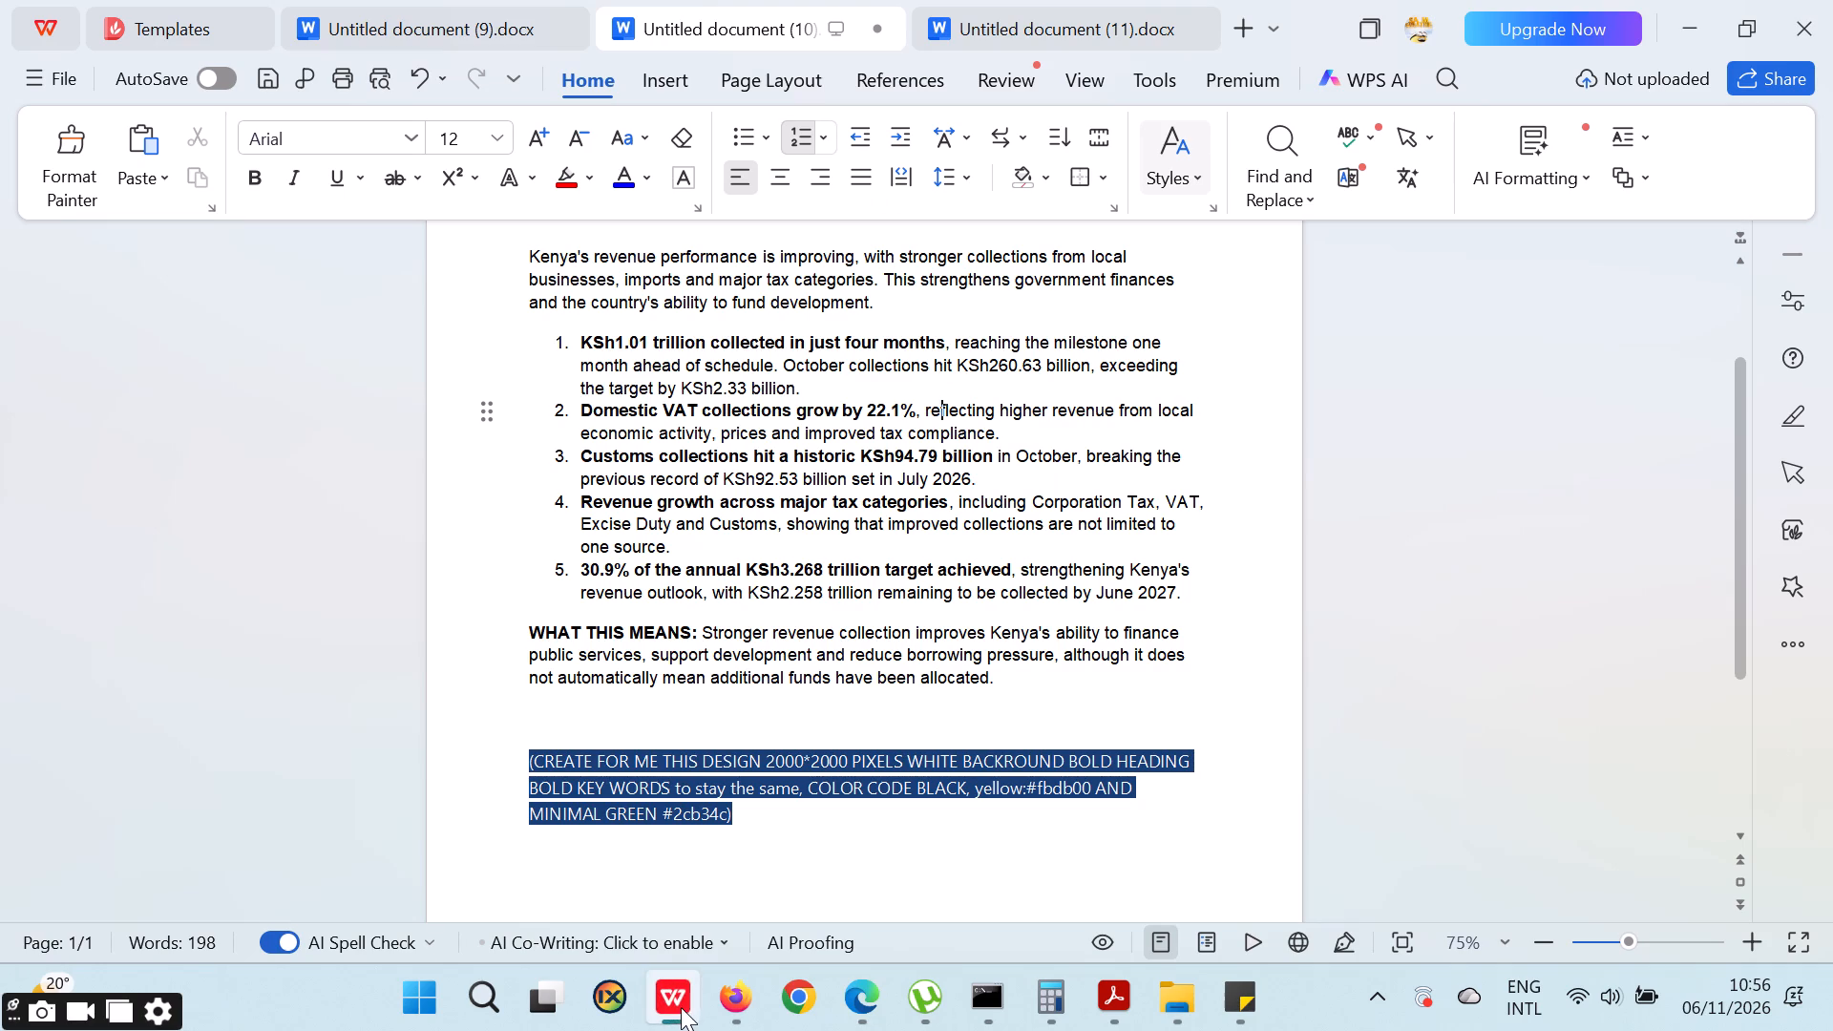
scroll(883, 540, down, 2)
scroll(883, 540, up, 4)
scroll(883, 540, down, 1)
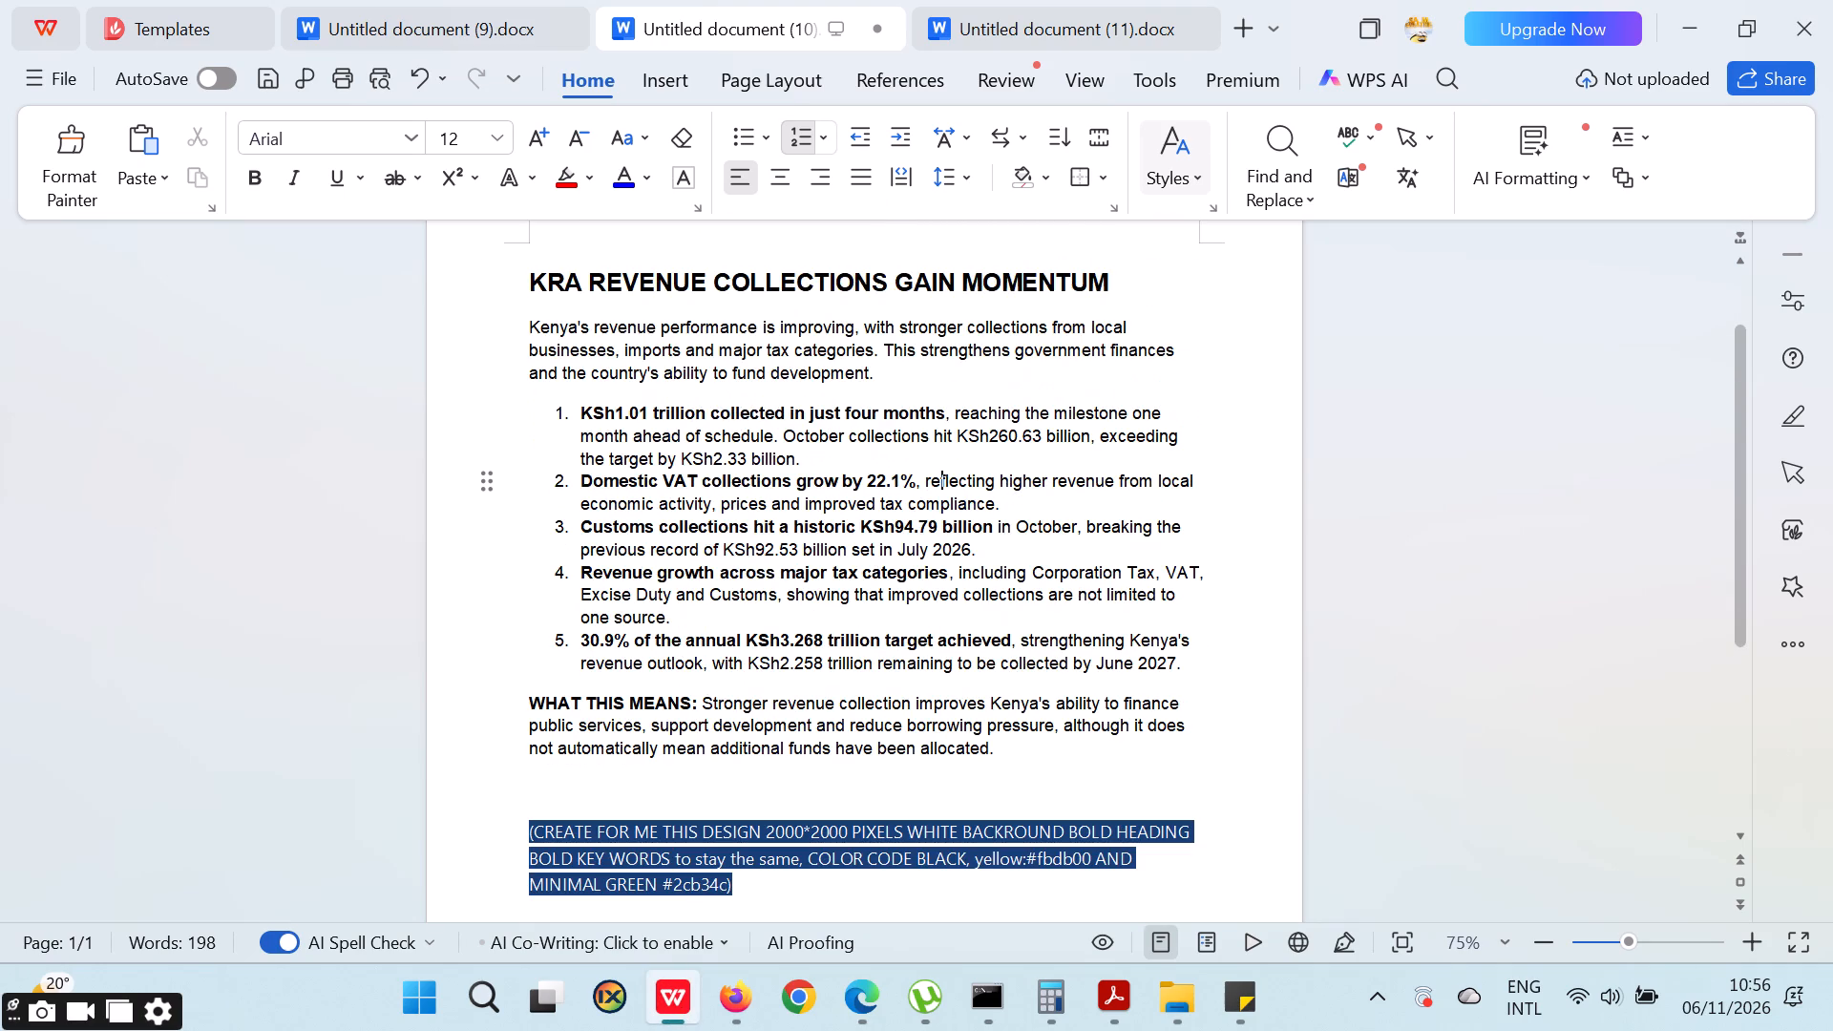
click(580, 411)
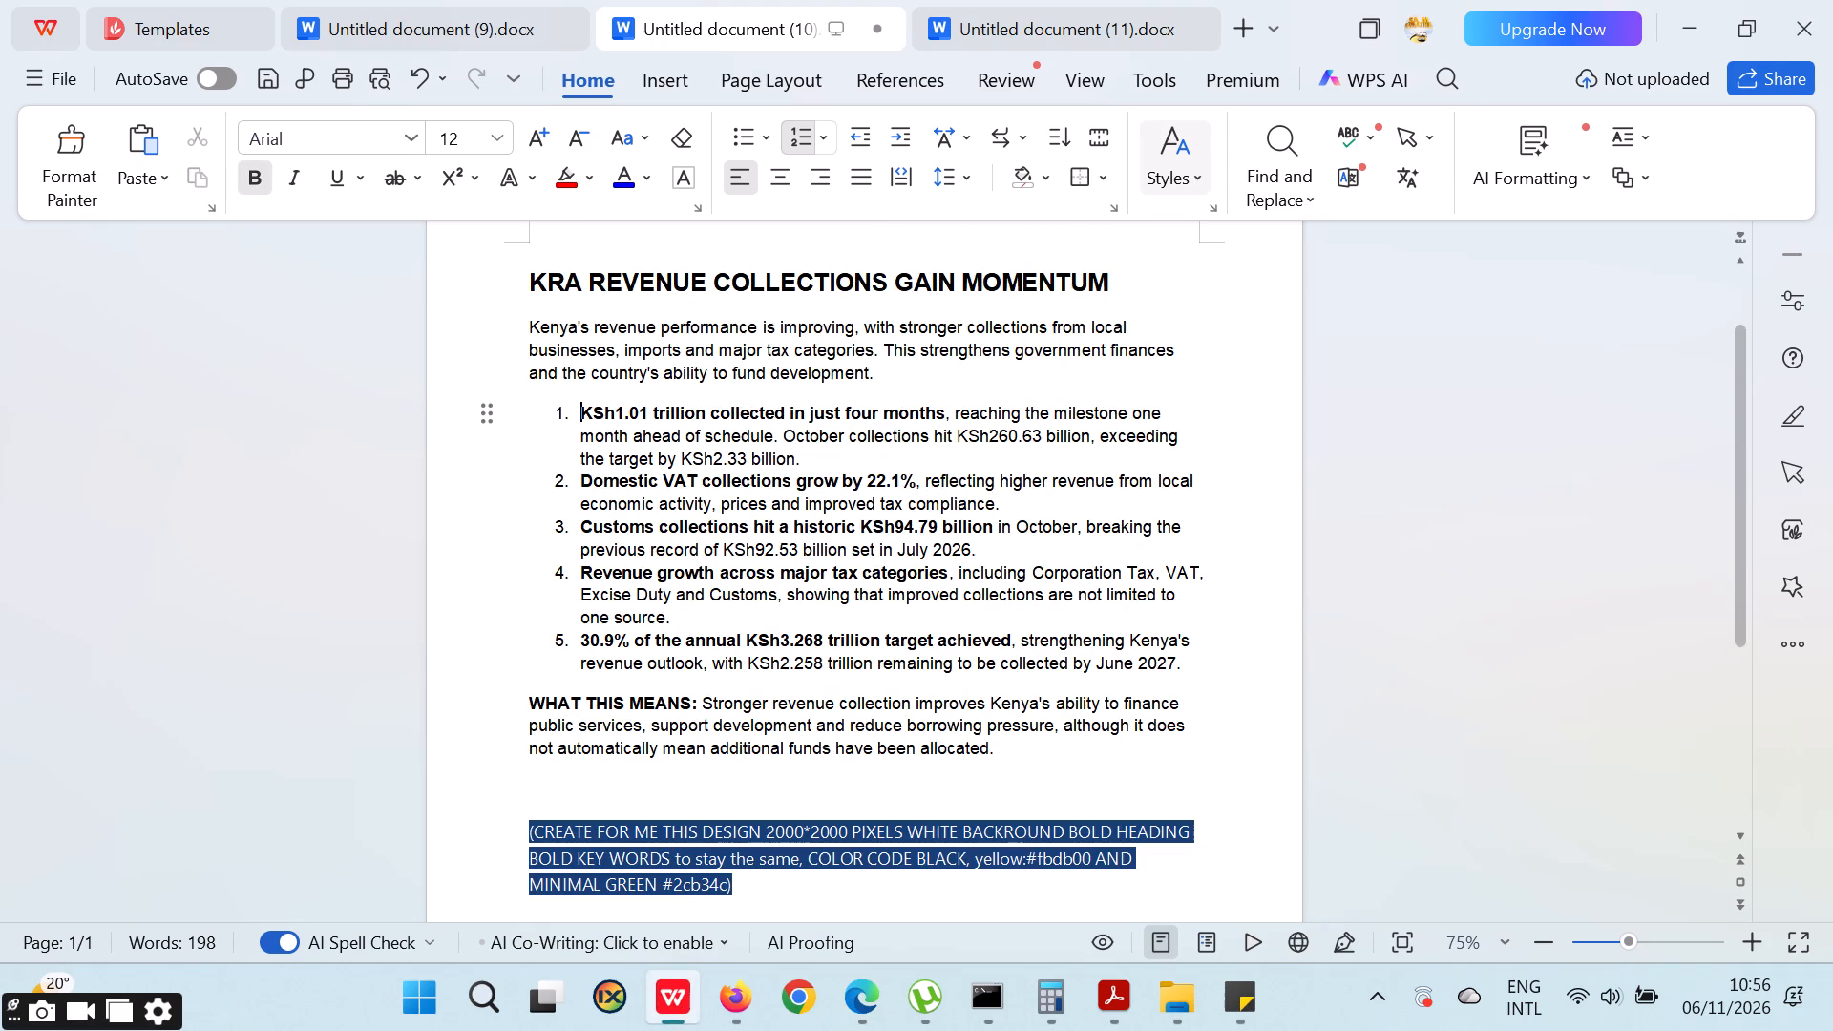
scroll(1045, 513, up, 1)
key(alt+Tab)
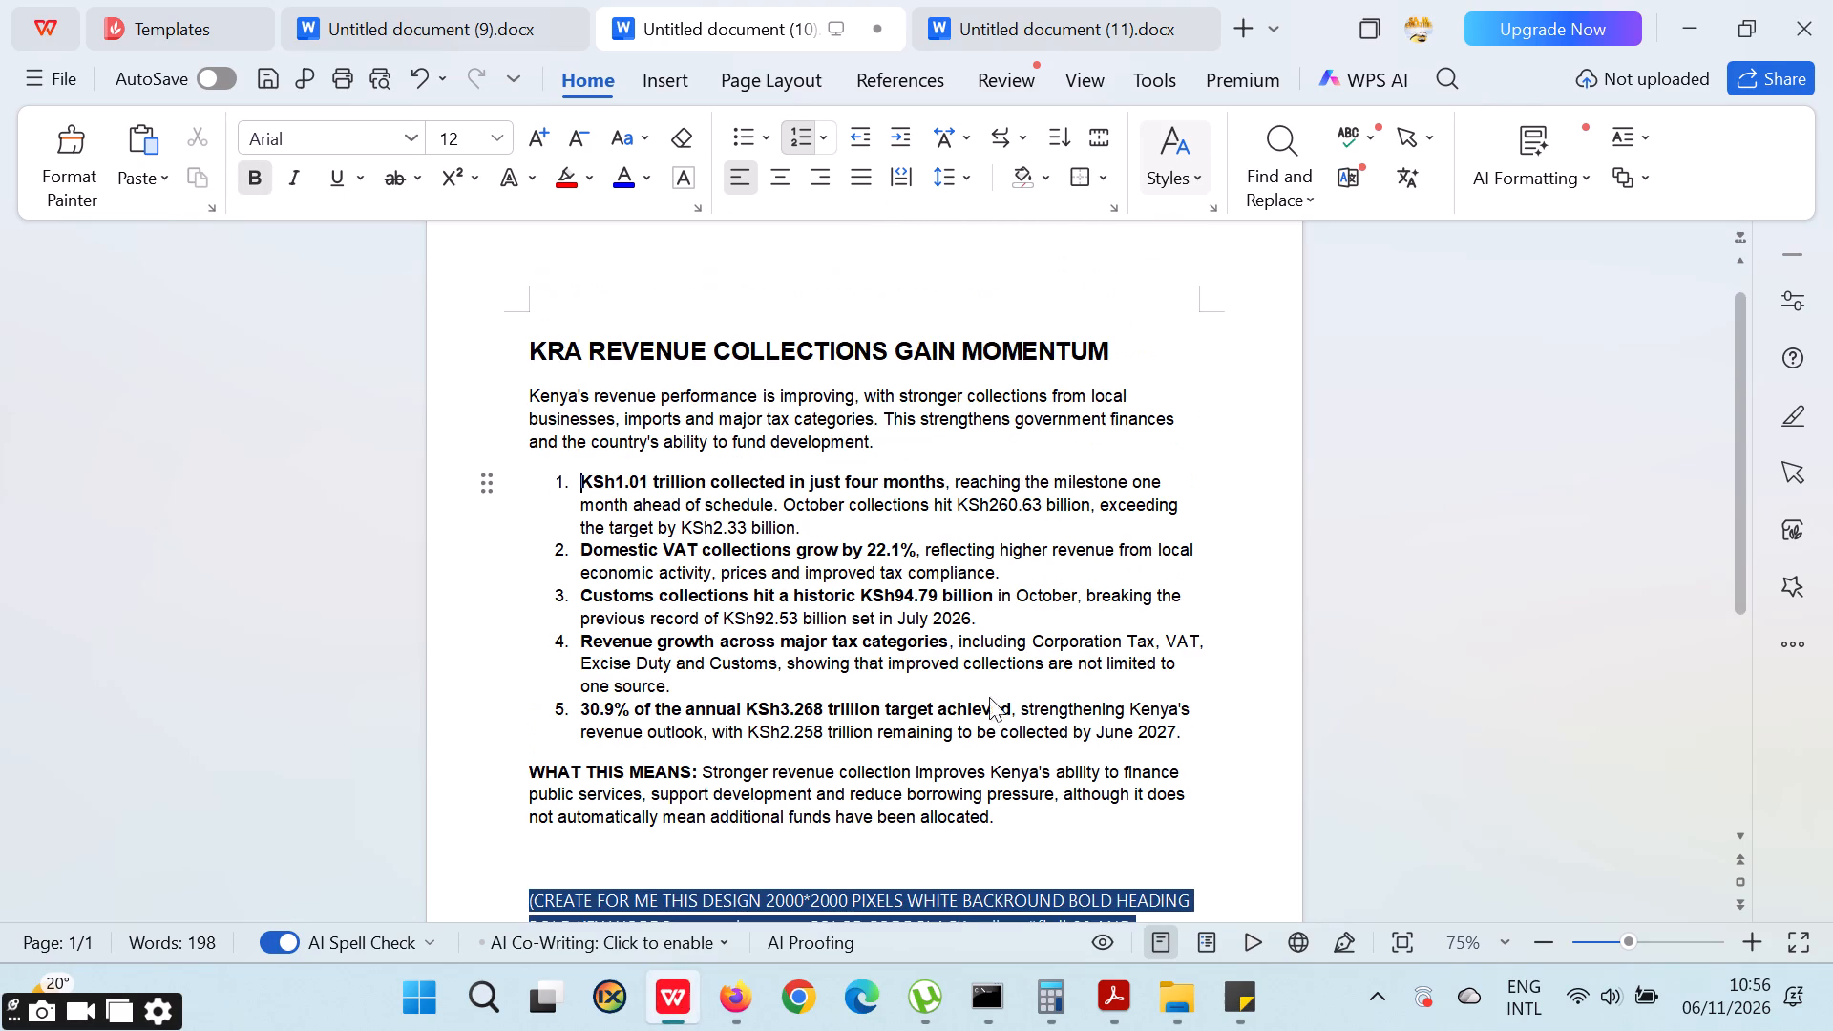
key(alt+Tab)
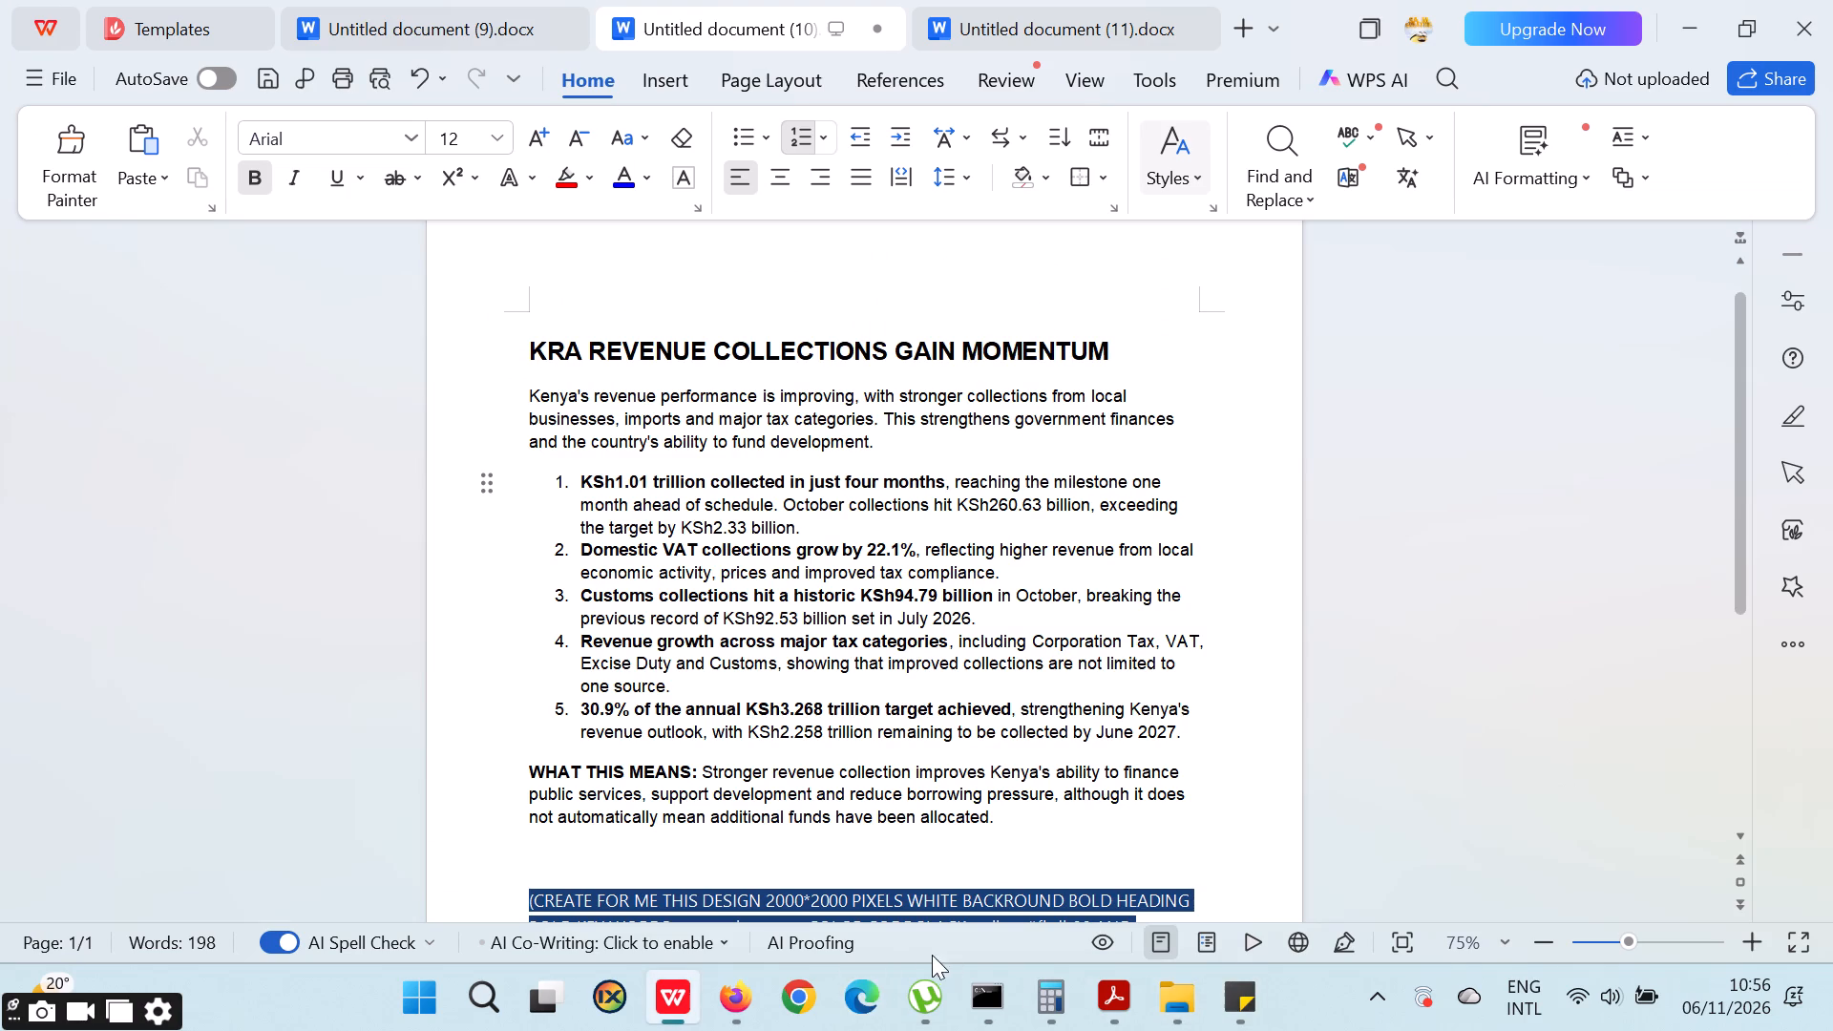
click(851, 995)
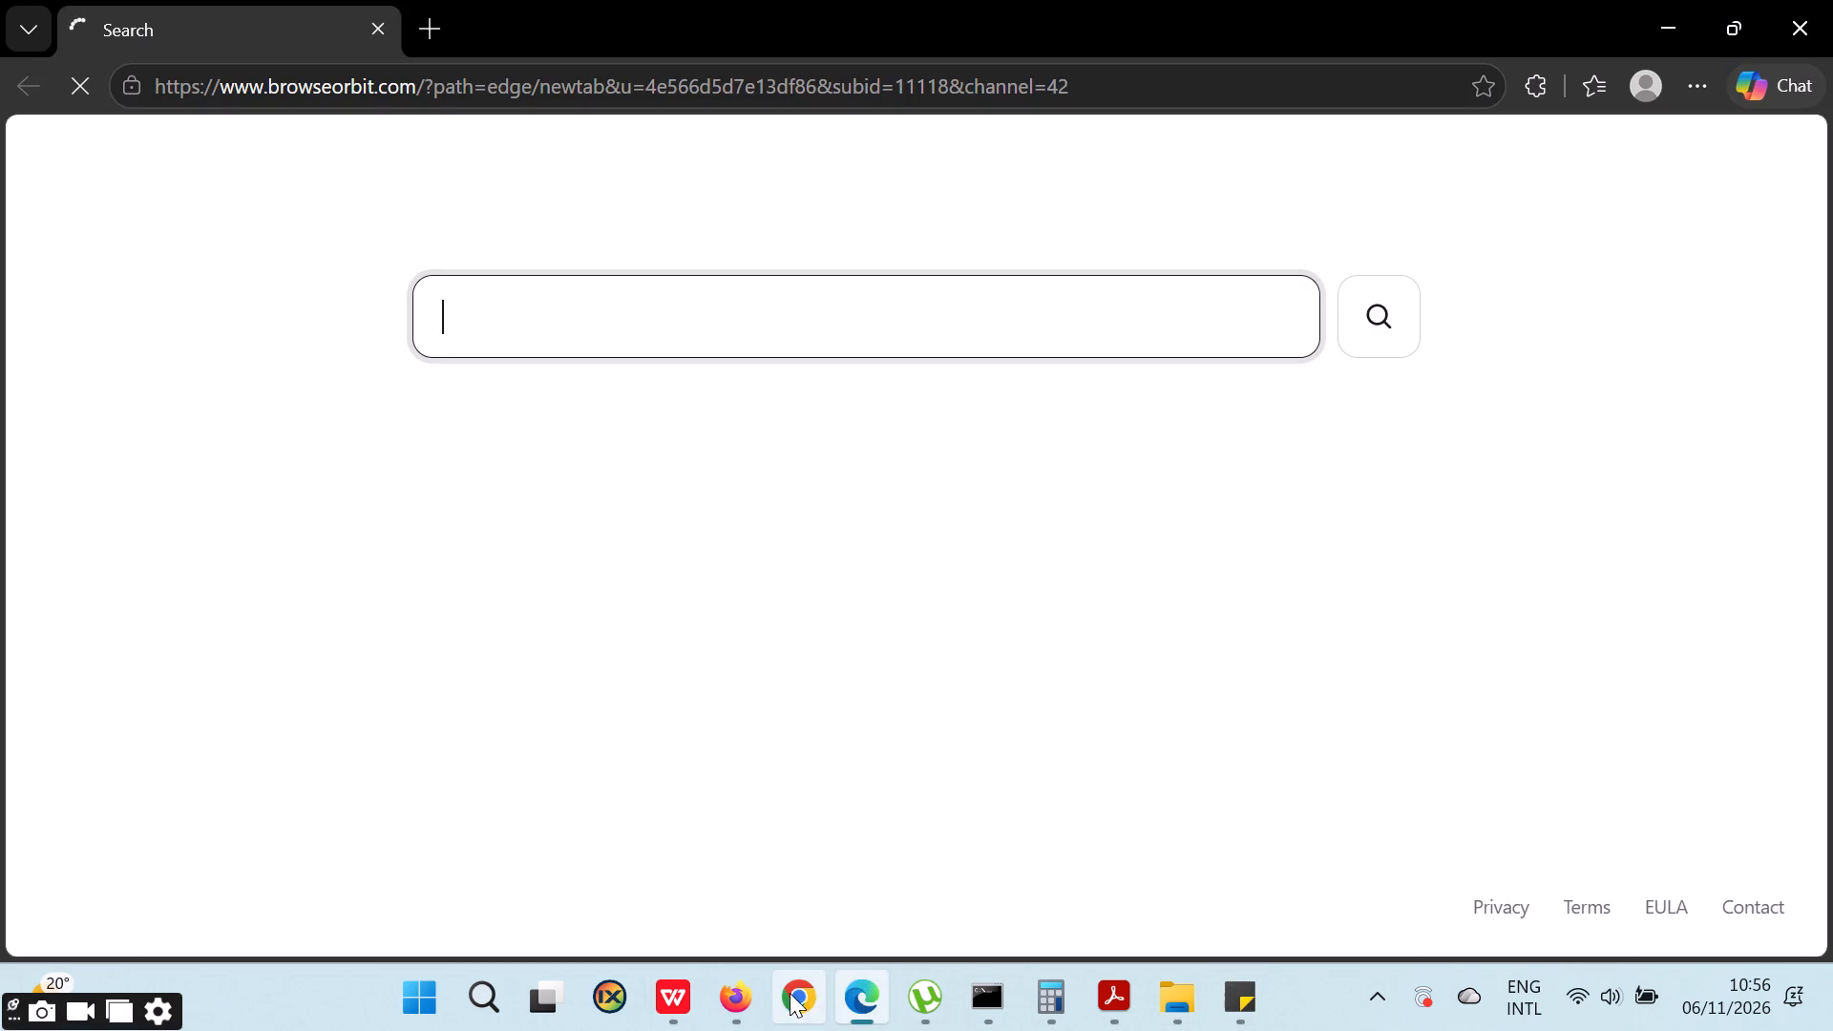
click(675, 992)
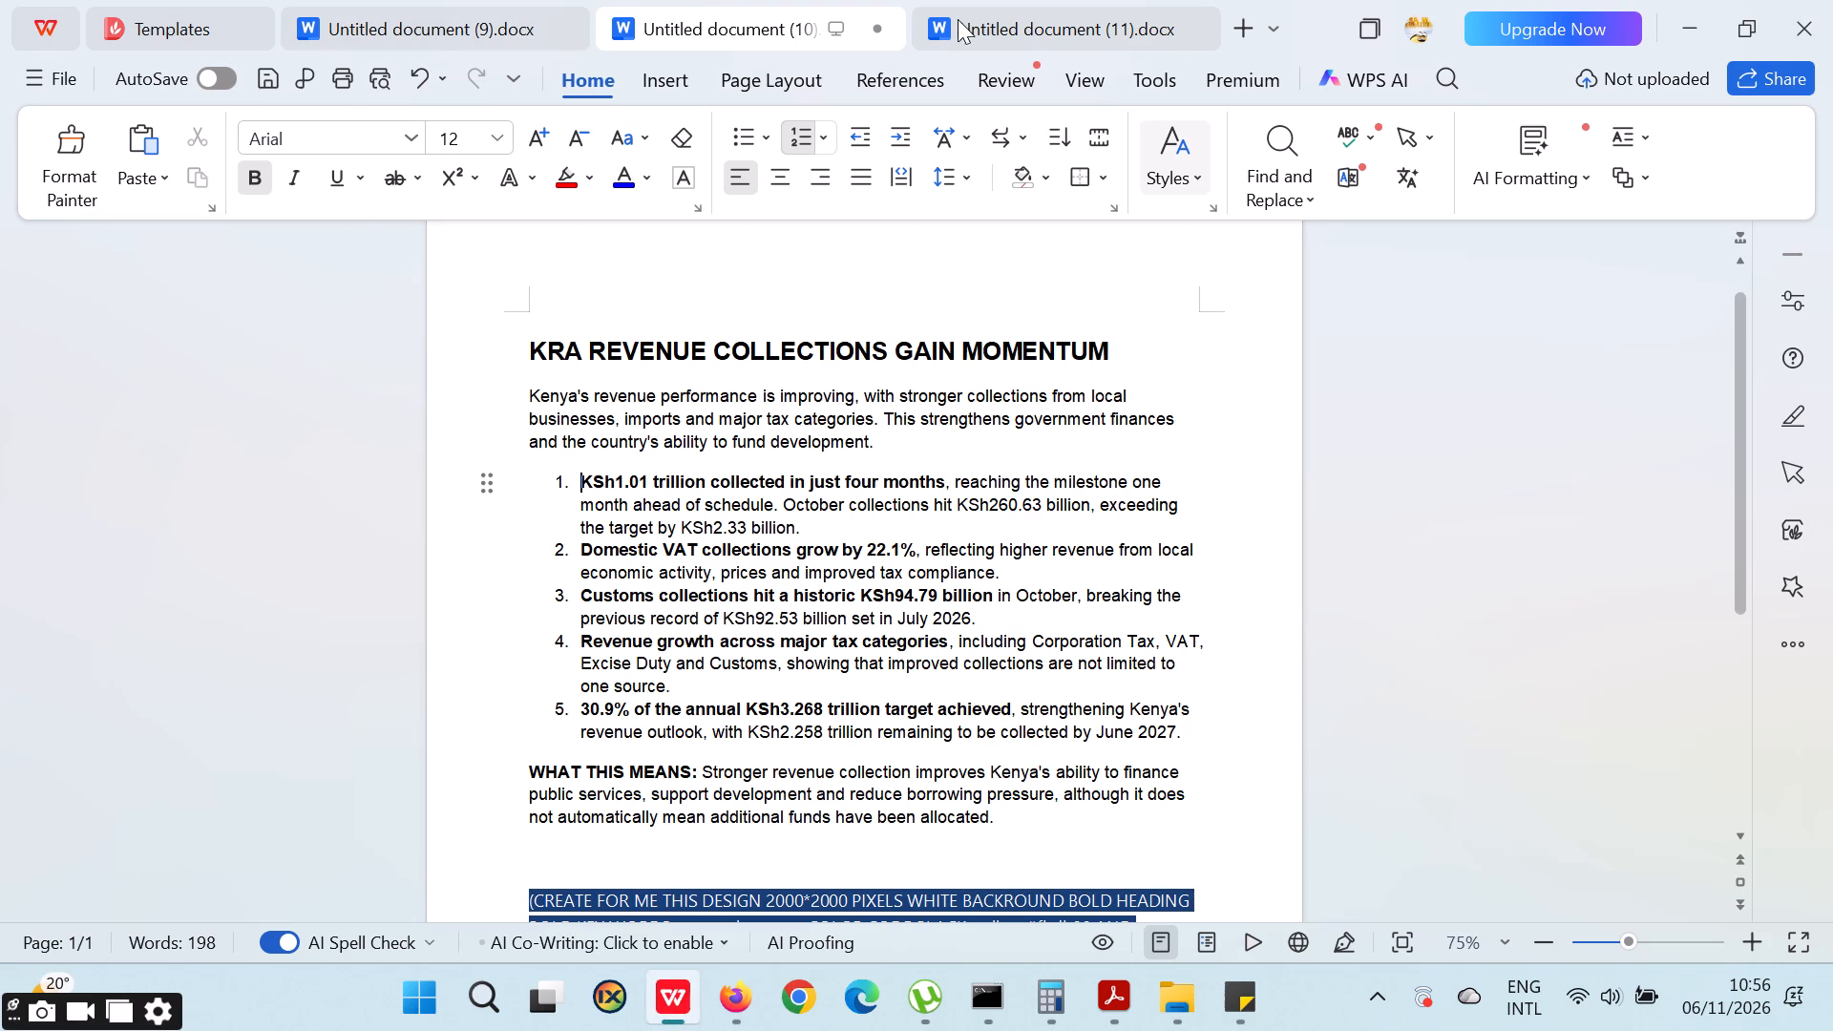
Compare the KRA revenue texts in Untitled documents (11) and (9) with the one in Untitled document (10).
click(982, 10)
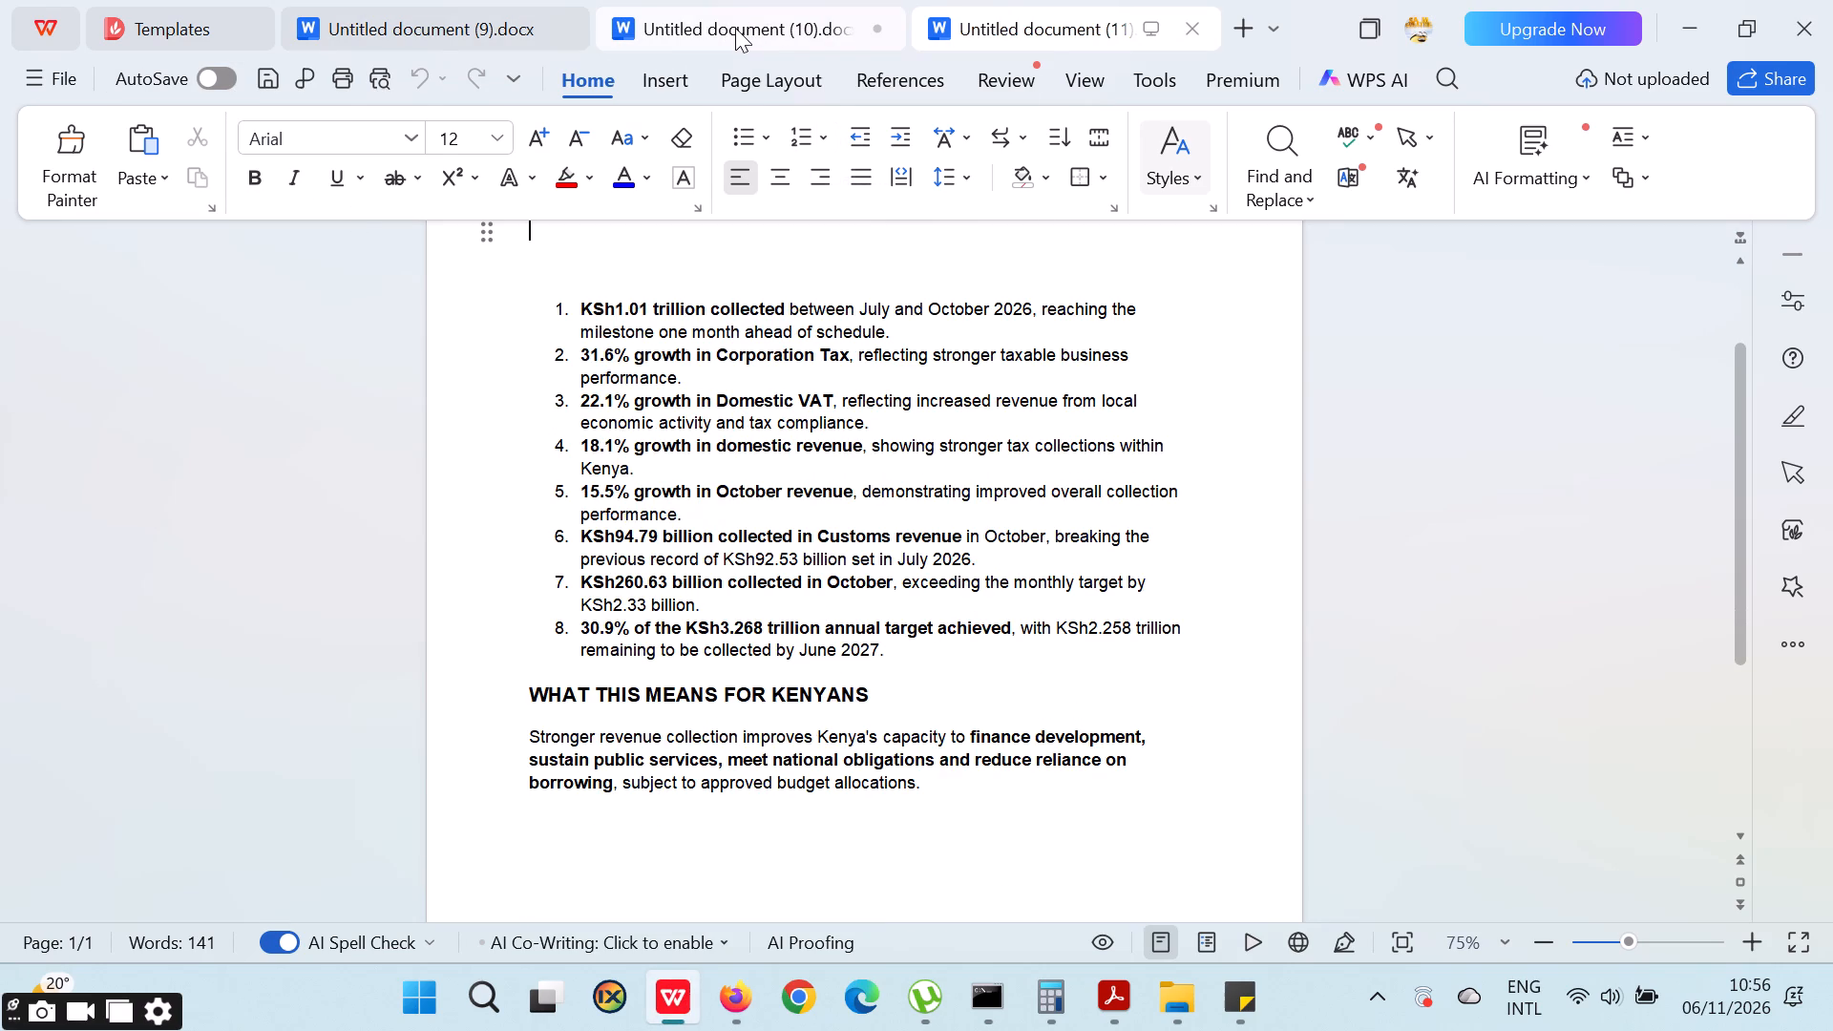
click(735, 28)
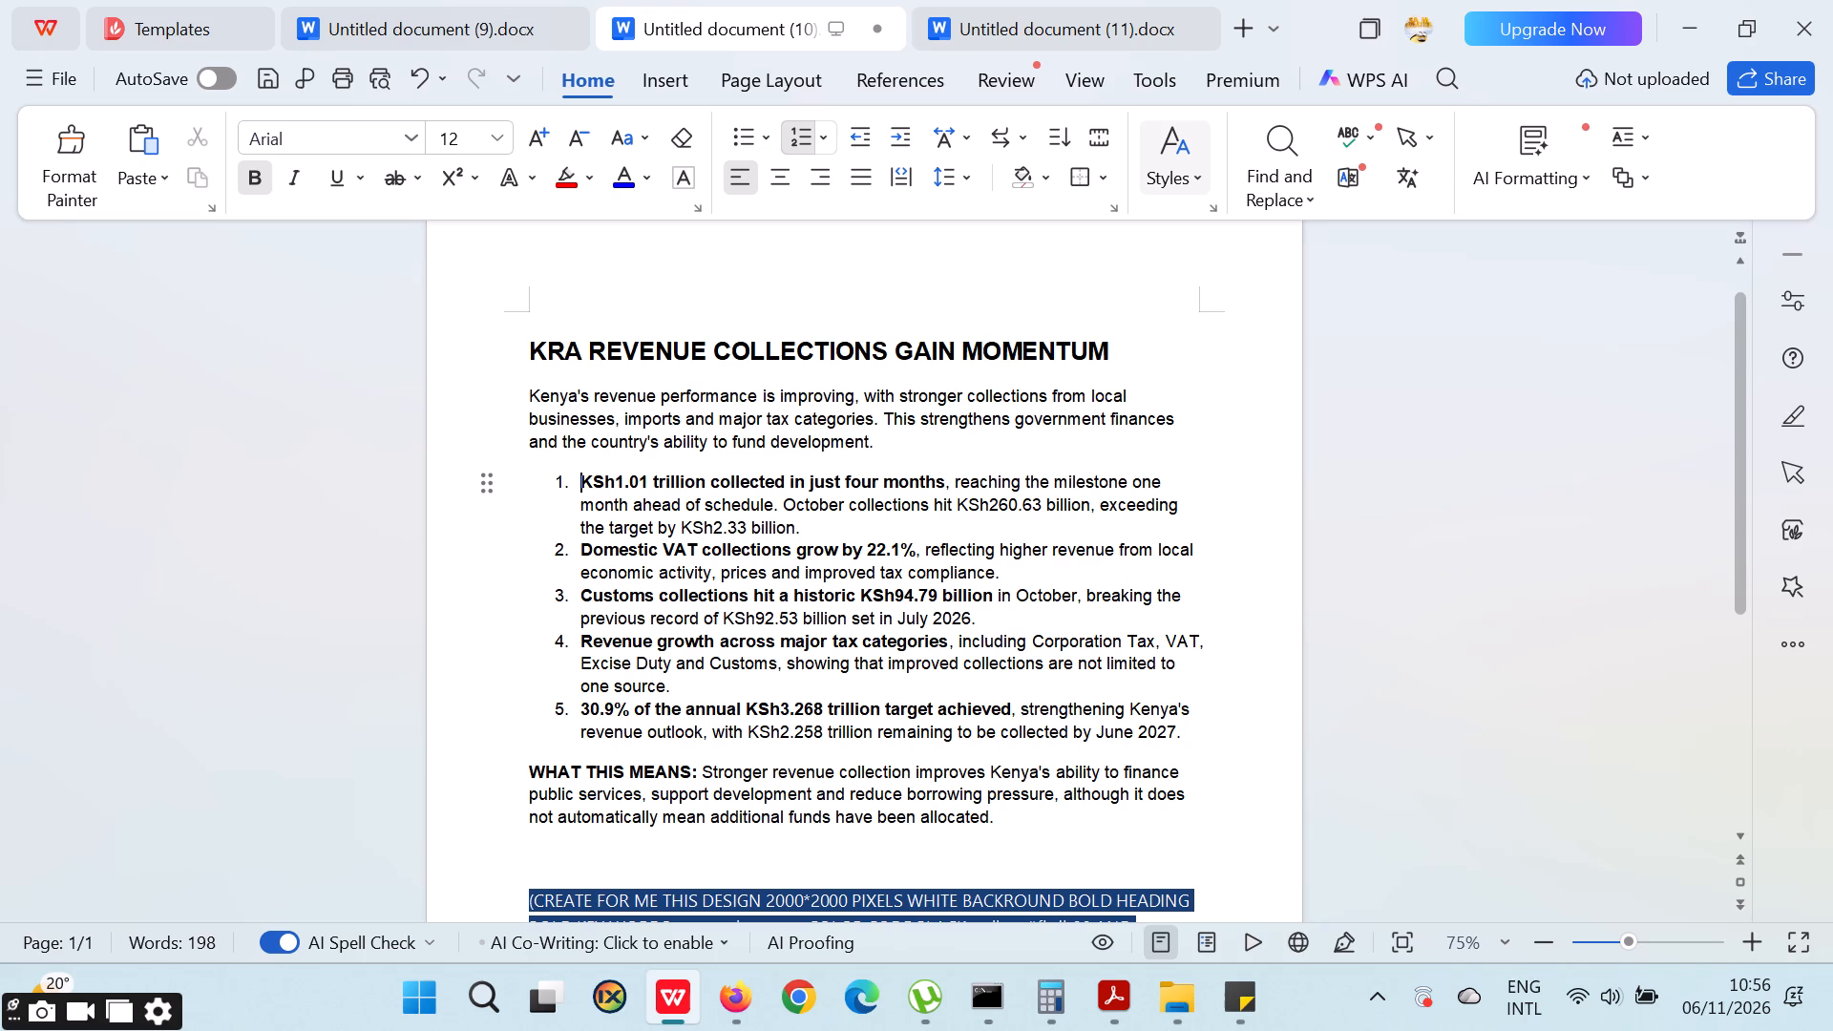
click(433, 14)
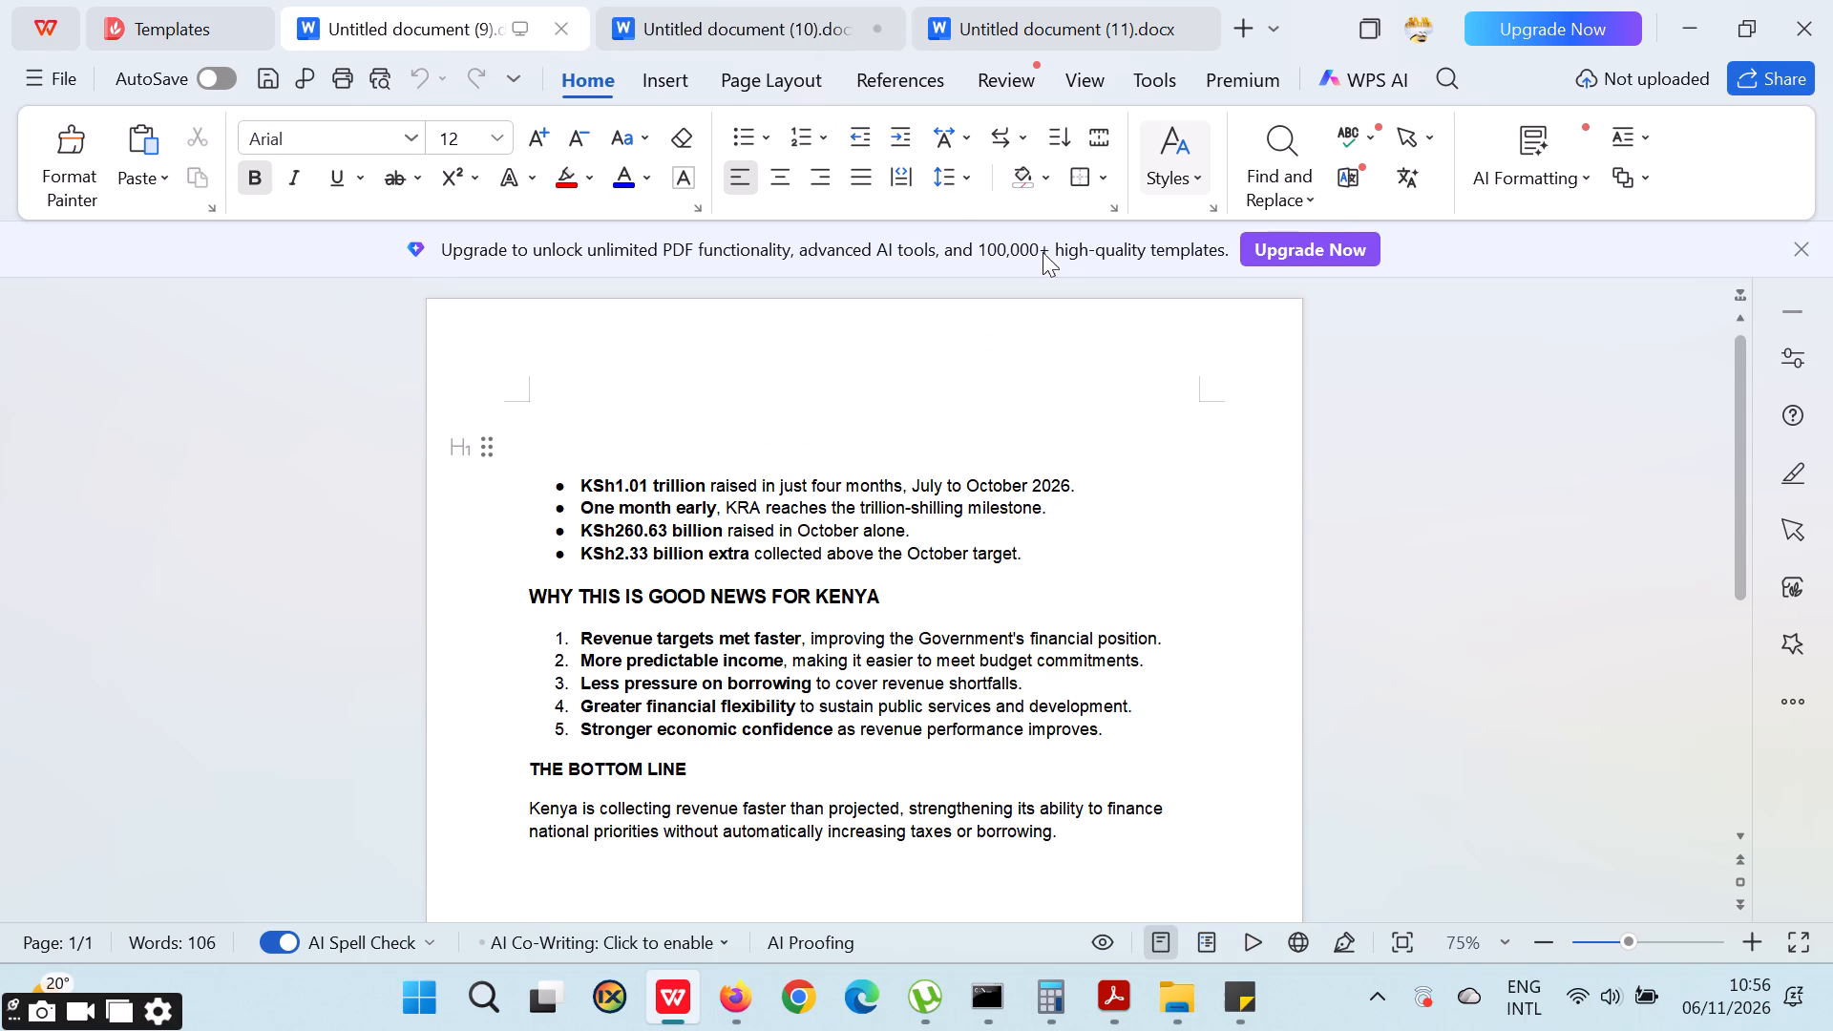
click(1040, 20)
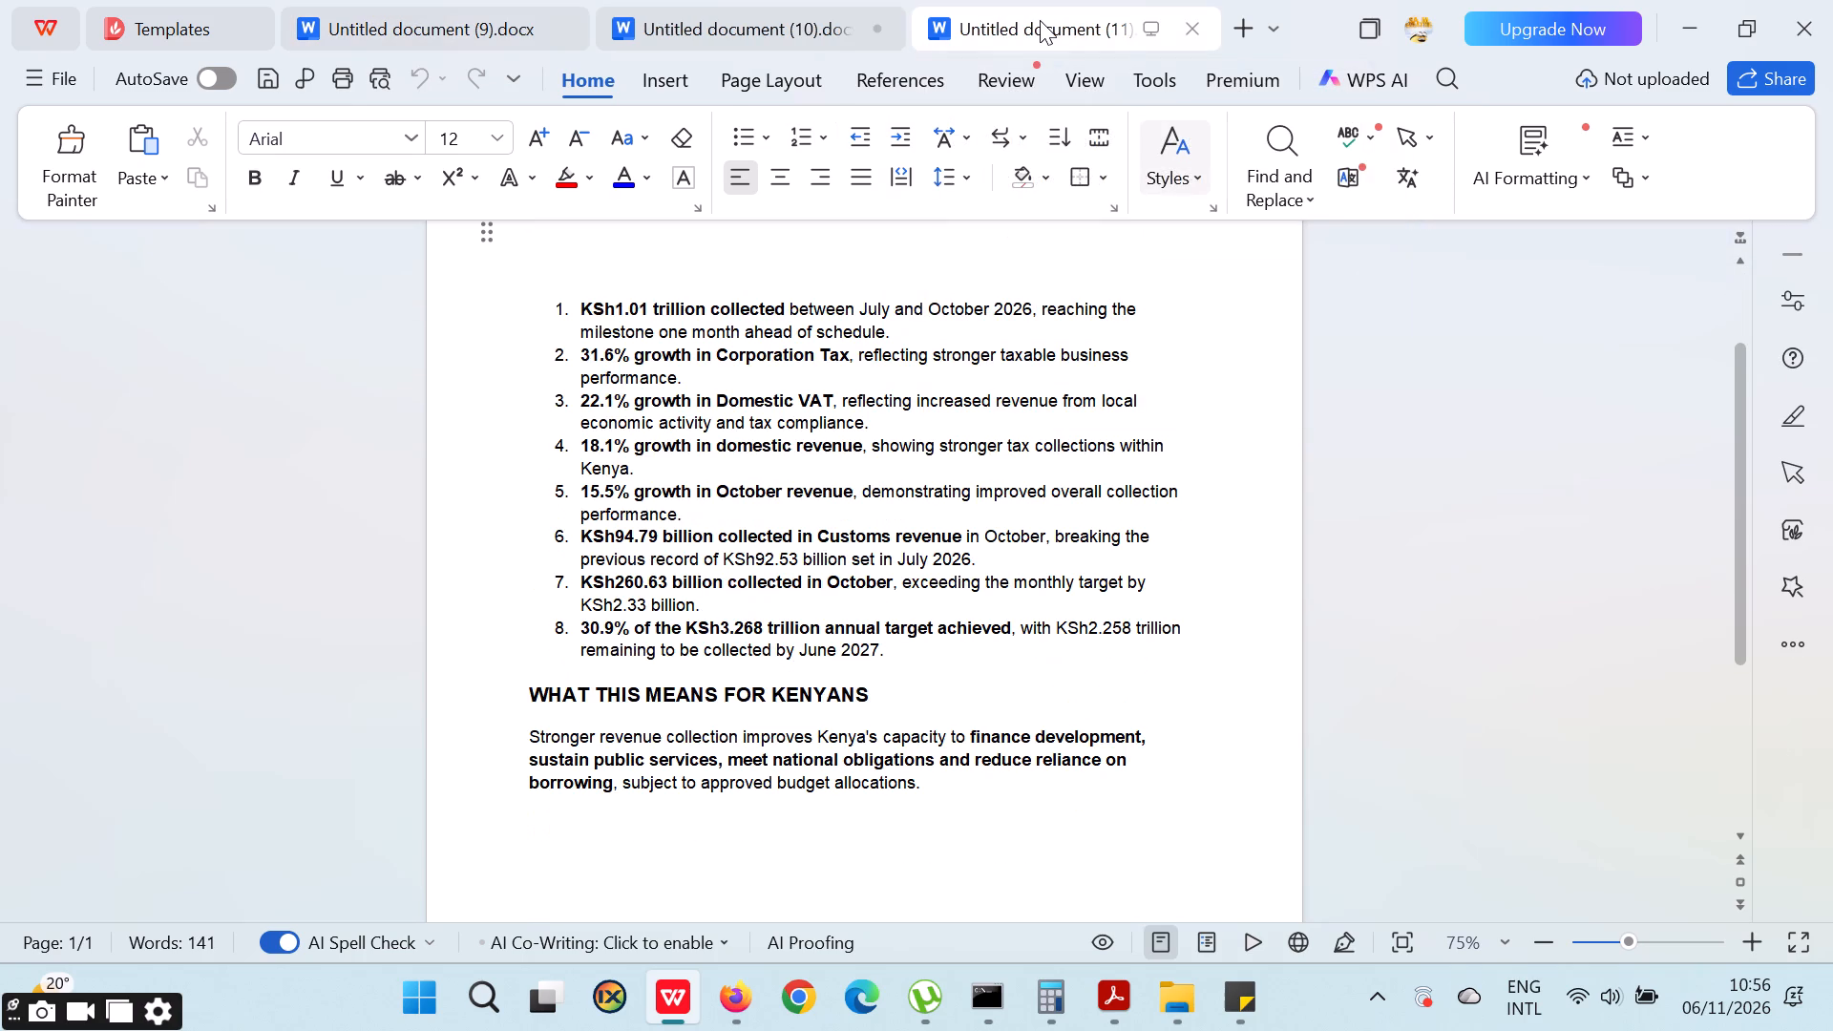
scroll(988, 455, down, 1)
scroll(988, 455, up, 3)
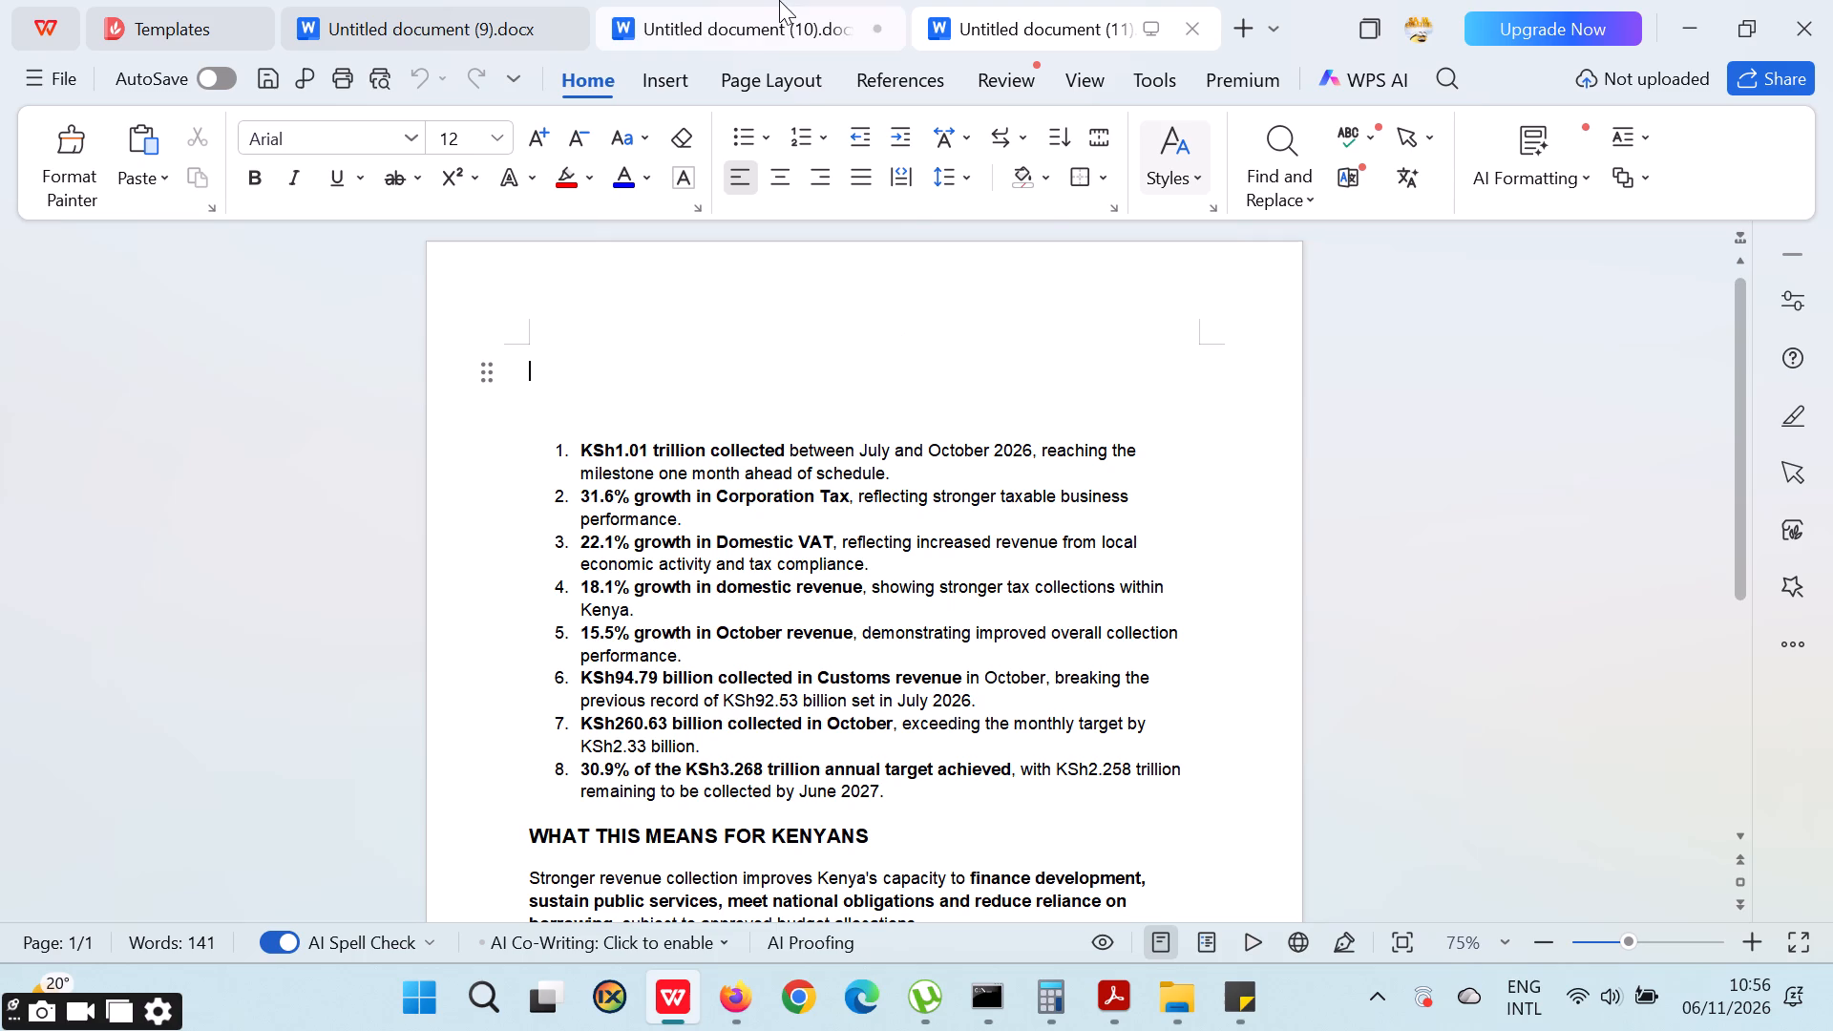
click(731, 19)
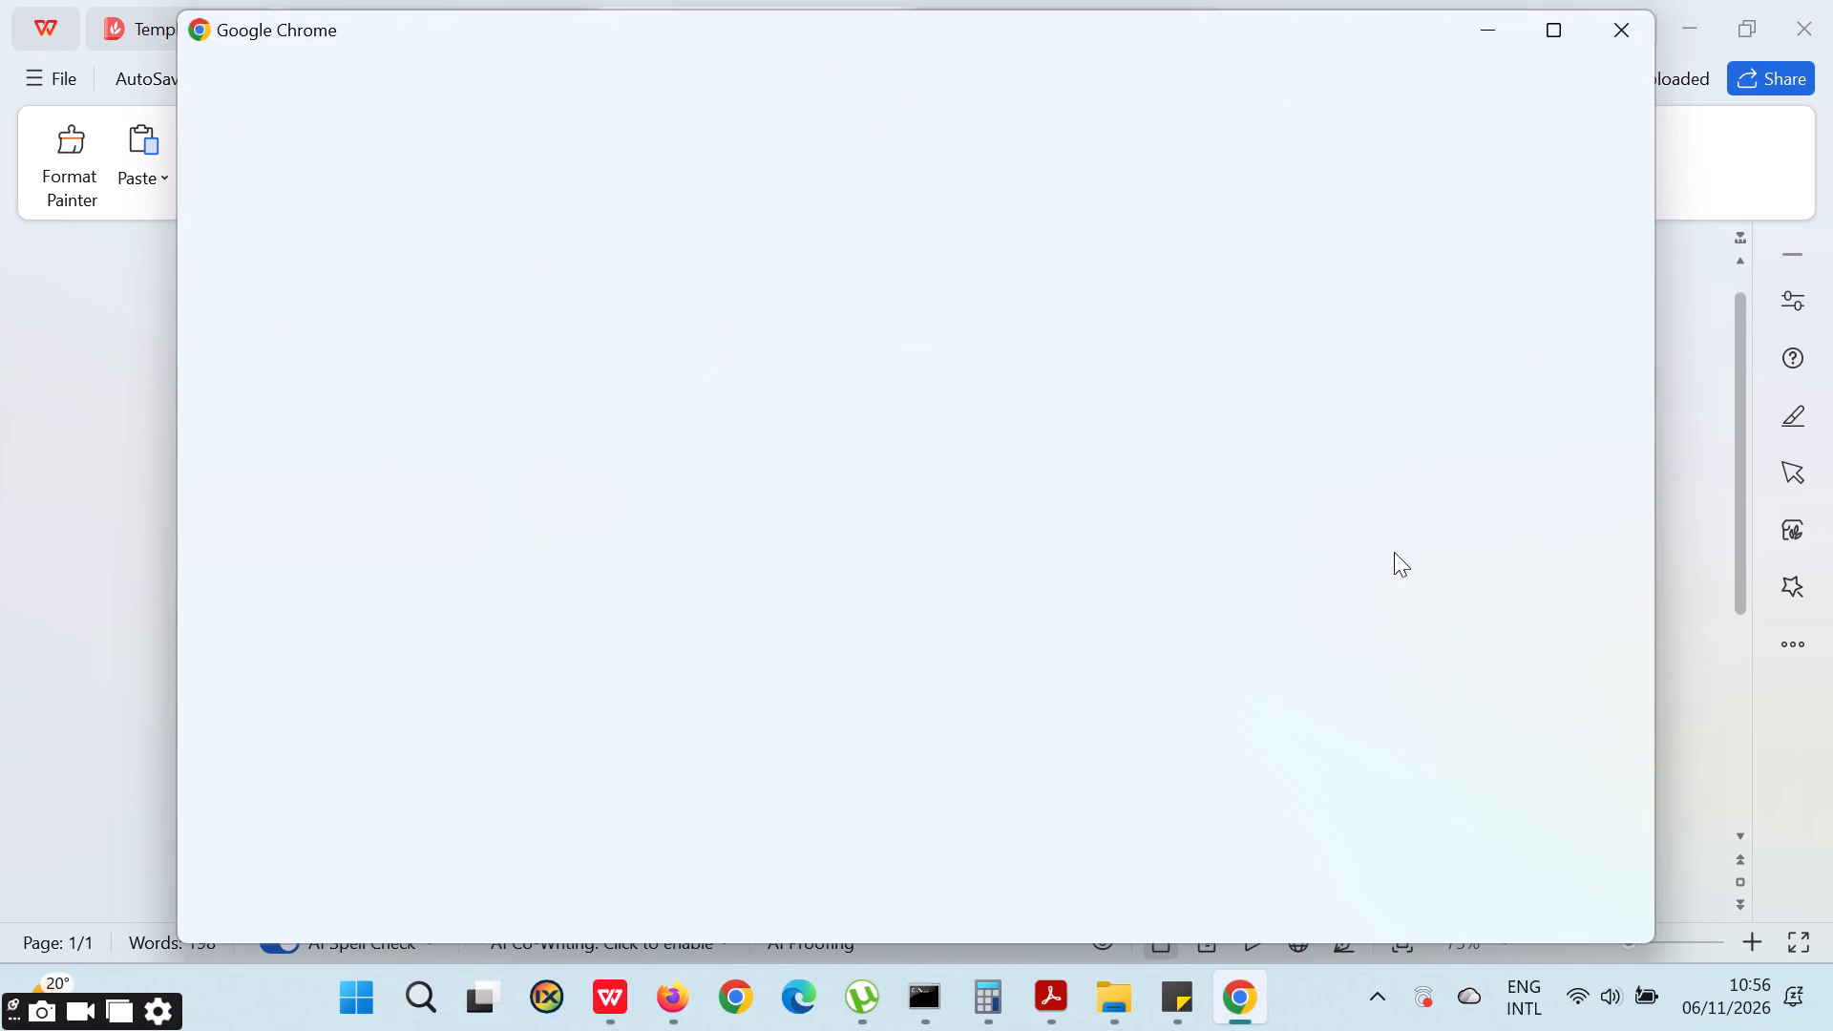
Switch to Microsoft Edge and load the Canva home page in the new browser window.
click(1222, 527)
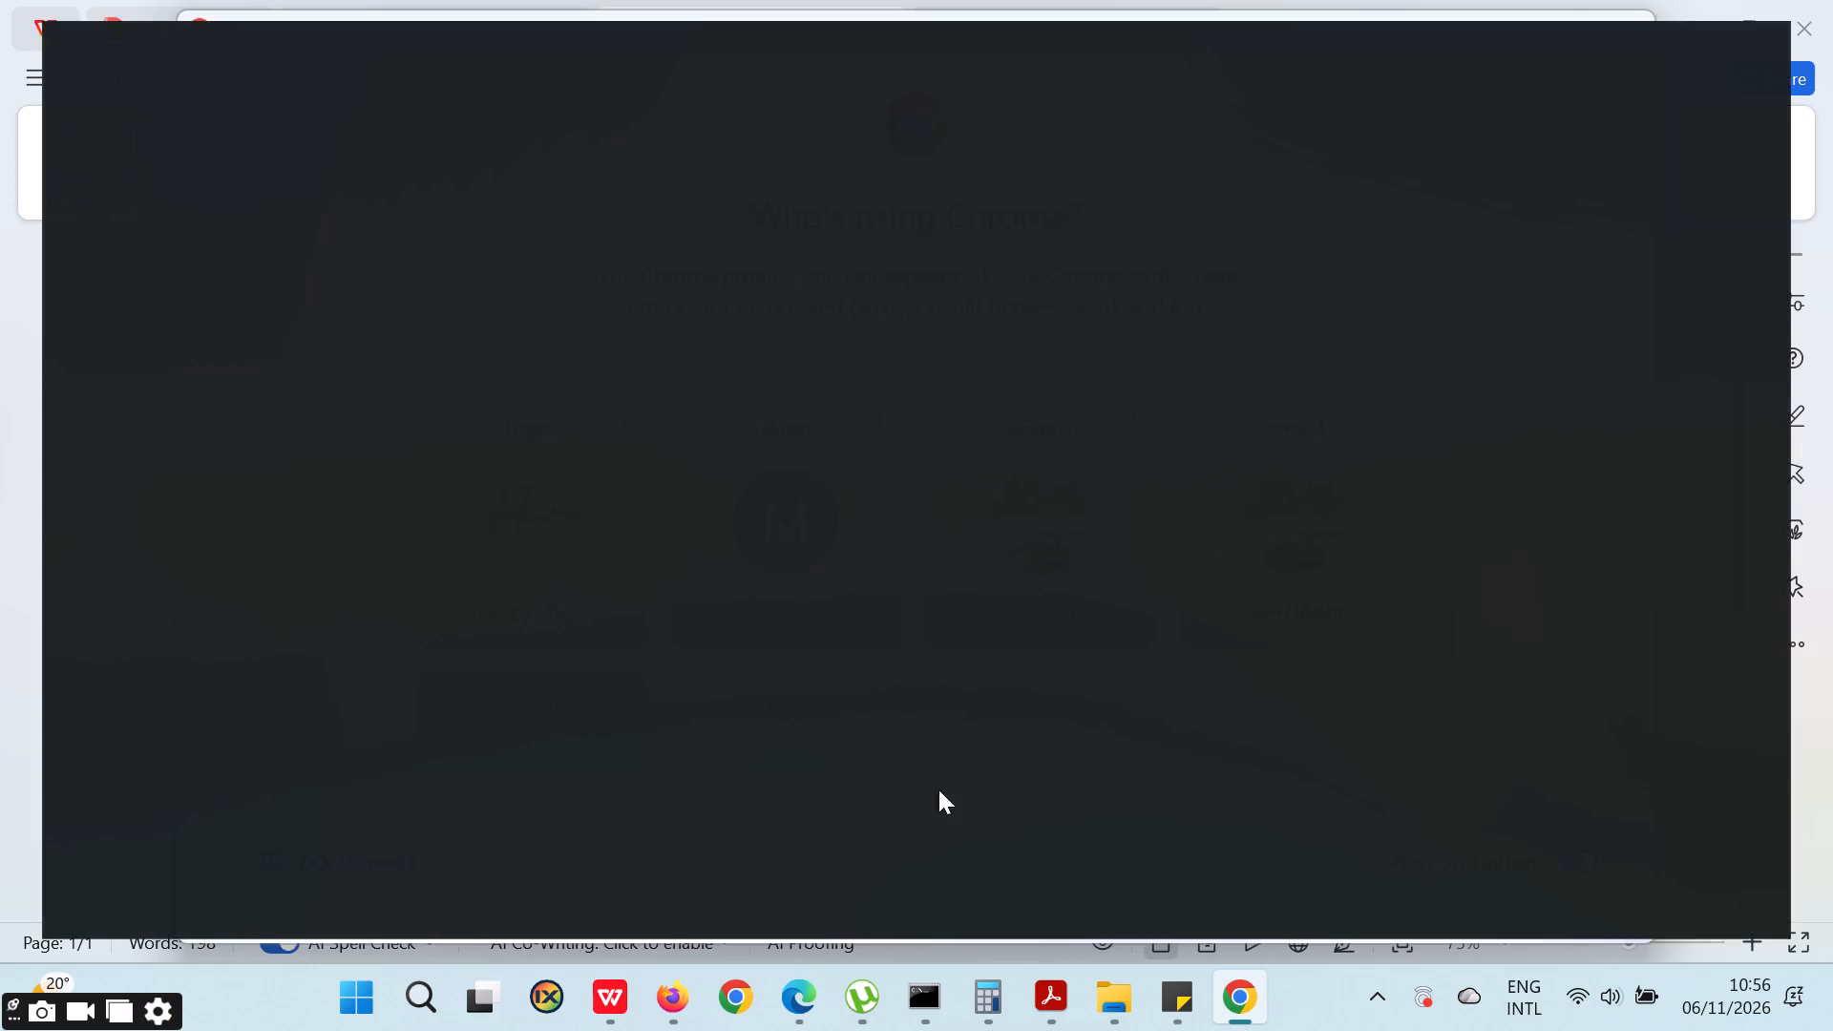
click(811, 1001)
click(811, 1001)
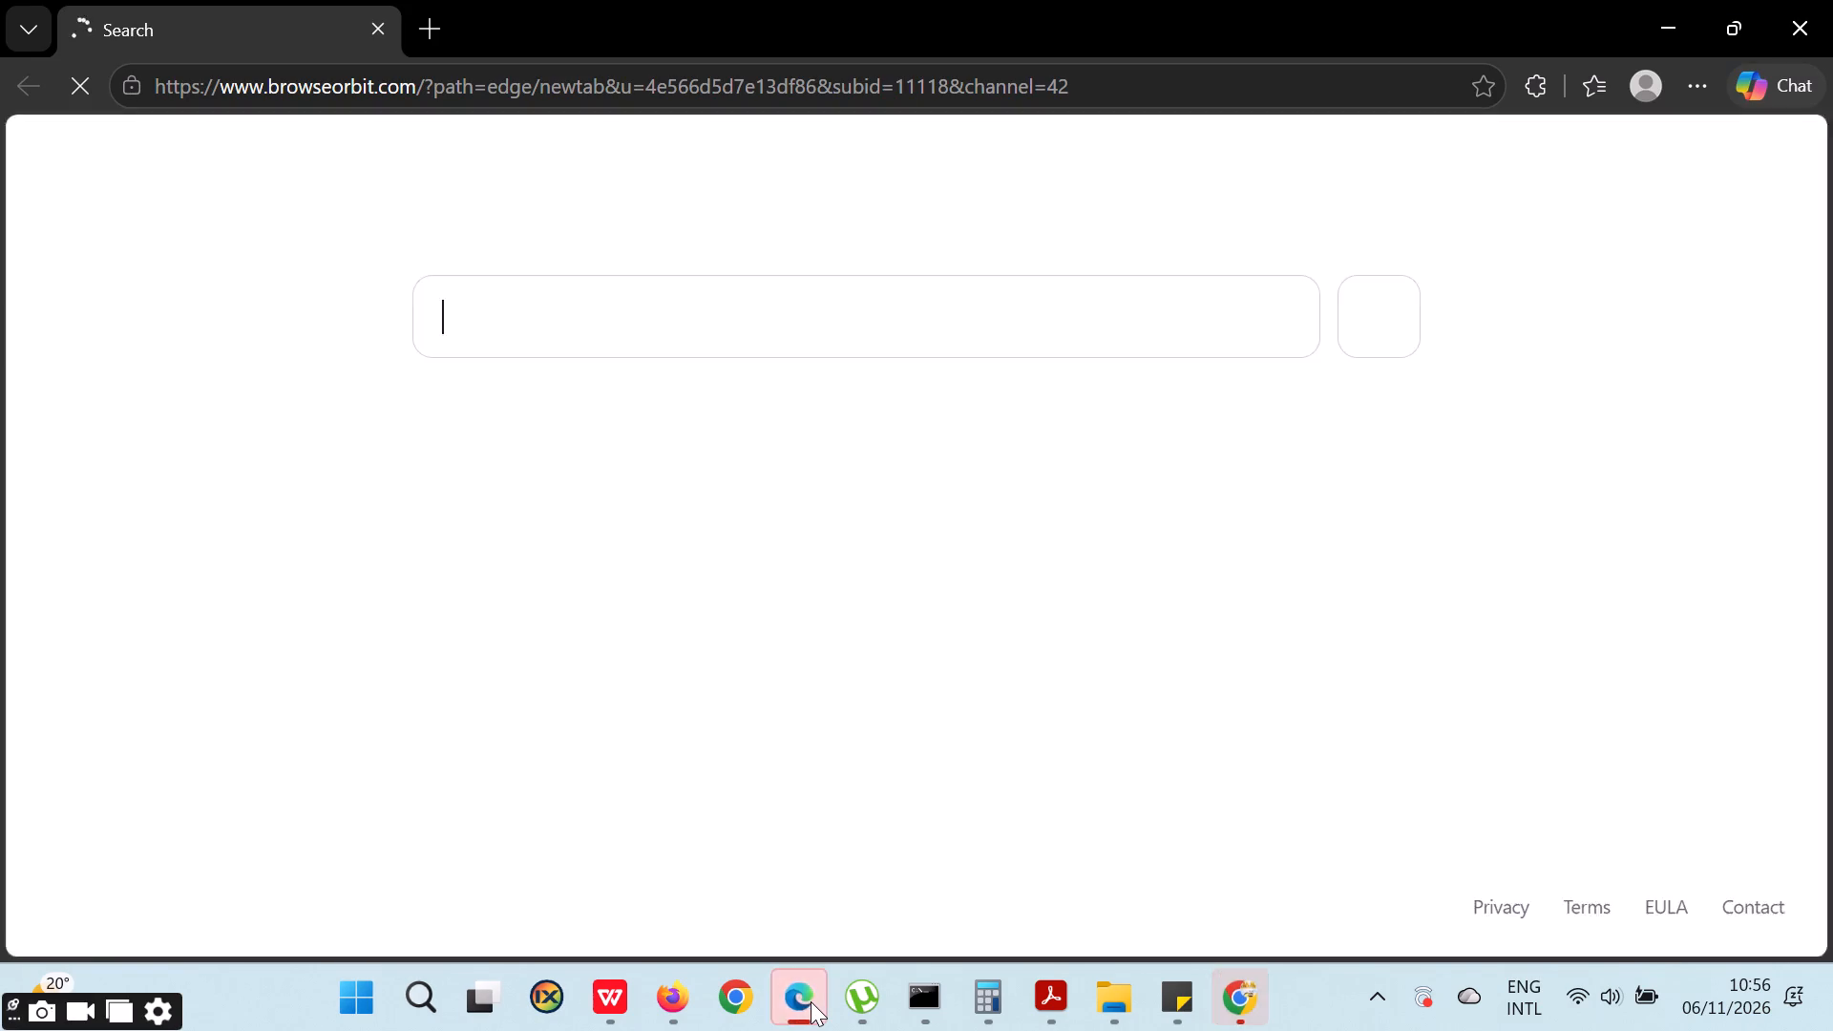
click(811, 1001)
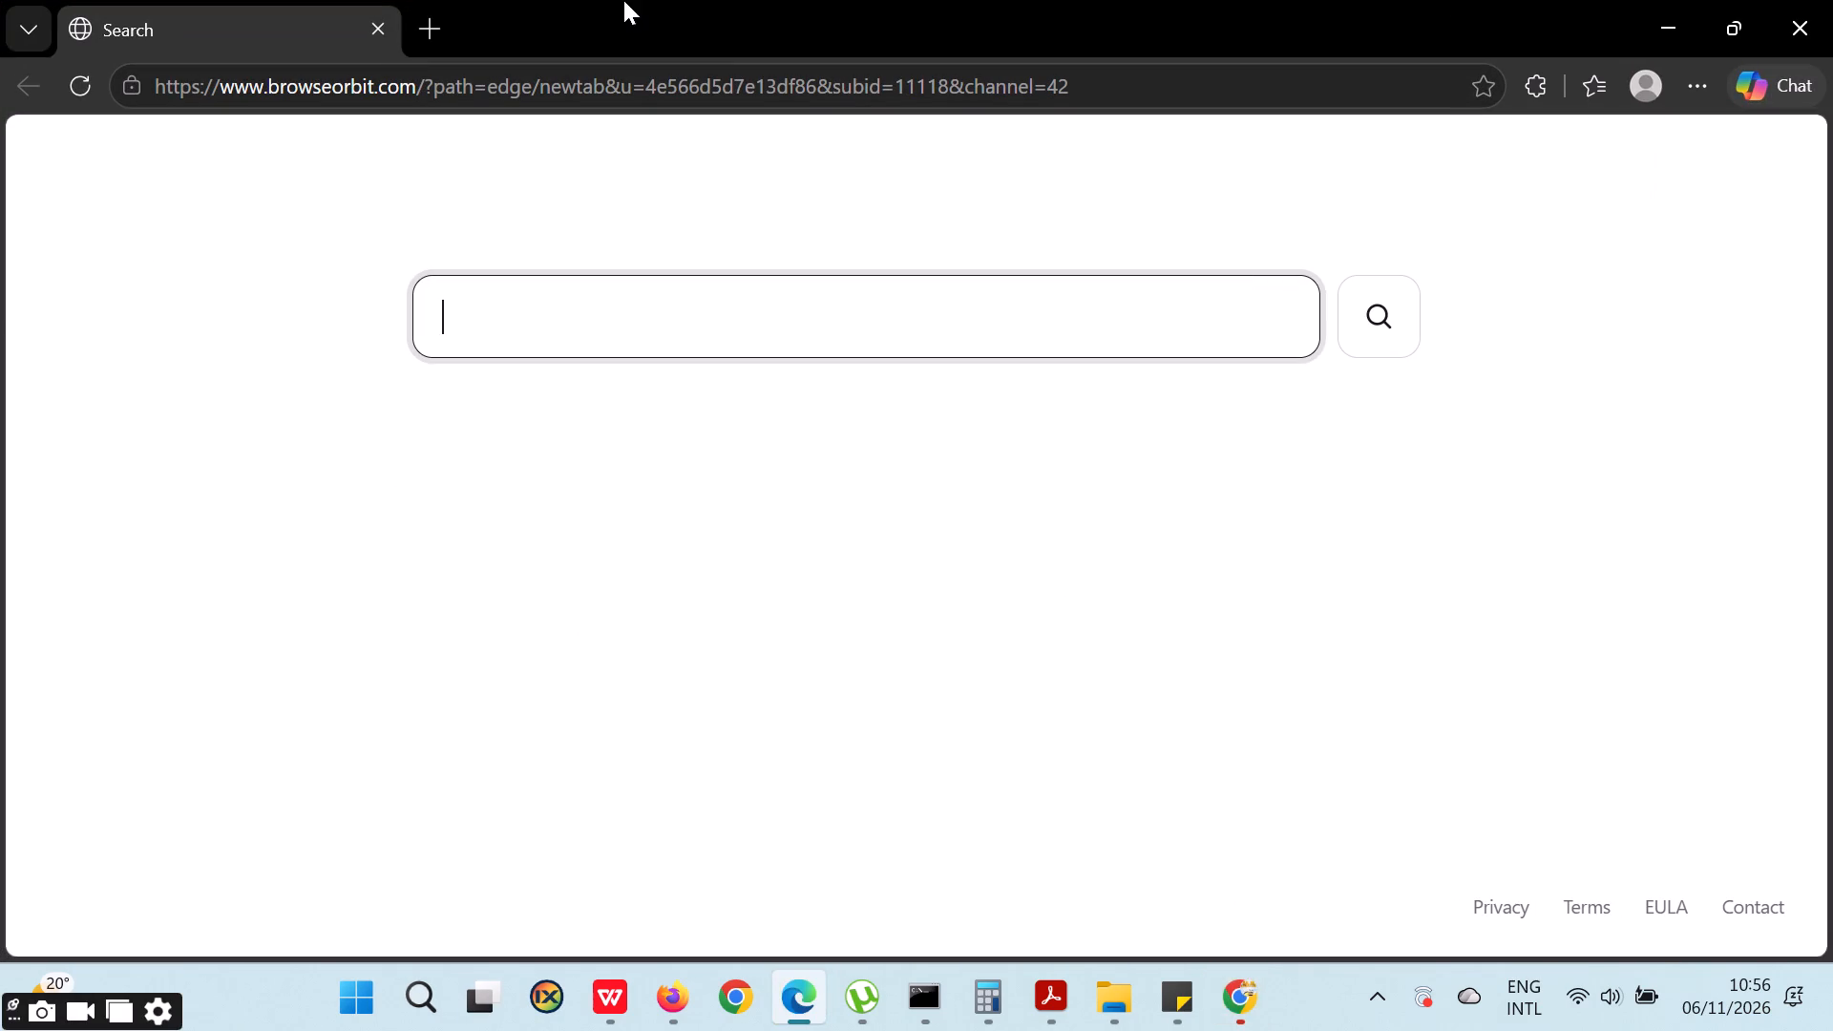
click(630, 77)
text(CC)
key(BackSpace)
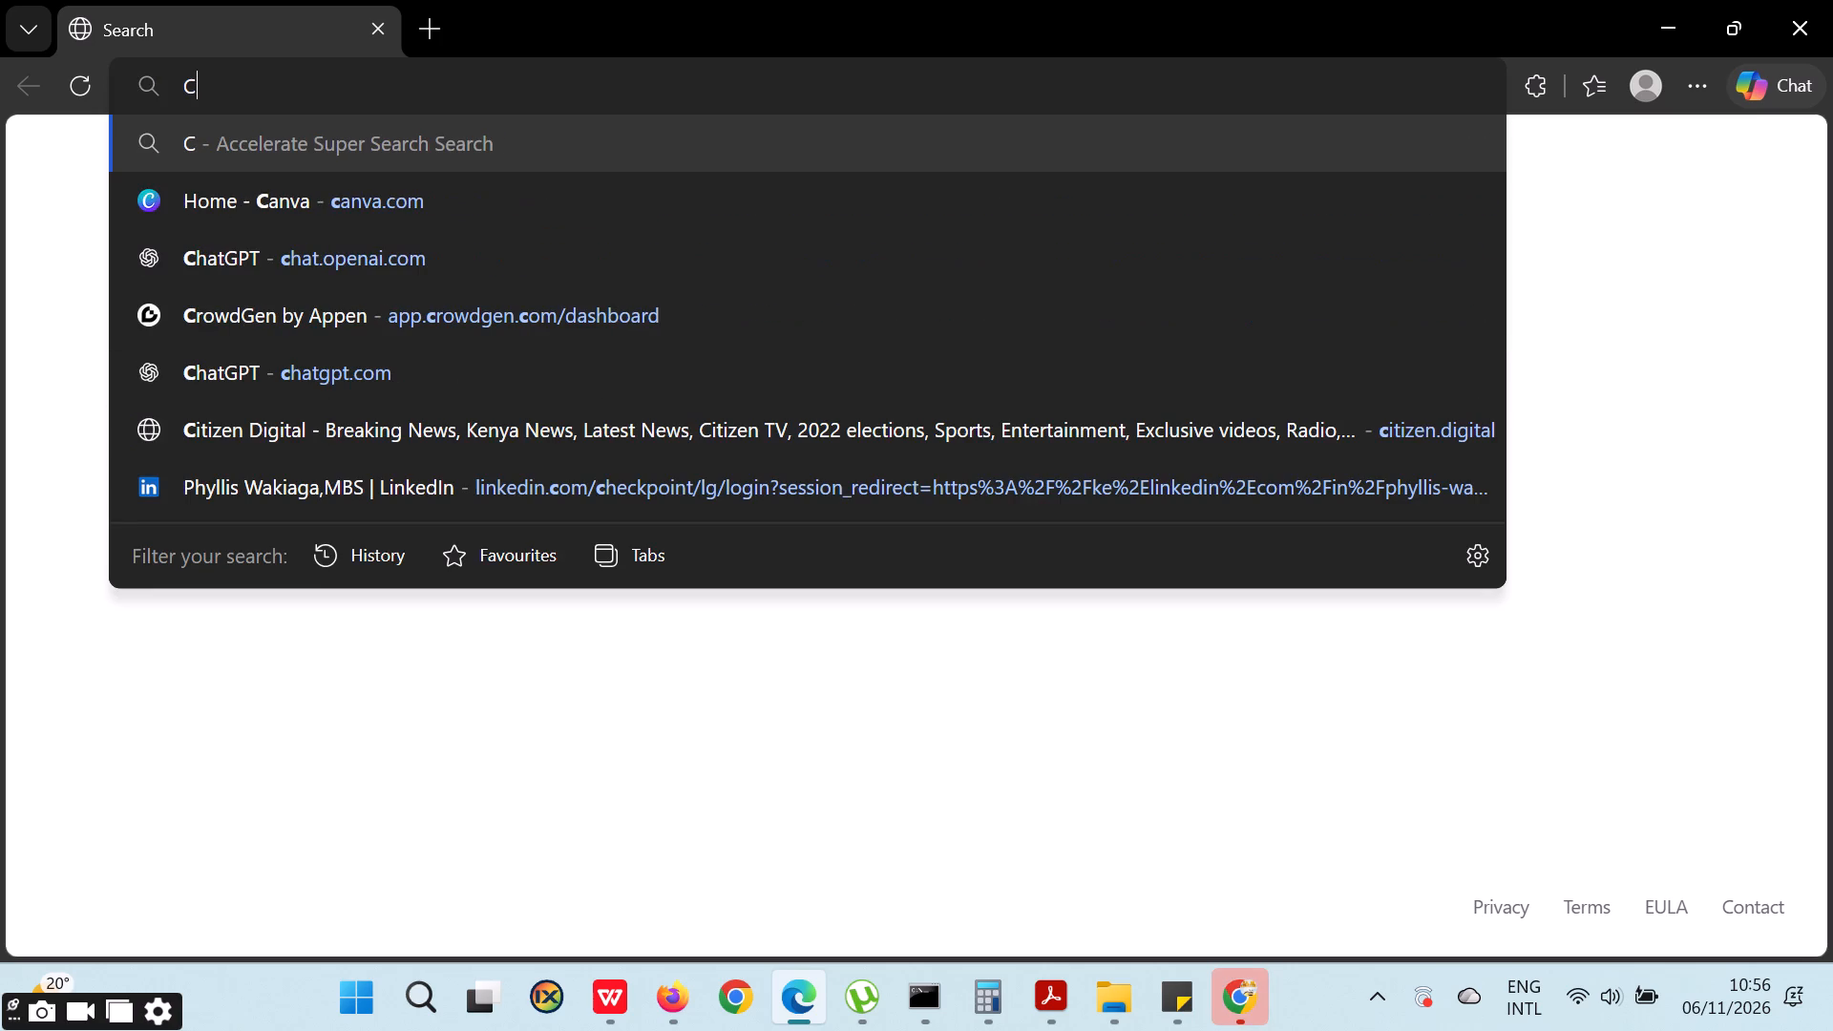
click(289, 200)
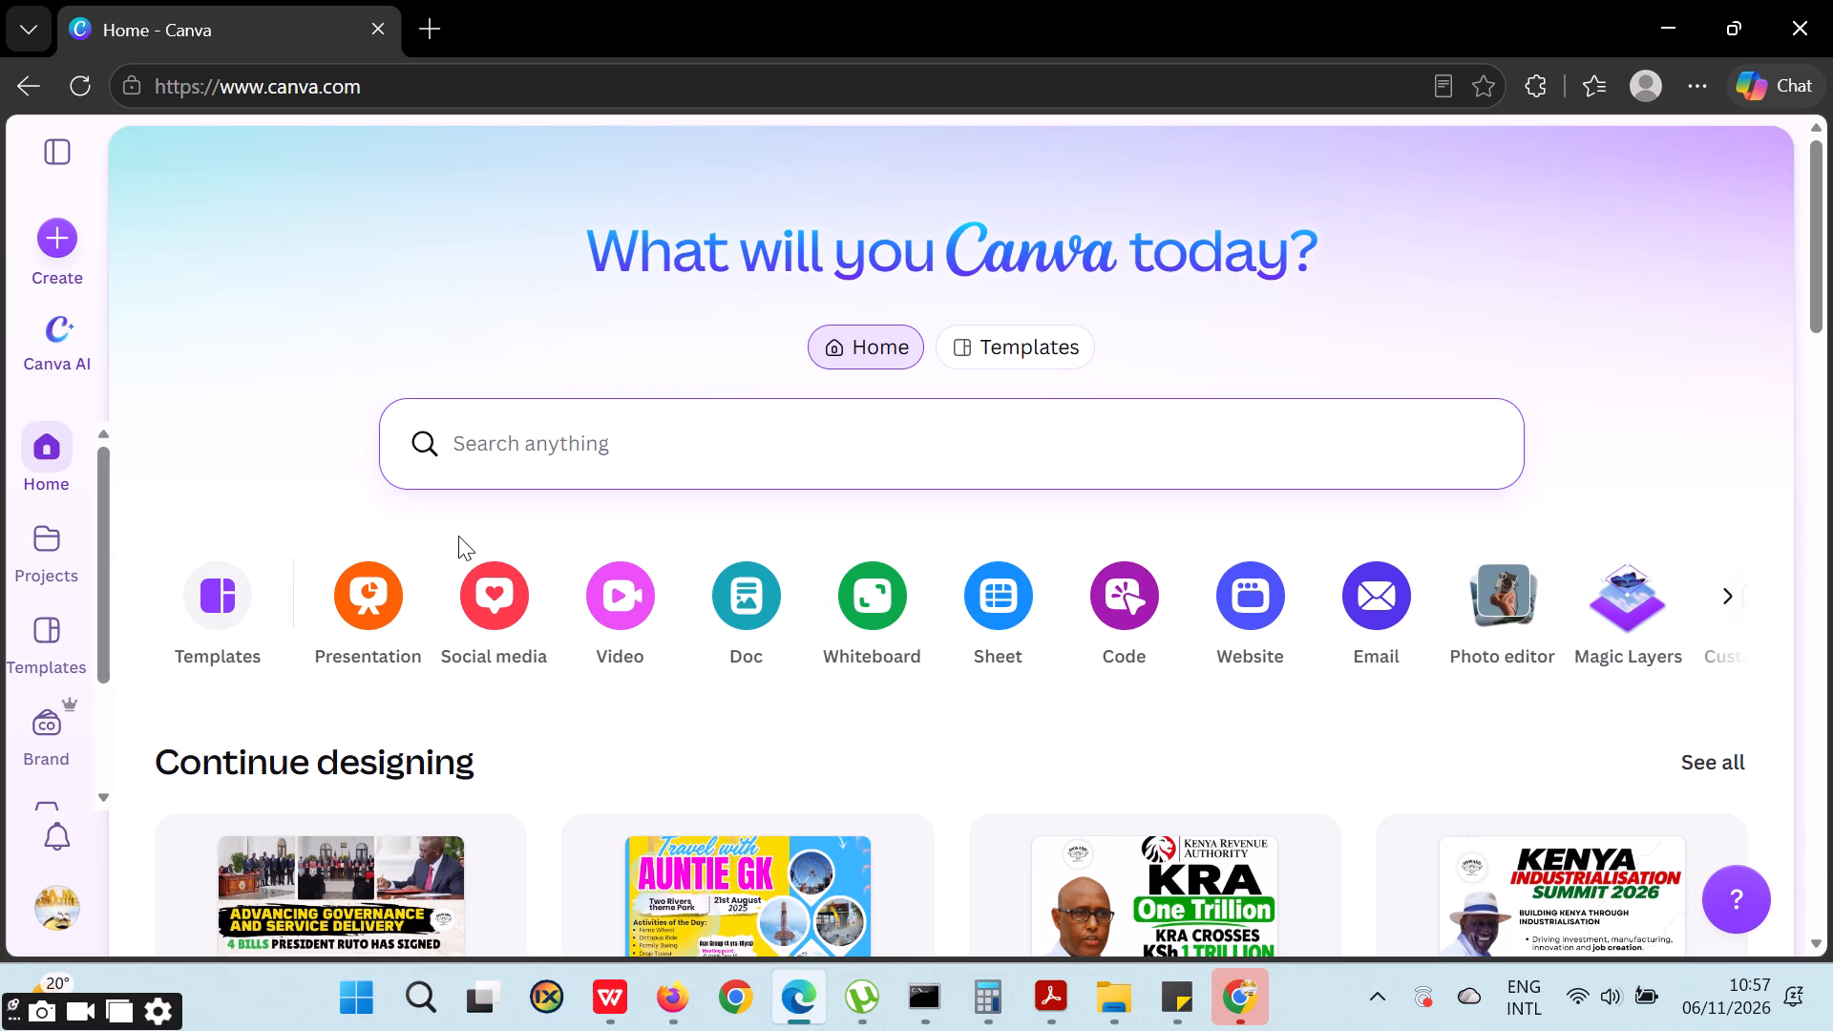
Open "Bills President Ruto has signed" from the recent designs on the Canva home page.
scroll(658, 514, down, 1)
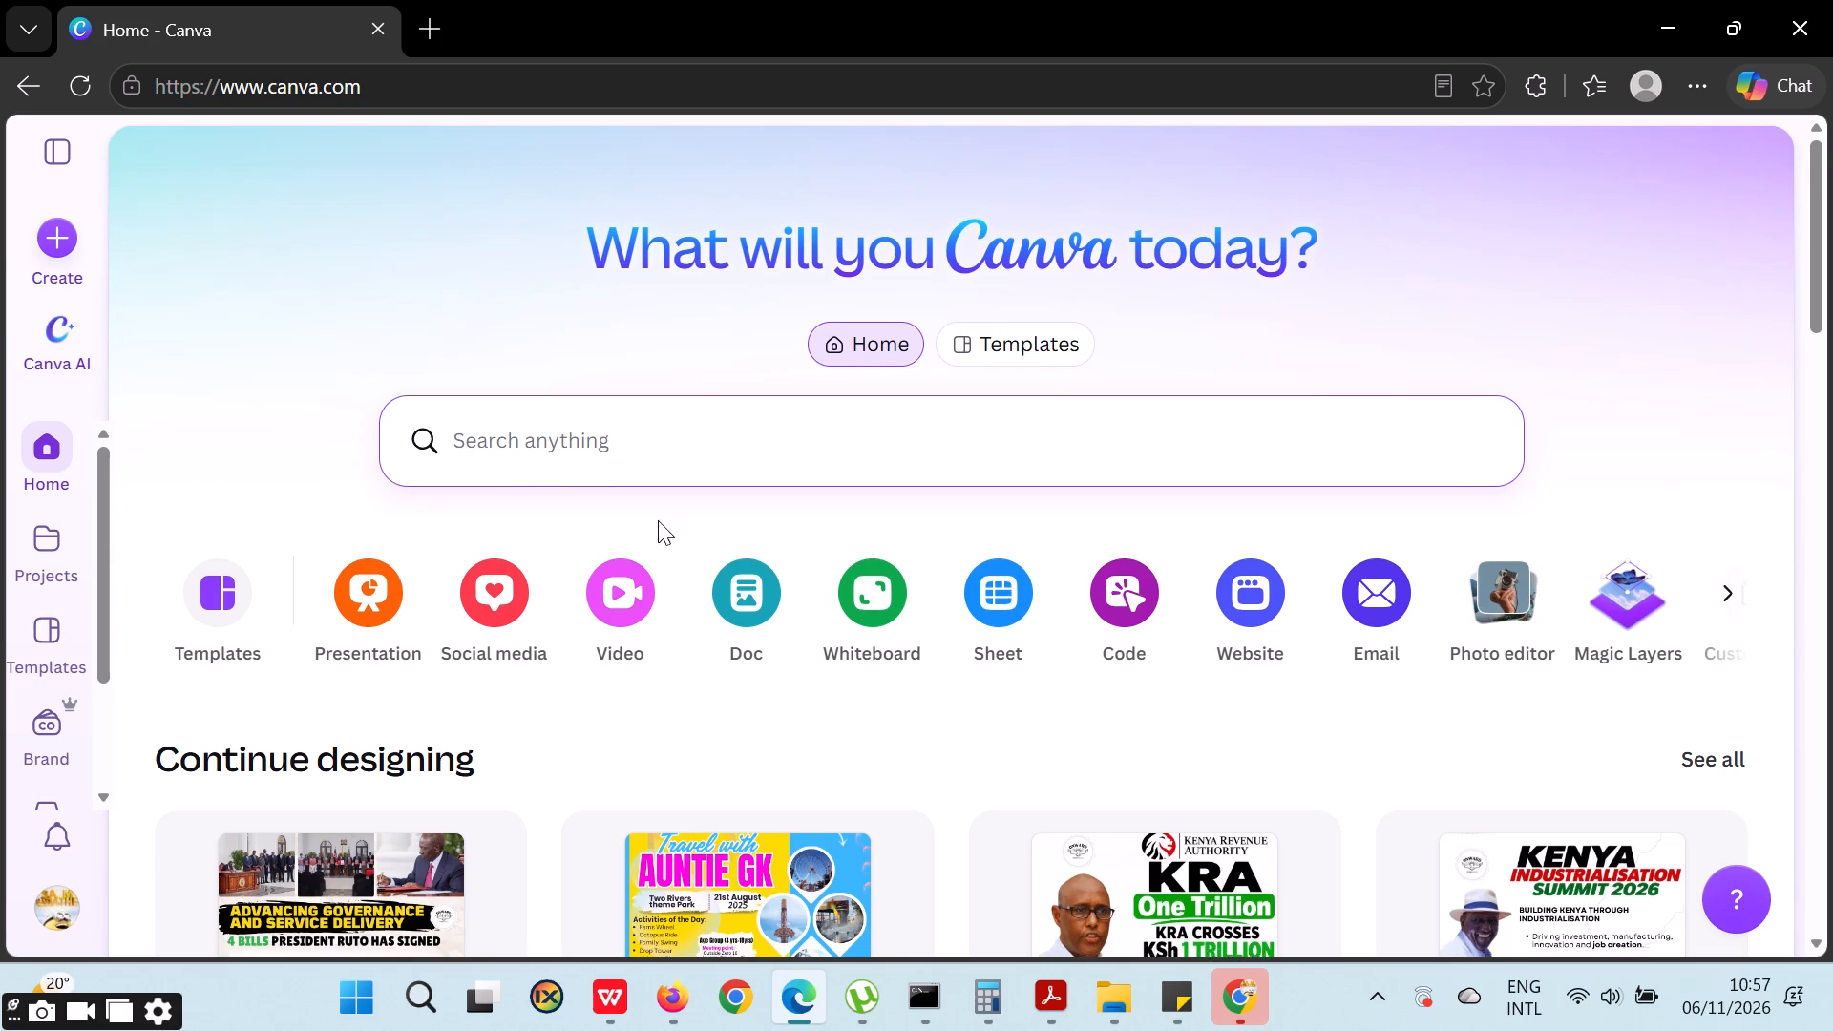
scroll(722, 534, up, 1)
scroll(722, 534, down, 1)
scroll(722, 534, up, 1)
scroll(786, 548, down, 2)
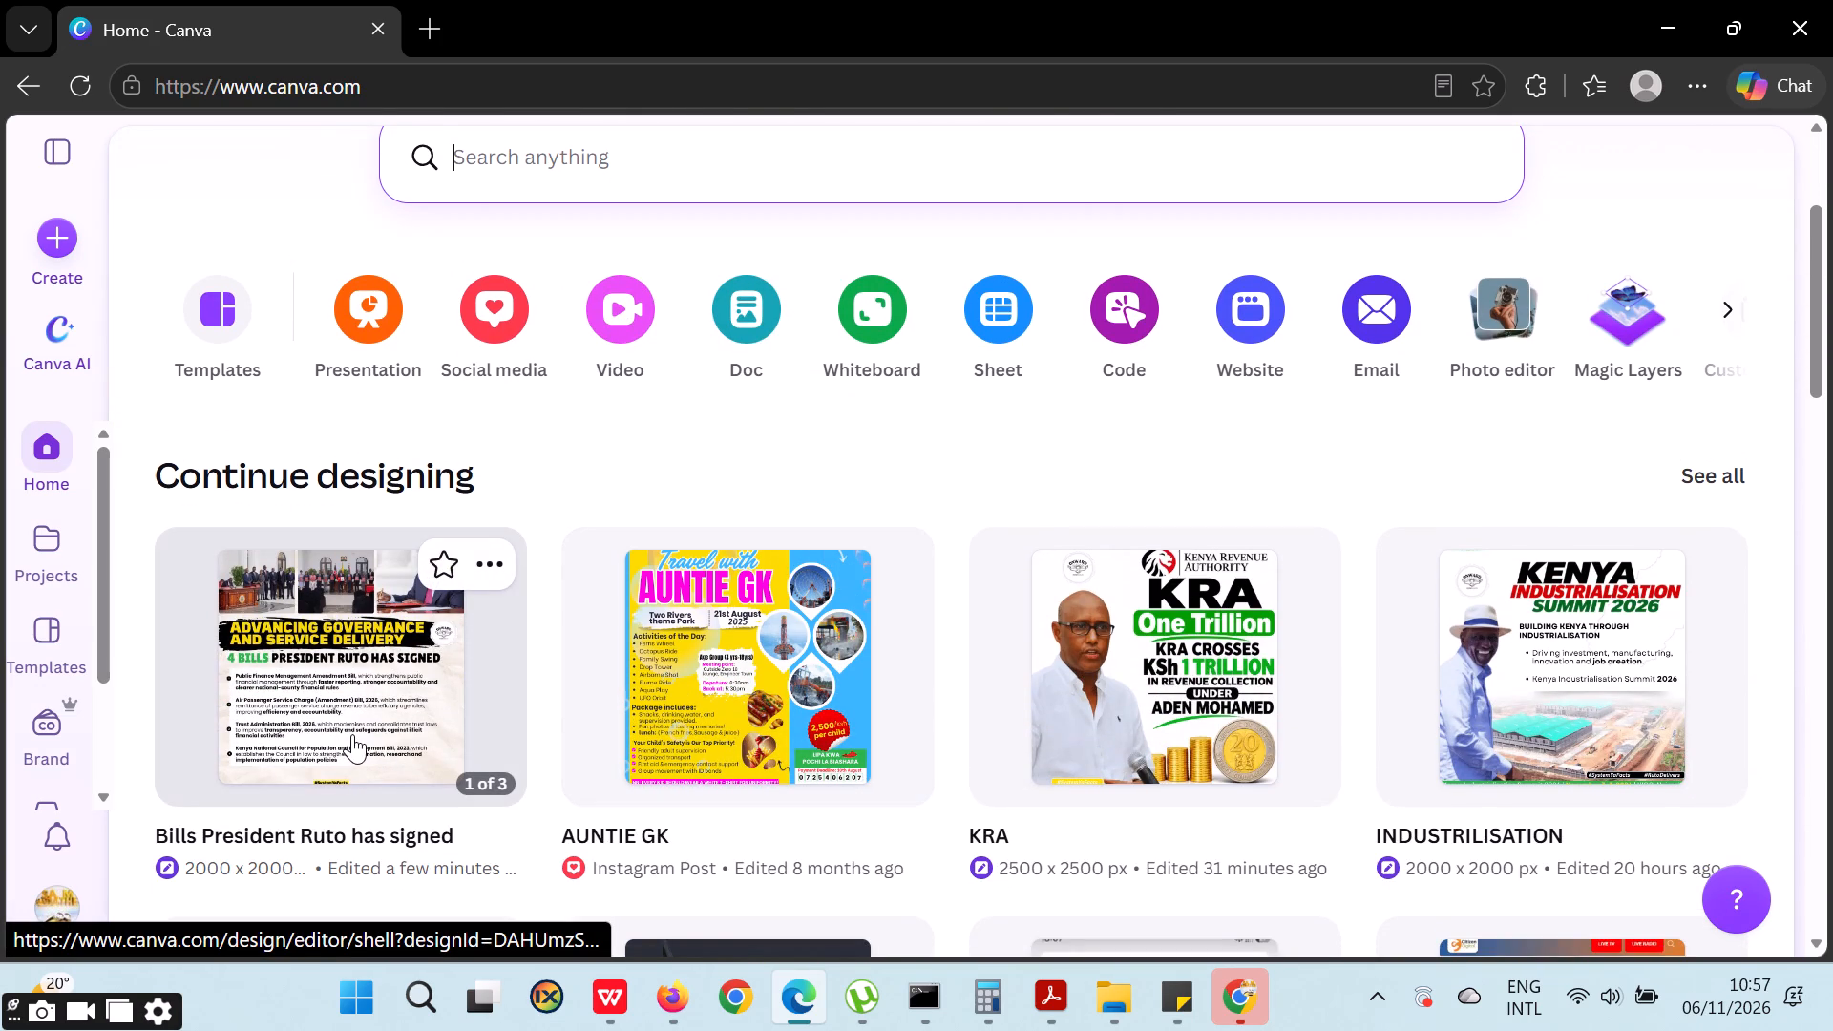
click(352, 734)
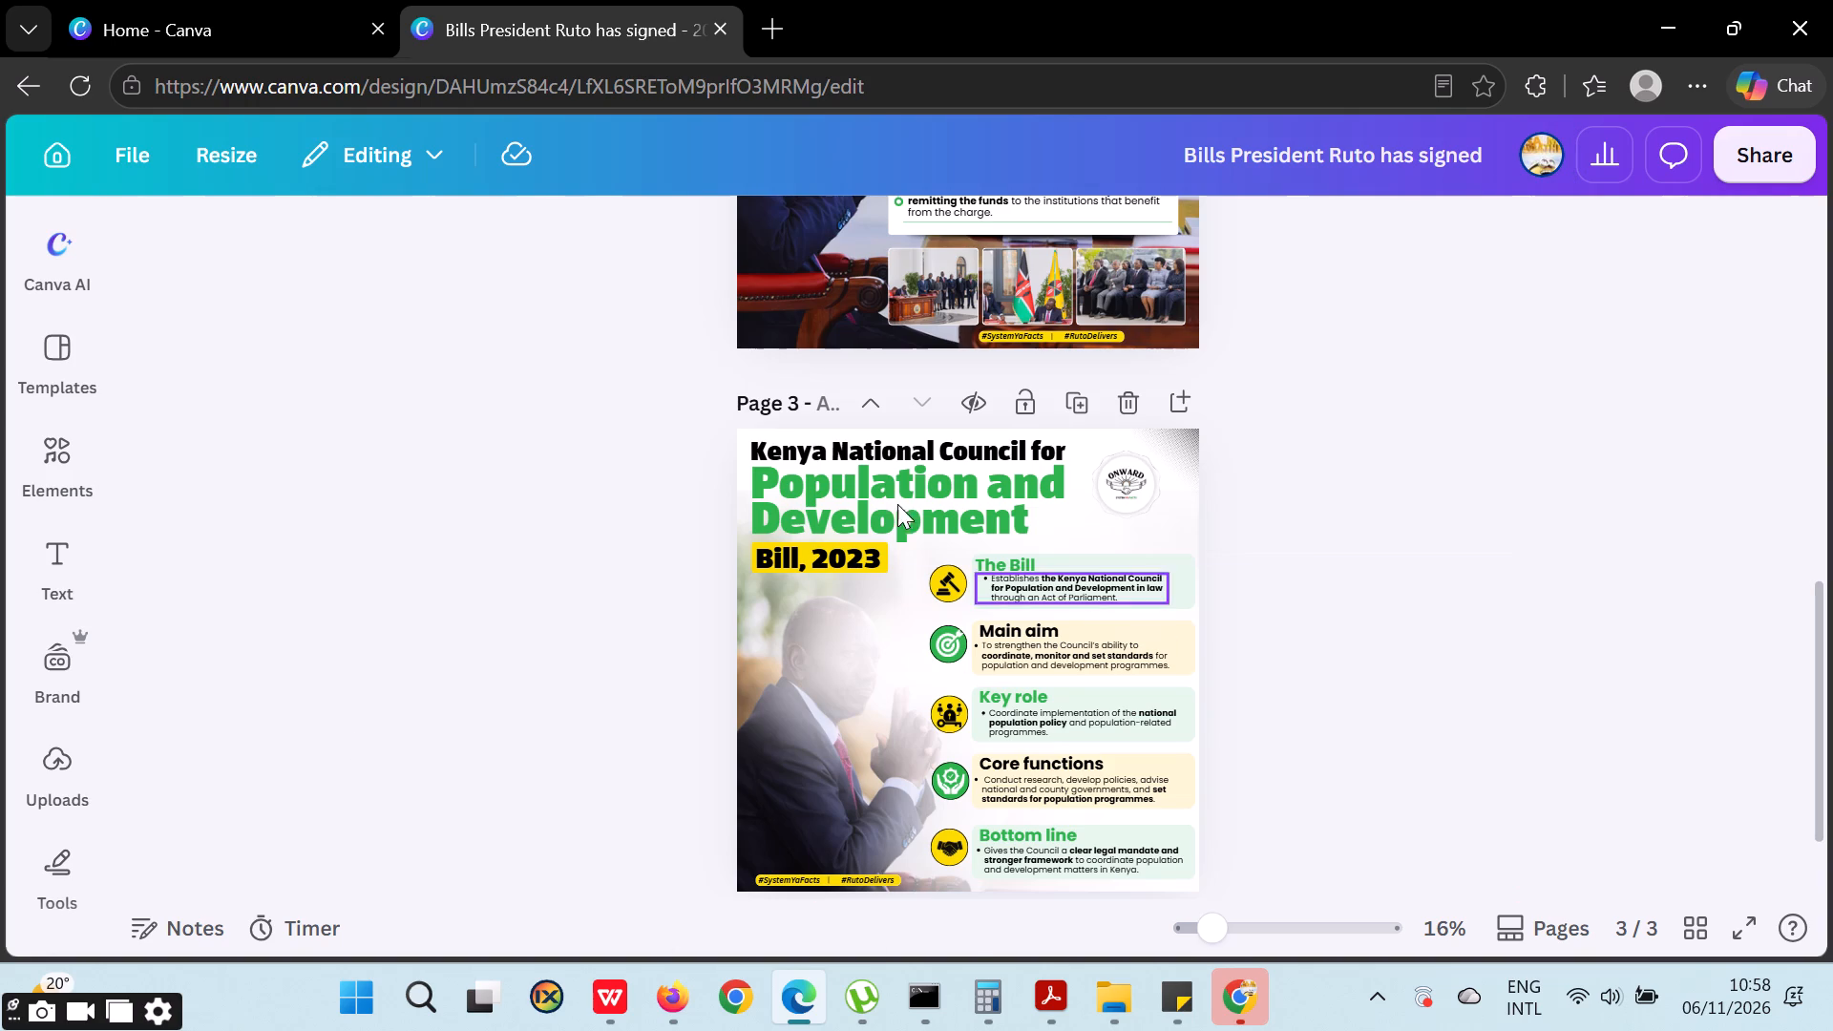
Try to shift the faded image layer at the portrait on page 3, then deselect it.
scroll(1052, 600, down, 3)
scroll(1052, 615, up, 1)
scroll(1052, 615, down, 3)
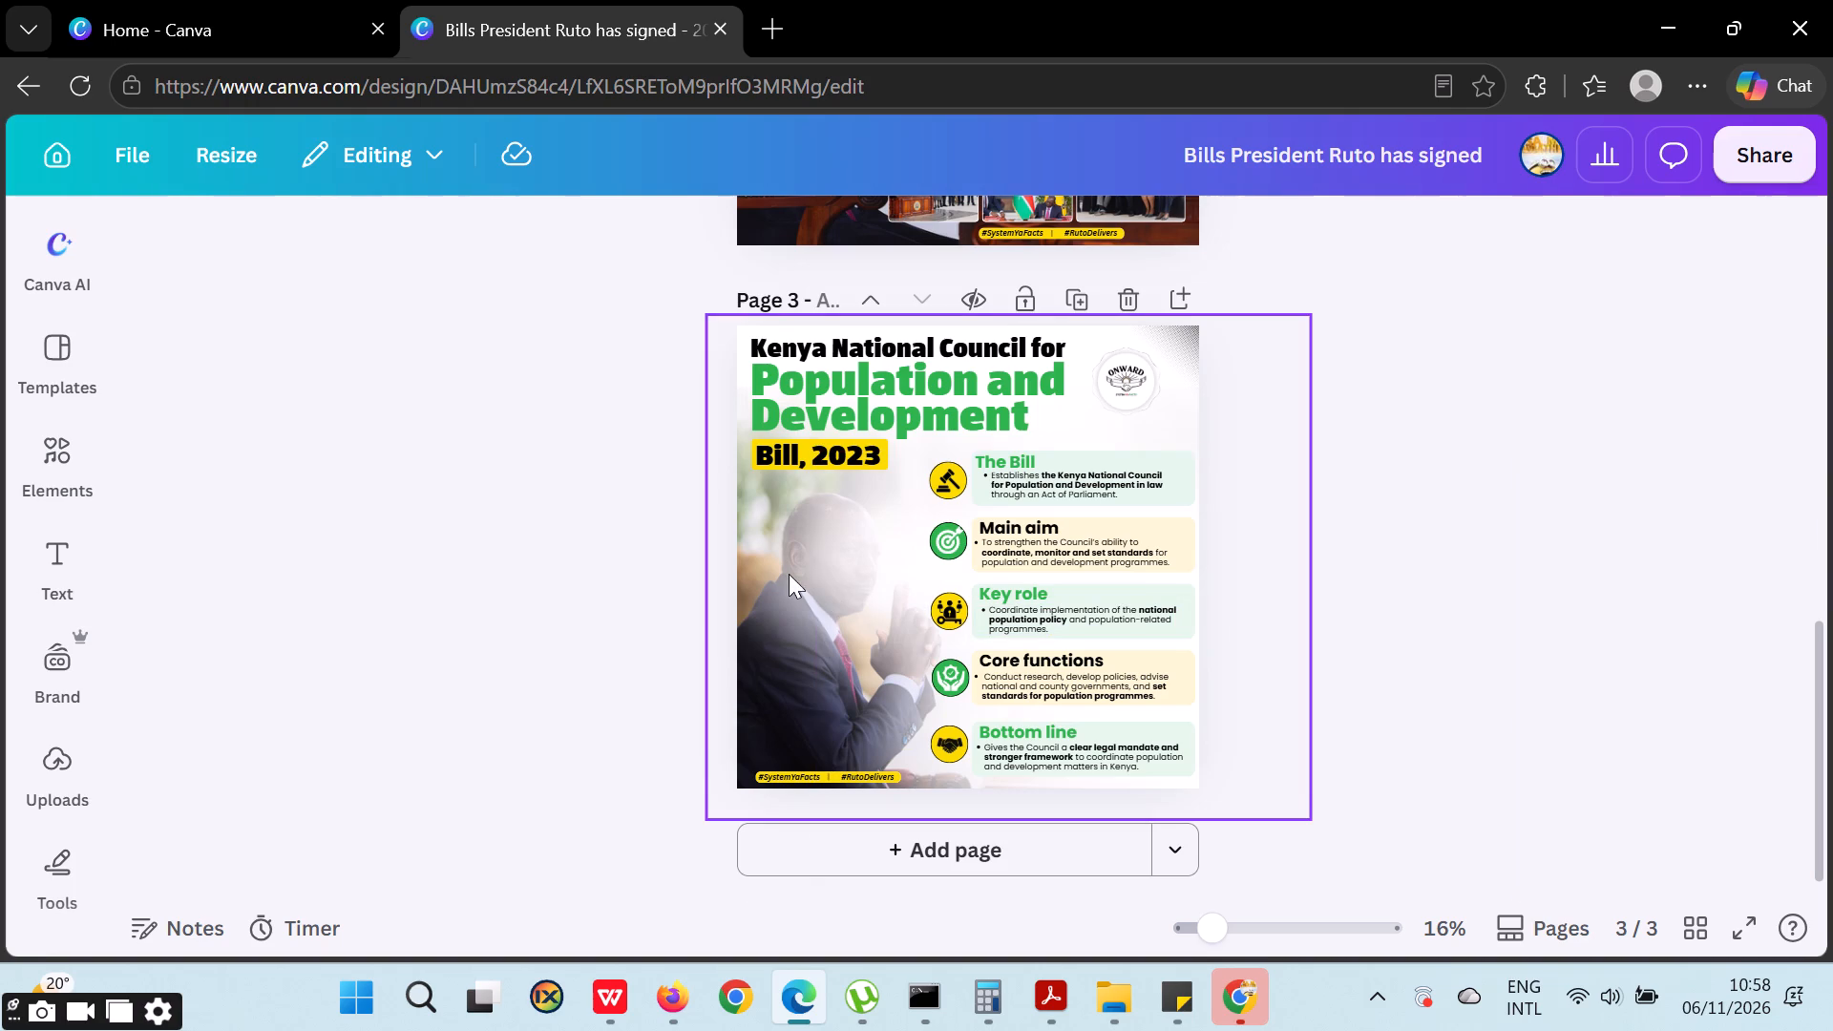
drag(785, 573, 893, 600)
click(1540, 433)
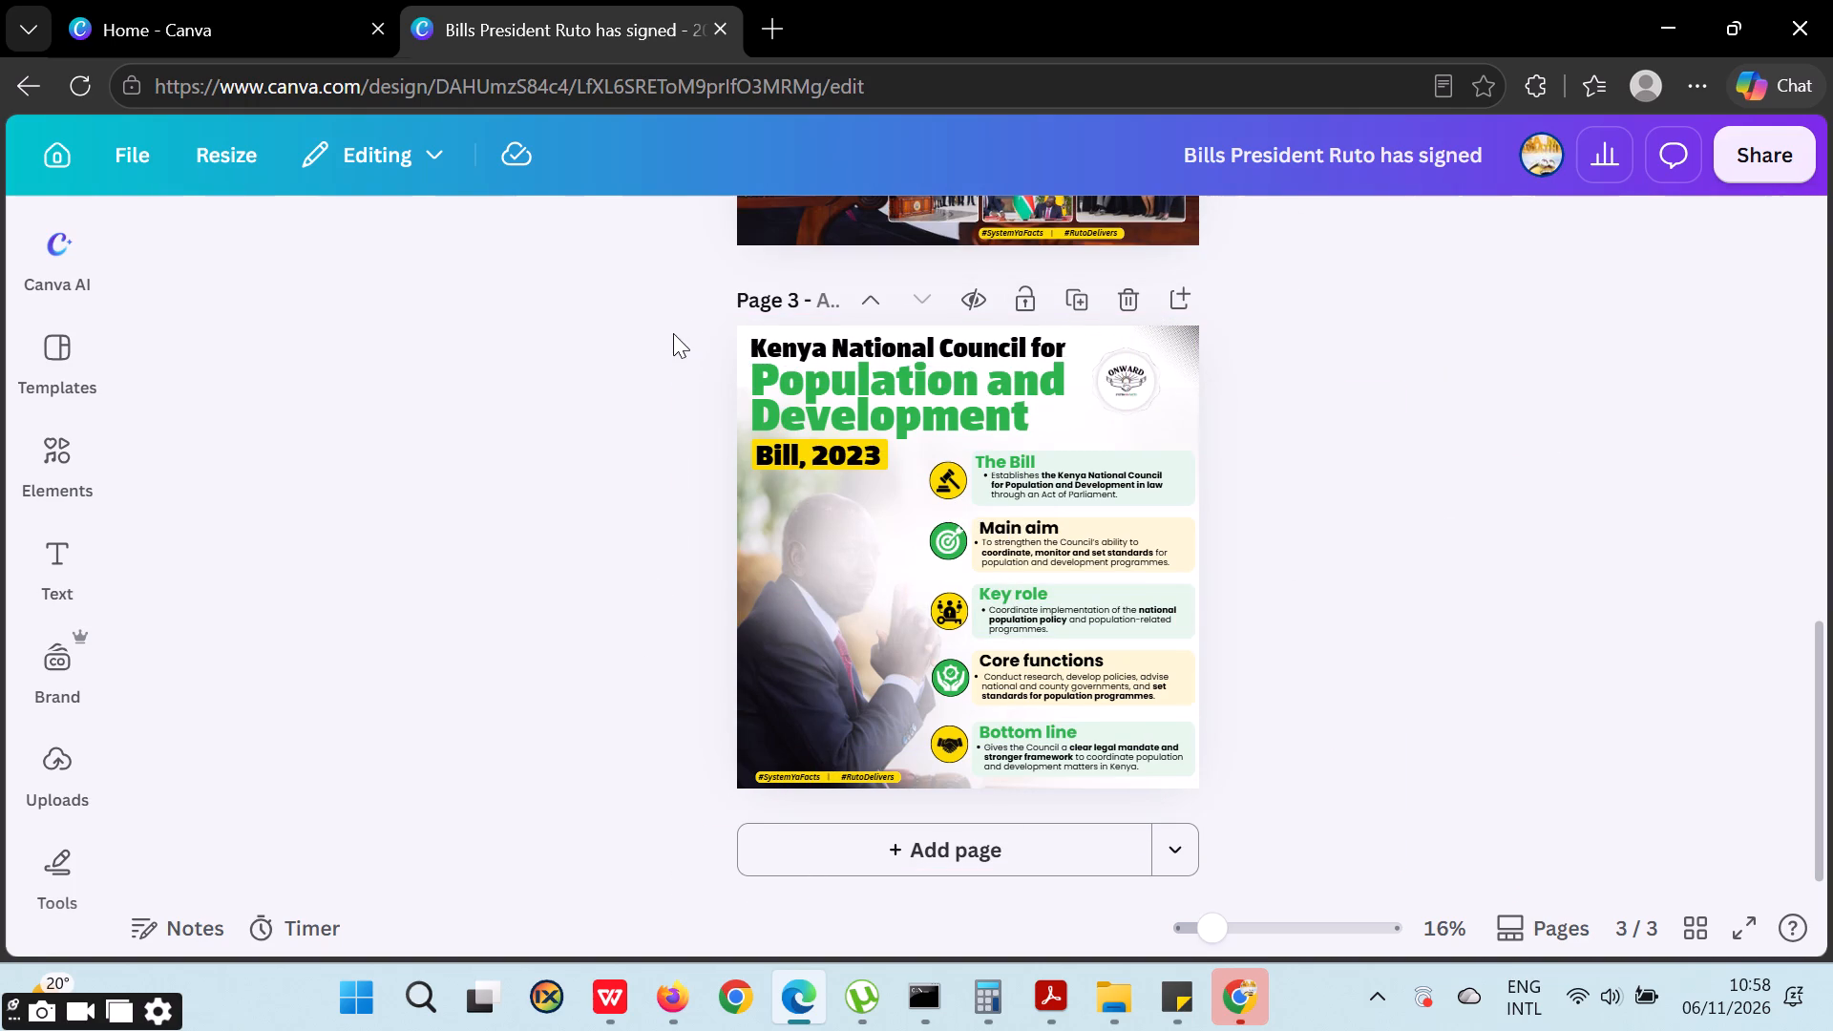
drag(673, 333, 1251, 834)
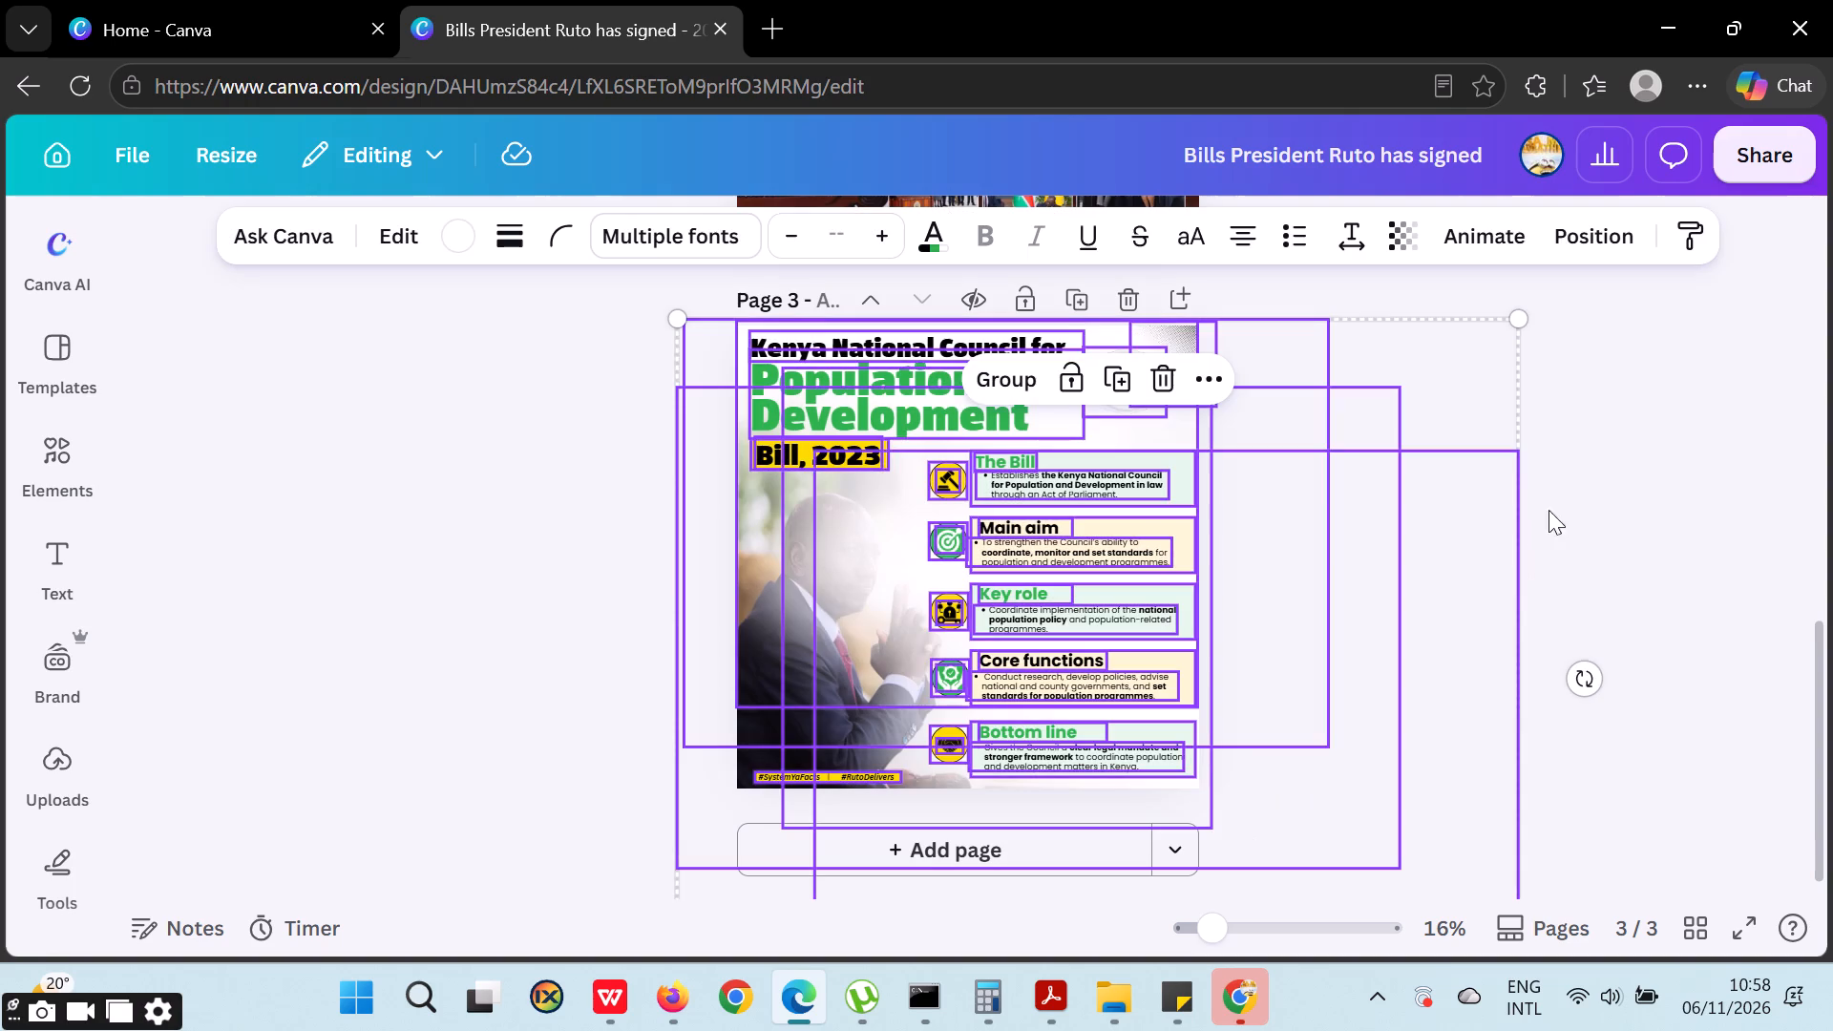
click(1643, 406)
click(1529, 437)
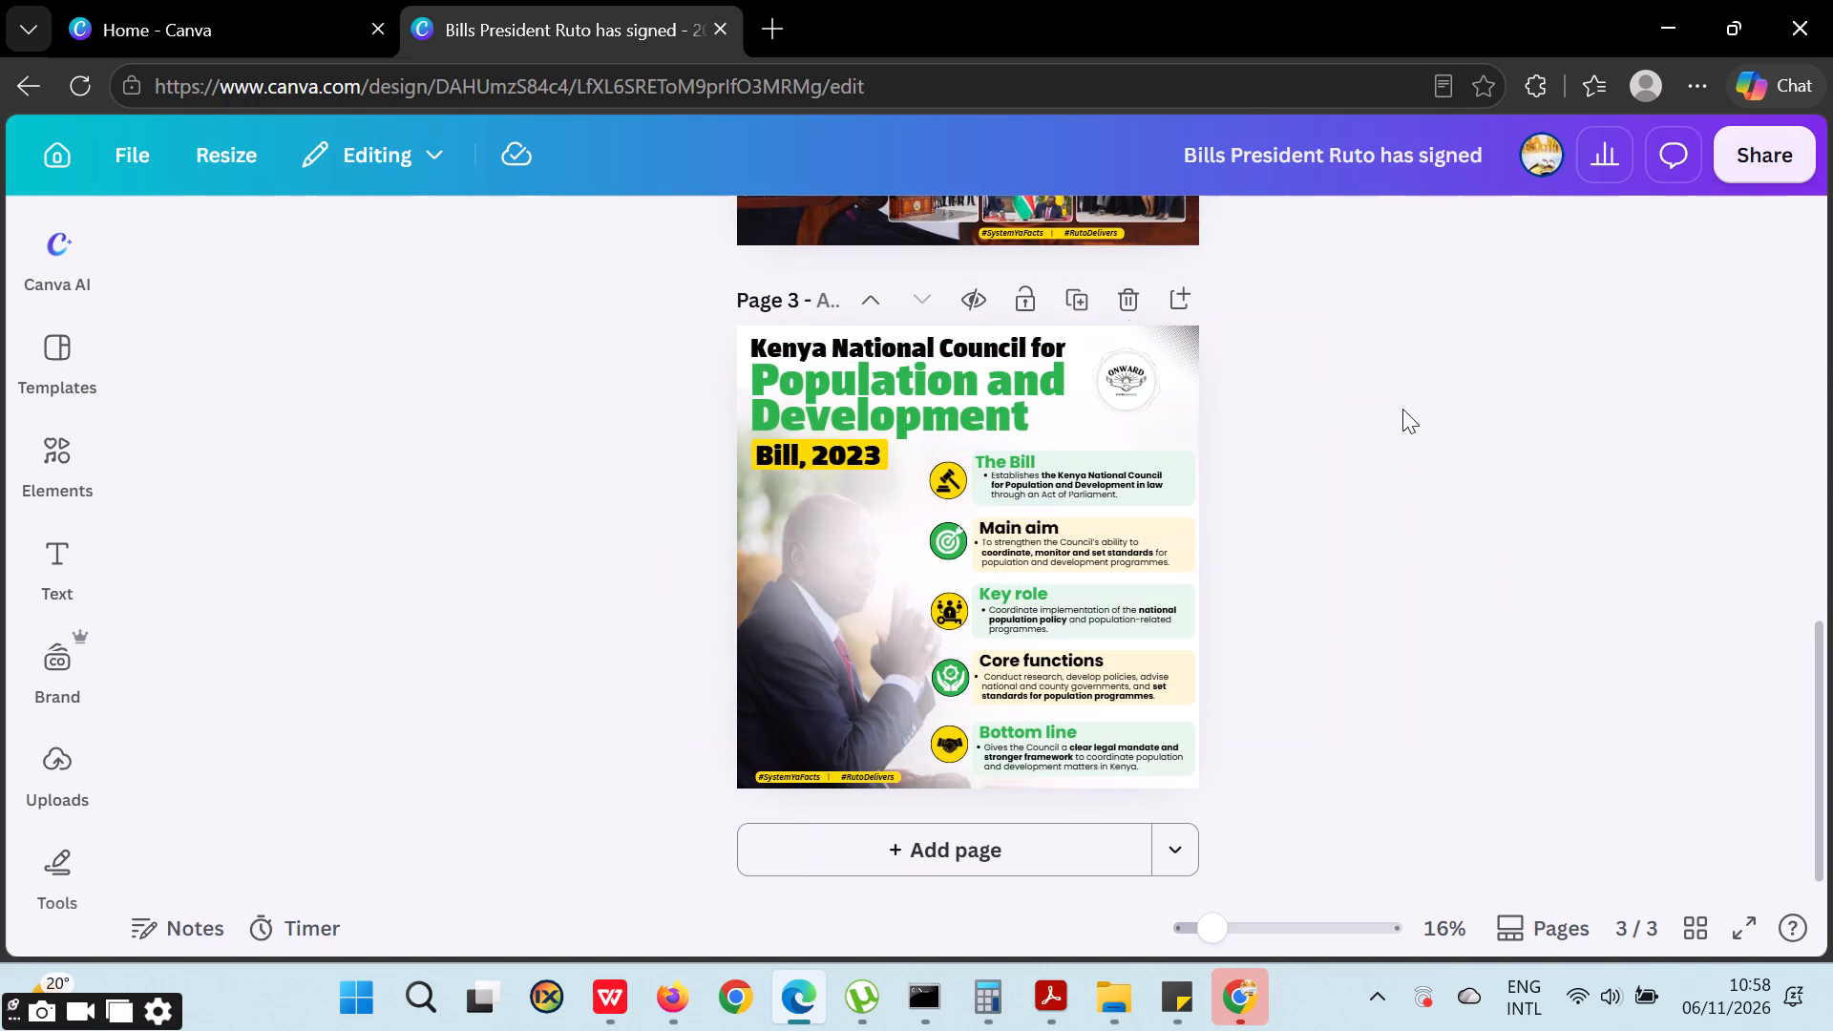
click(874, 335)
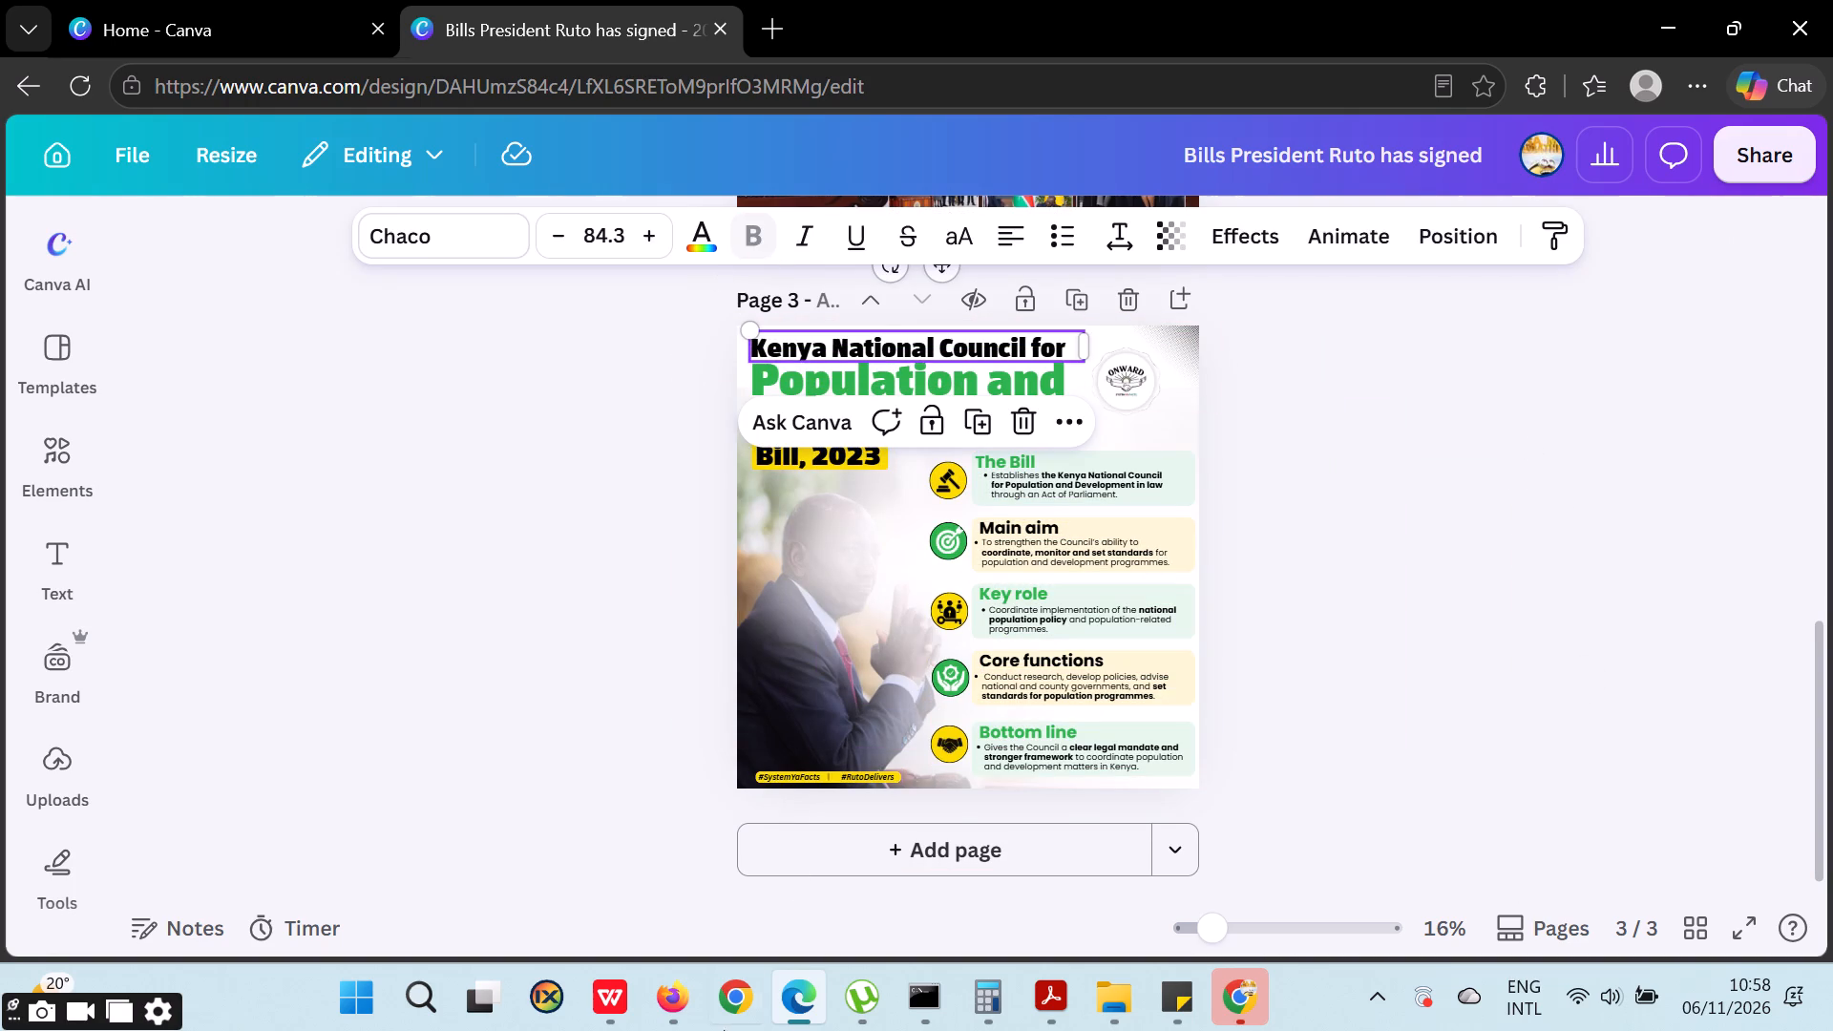
Open YouTube in a new tab, leave the Iko Nini Podcast "Poisoned by Friends?" video playing, and return to the design.
click(770, 24)
text(YO)
key(Return)
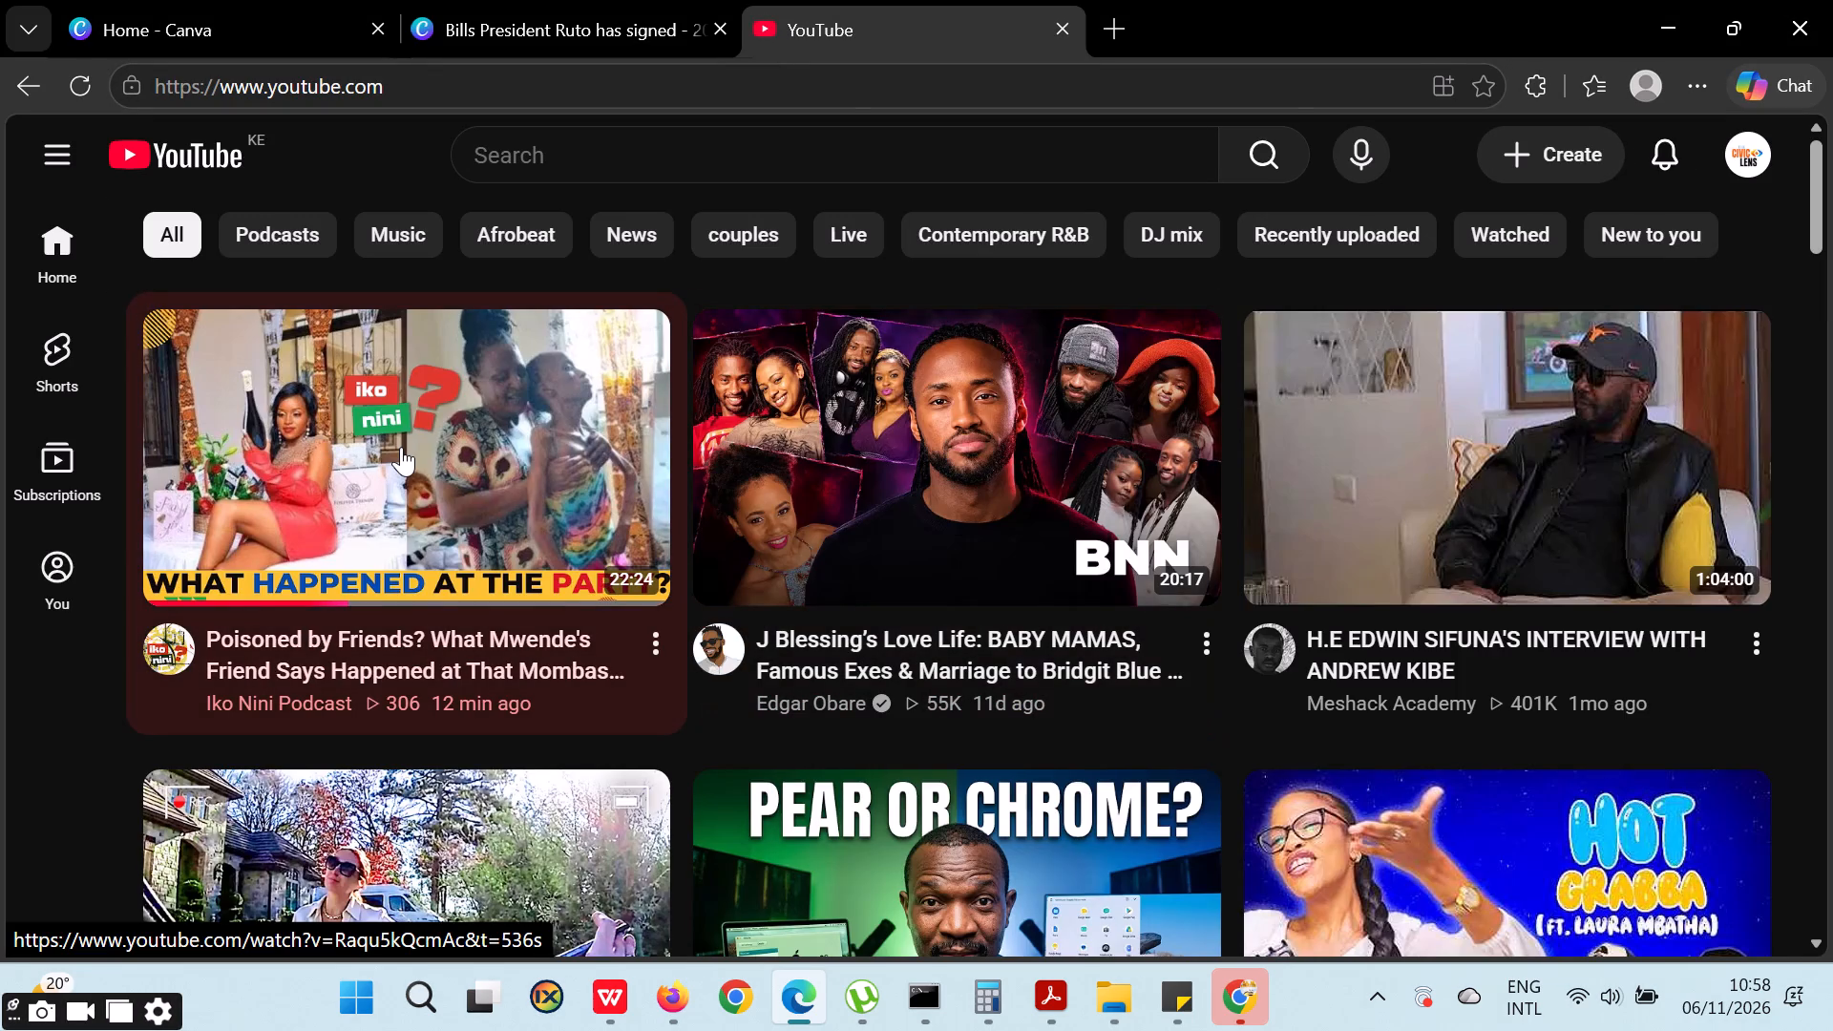
click(401, 447)
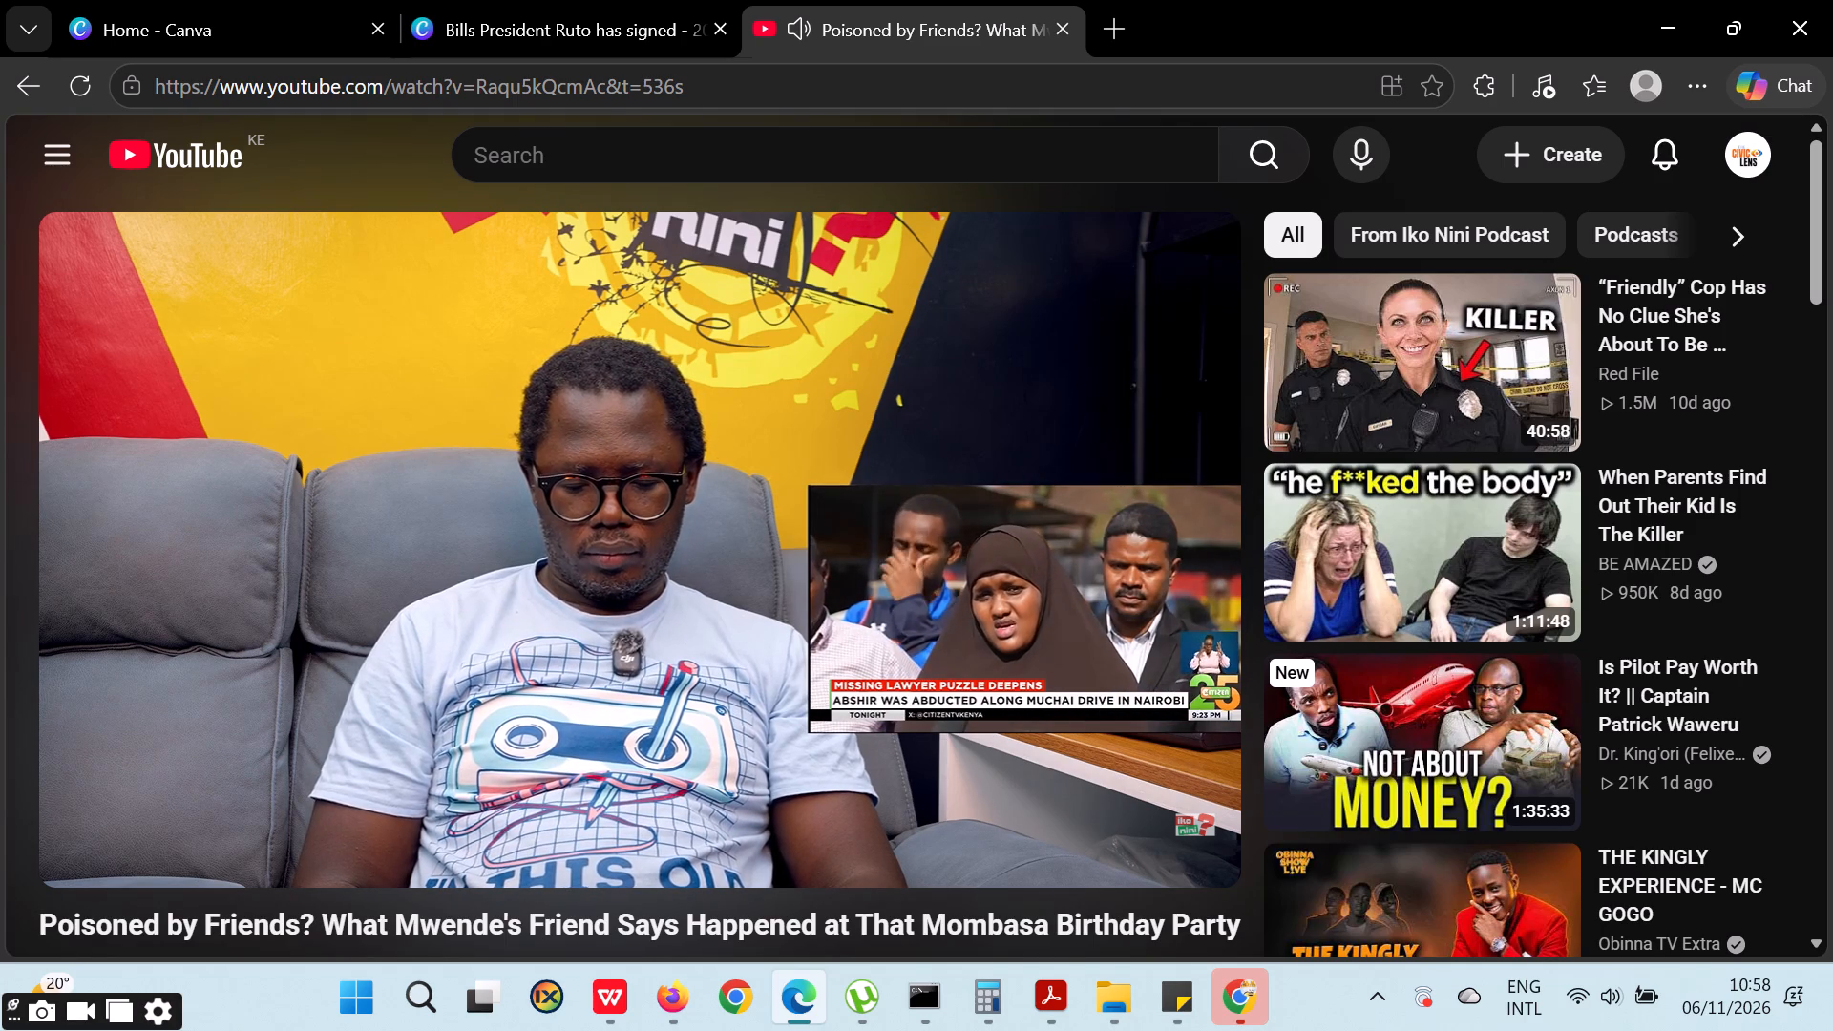
key(space)
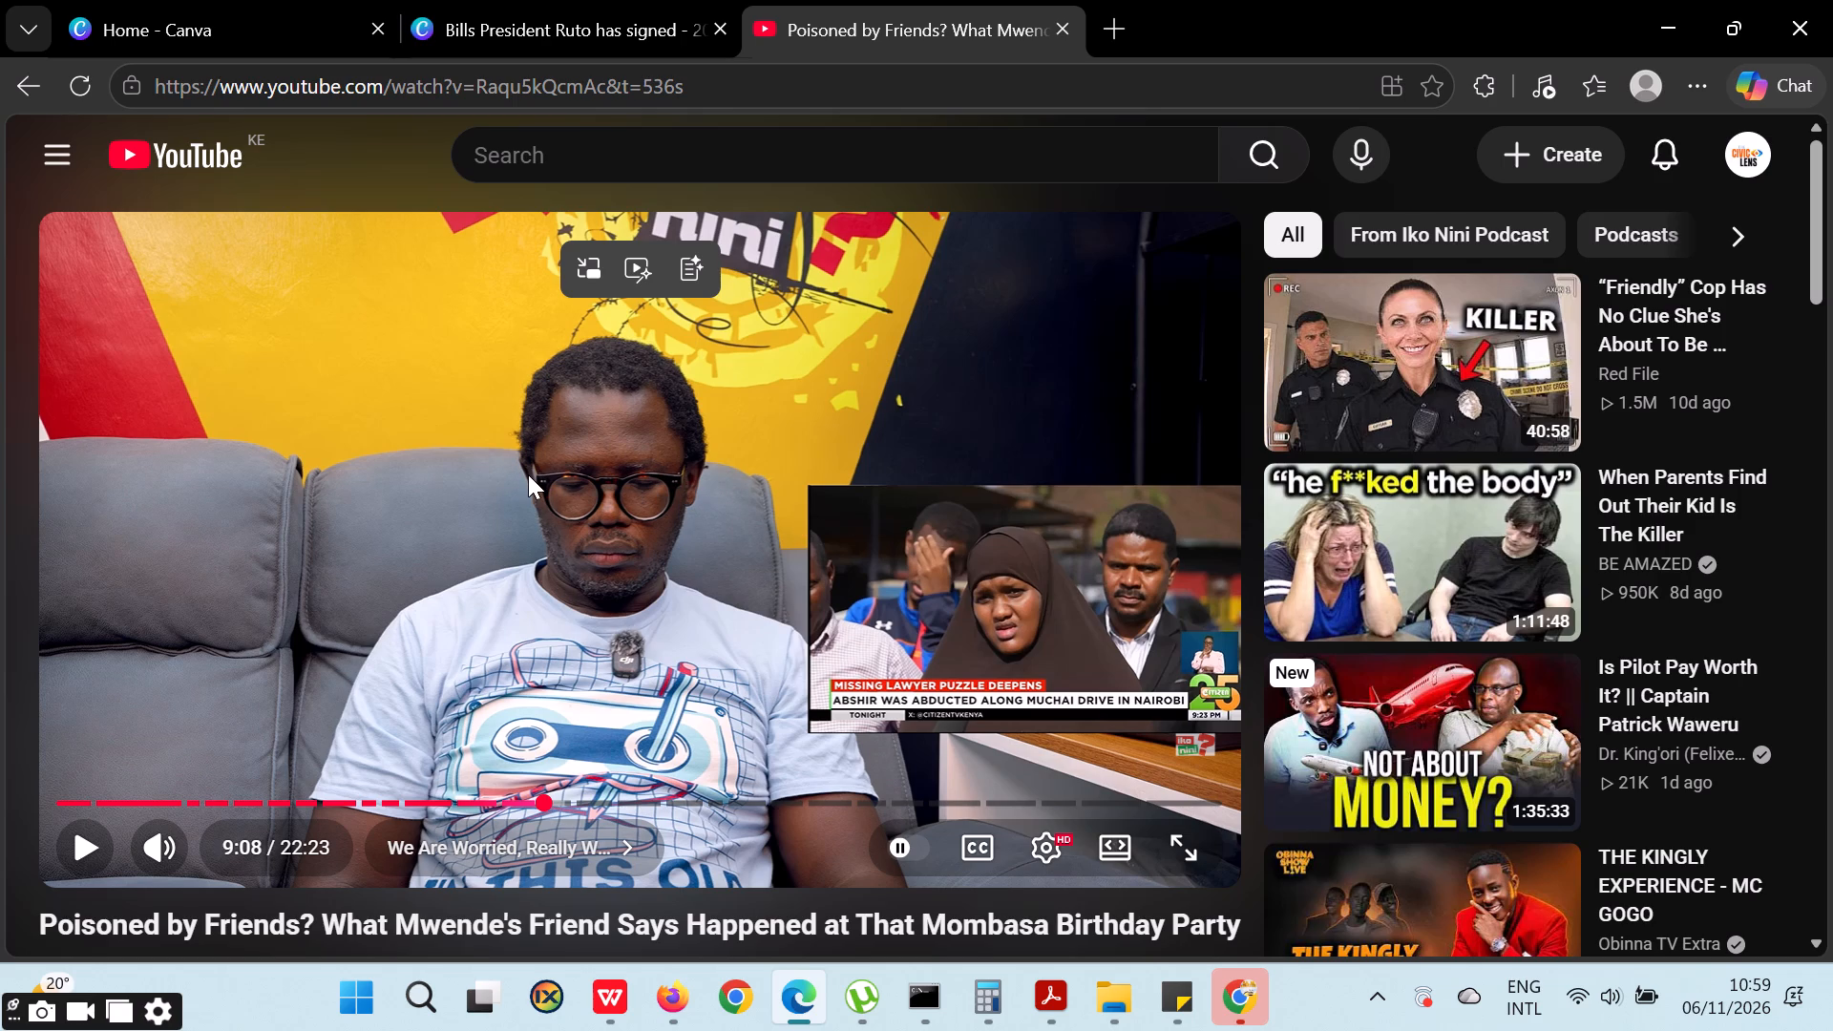
click(649, 474)
key(space)
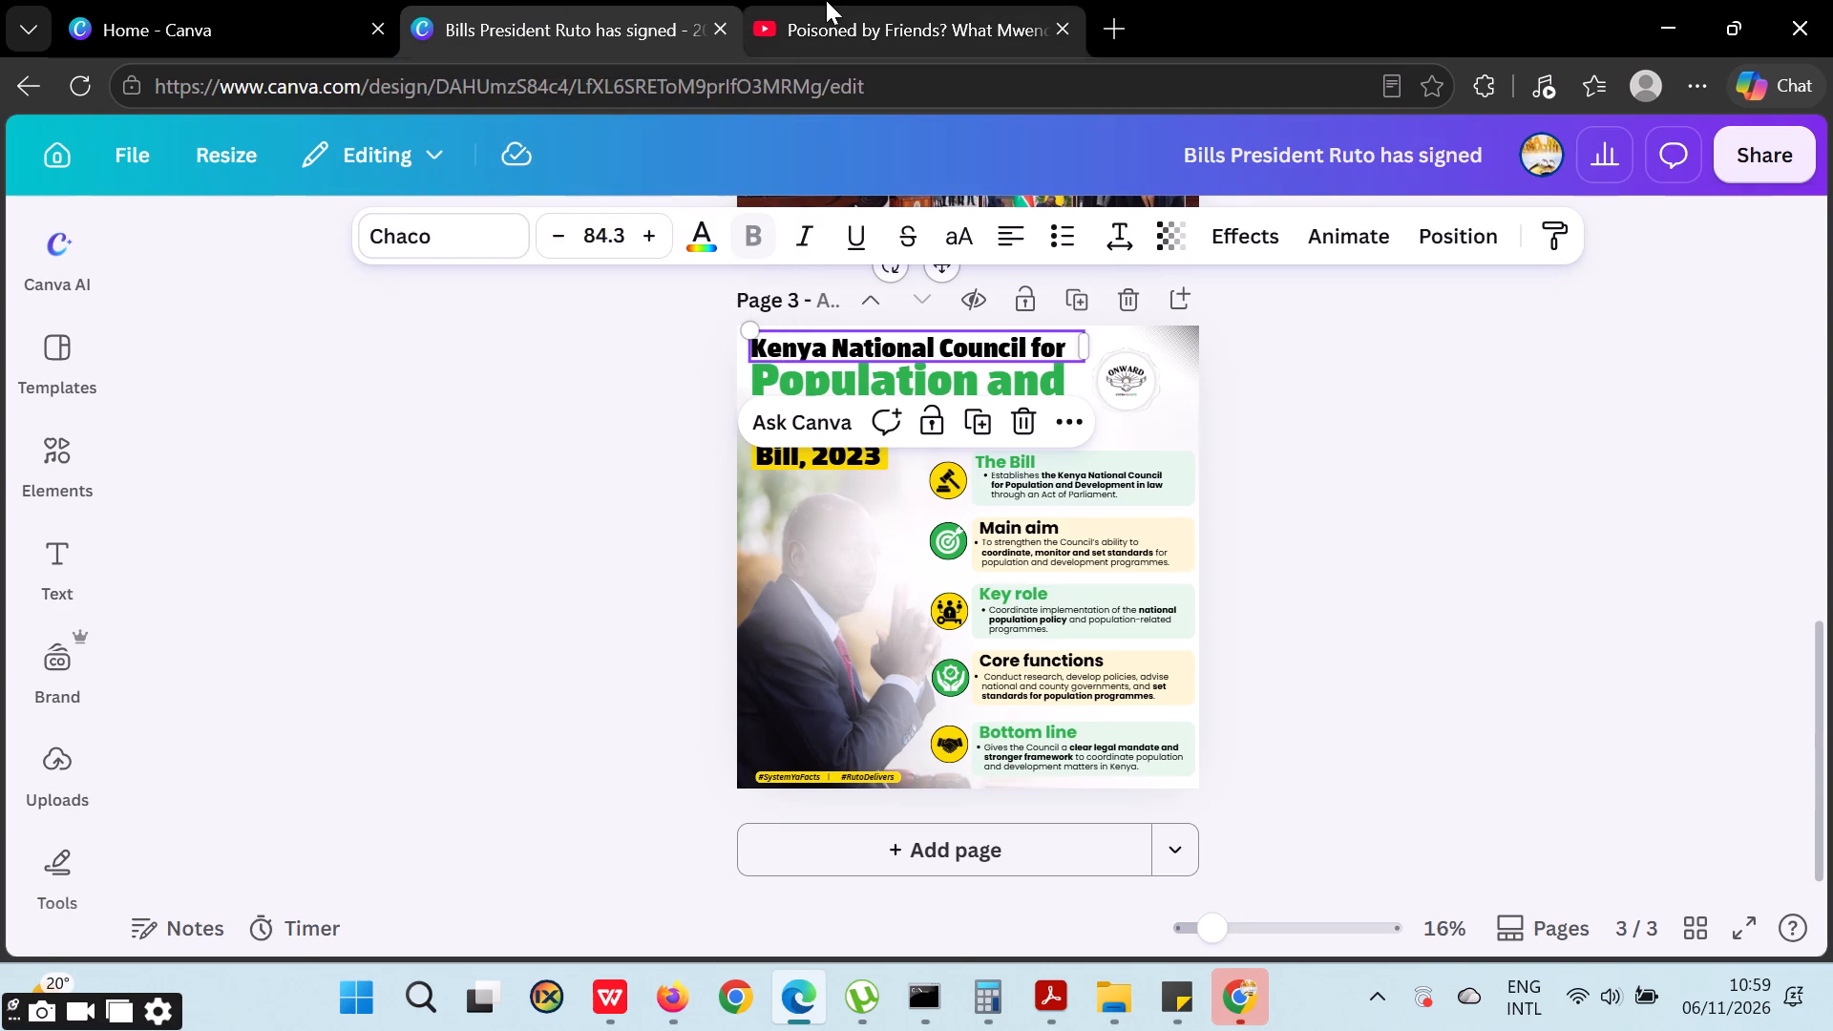
click(826, 0)
key(space)
click(562, 0)
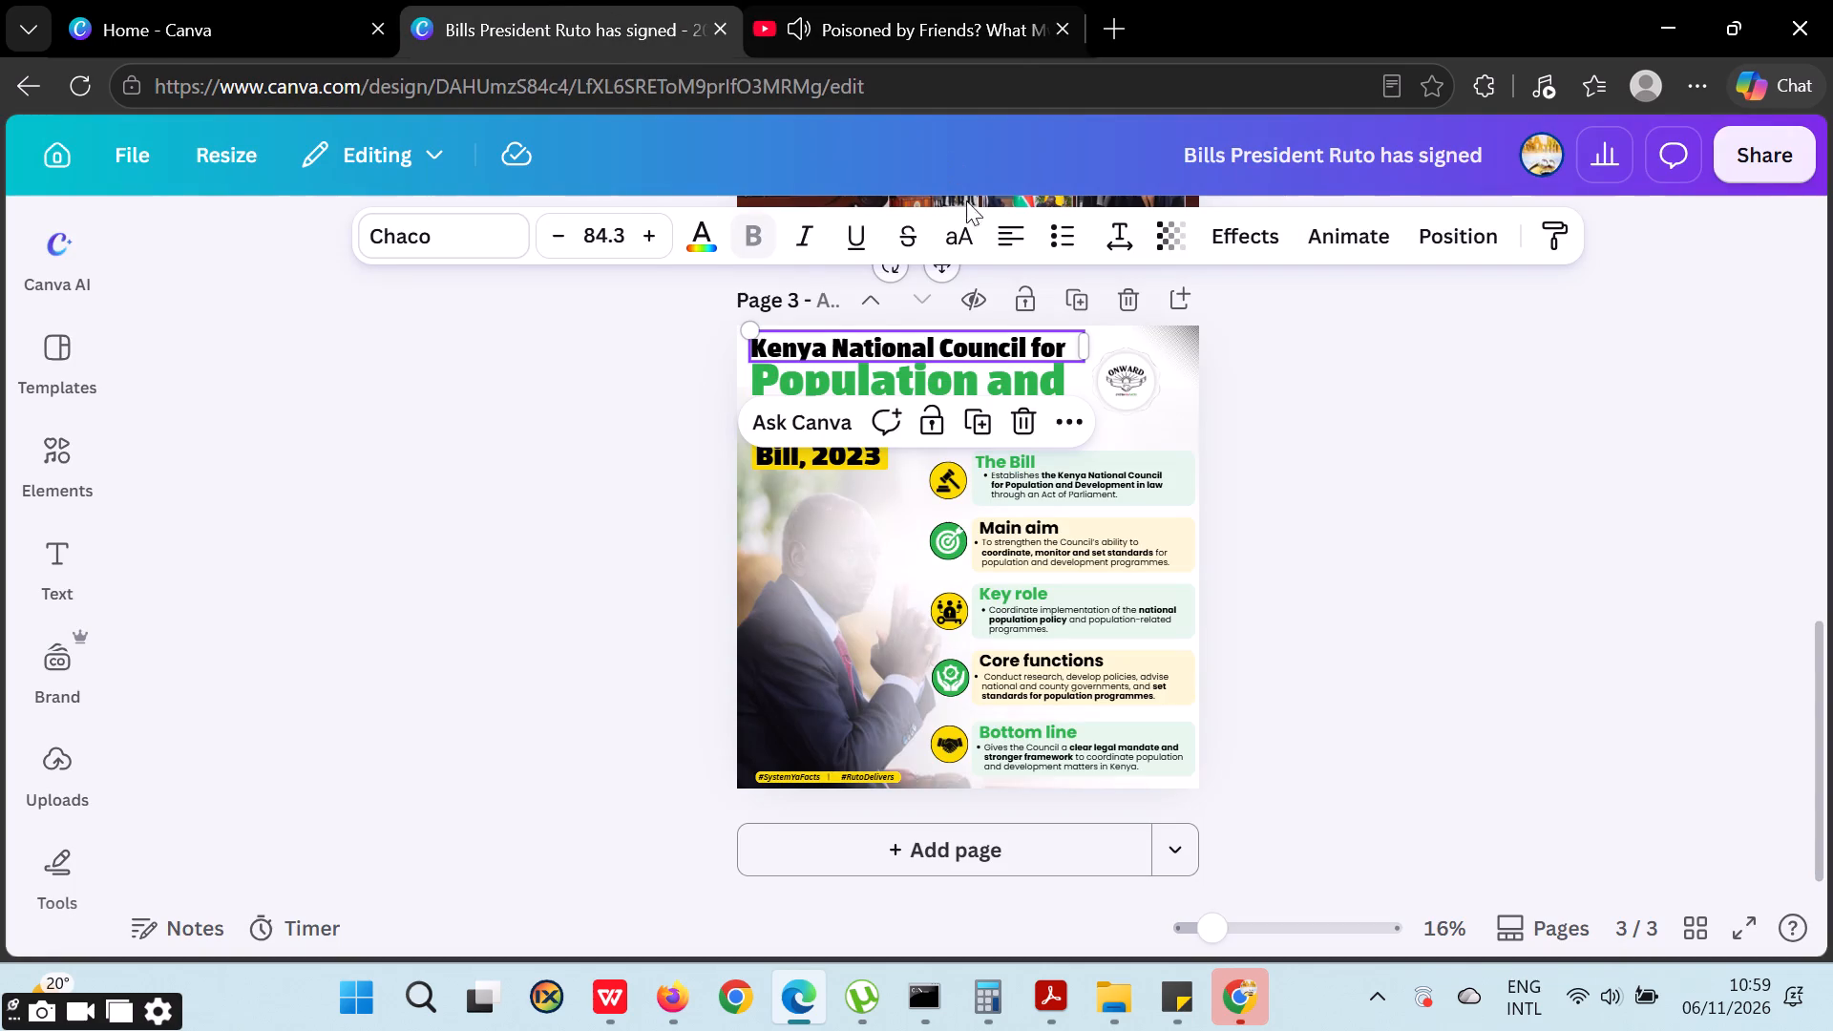
Upload the Word file Untitled document (10) from Downloads to Canva from the home page.
click(248, 0)
click(63, 238)
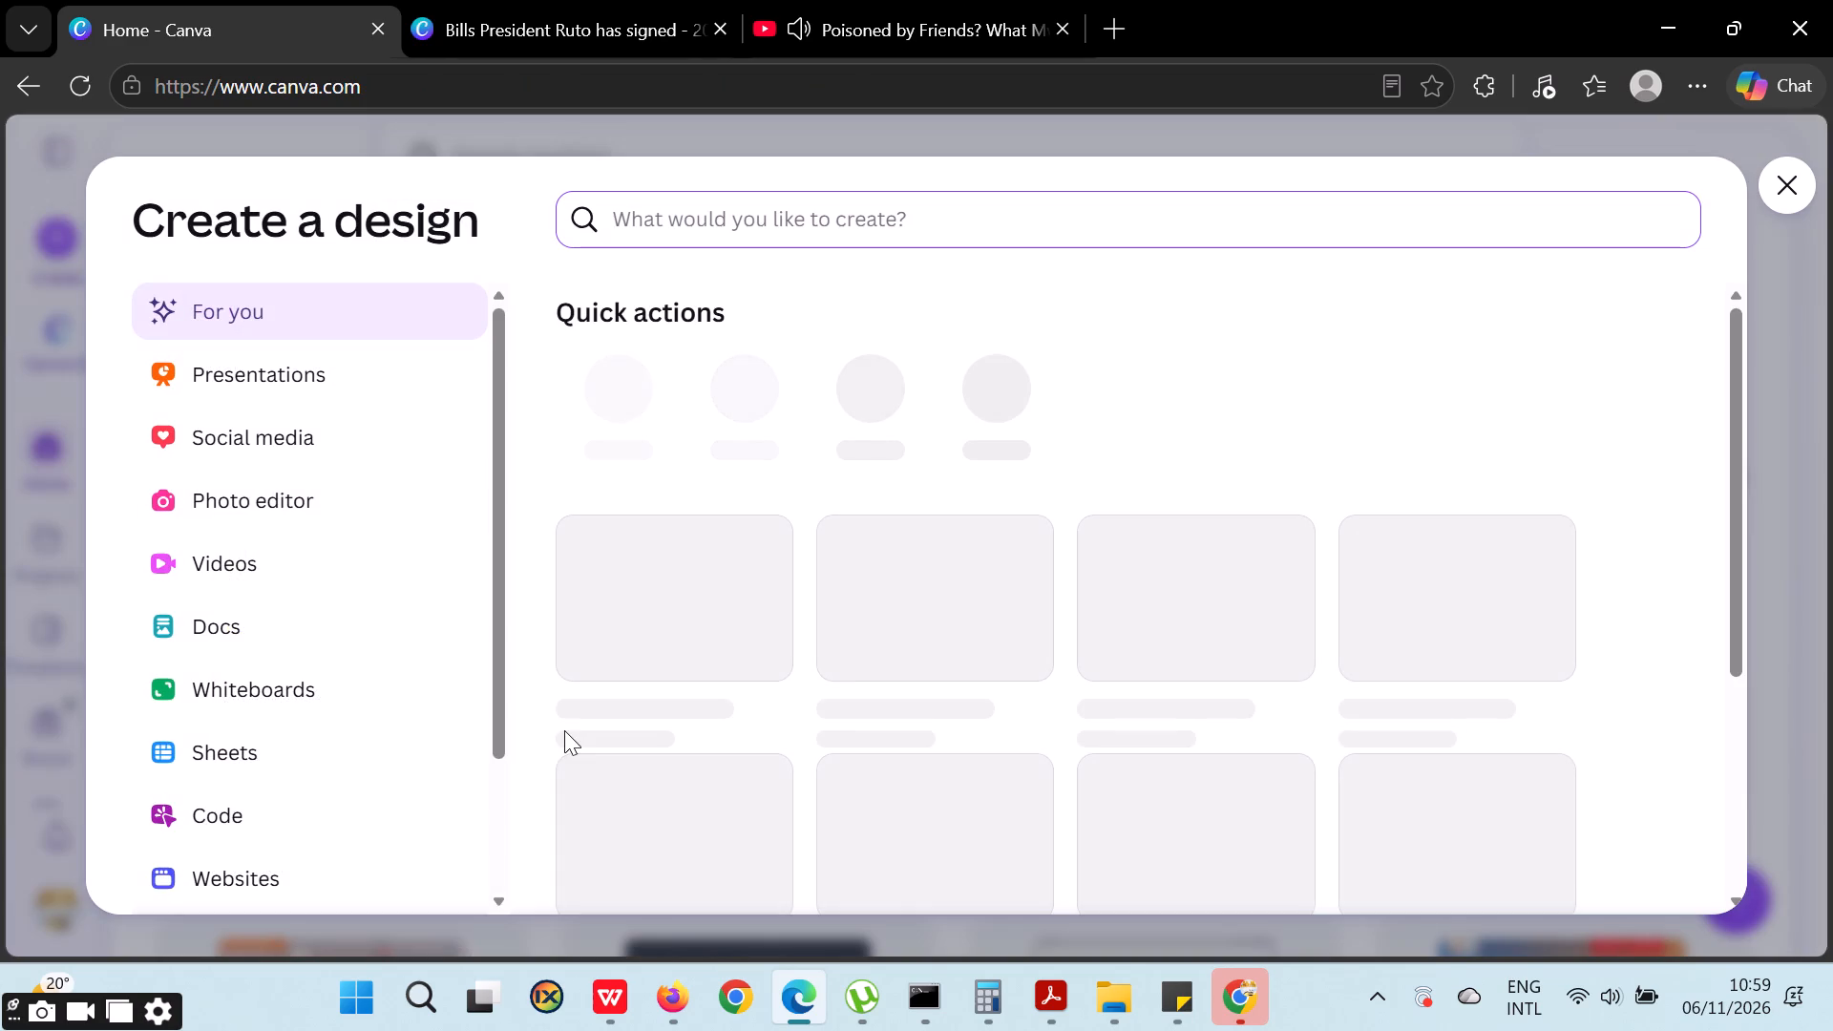
scroll(408, 754, down, 4)
scroll(406, 754, up, 1)
scroll(471, 677, down, 1)
scroll(467, 684, up, 1)
scroll(465, 686, down, 5)
scroll(422, 695, up, 1)
scroll(420, 699, down, 1)
scroll(418, 702, up, 1)
scroll(418, 703, down, 1)
click(275, 886)
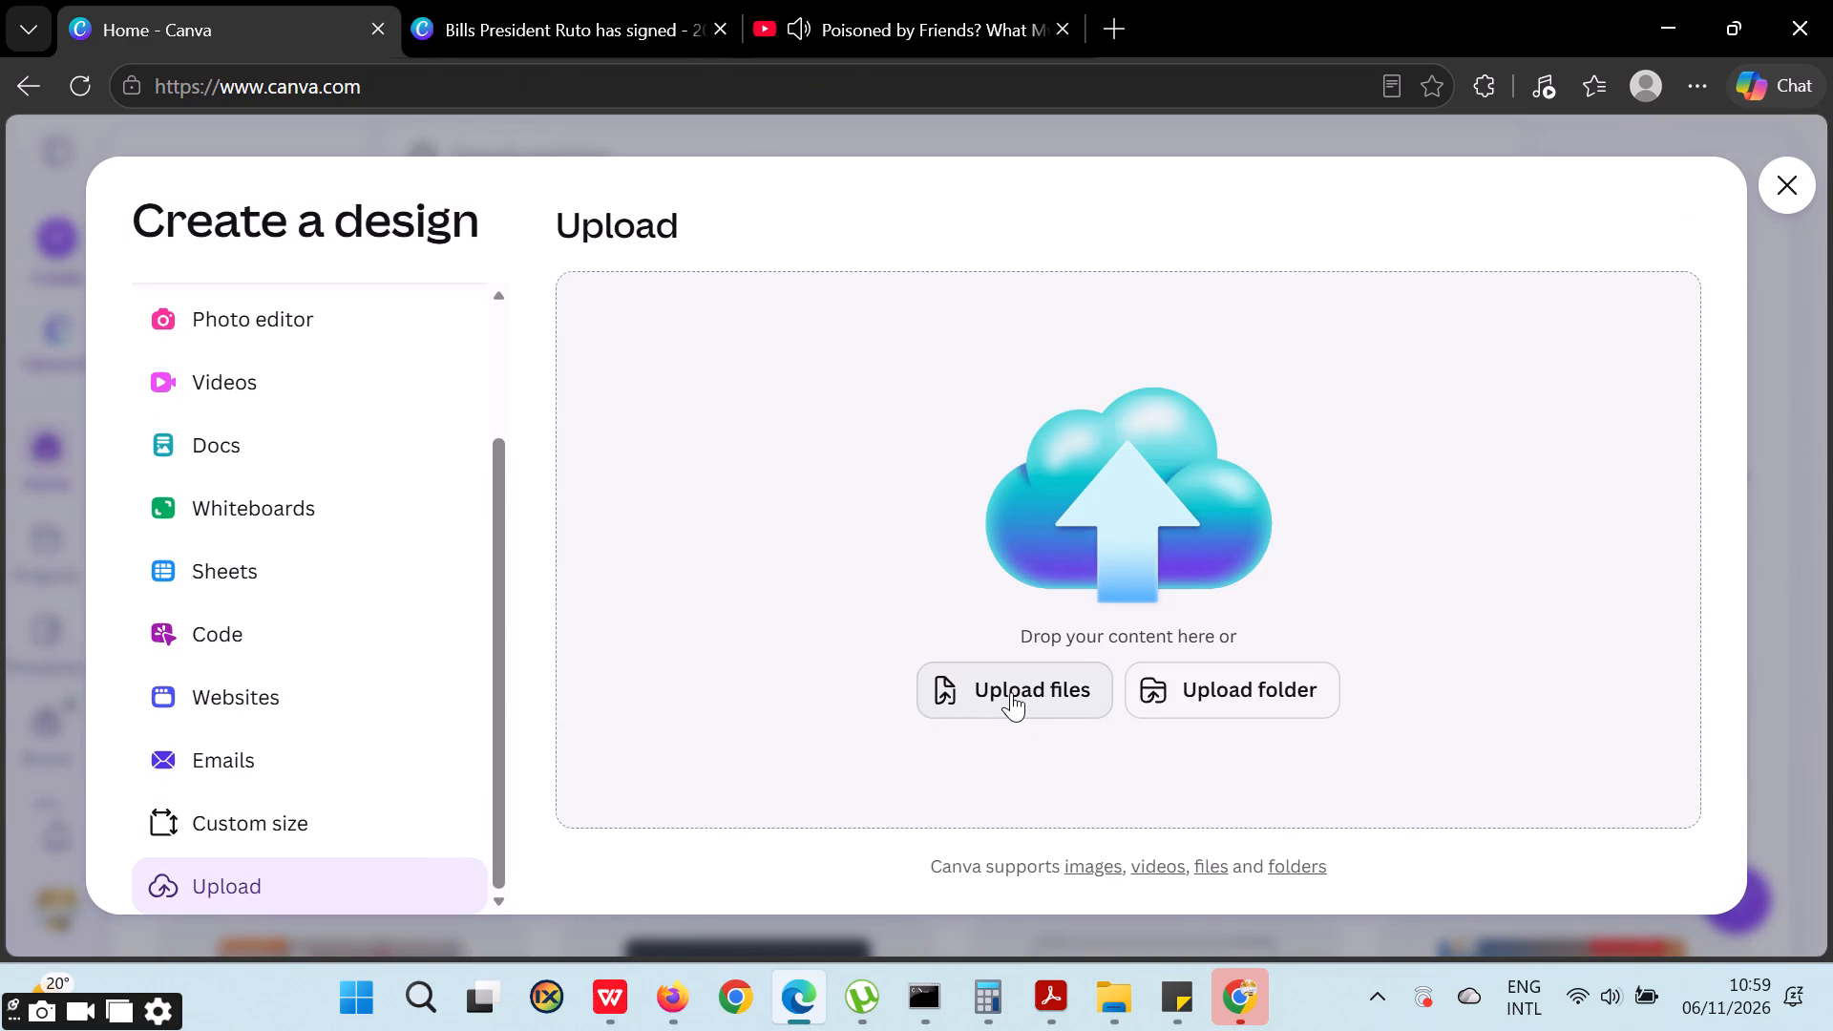
click(1011, 692)
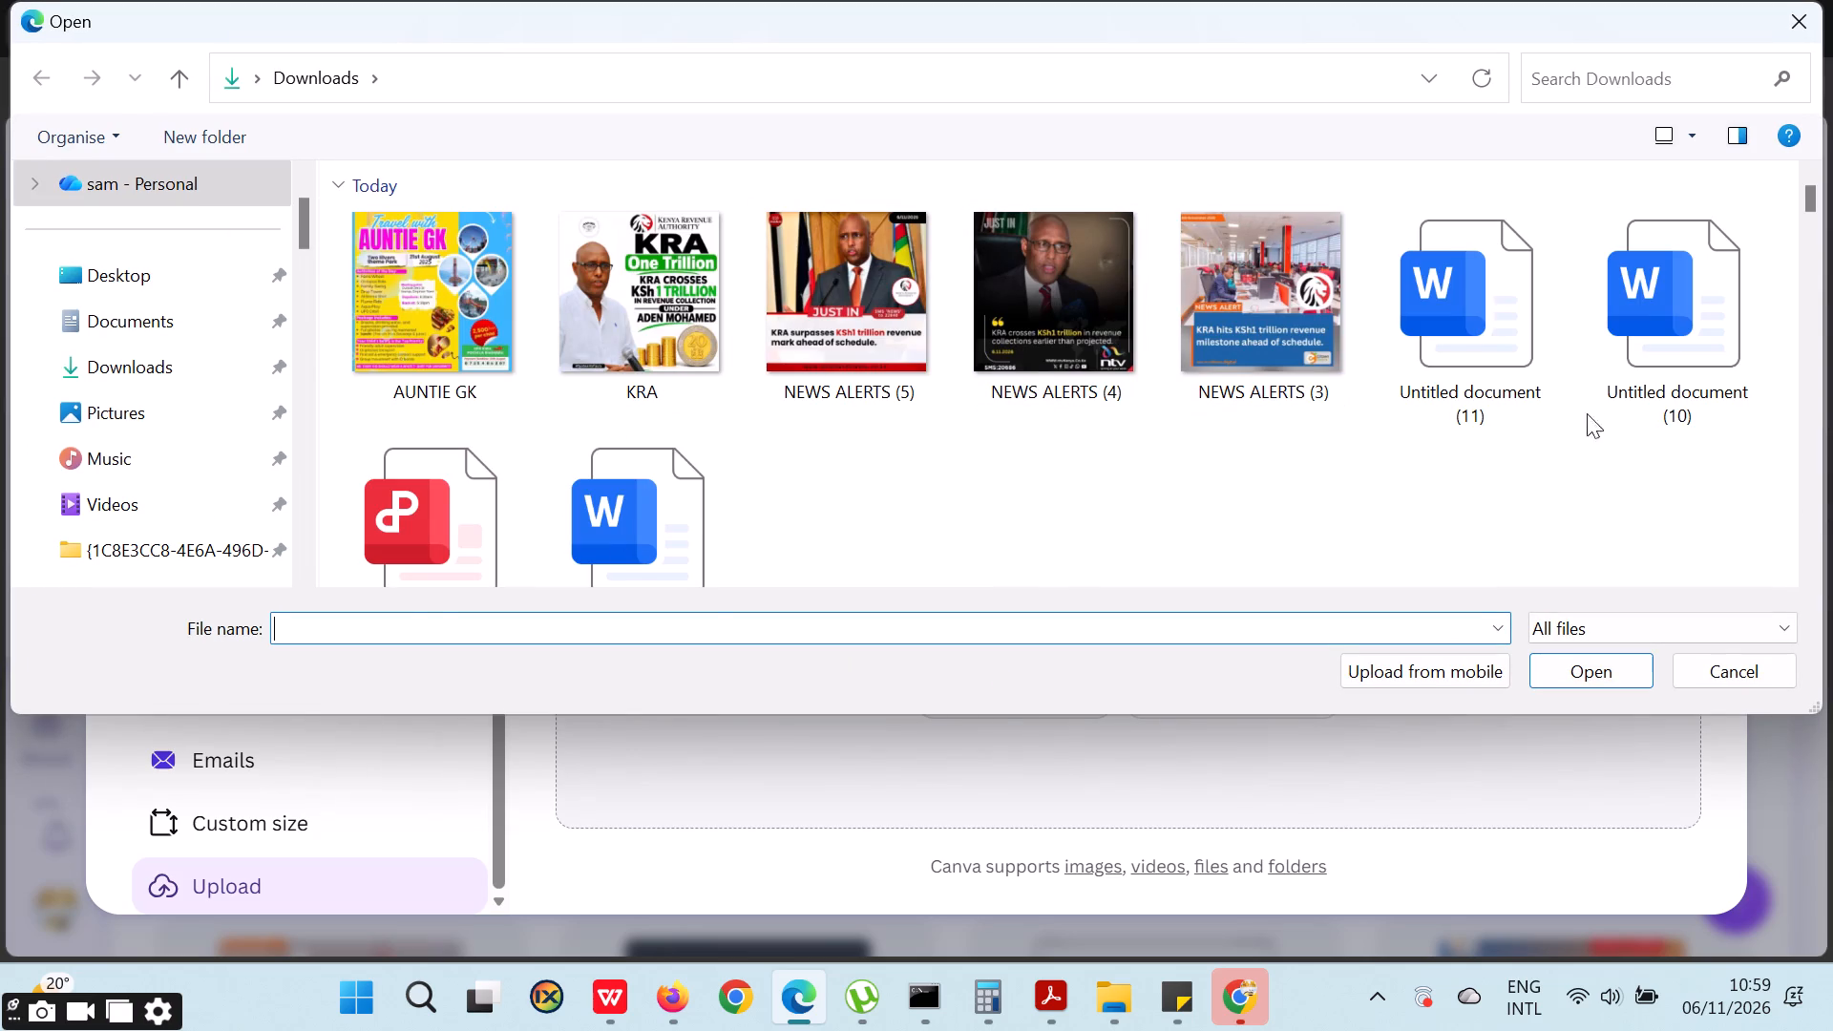
click(1708, 386)
click(1583, 681)
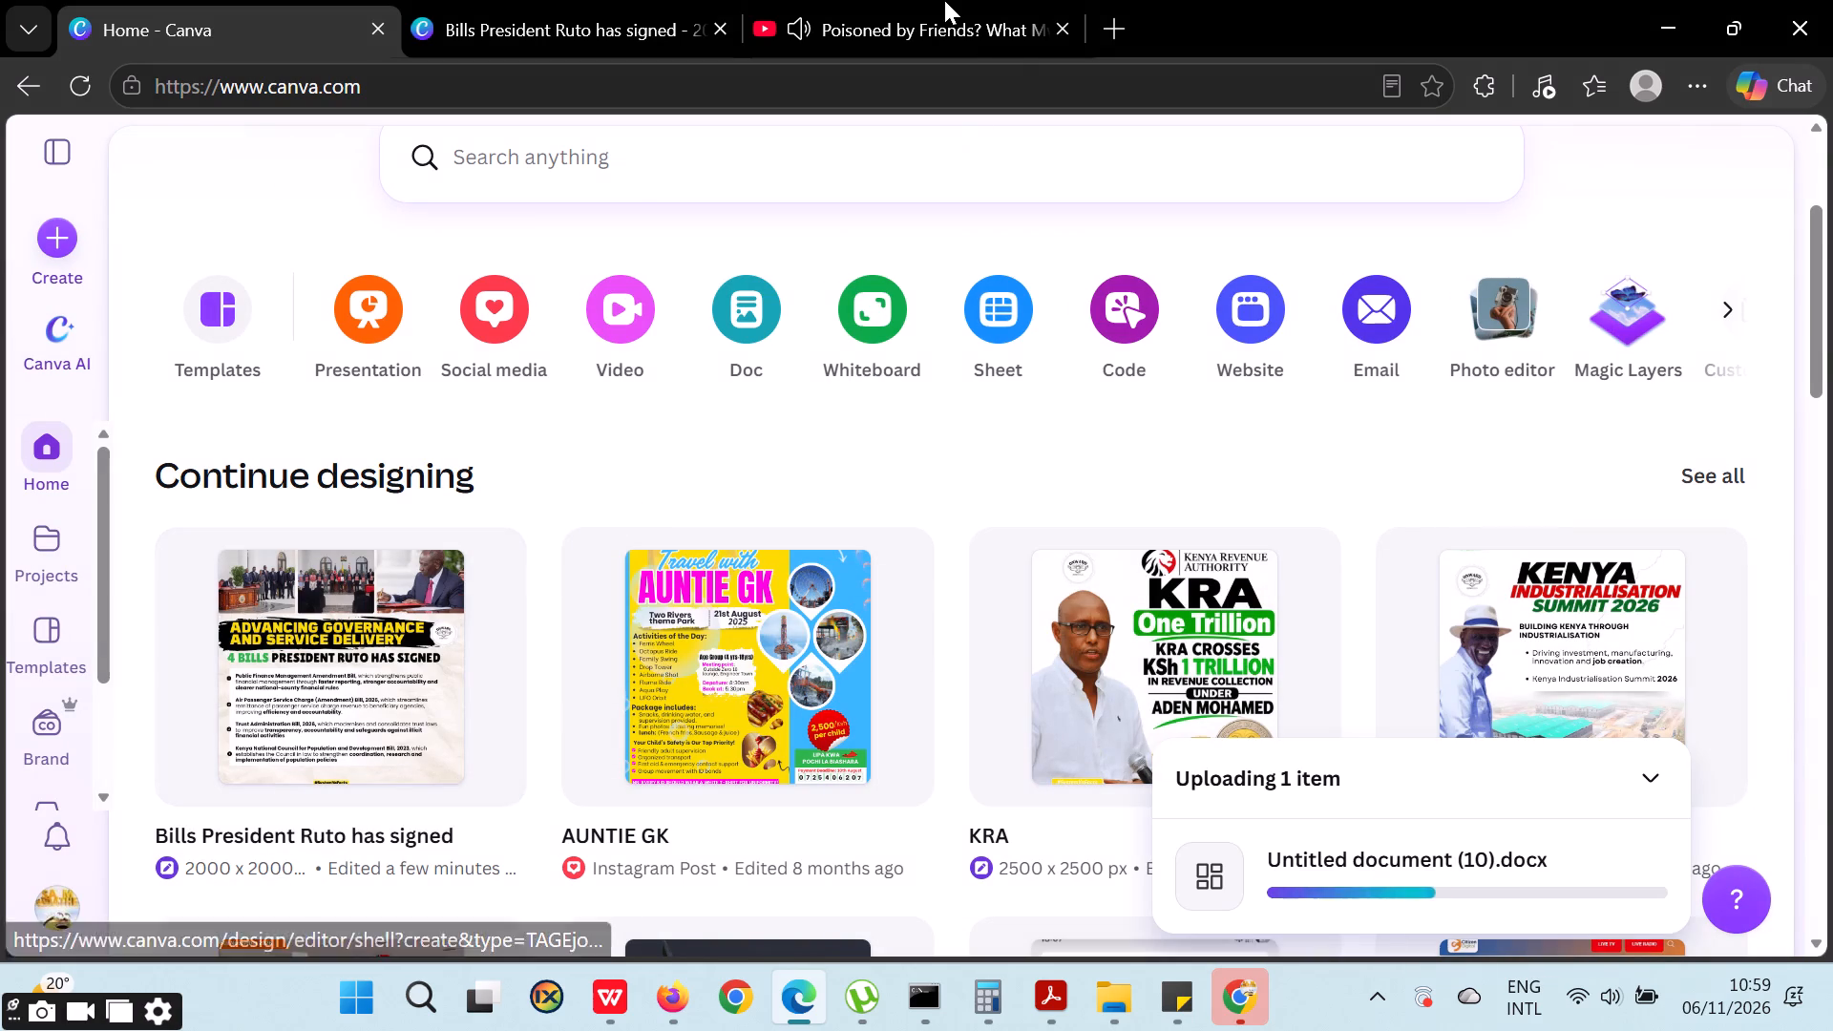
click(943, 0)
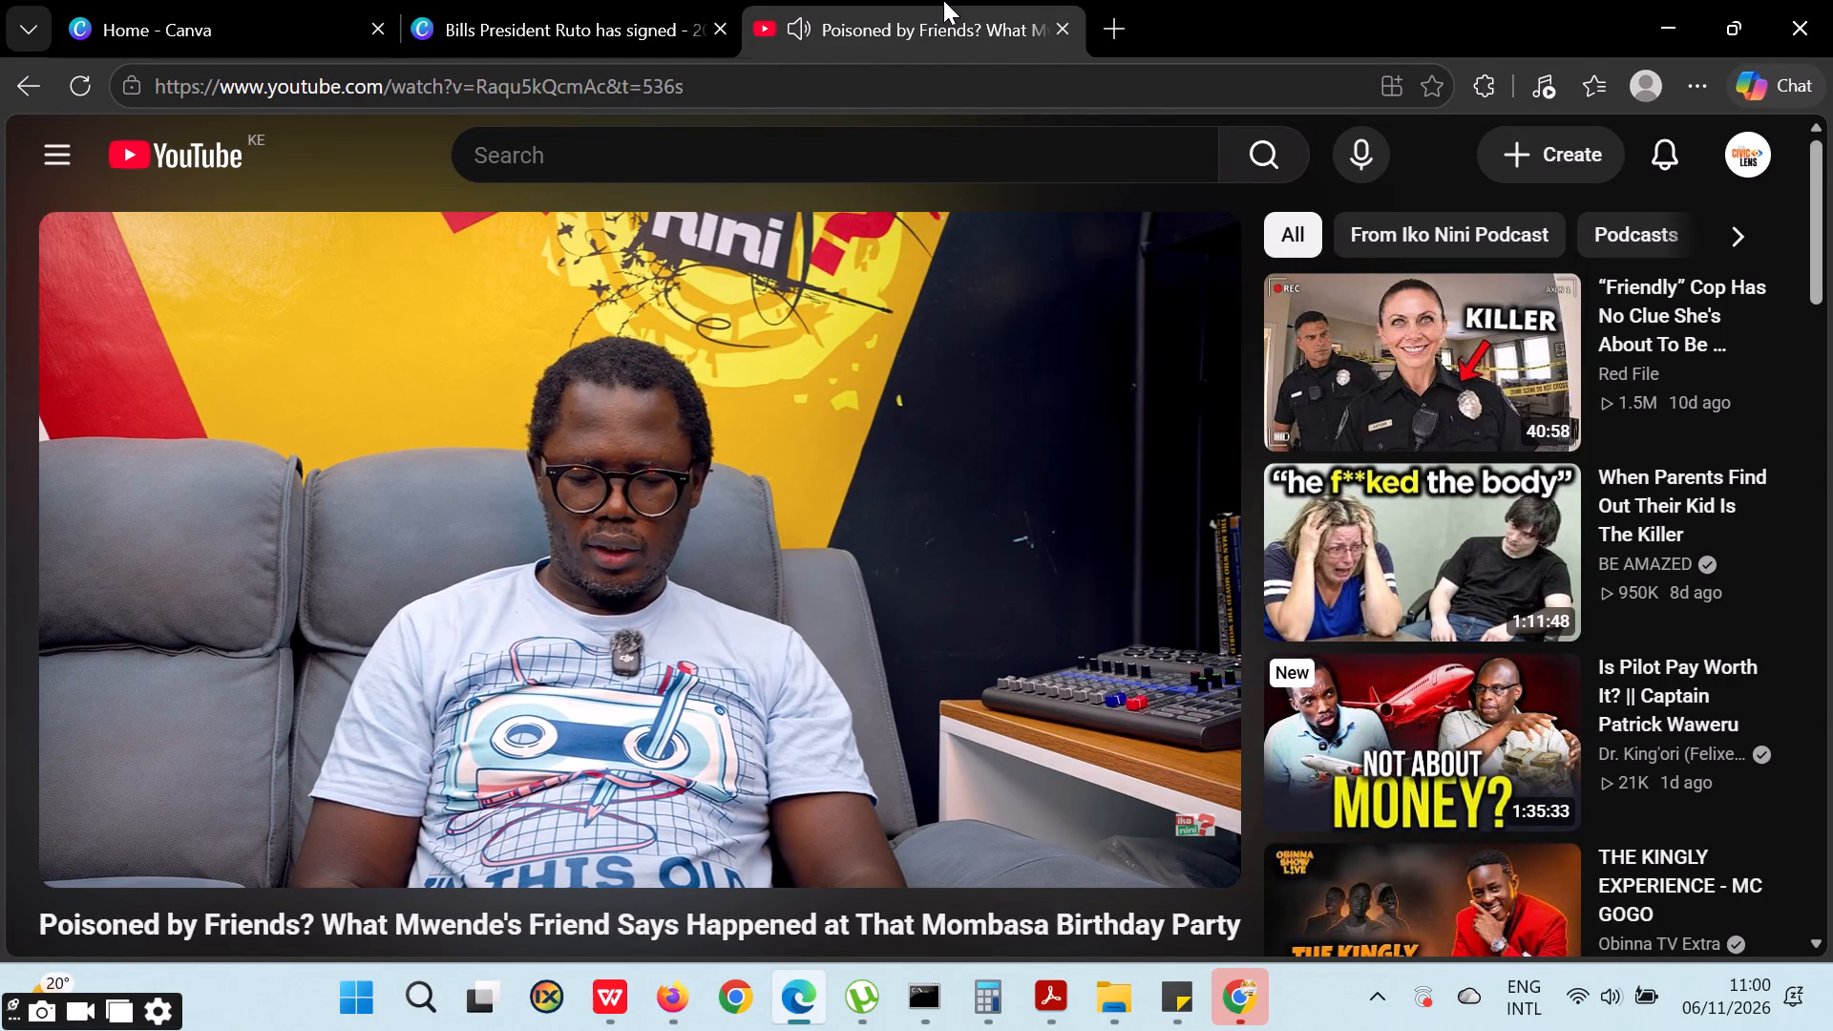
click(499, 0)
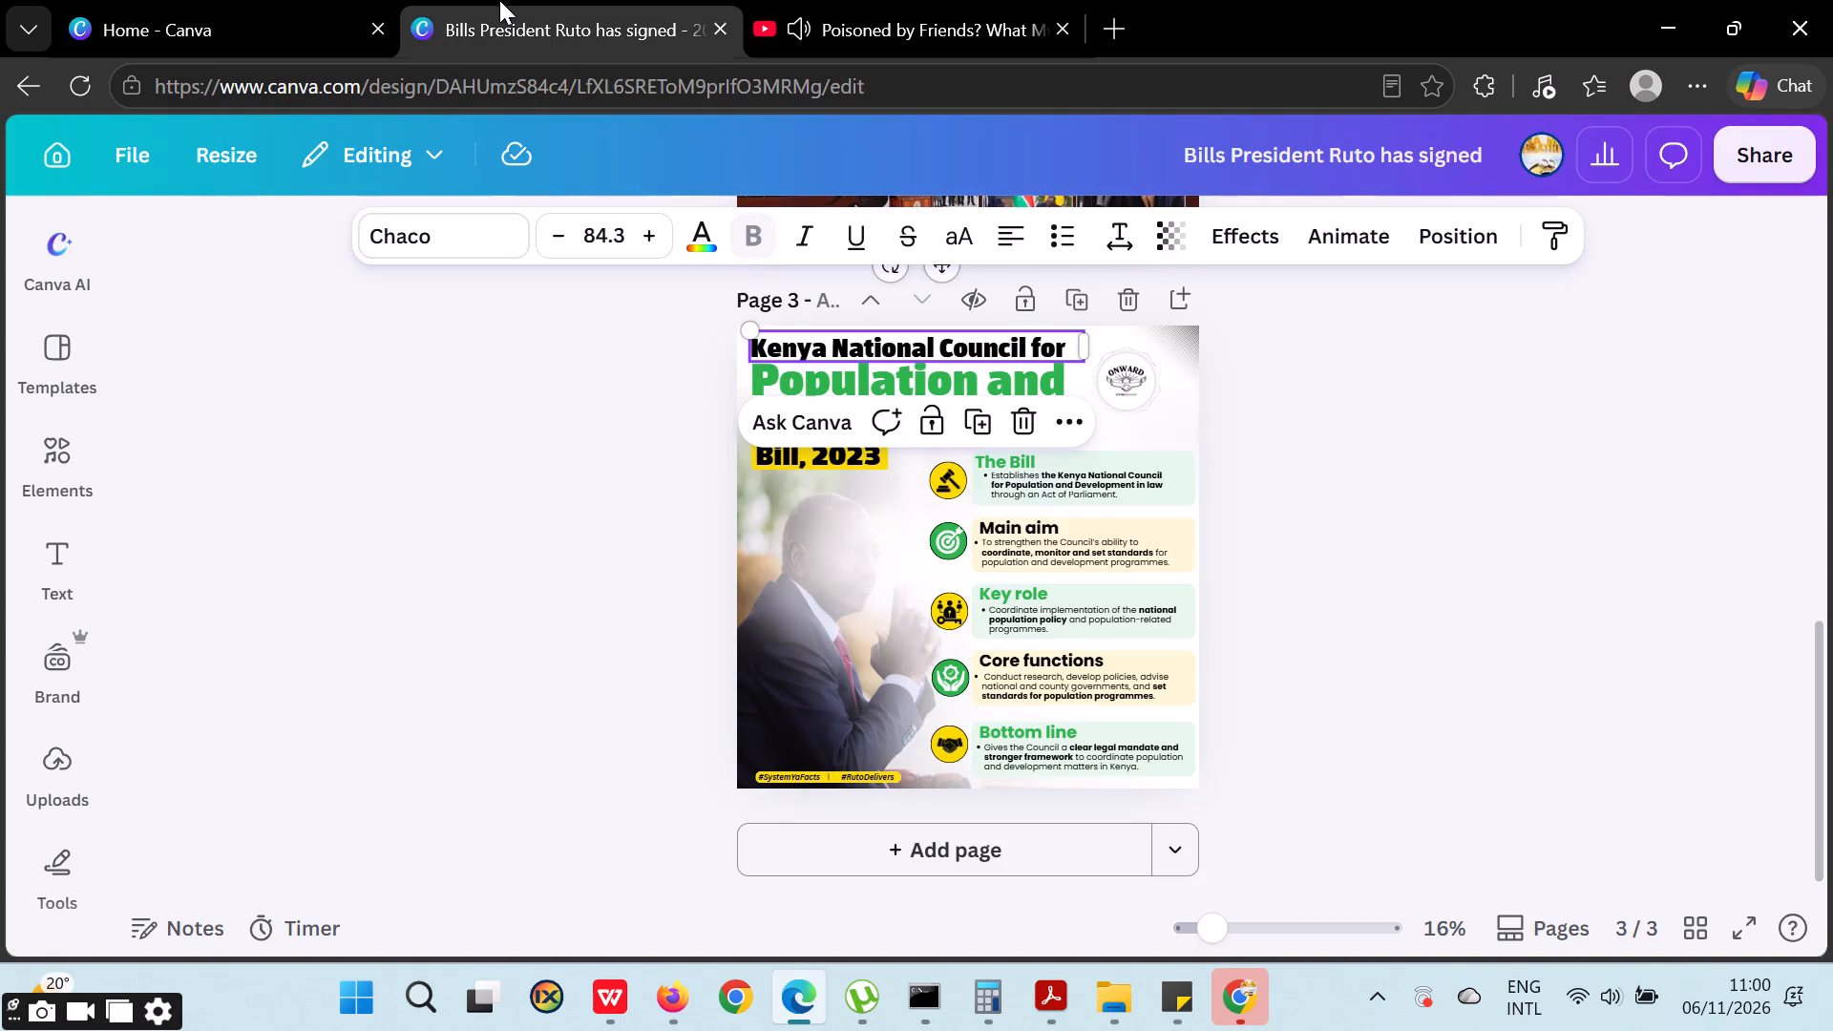
Open the uploaded Untitled document (10).docx from the Canva home page.
click(234, 0)
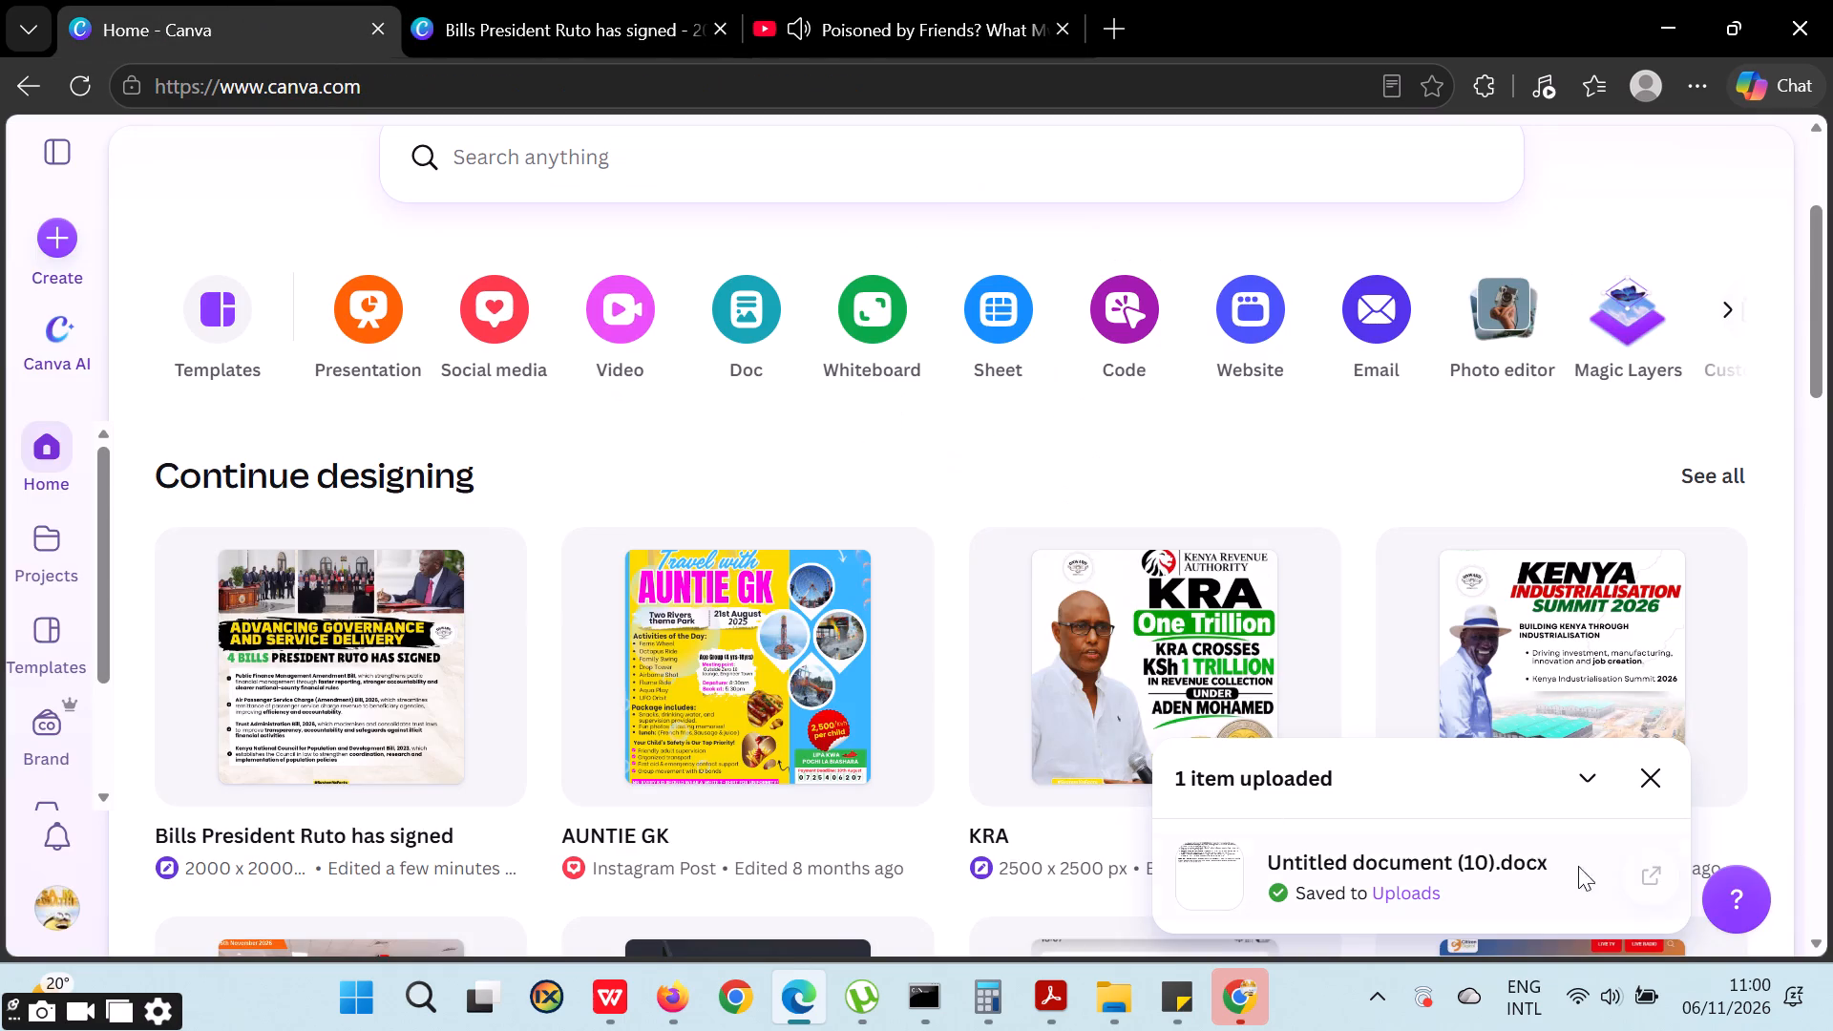
click(1660, 872)
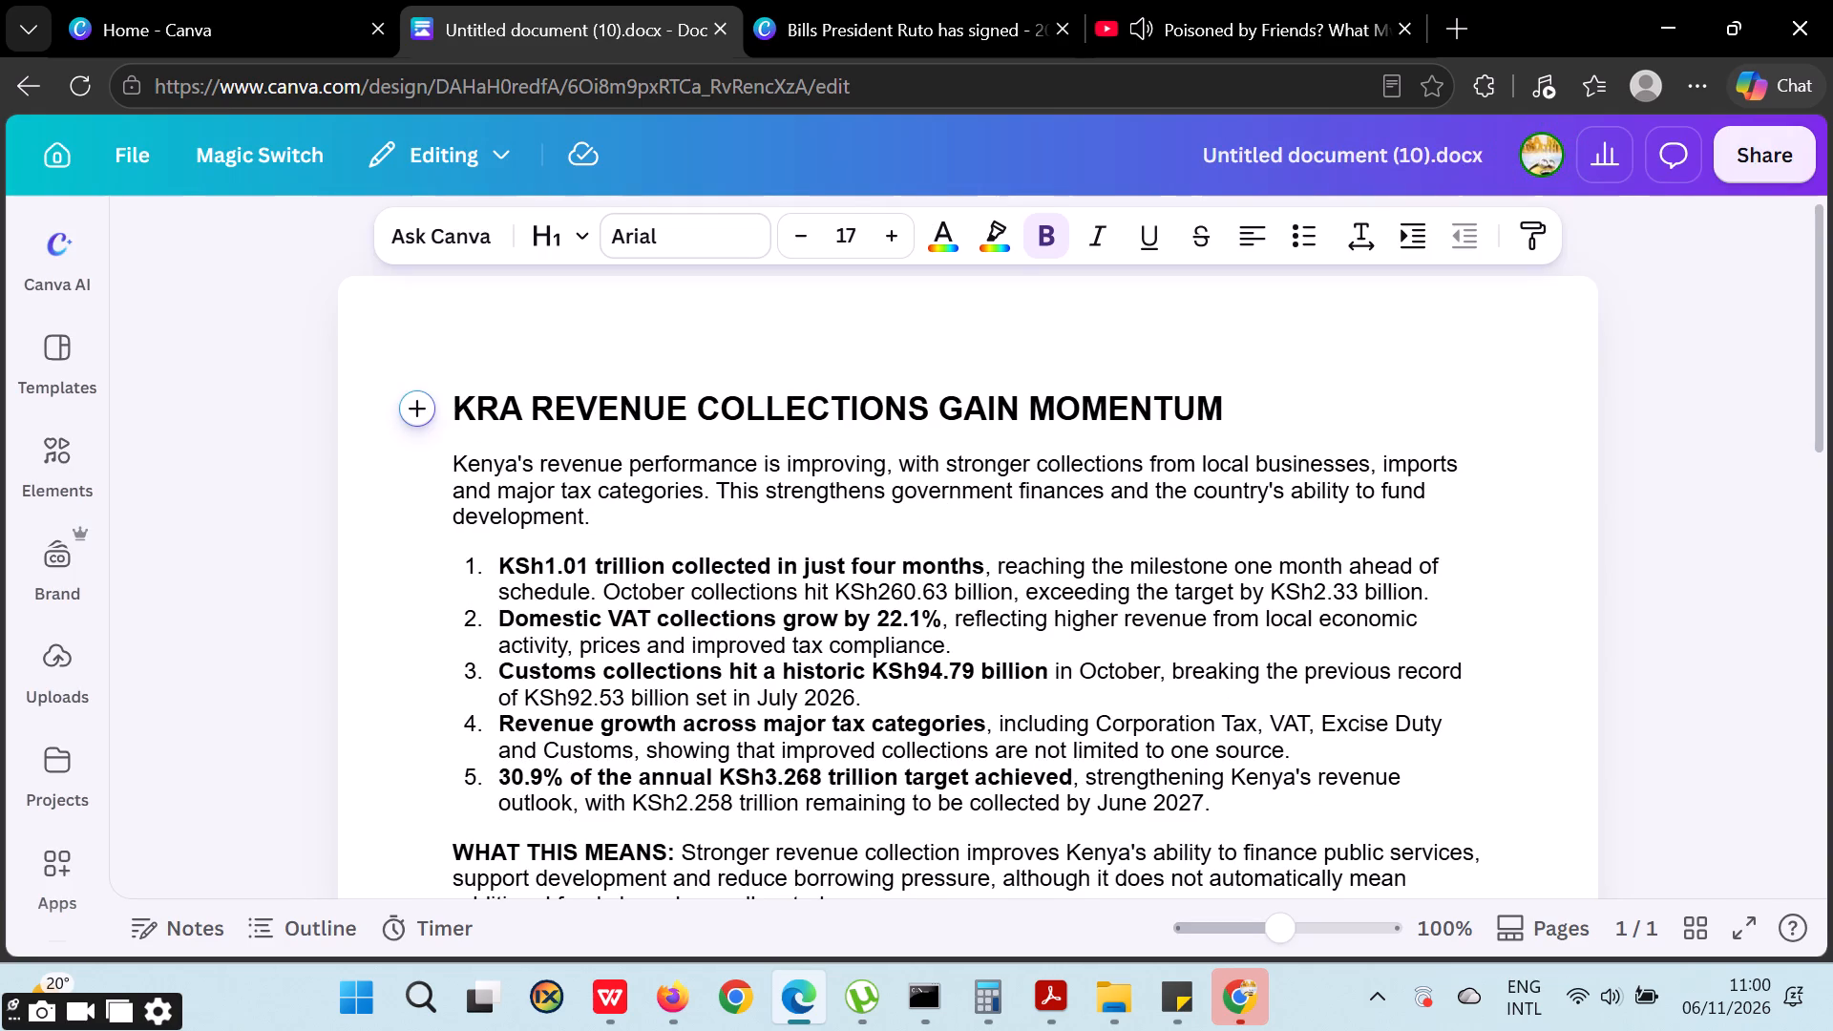
Replace page 3's black headline "Kenya National Council for" with "KRA REVENUE COLLECTIONS" copied from the uploaded document's title.
drag(925, 408, 403, 381)
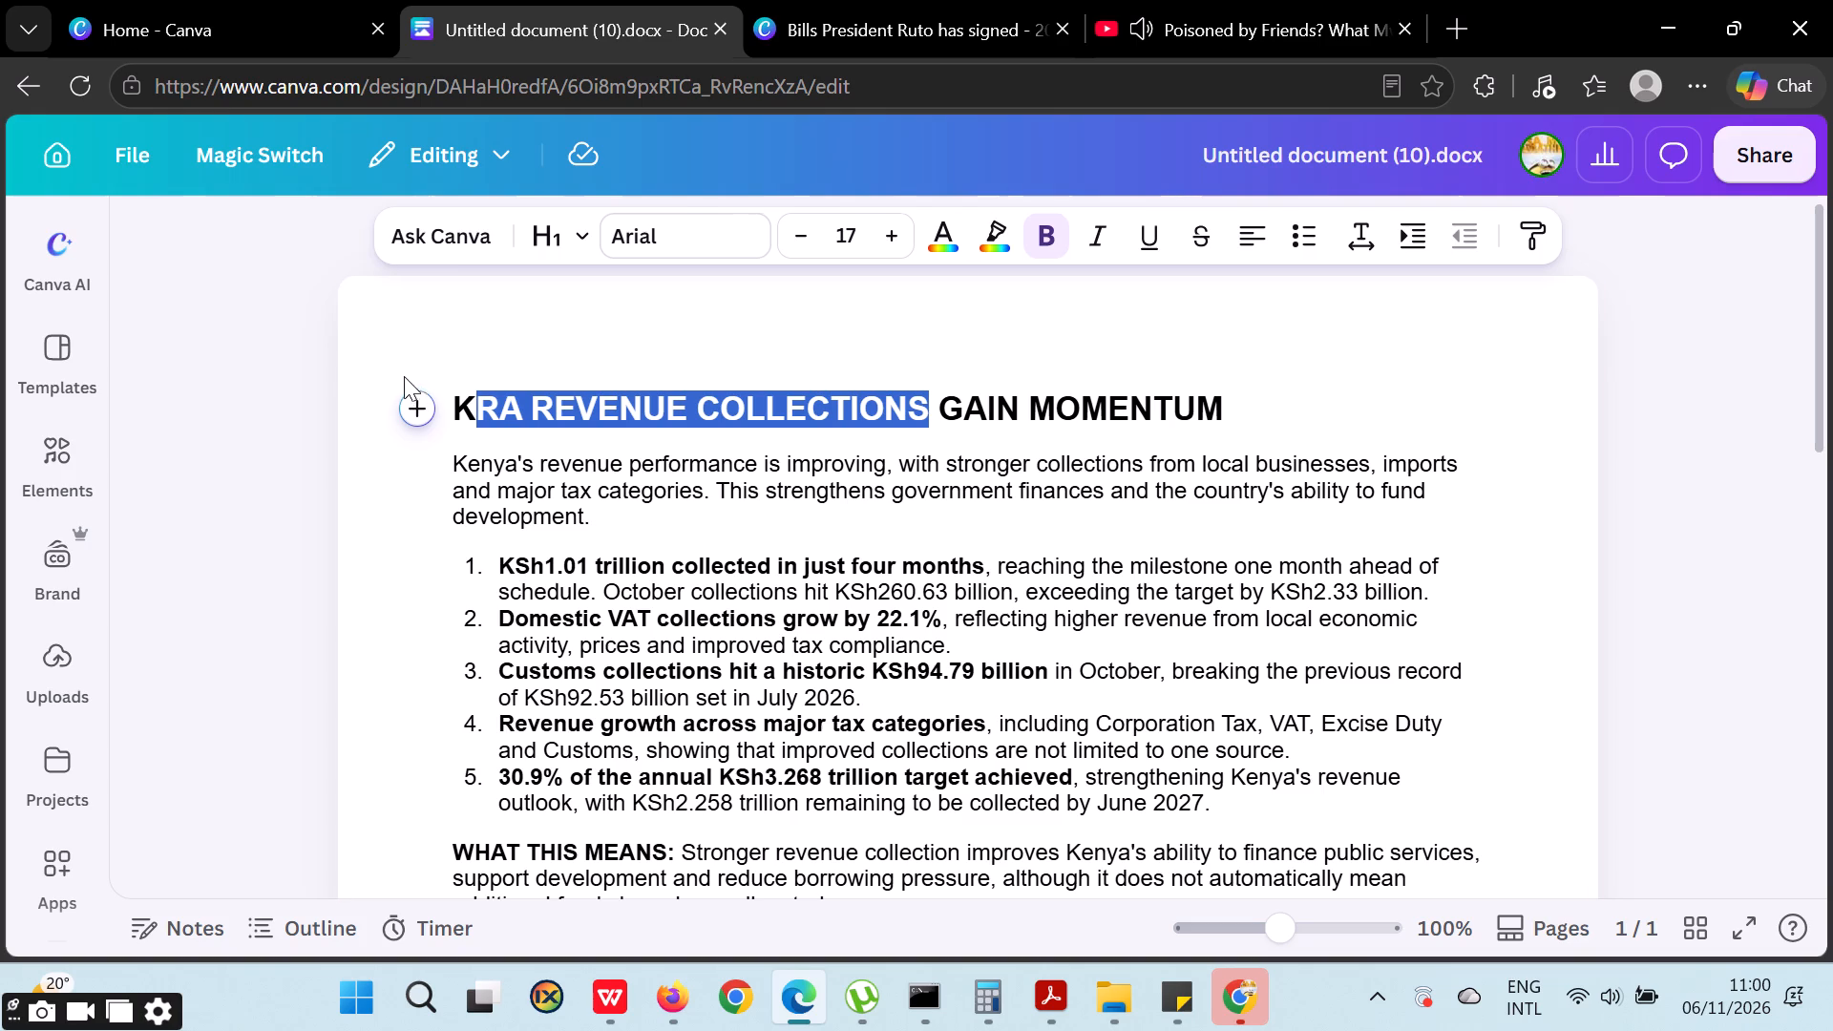
key(ctrl+c)
key(ctrl+c)
click(810, 0)
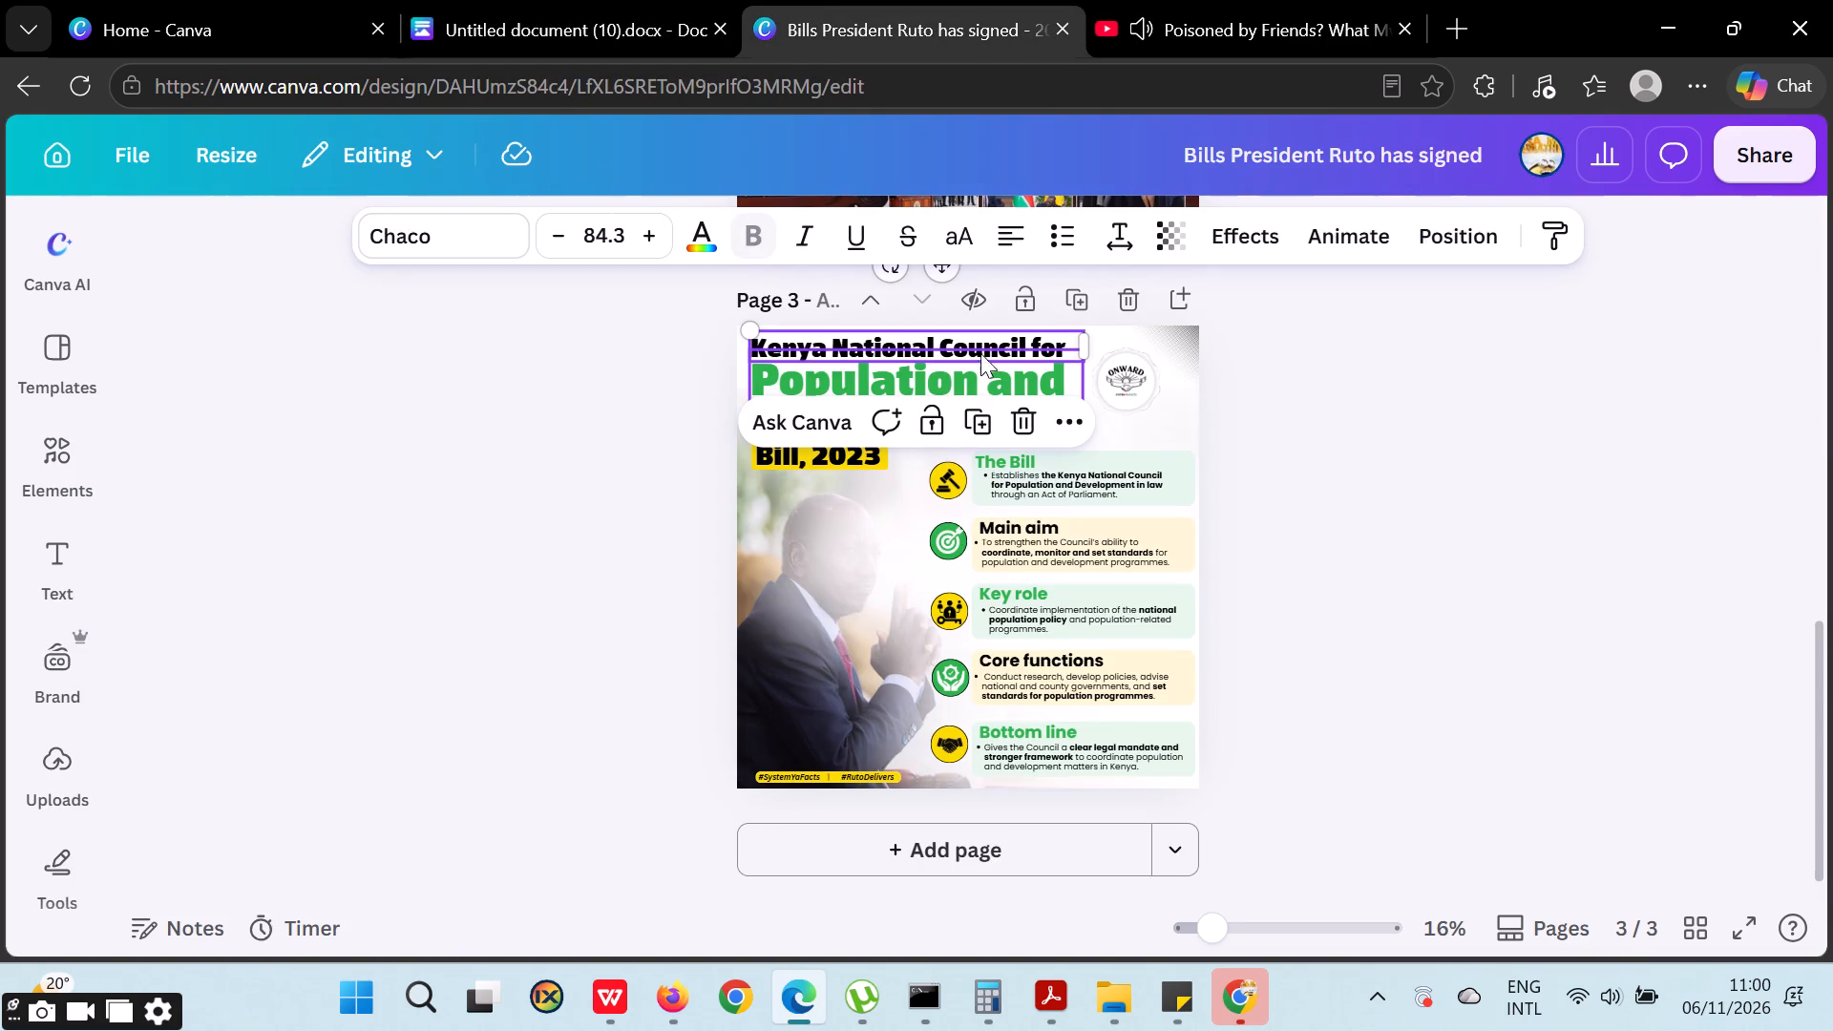
triple_click(1019, 335)
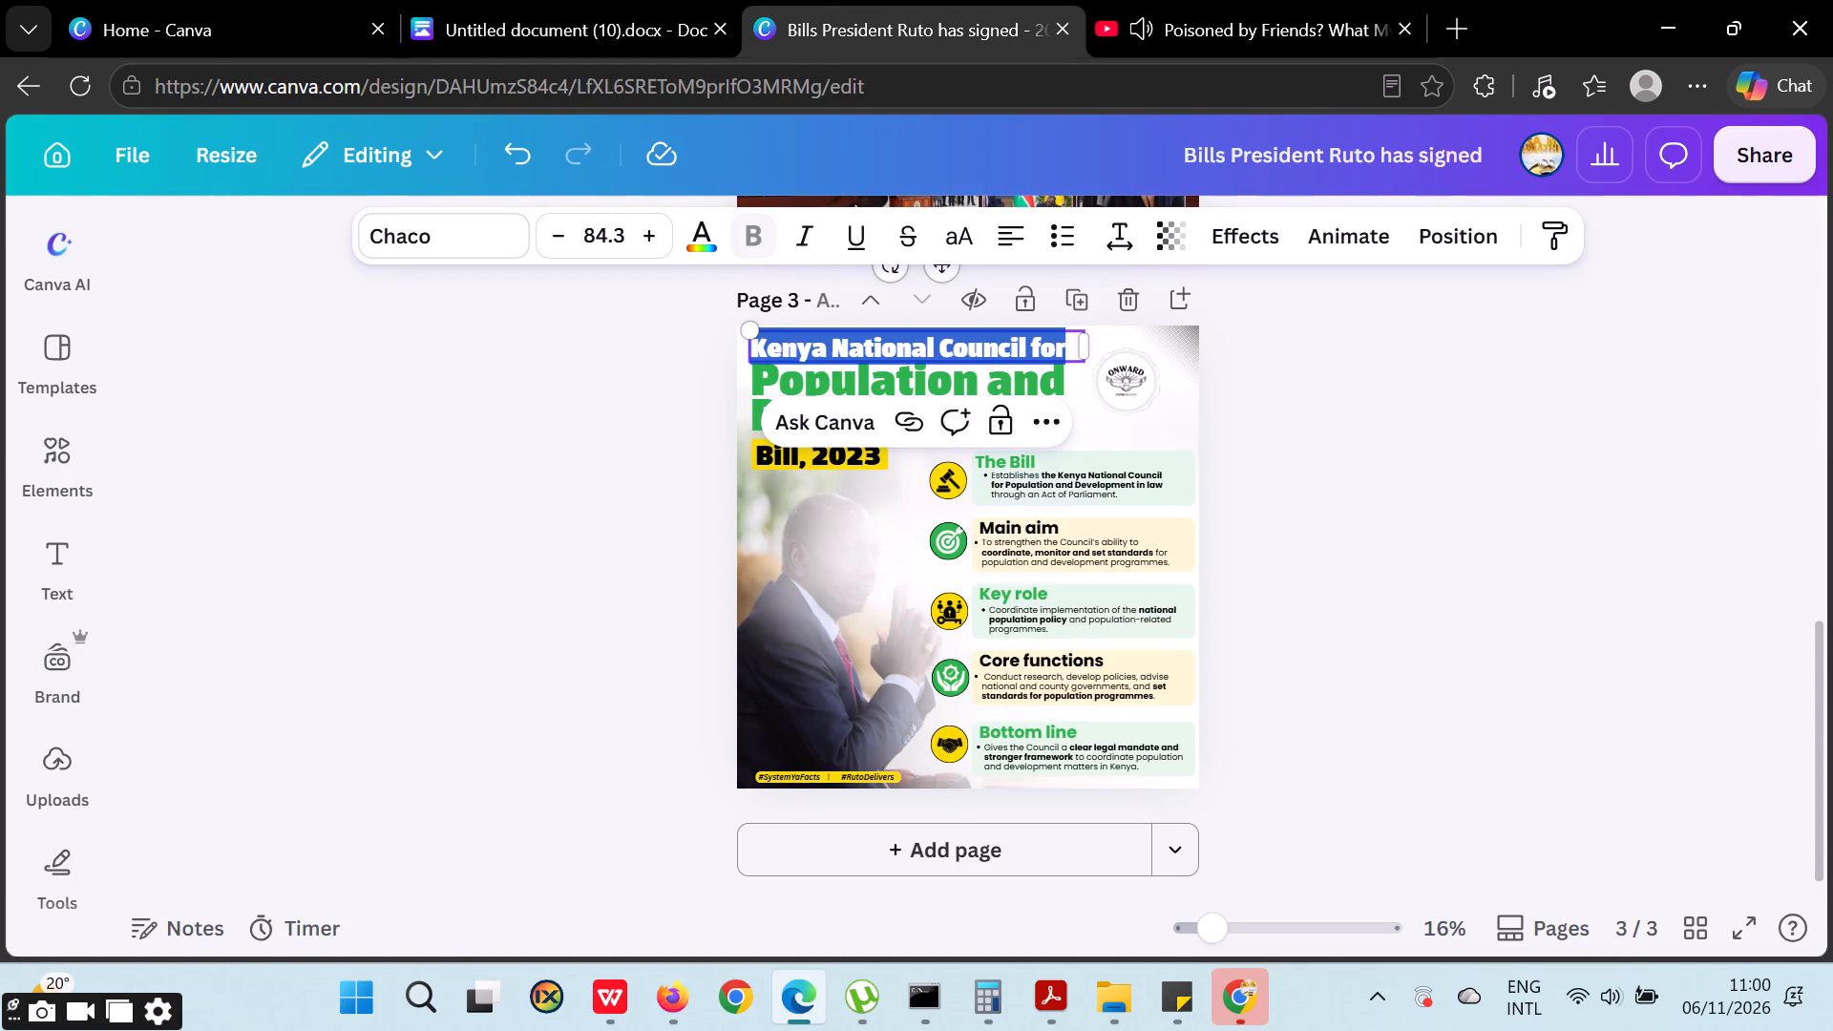
key(ctrl+v)
click(917, 365)
key(BackSpace)
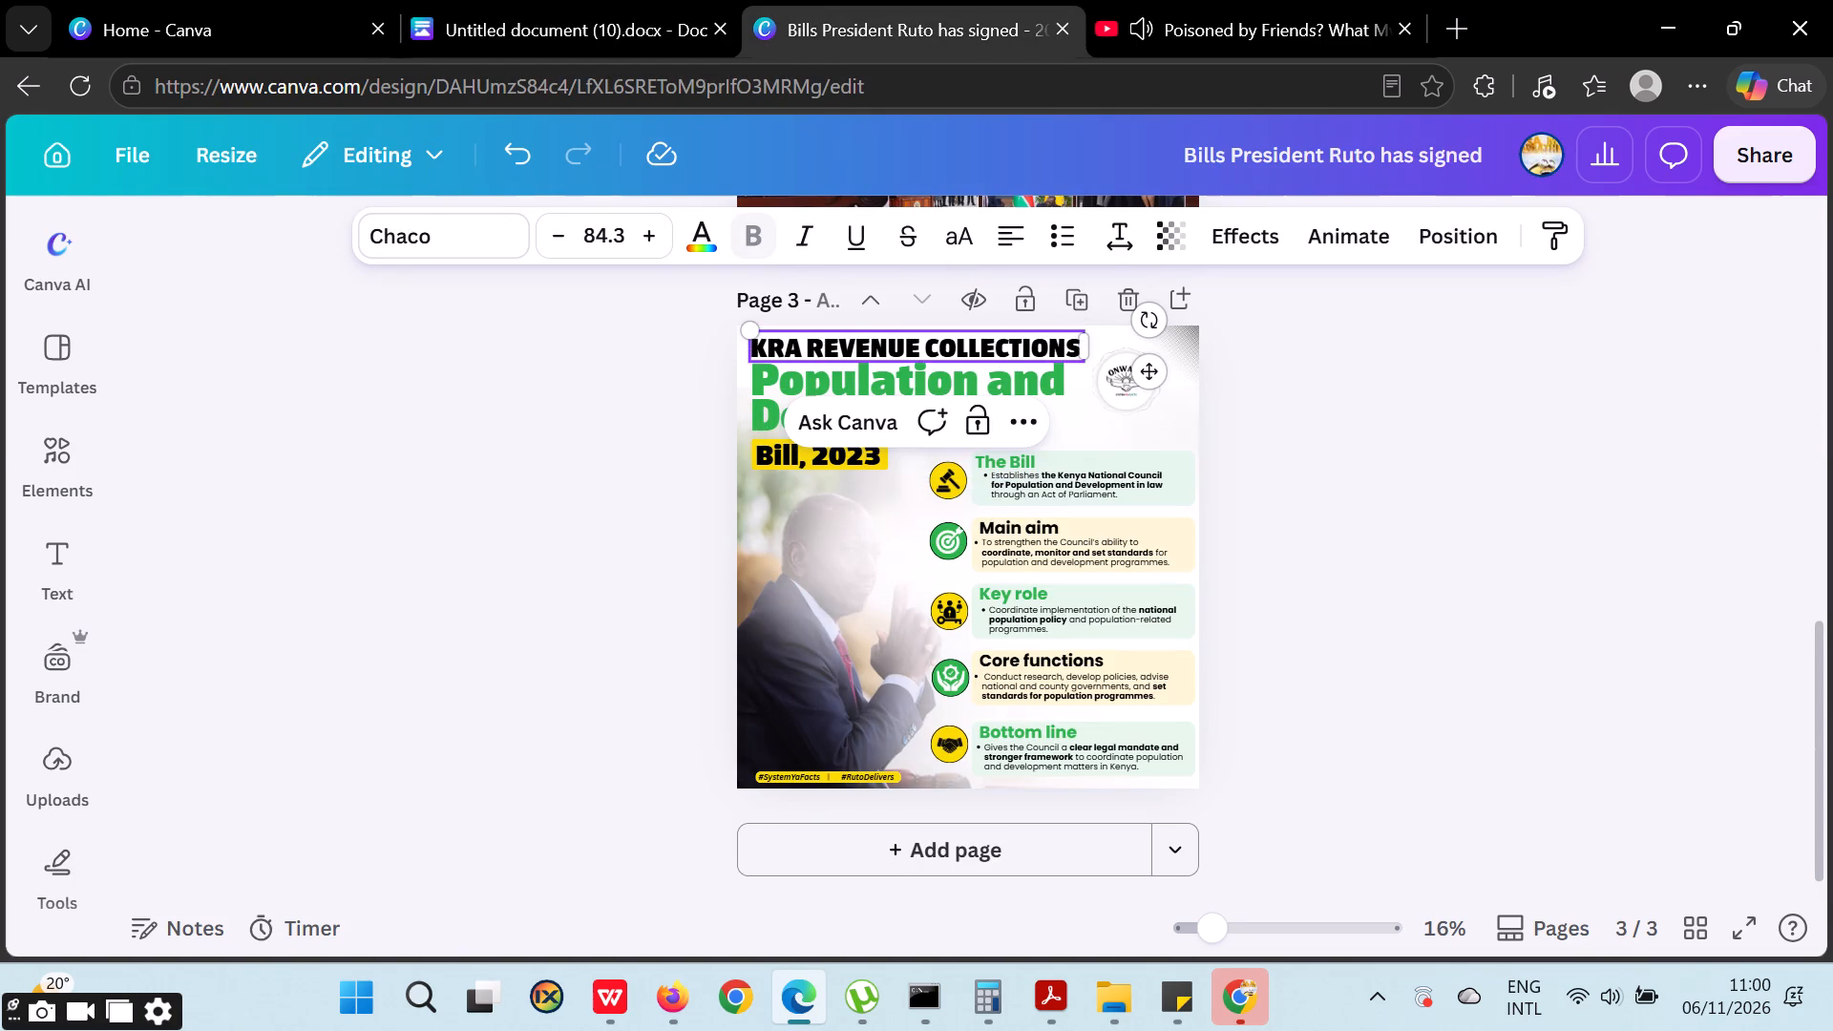
Replace the green heading "Population and Development" on page 3 with "GAIN MOMENTUM" from the document title, without a trailing blank line.
click(560, 0)
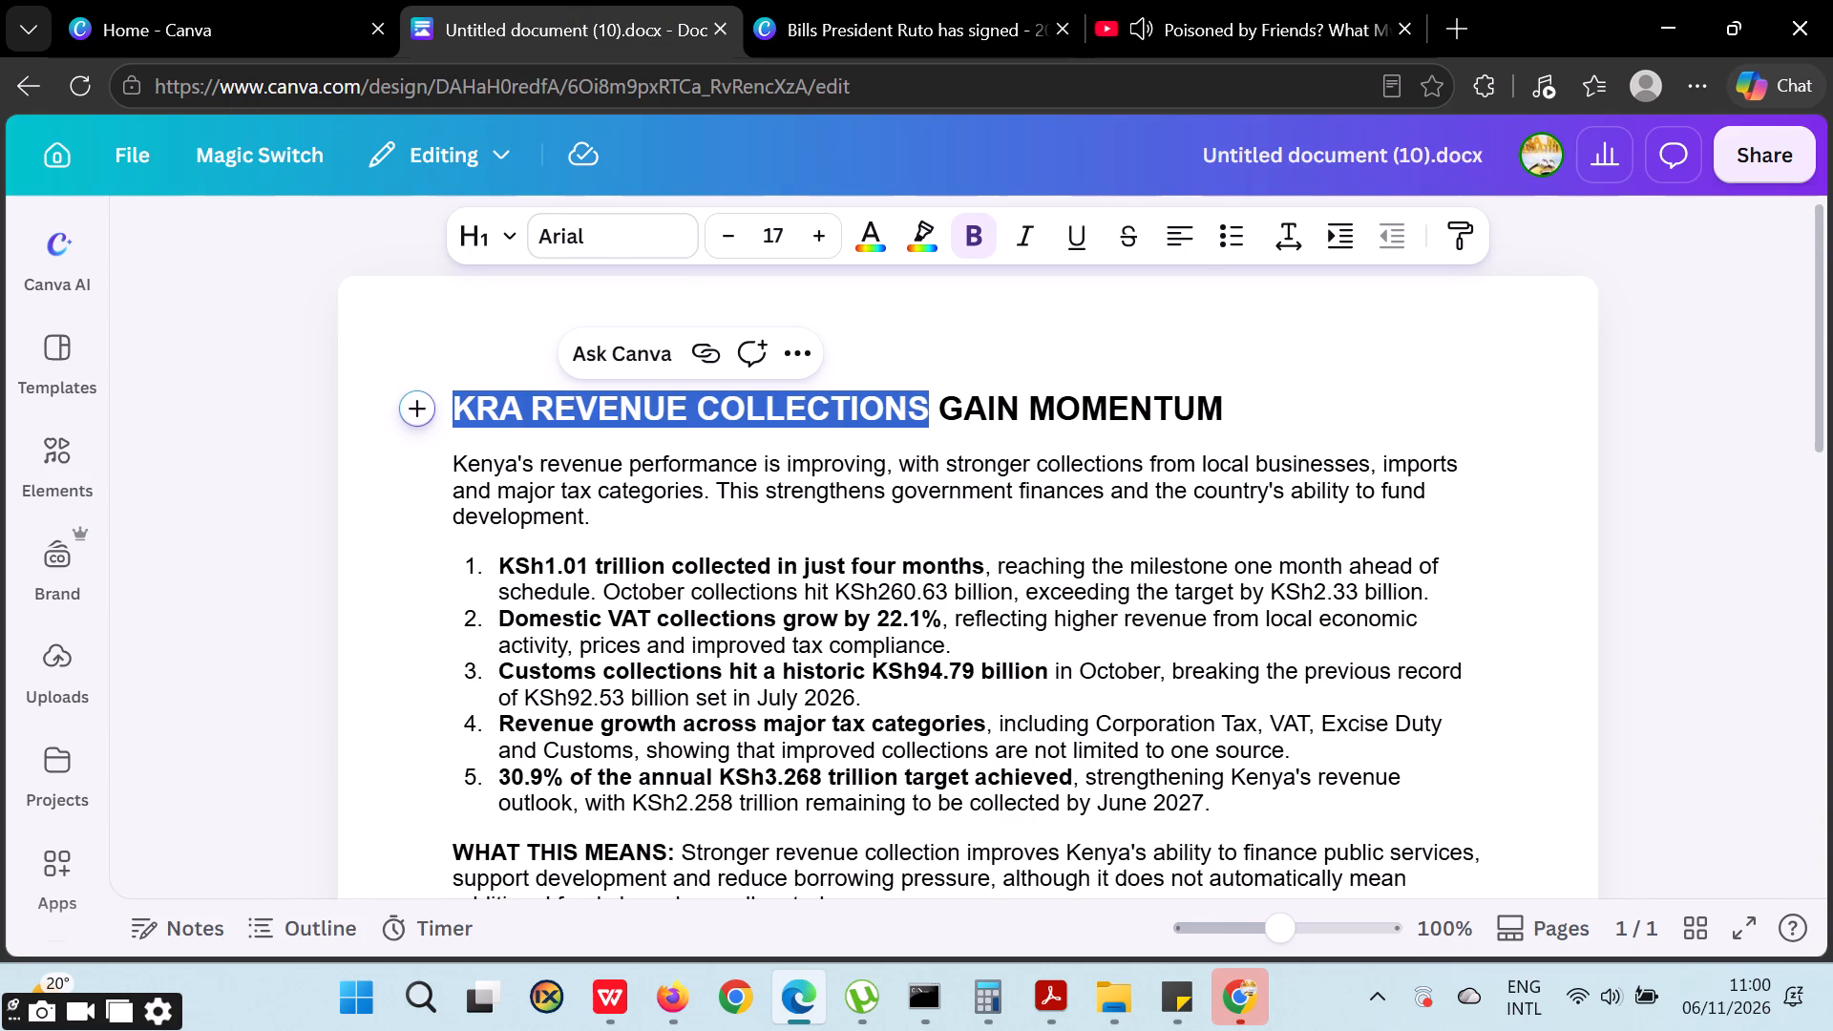
drag(938, 406, 1272, 405)
key(ctrl+c)
key(ctrl+c)
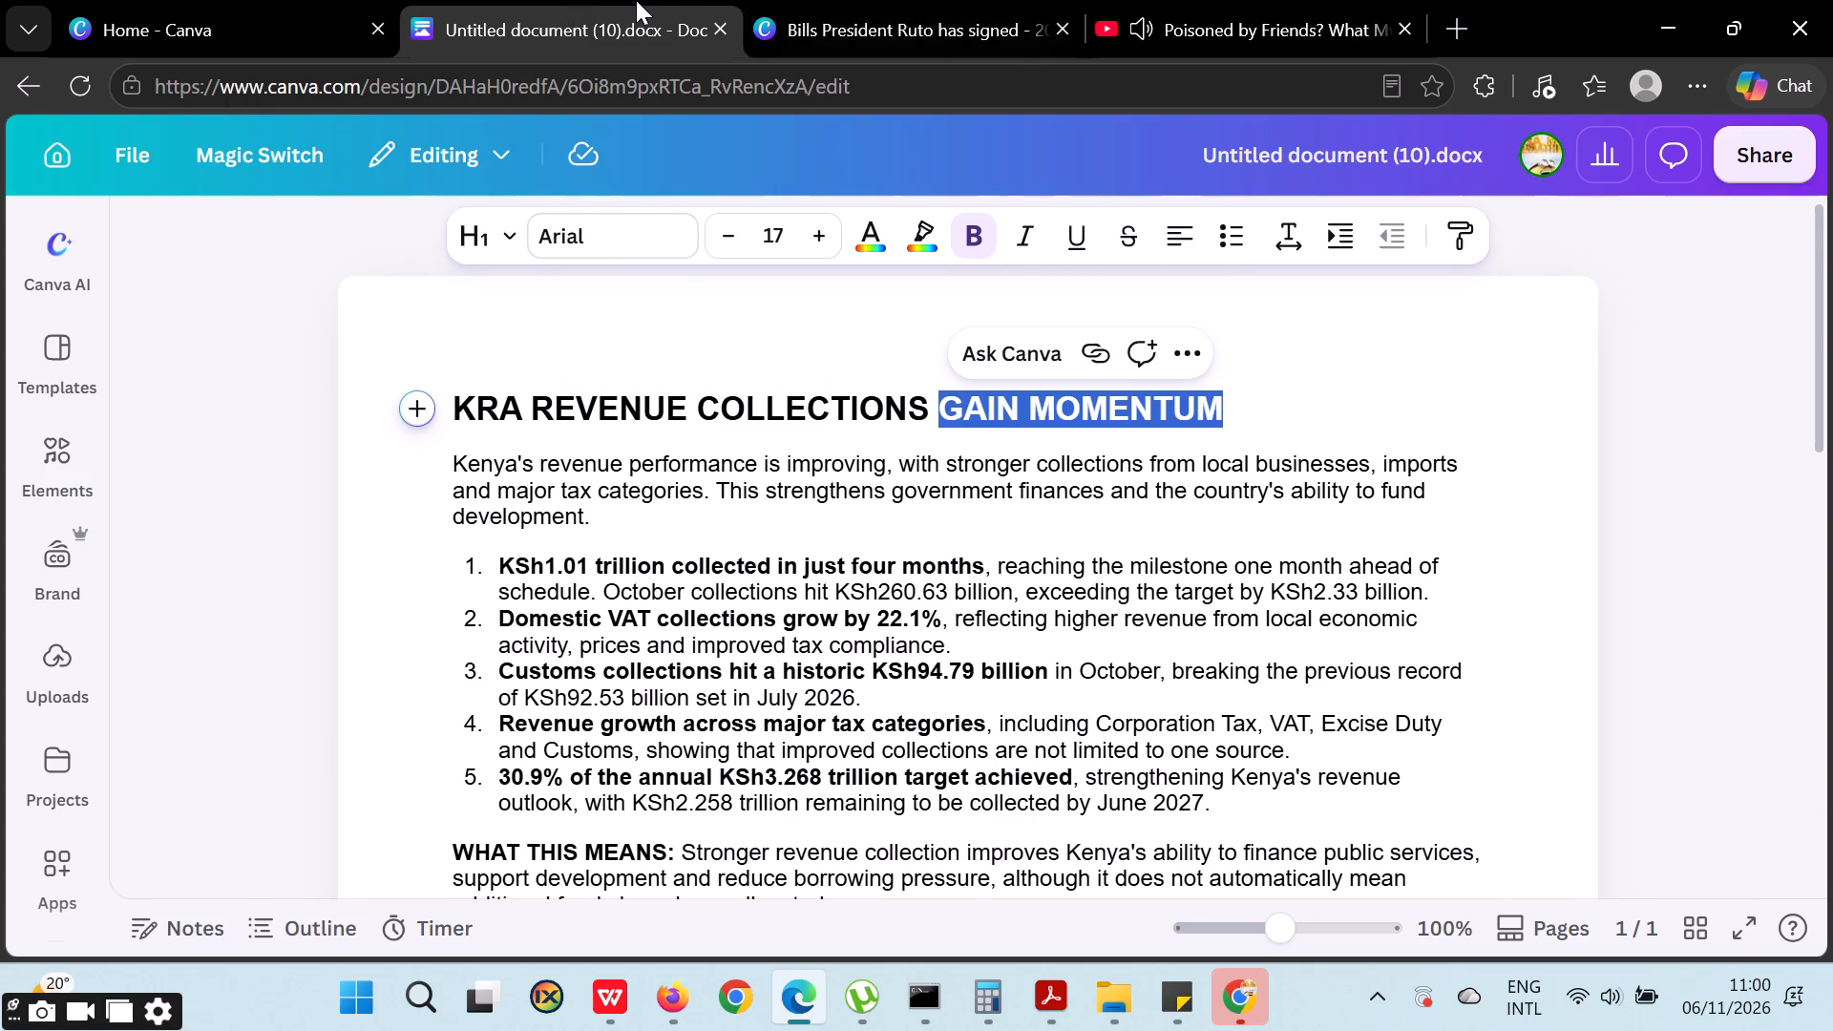
click(636, 0)
click(871, 0)
triple_click(774, 384)
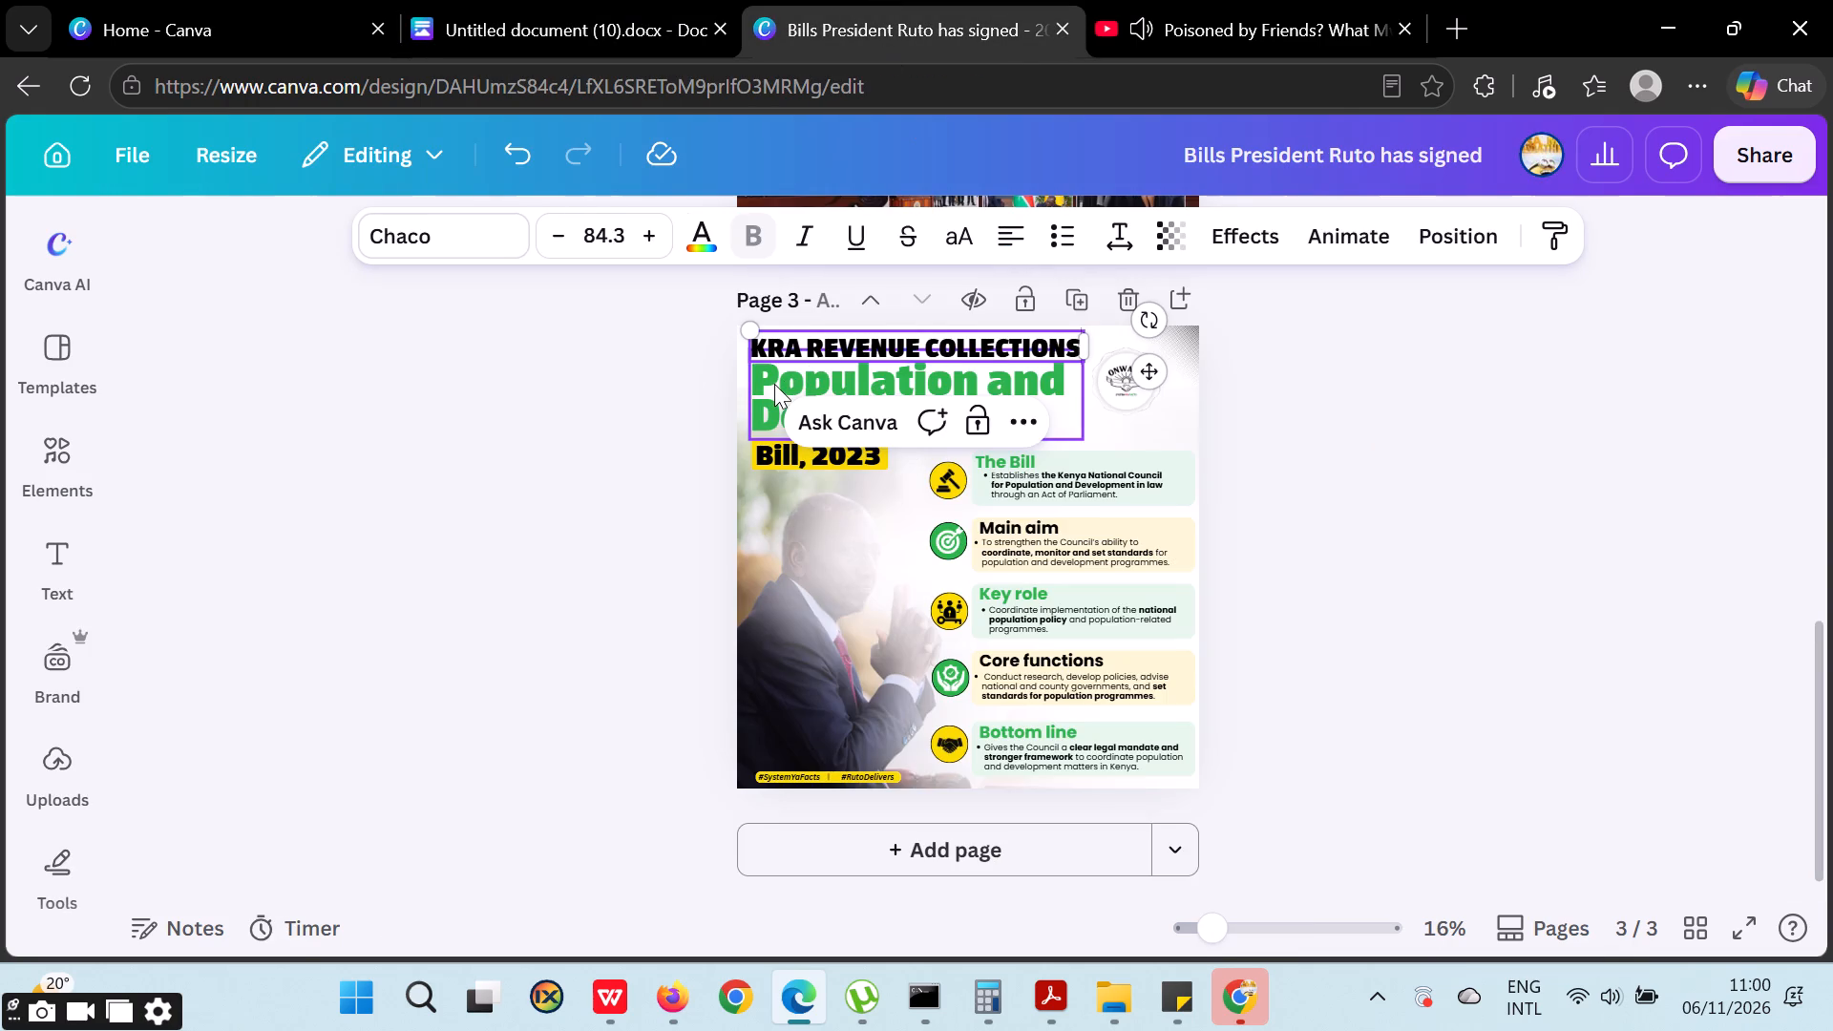
key(ctrl+a)
key(ctrl+v)
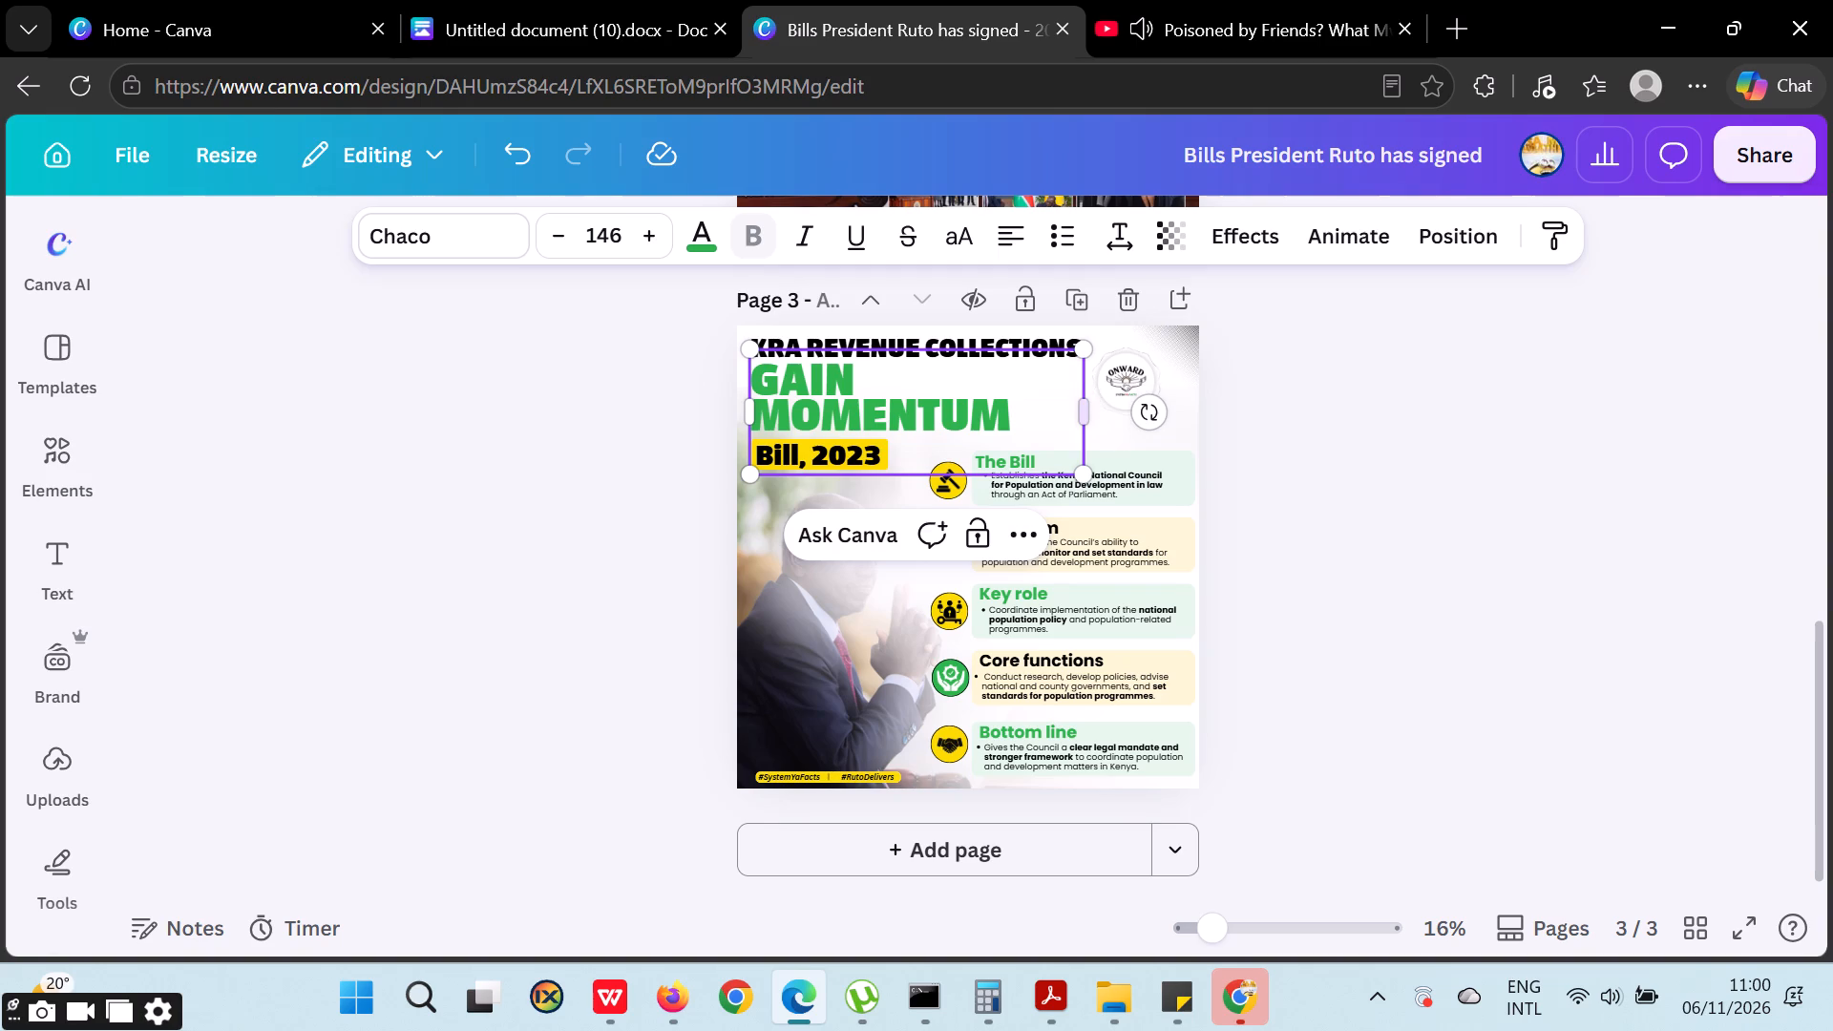
click(910, 456)
key(BackSpace)
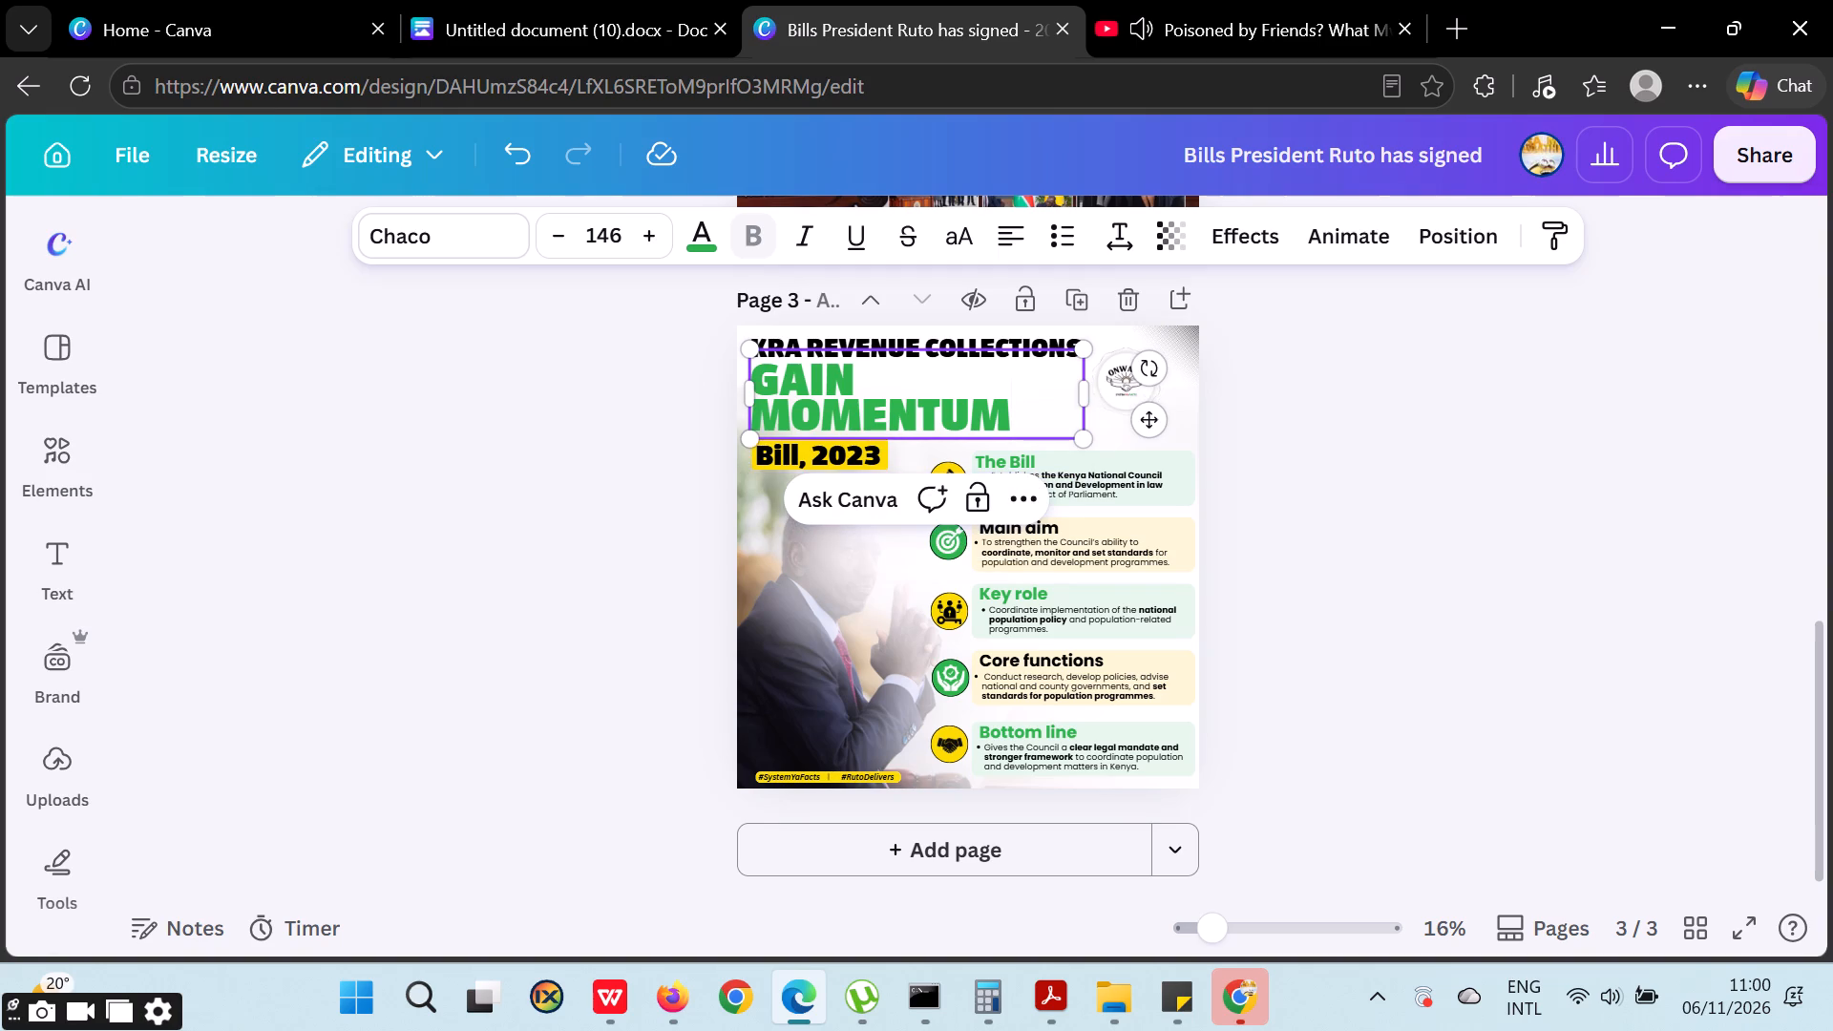
Widen the "GAIN MOMENTUM" heading to fit one line and scale it to font size 130, matching the headline's width.
drag(1090, 381, 1090, 366)
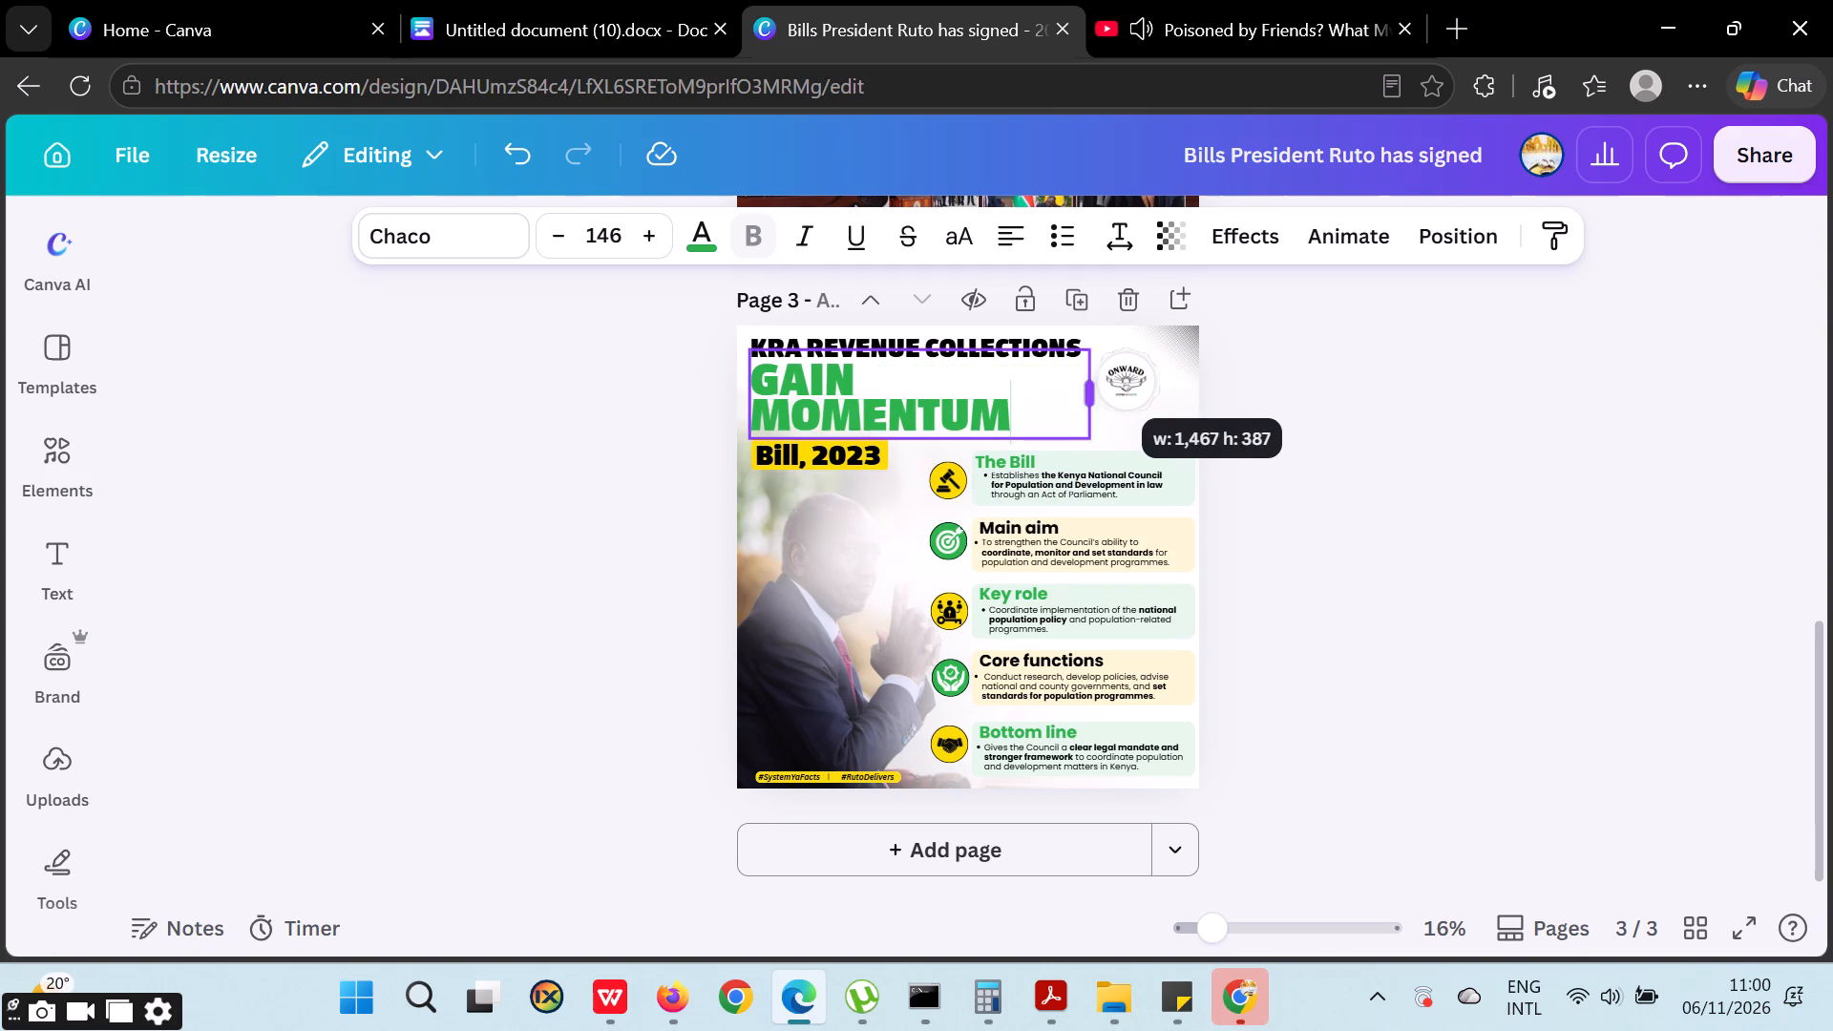
drag(1090, 366, 1130, 347)
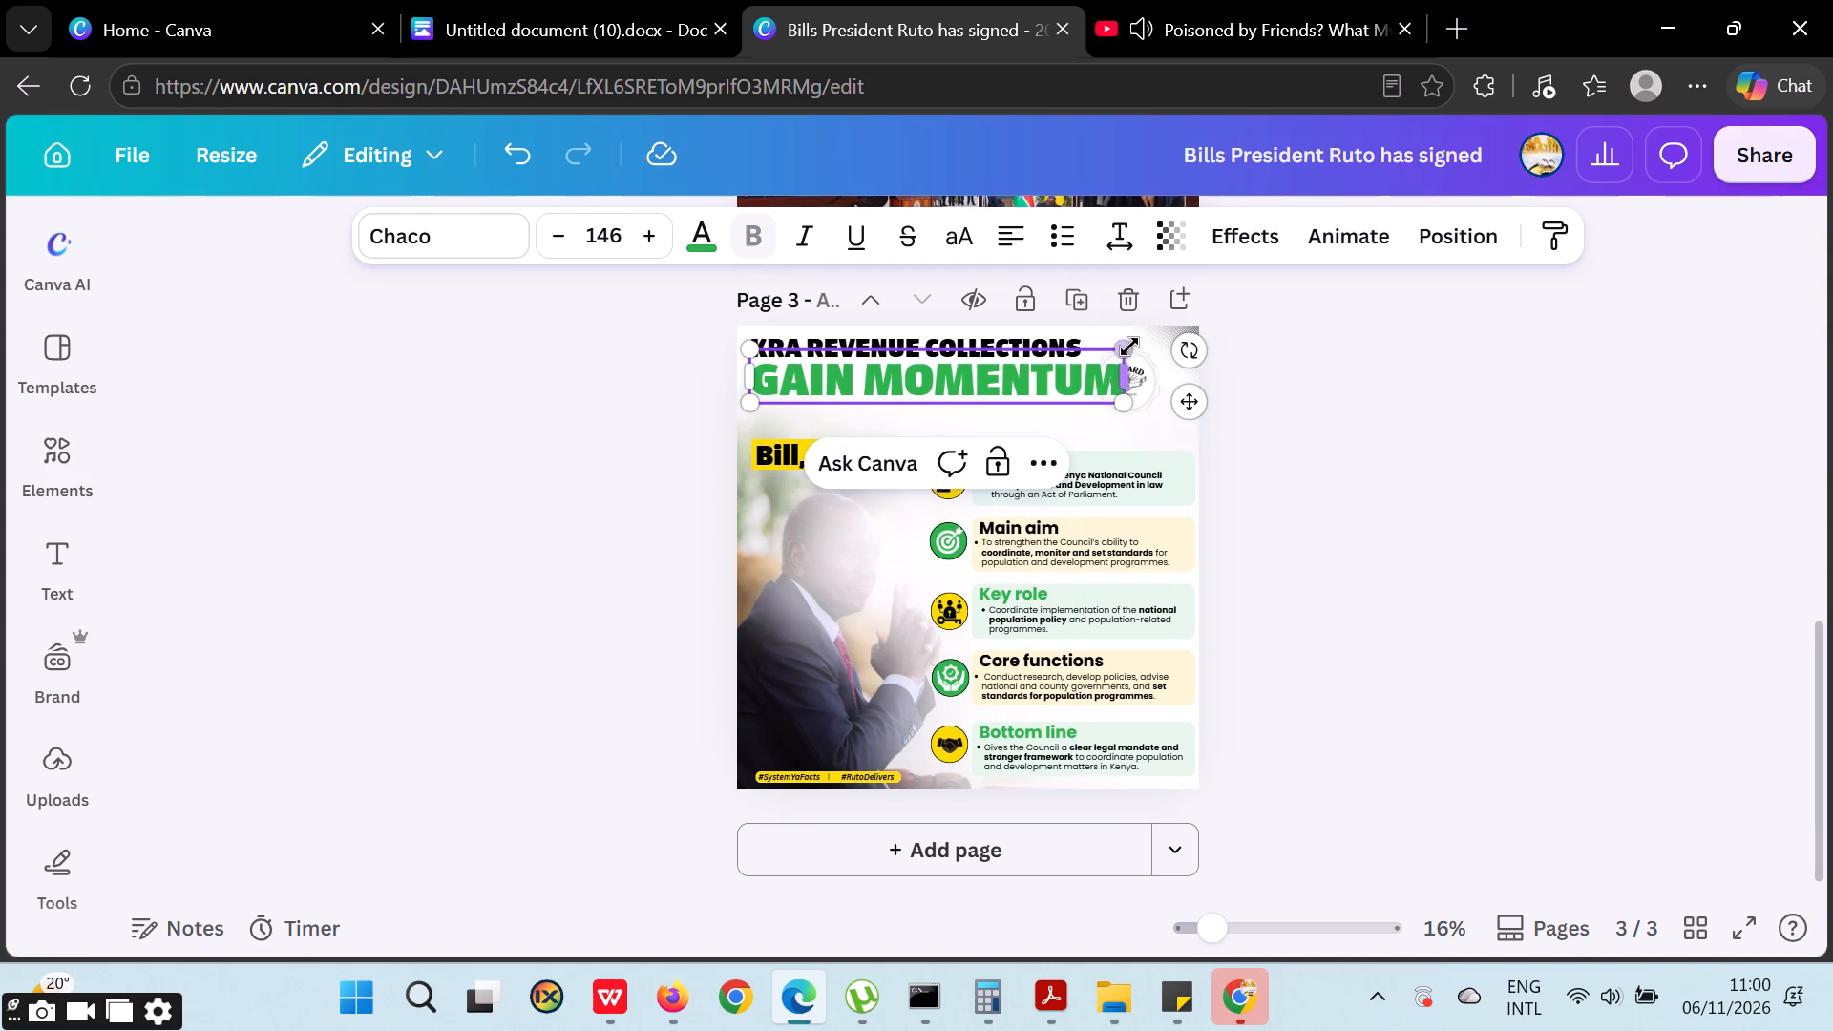
drag(1121, 353, 1082, 360)
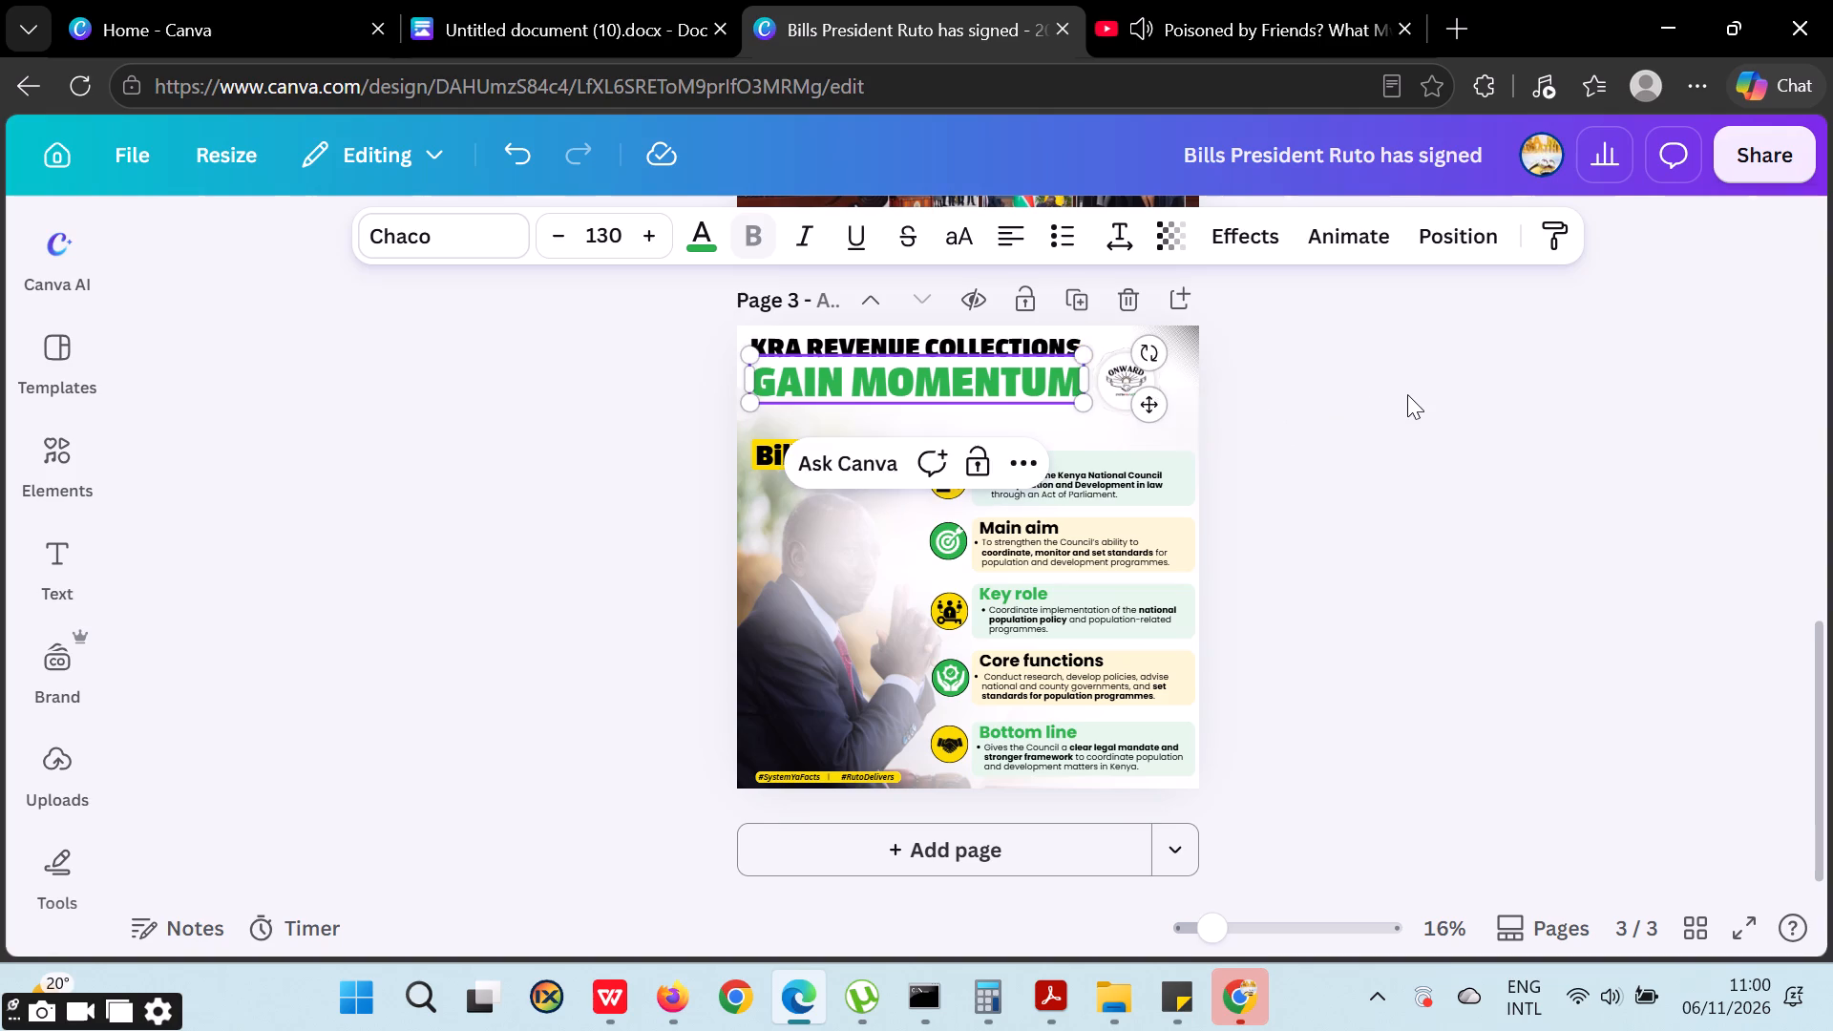
triple_click(1407, 394)
click(1407, 394)
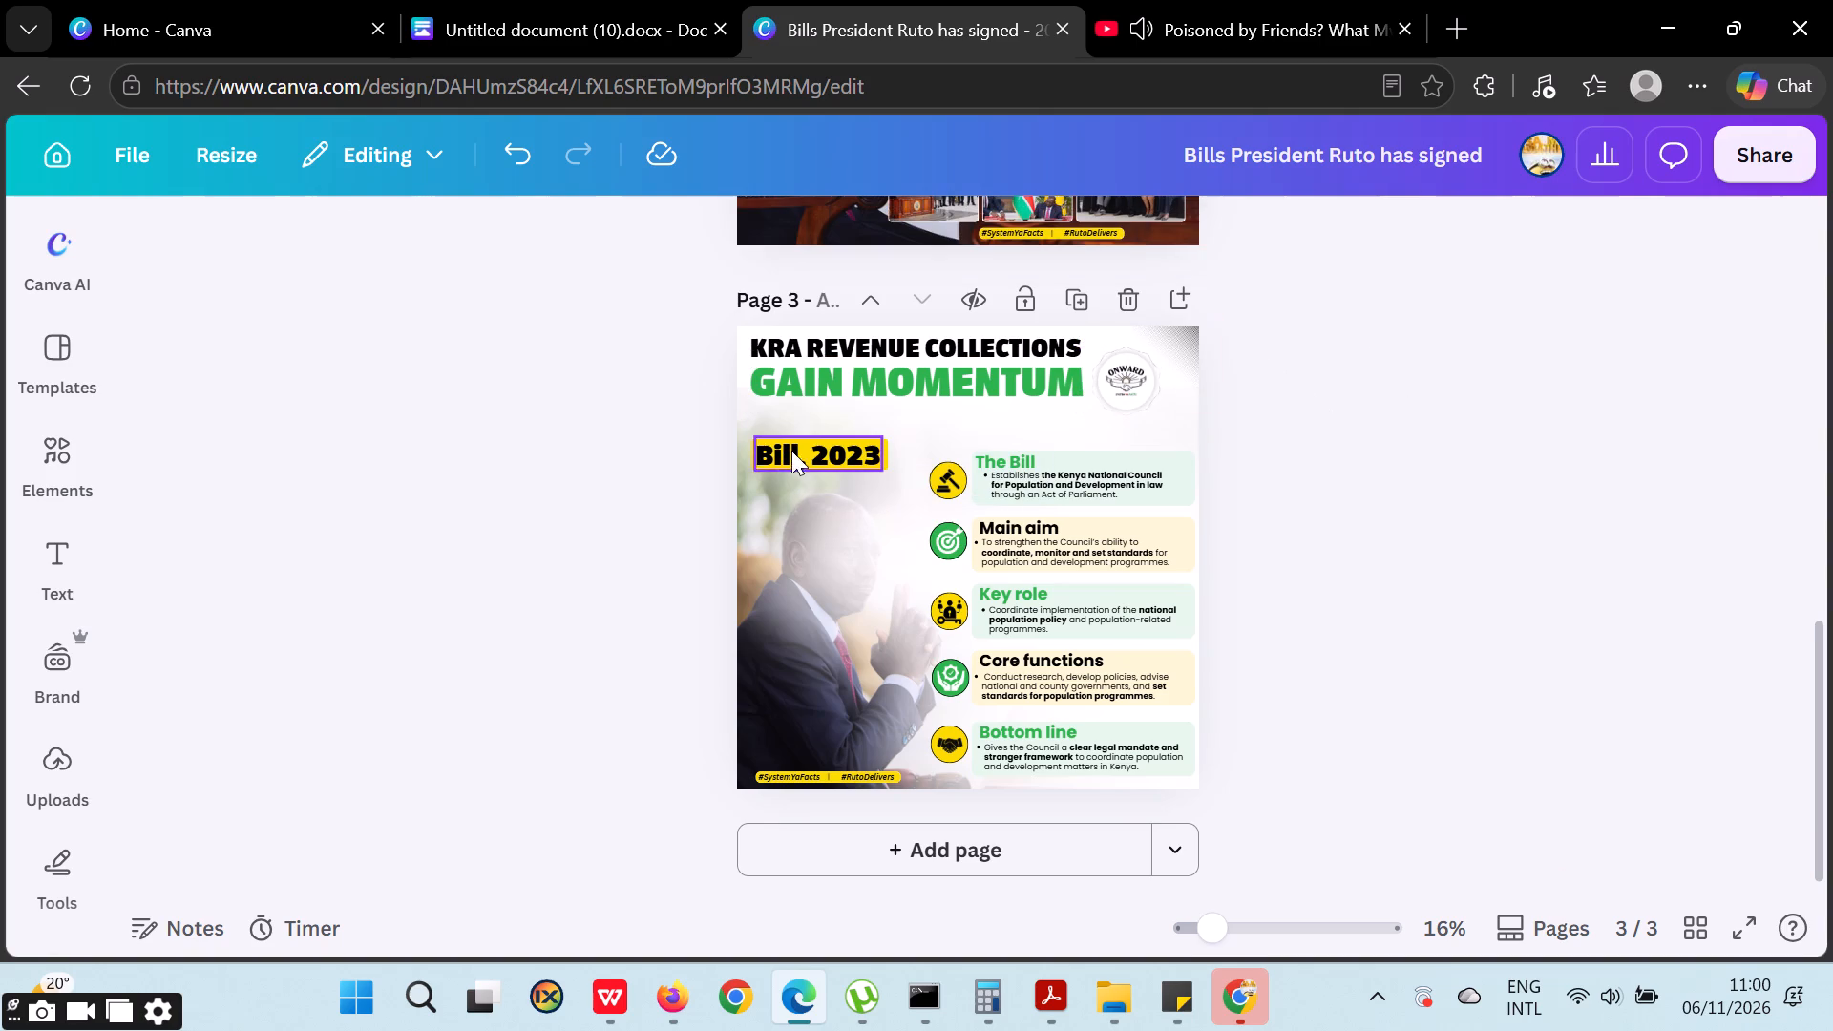
Copy the introductory paragraph on Kenya's revenue performance from Untitled document (10) and return to the "Bills President Ruto has signed" design.
click(849, 34)
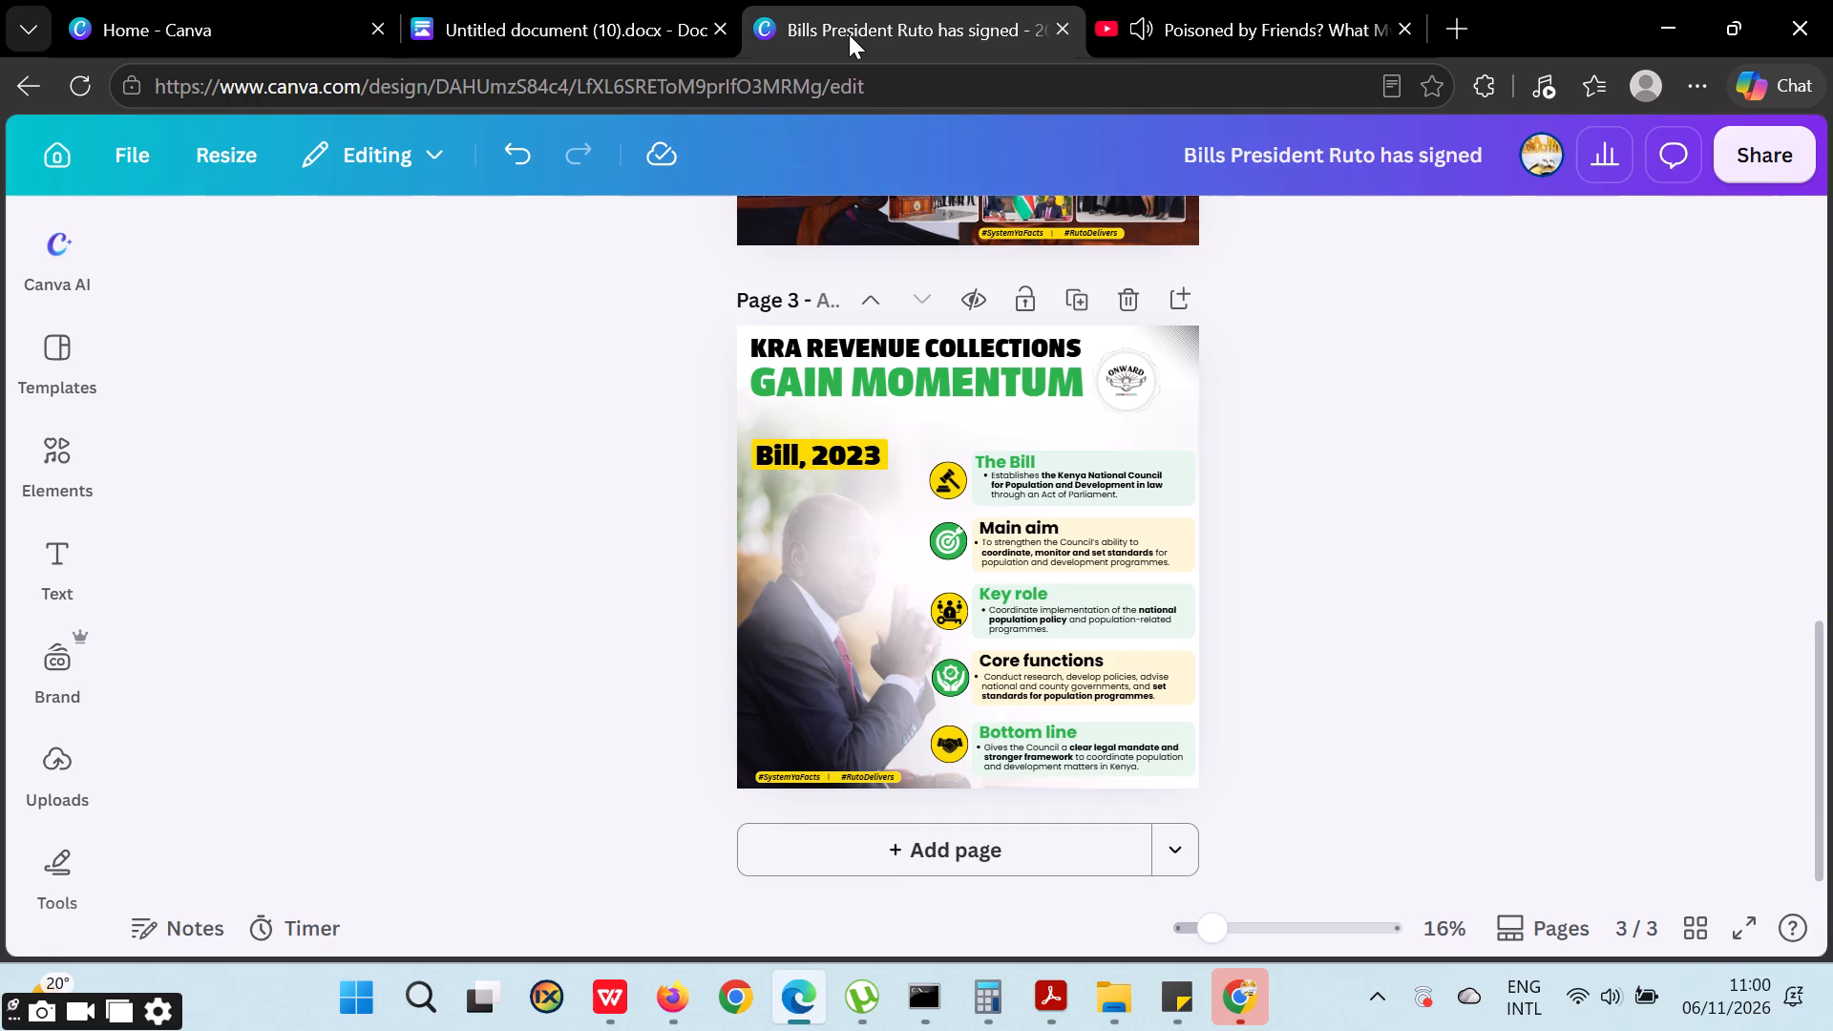
click(500, 2)
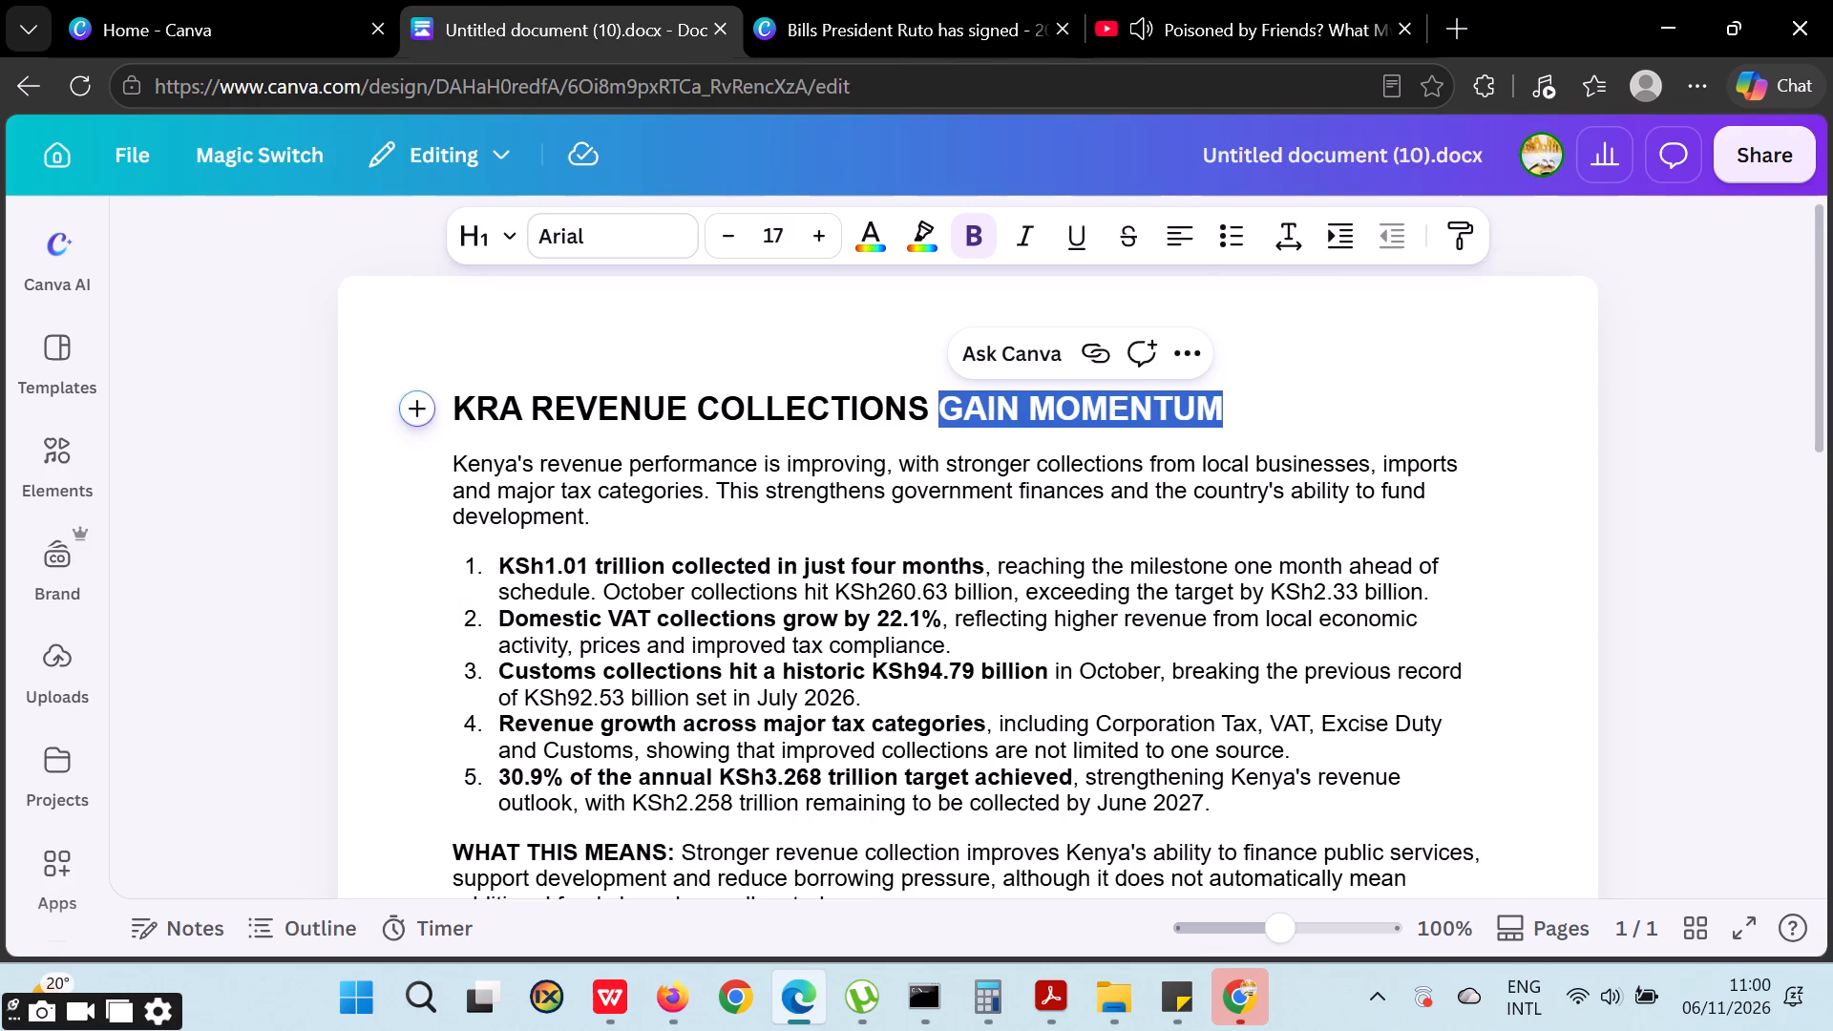
drag(449, 464, 671, 525)
key(ctrl+c)
key(ctrl+c)
key(ctrl+c)
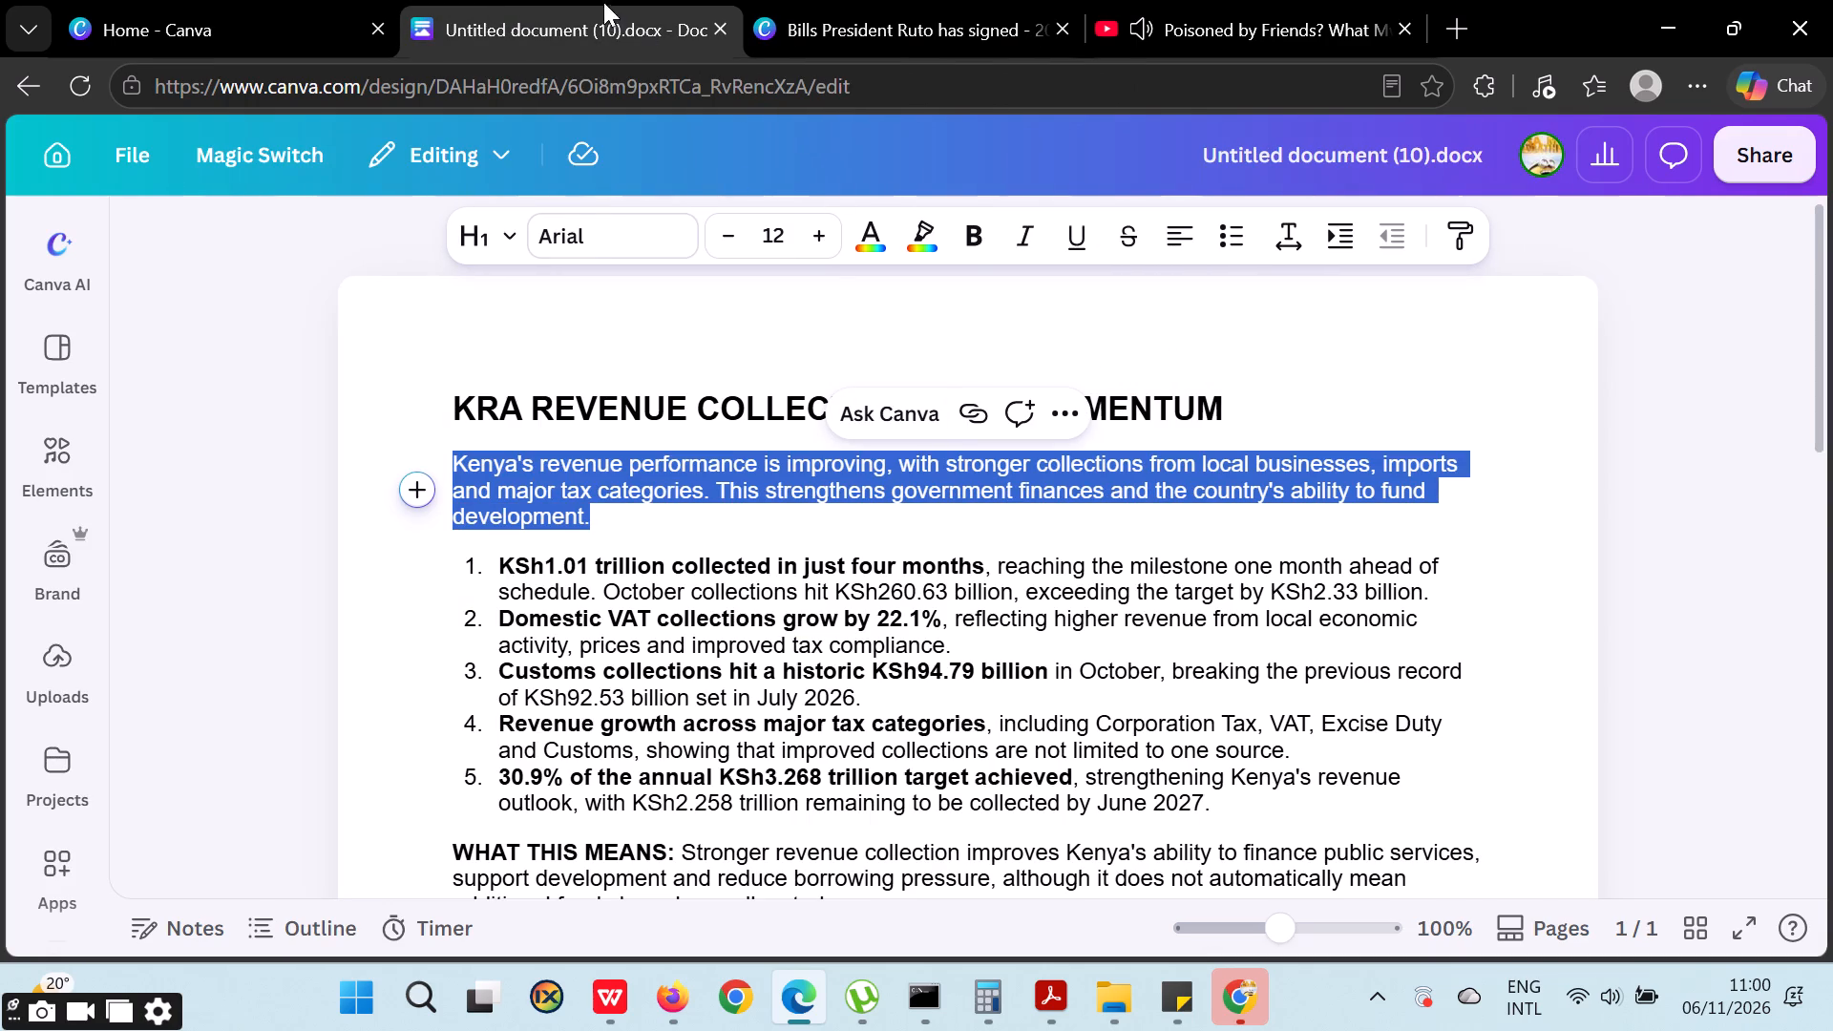
click(942, 0)
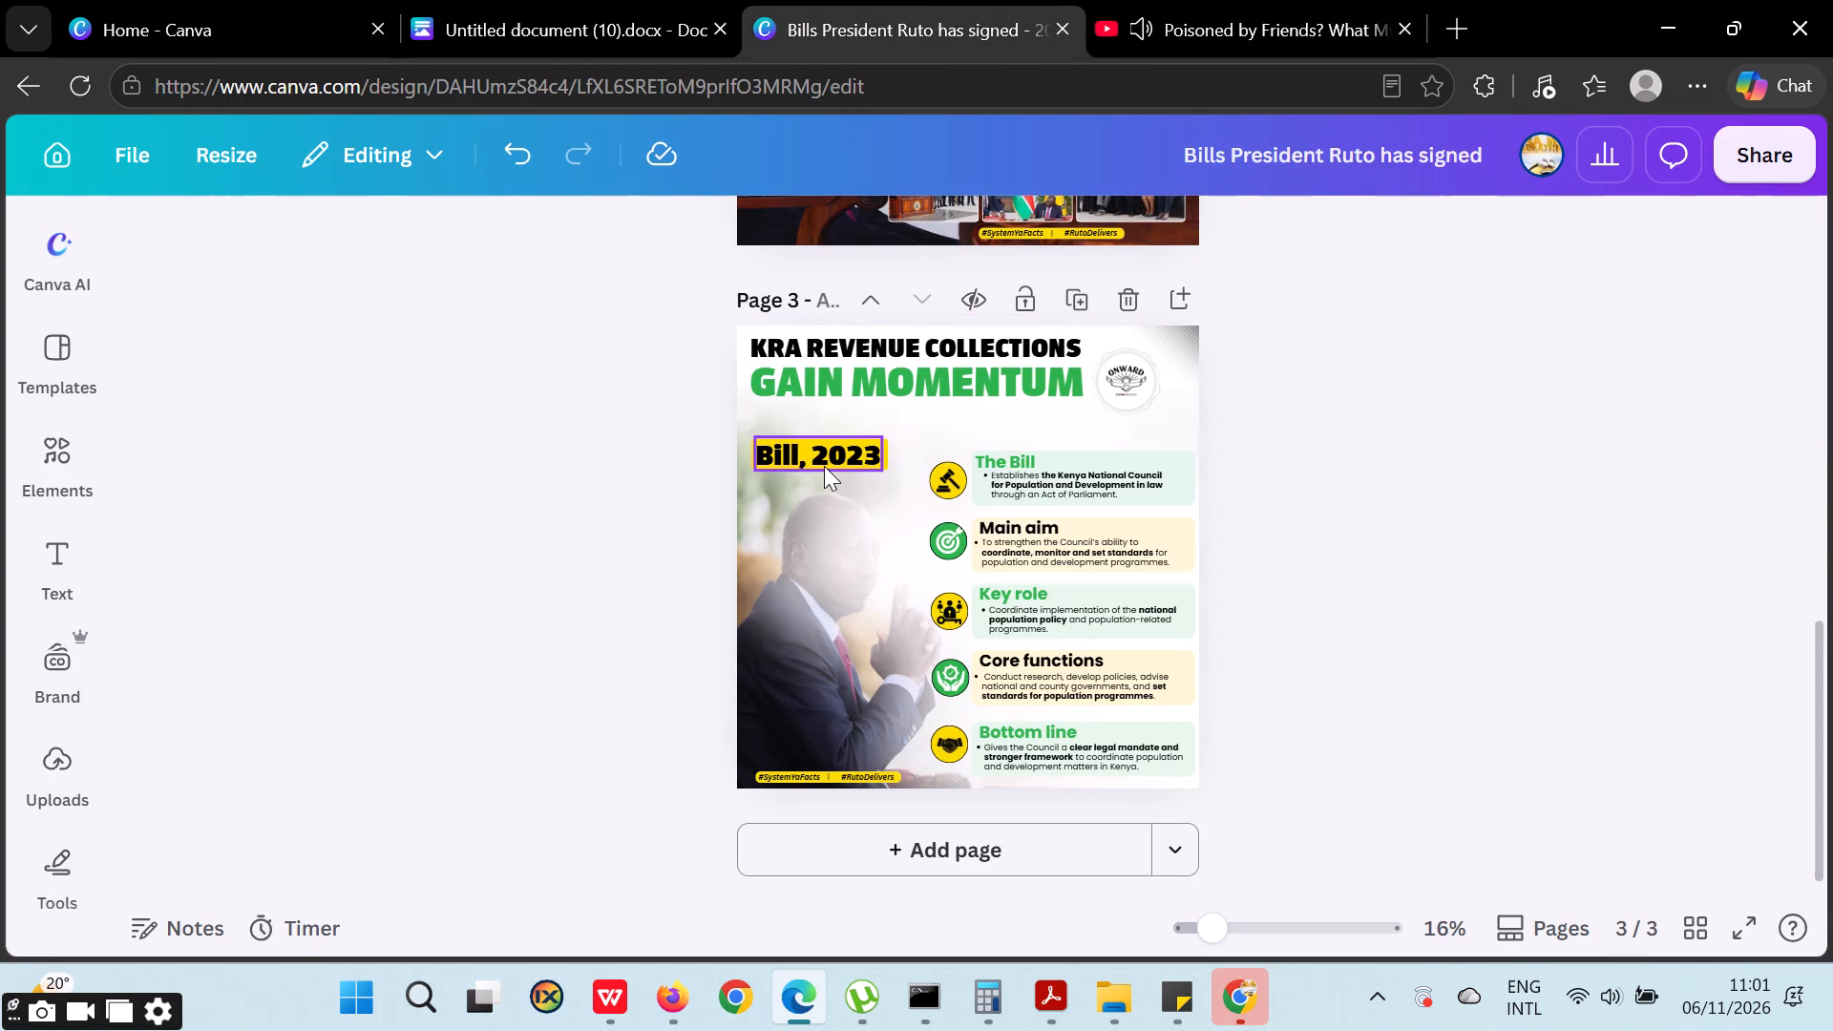
Delete the "Bill, 2023" text and its yellow background shape from page 3.
click(824, 466)
key(Delete)
click(836, 461)
key(Delete)
click(1017, 428)
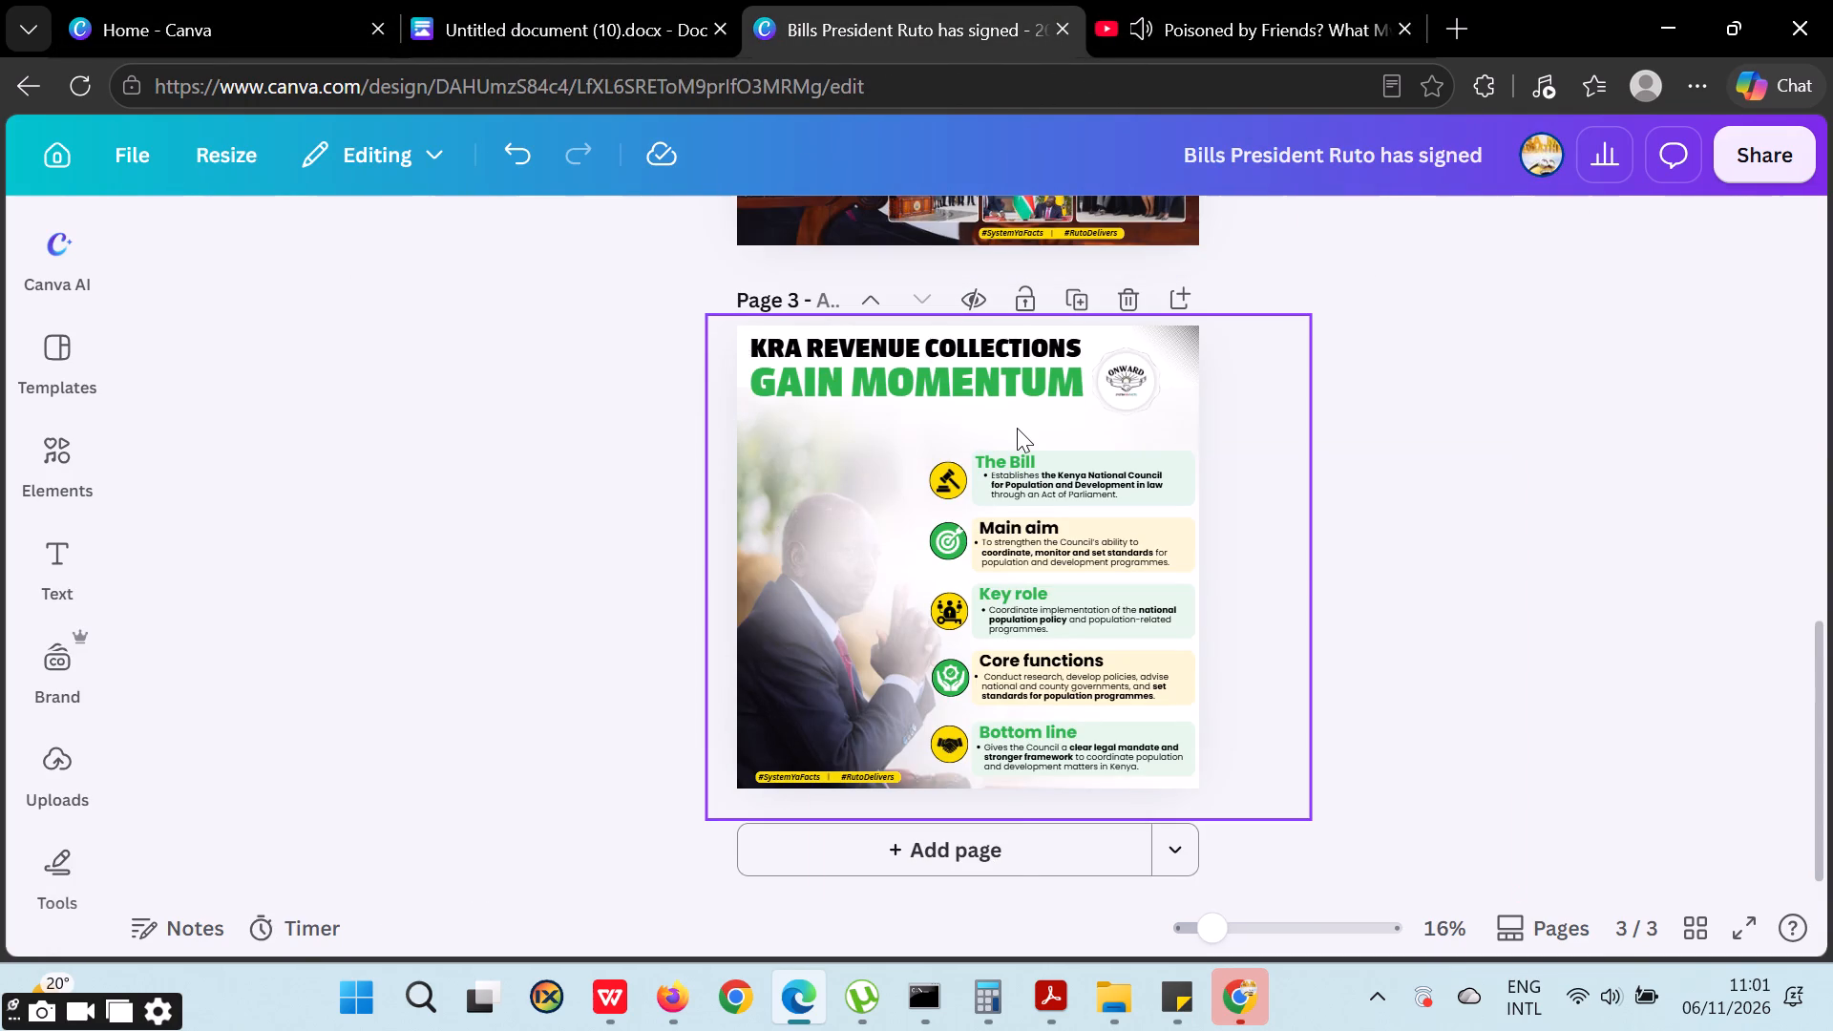
Paste the introductory revenue paragraph beneath the "GAIN MOMENTUM" heading on page 3 and set its font to Poppins.
key(ctrl+v)
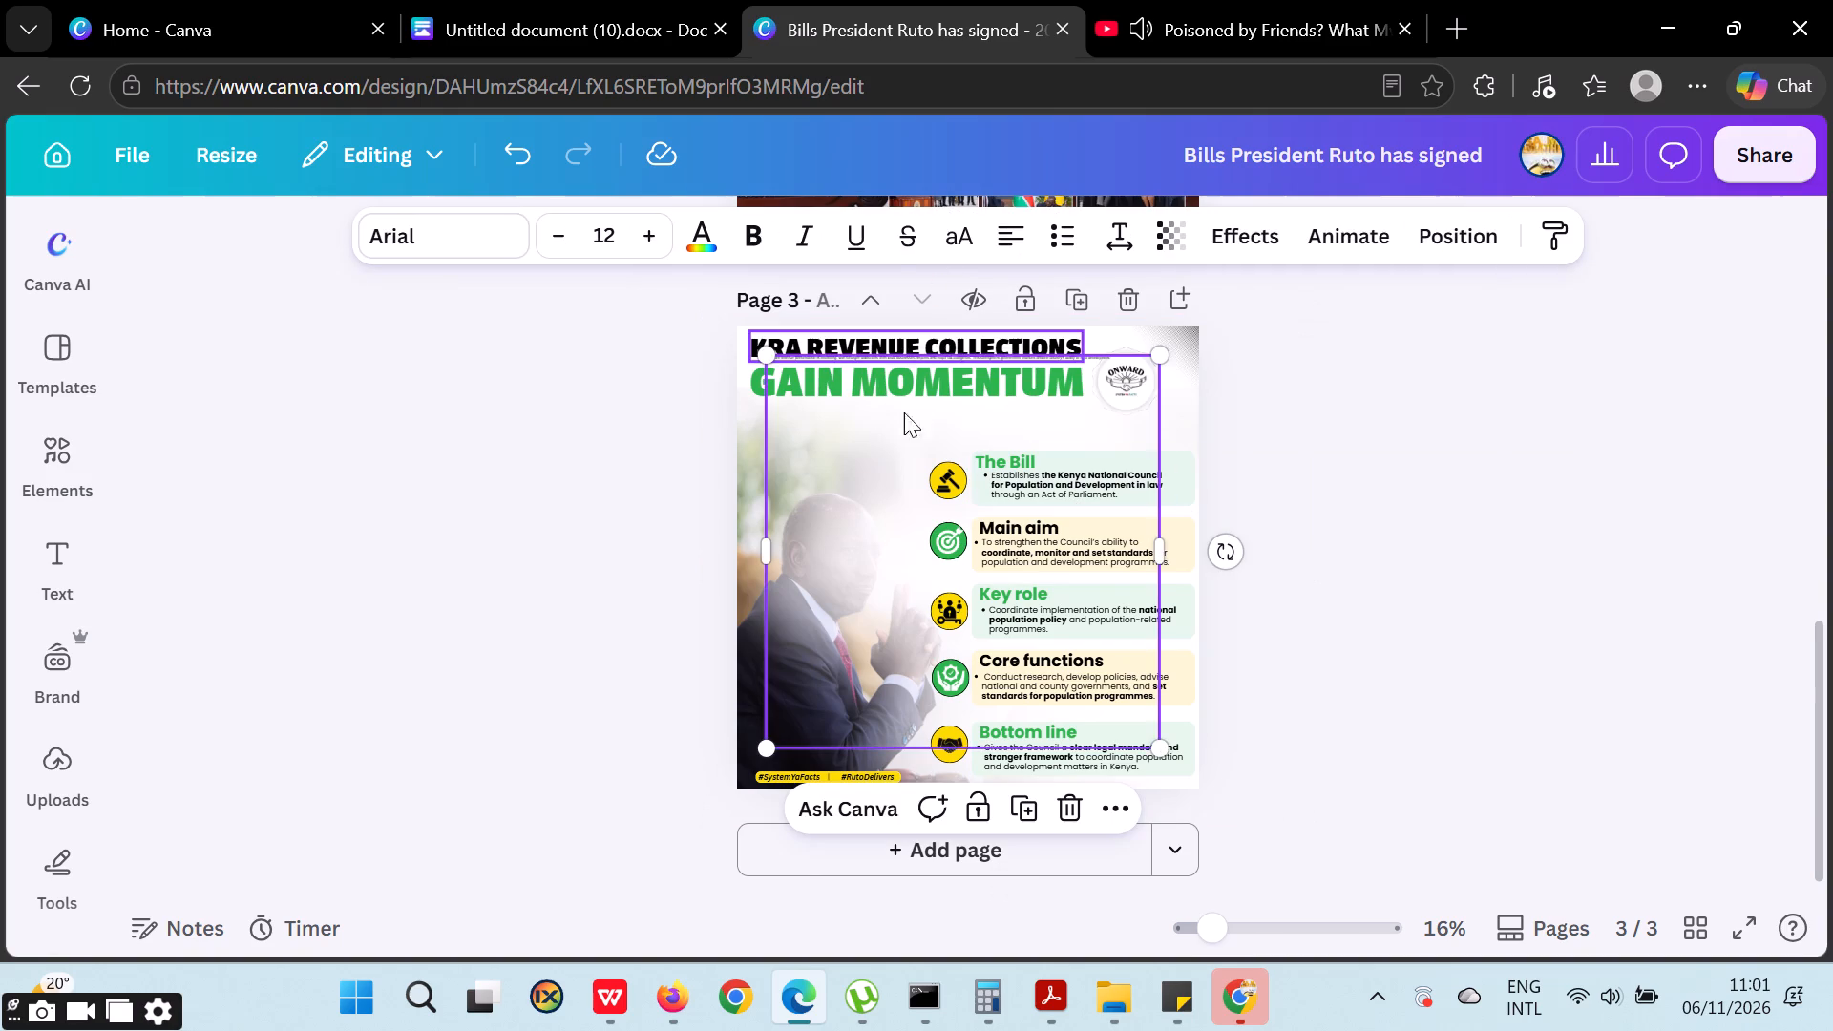
drag(874, 431, 868, 487)
click(868, 487)
click(1446, 357)
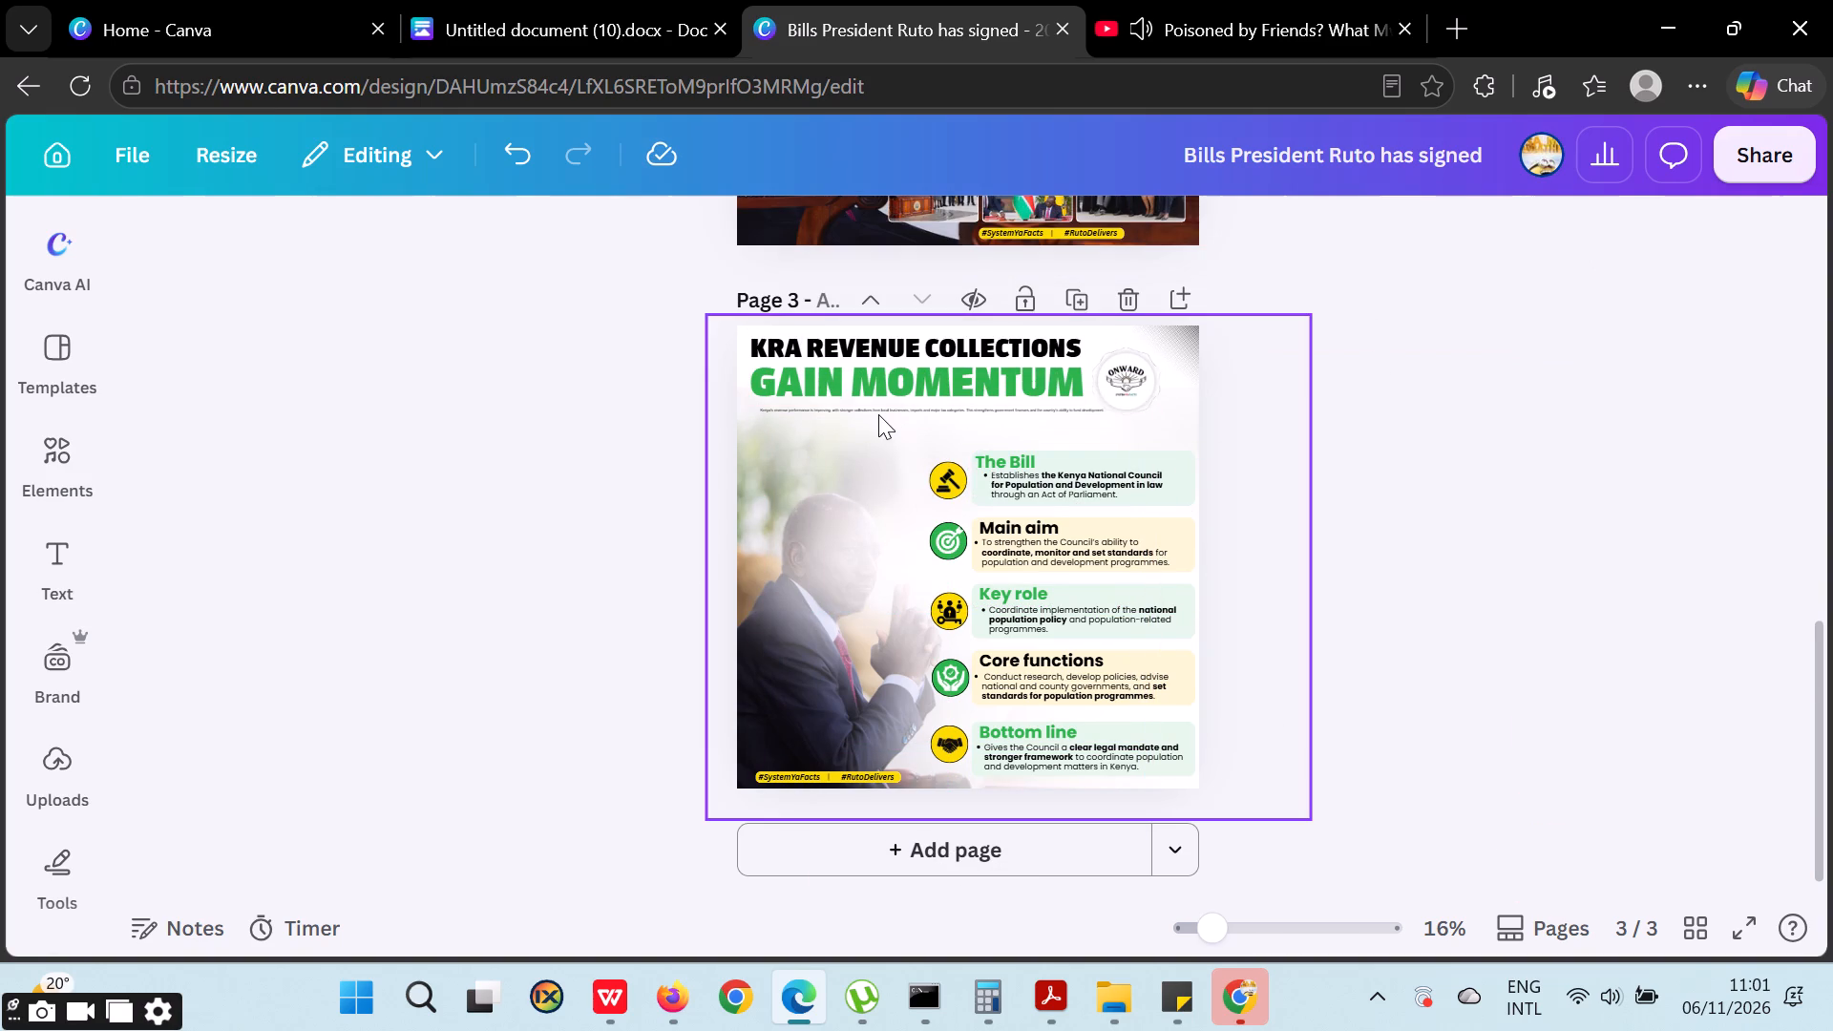
click(879, 410)
click(432, 242)
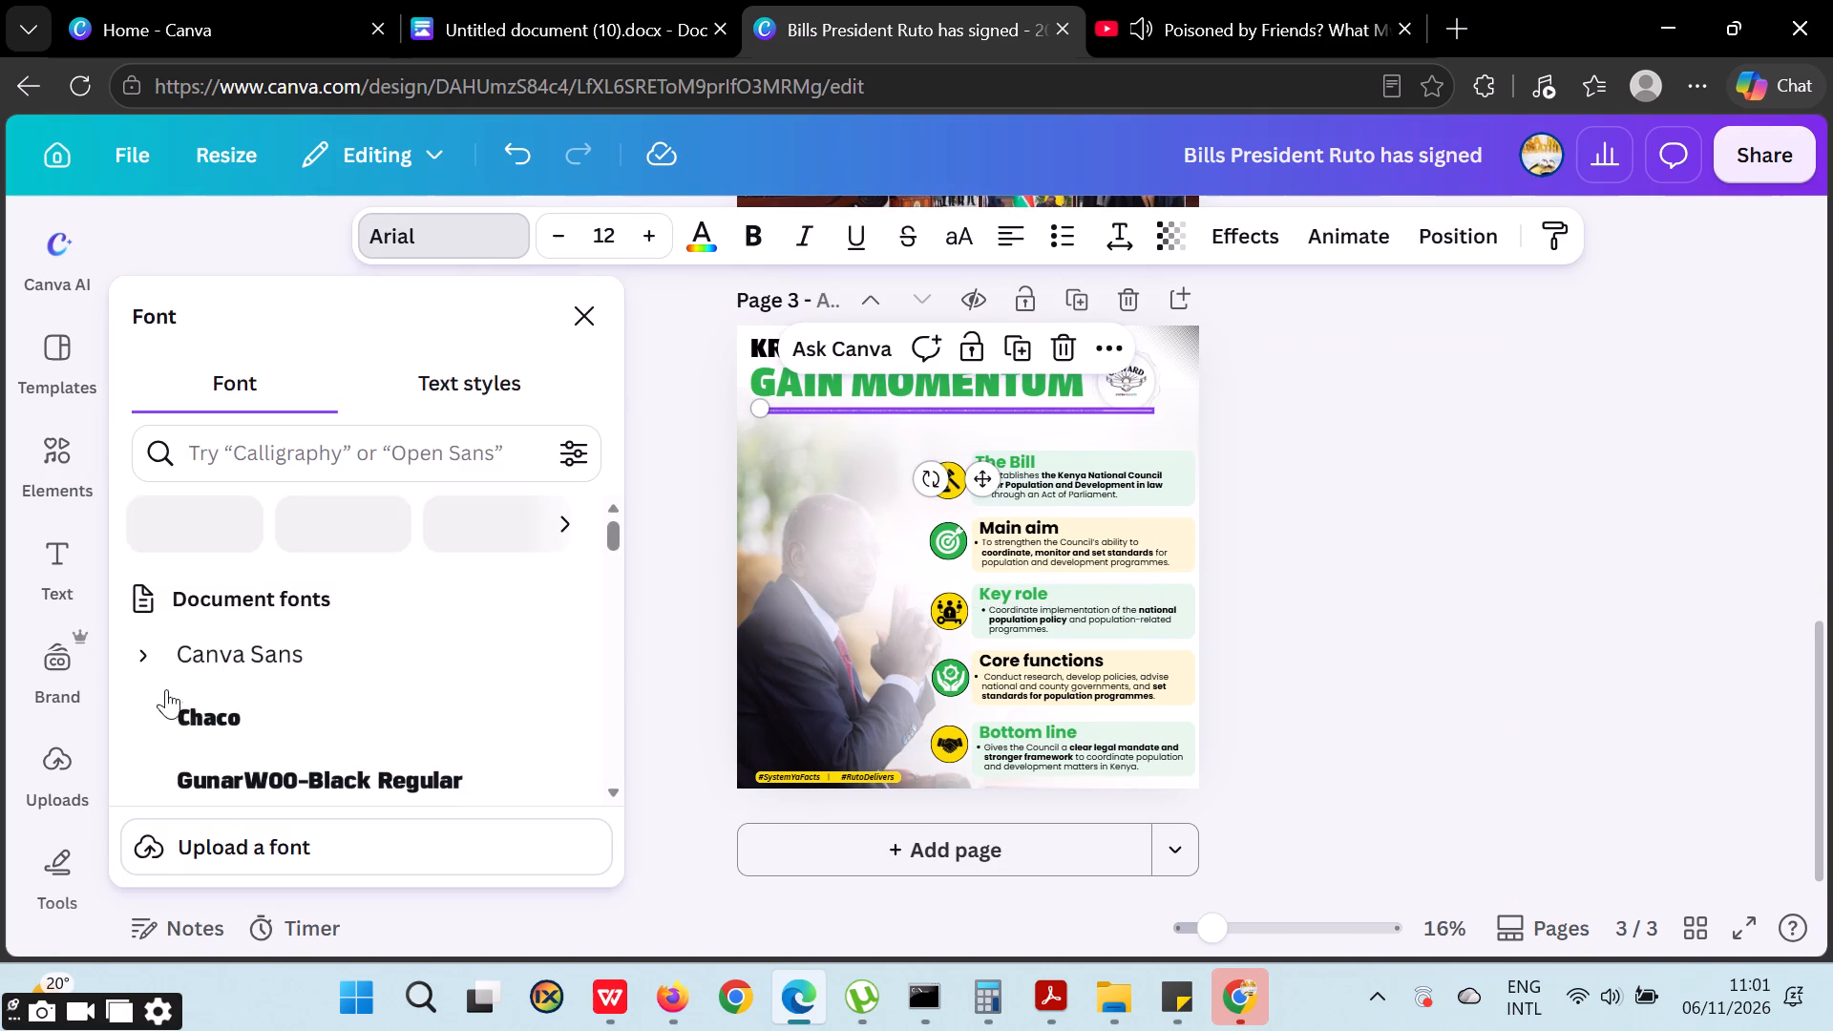
scroll(280, 669, down, 2)
scroll(280, 669, up, 1)
scroll(280, 669, down, 1)
click(263, 661)
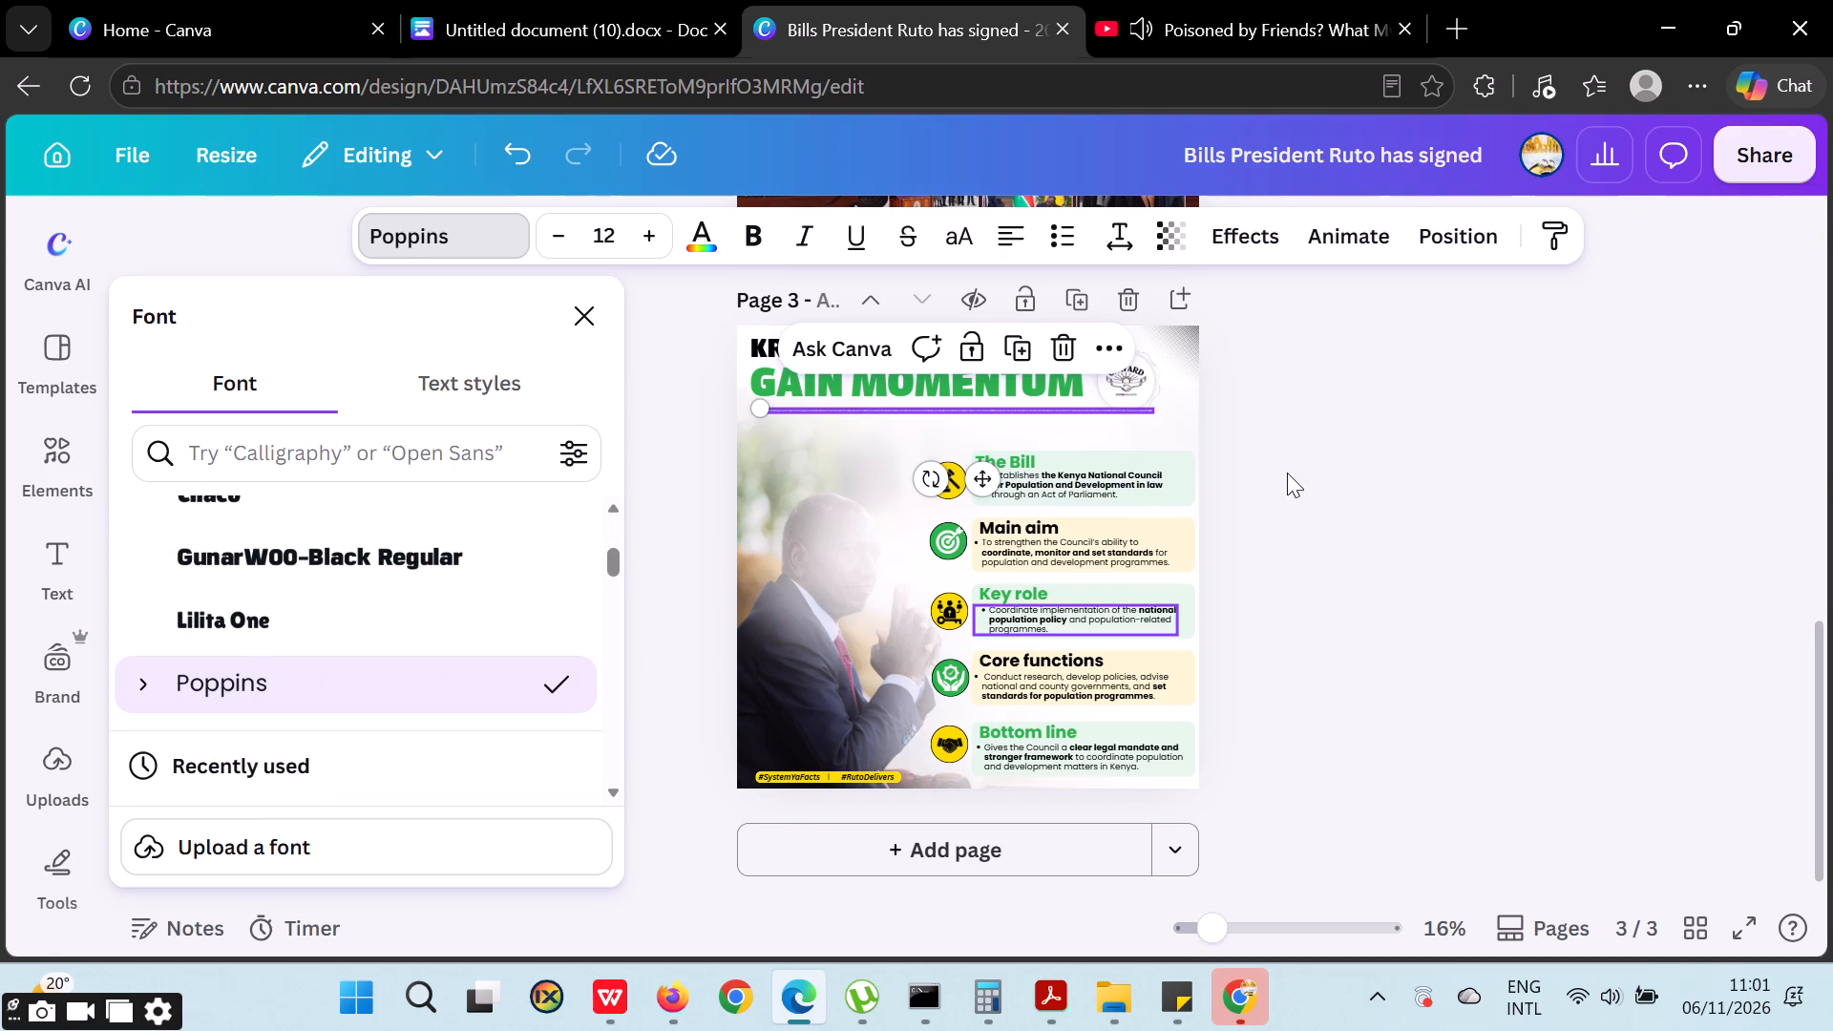
Fit the introductory paragraph to the "GAIN MOMENTUM" heading's width and set its font size to 28, matching the bullet text.
drag(1164, 410, 991, 407)
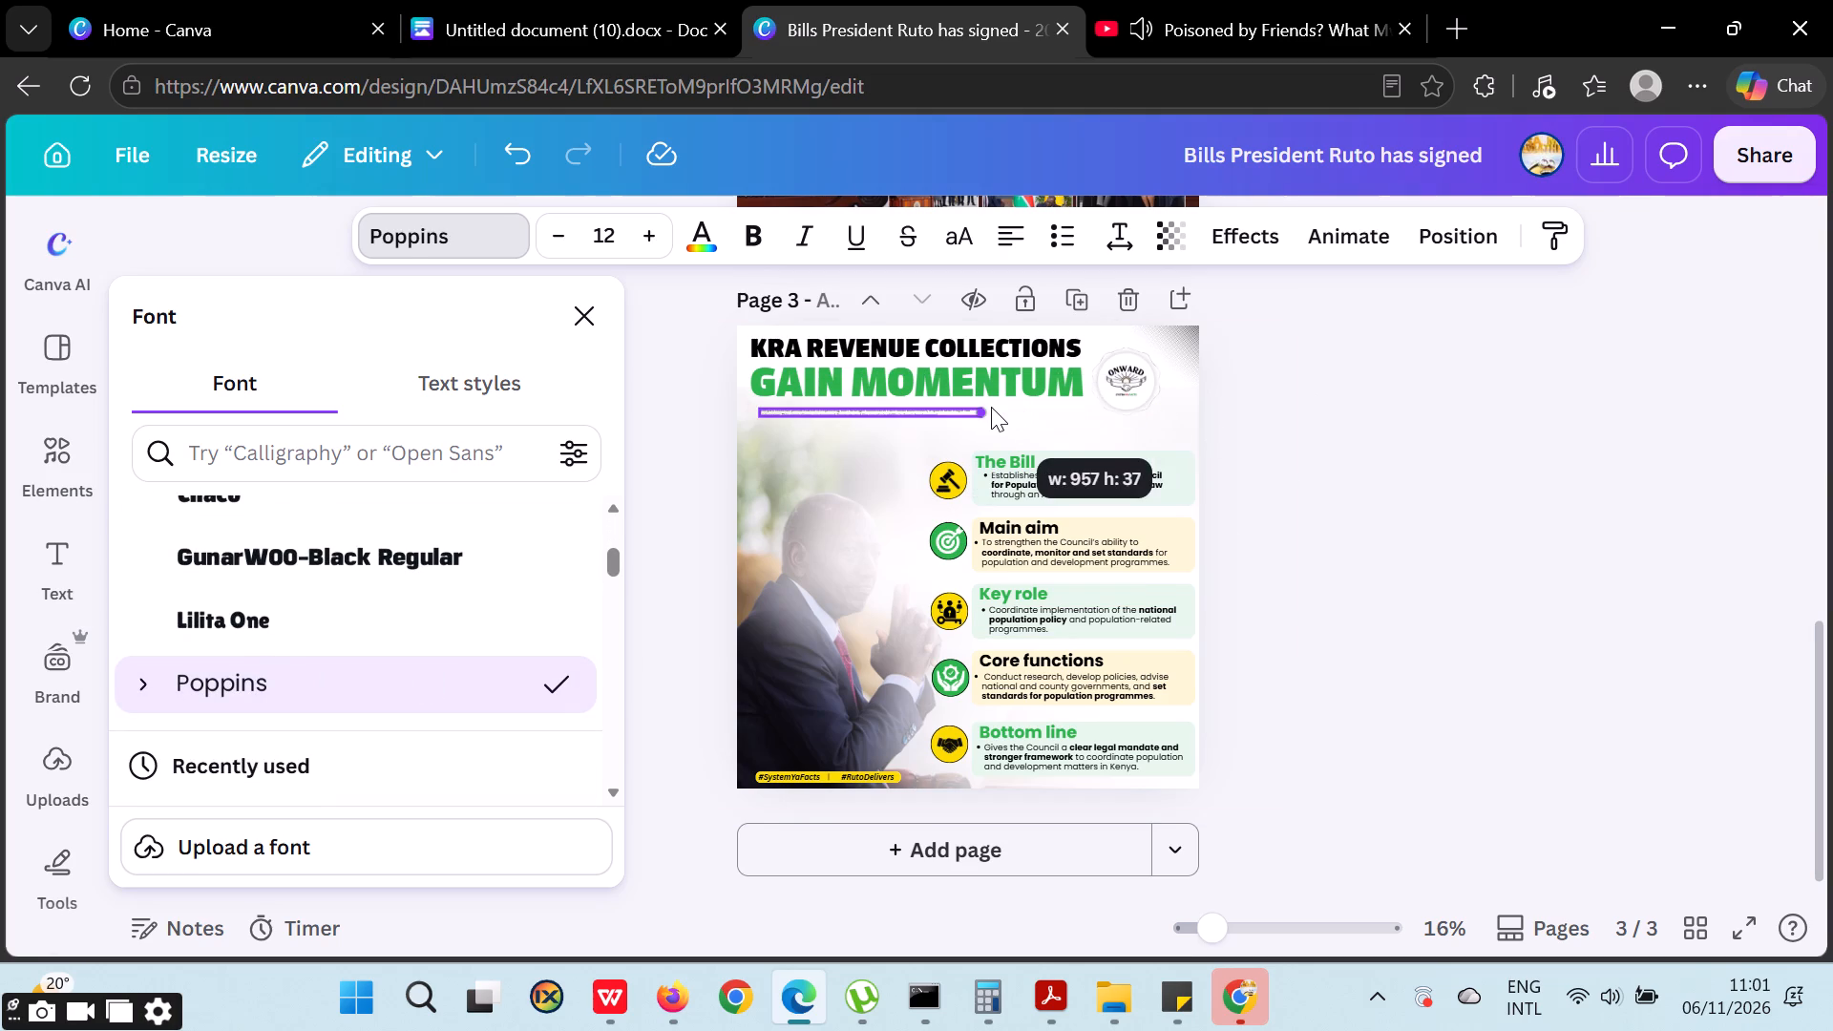
drag(991, 407, 974, 412)
ctrl+scroll(958, 428, up, 3)
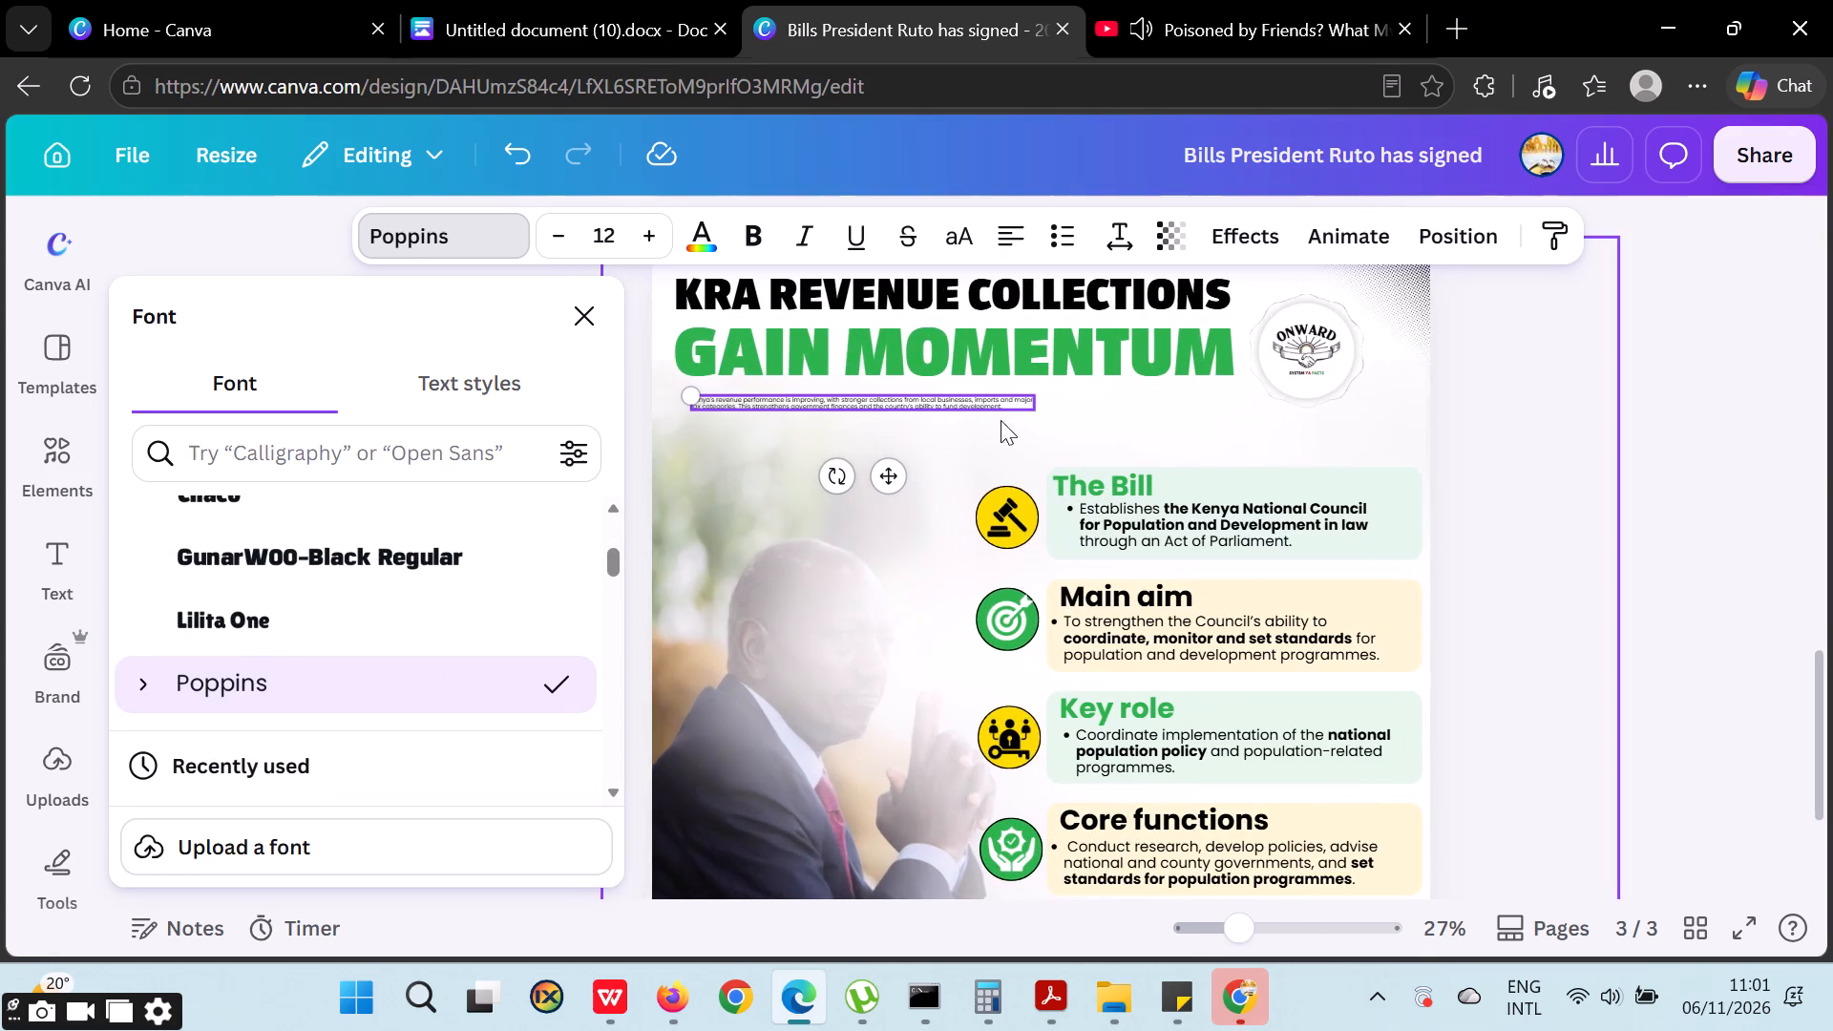
drag(1047, 415, 1235, 437)
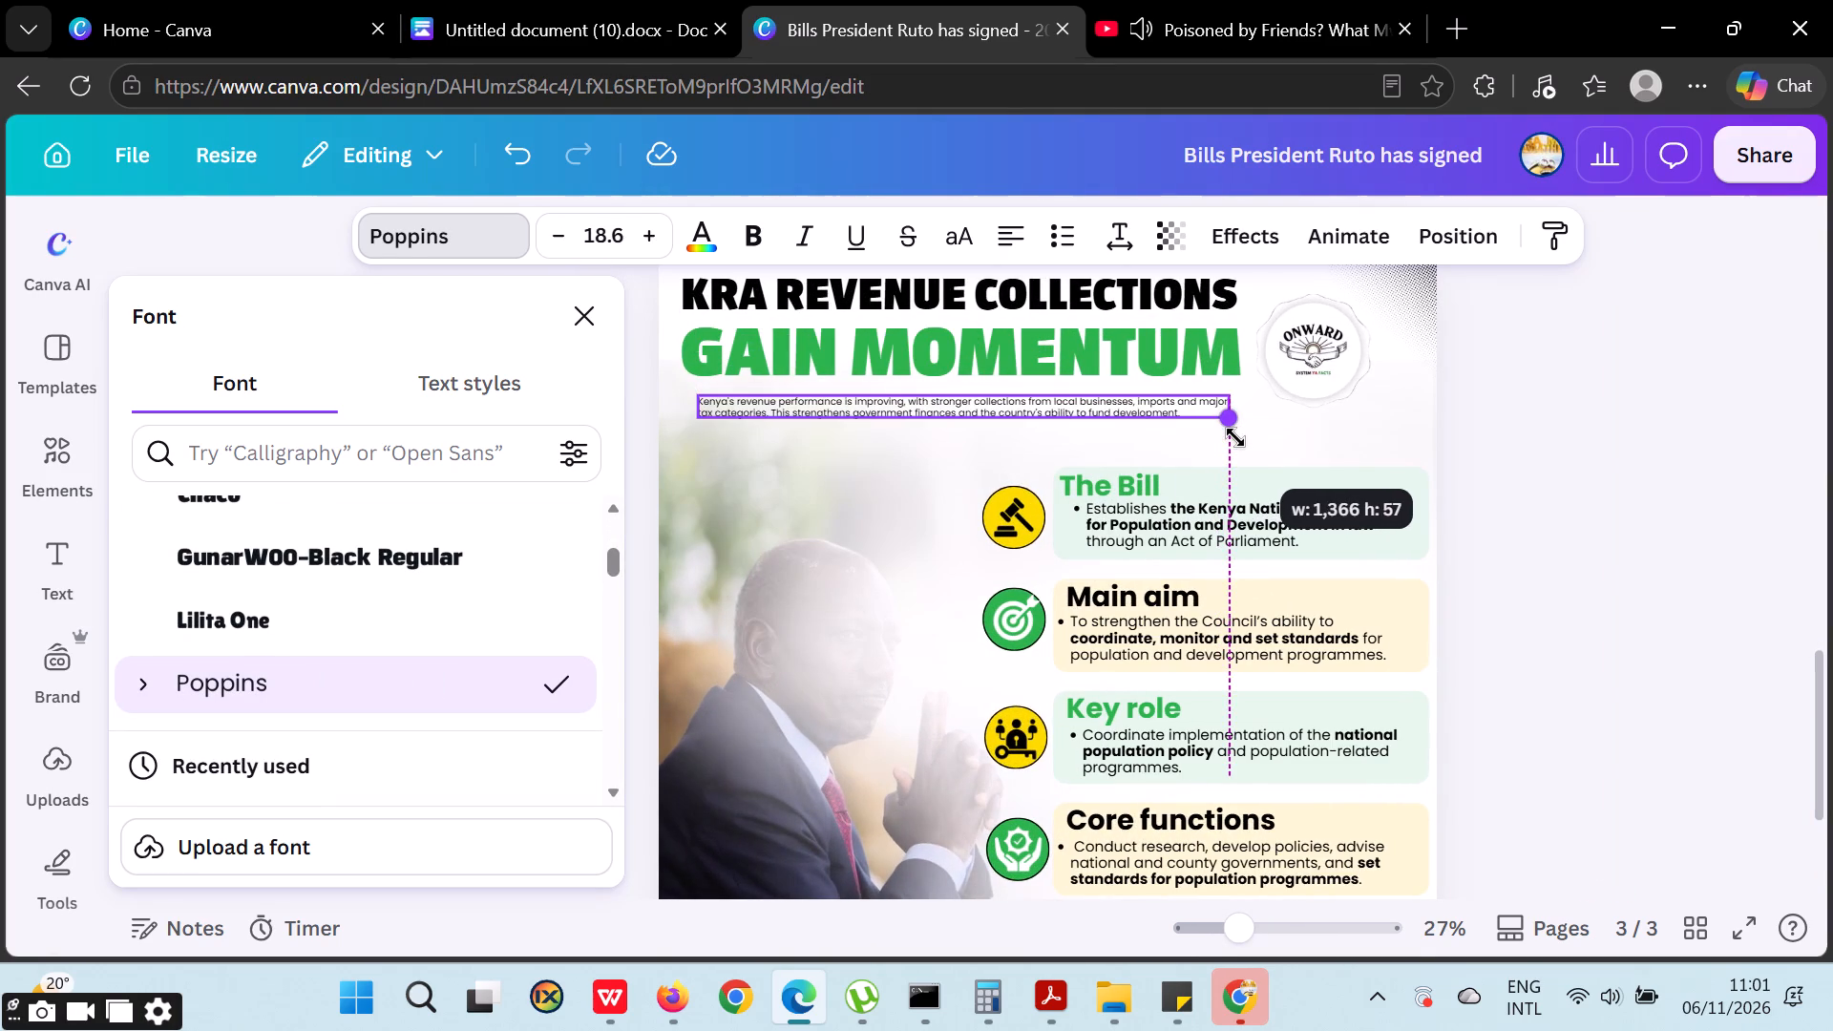
drag(1235, 437, 1243, 437)
triple_click(647, 228)
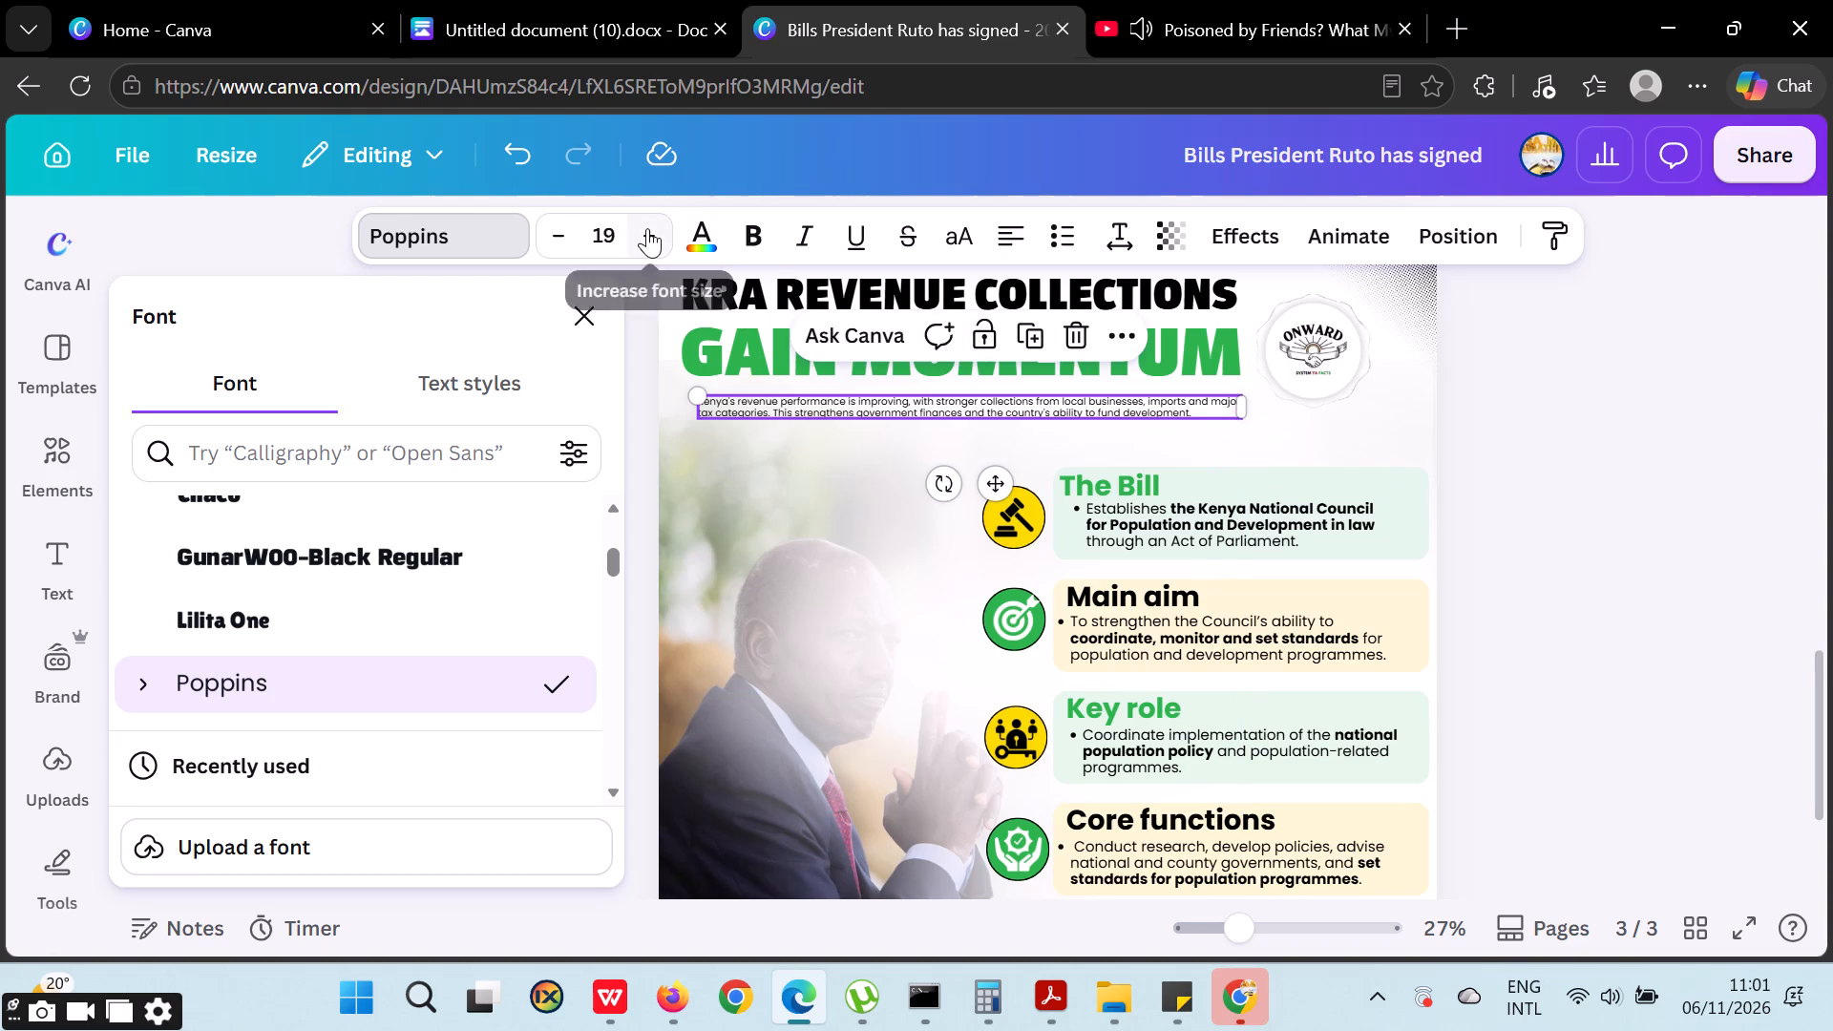
triple_click(647, 228)
click(647, 228)
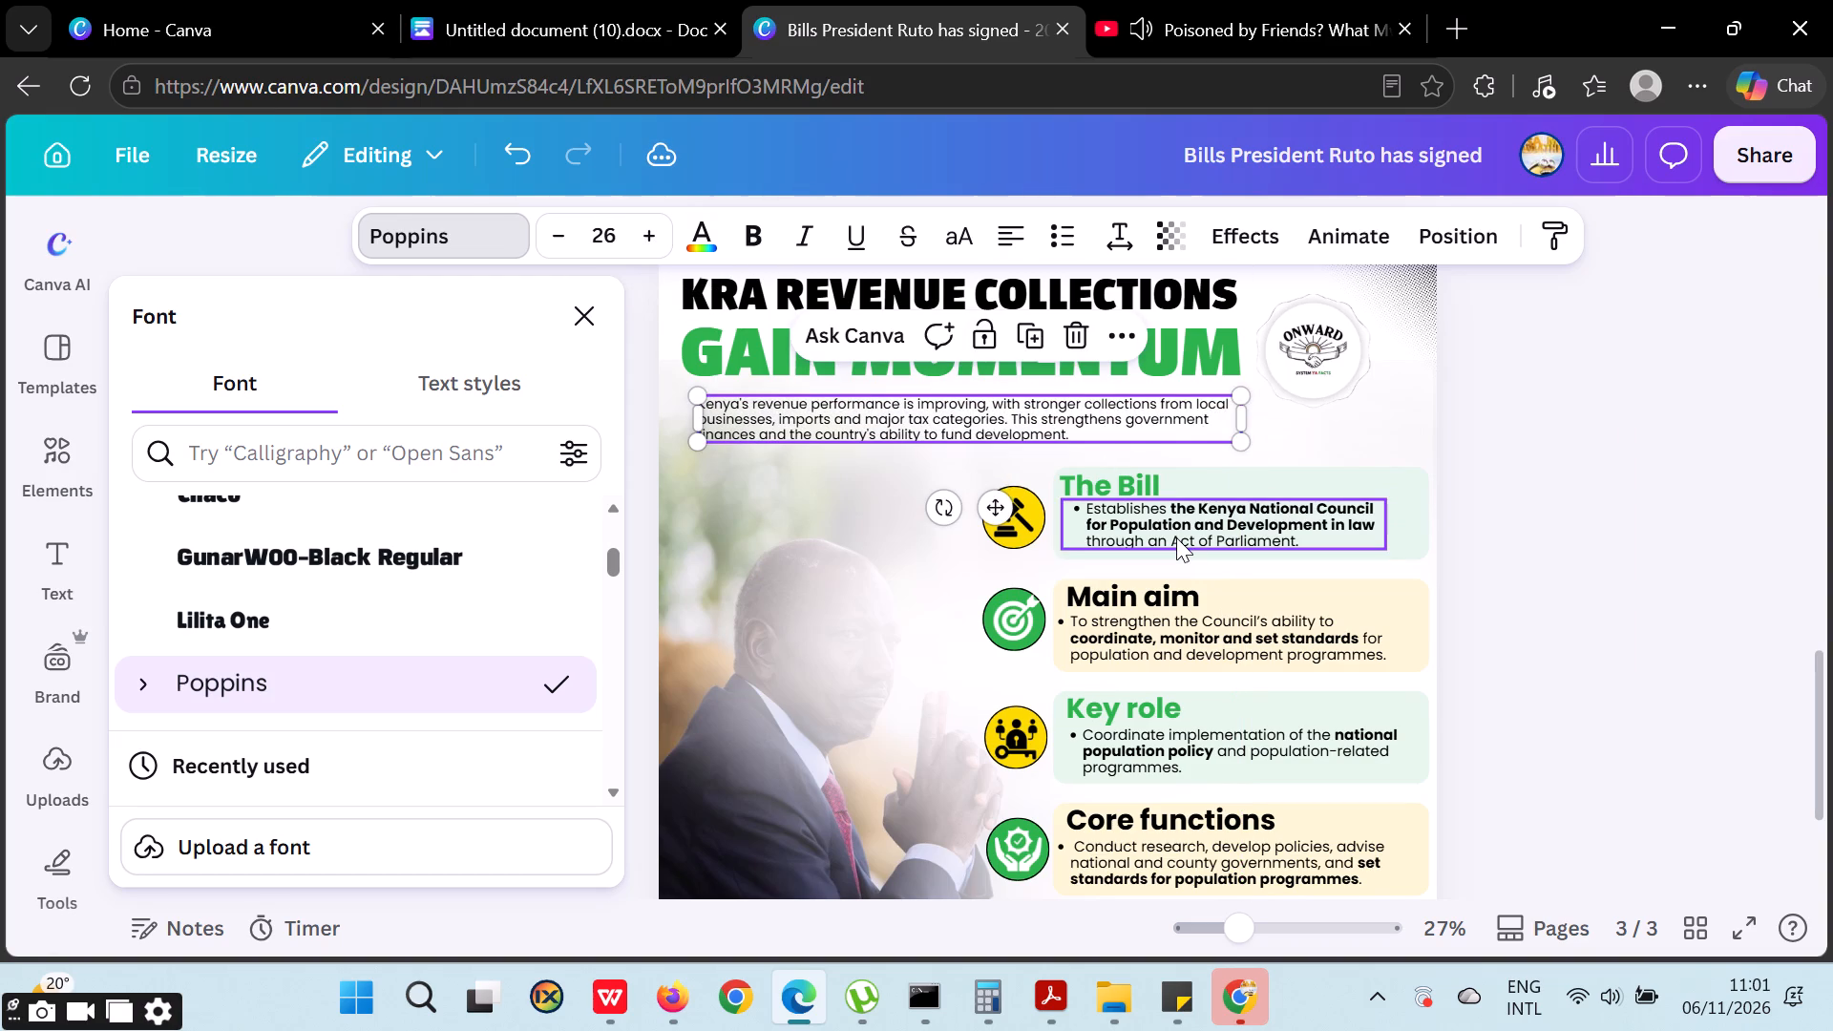
click(1176, 537)
click(870, 423)
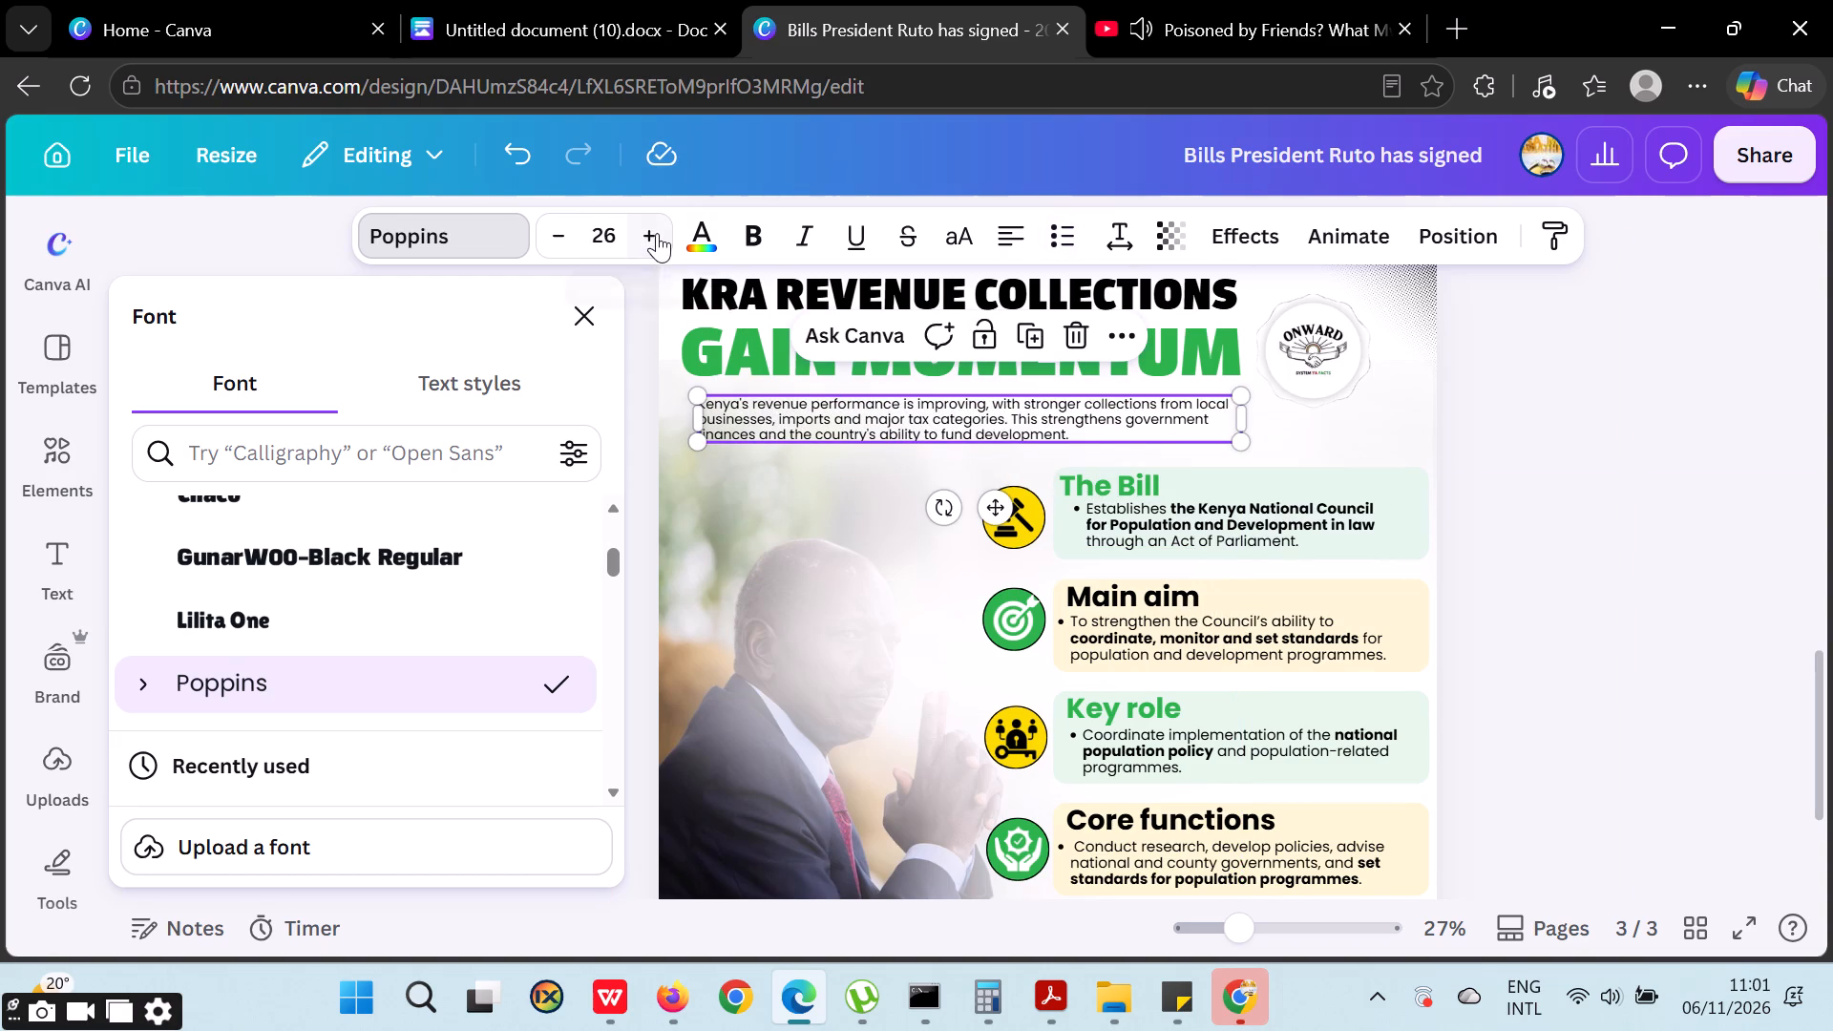
click(657, 233)
click(657, 233)
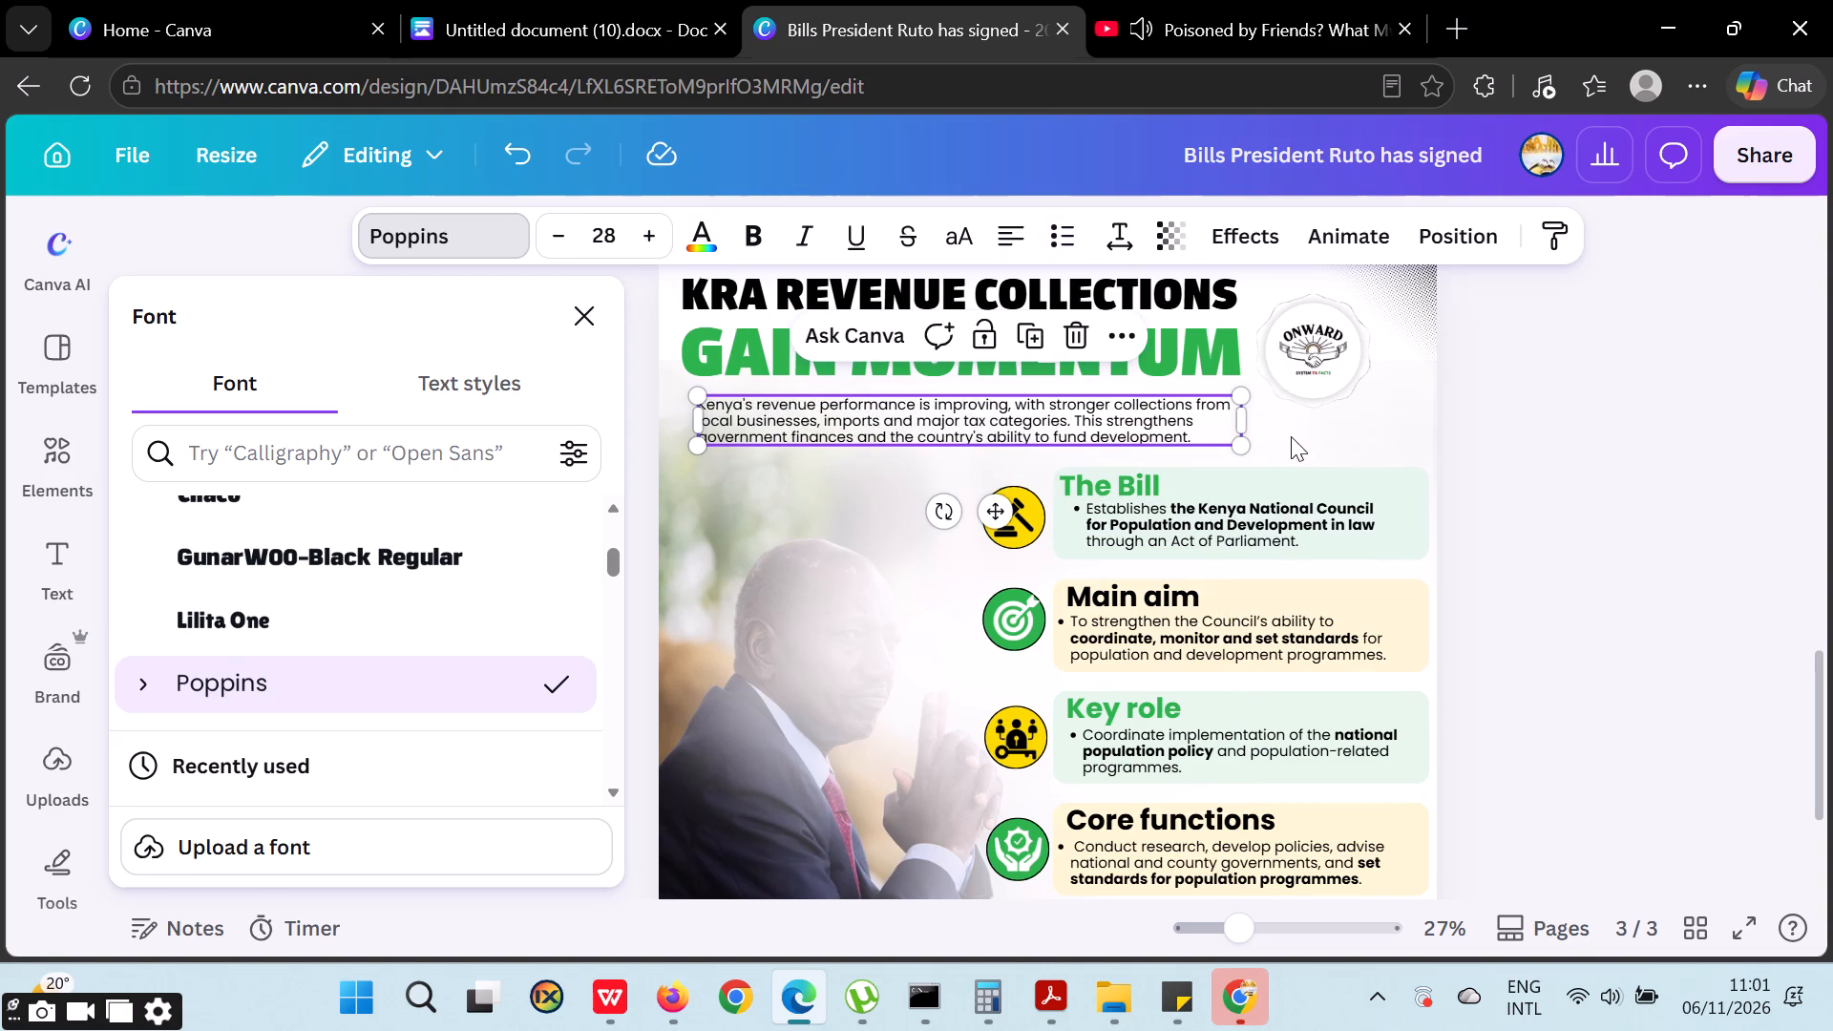
double_click(1552, 417)
Delete the "The Bill" and "Main aim" headings and their bullet texts from page 3, keeping the coloured boxes.
click(1097, 534)
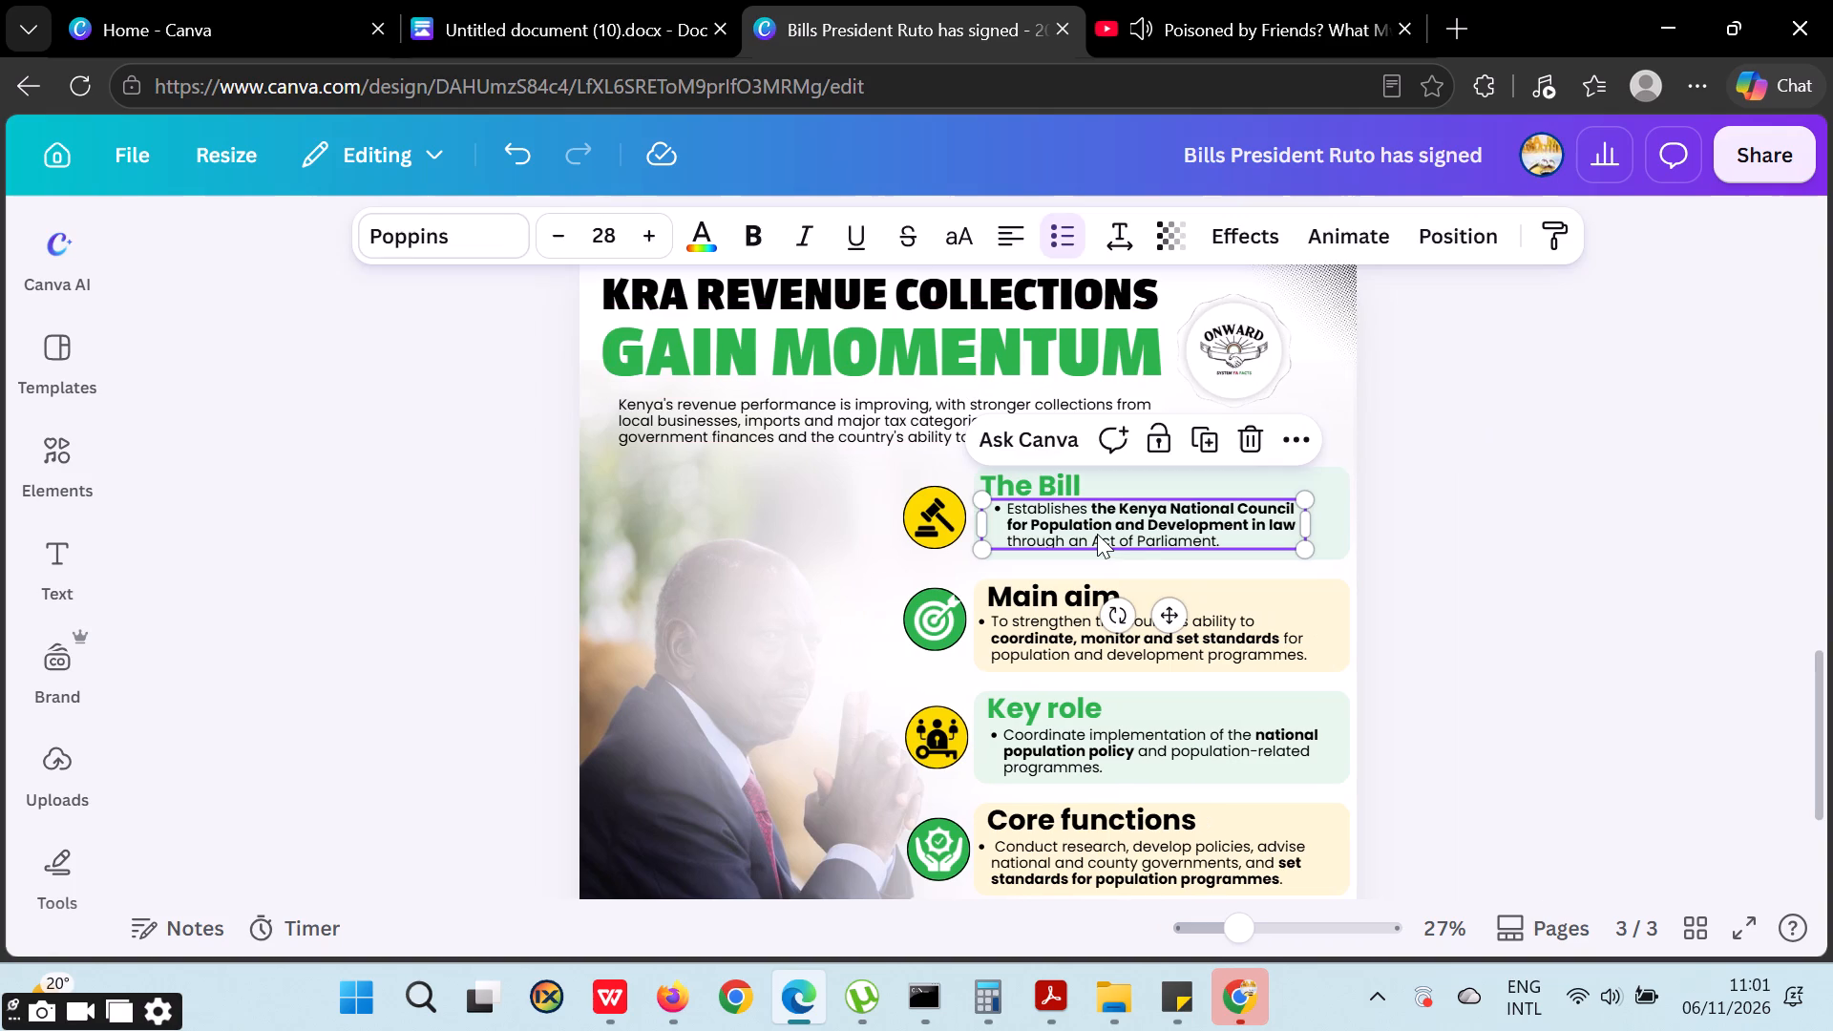
scroll(1139, 555, down, 1)
key(Delete)
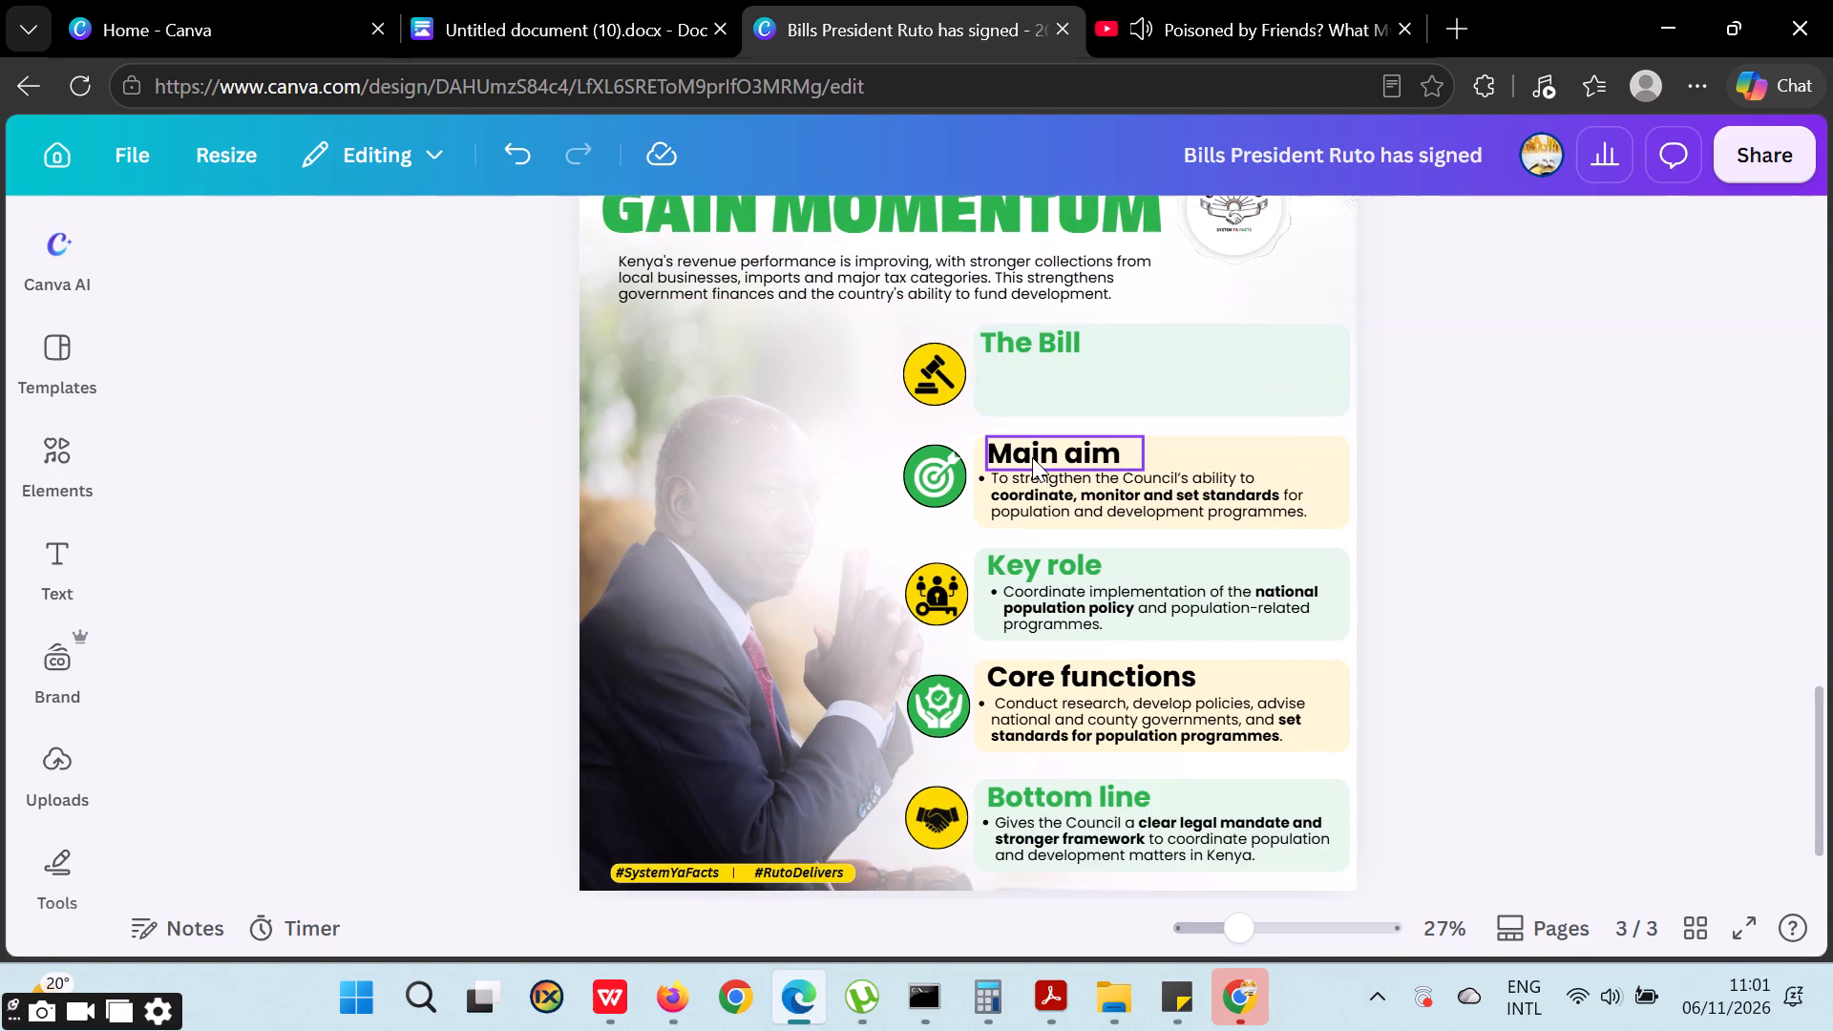
click(1032, 457)
key(Delete)
click(1035, 493)
key(Delete)
click(1013, 345)
key(Delete)
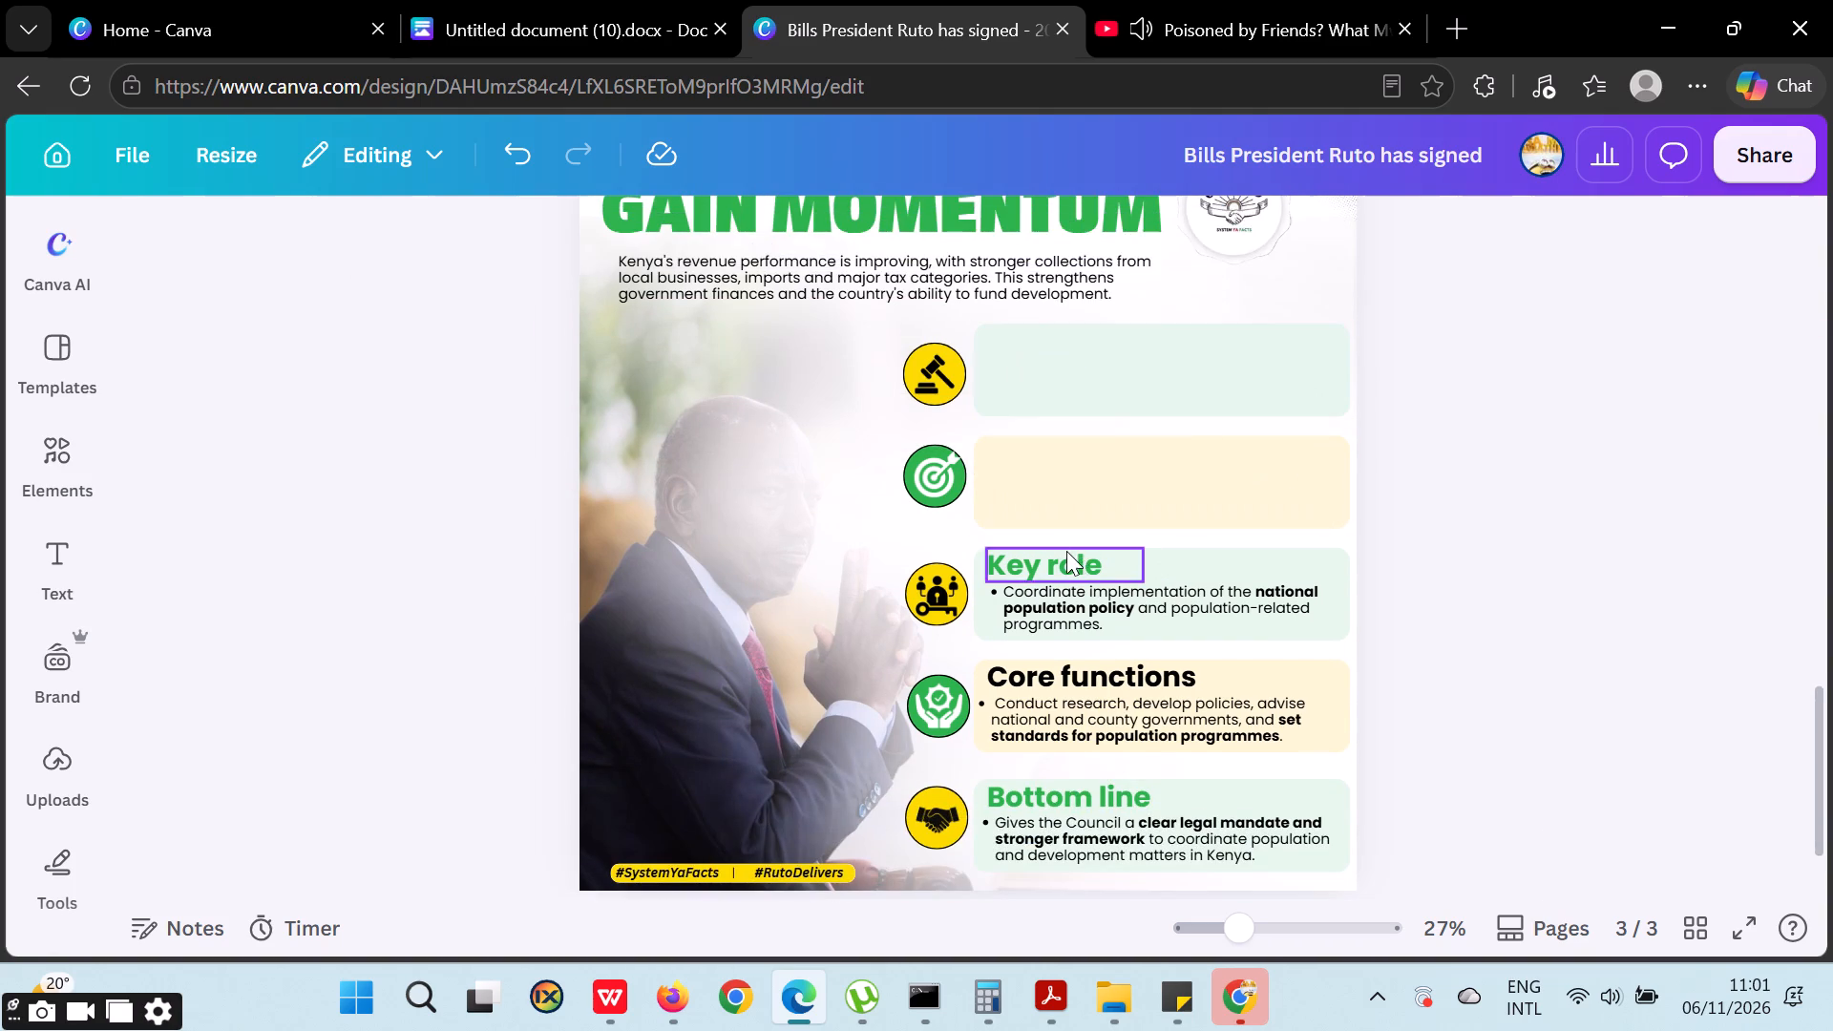
Delete the "Key role", "Core functions" and "Bottom line" headings and their bullet texts, keeping the boxes and icons.
click(1066, 551)
key(Delete)
click(1057, 599)
key(Delete)
click(1041, 691)
key(Delete)
click(1039, 716)
key(Delete)
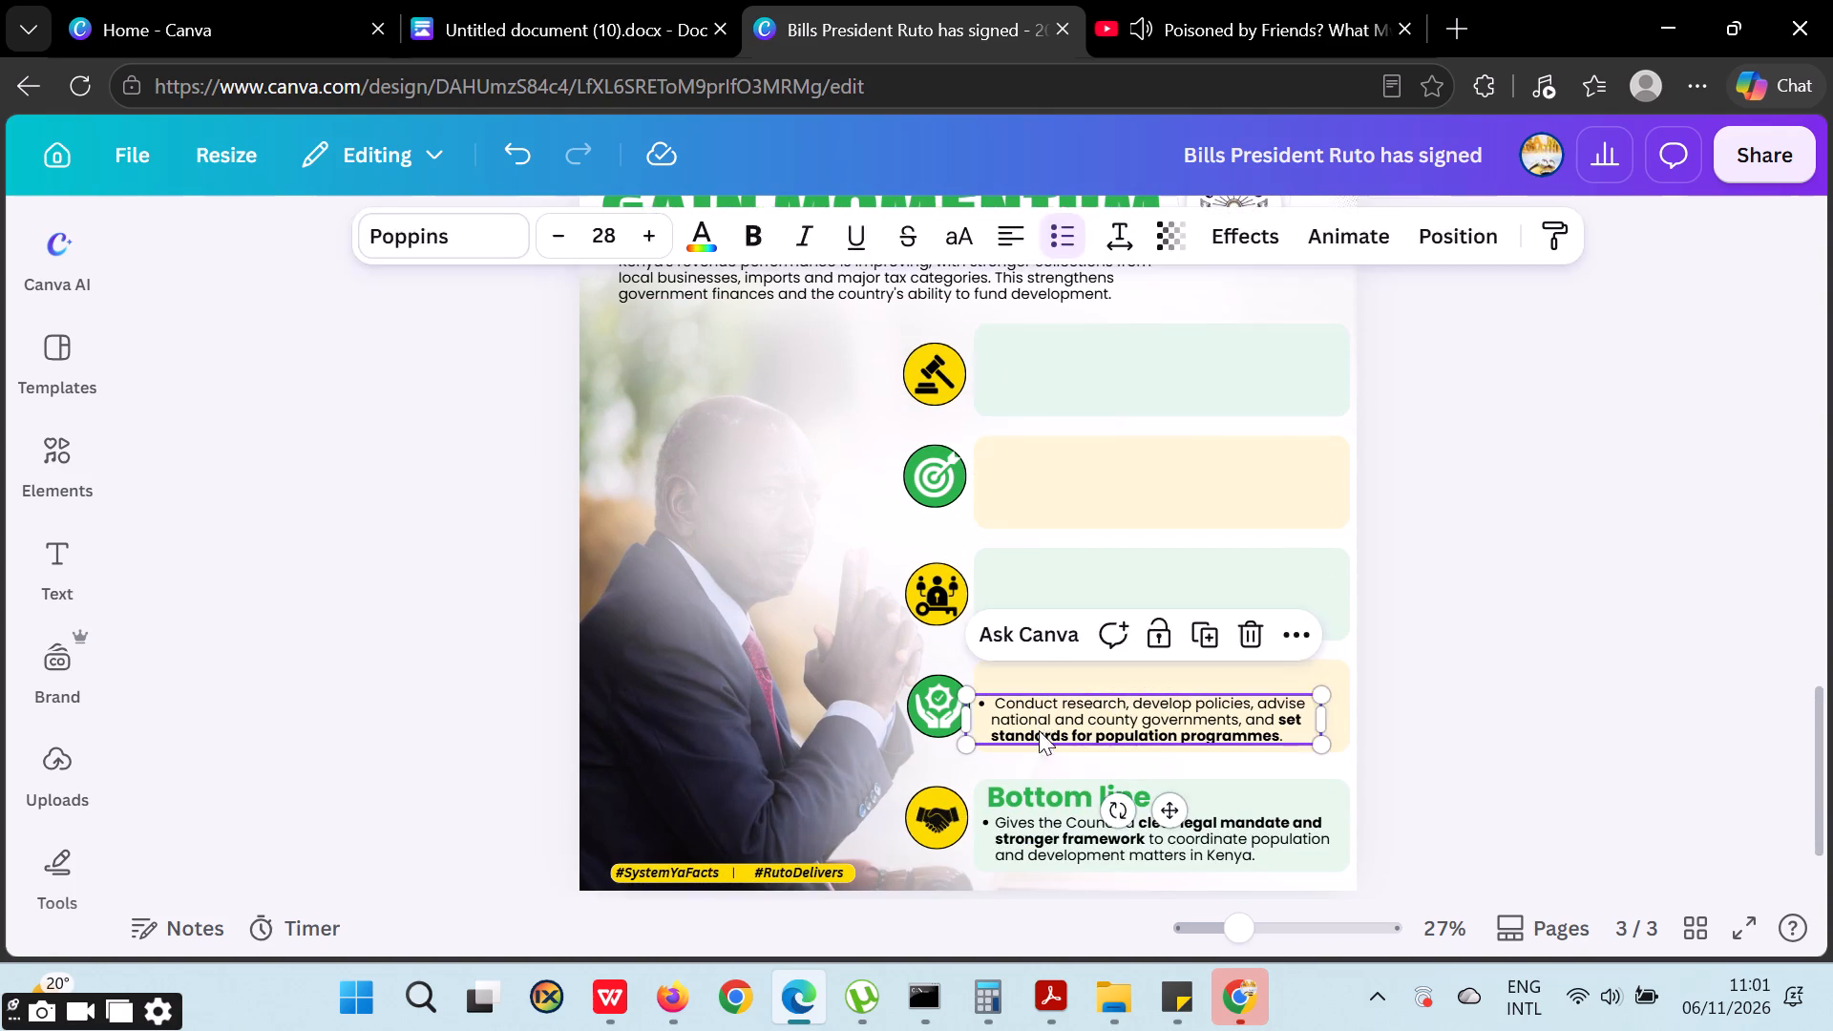
click(1039, 789)
key(Delete)
click(1043, 843)
key(Delete)
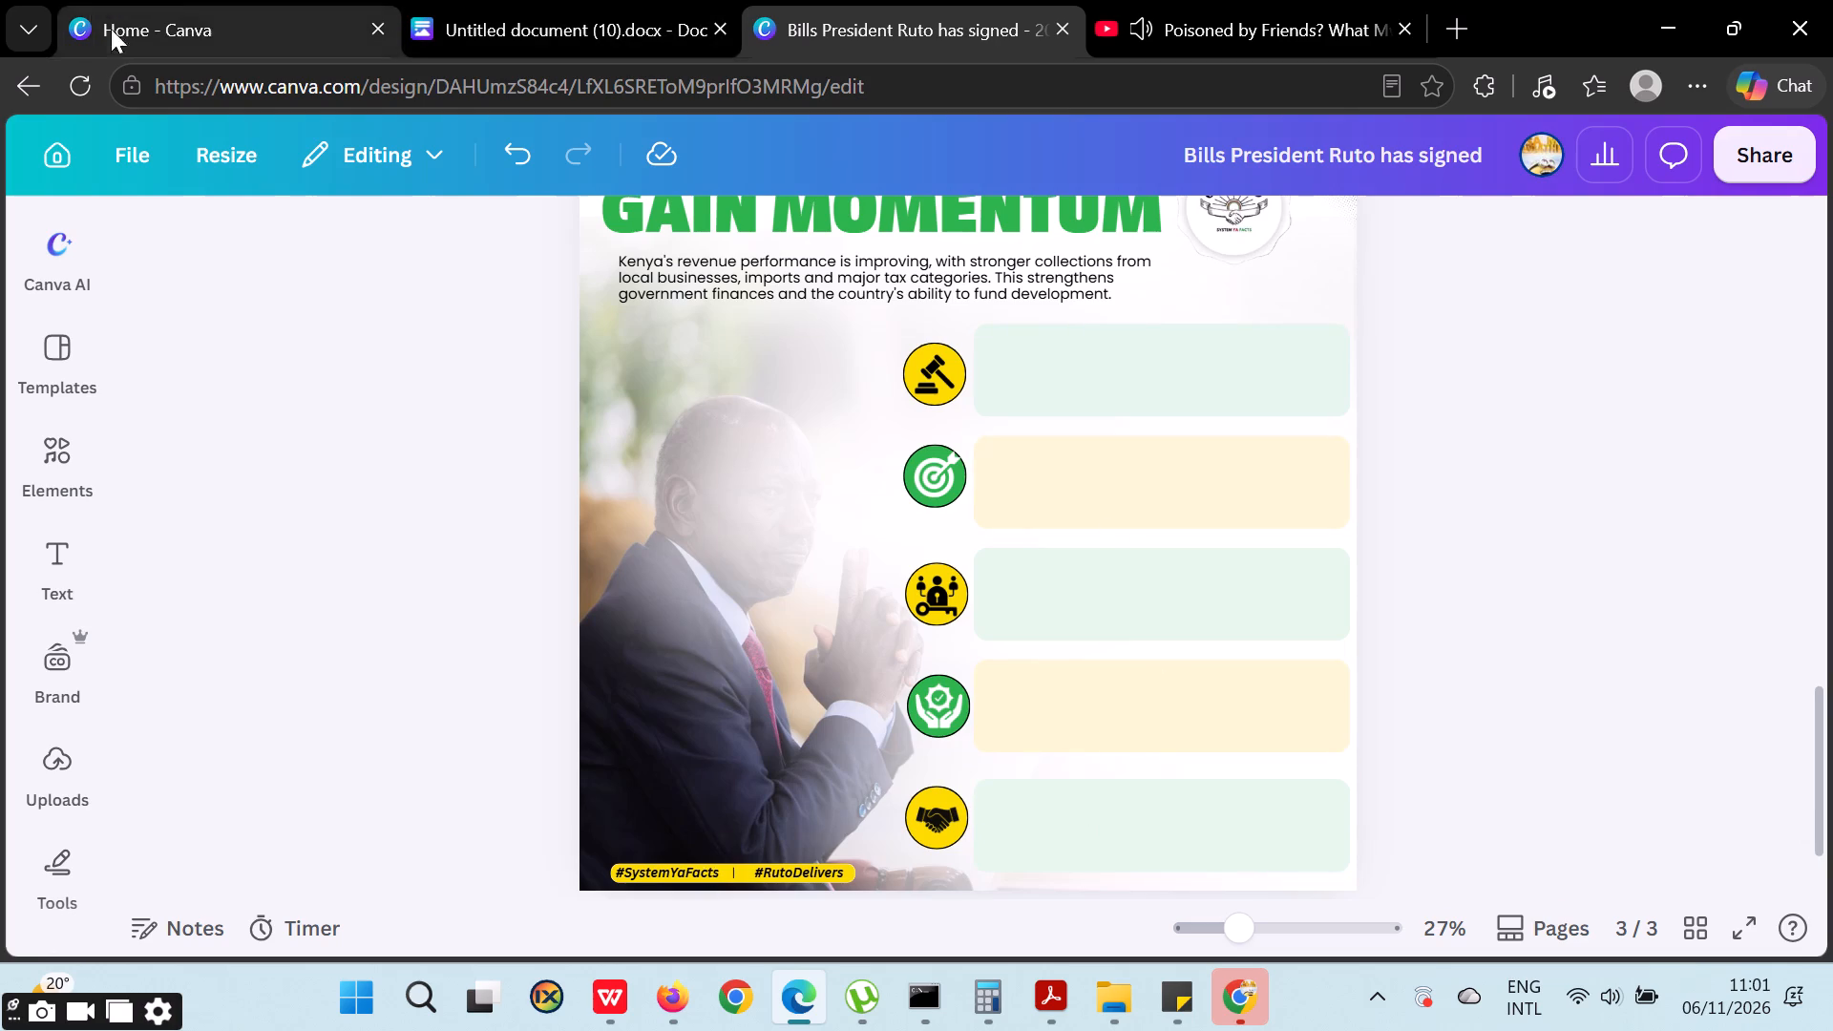
Copy the first numbered point, about KSh1.01 trillion collected, from Untitled document (10) and return to the "Bills President Ruto has signed" design.
click(543, 0)
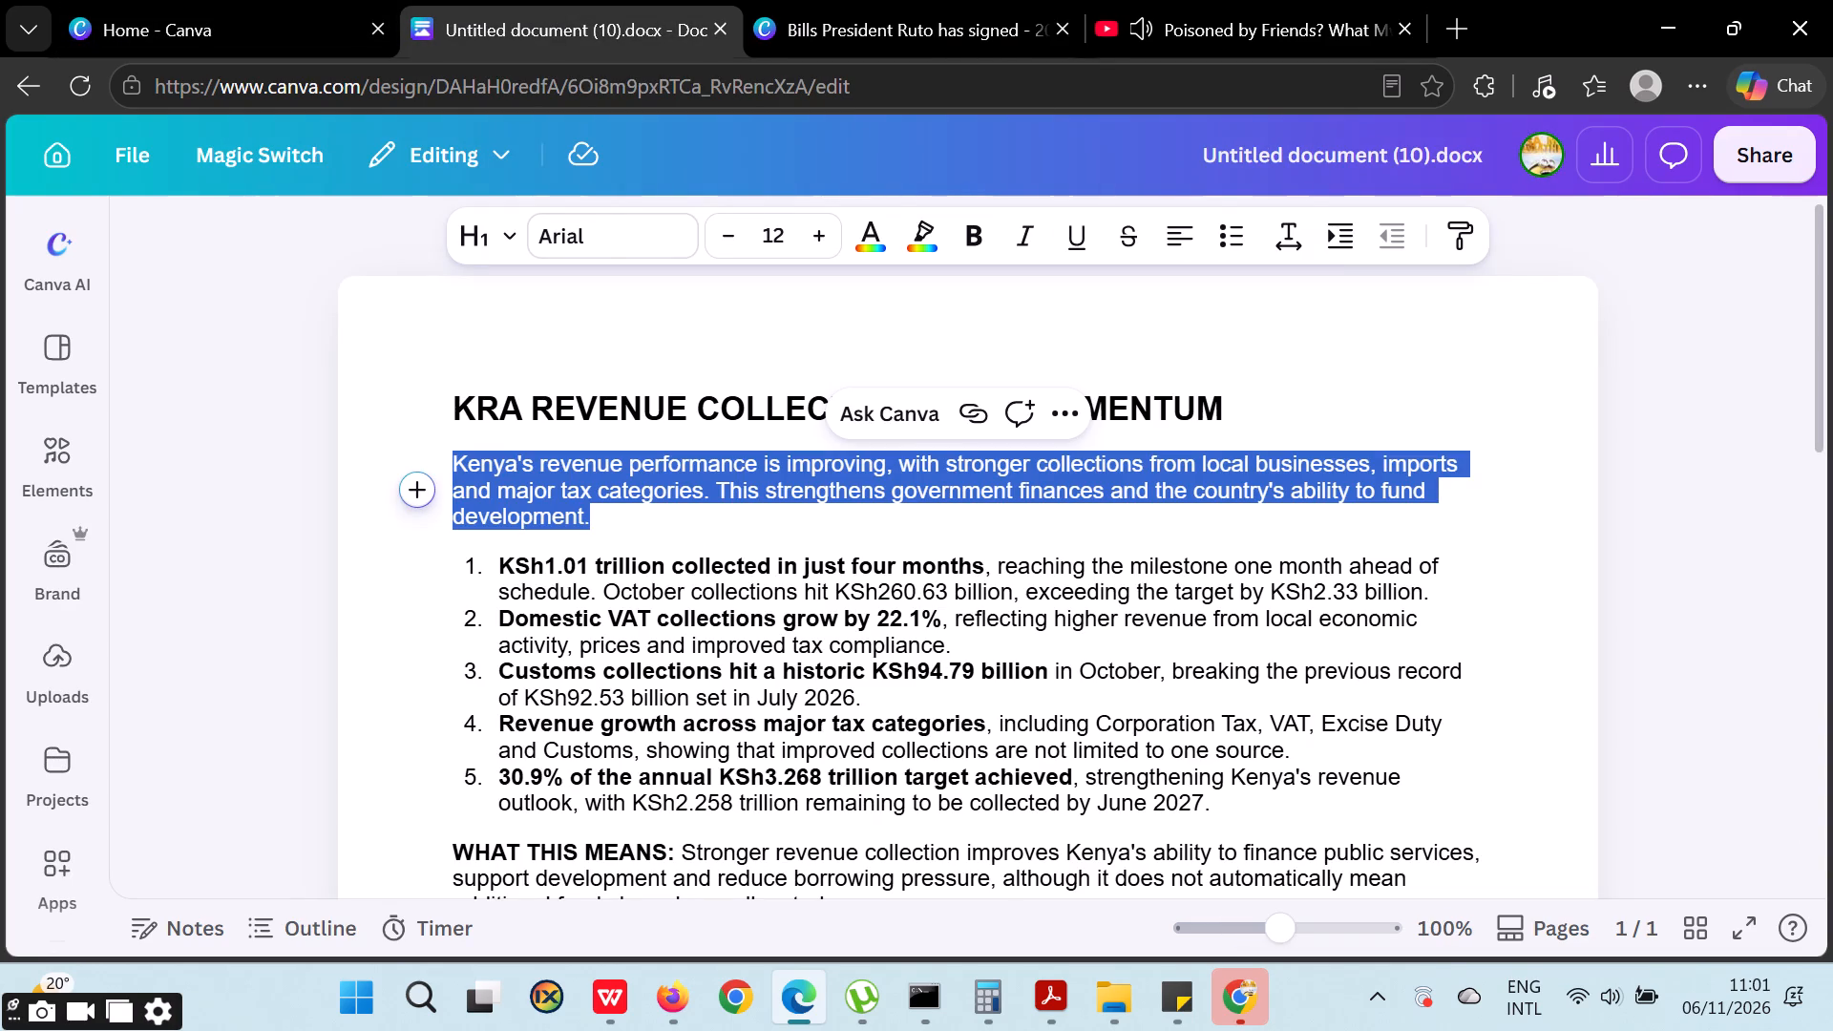
drag(497, 566, 1542, 595)
key(ctrl+c)
key(ctrl+c)
key(alt+Tab)
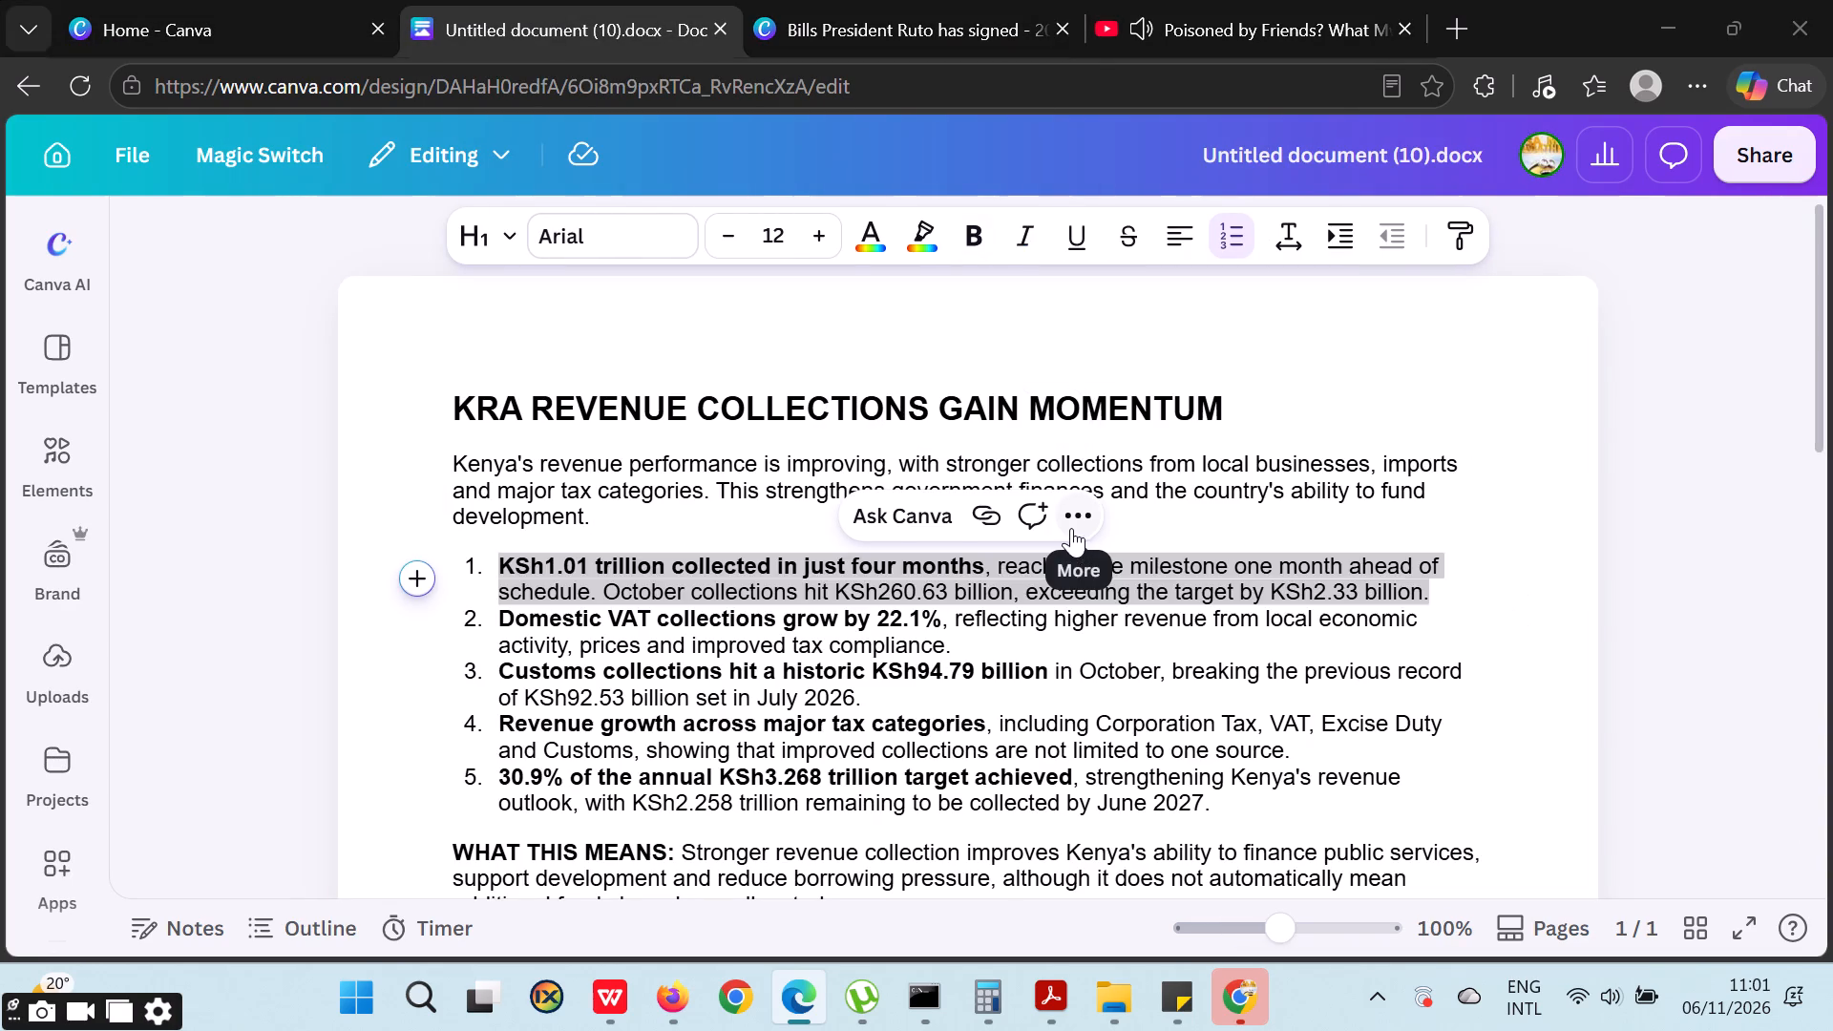
Paste the KSh1.01 trillion point onto the first green box, fit it to the box's width and set its font size to 25.
click(1300, 426)
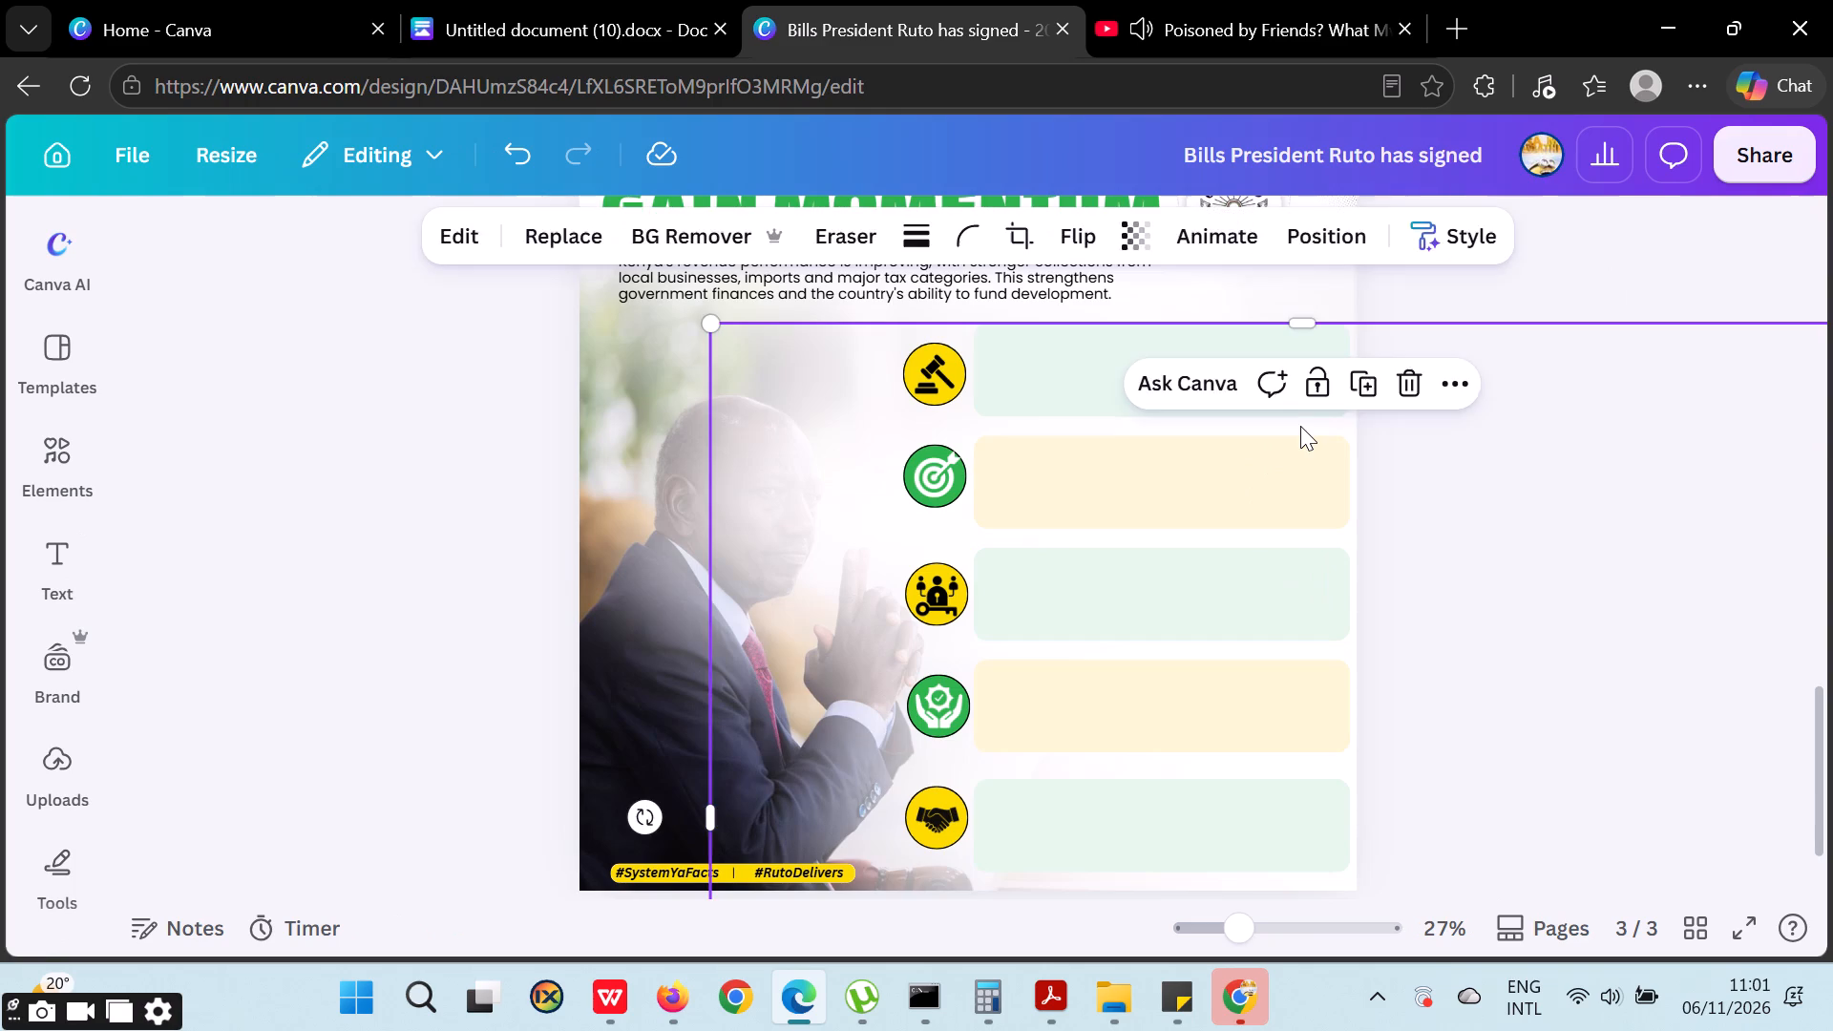
key(ctrl+v)
drag(701, 302, 1036, 475)
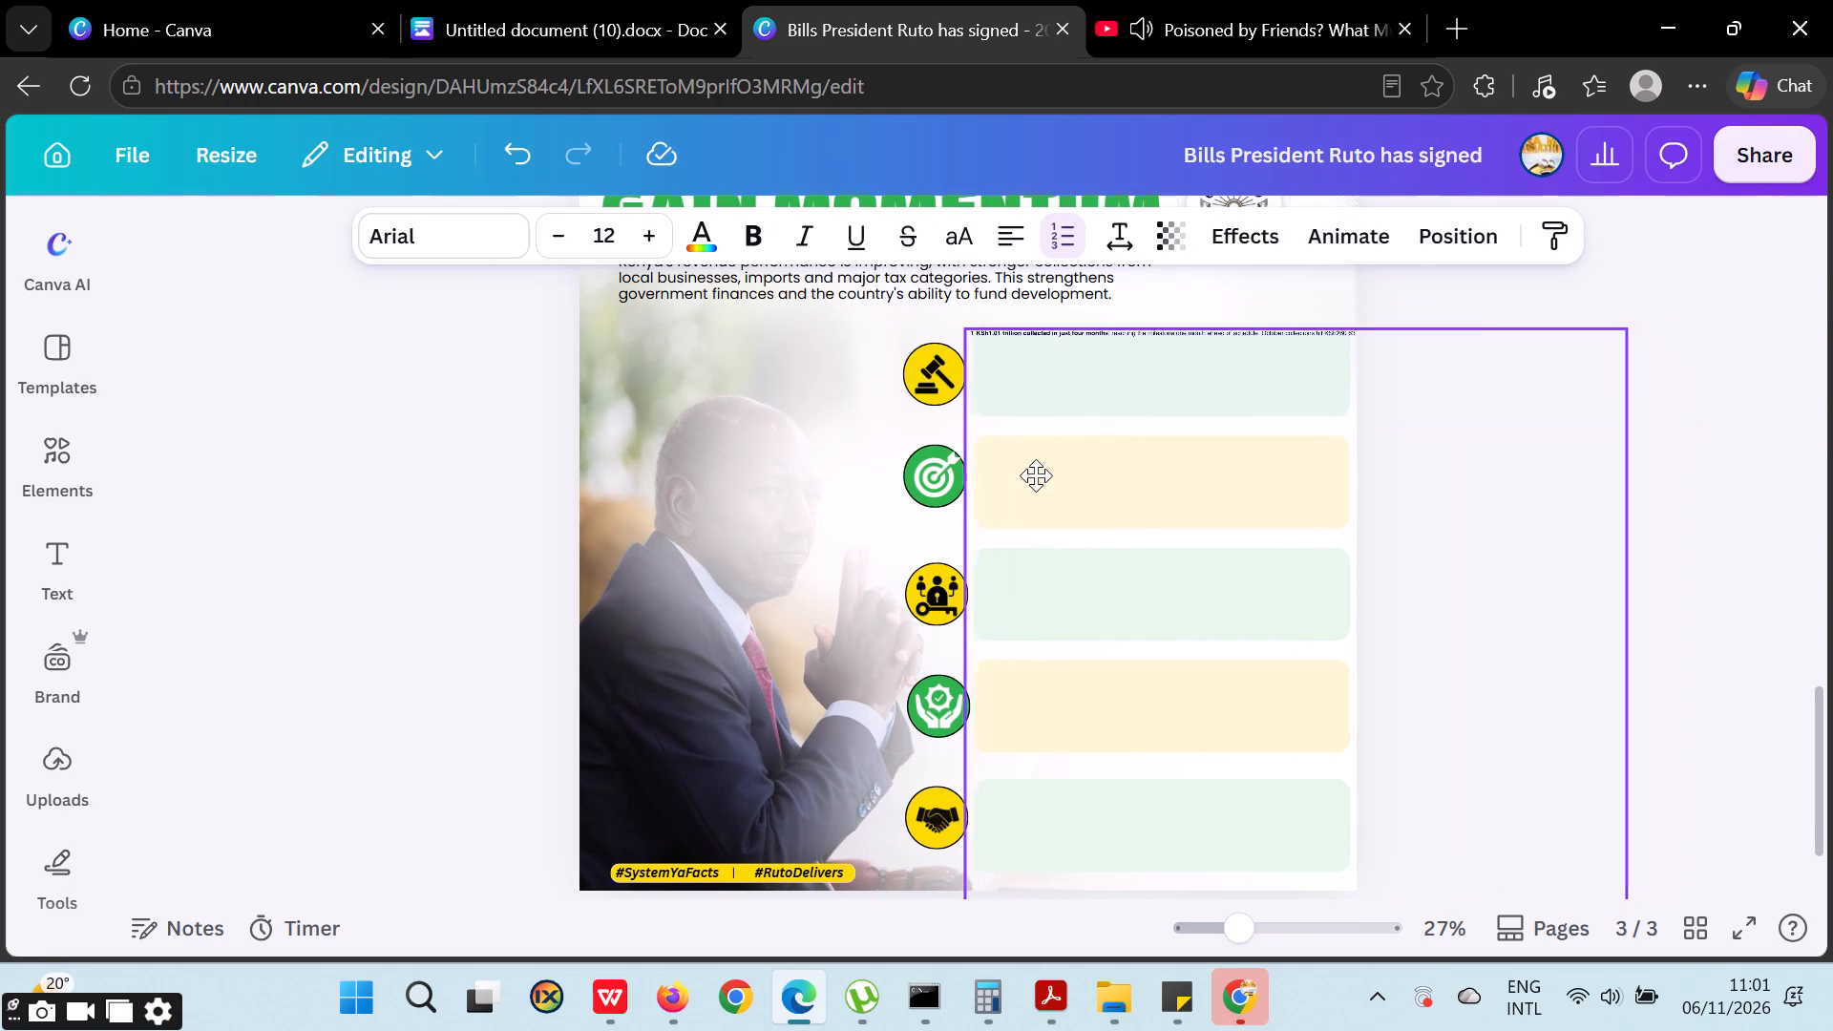
drag(1036, 475, 1043, 476)
click(1043, 476)
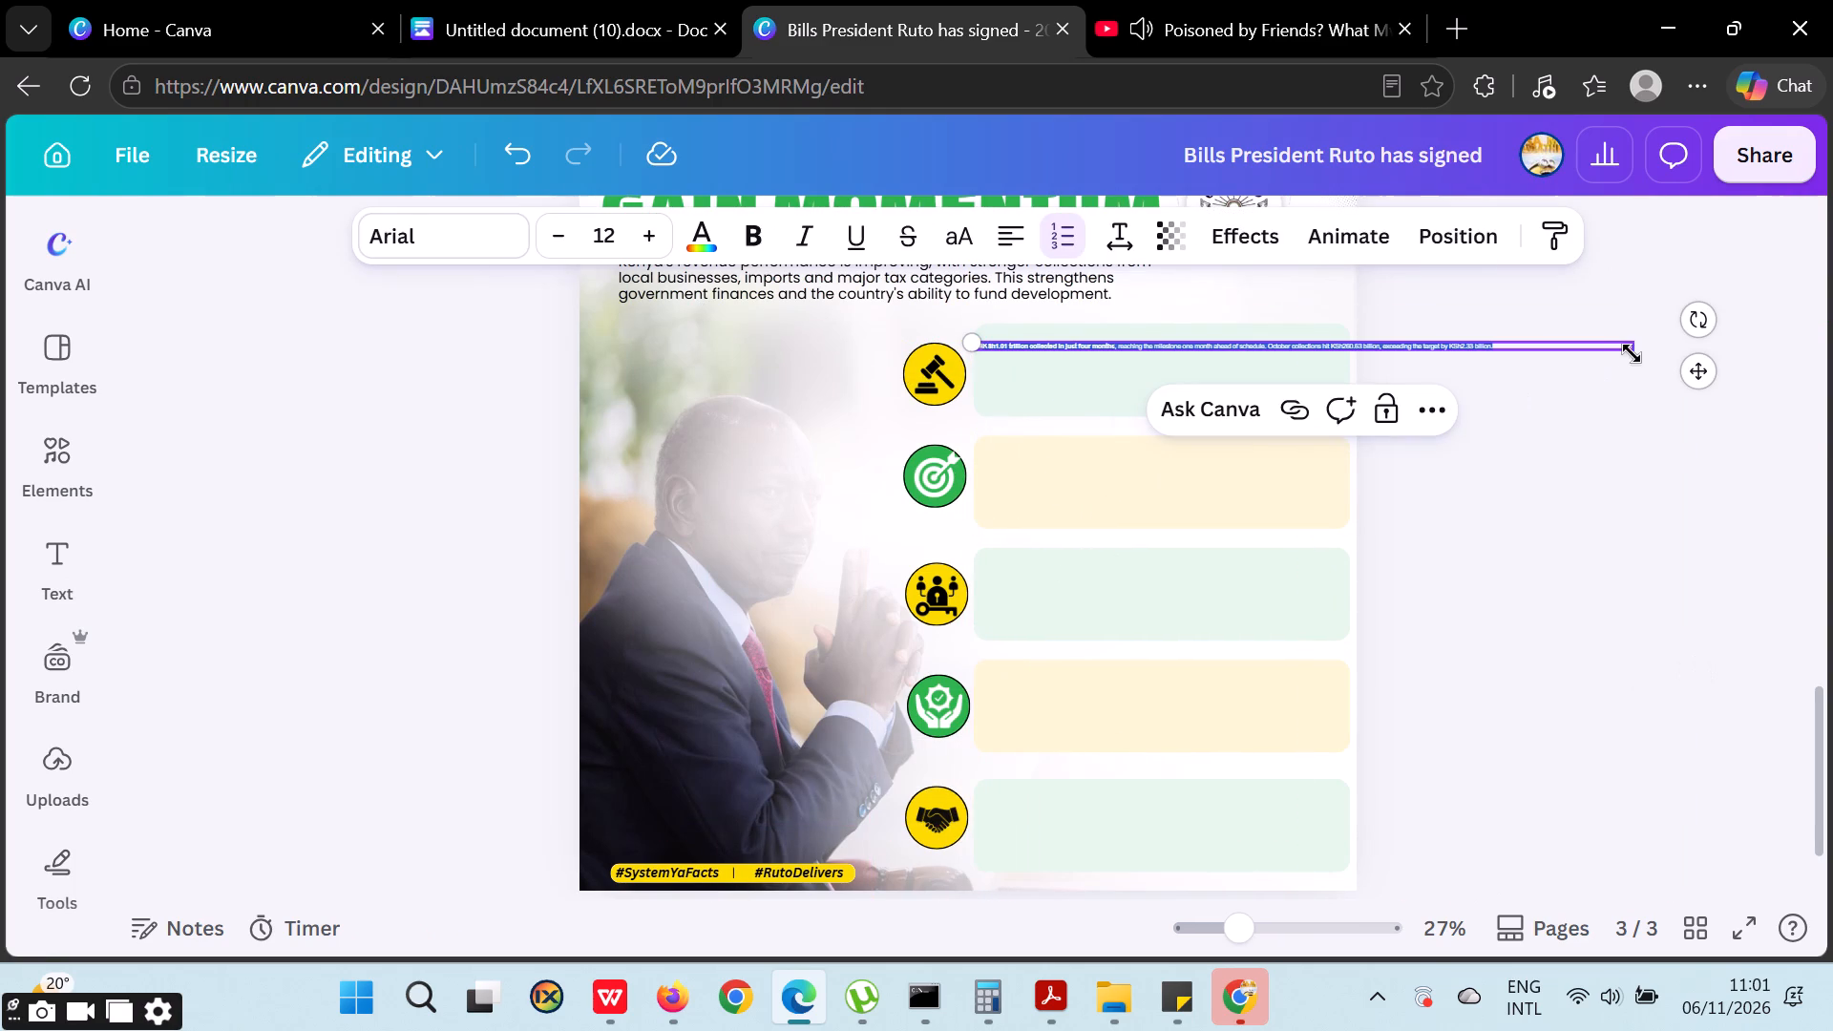
drag(1640, 347, 1326, 341)
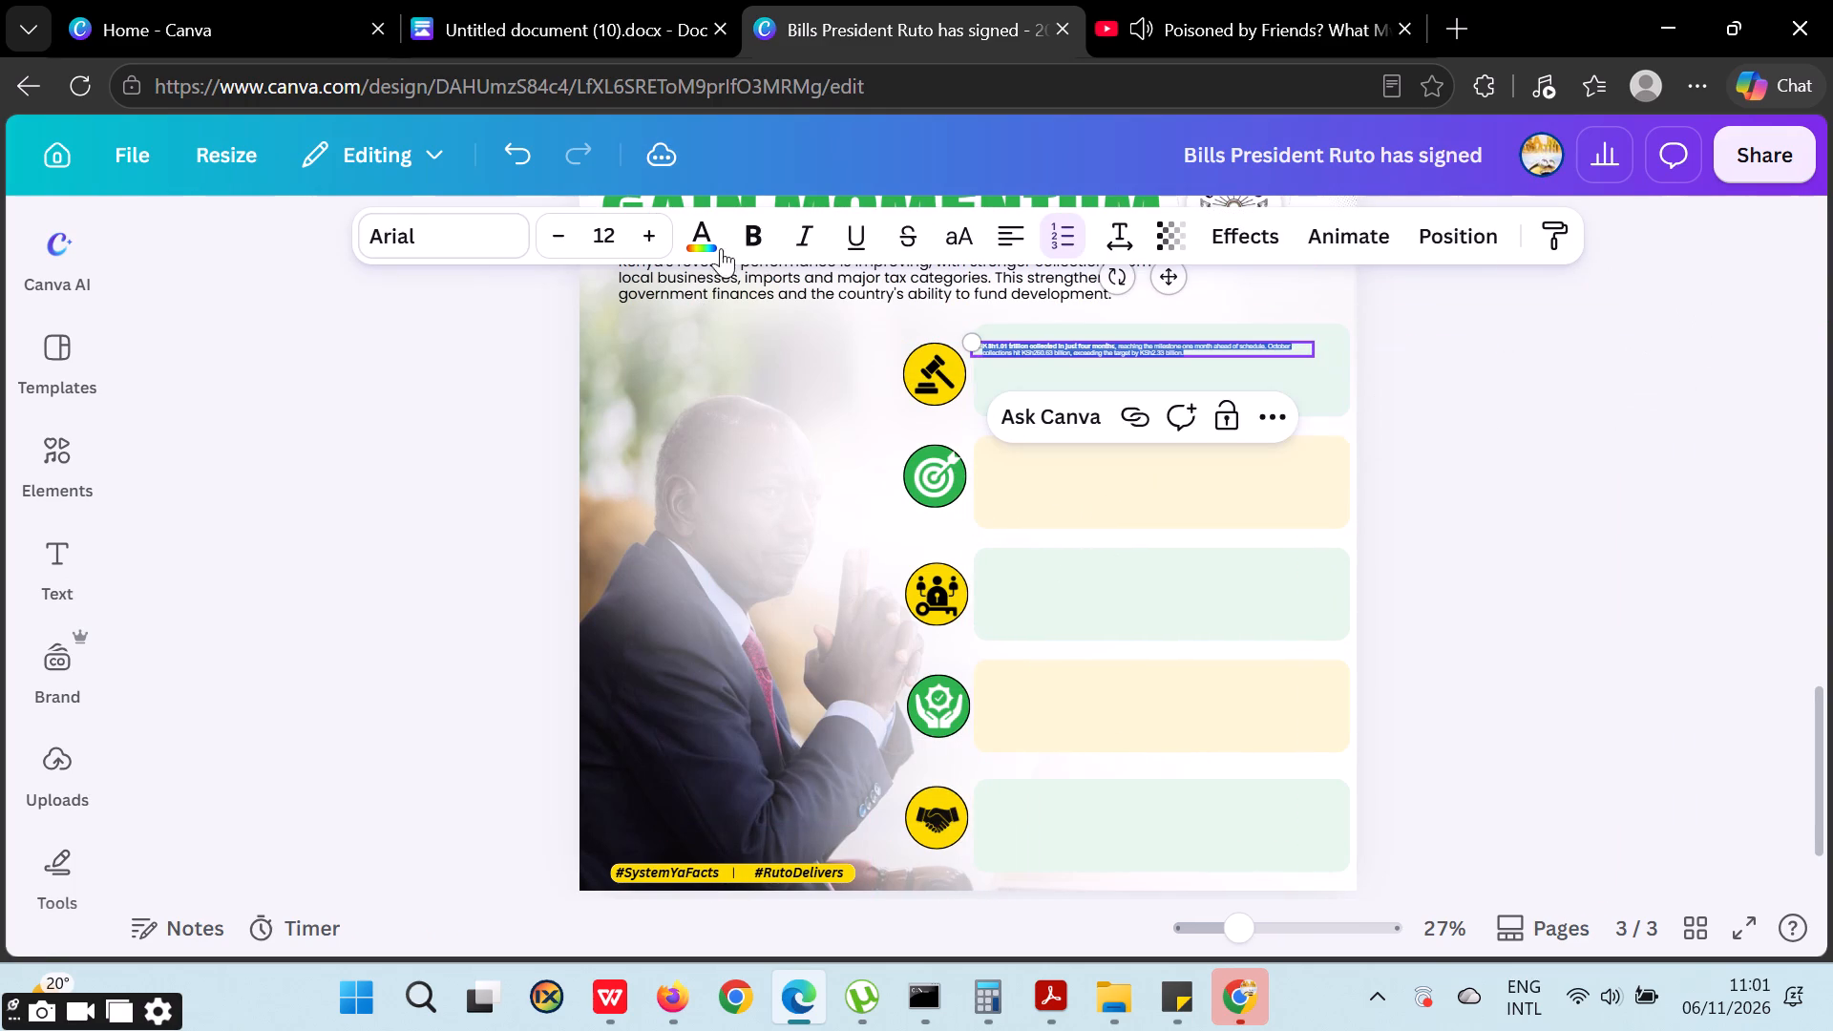
click(604, 231)
text(25)
key(Return)
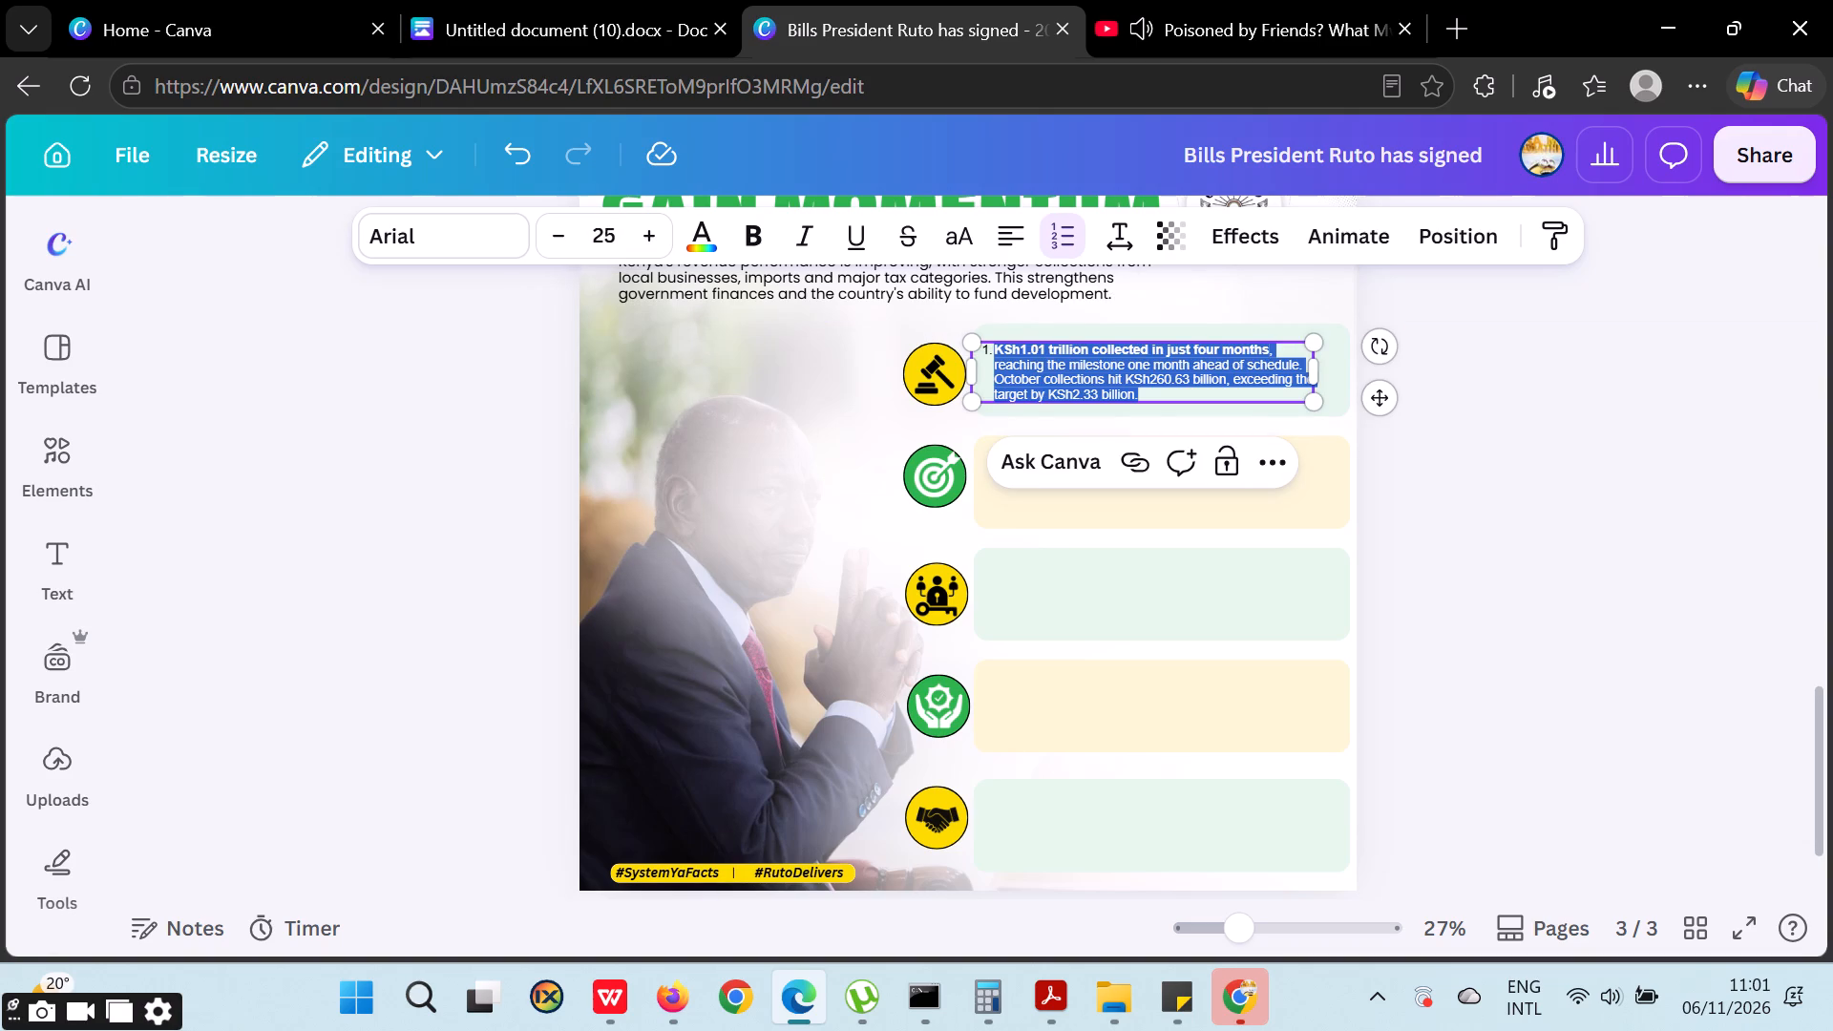
drag(1329, 379, 1353, 370)
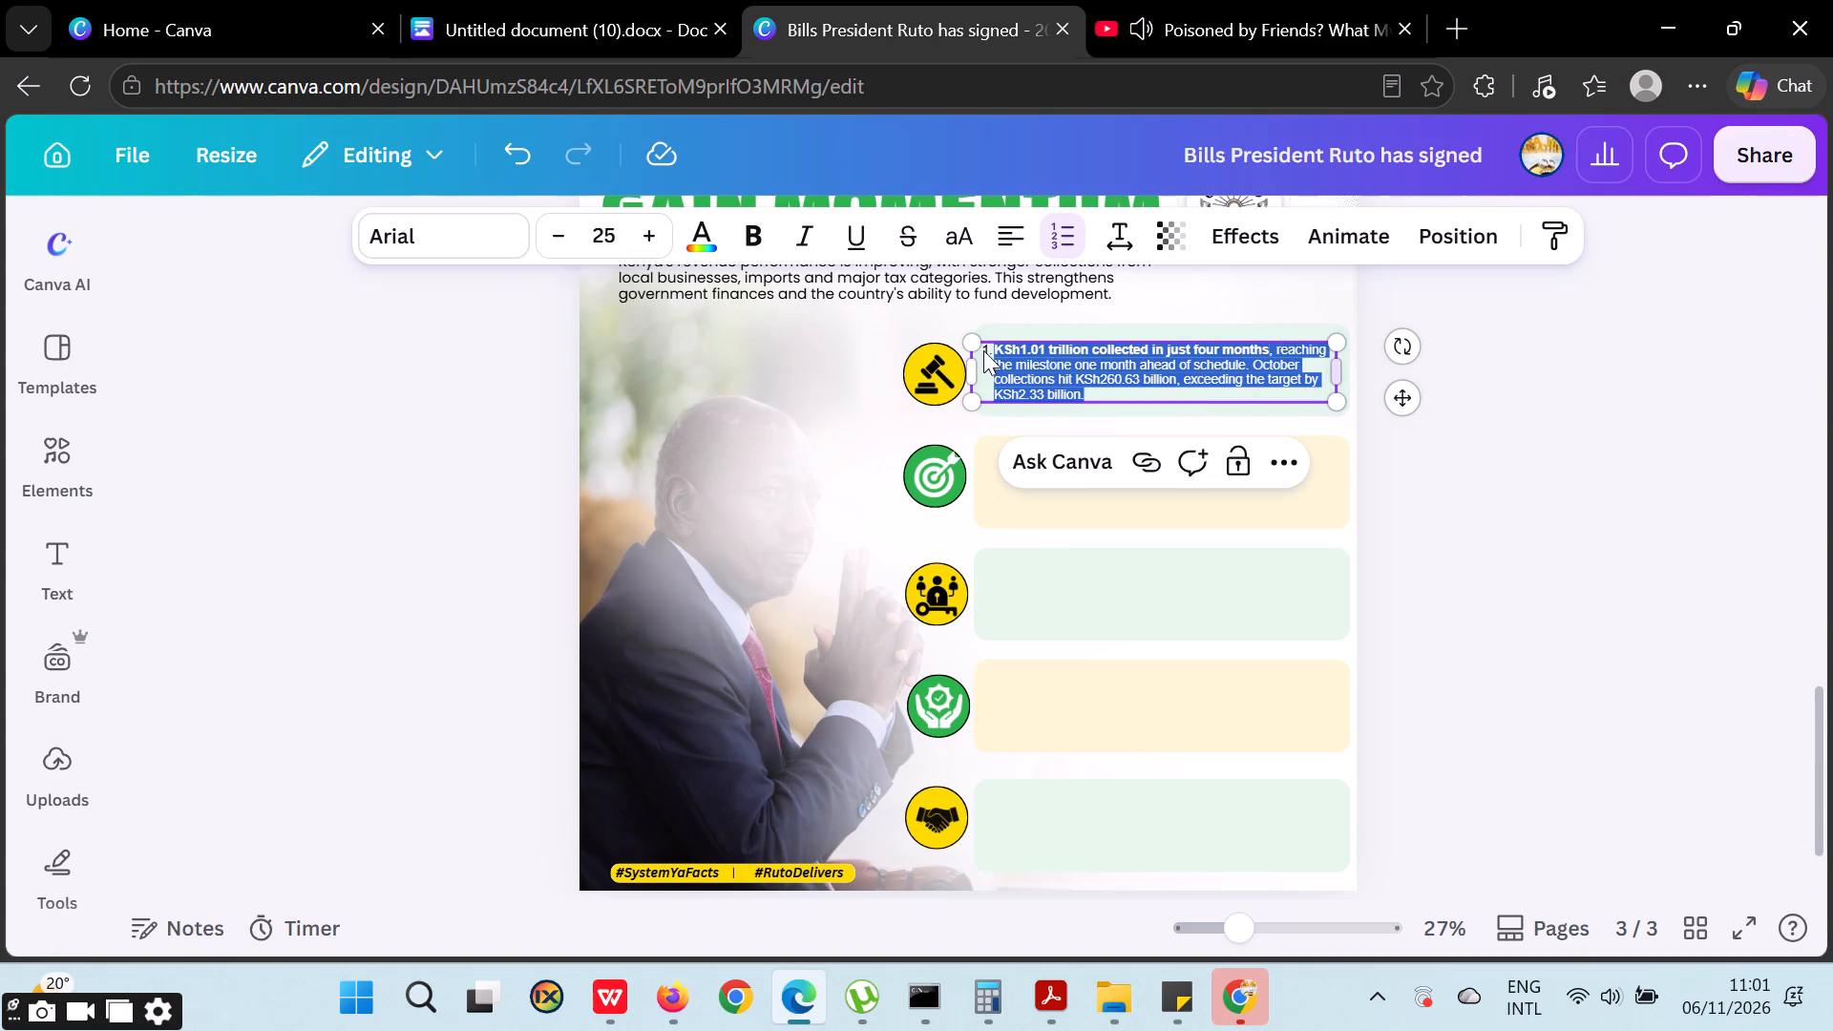
Remove the list numbering from the KSh1.01 trillion point and set its font to Poppins.
click(994, 346)
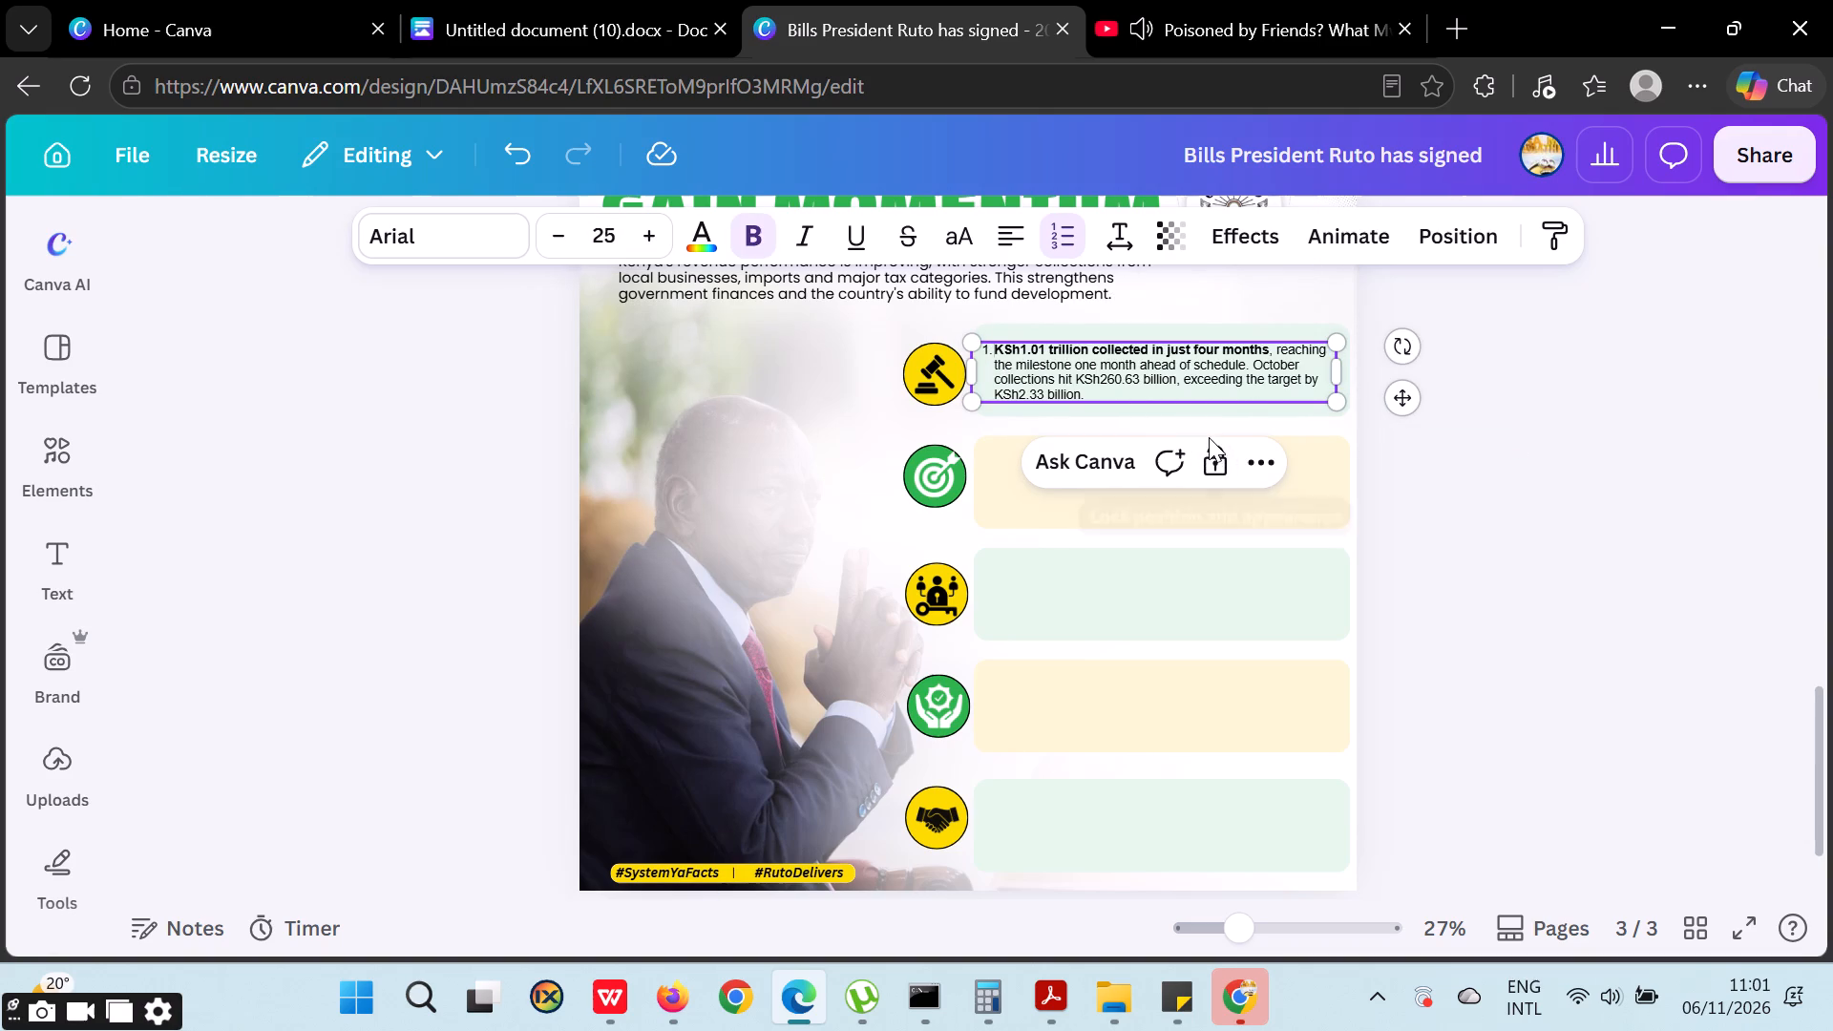
key(BackSpace)
double_click(1555, 421)
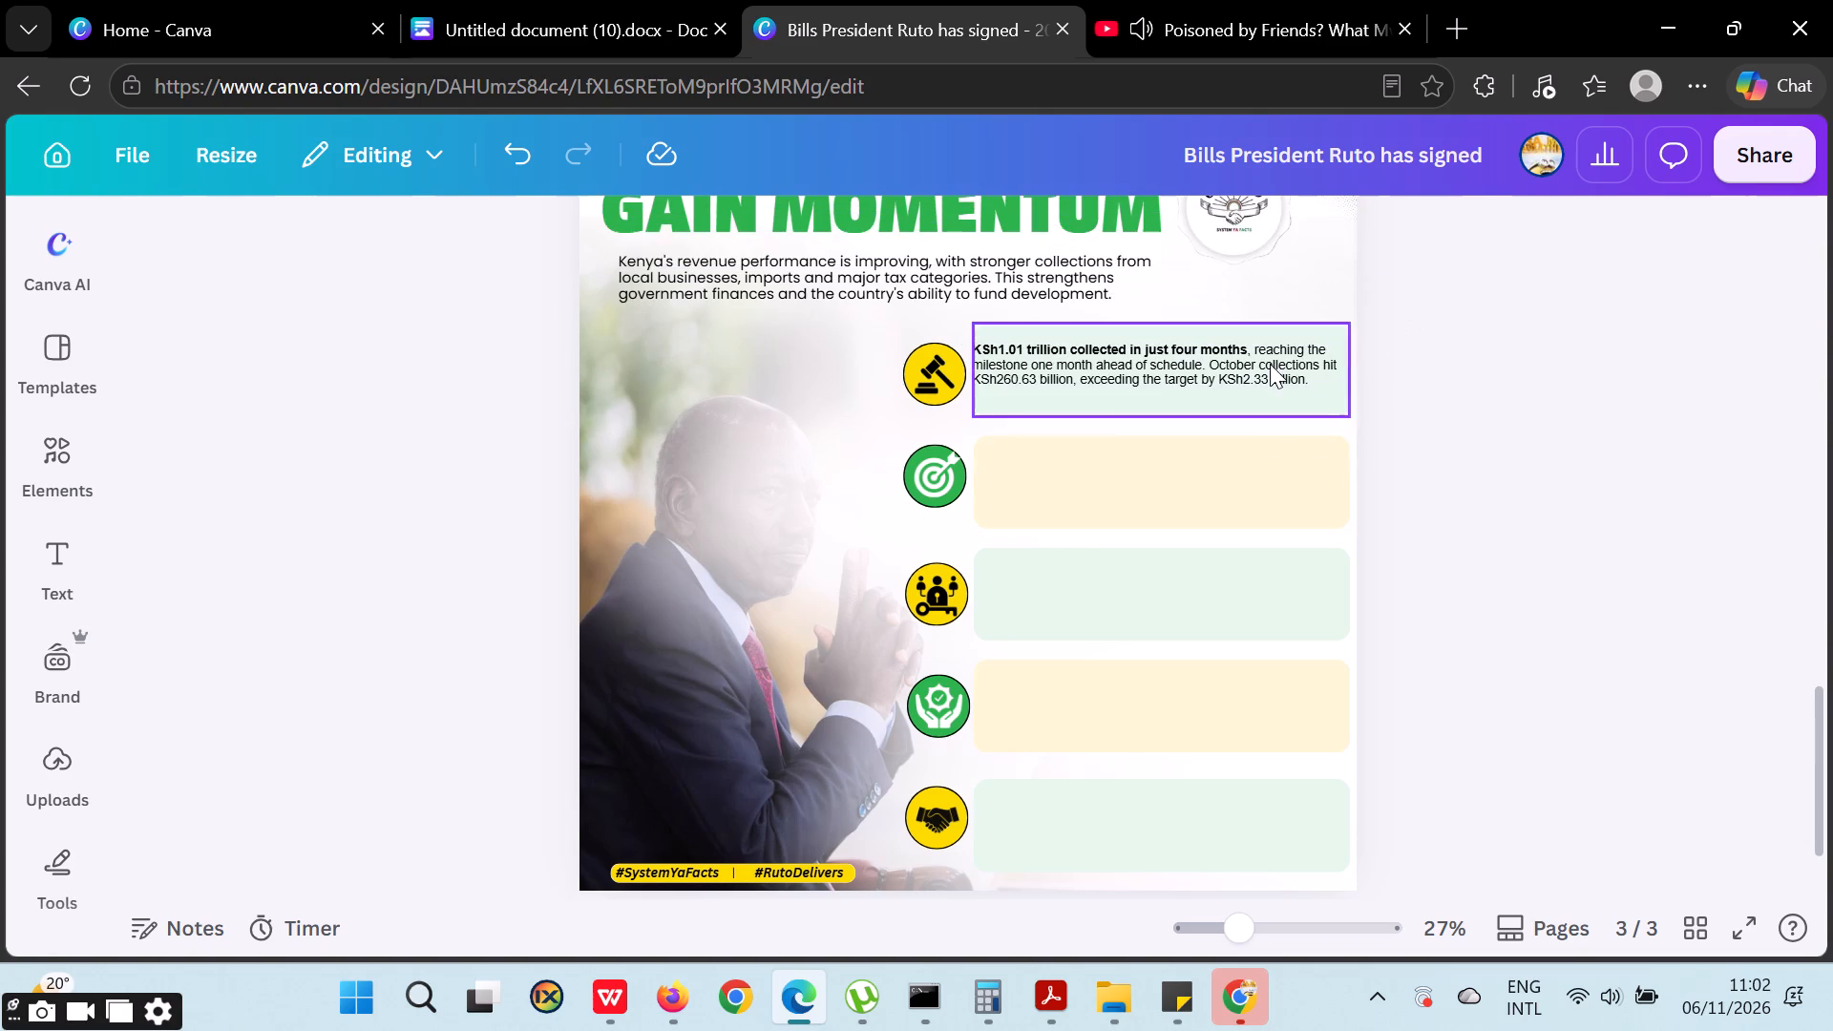
click(1149, 354)
click(446, 217)
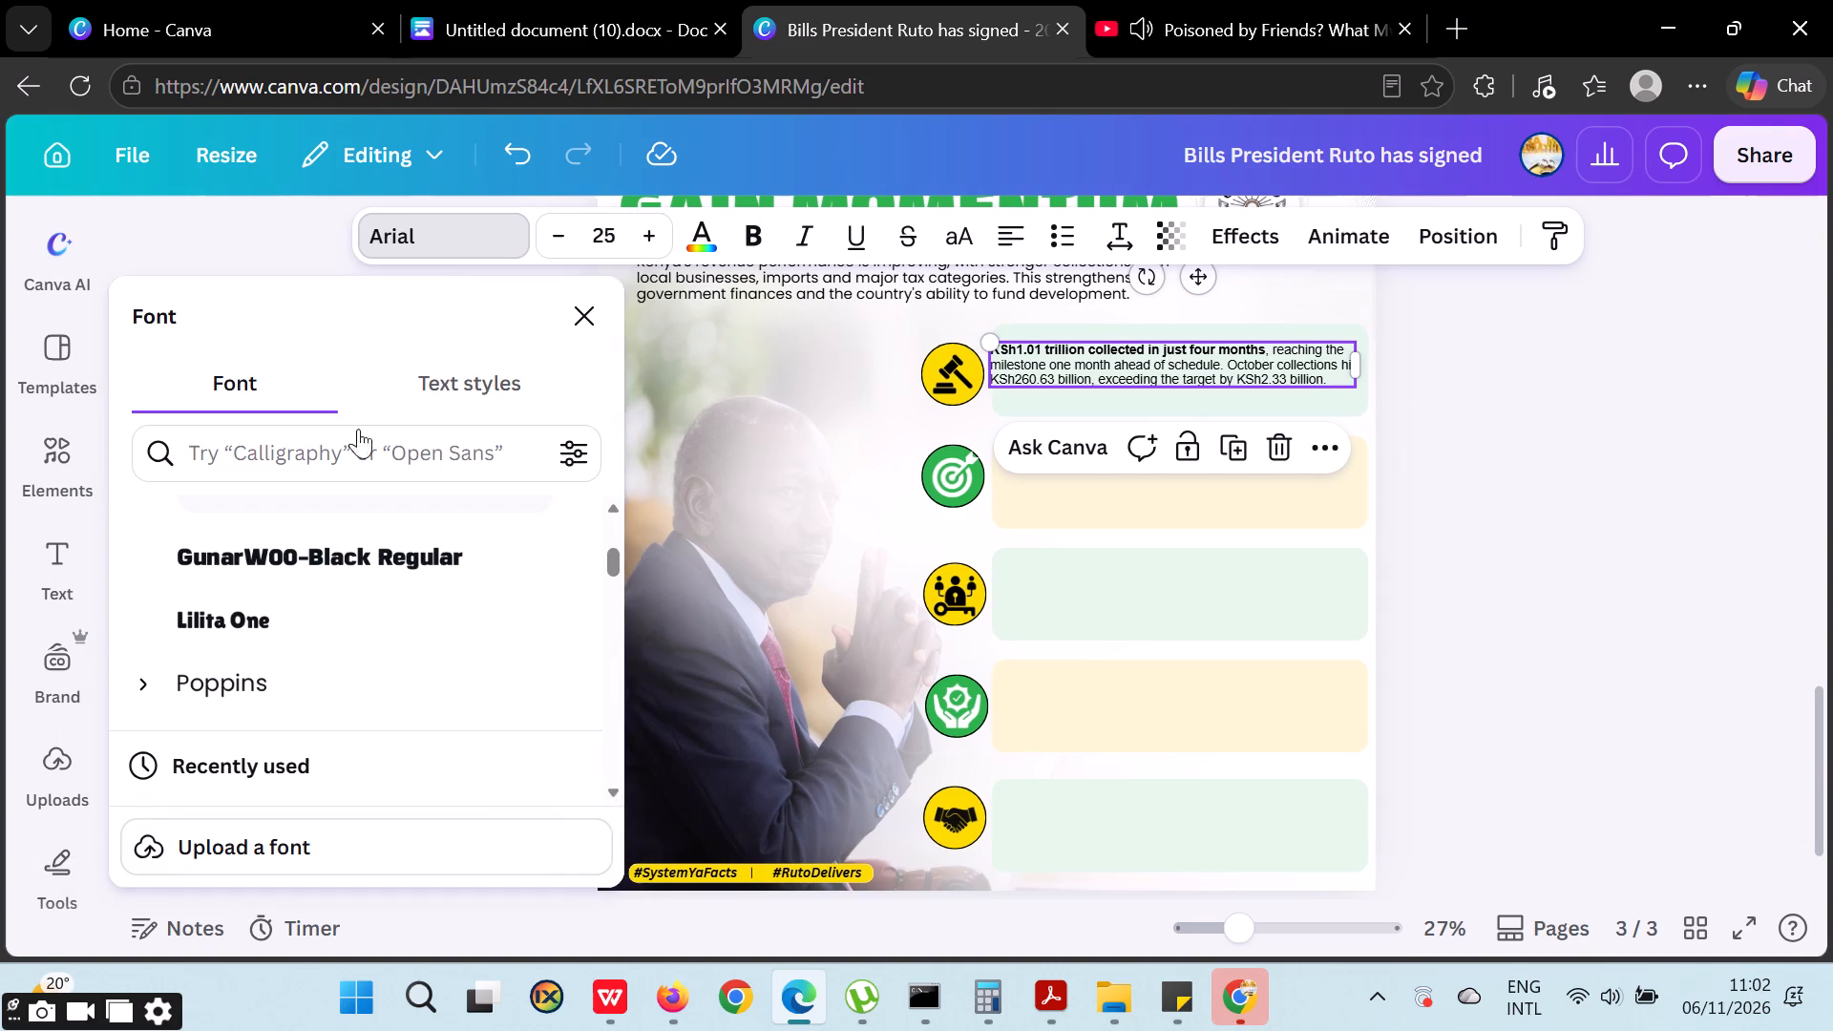
click(241, 677)
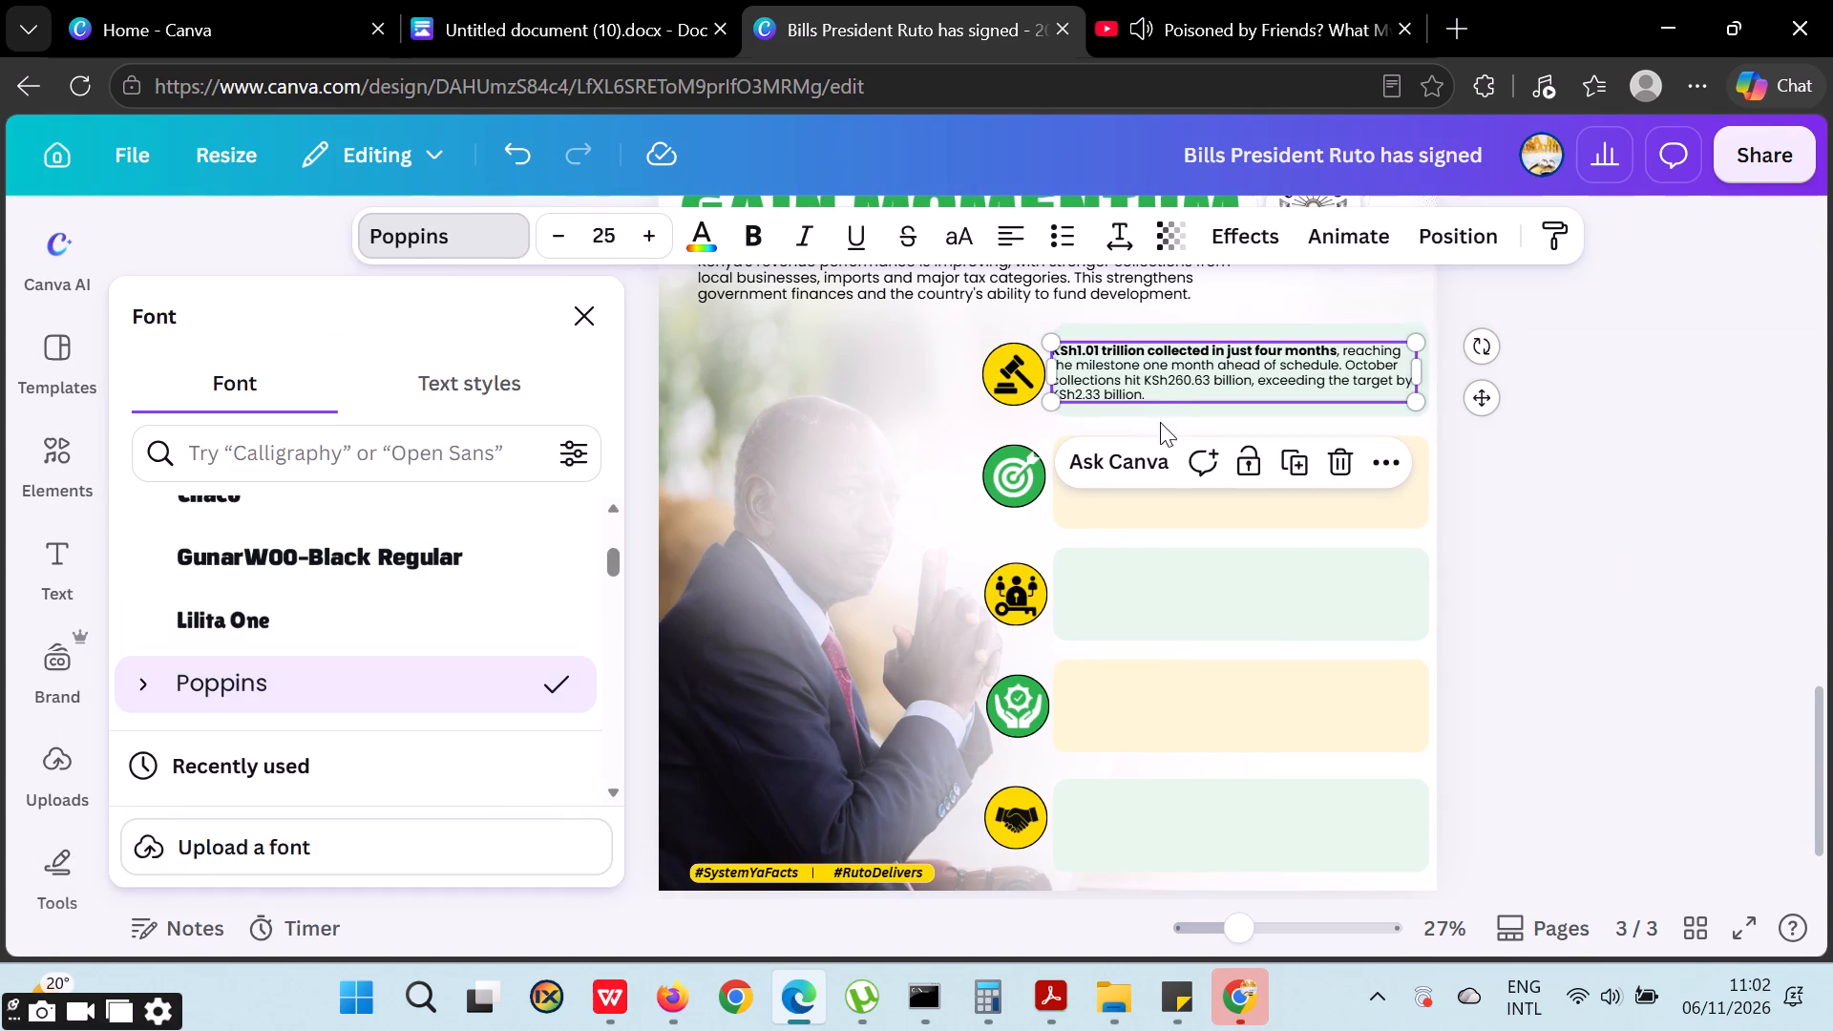
Position the KSh1.01 trillion text inside the first green box, about 916 wide, and raise its font size to 28.
drag(1134, 375, 1148, 370)
drag(1439, 376, 1429, 377)
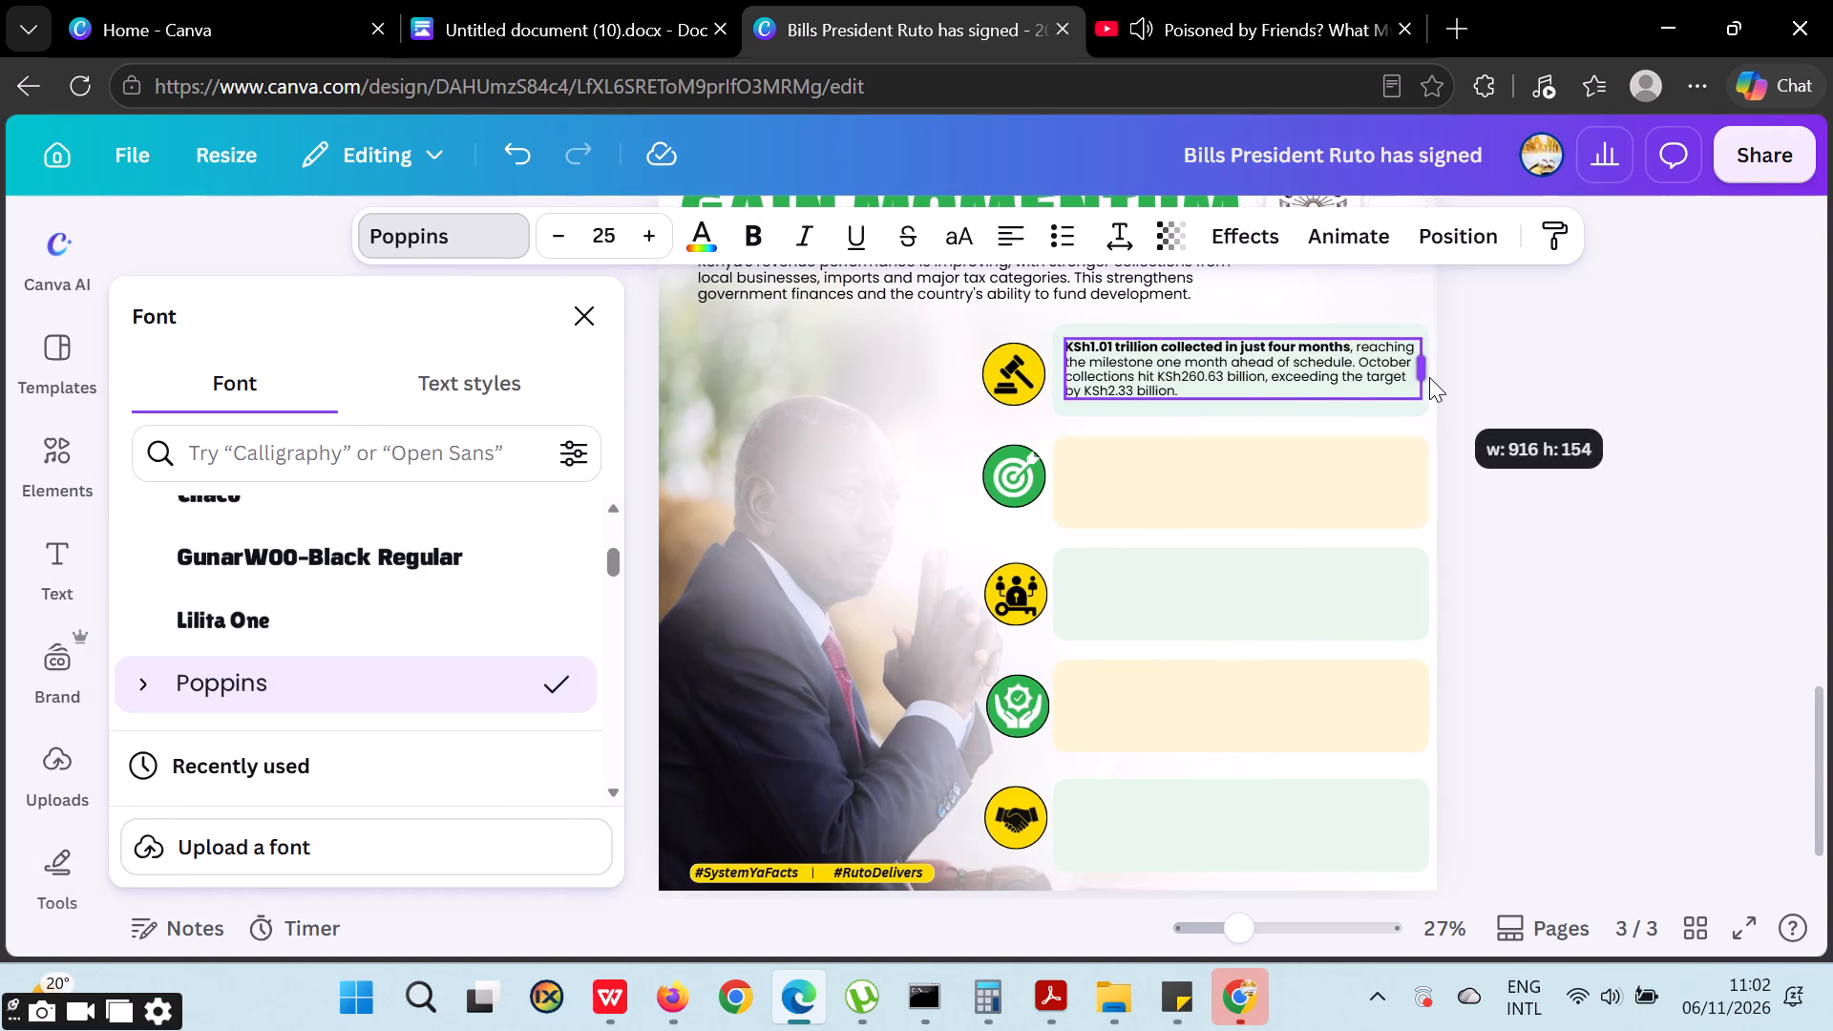
double_click(648, 229)
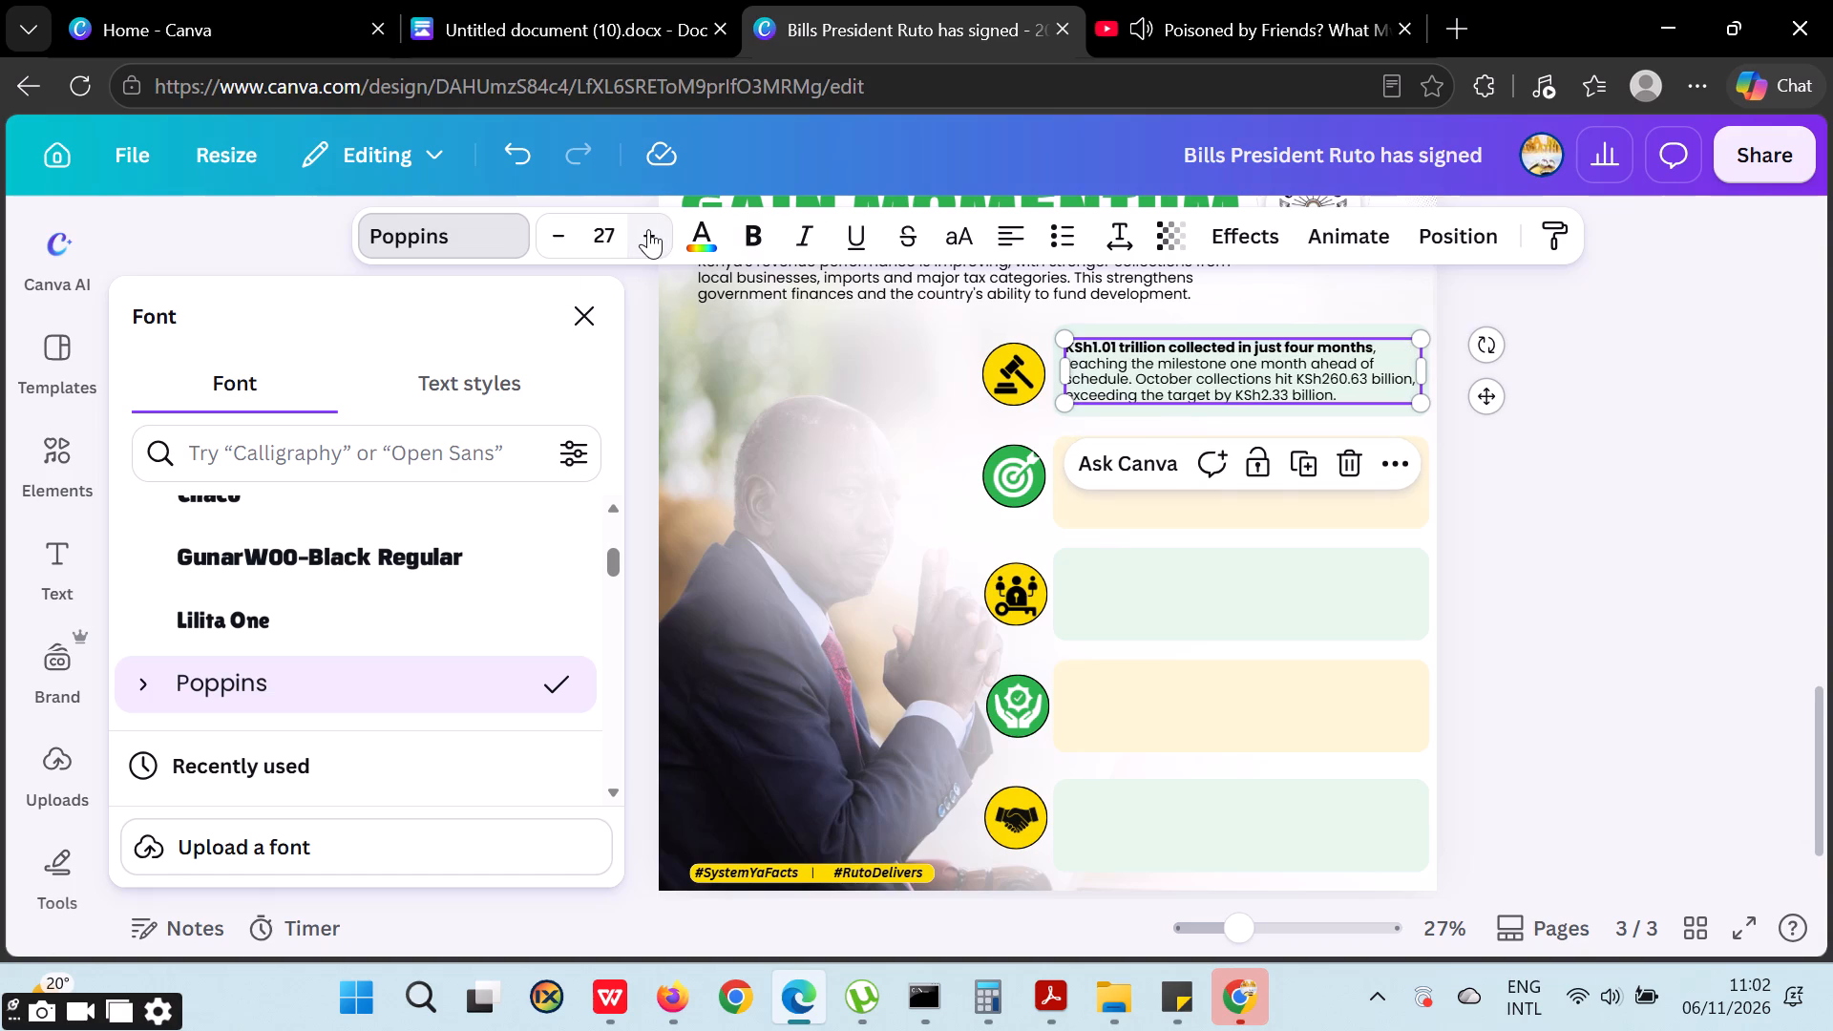
click(648, 229)
triple_click(1626, 383)
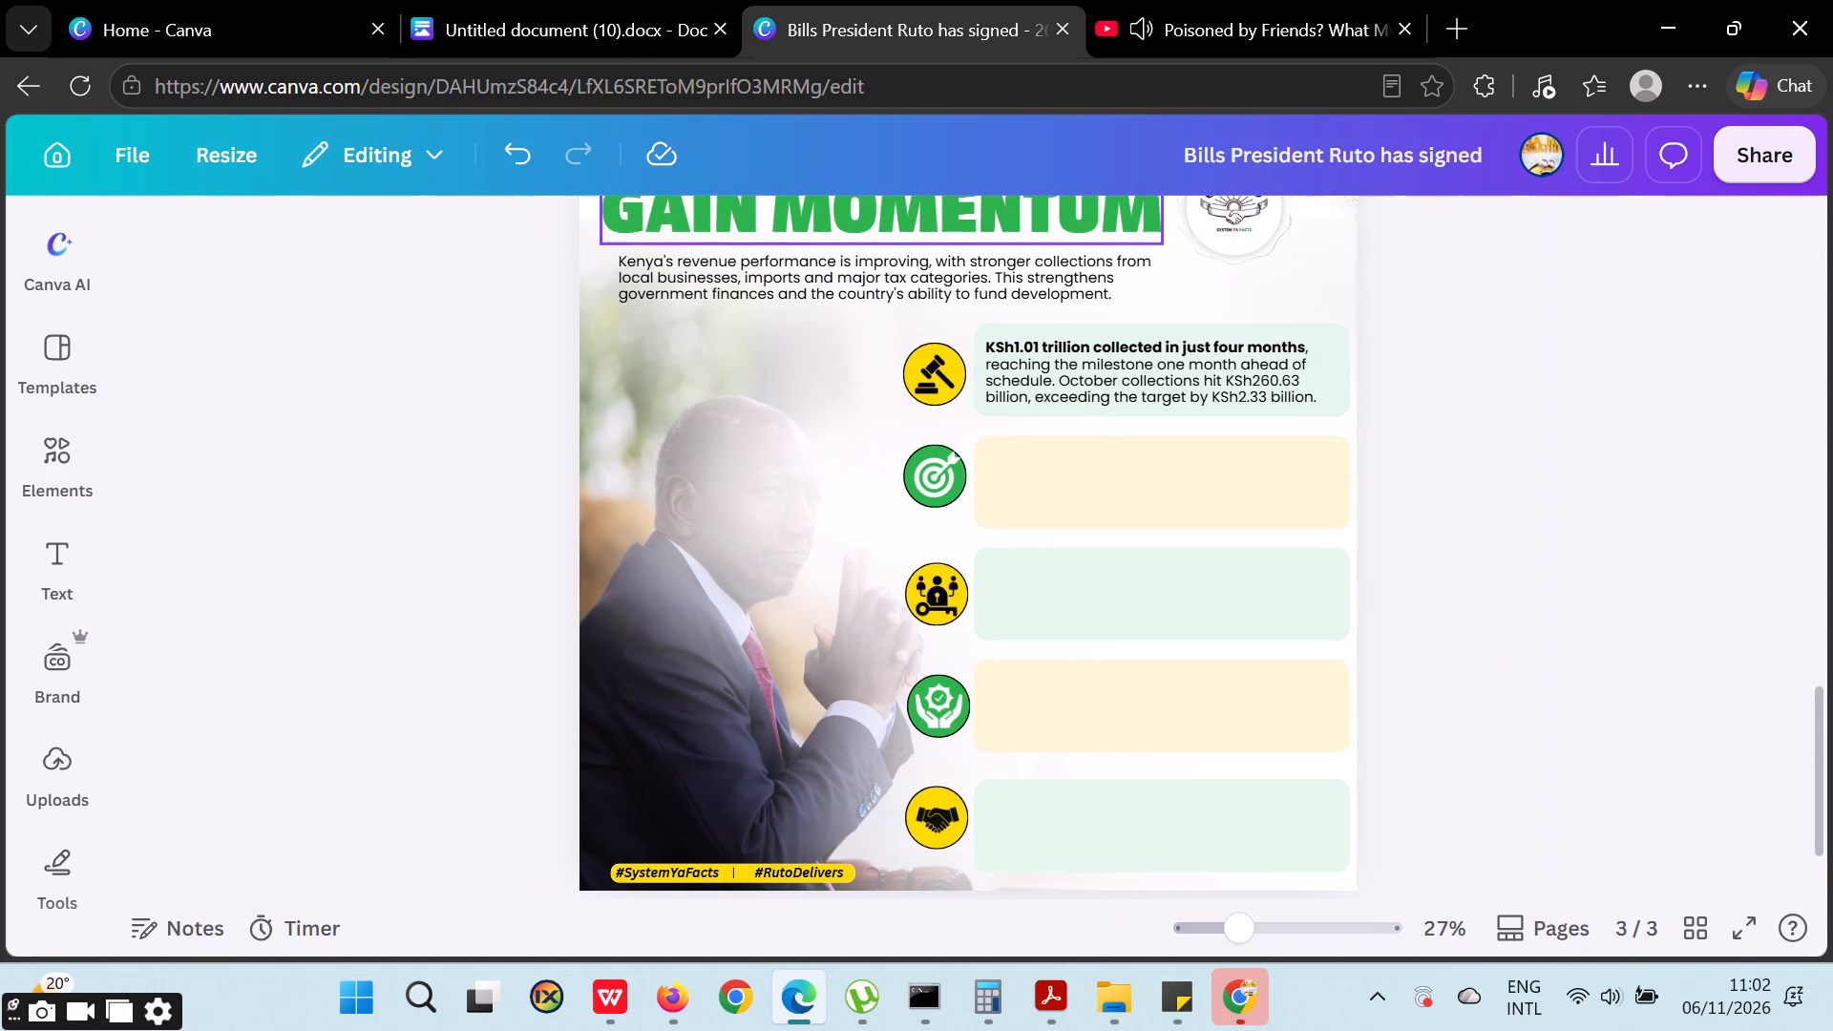
Copy the second numbered point, about Domestic VAT collections, from Untitled document (10) and return to the "Bills President Ruto has signed" design.
click(582, 0)
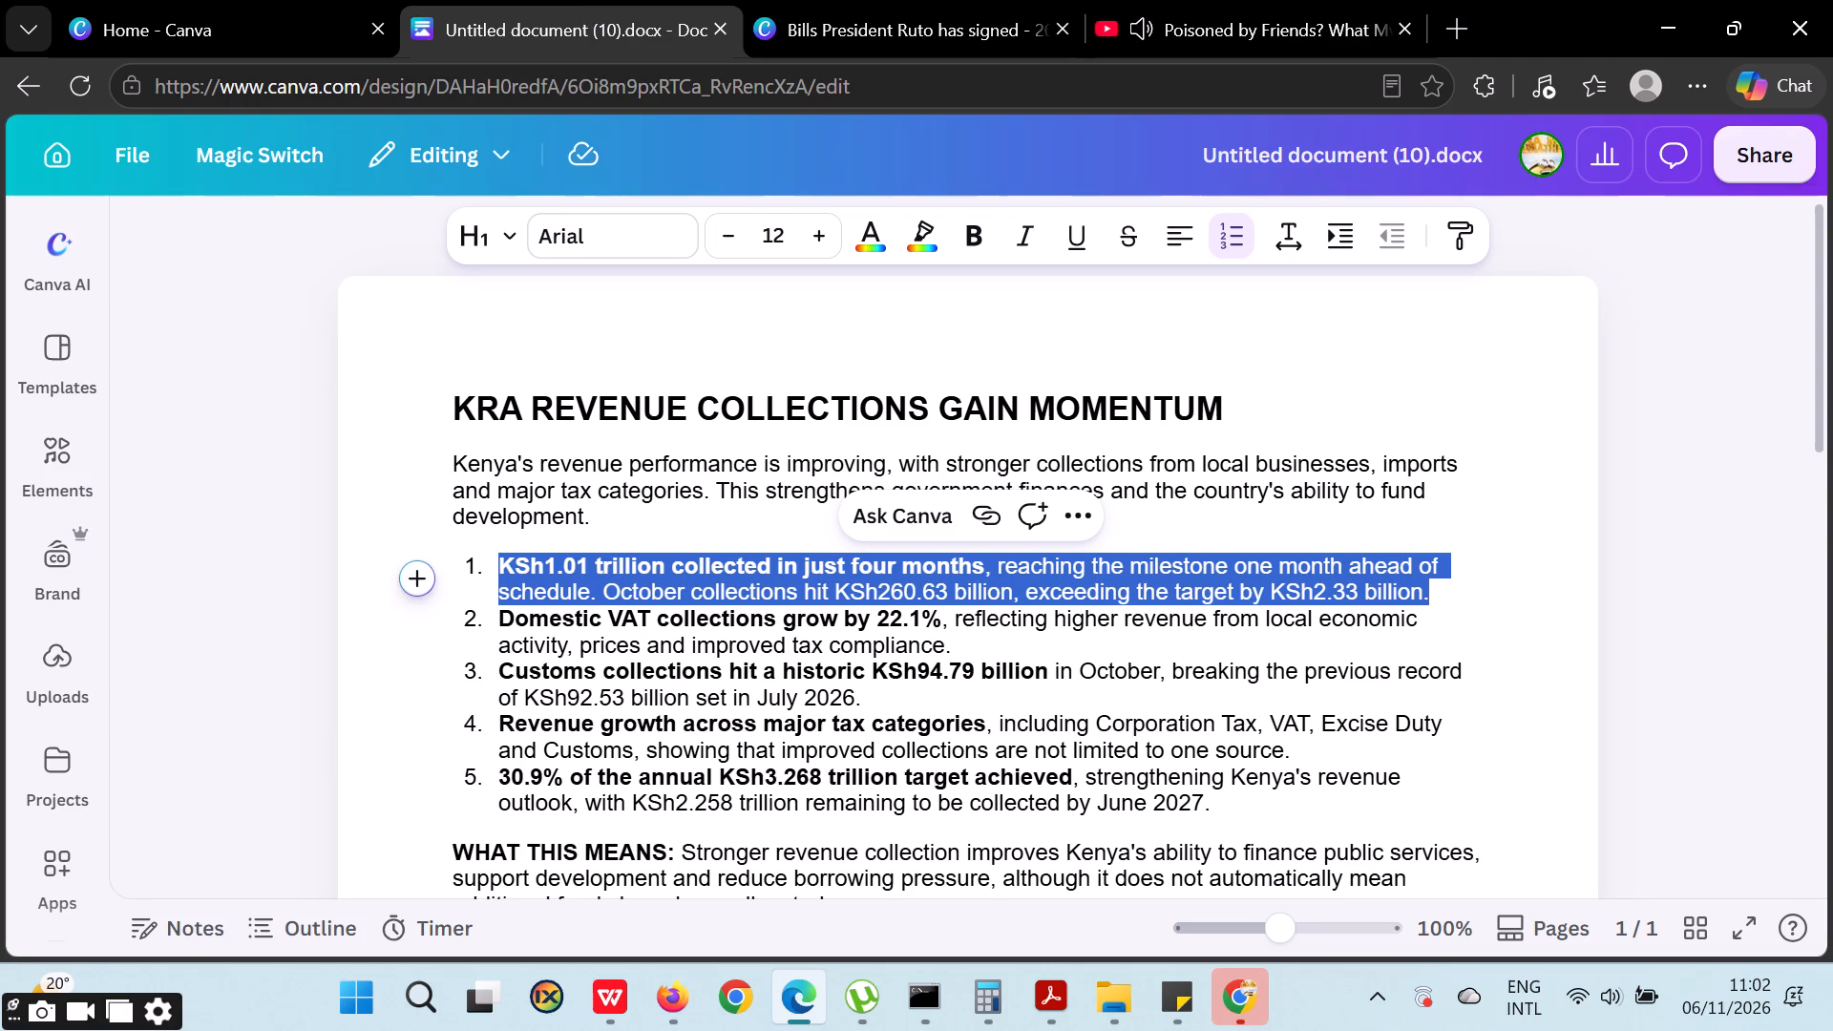
drag(501, 615, 1126, 651)
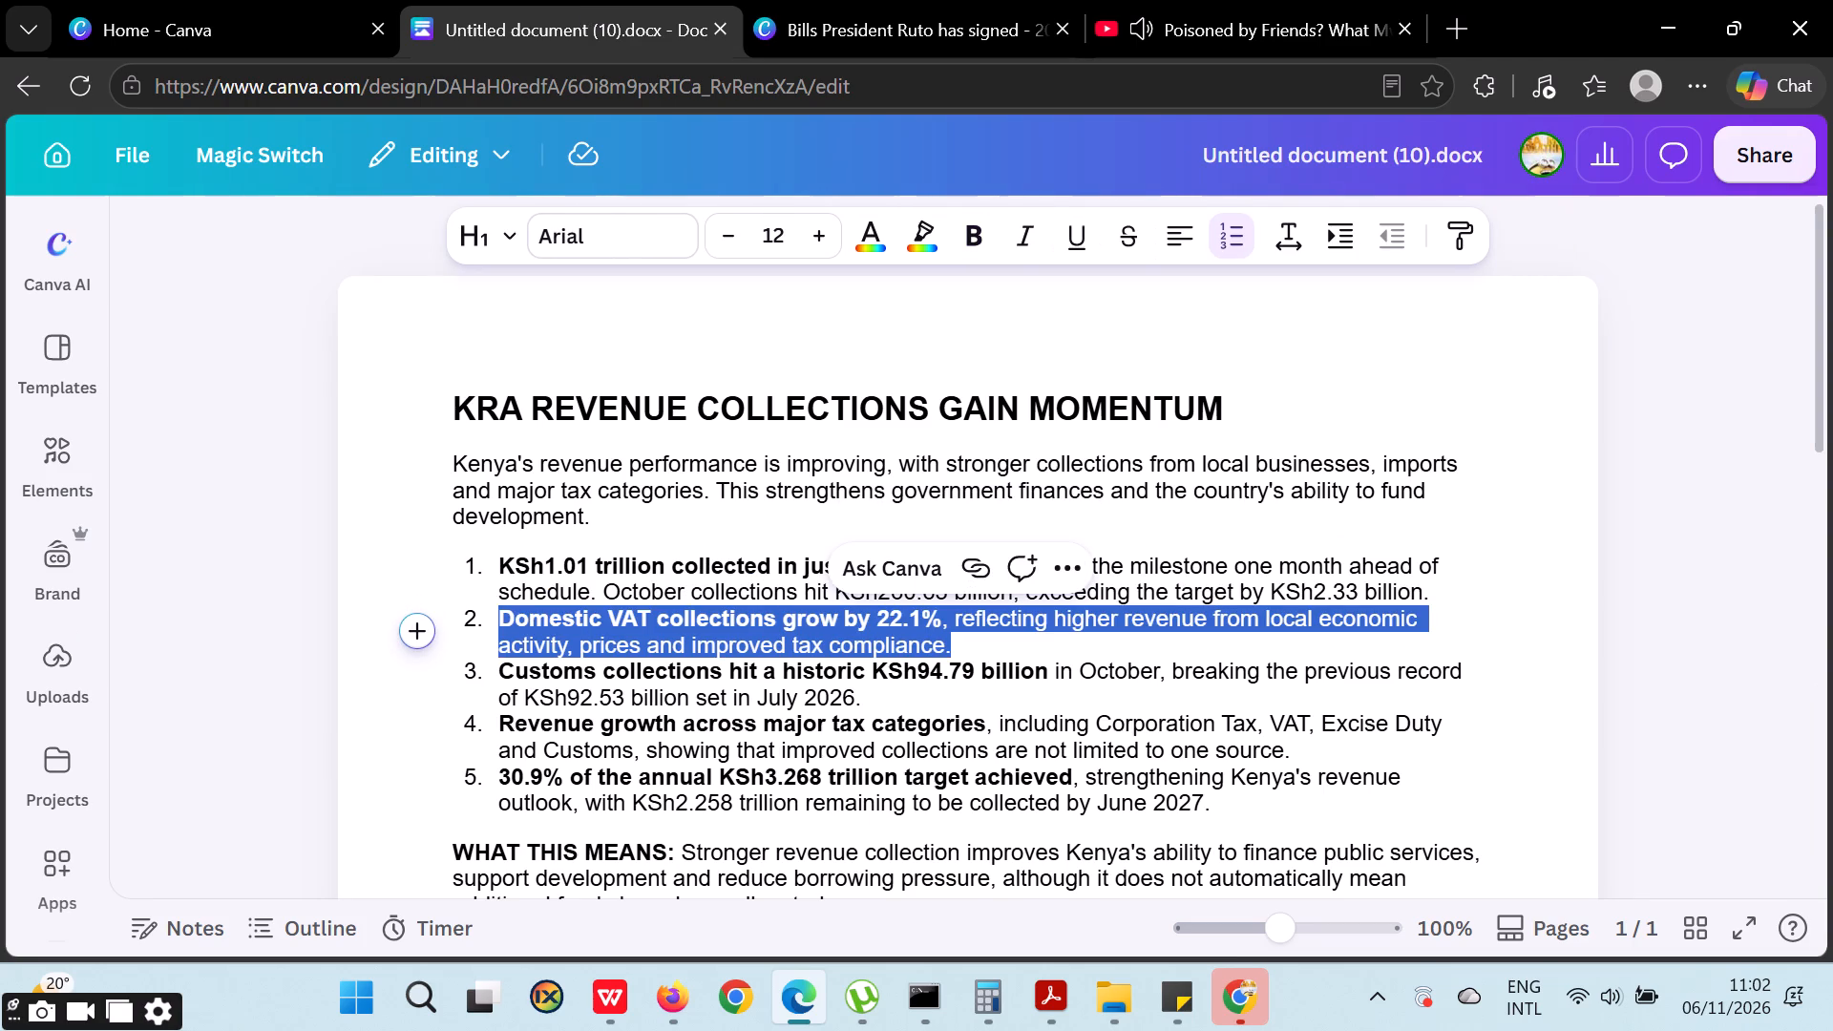
key(ctrl+c)
key(ctrl+c)
key(ctrl+c)
key(ctrl+c)
click(836, 0)
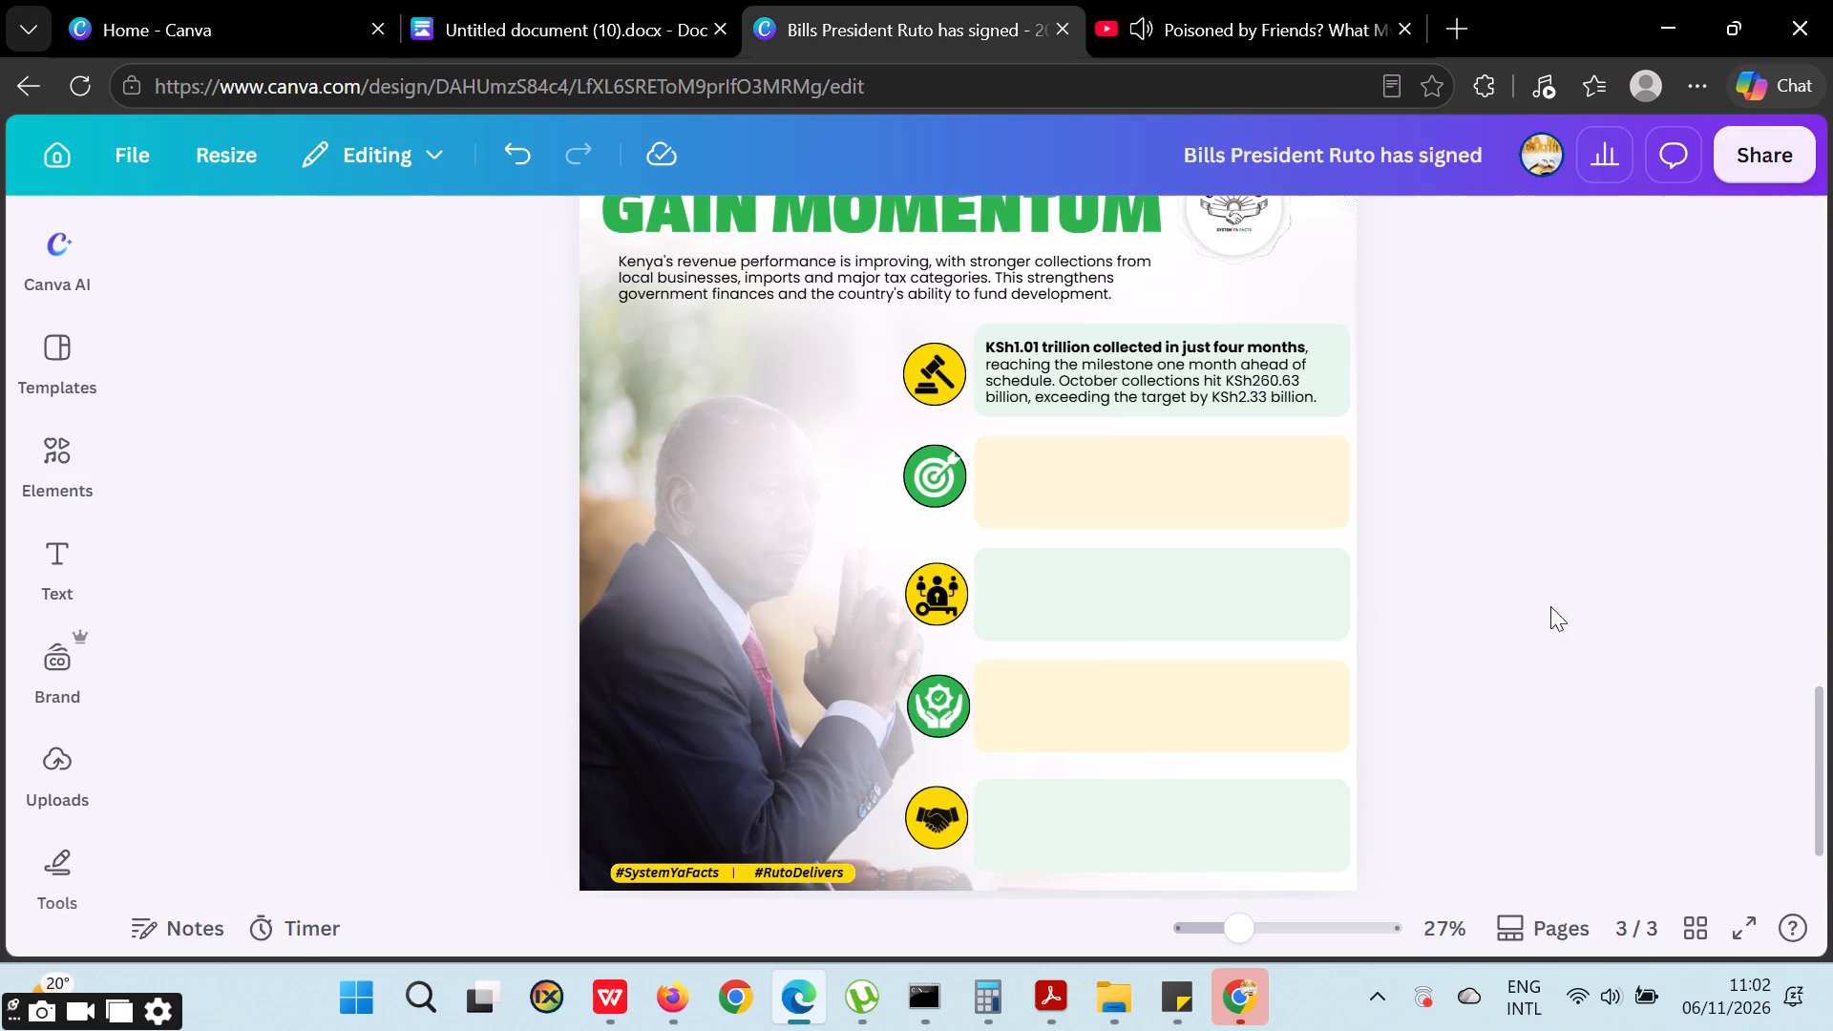
Paste the Domestic VAT point onto the first cream box and narrow its text frame to fit inside the box.
click(1294, 528)
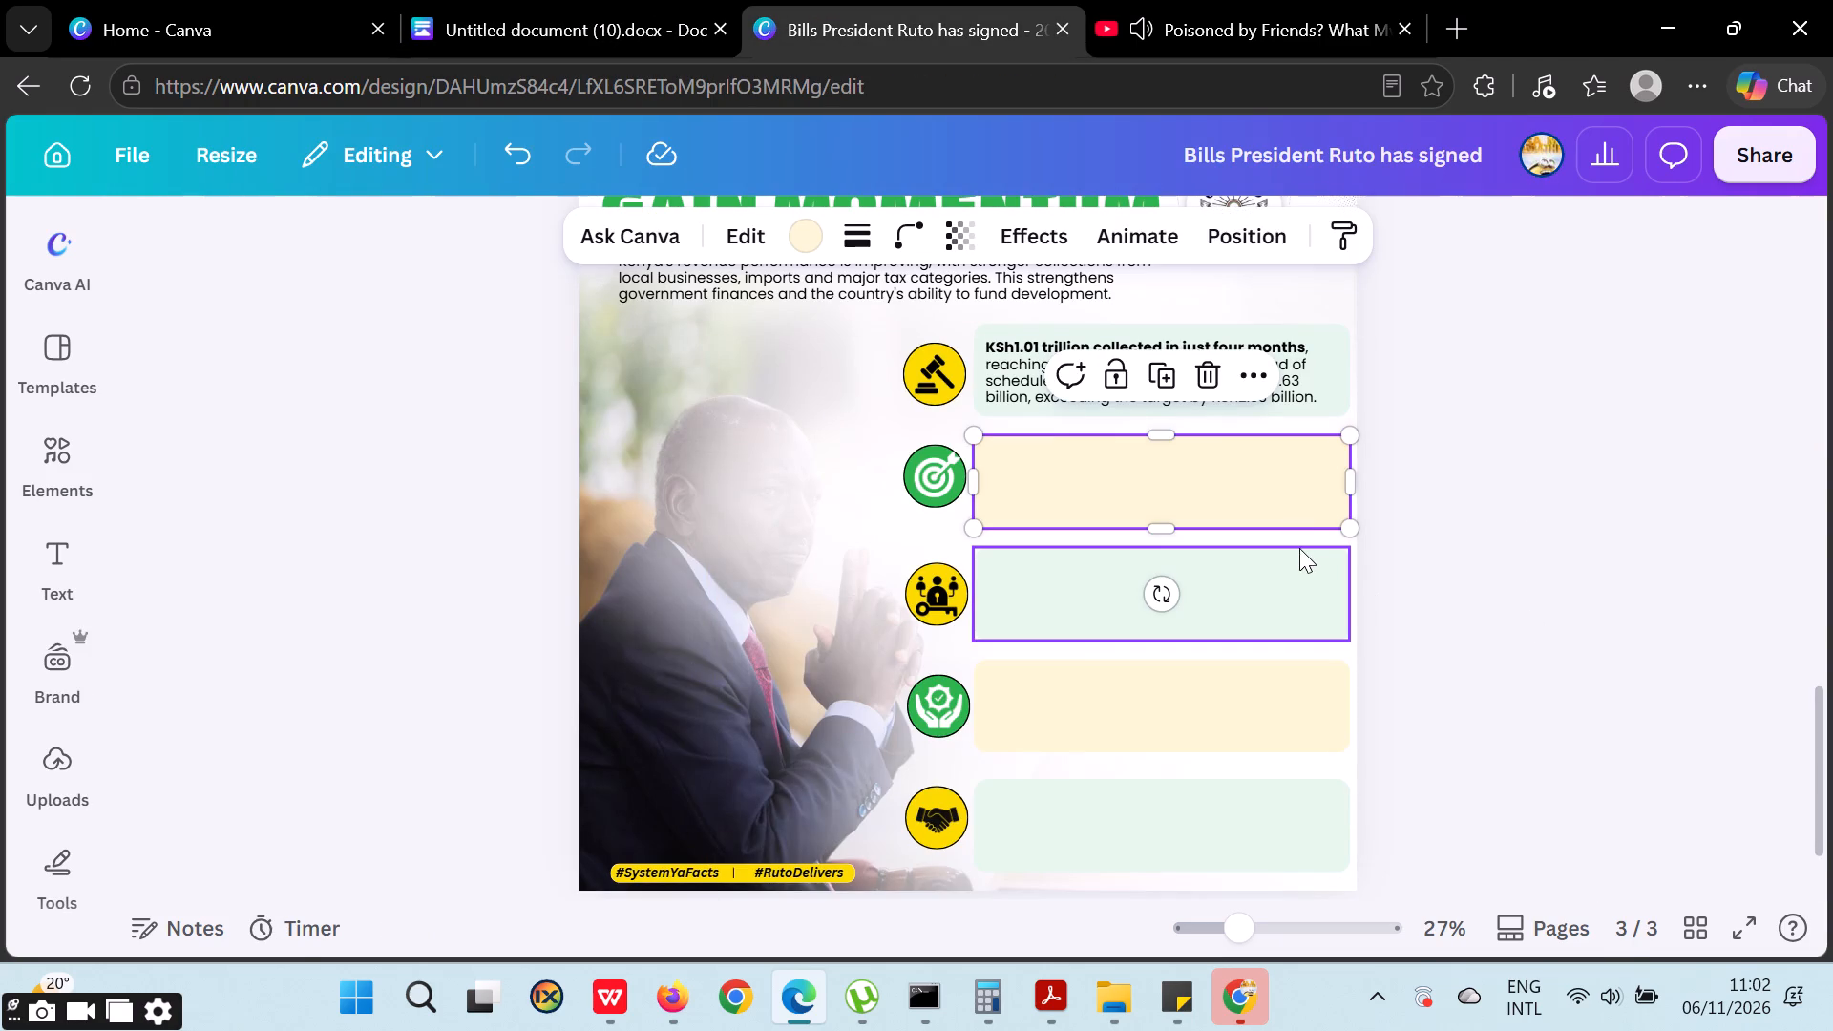
click(1301, 543)
key(ctrl+v)
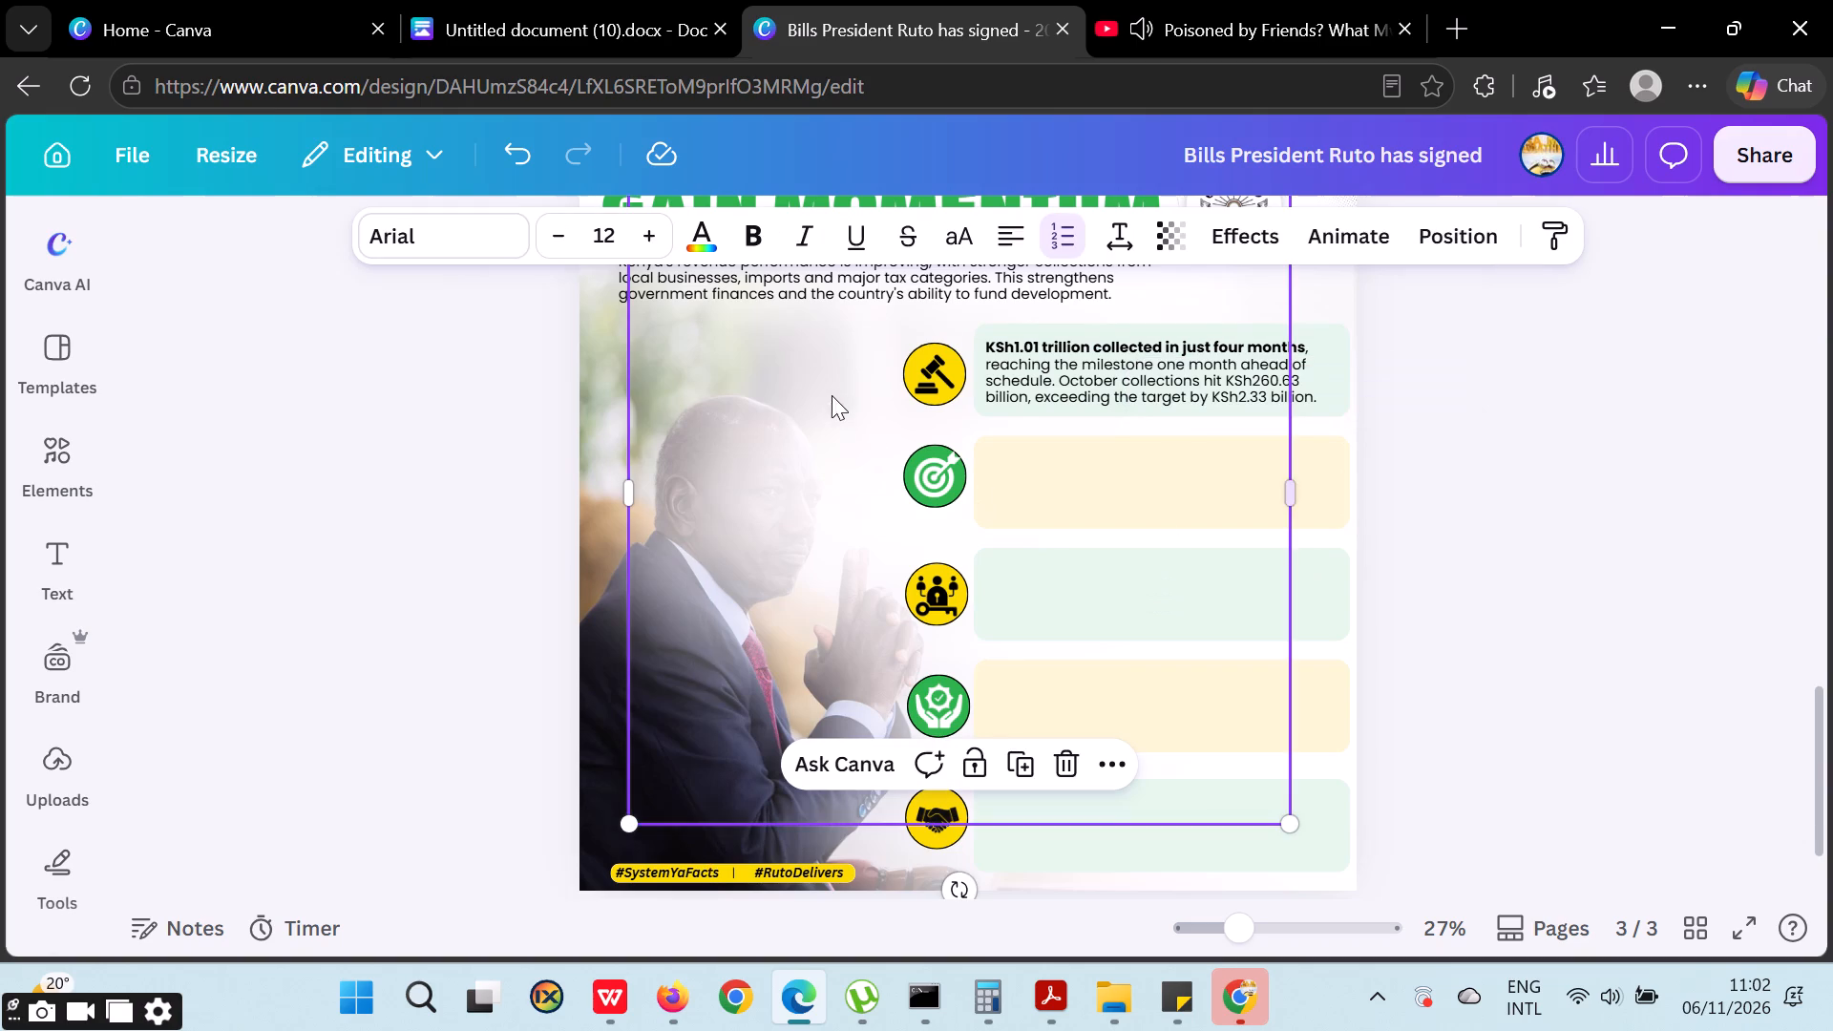
drag(828, 389, 1179, 671)
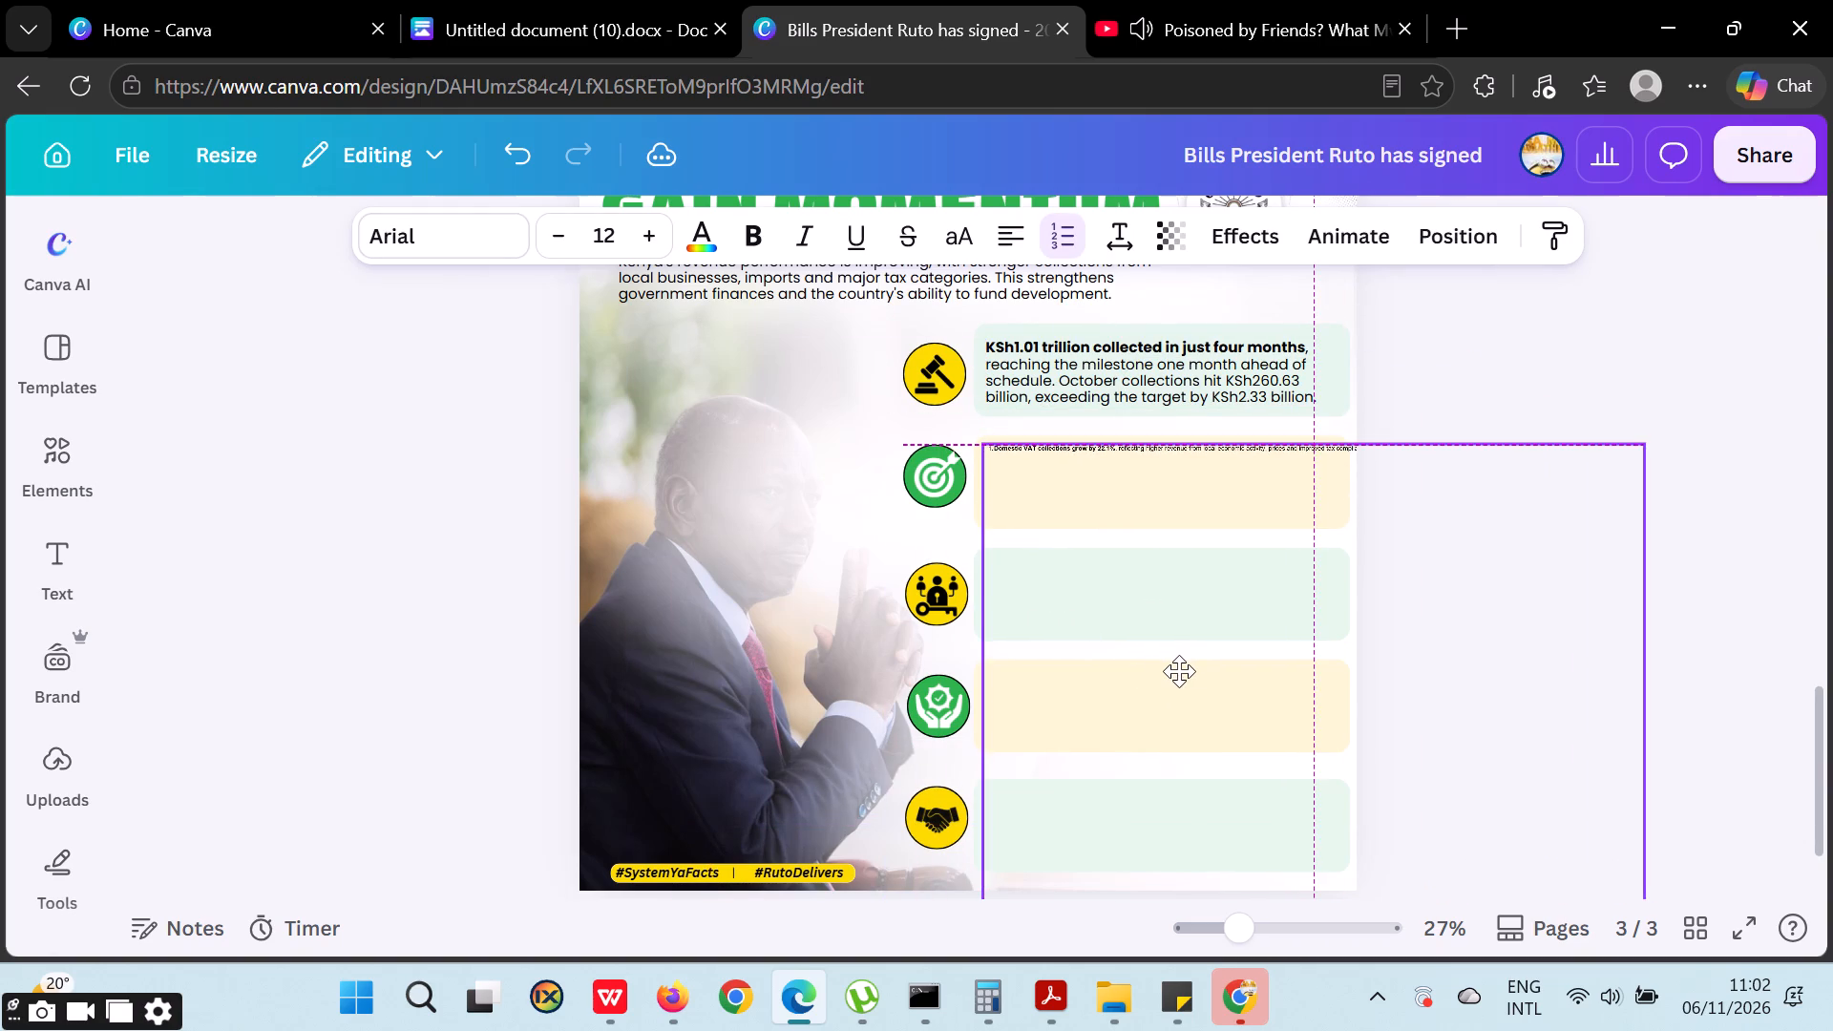
drag(1179, 671, 1173, 672)
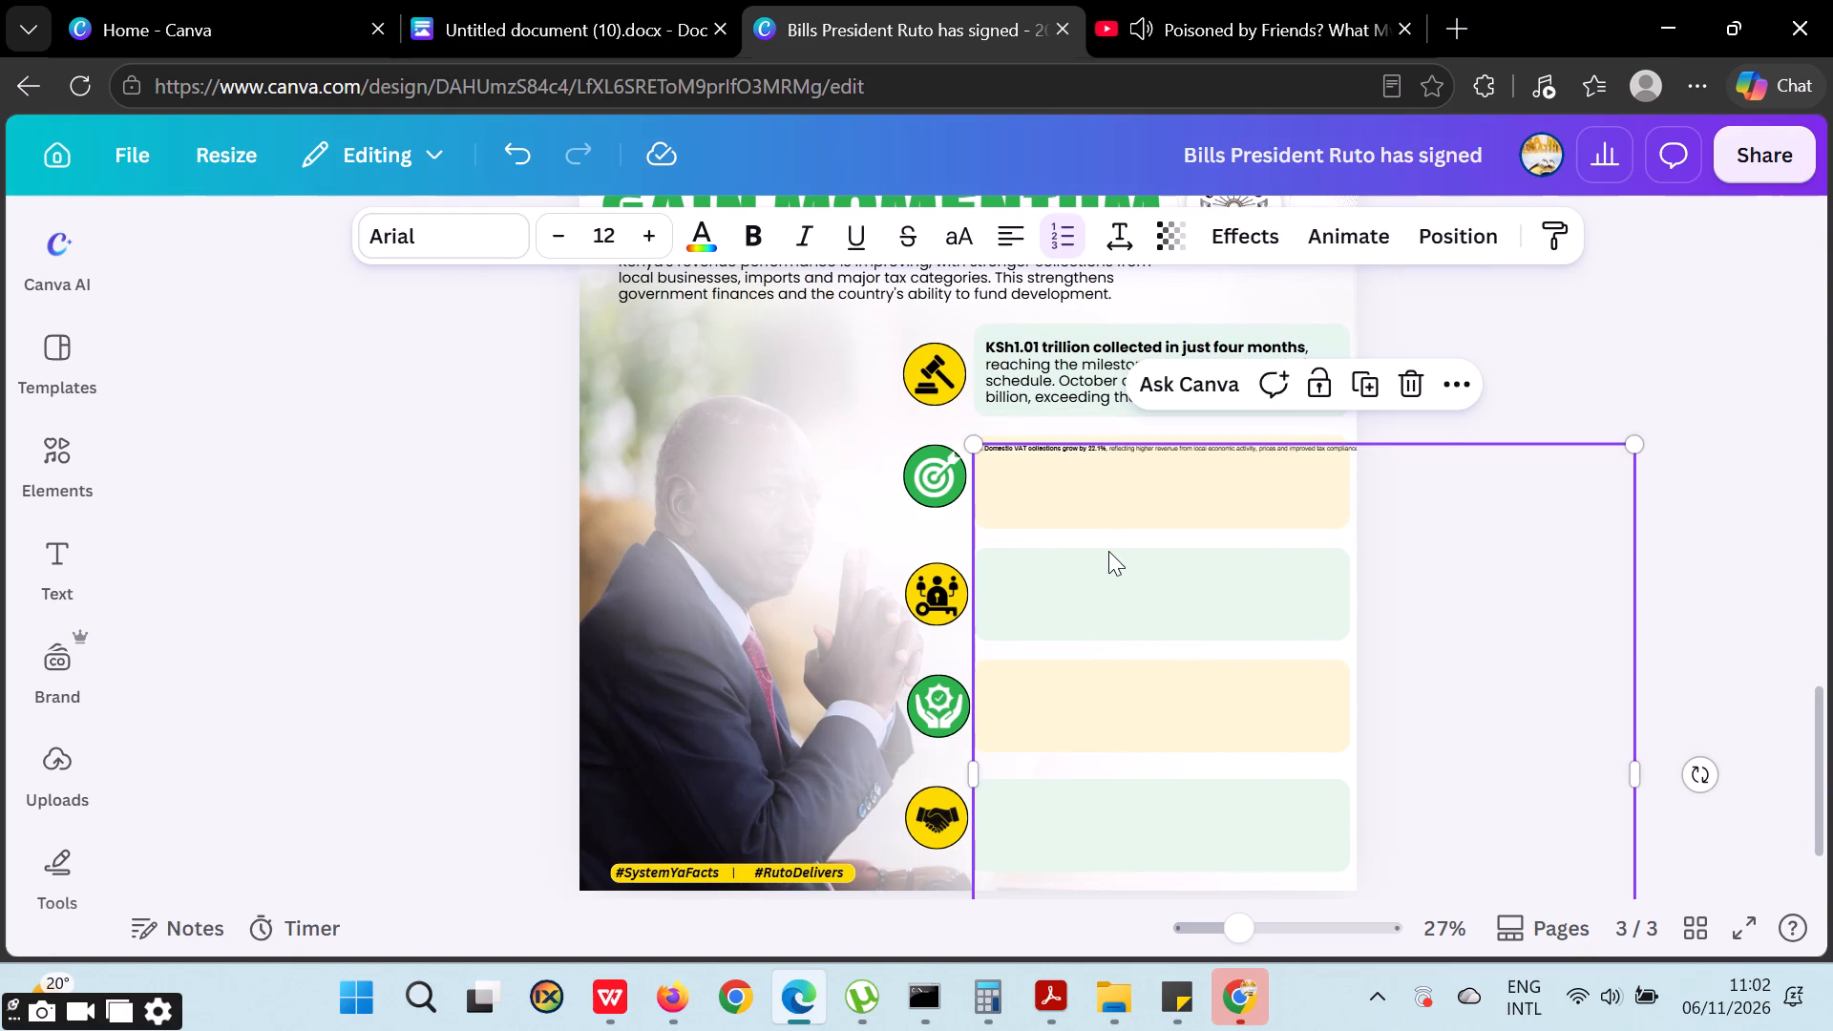
key(alt+Tab)
key(alt+Tab)
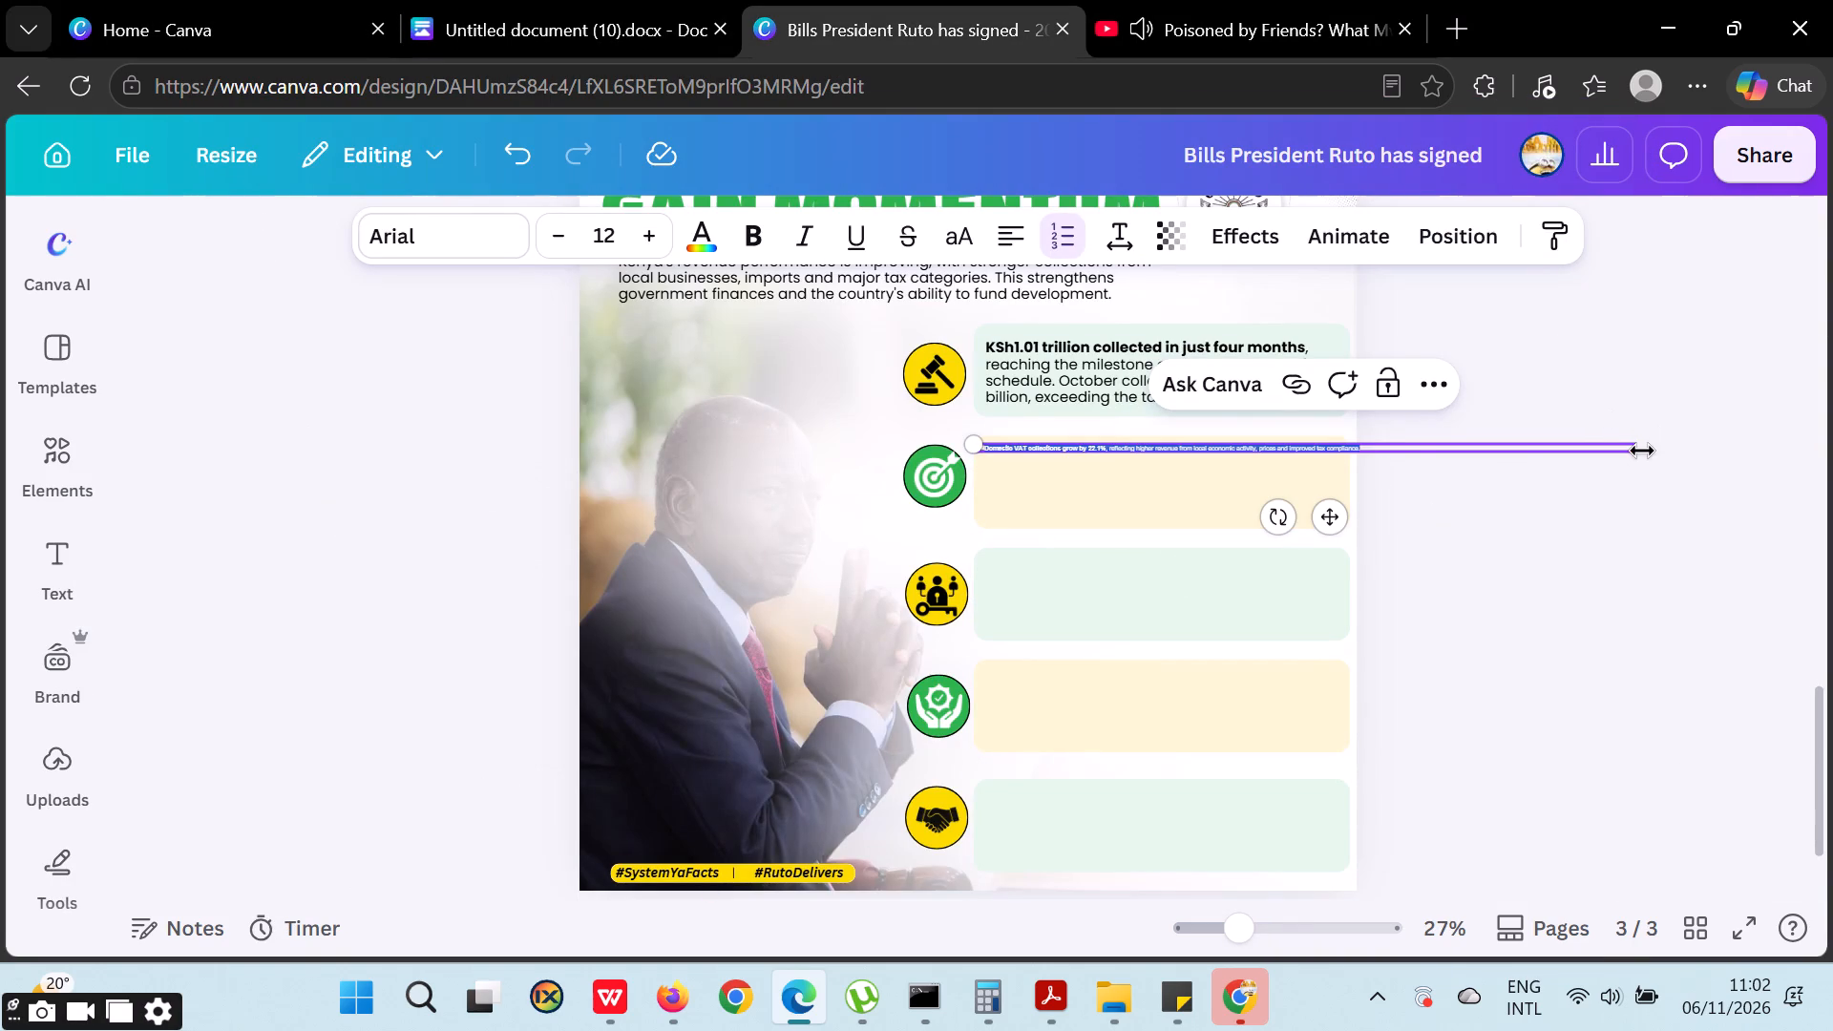
drag(1642, 451, 1240, 448)
double_click(1588, 430)
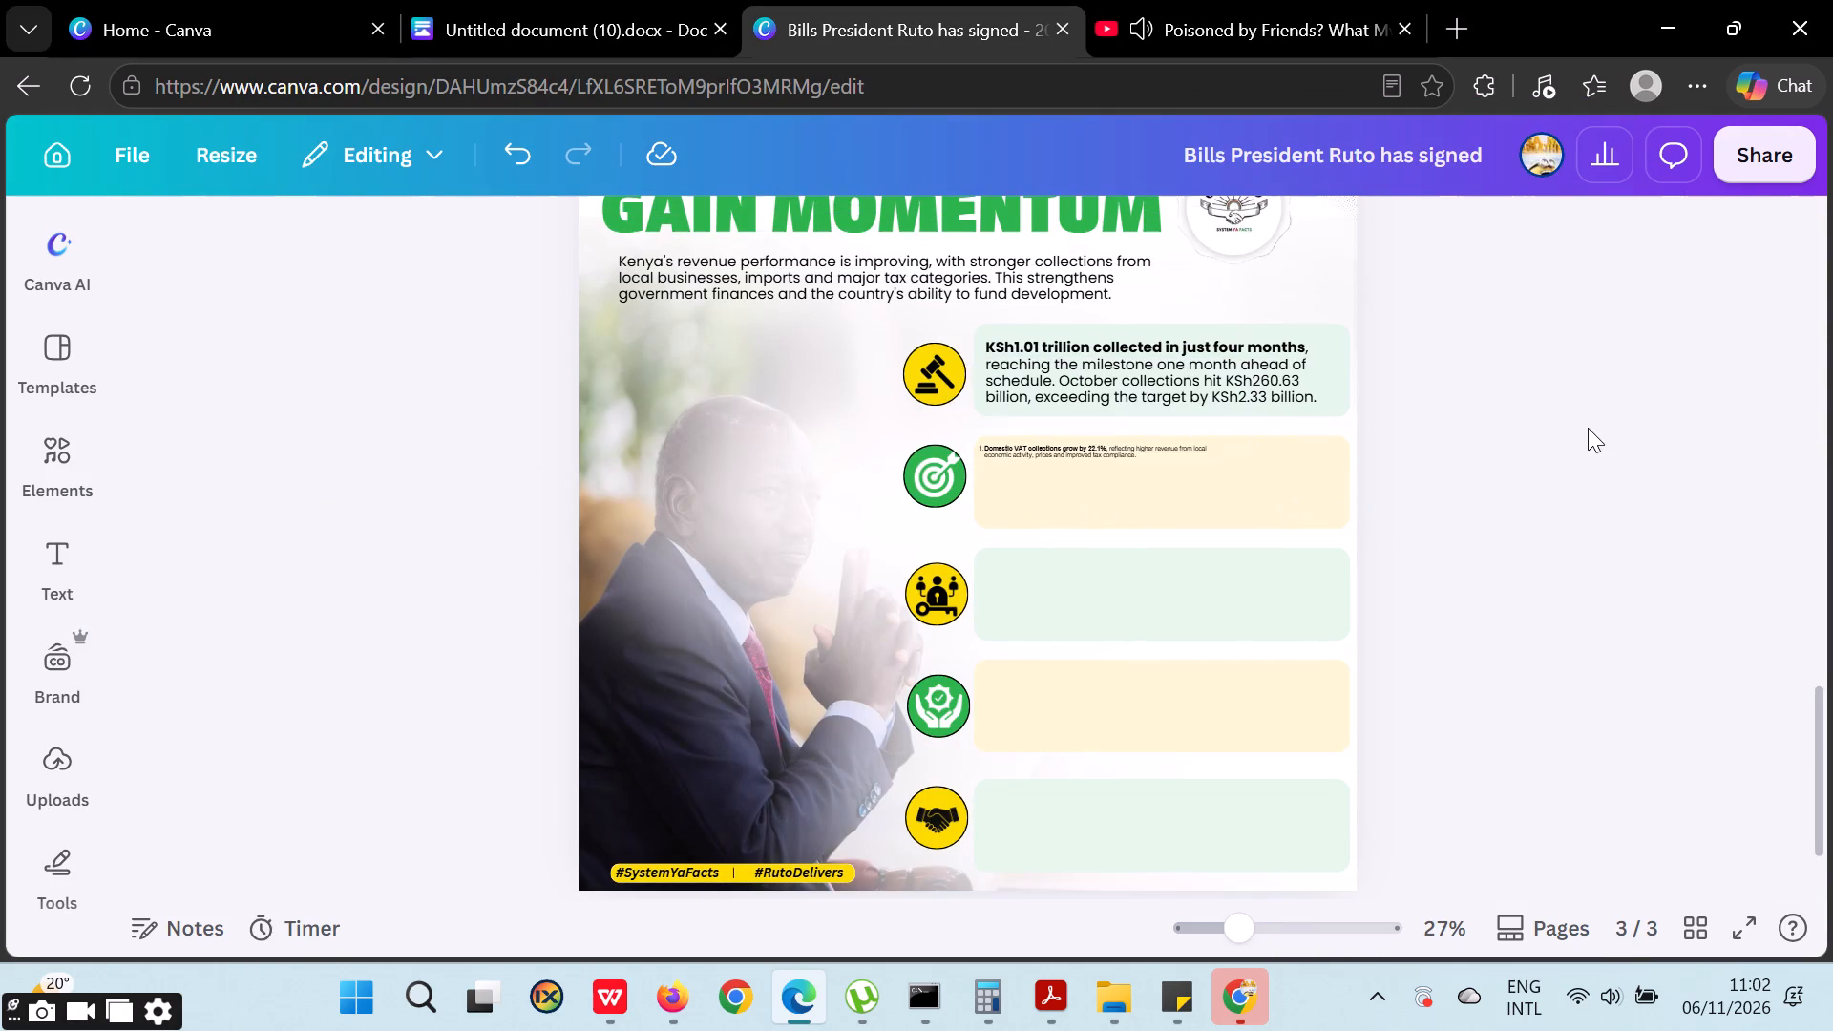
Set the Domestic VAT text's font to Poppins and its size to 28.
click(1023, 450)
click(502, 235)
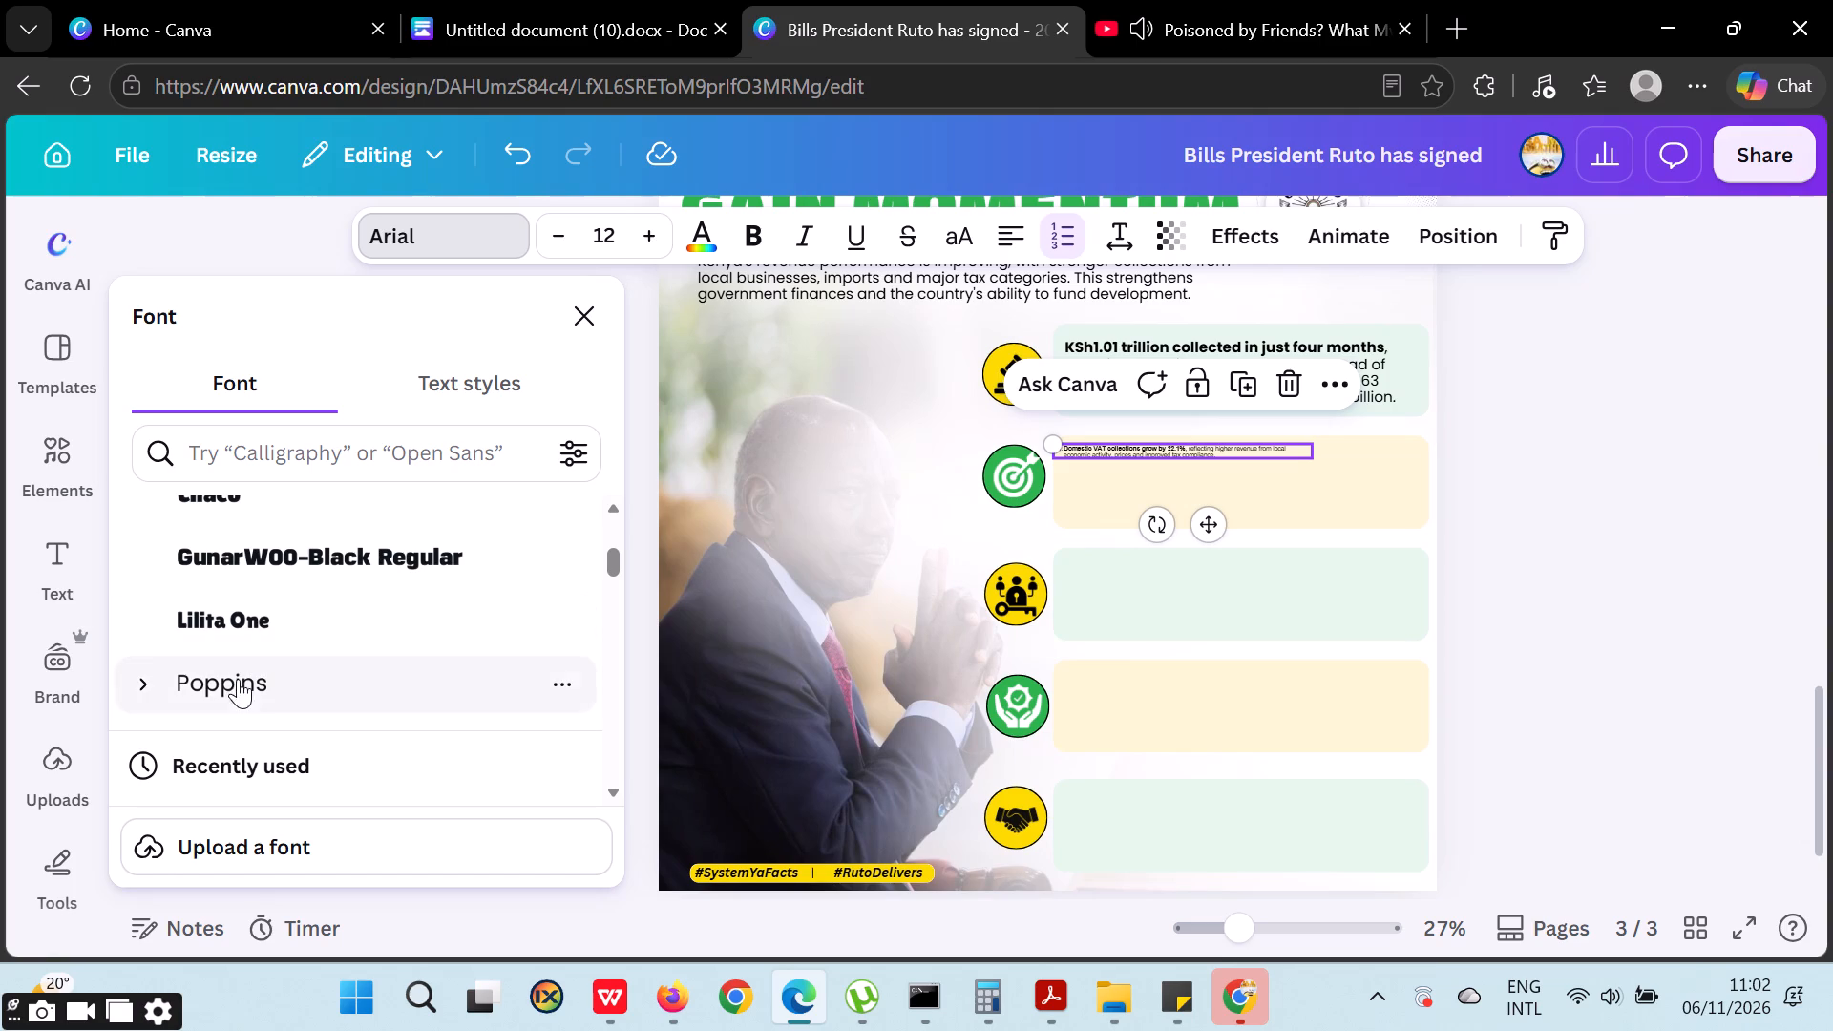
click(238, 679)
click(595, 233)
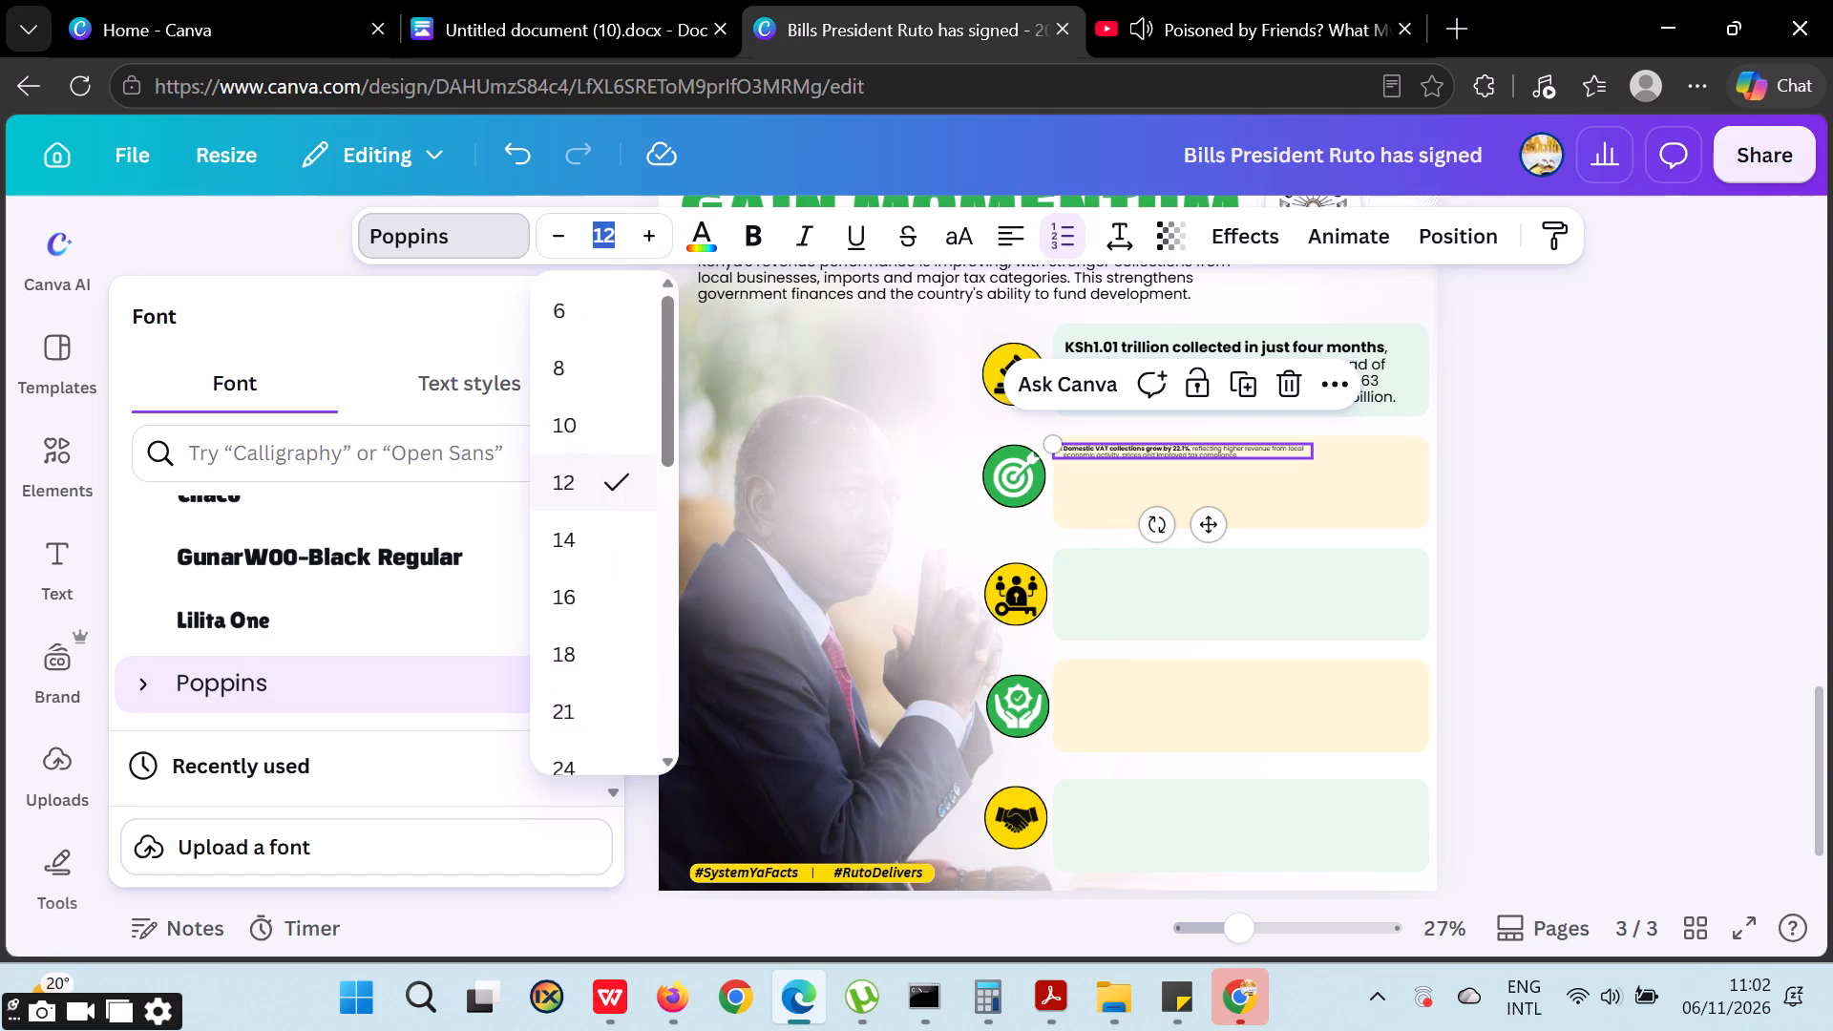
text(28)
key(Return)
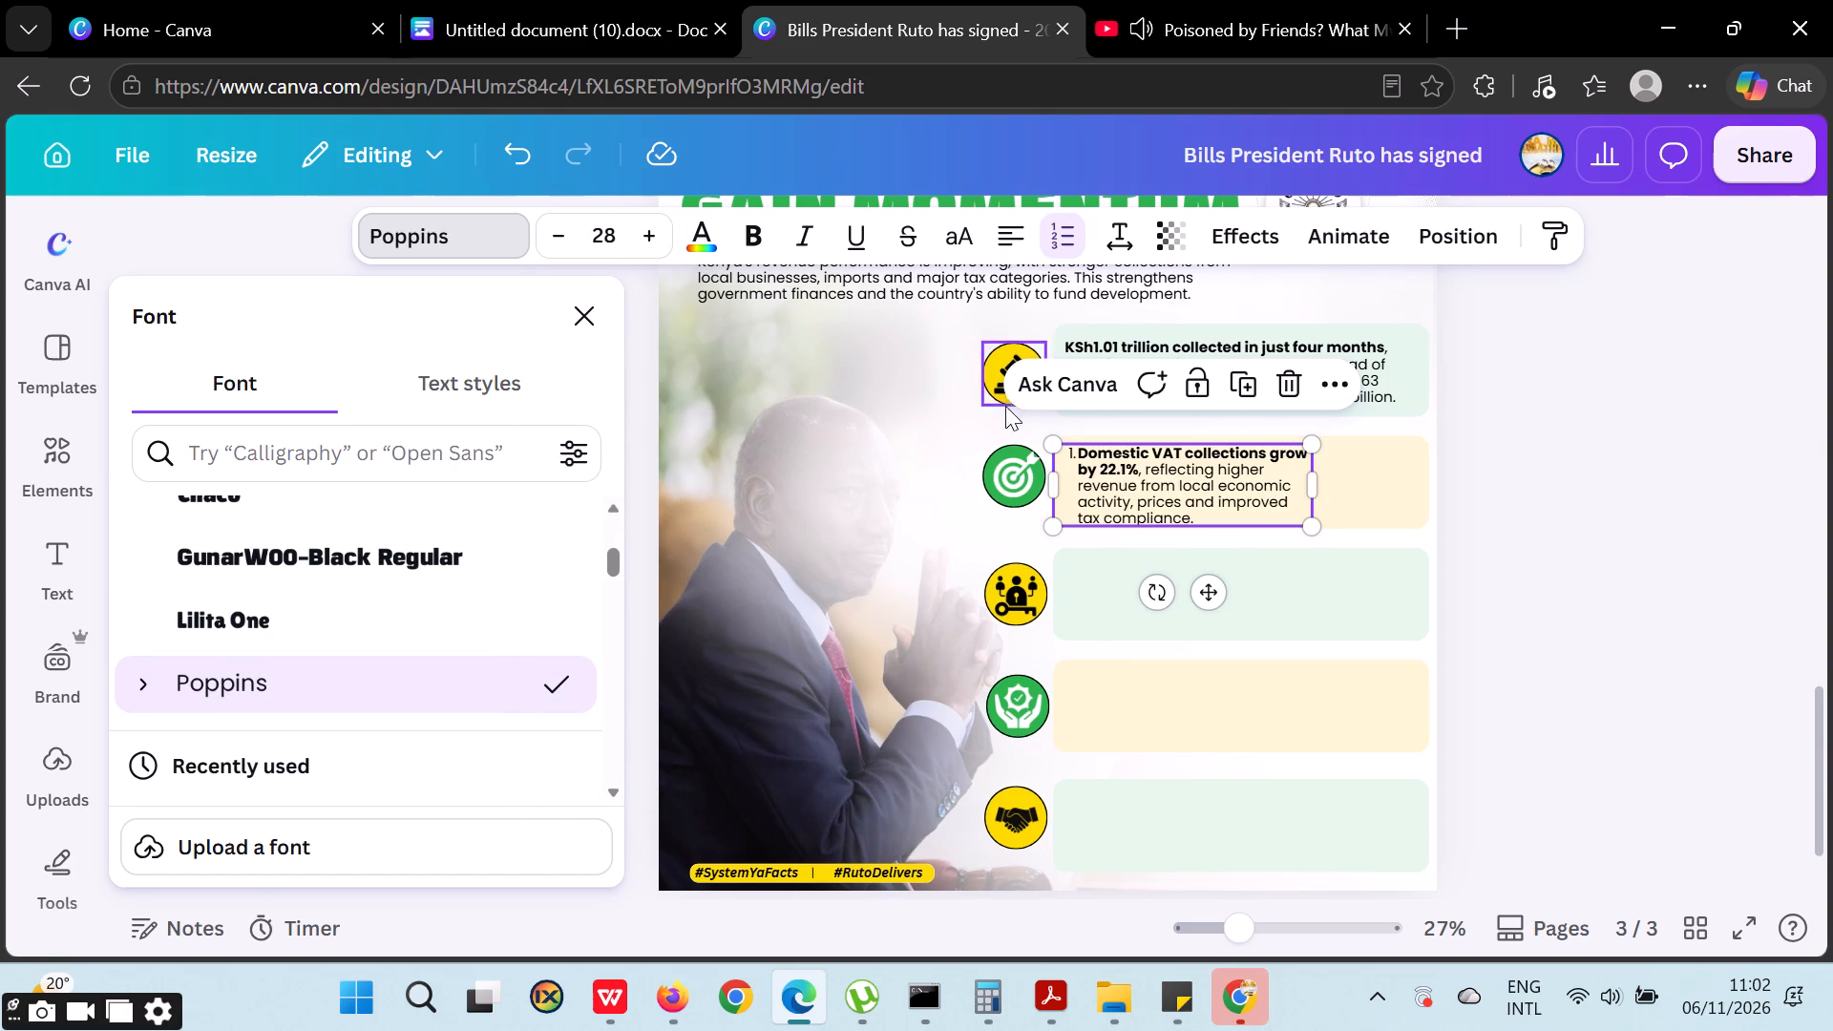
Remove the list numbering from the Domestic VAT point and widen its text frame to nearly the cream box's width.
click(1077, 479)
click(1076, 461)
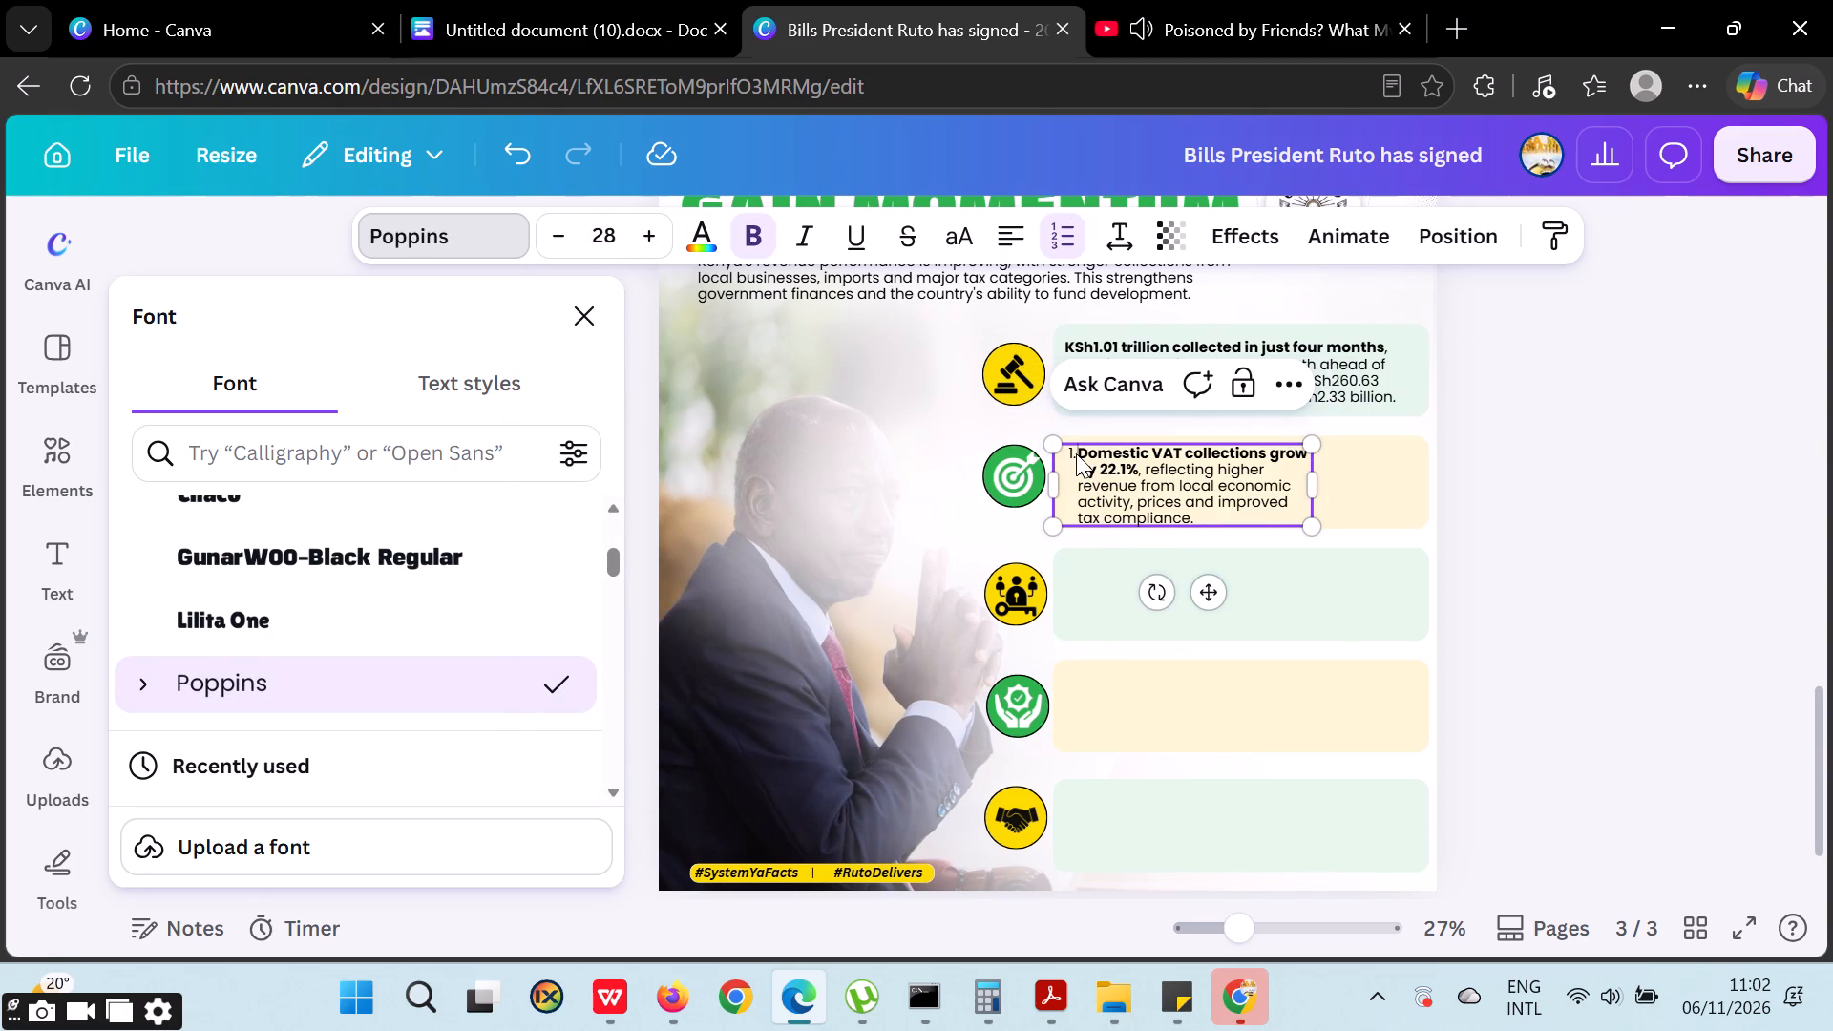
key(BackSpace)
drag(1318, 489, 1362, 485)
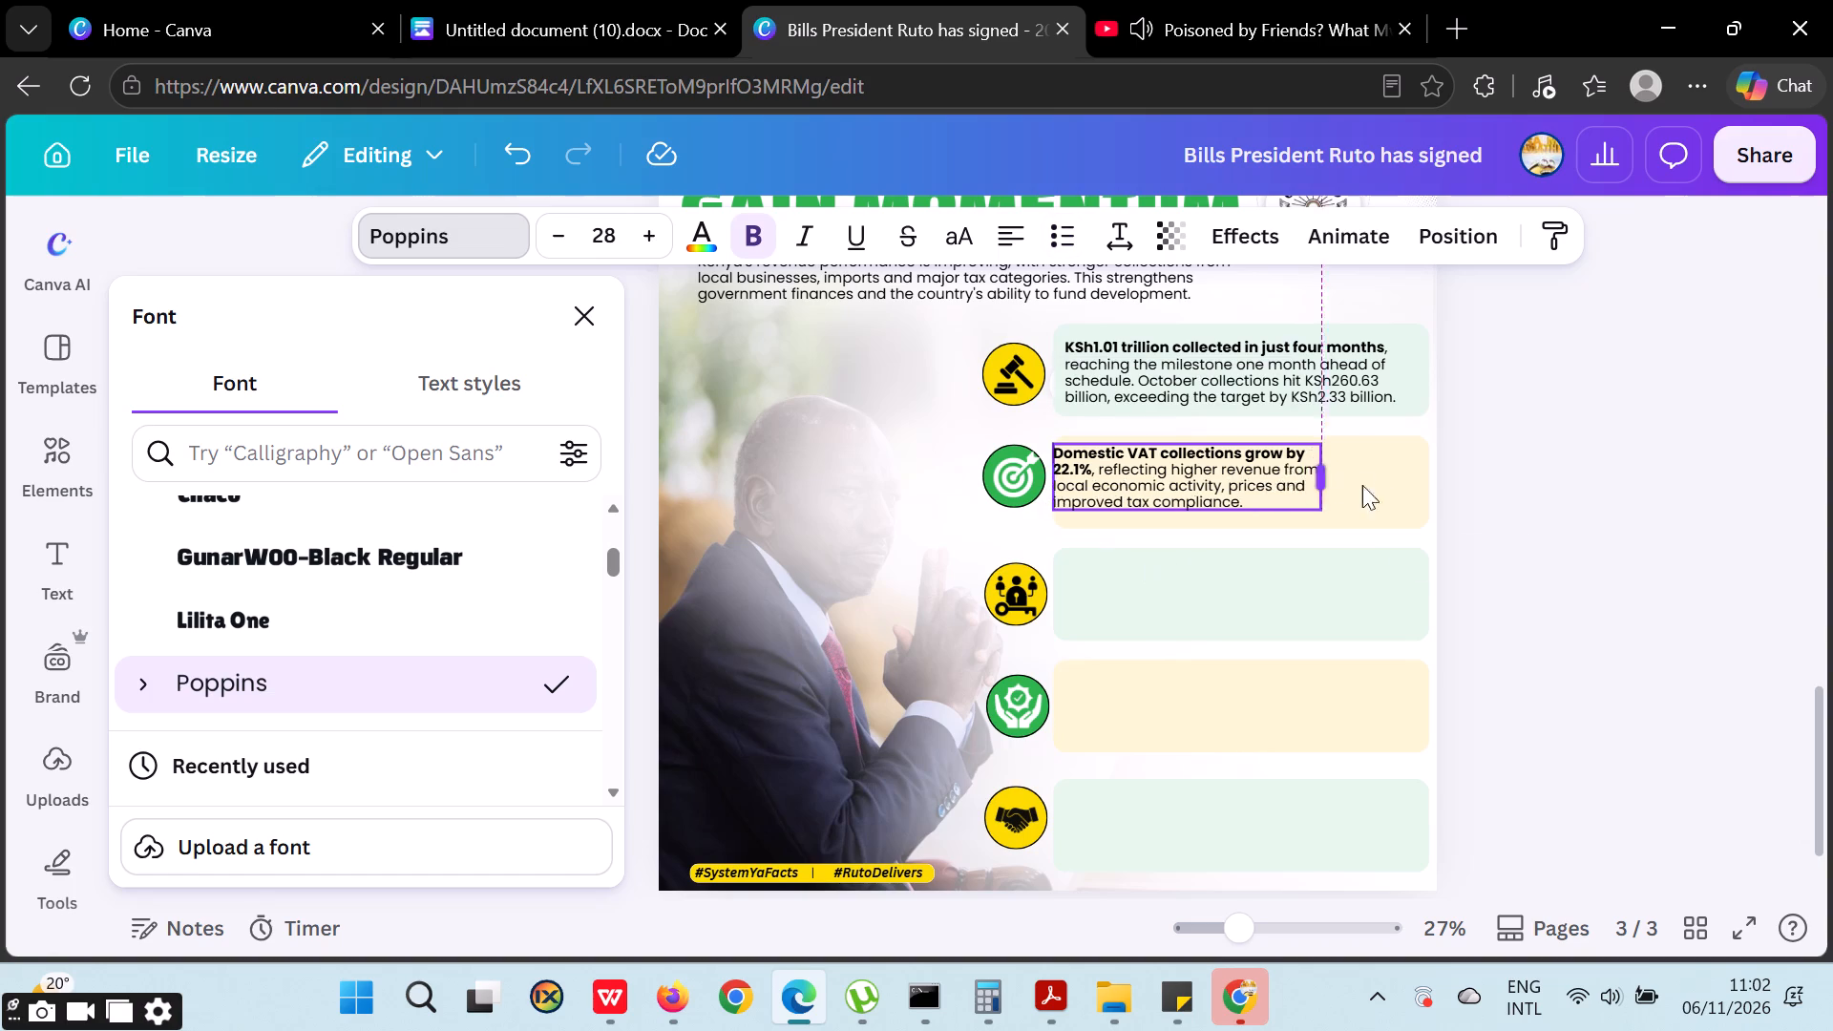
drag(1362, 485, 1424, 492)
double_click(1546, 416)
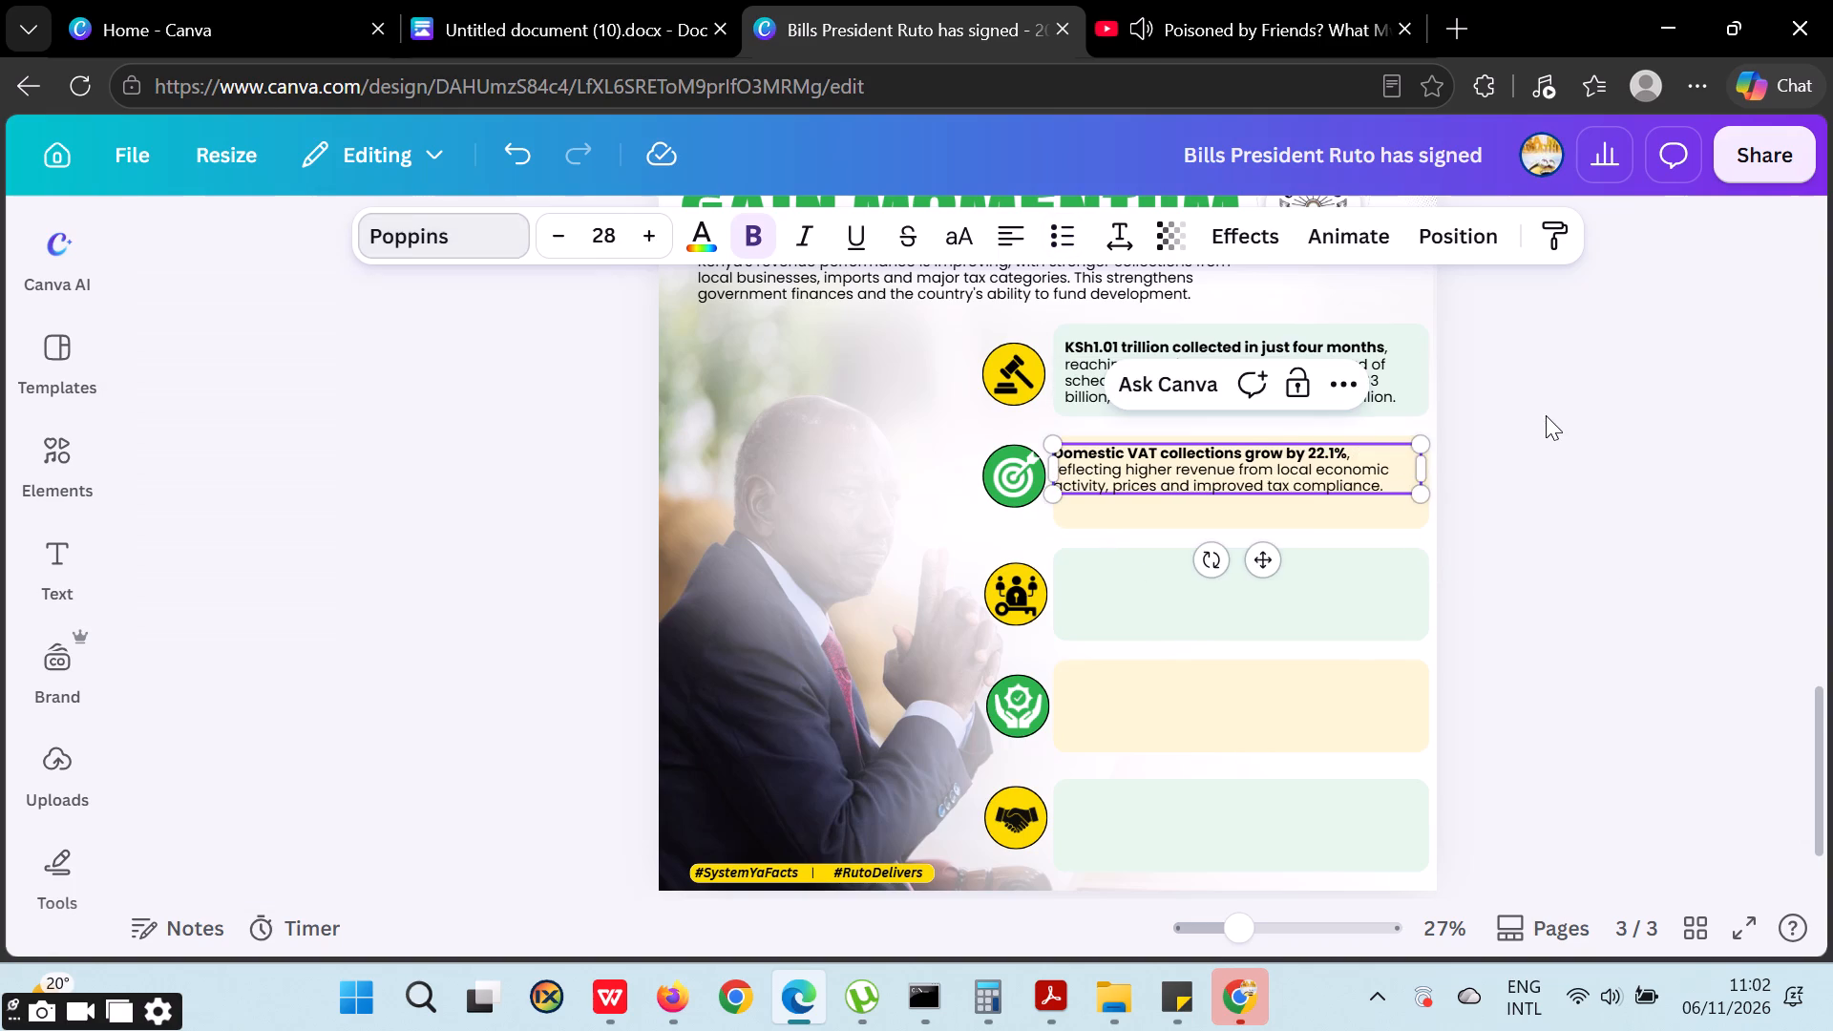
Centre the Domestic VAT text vertically in the cream box, left-aligned with the text above, and trim its frame to stay inside.
drag(1078, 469, 1088, 482)
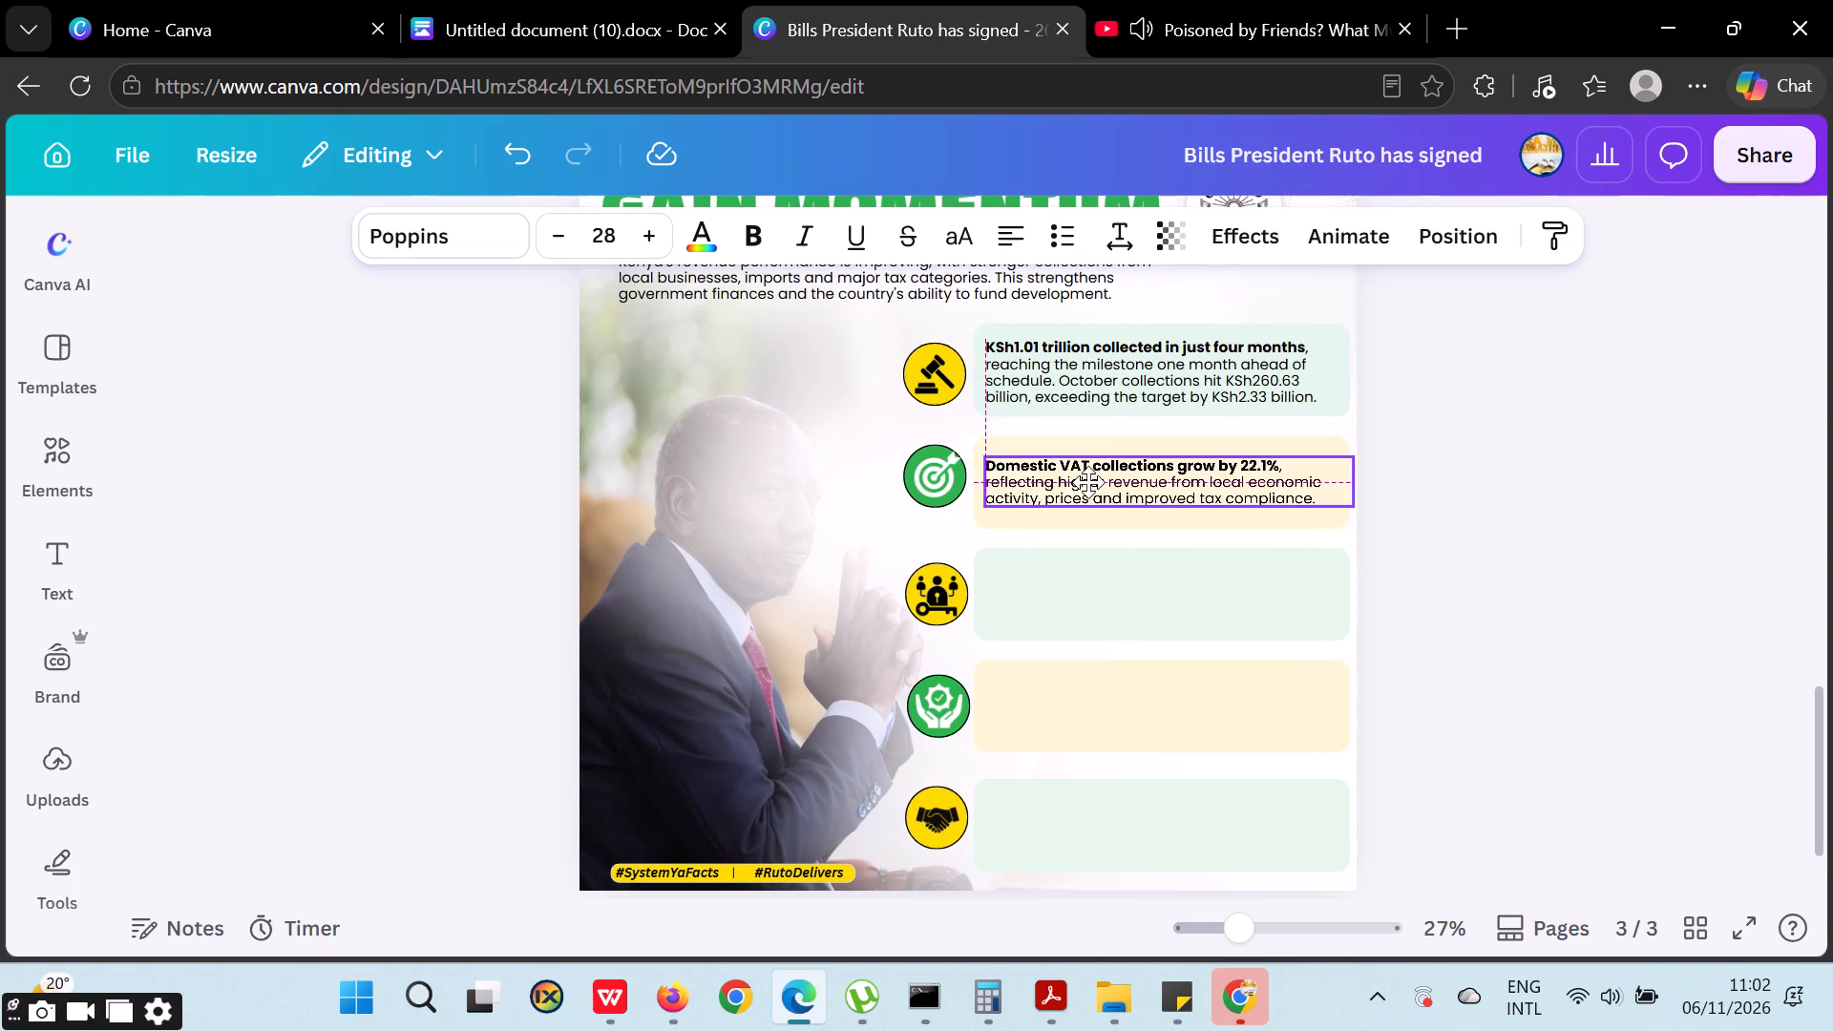
drag(1088, 482, 1092, 482)
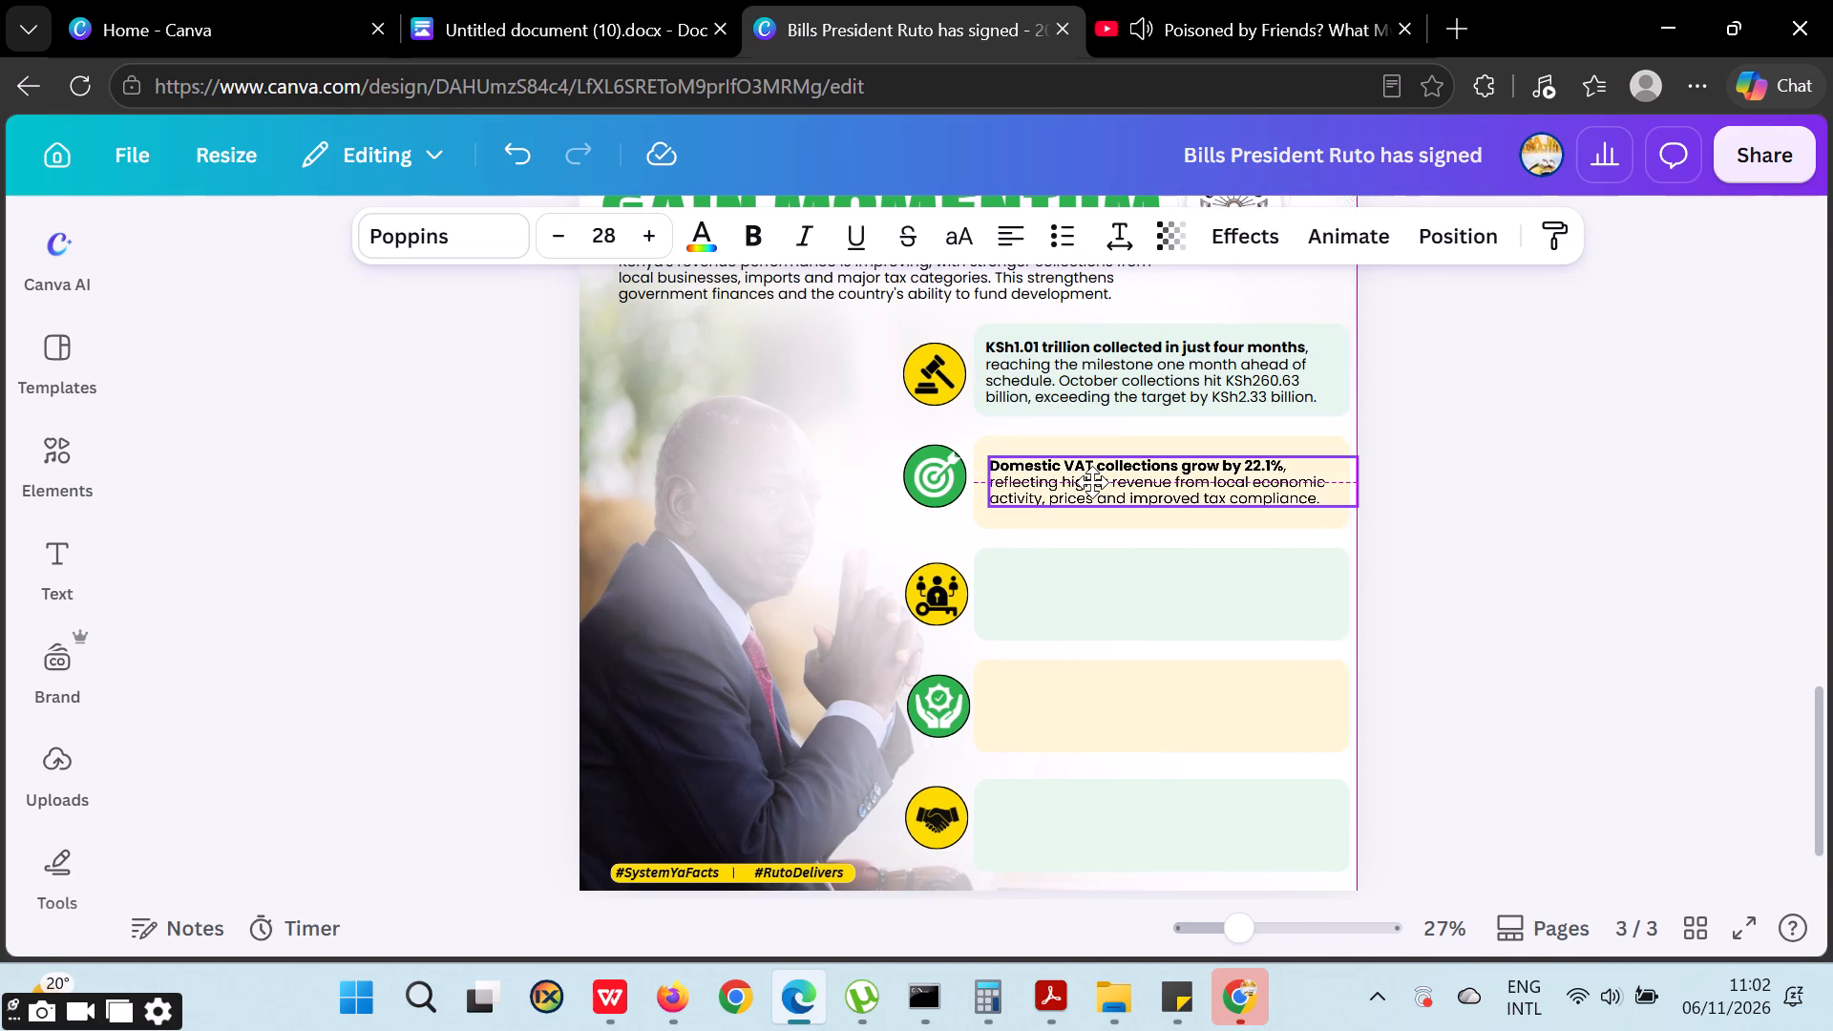
drag(1092, 482, 1089, 482)
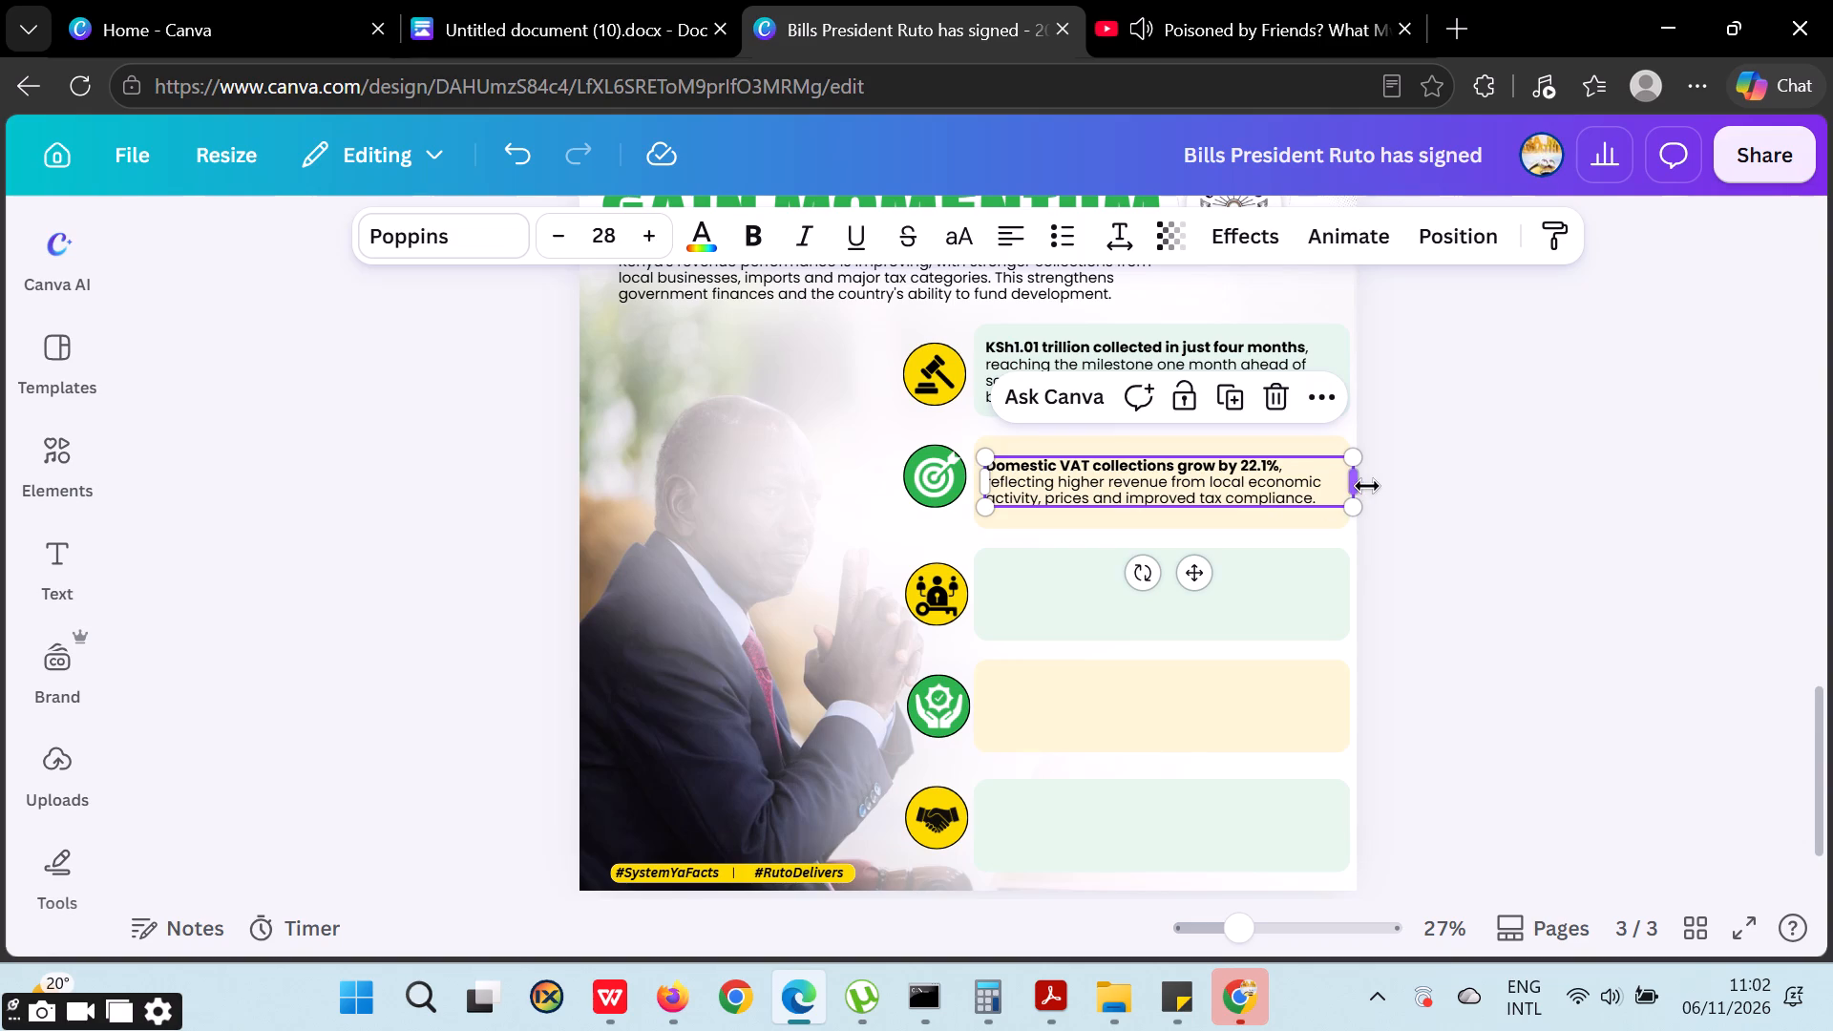
drag(1366, 483, 1343, 490)
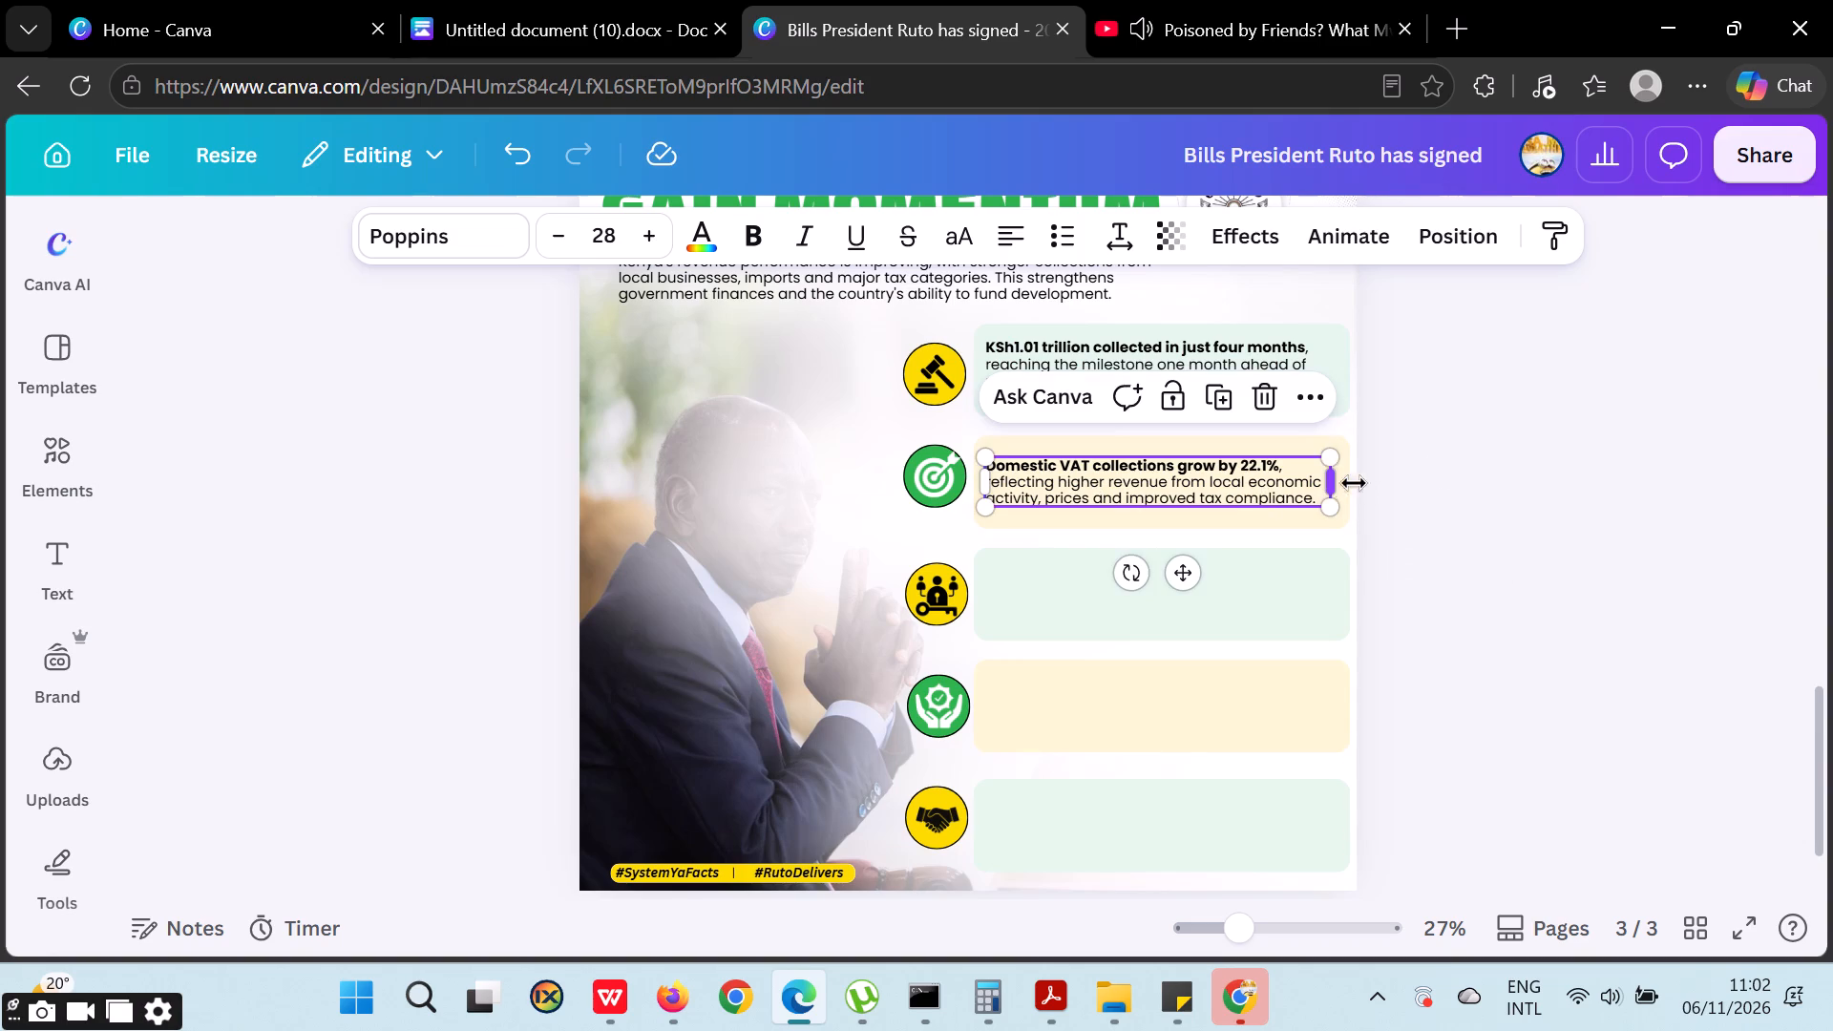
double_click(1491, 437)
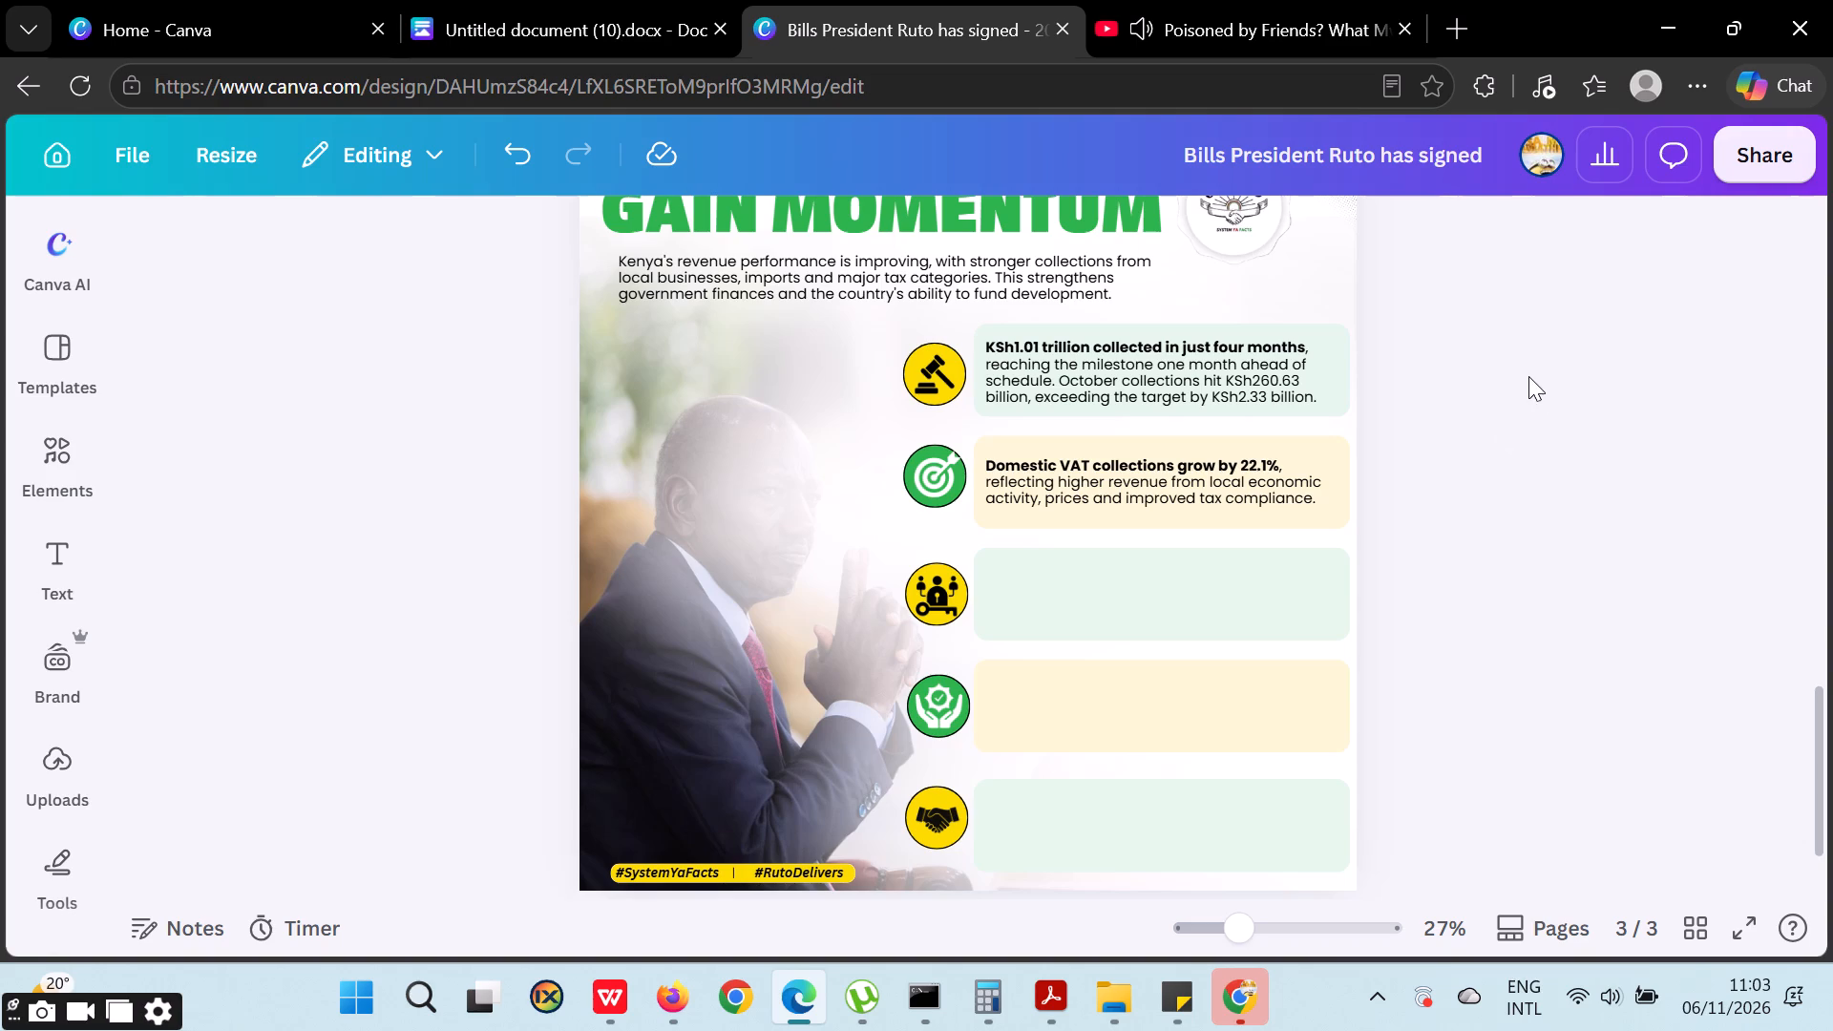
Copy the third numbered point, about Customs collections, from Untitled document (10) and return to the "Bills President Ruto has signed" design.
click(547, 0)
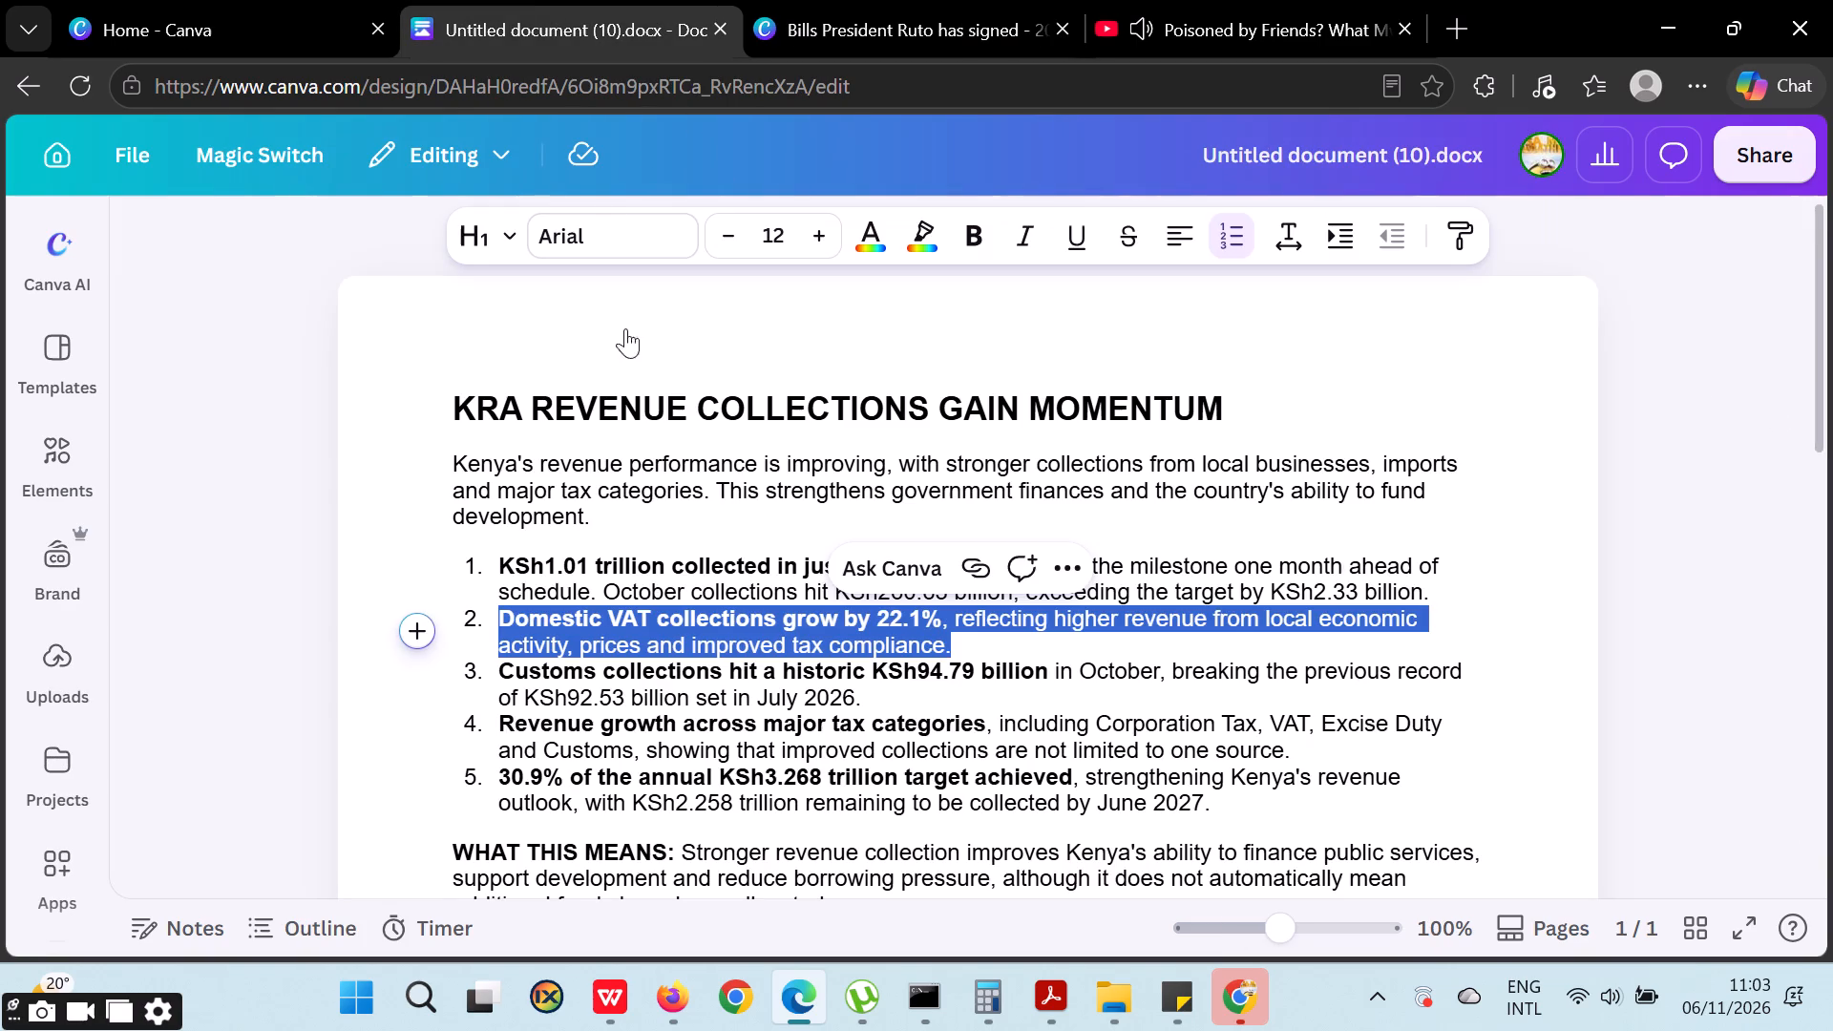
scroll(632, 548, down, 2)
drag(504, 389, 510, 389)
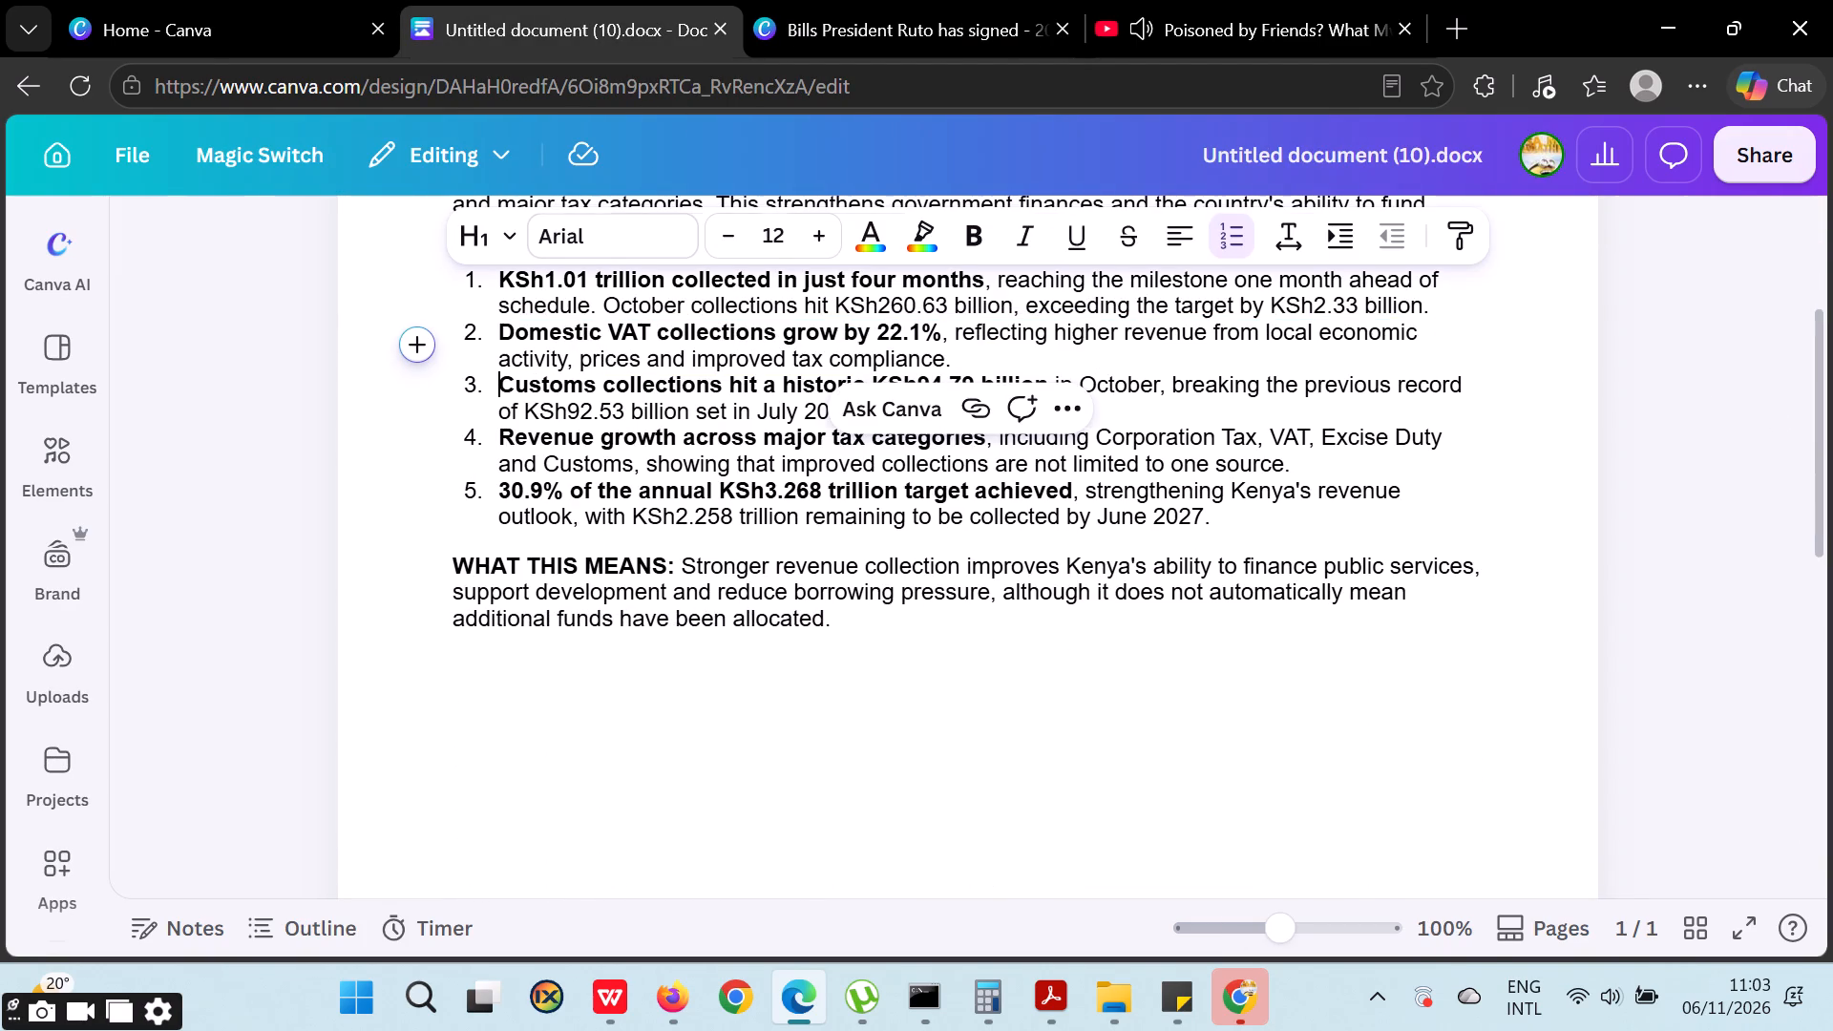
drag(510, 389, 1112, 410)
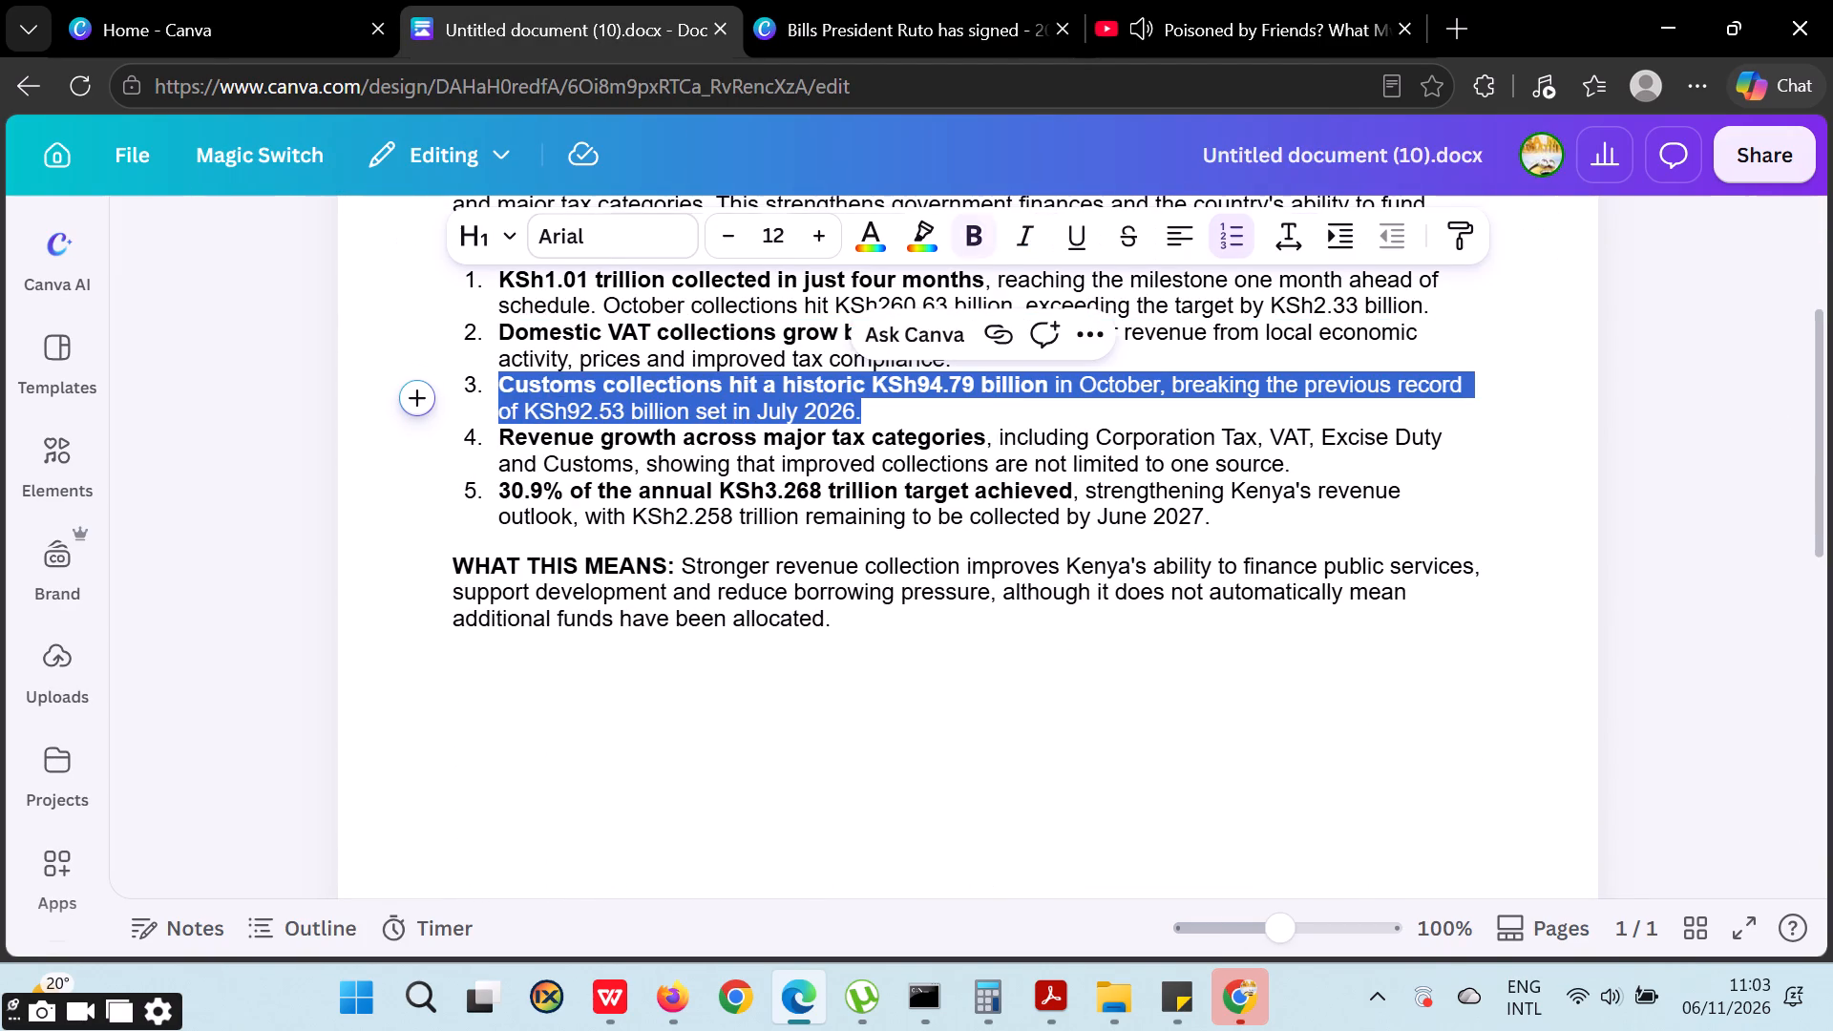
key(ctrl+c)
key(ctrl+c)
key(ctrl+c)
key(ctrl+c)
key(ctrl+c)
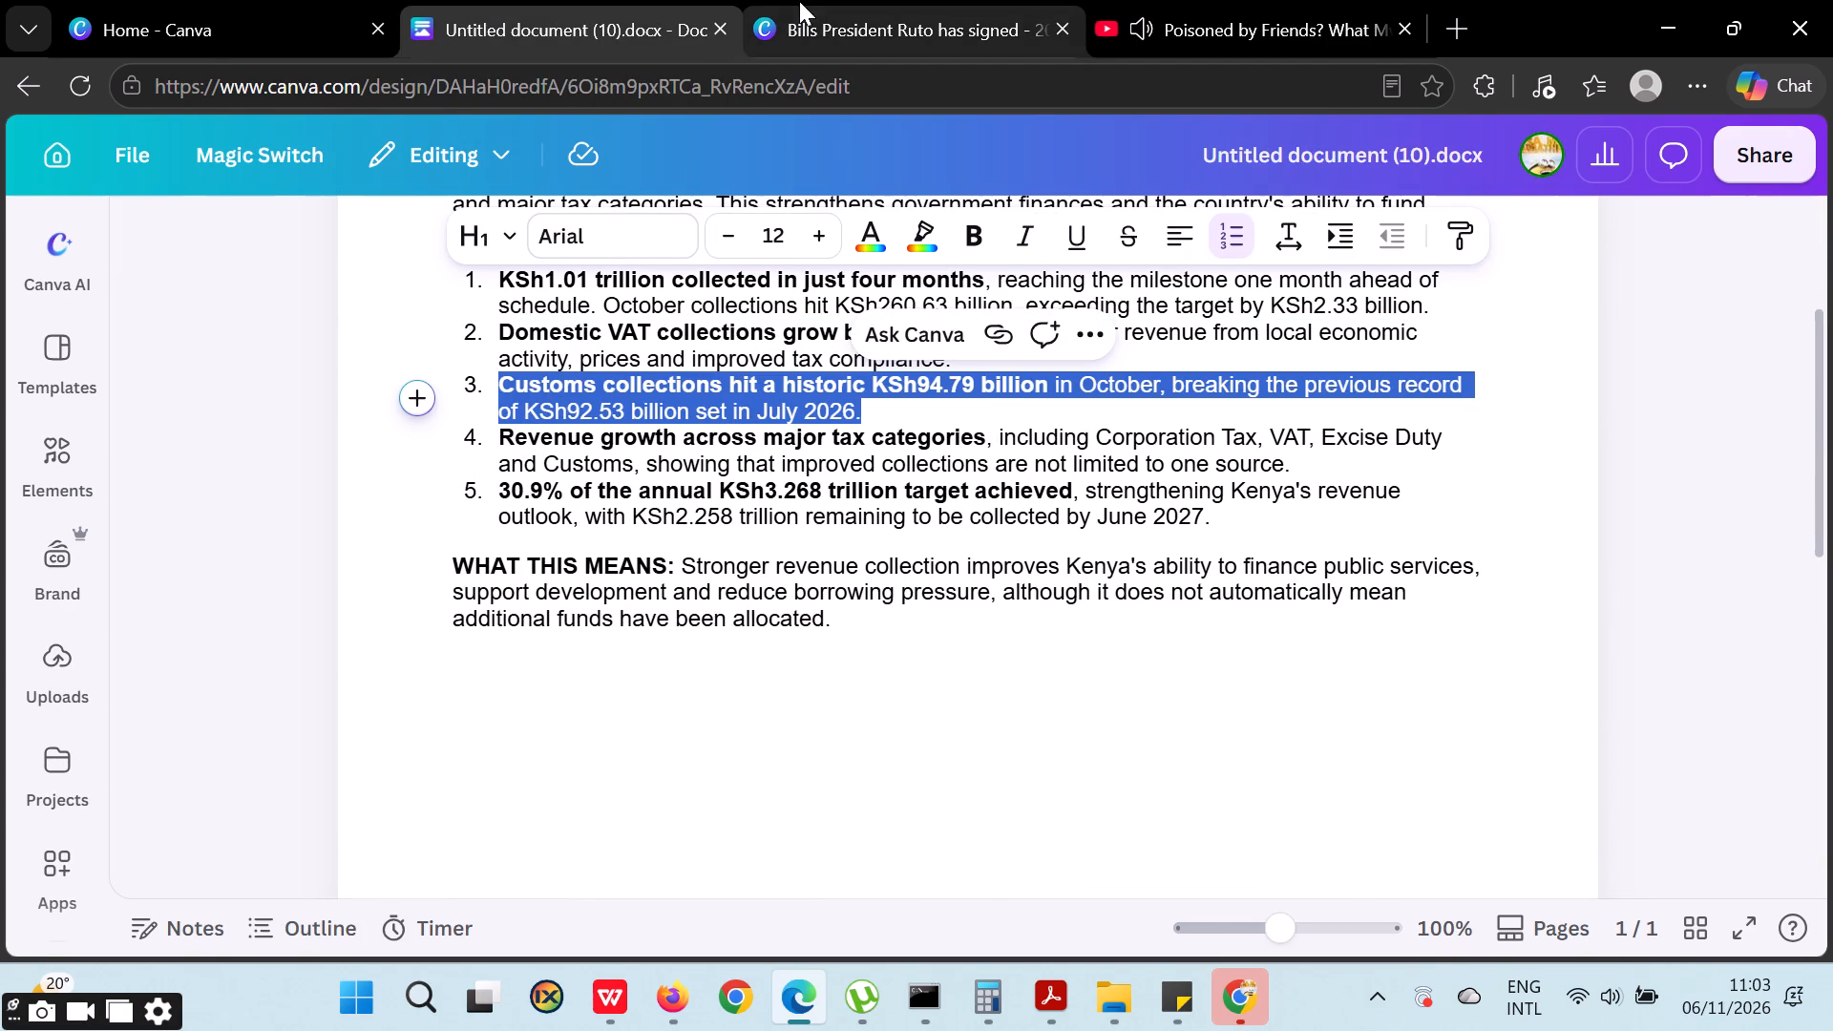
click(823, 1)
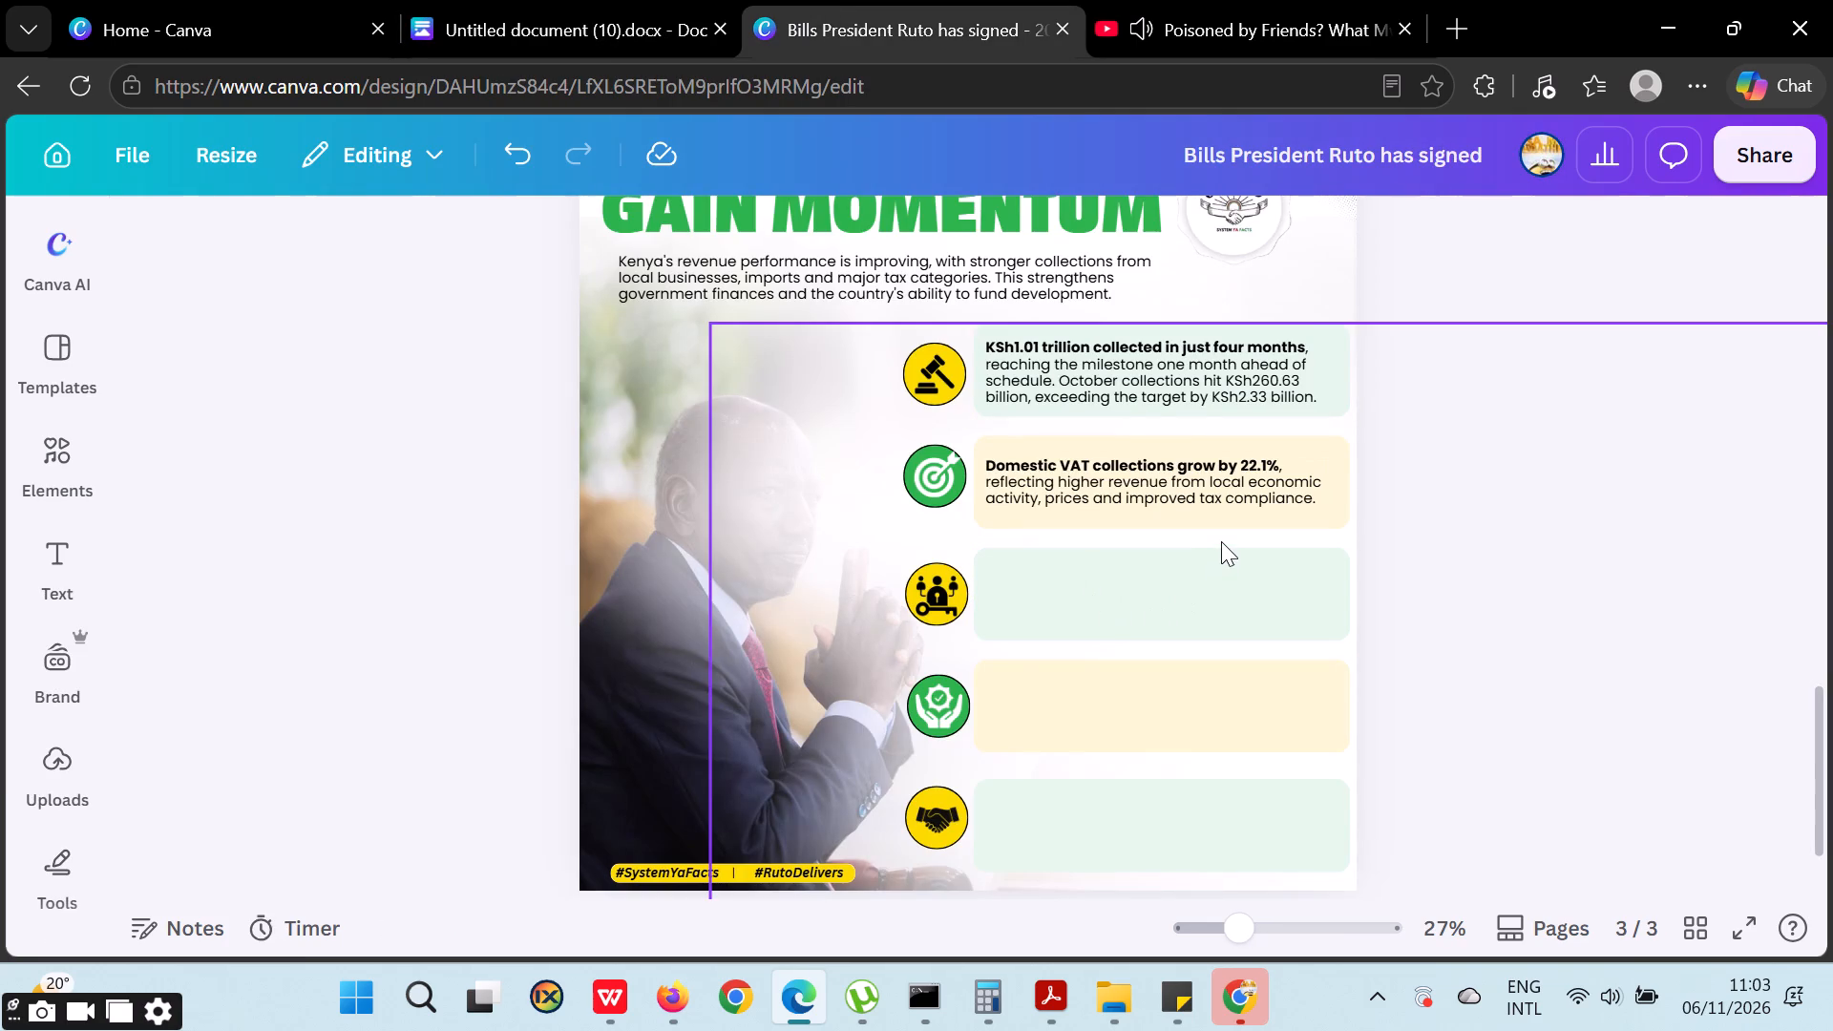
Paste the Customs collections point onto the second green box and narrow its text frame to fit inside the box.
click(1221, 541)
key(ctrl+v)
drag(666, 316, 961, 719)
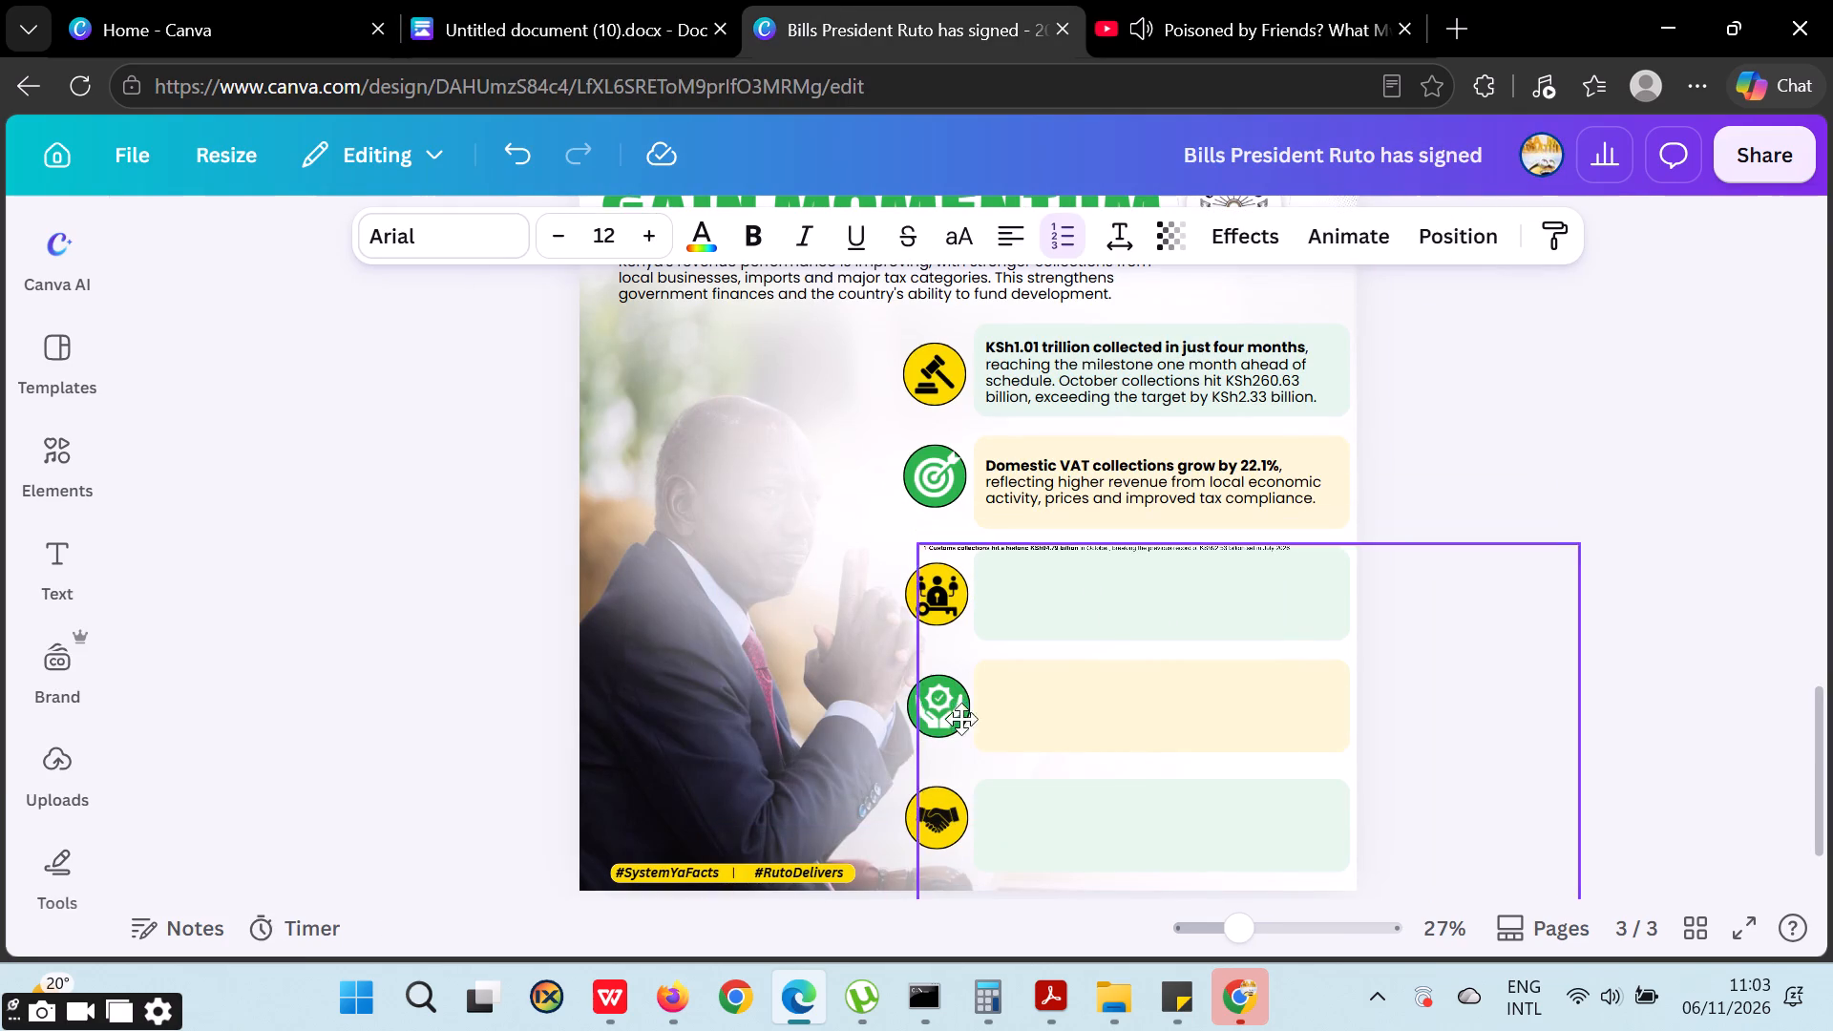
drag(961, 719, 1022, 706)
click(1022, 706)
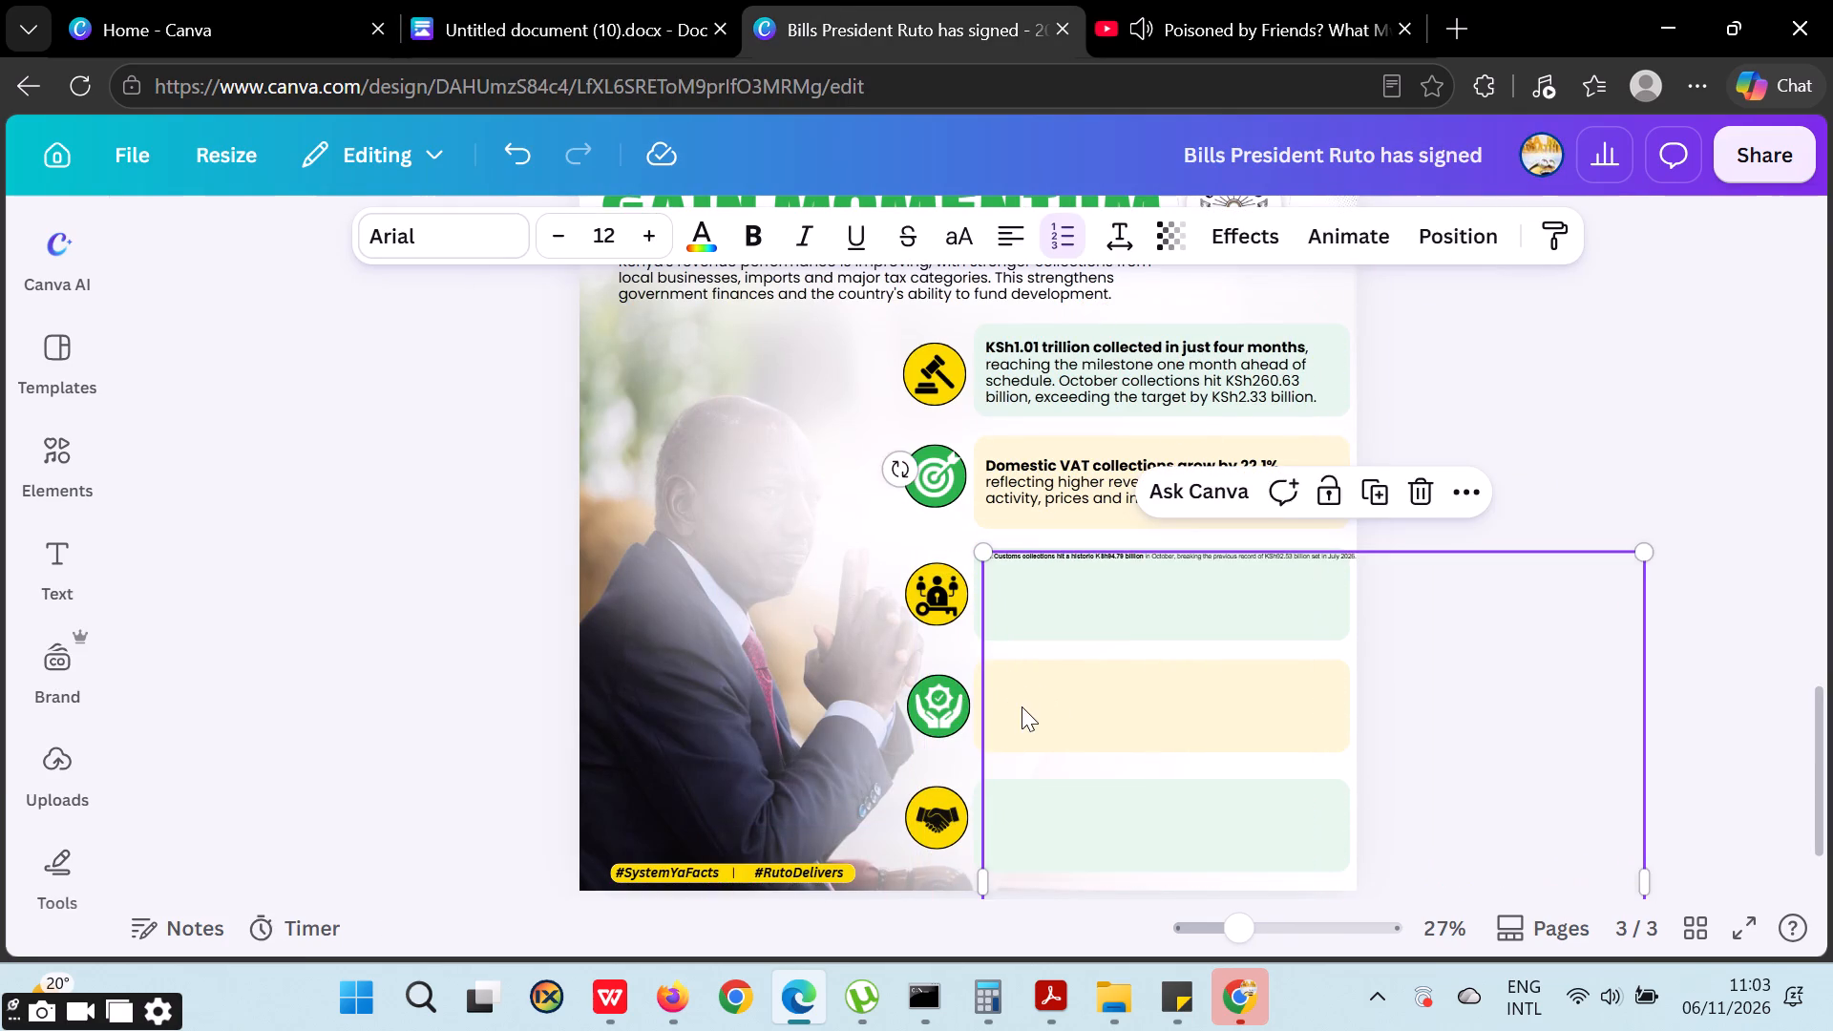
drag(1654, 554, 1319, 564)
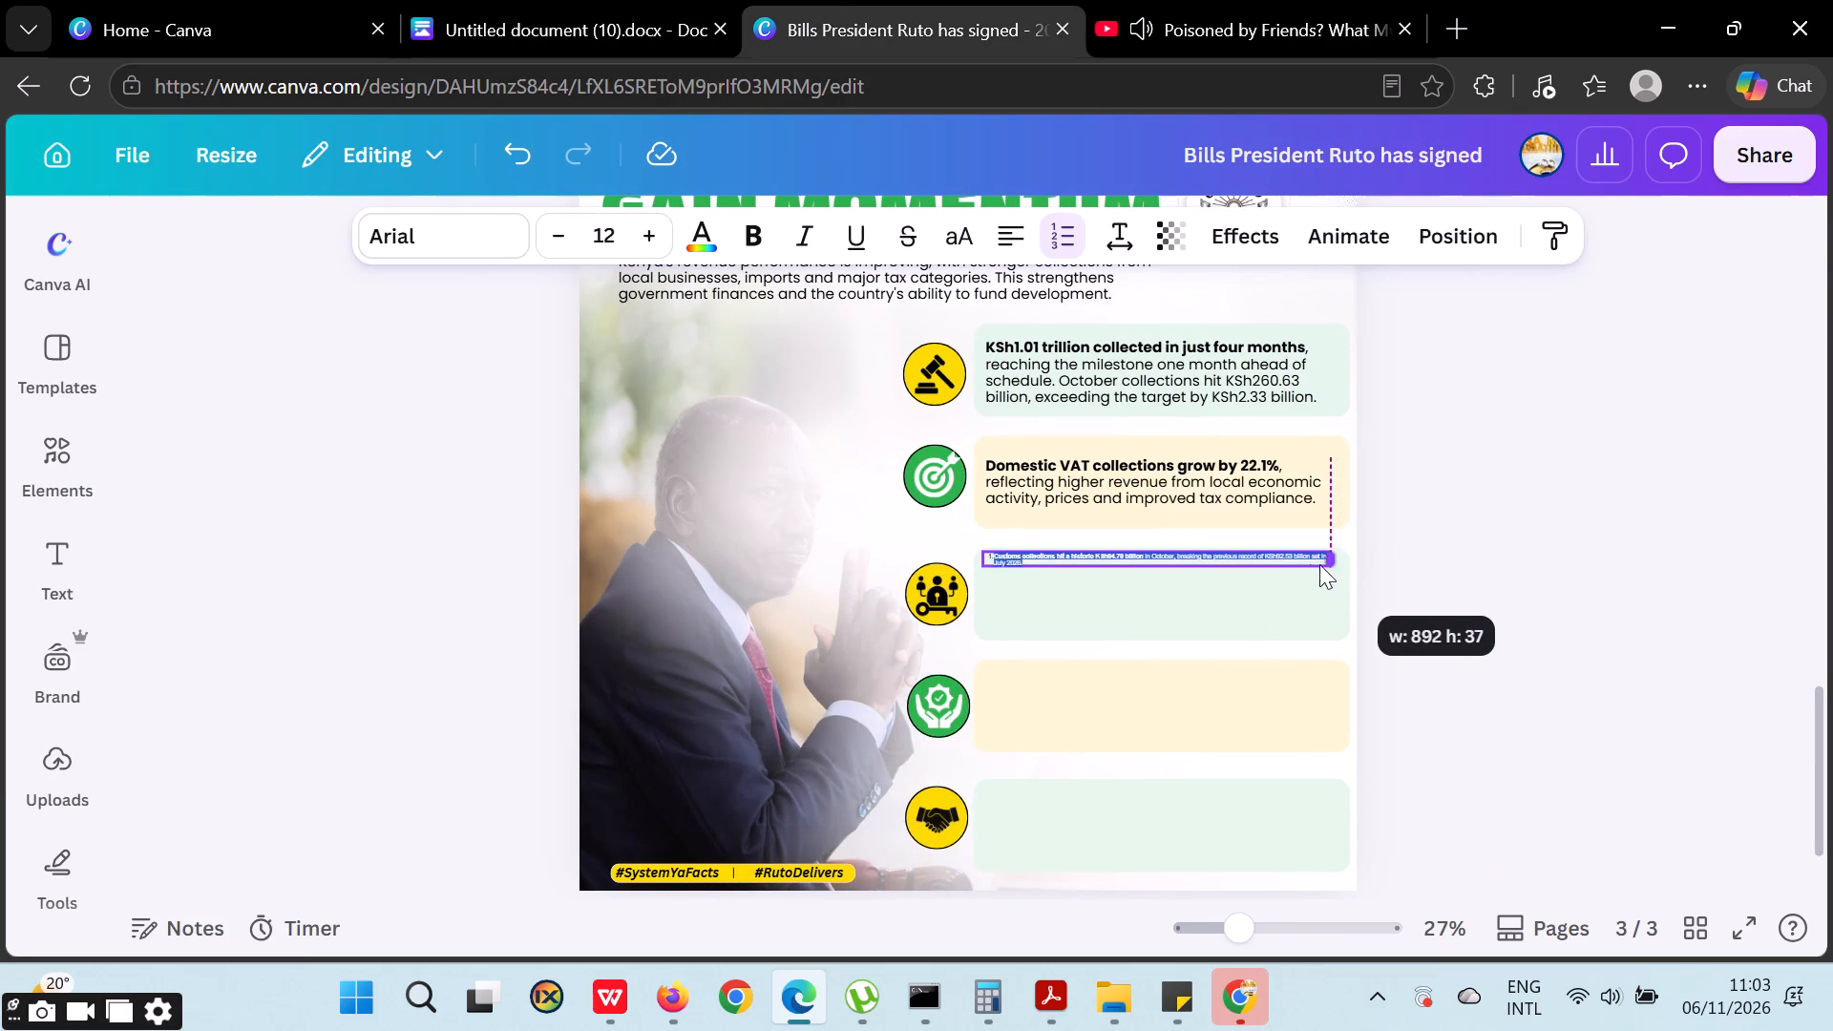
drag(1319, 564, 1309, 567)
click(1527, 539)
Set the Customs collections text's font to Poppins and its size to 25.
click(1097, 555)
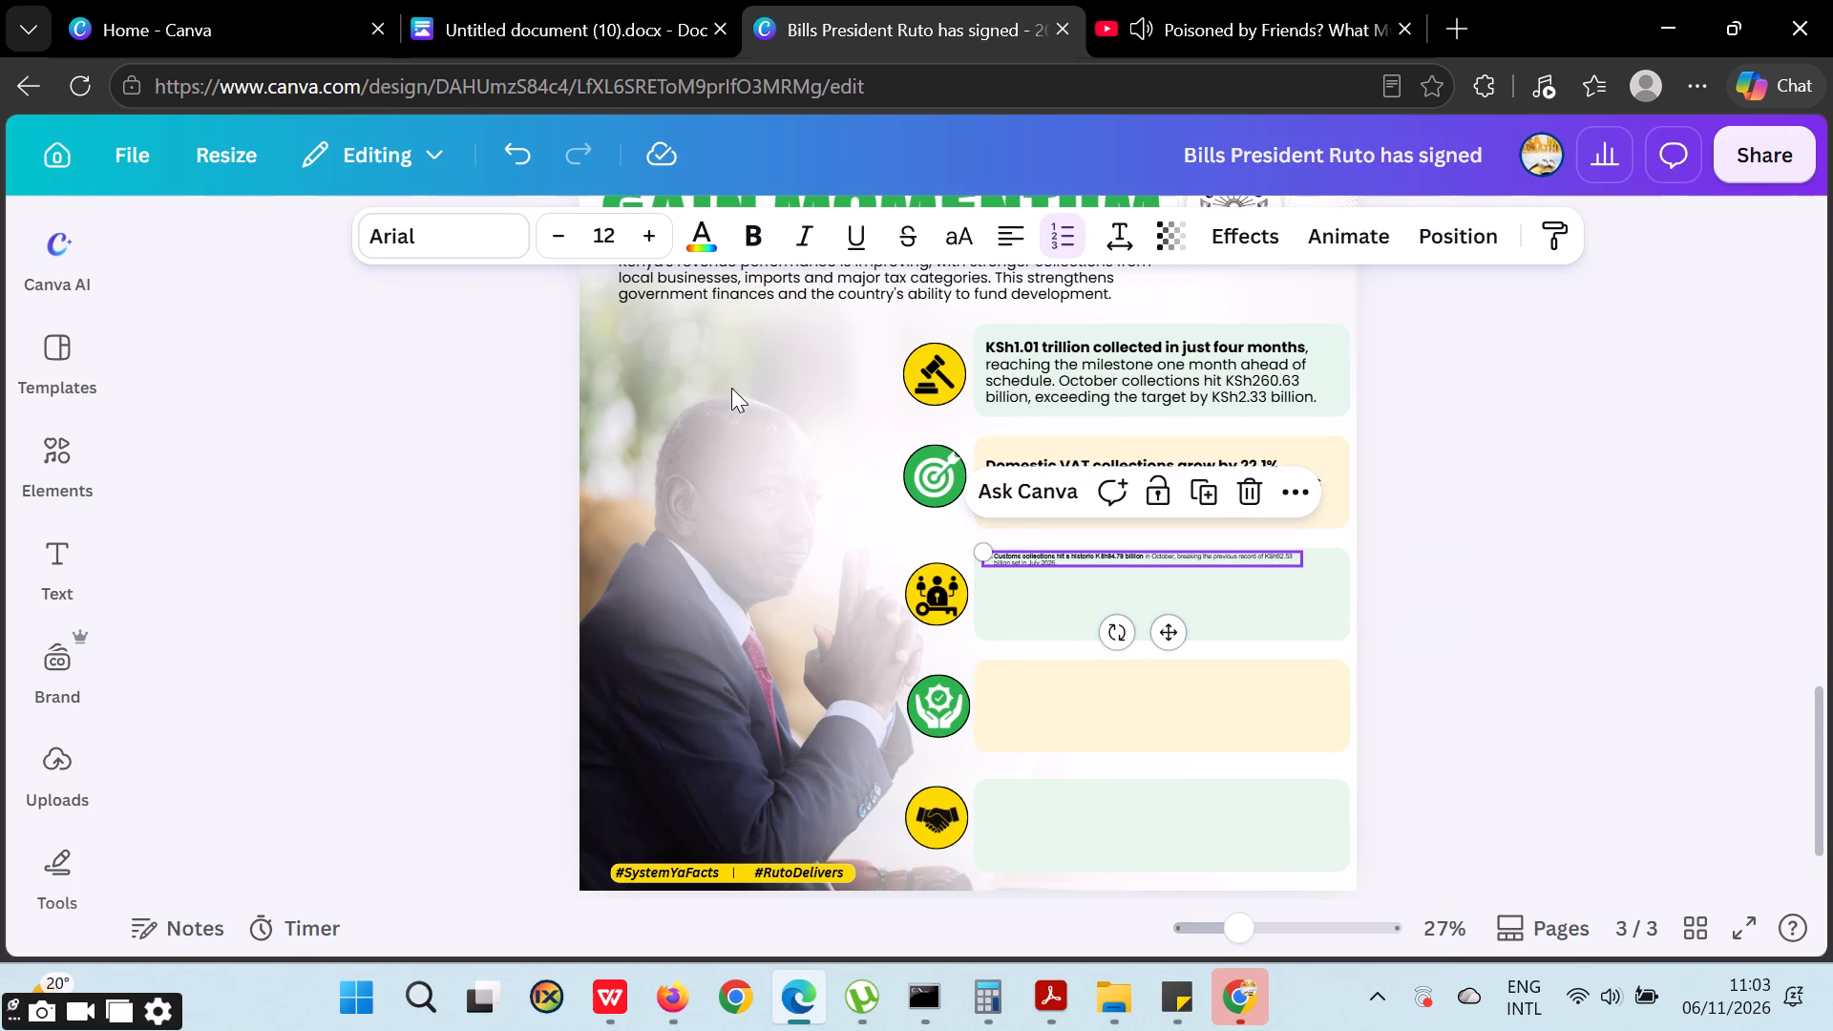
click(419, 226)
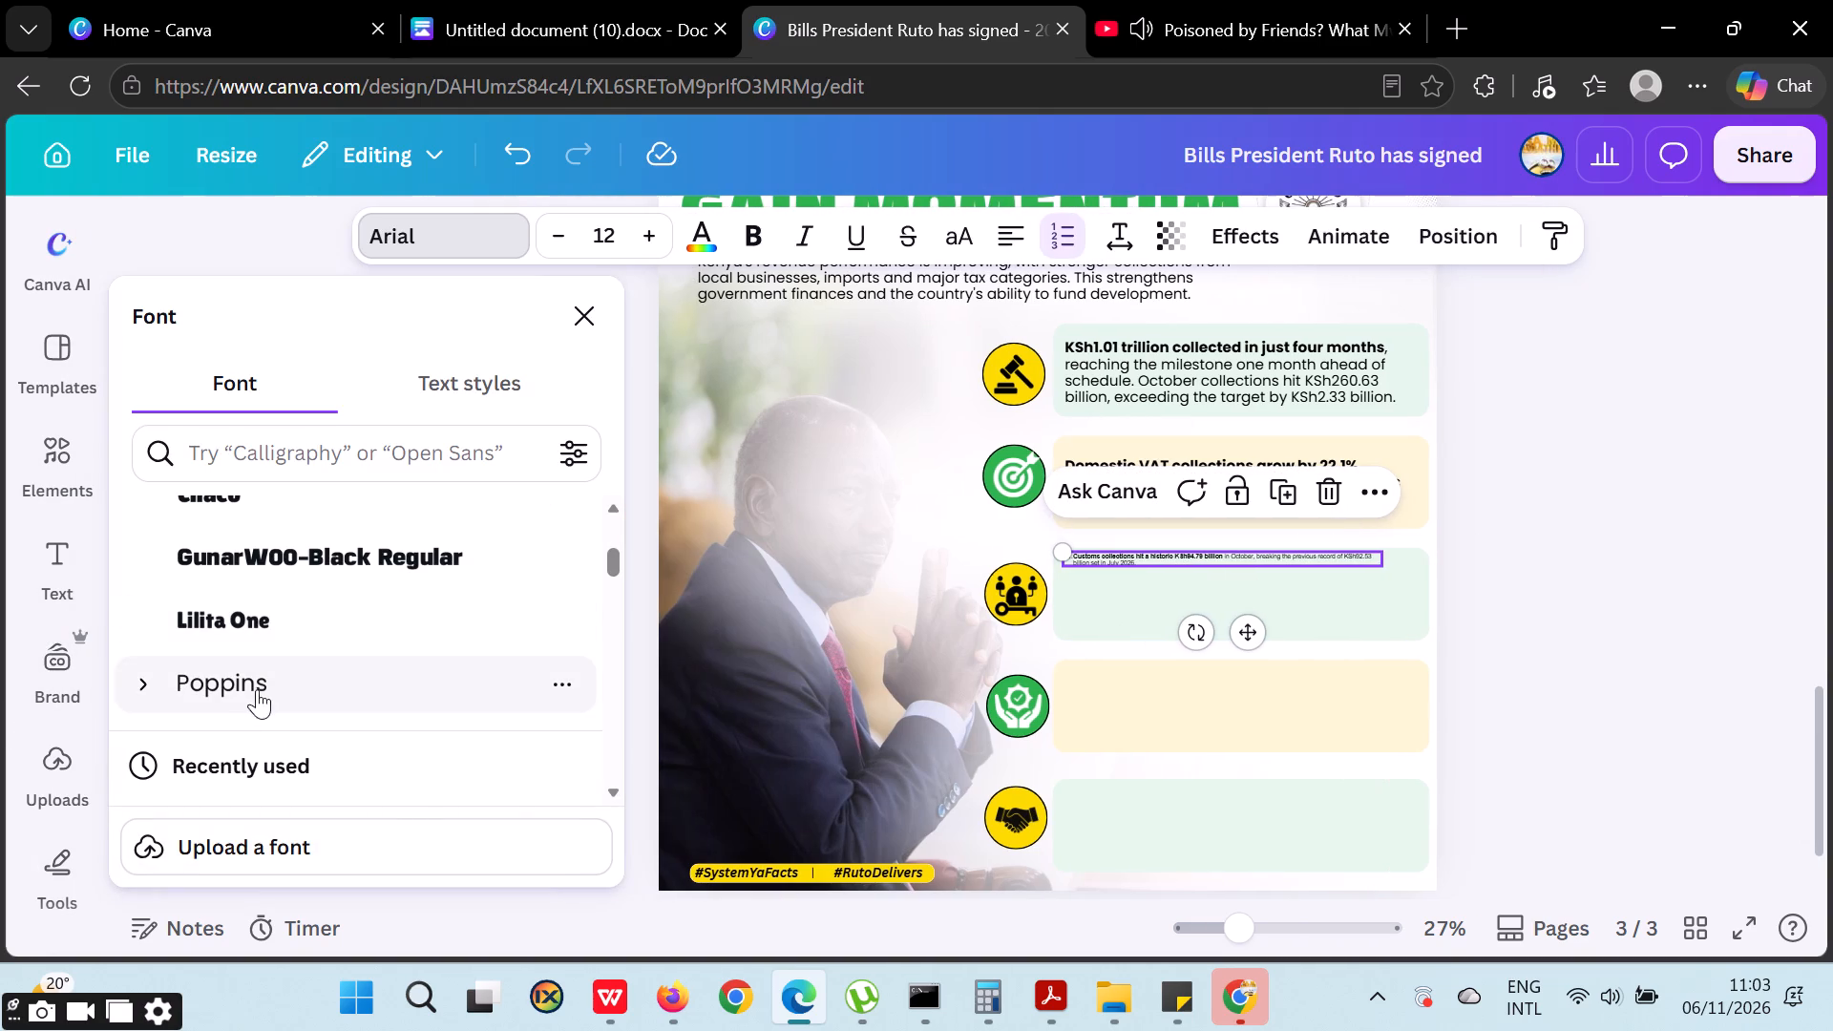
click(255, 689)
click(597, 235)
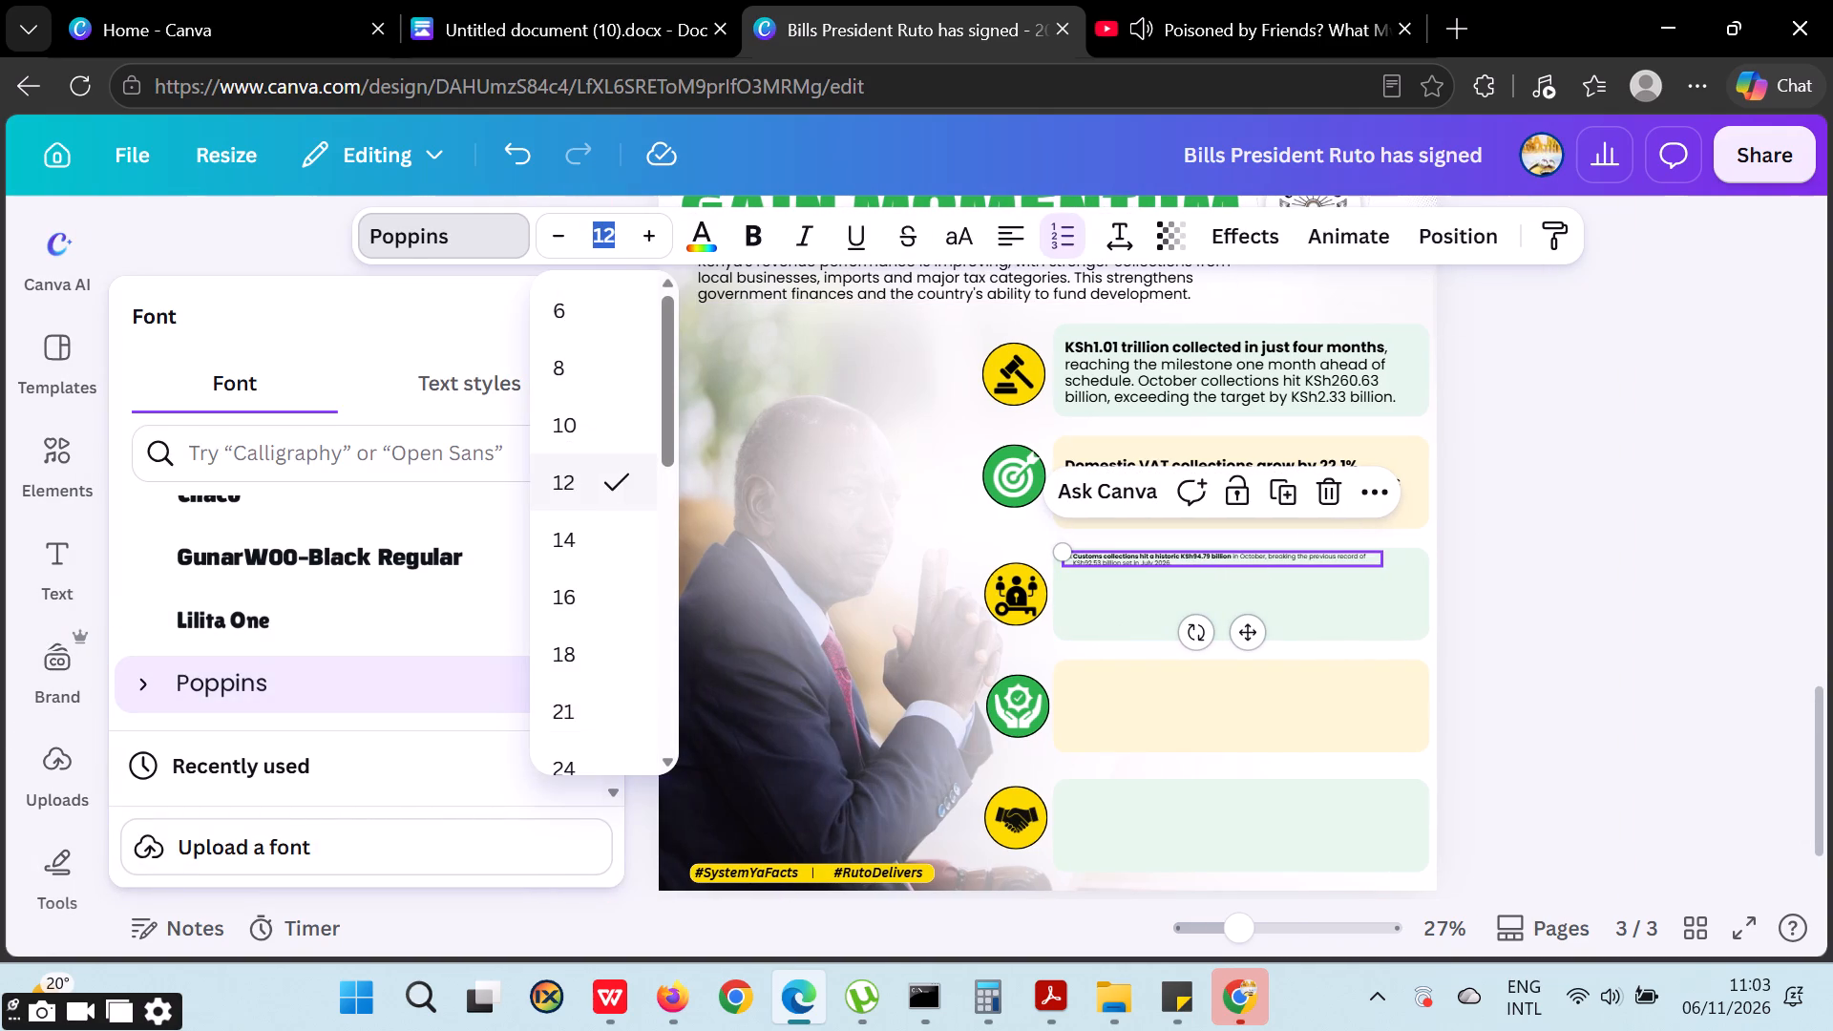
key(2)
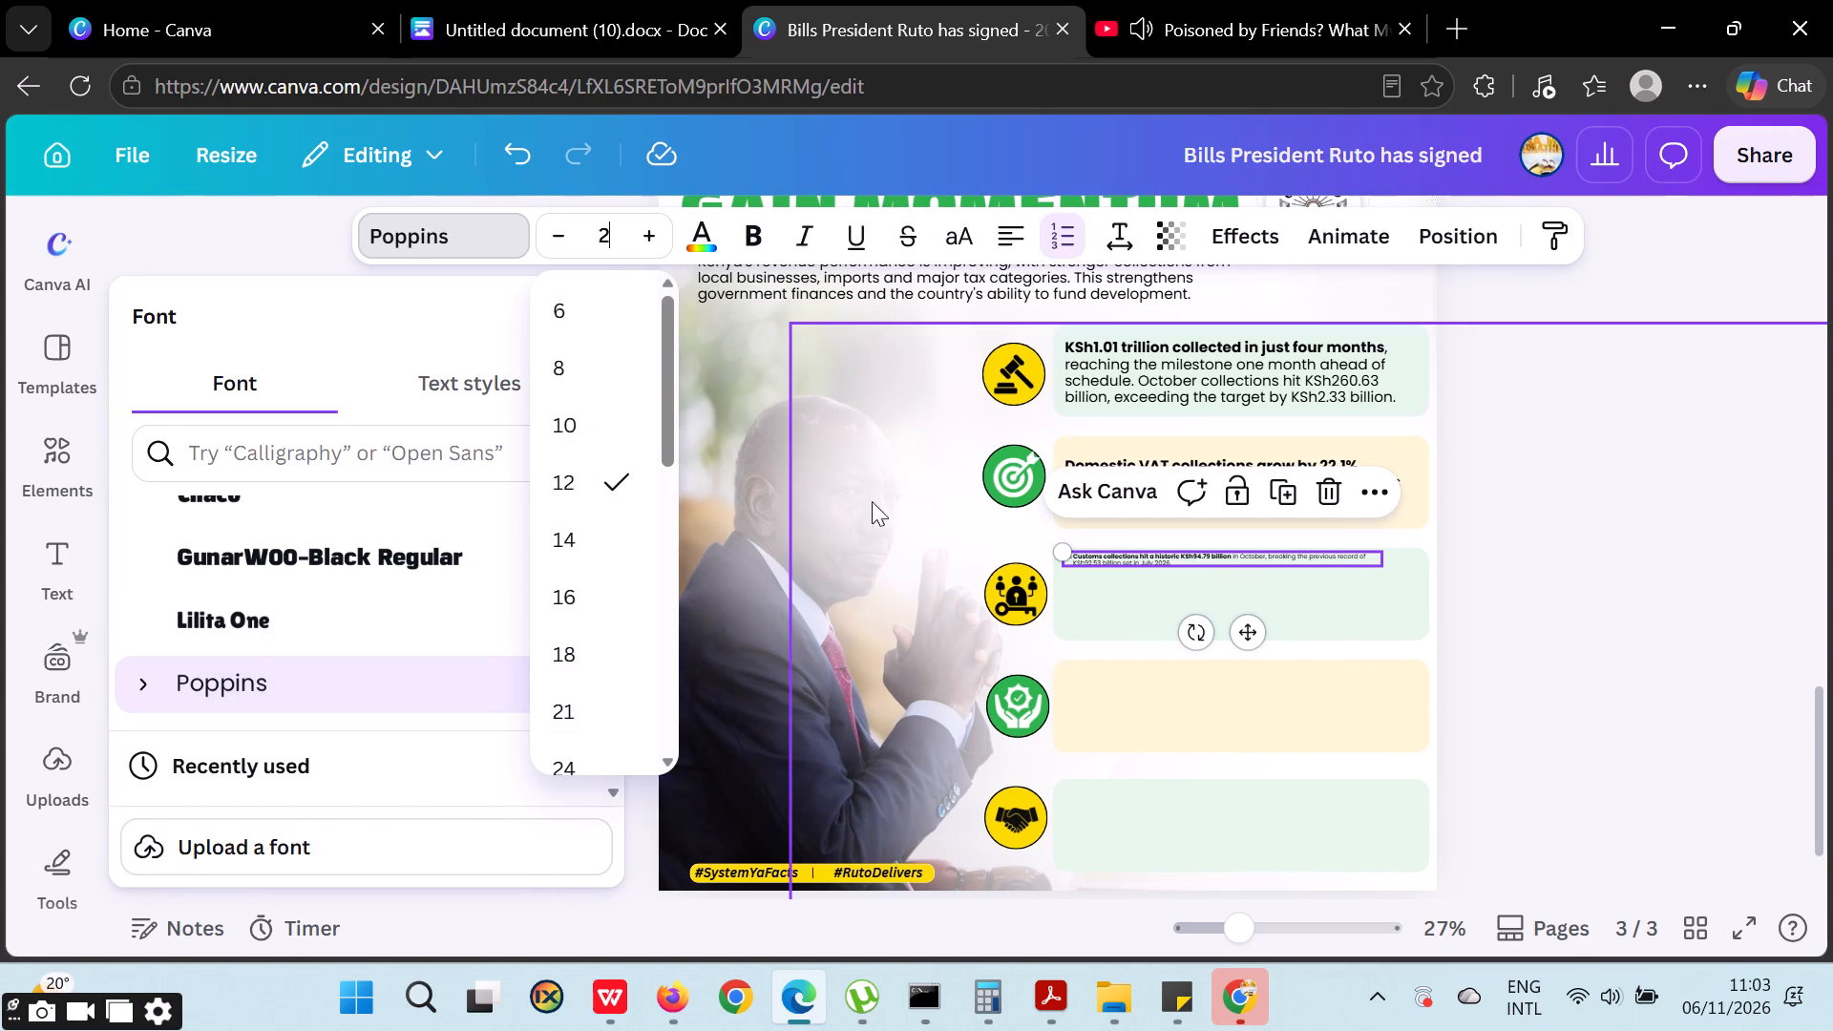
key(5)
key(Return)
Set the Customs collections text's size to 28, matching the text in the first green box.
click(1135, 395)
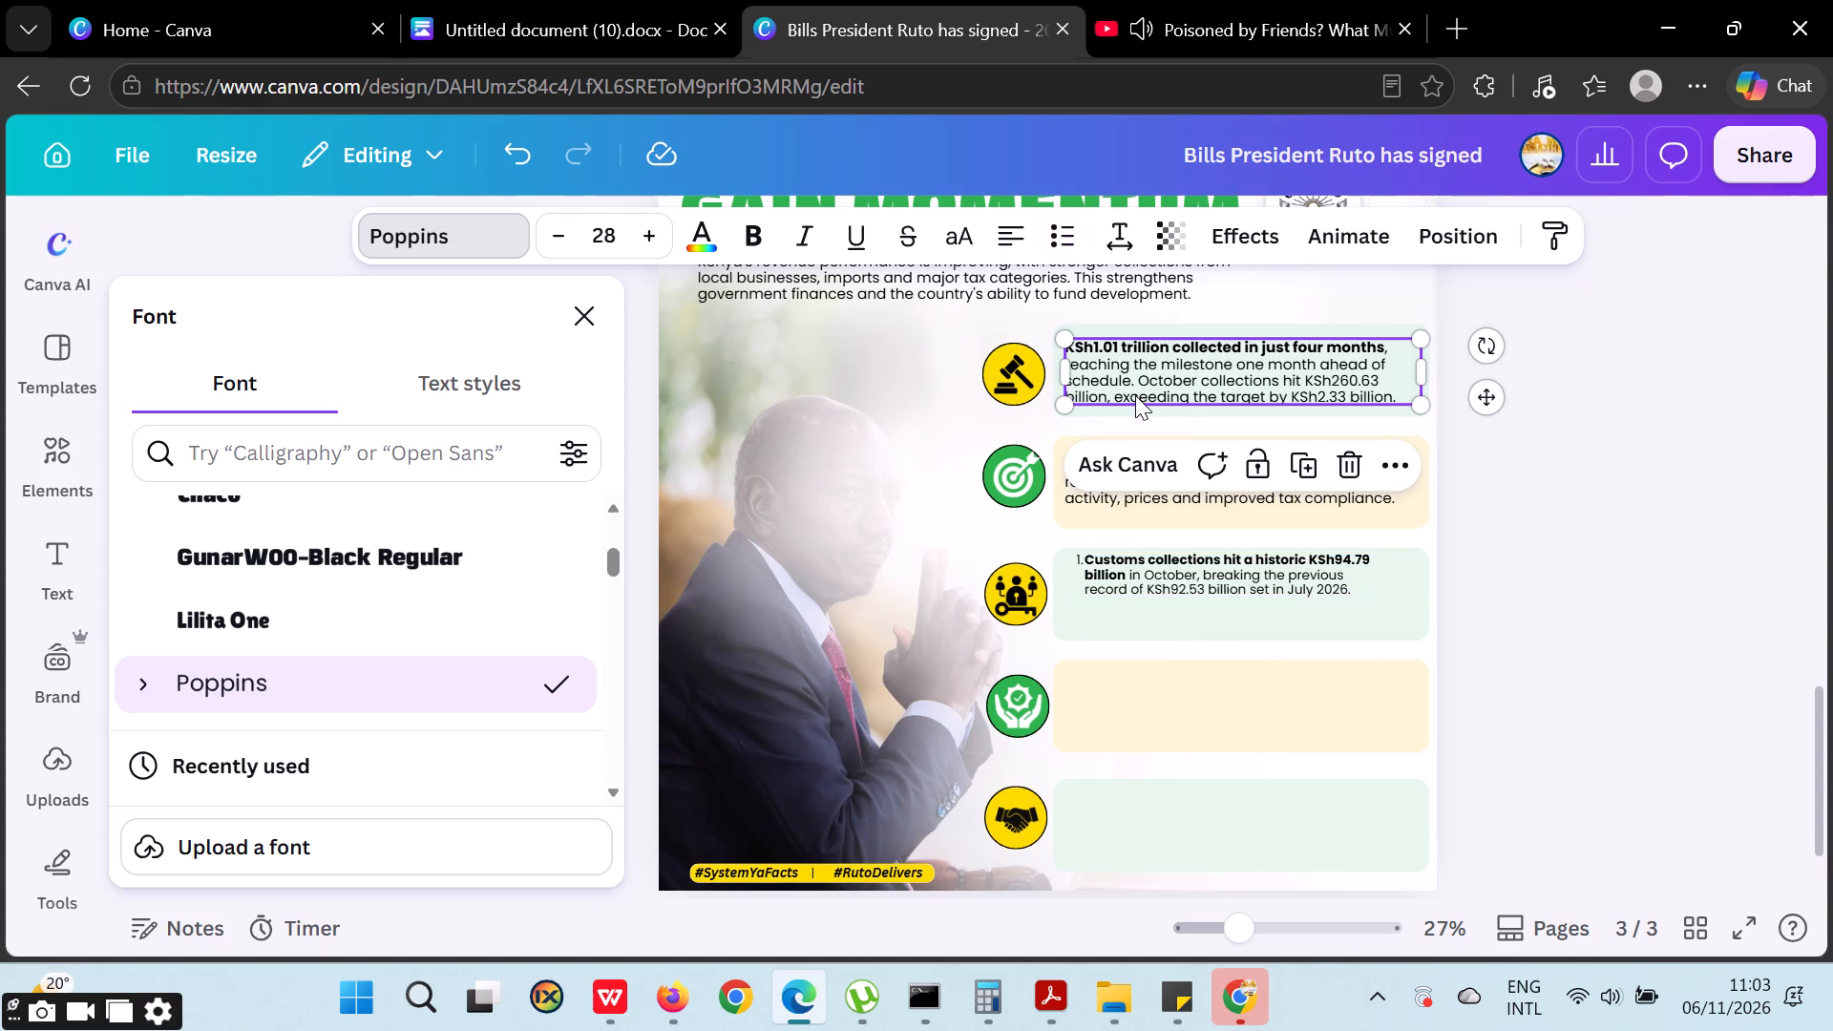
click(1110, 568)
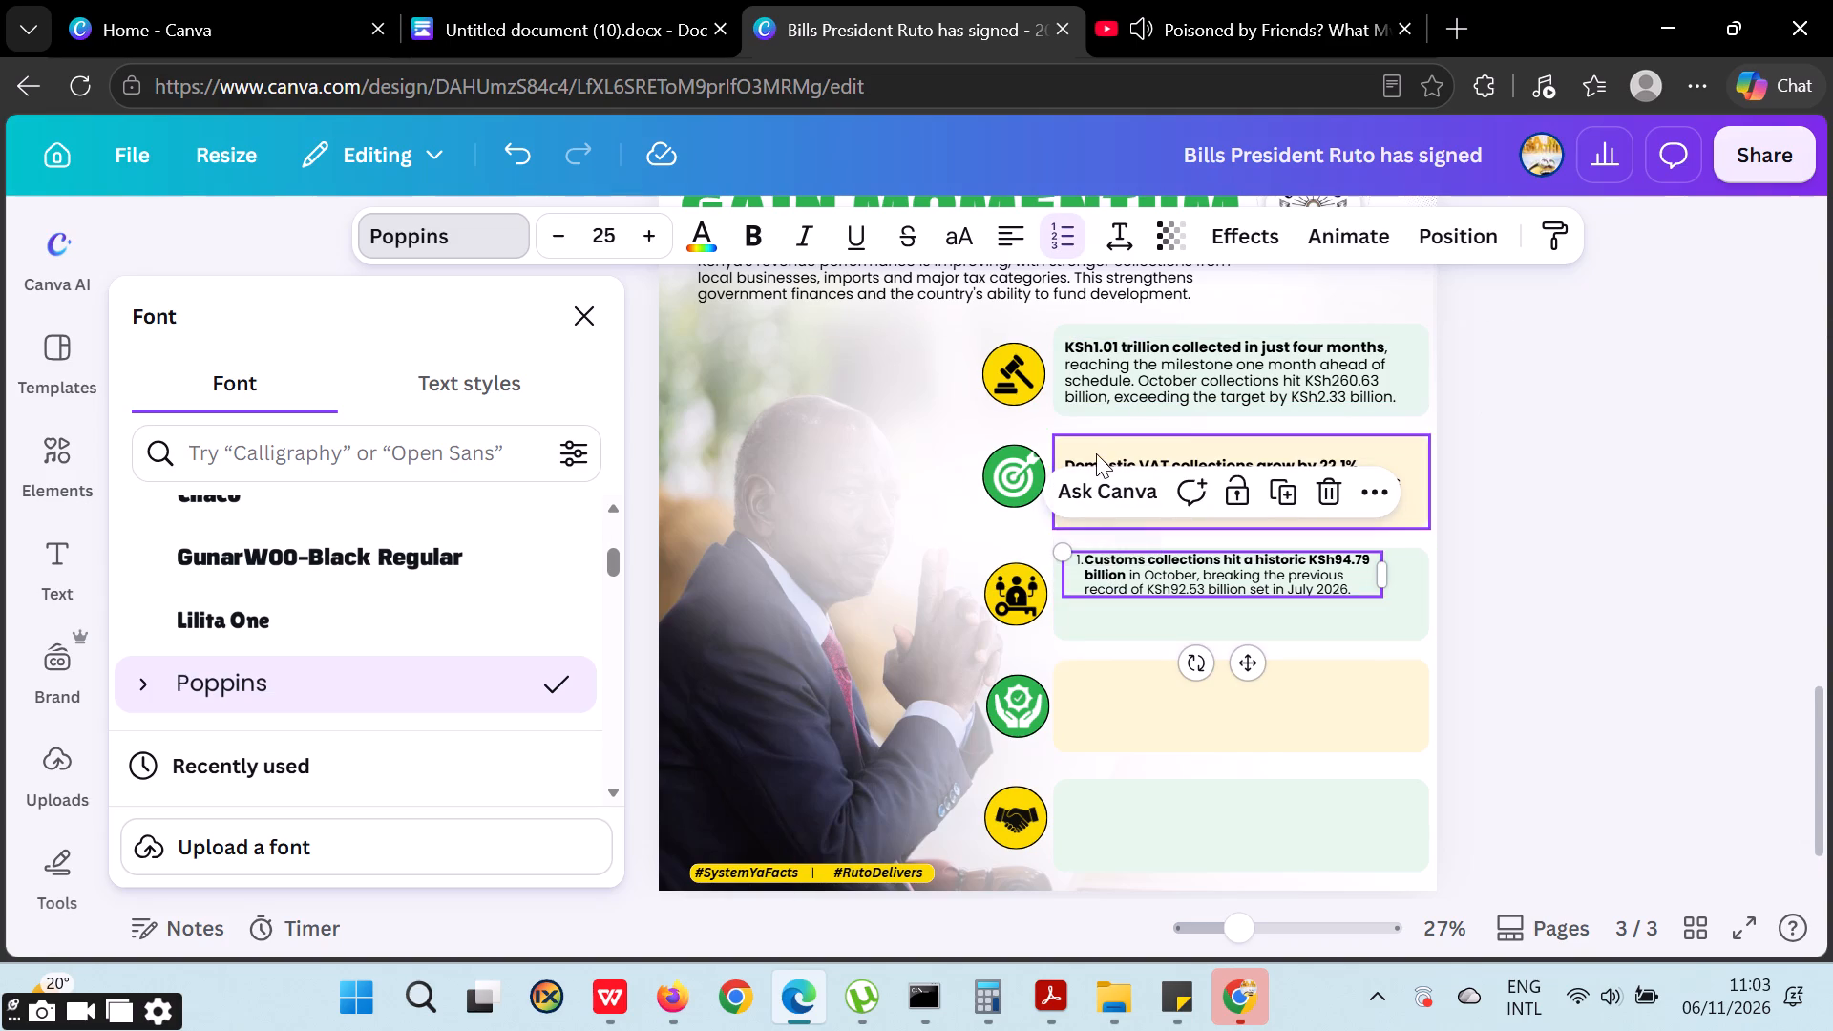
click(1088, 463)
click(1104, 579)
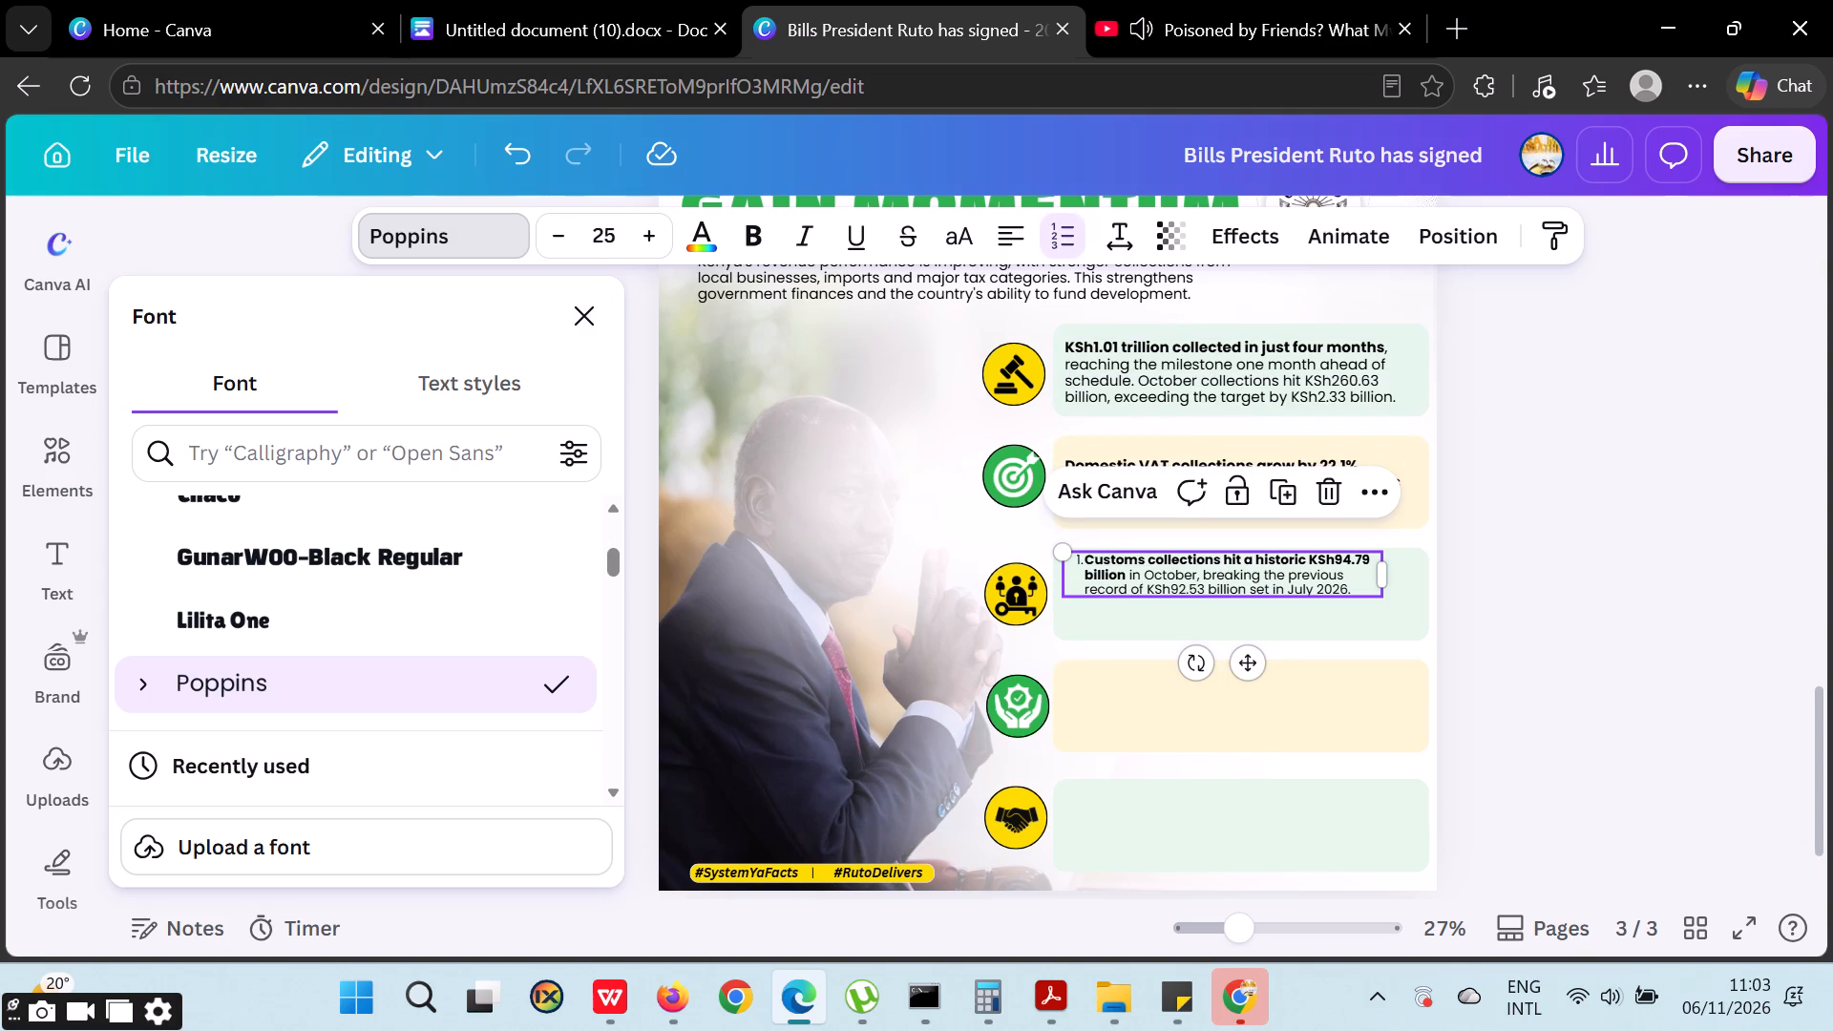
click(600, 244)
text(28)
key(Return)
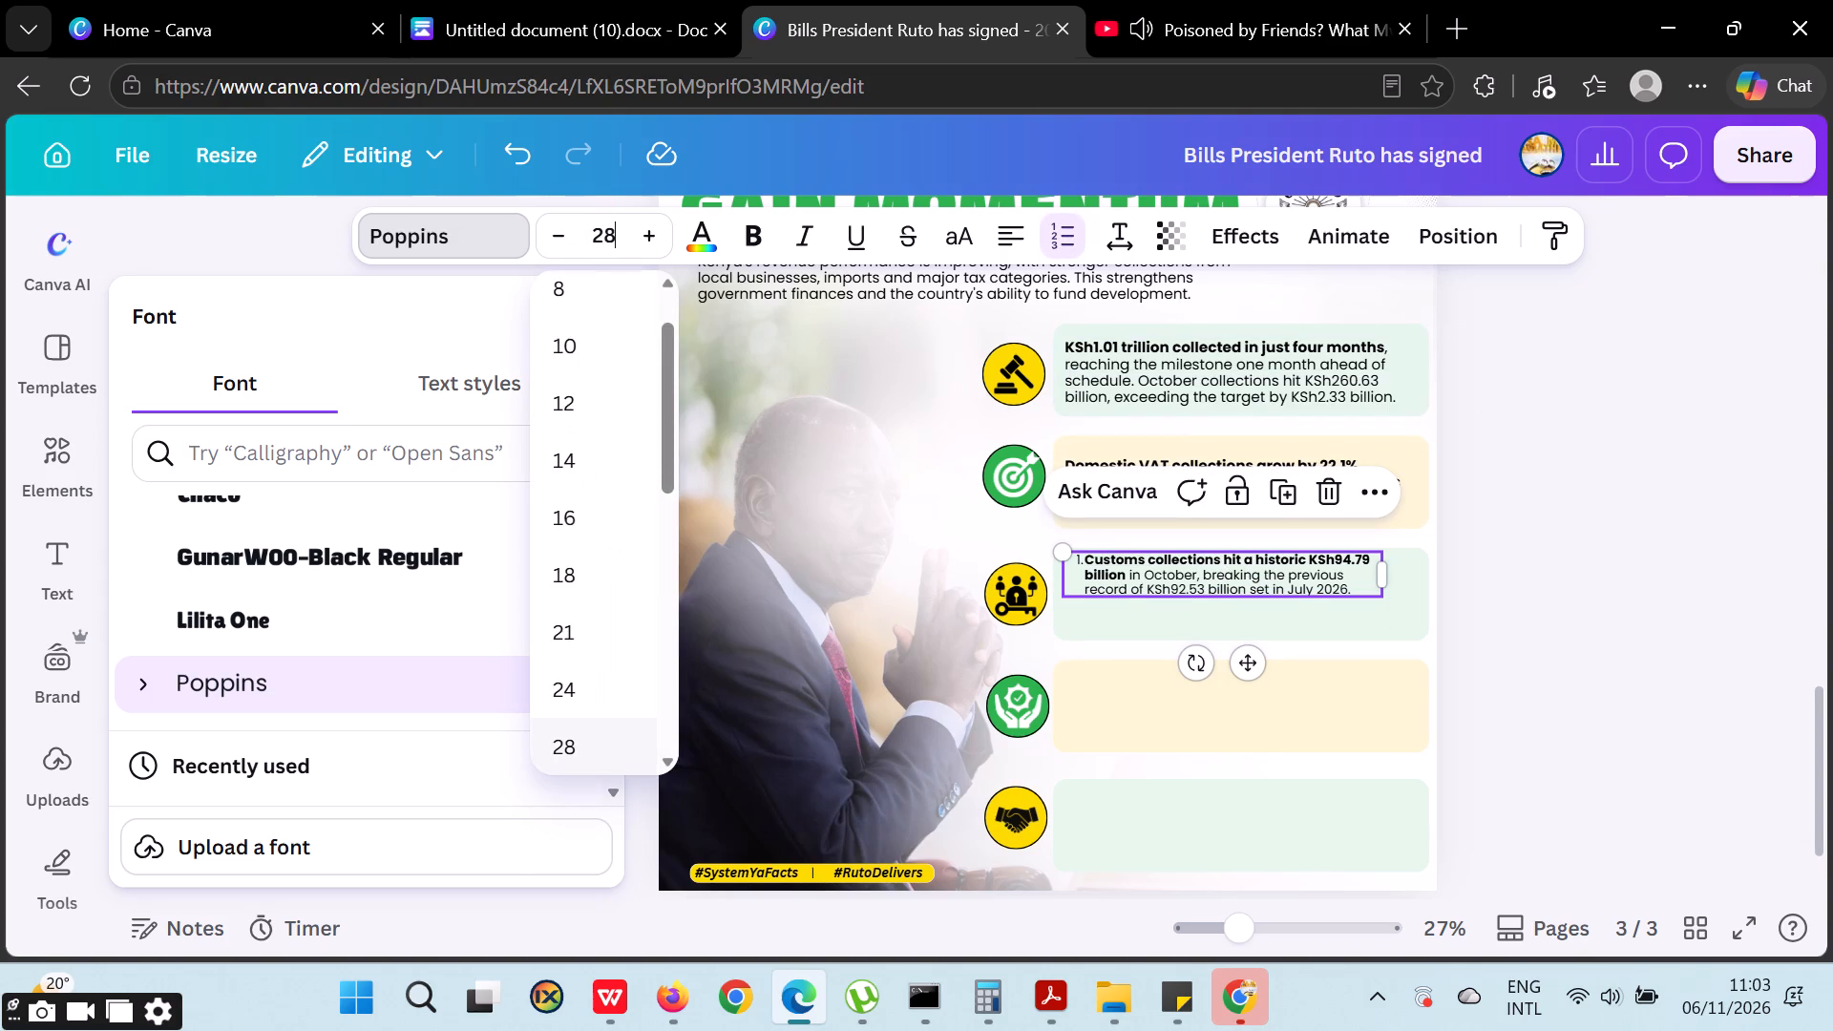
Remove the list number from the start of the Customs collections text.
click(1088, 558)
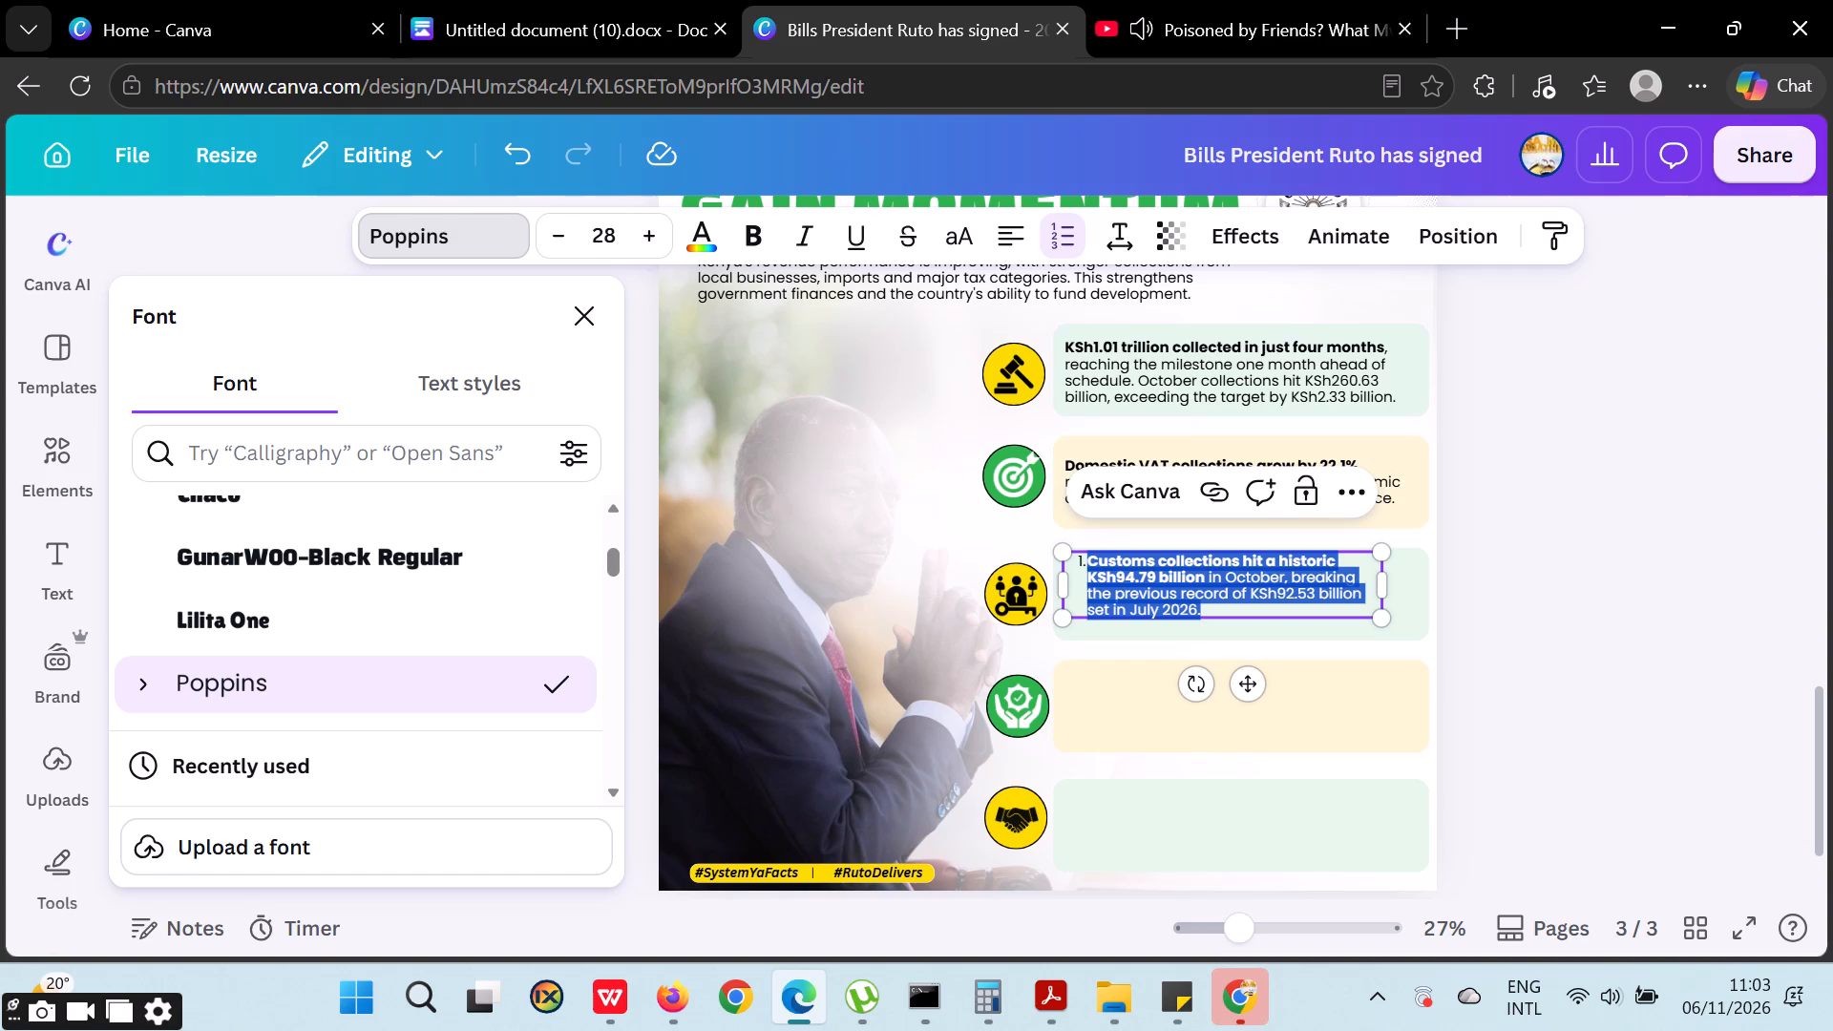
click(1087, 559)
key(BackSpace)
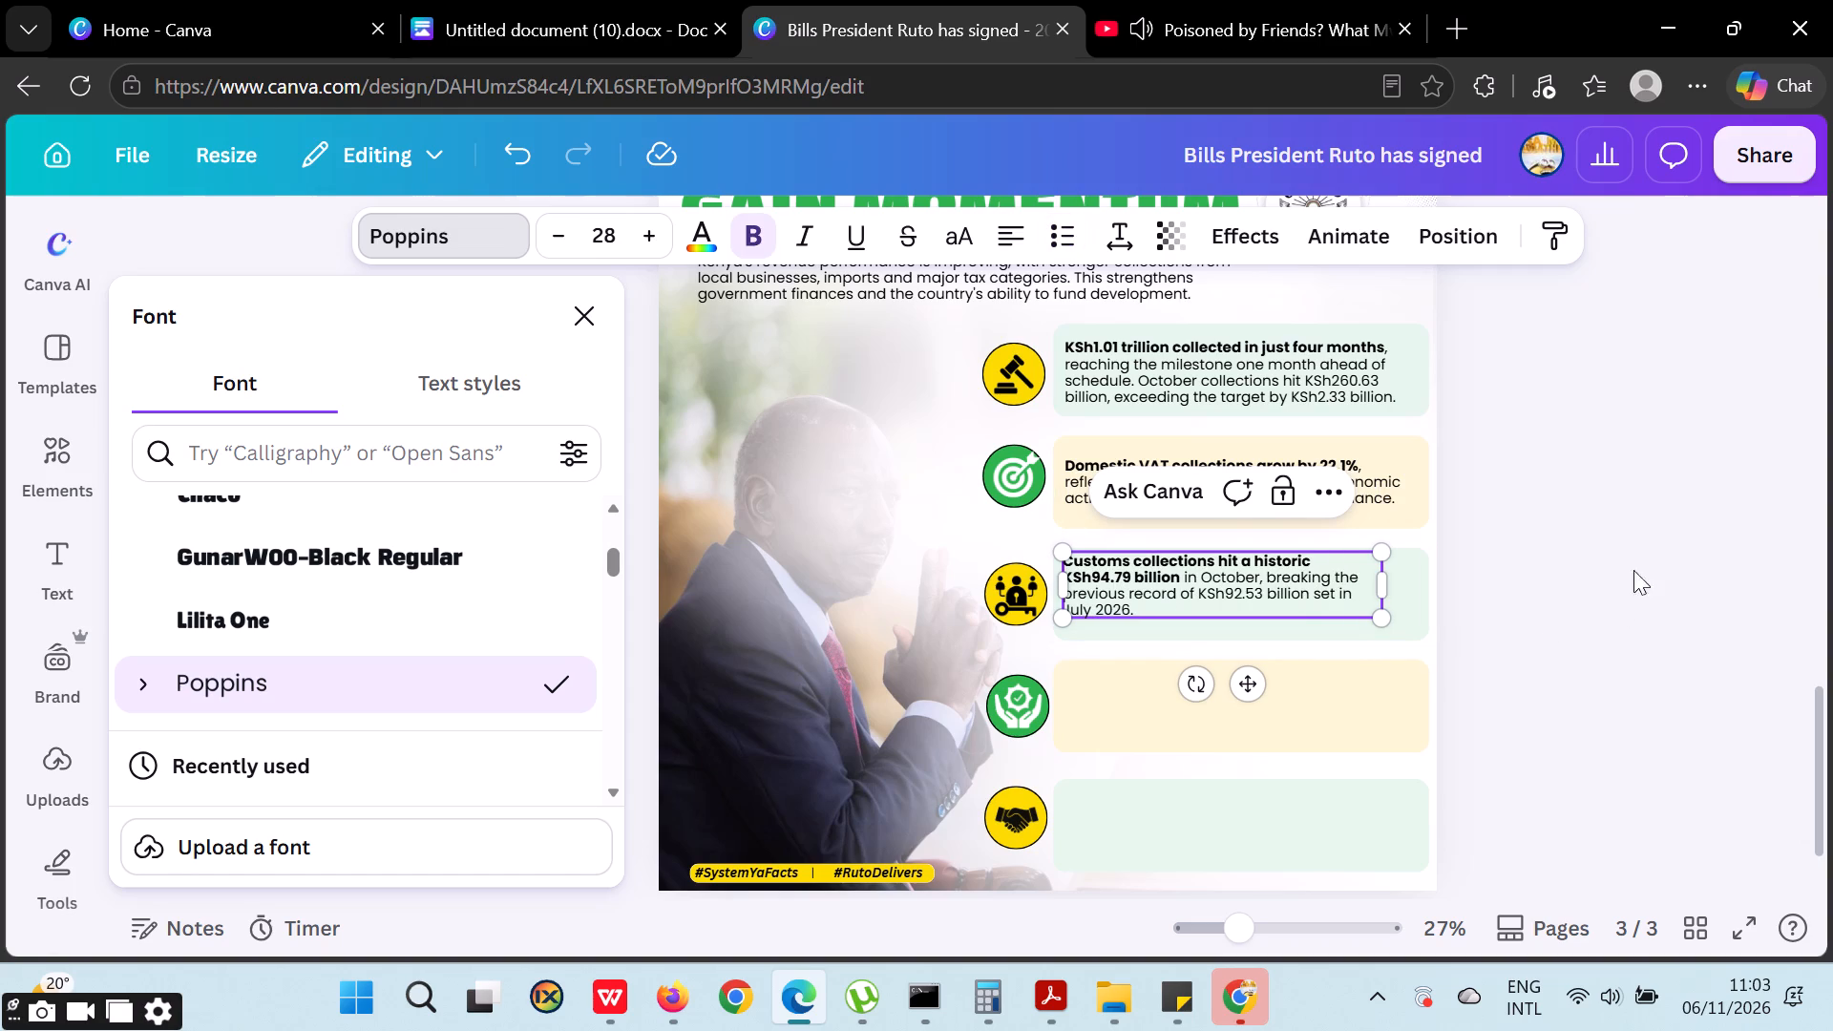
click(1658, 542)
double_click(1545, 595)
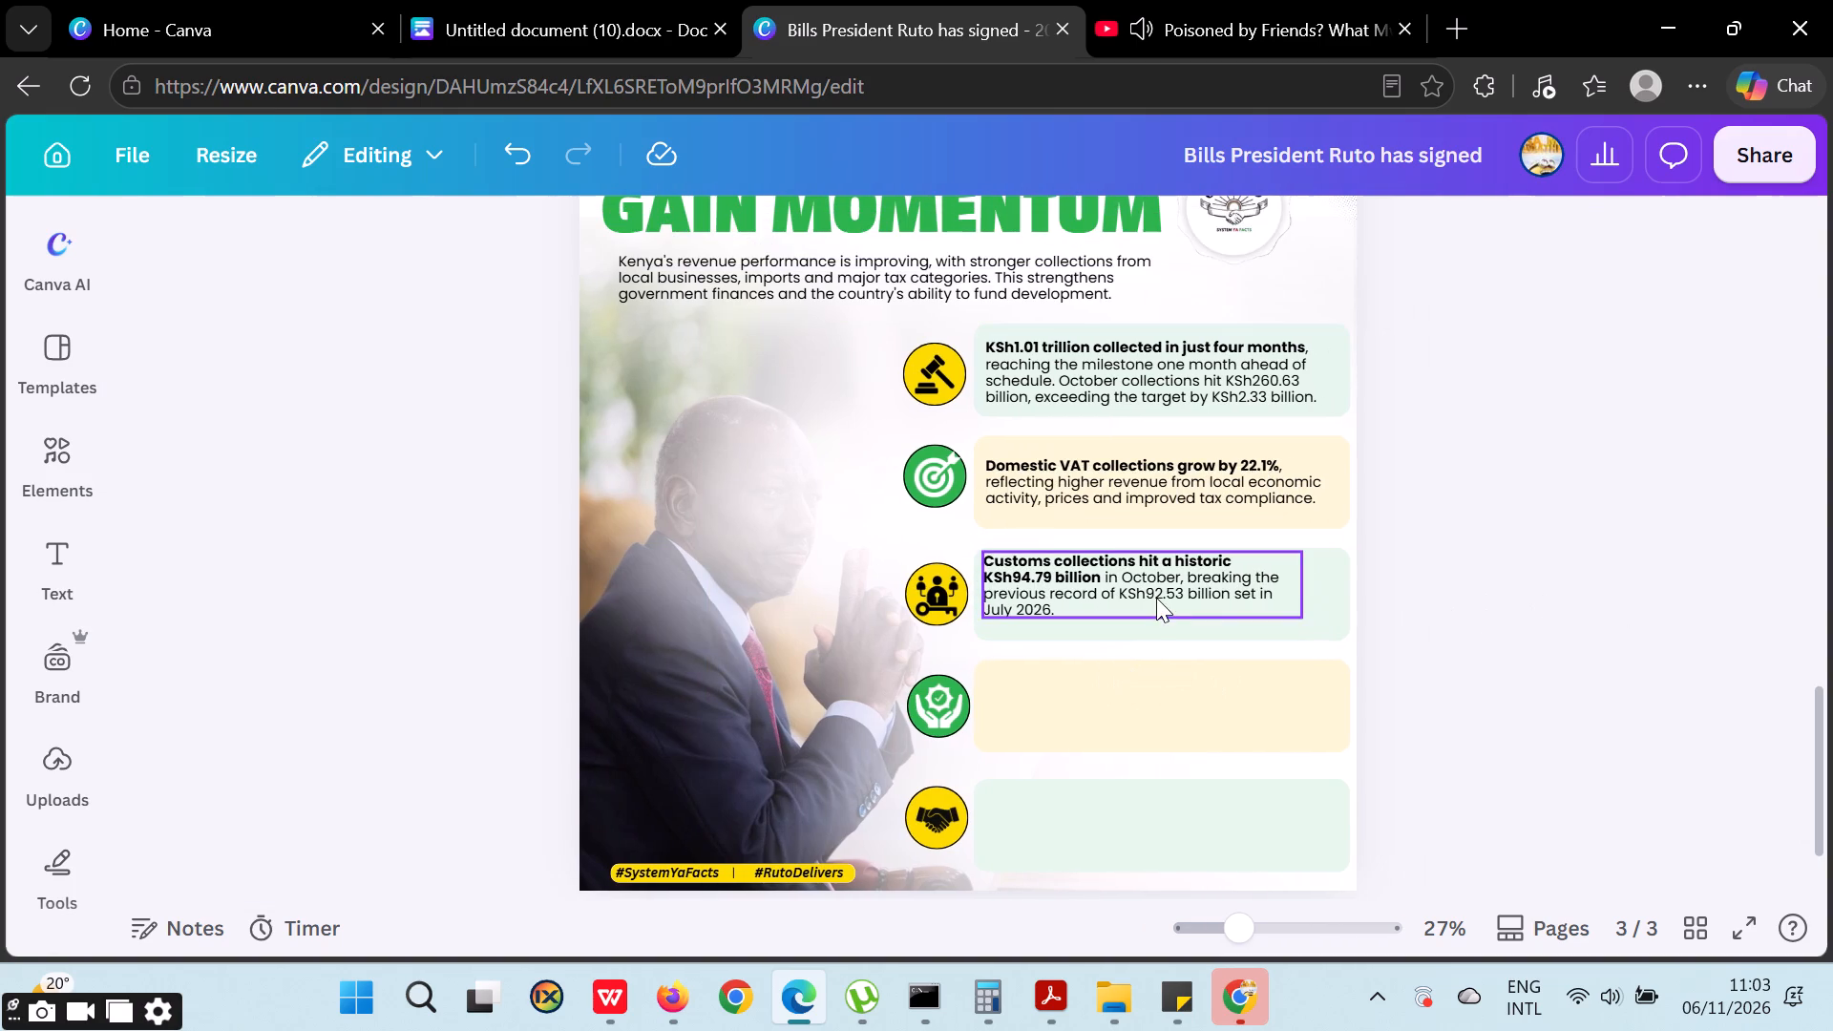
Move the Customs collections text slightly down in its green box, left-aligned with the text above, and widen its frame to the box's edge.
drag(1156, 598, 1158, 607)
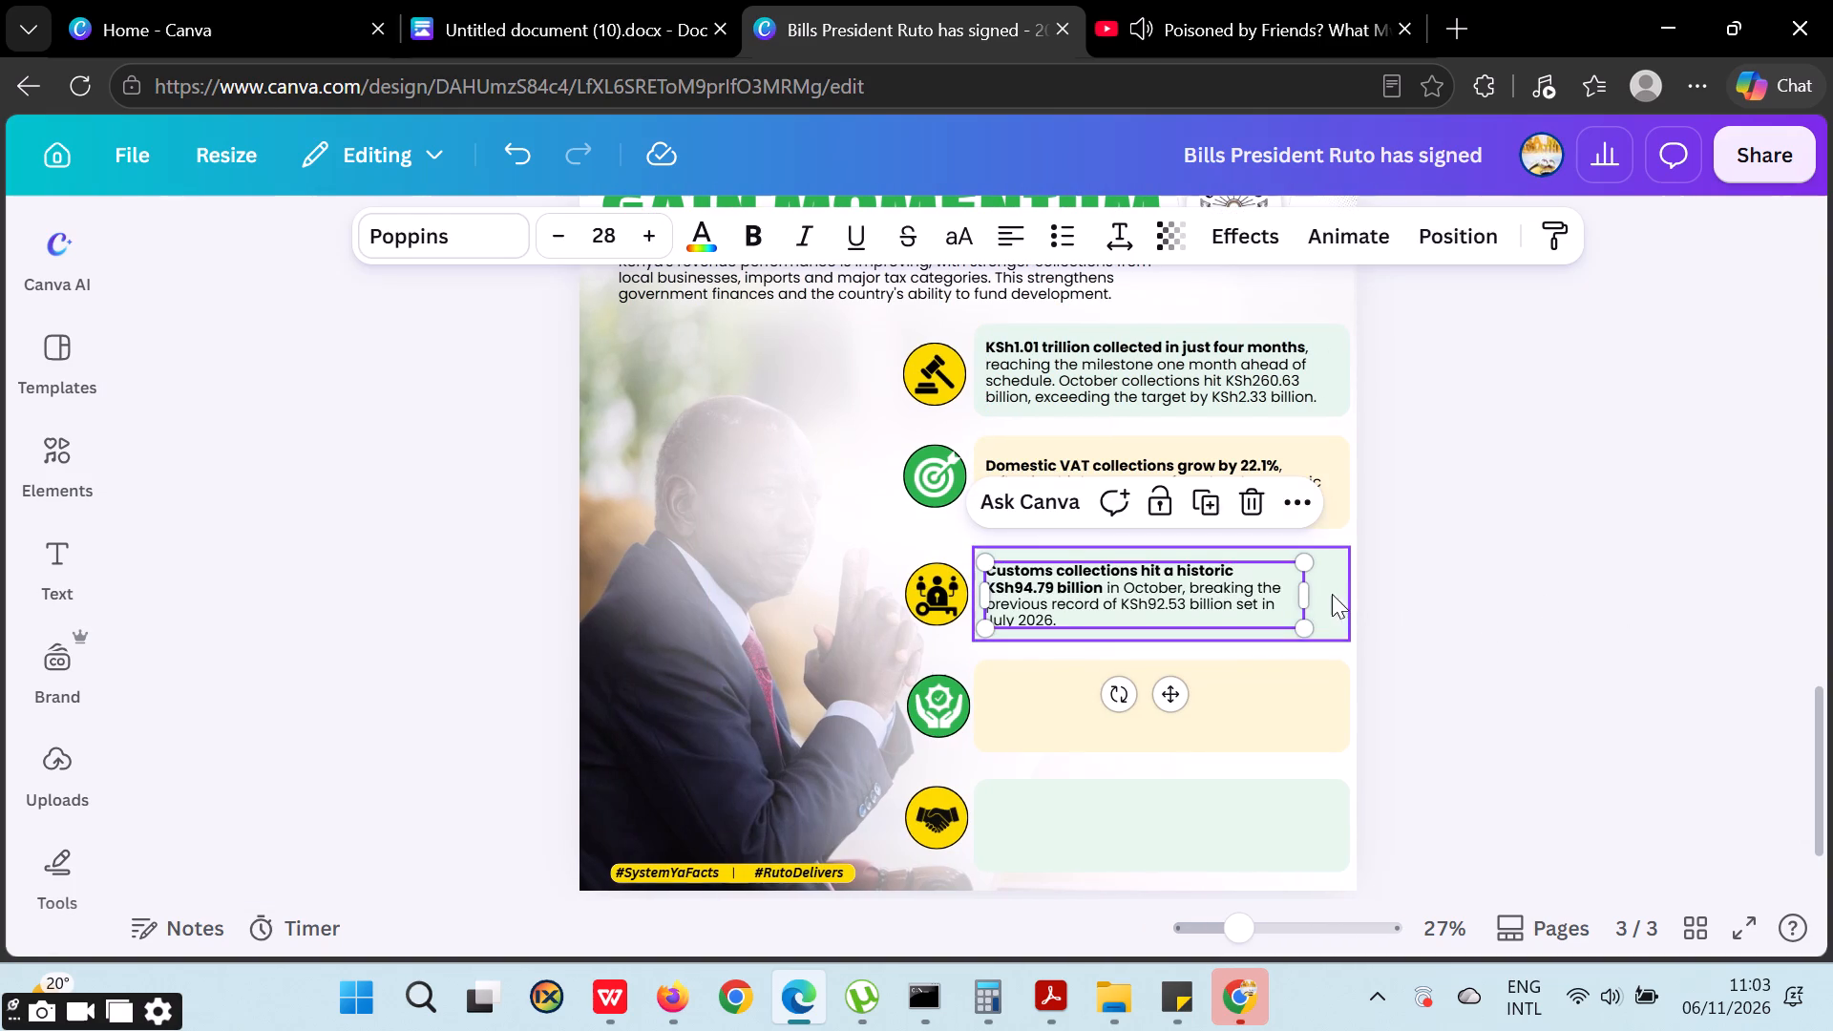
drag(1314, 594, 1347, 597)
click(1476, 585)
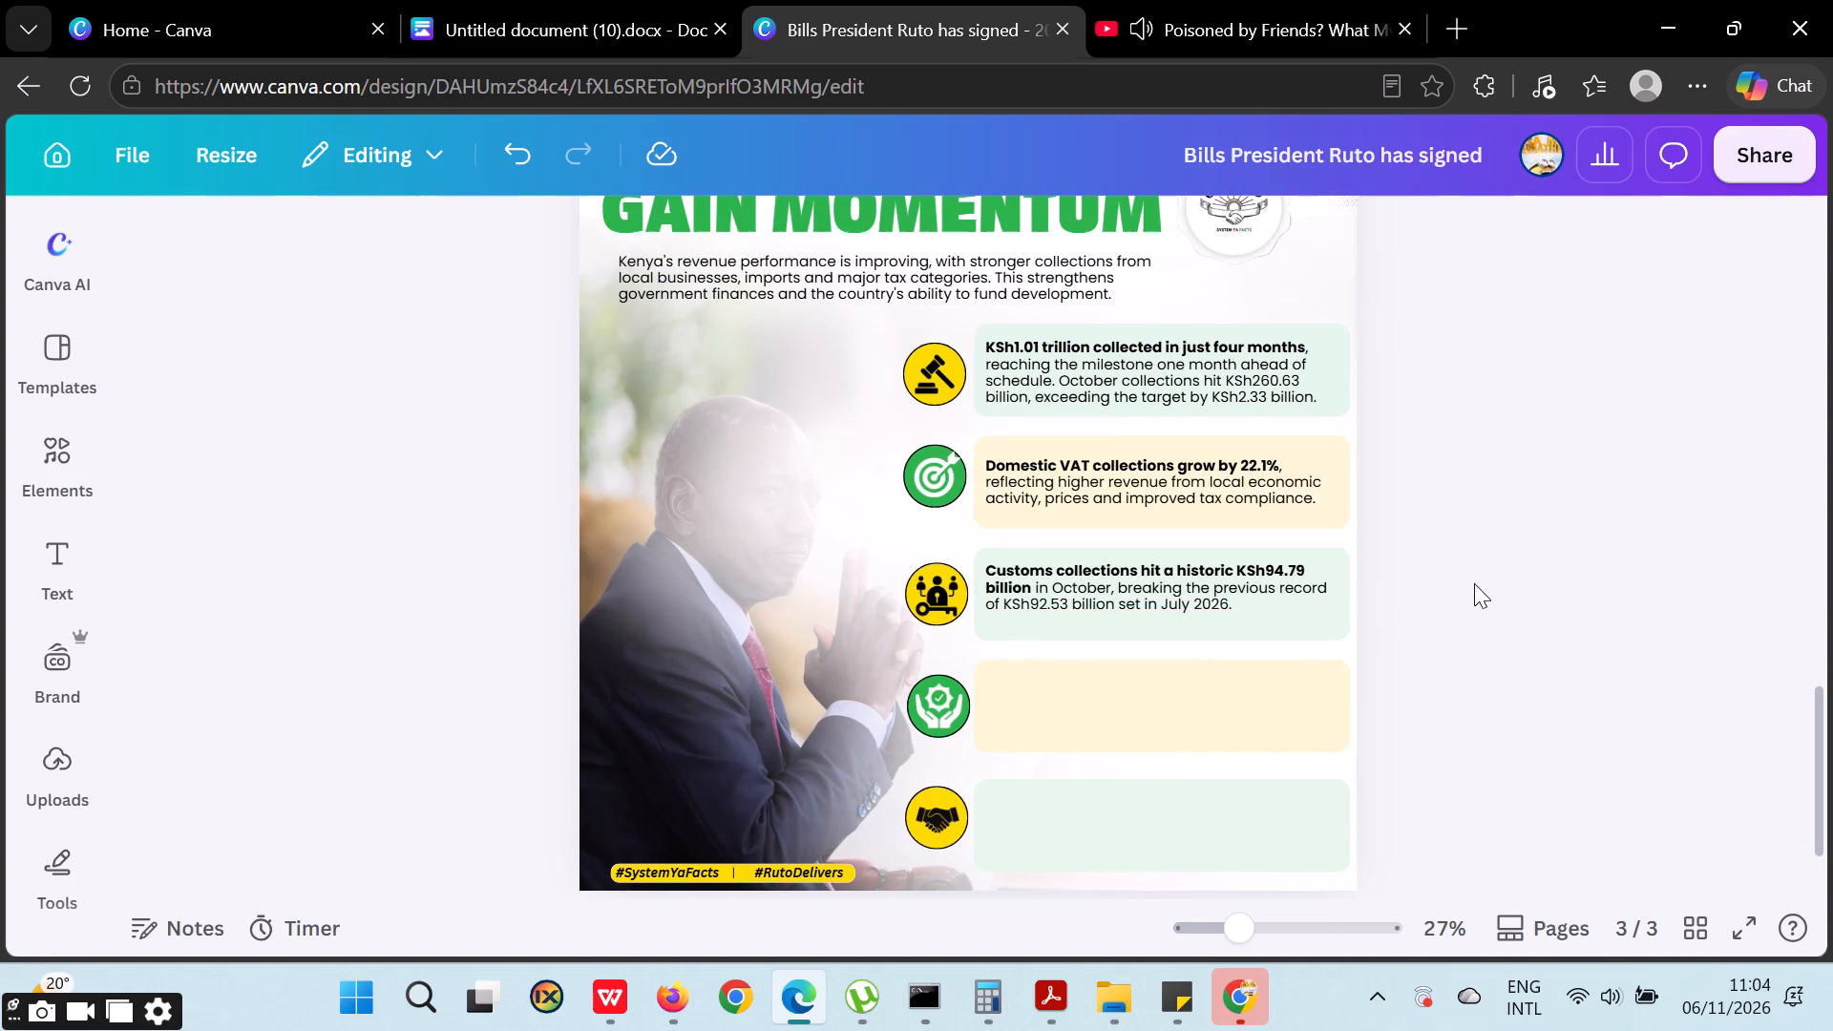
Copy the fourth numbered point, about revenue growth across major tax categories, from Untitled document (10) and return to the "Bills President Ruto has signed" design.
scroll(1468, 584, up, 1)
click(618, 0)
scroll(779, 484, down, 1)
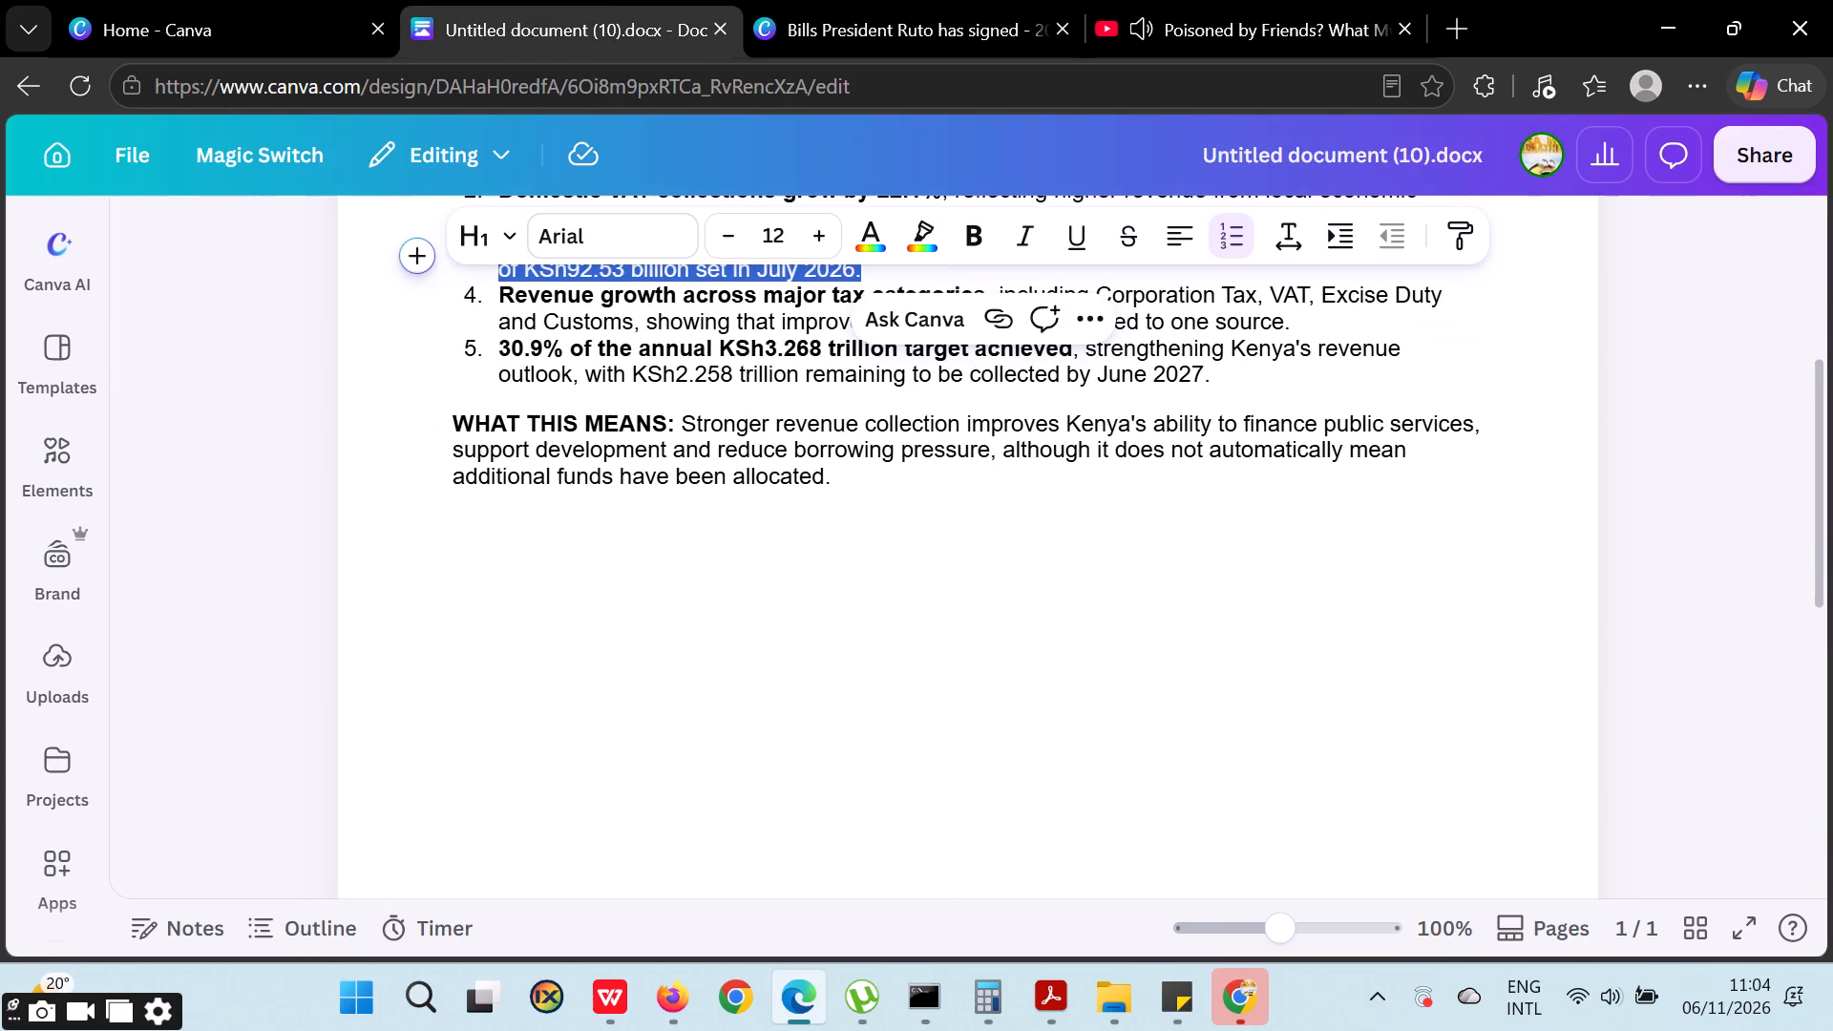
scroll(656, 441, up, 1)
drag(501, 437, 935, 473)
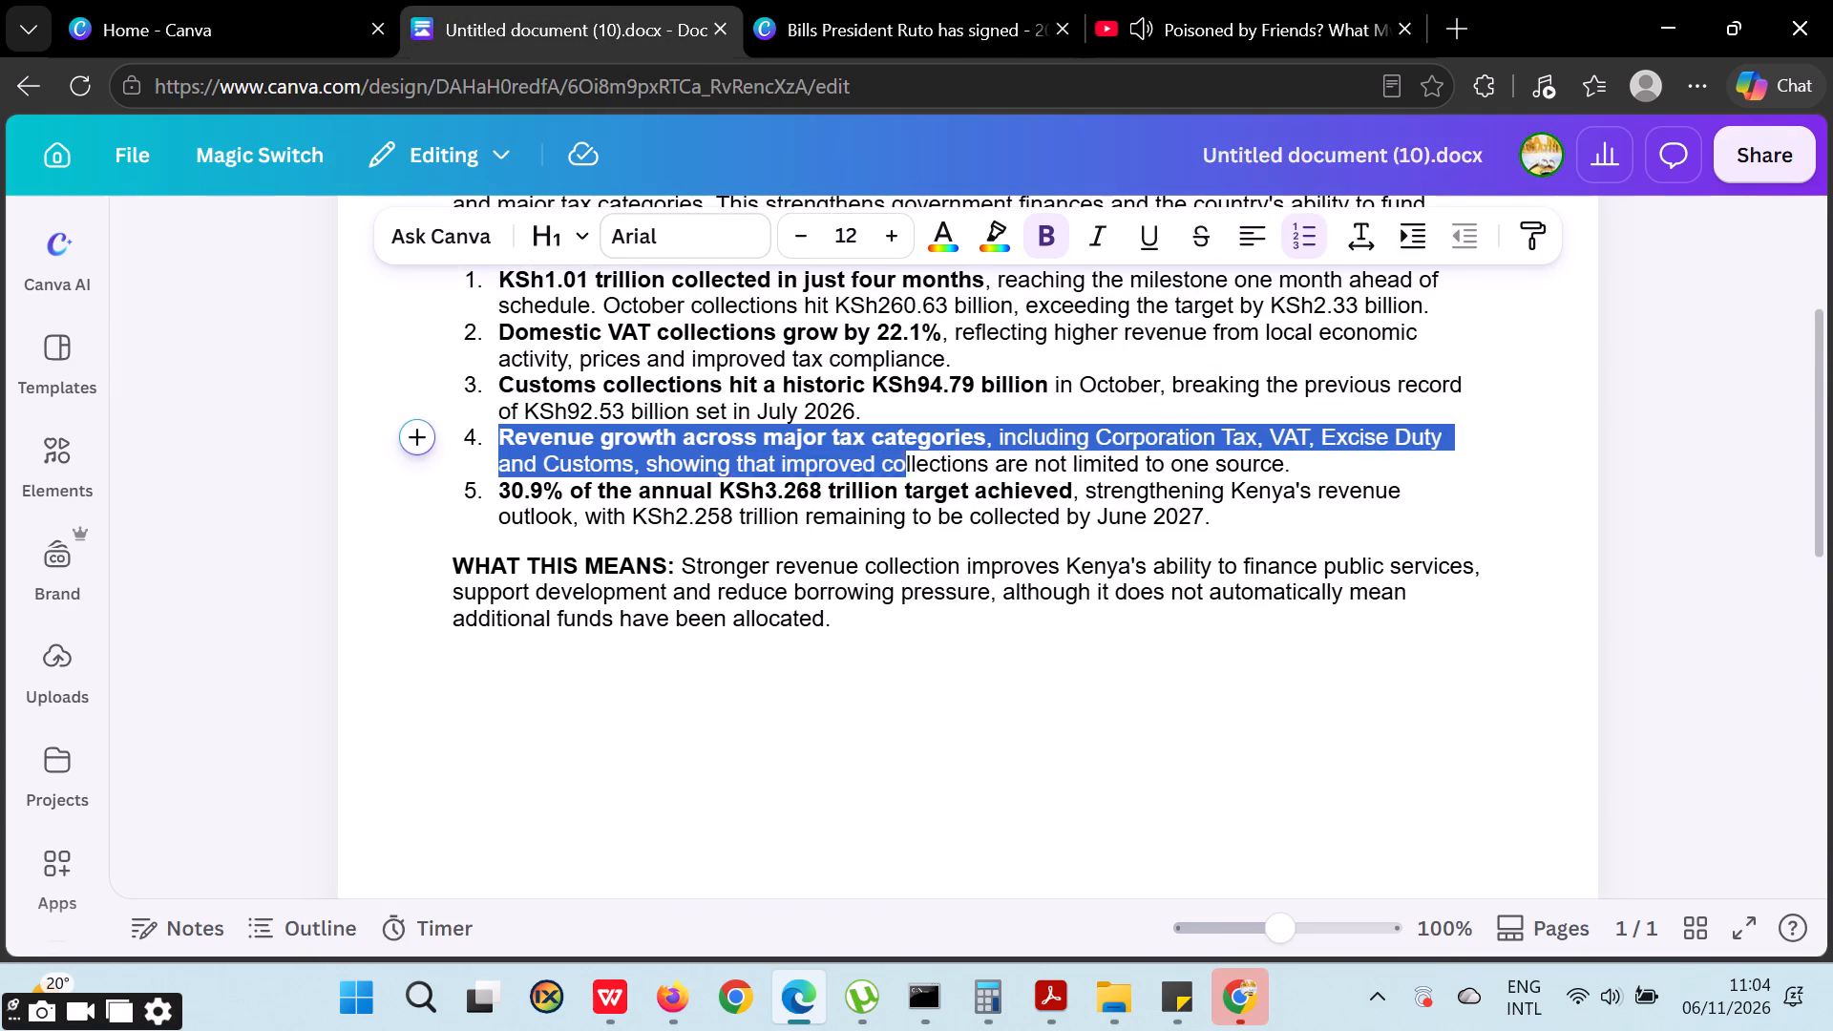
drag(935, 473, 1371, 458)
key(ctrl+c)
key(ctrl+c)
key(ctrl+c)
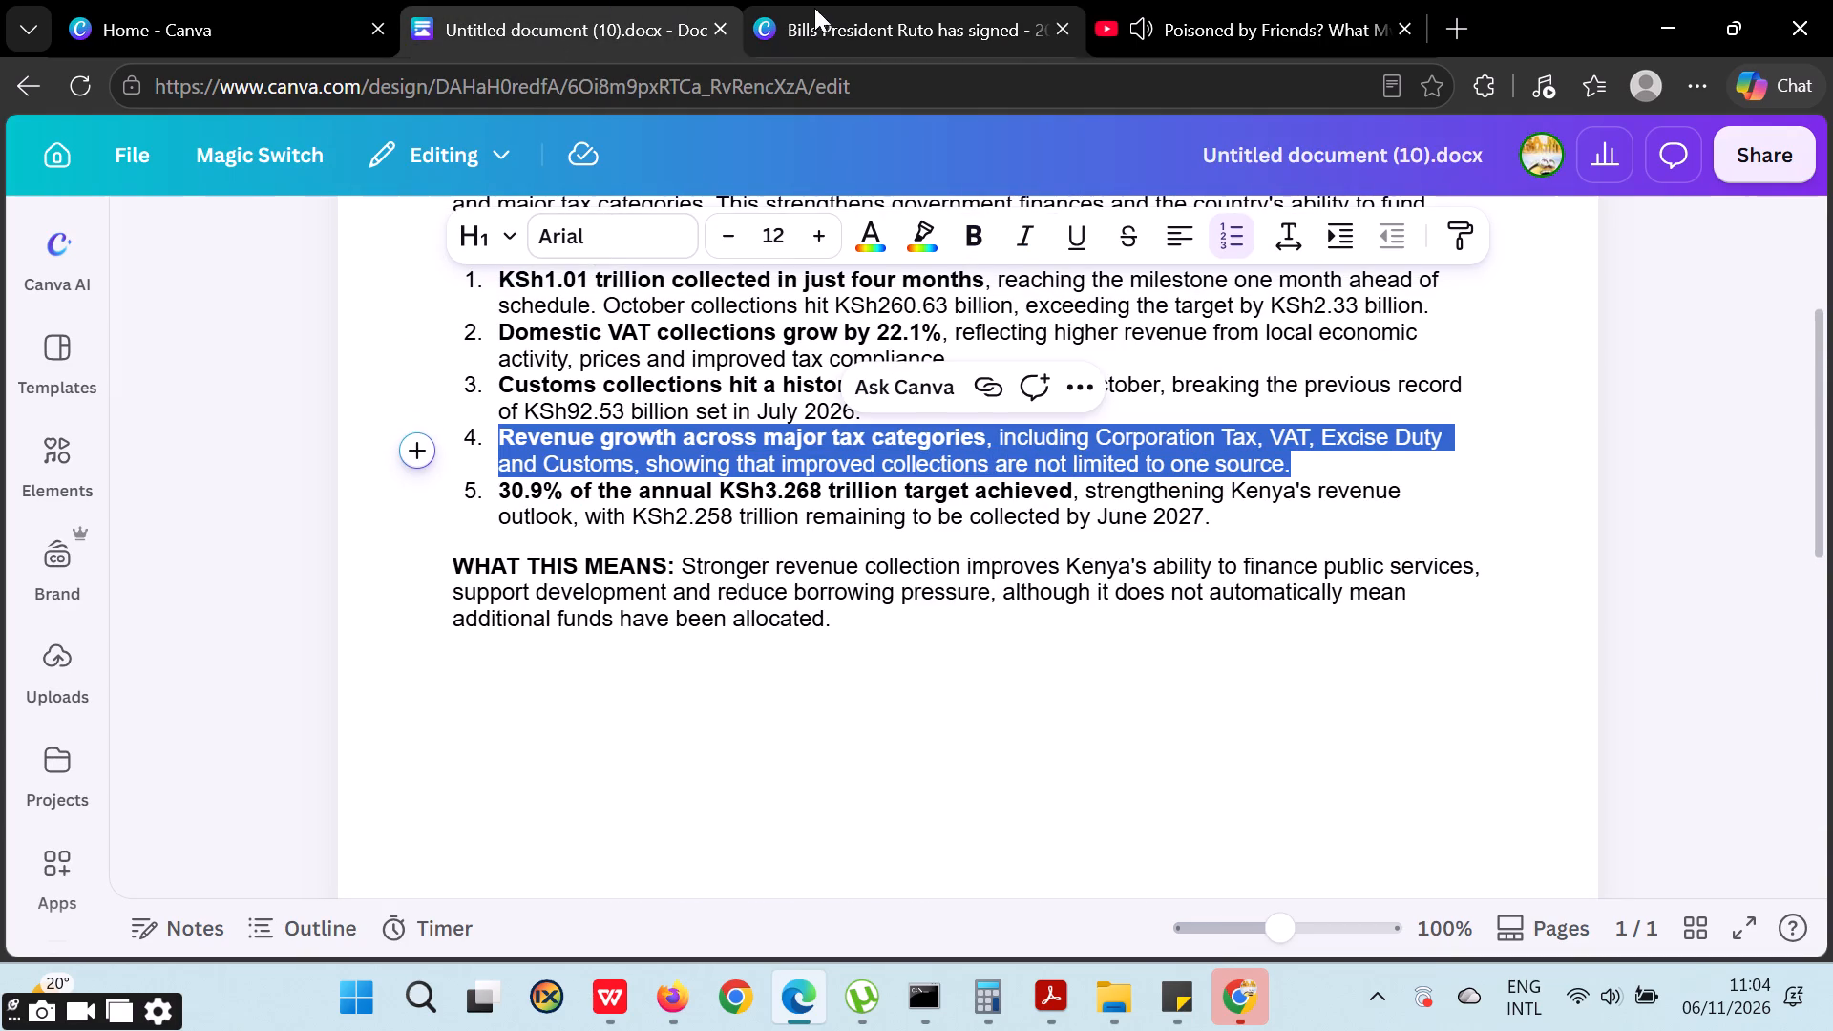
click(823, 0)
Paste the revenue growth point onto the second cream box and narrow its text frame to fit inside the box.
scroll(1126, 549, down, 1)
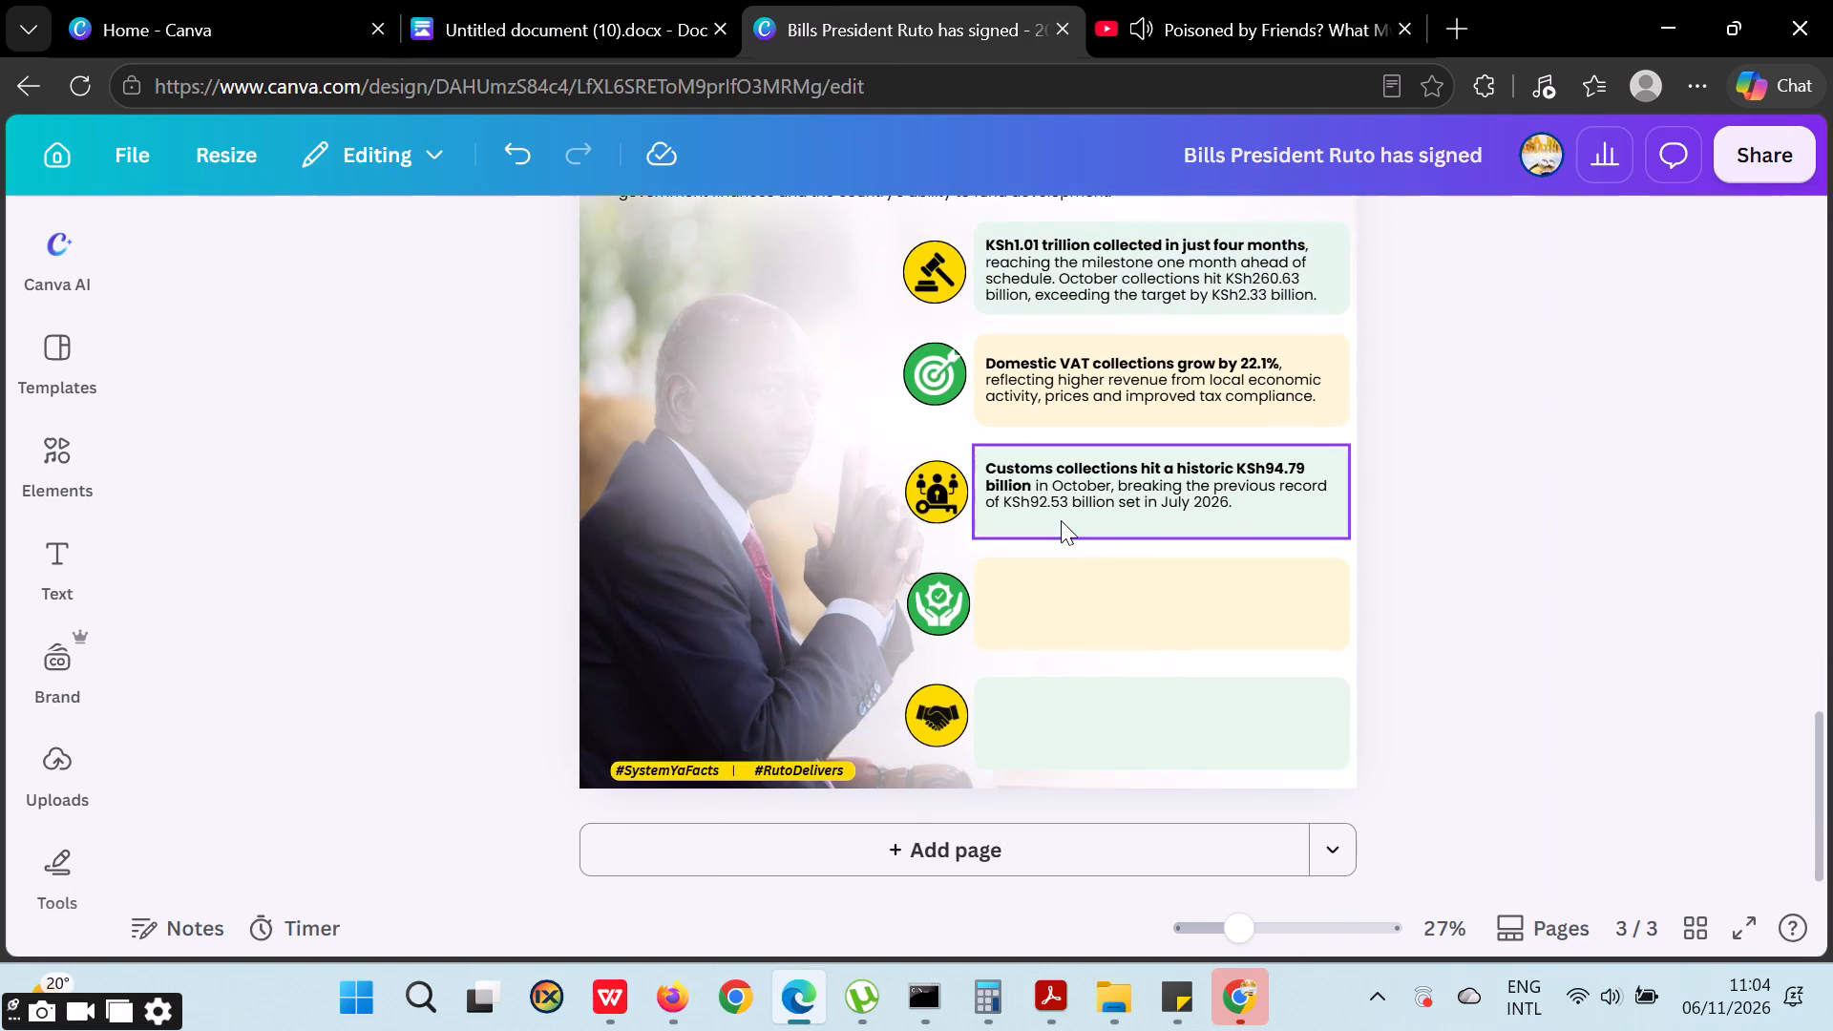
click(1143, 675)
key(ctrl+v)
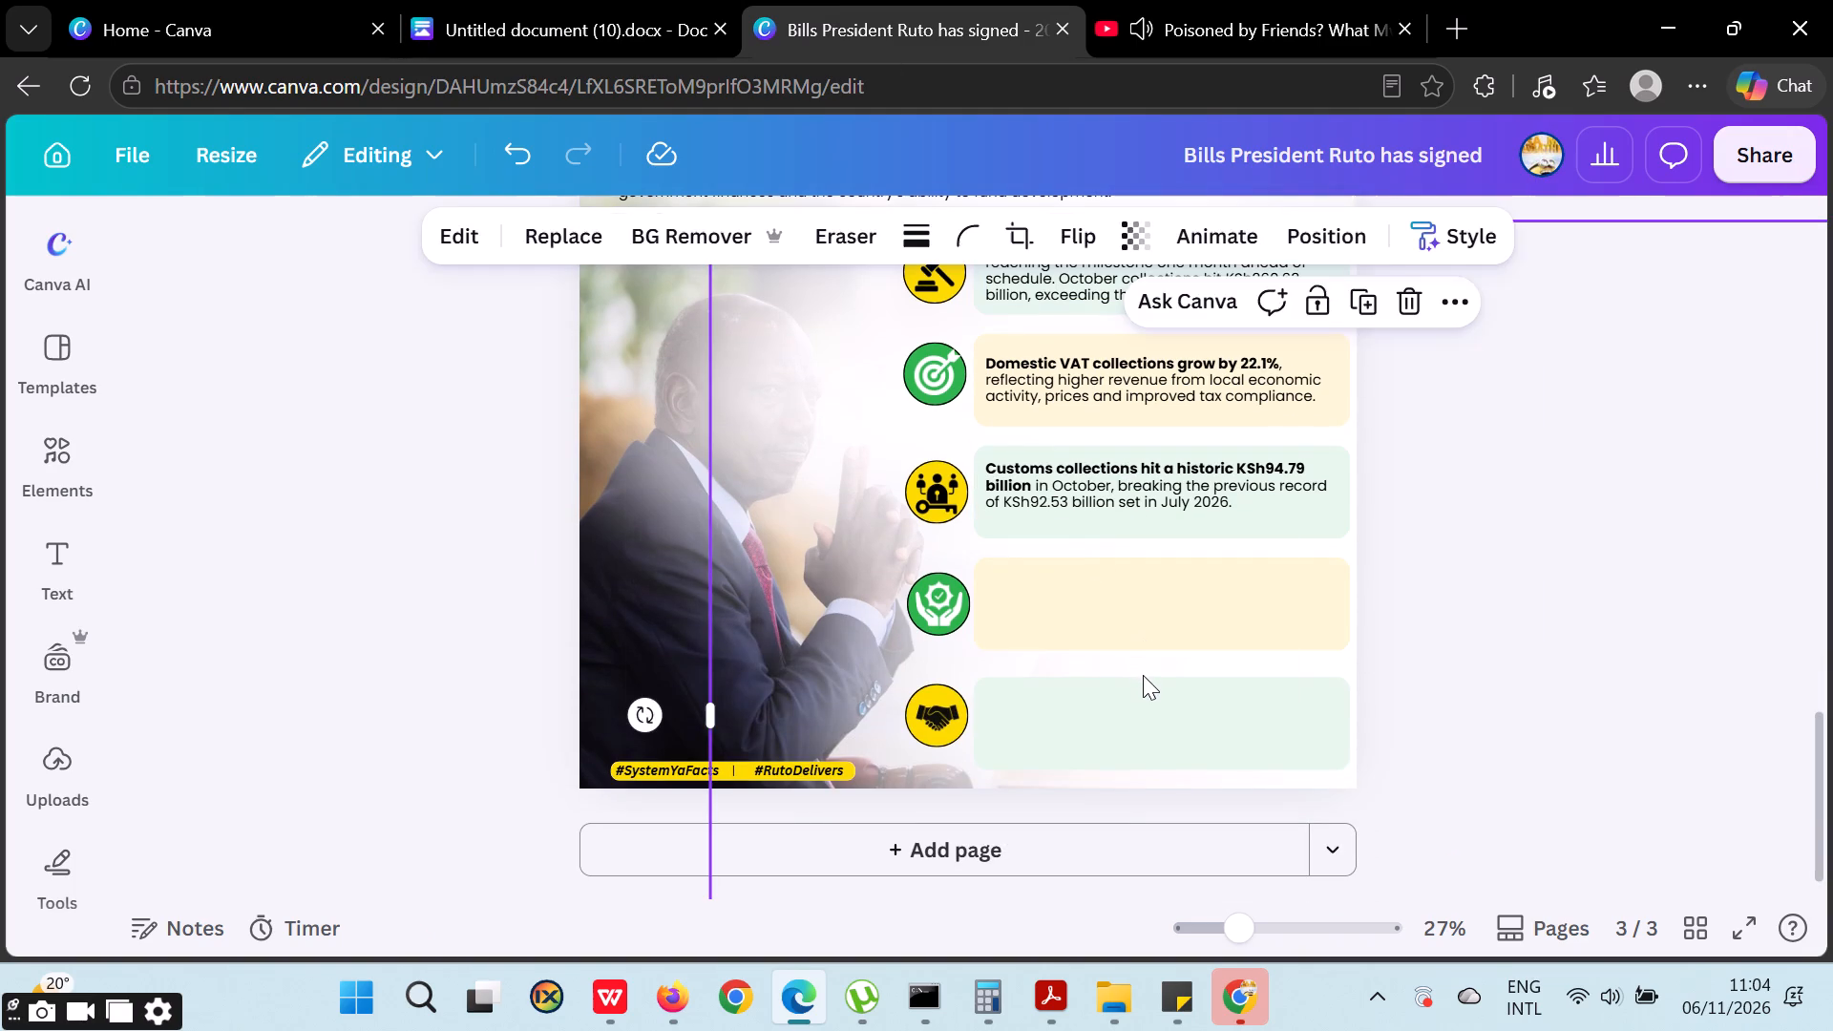
drag(849, 308, 1205, 828)
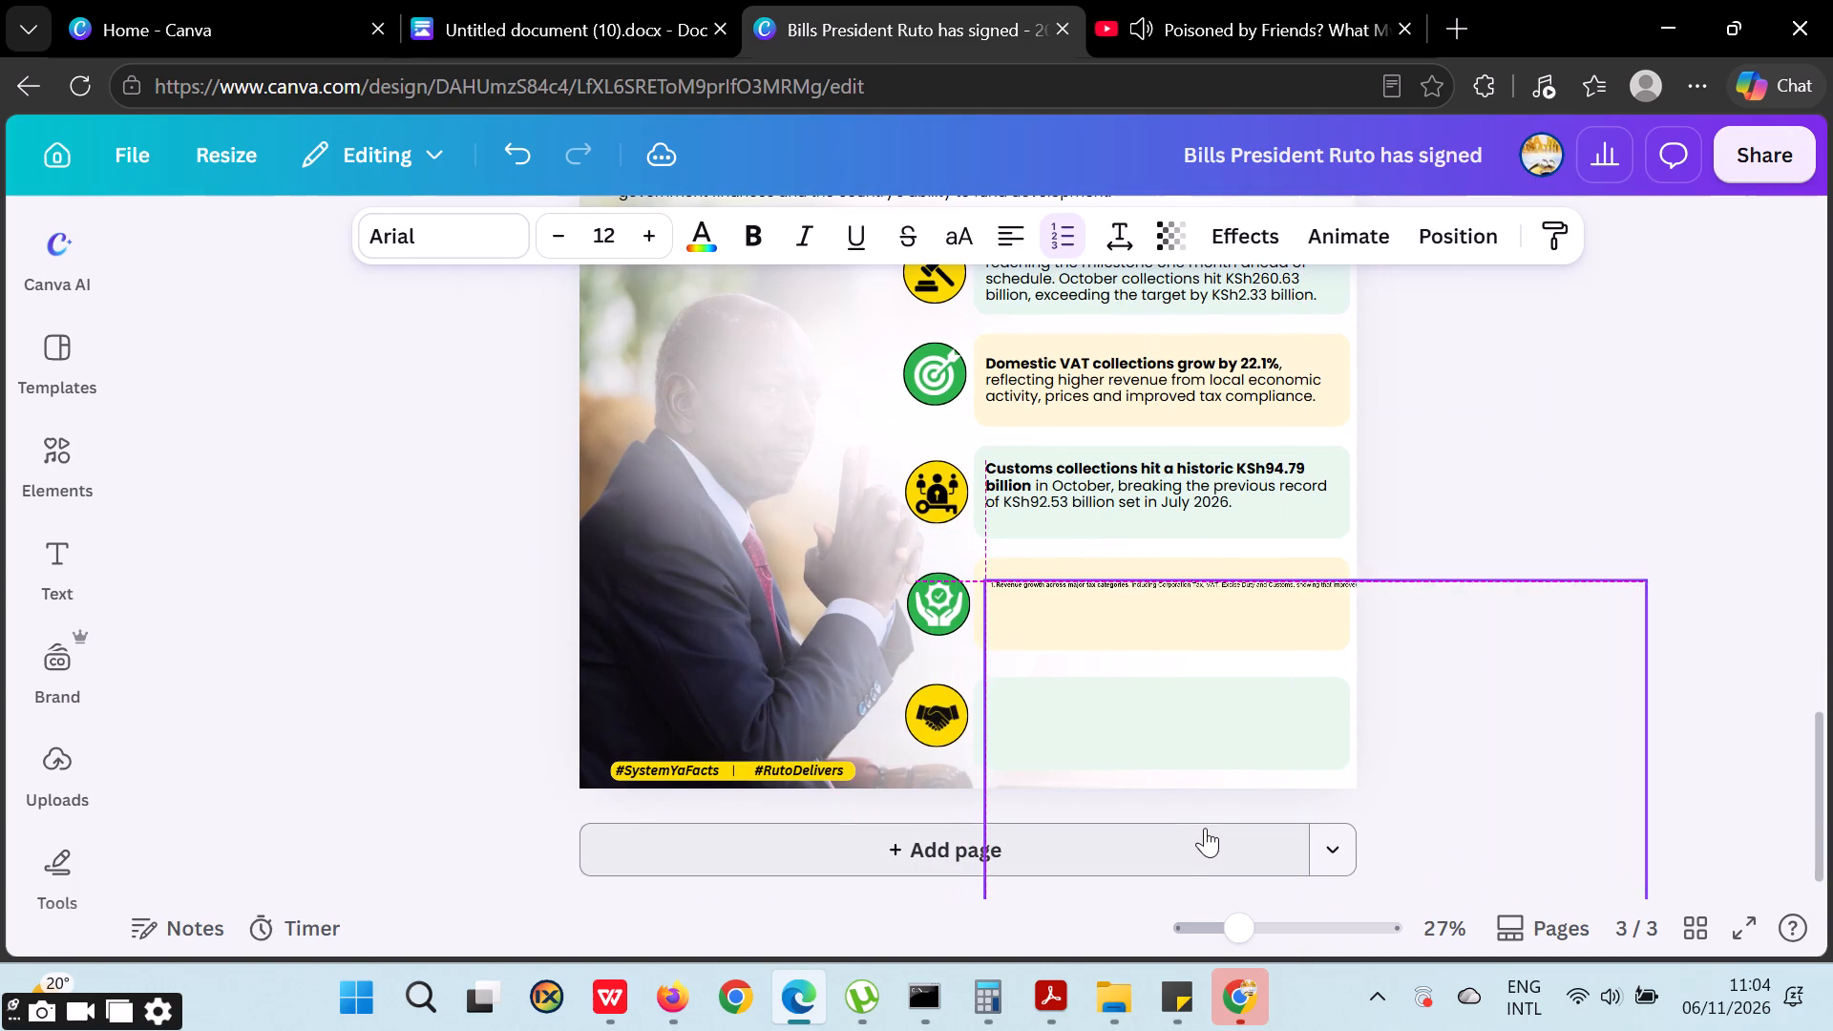
drag(1205, 828, 1204, 817)
click(1204, 817)
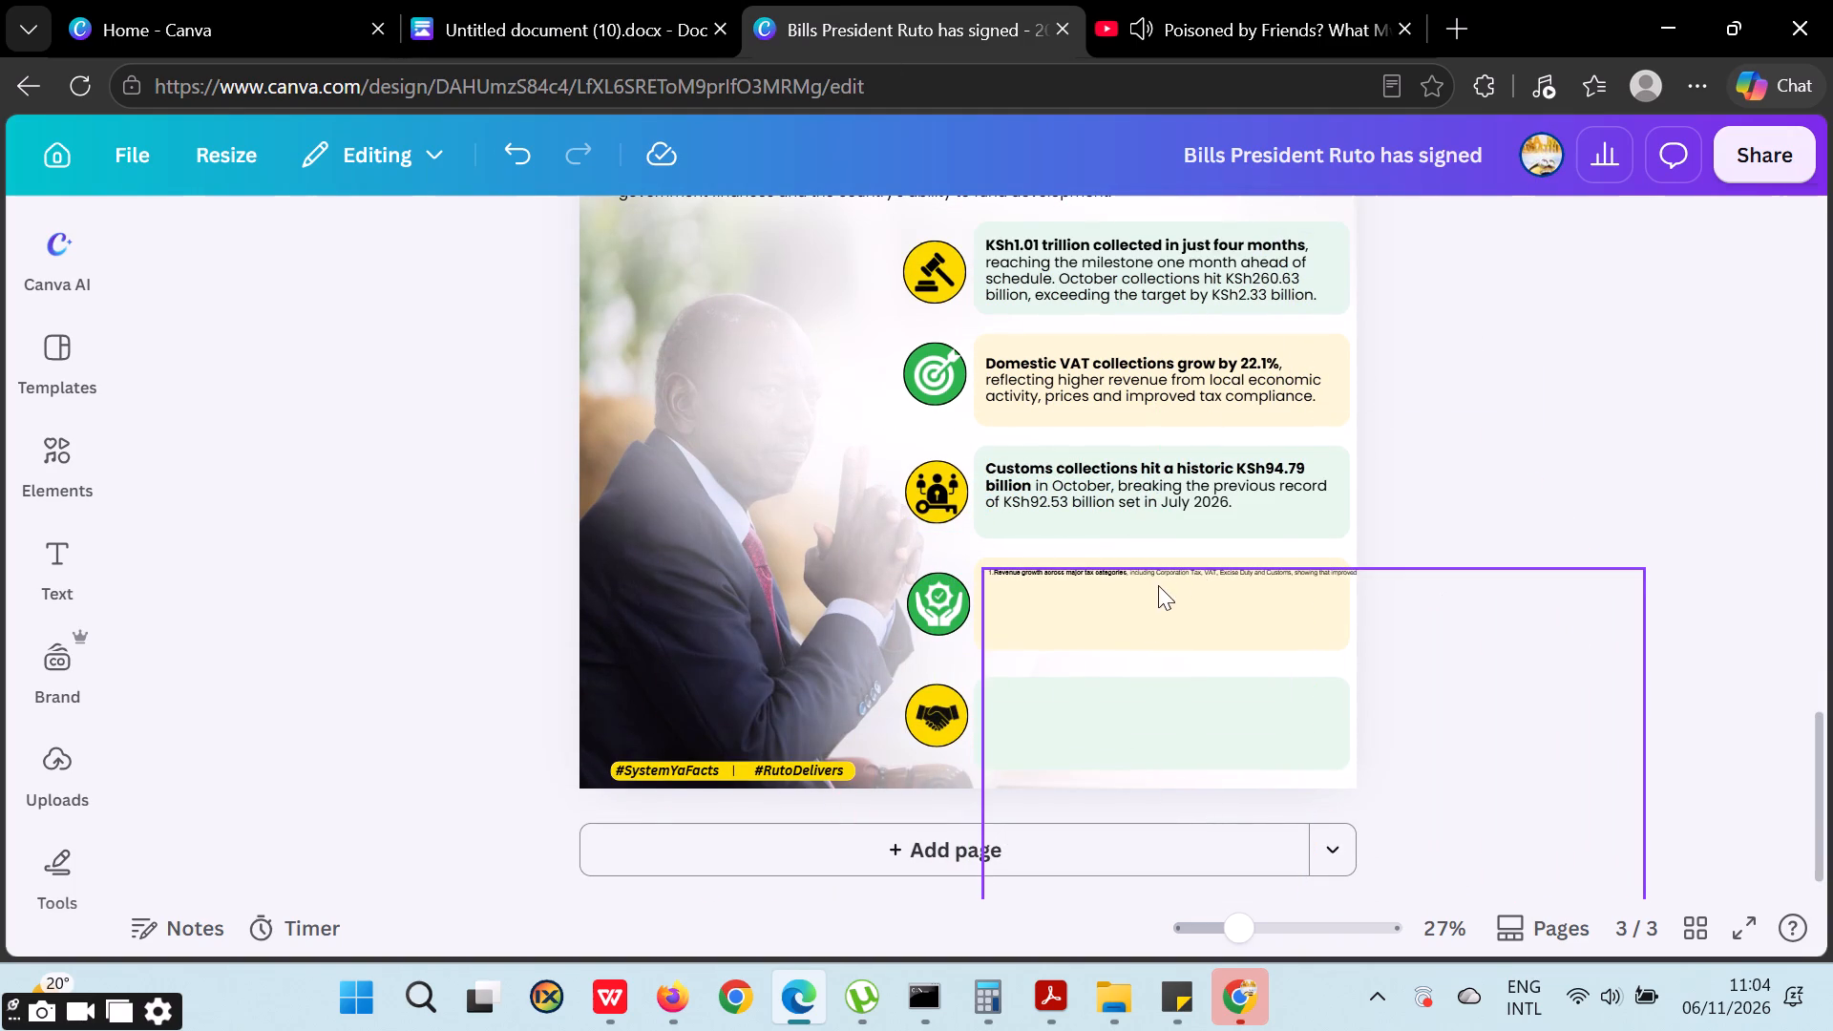
click(1138, 621)
click(1159, 580)
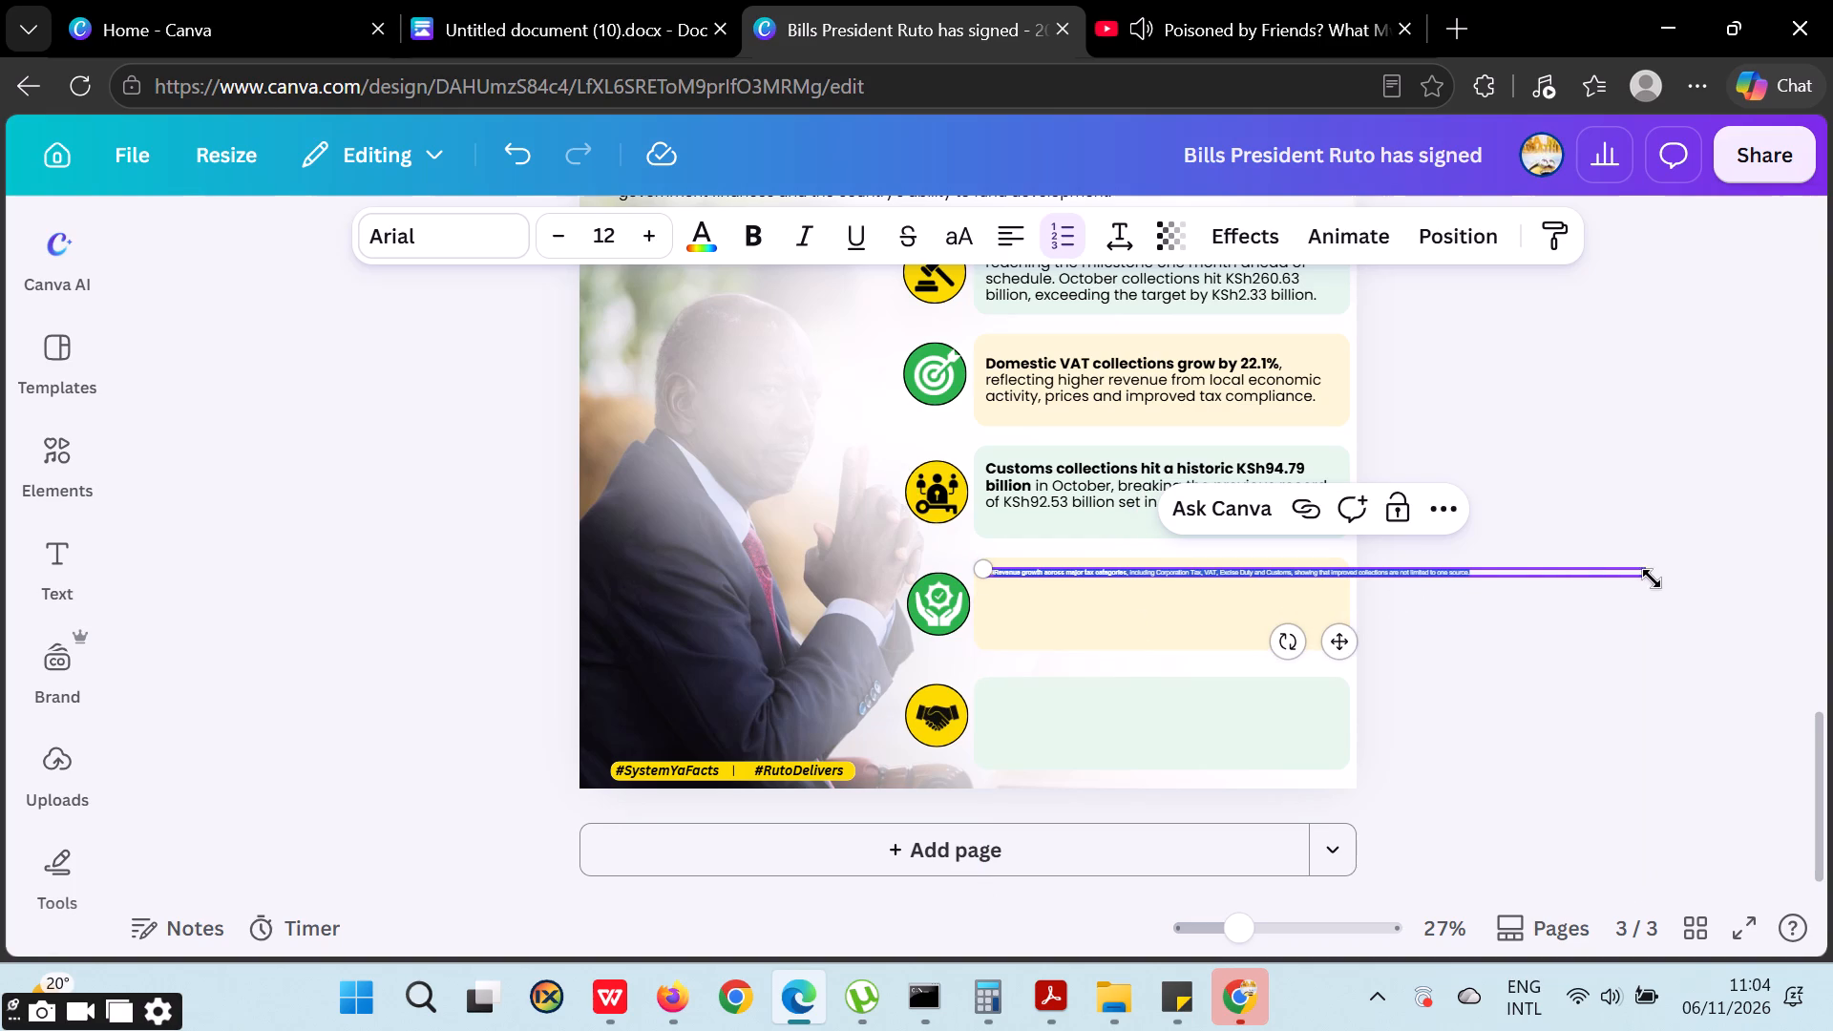
drag(1652, 571, 1313, 577)
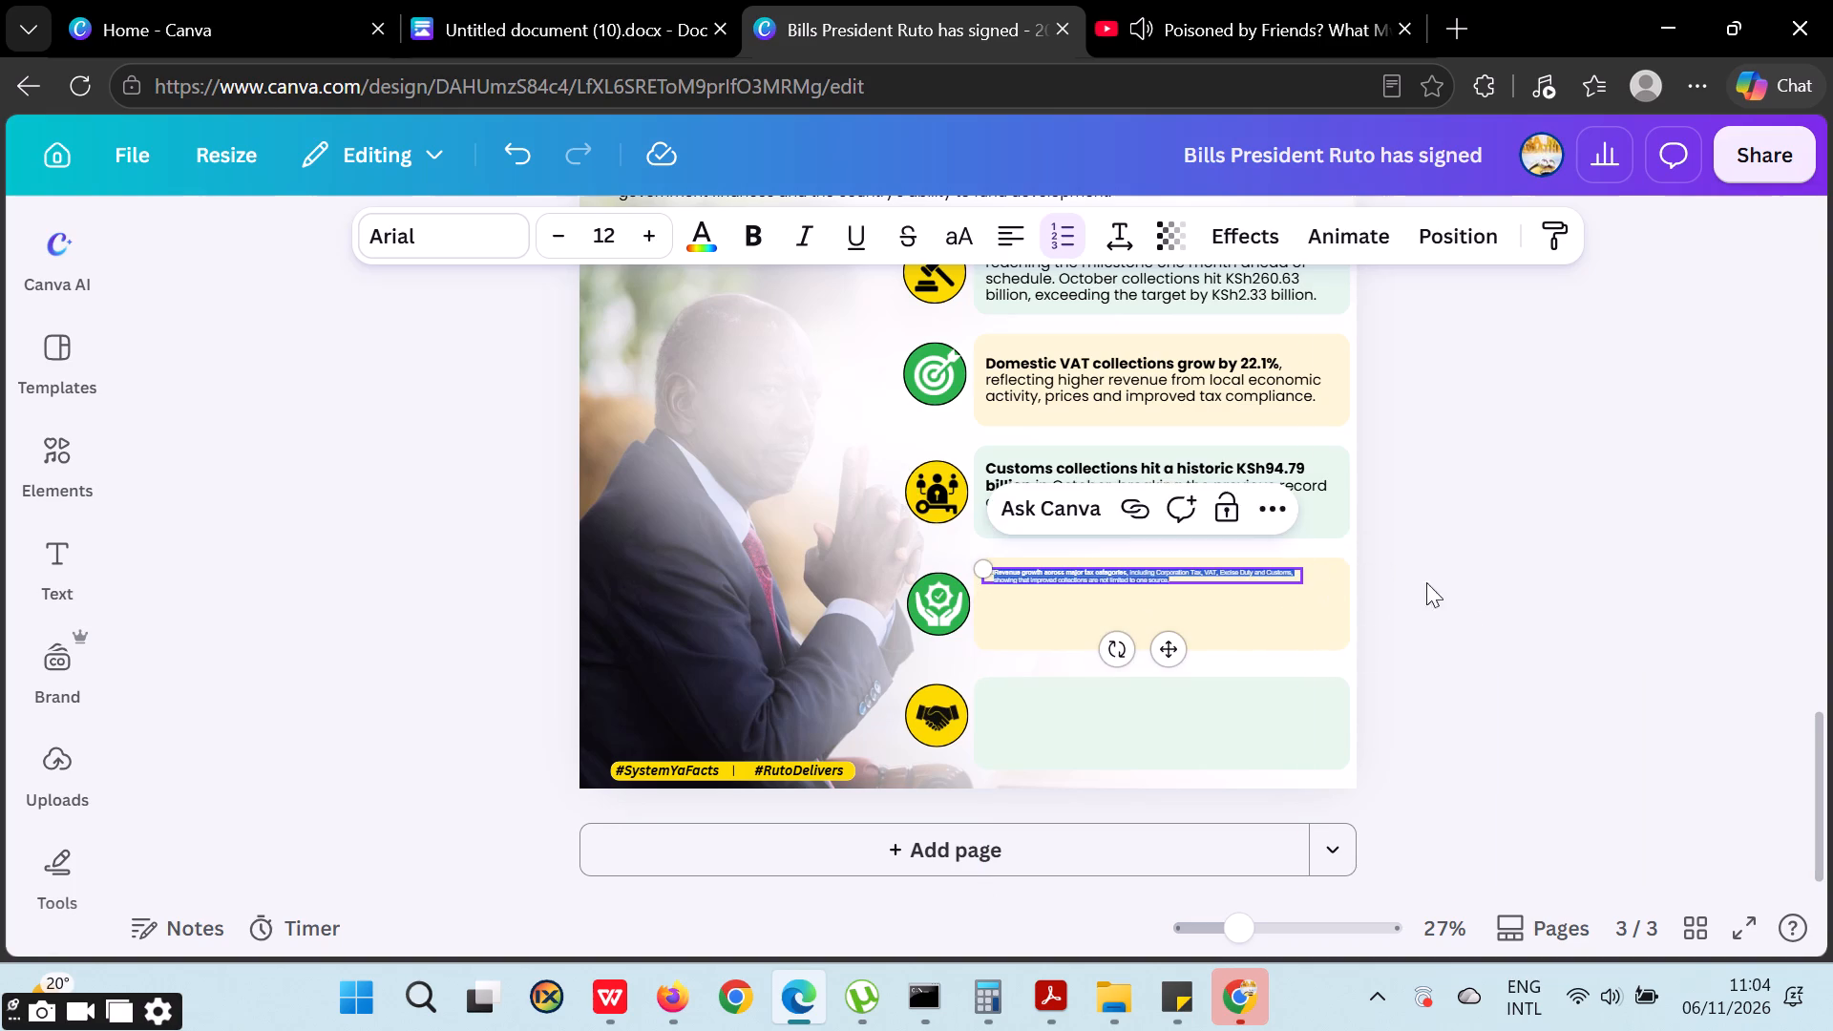
click(1512, 572)
drag(1512, 572, 1504, 571)
Set the revenue growth text's size to 28 and its font to Poppins.
click(1170, 572)
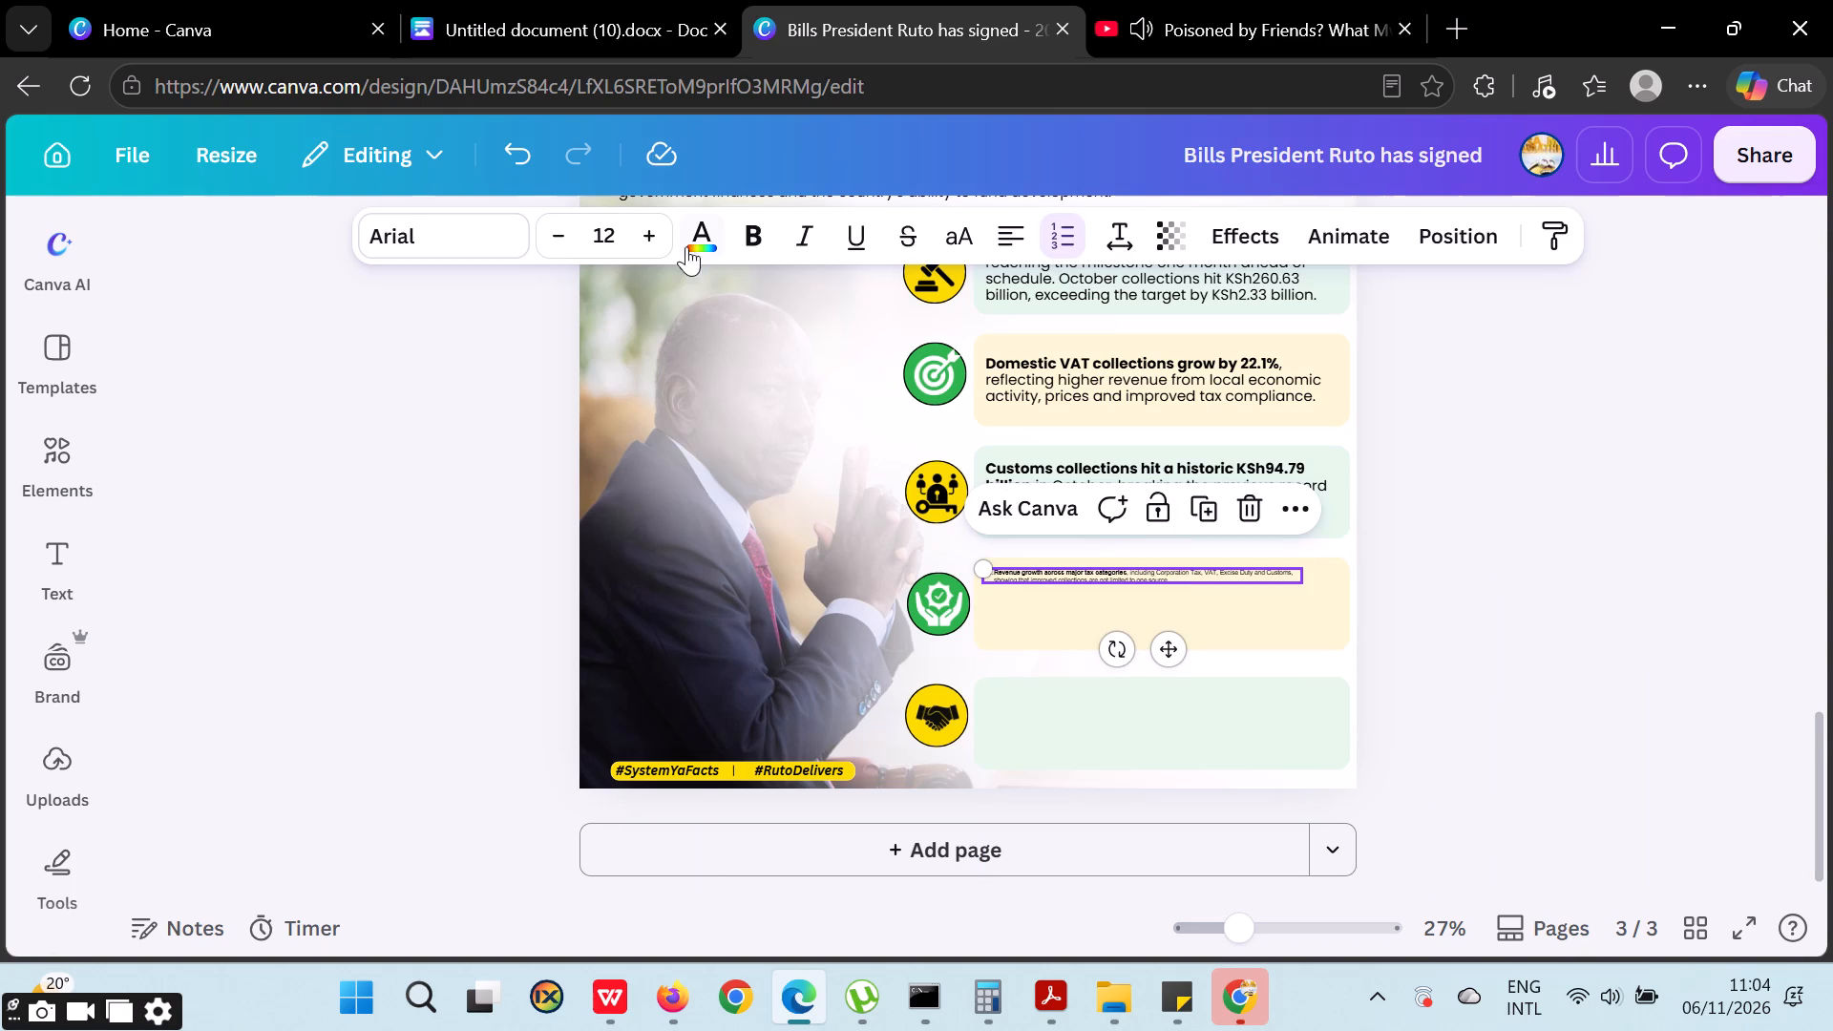
click(616, 230)
text(28)
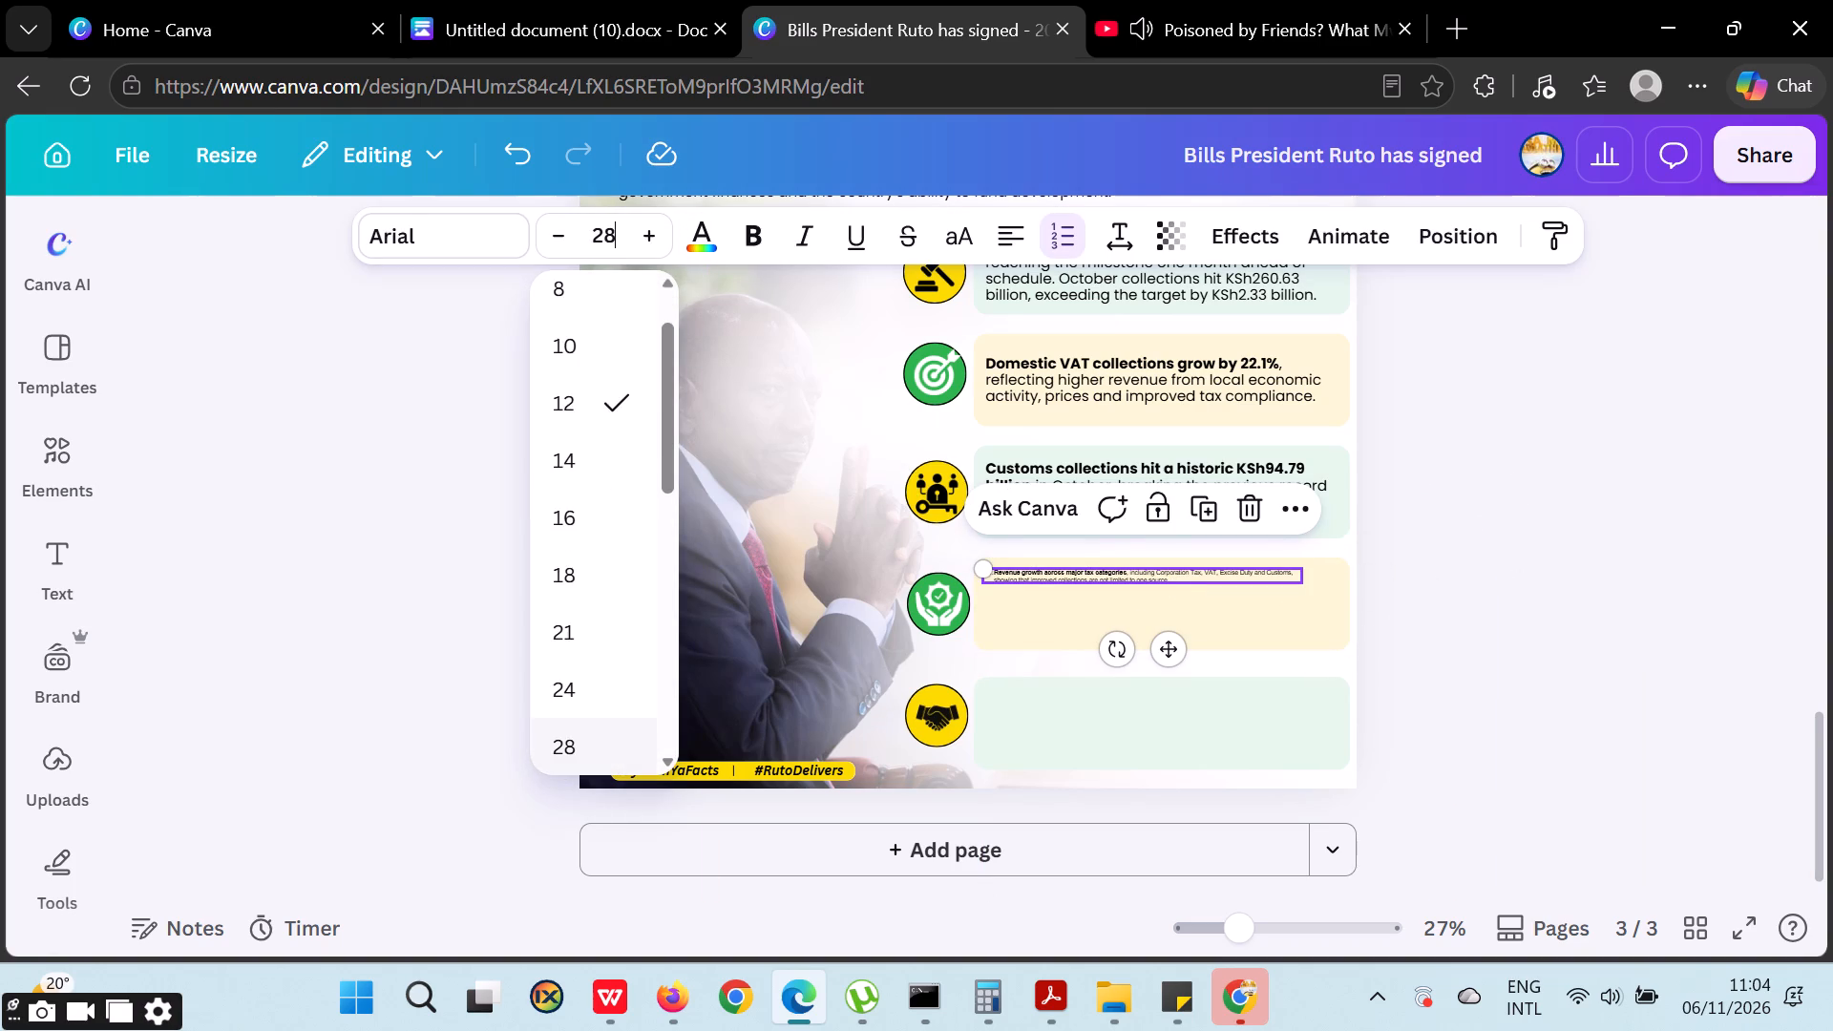
key(Return)
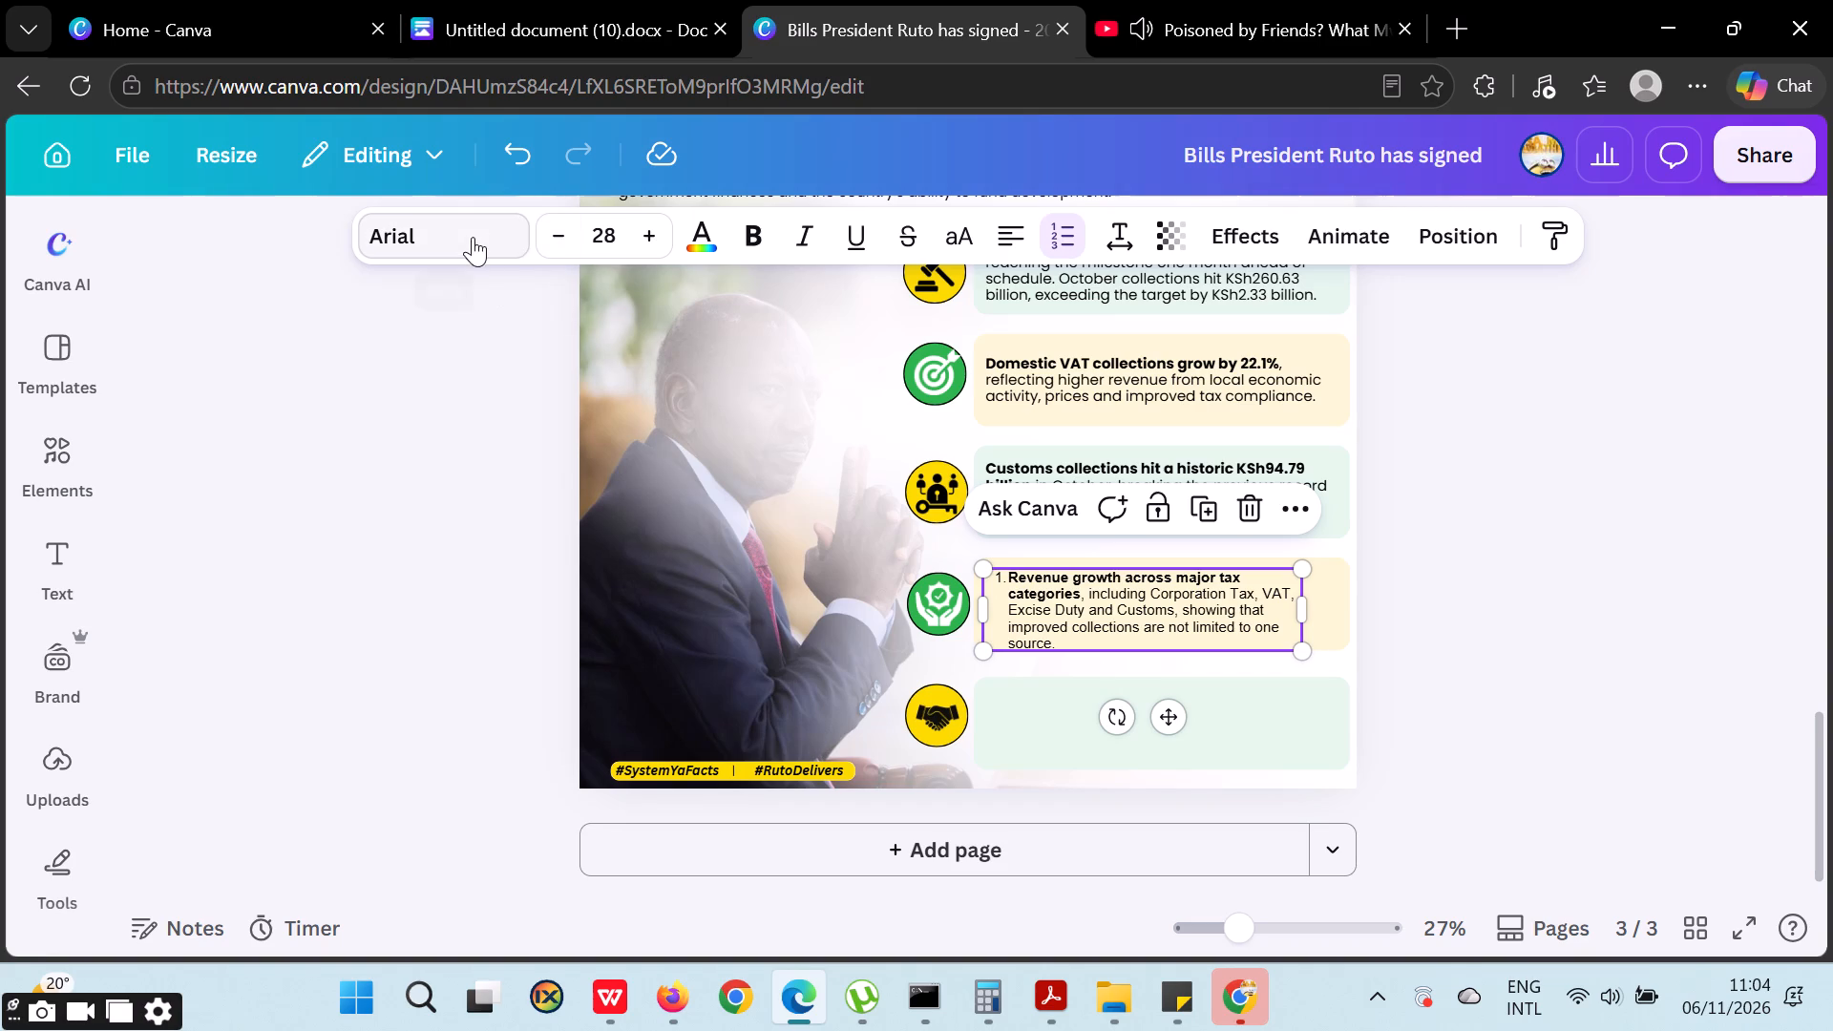
click(473, 237)
drag(291, 681, 300, 677)
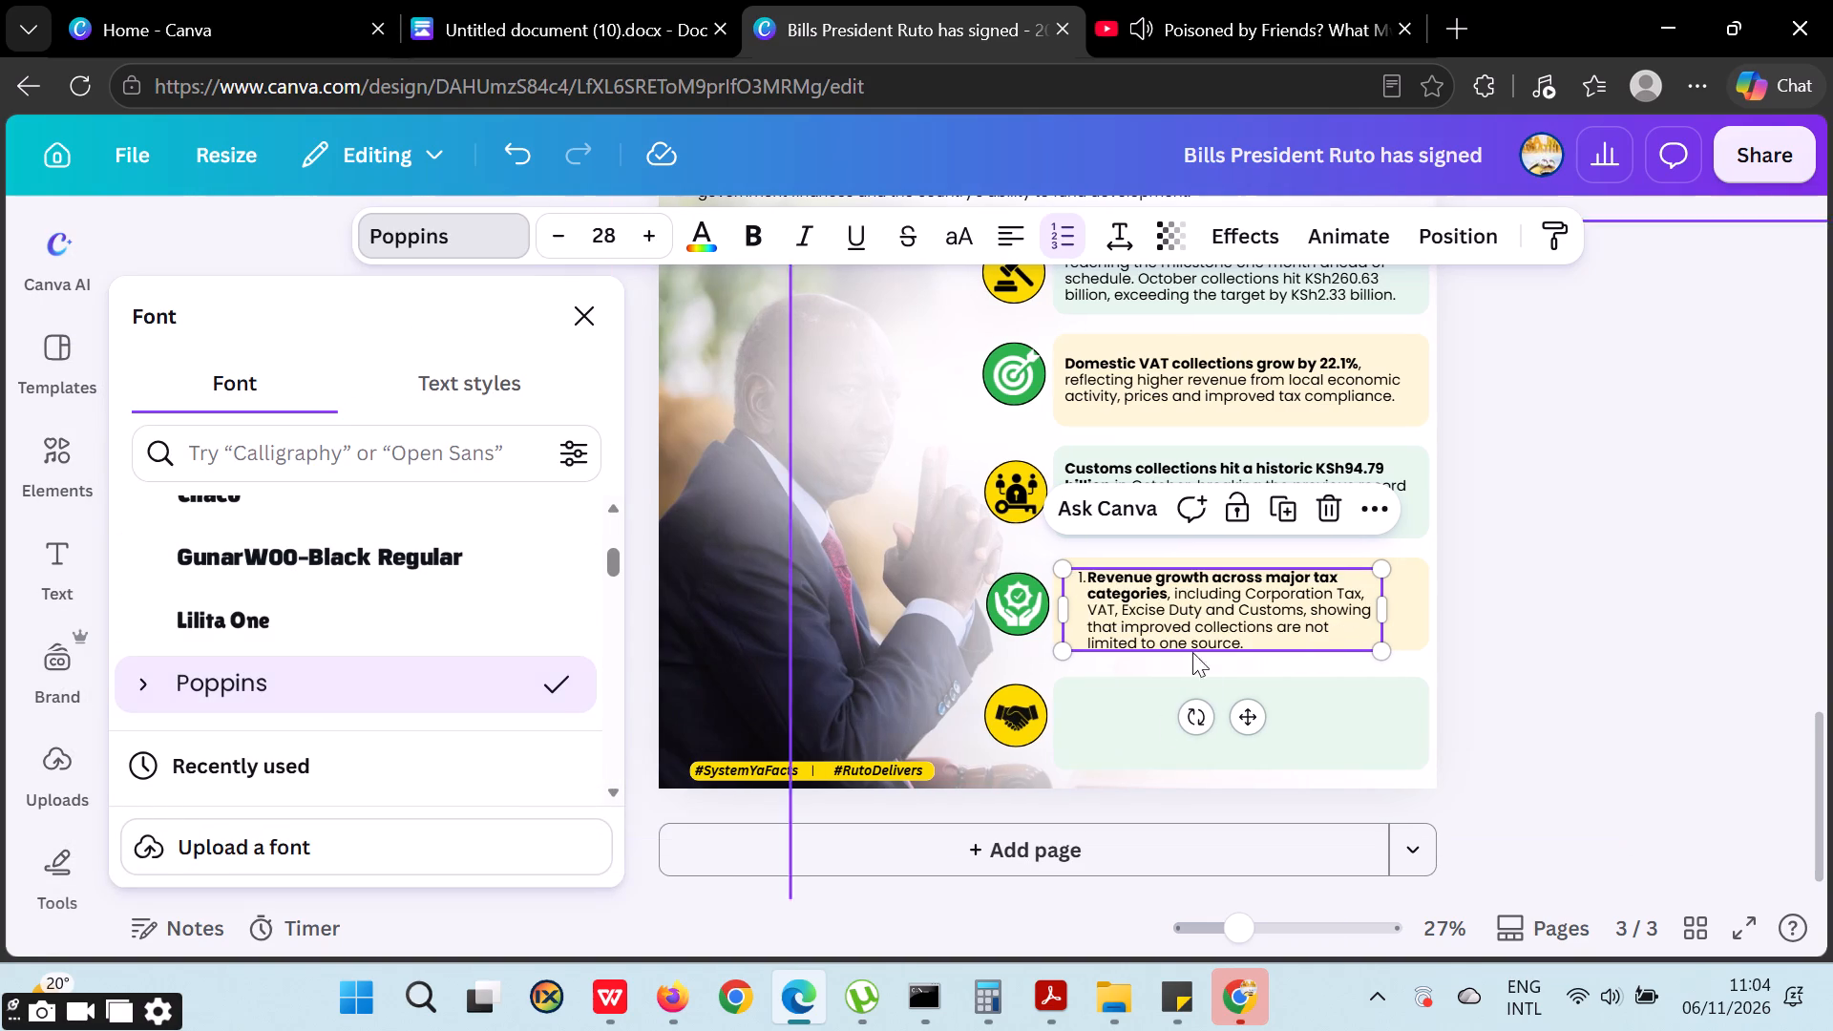
Remove the list number from the start of the revenue growth text.
click(1086, 584)
click(1088, 579)
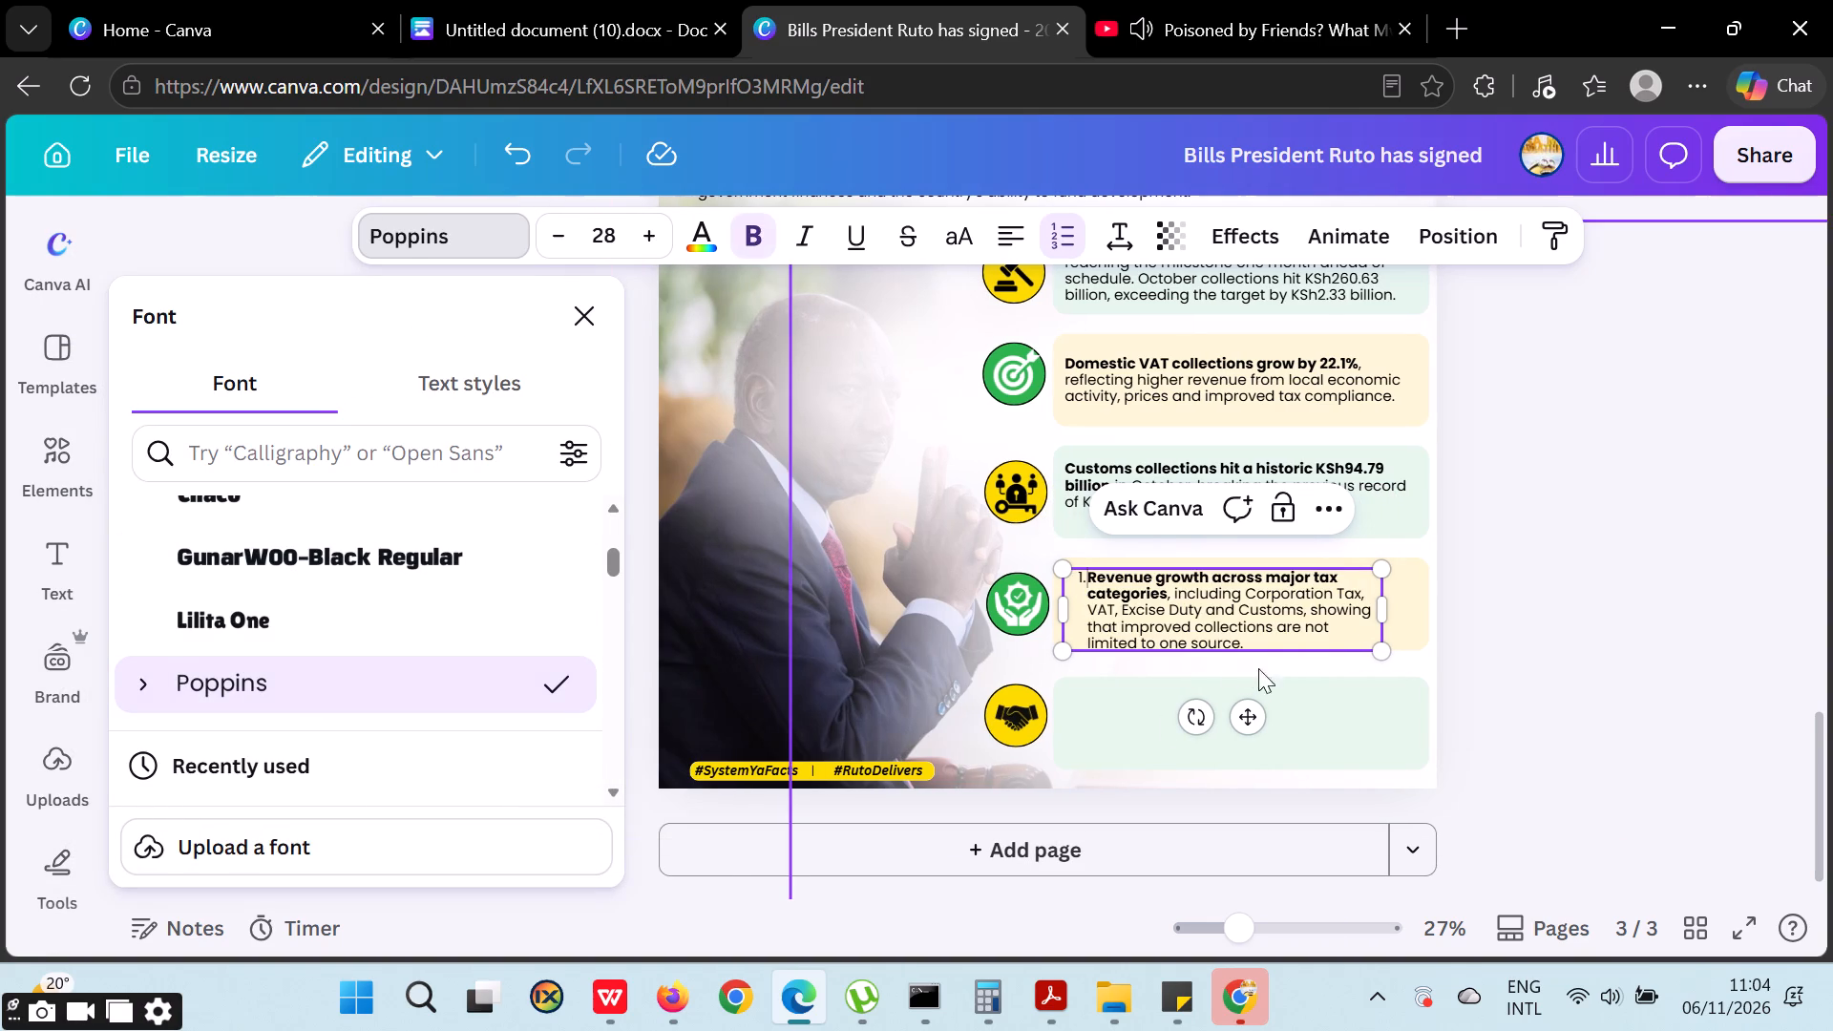
key(BackSpace)
double_click(1622, 580)
Left-align the revenue growth text with the text above and widen its frame to the cream box's edge.
click(1218, 603)
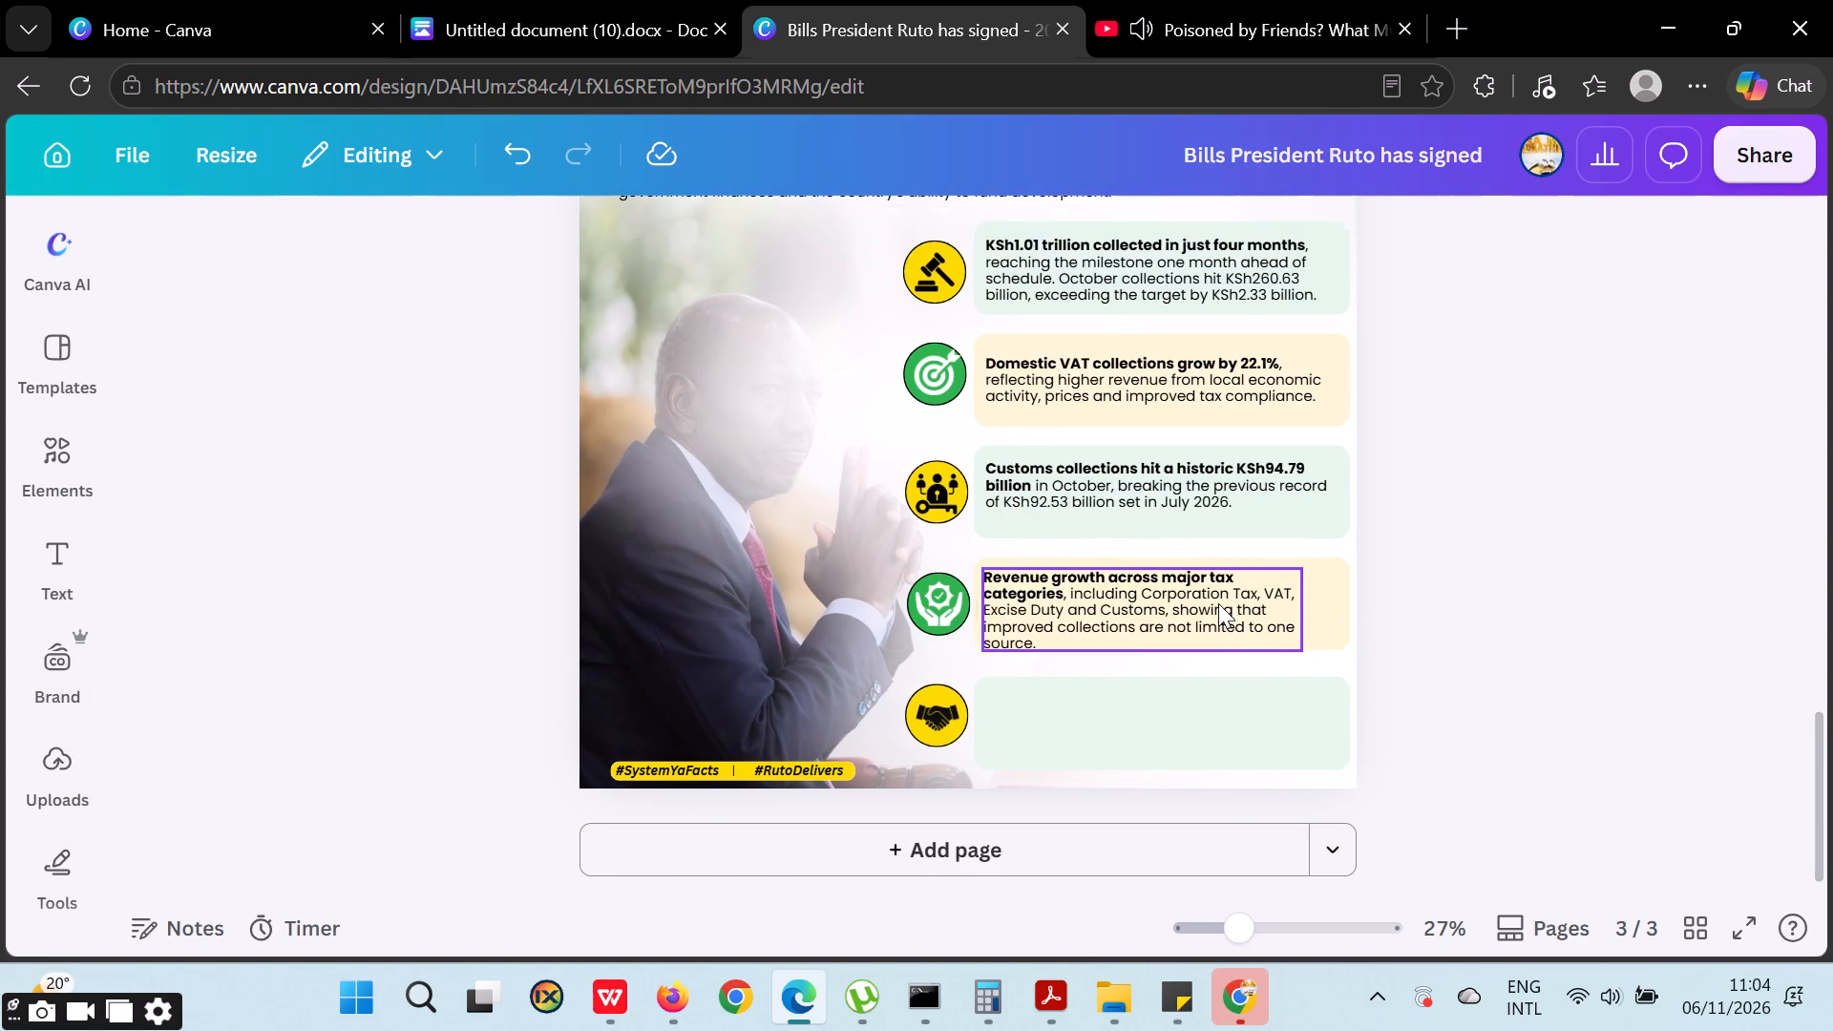
click(1299, 606)
double_click(1500, 606)
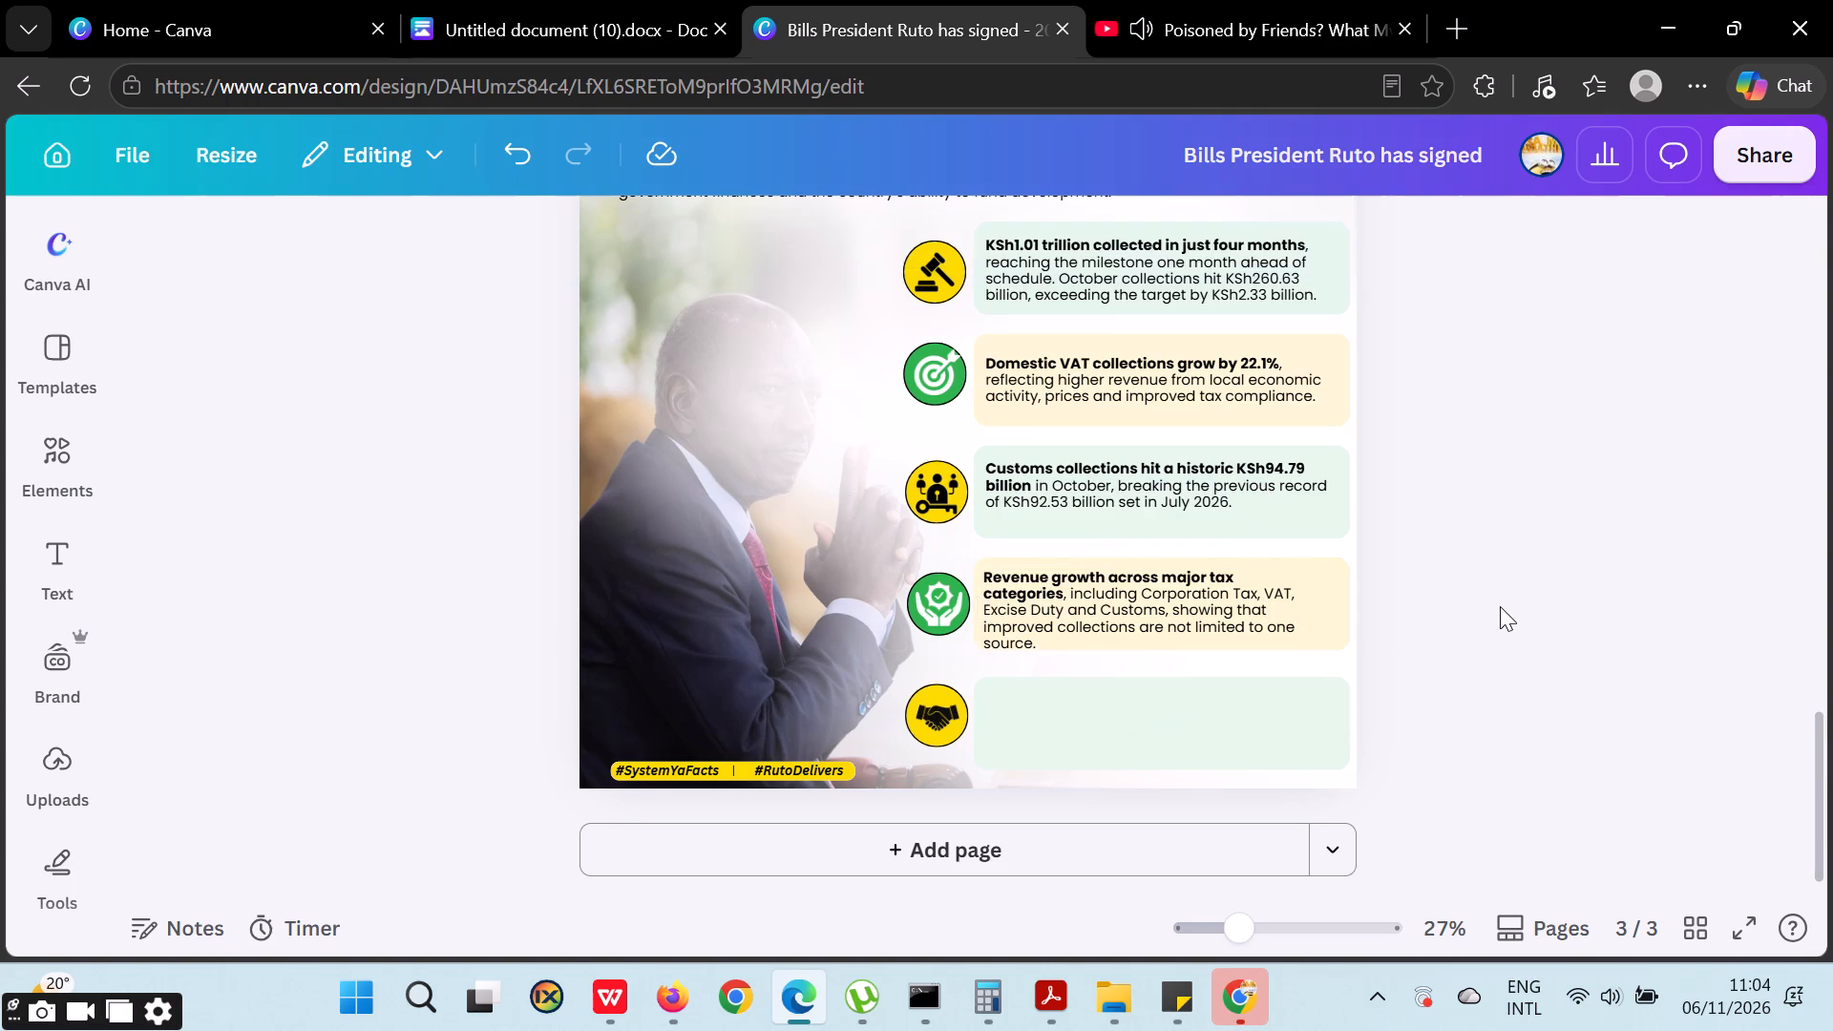
click(1188, 621)
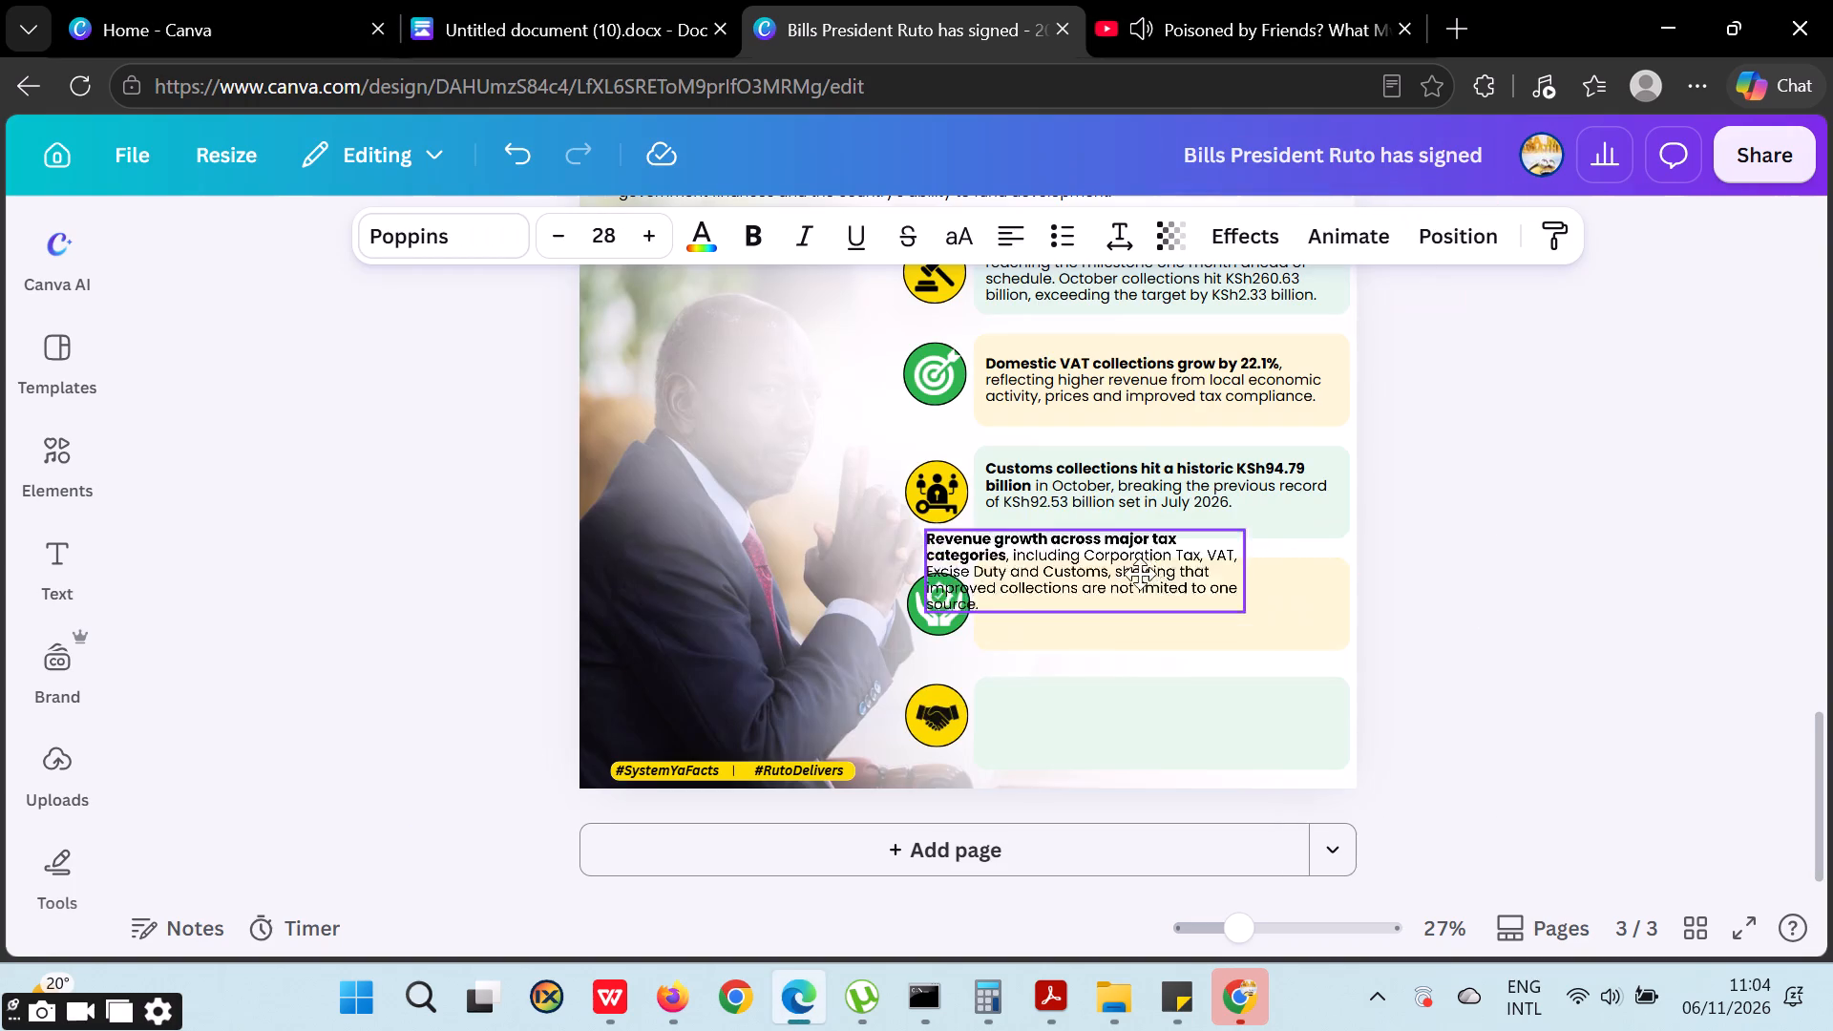
click(1189, 621)
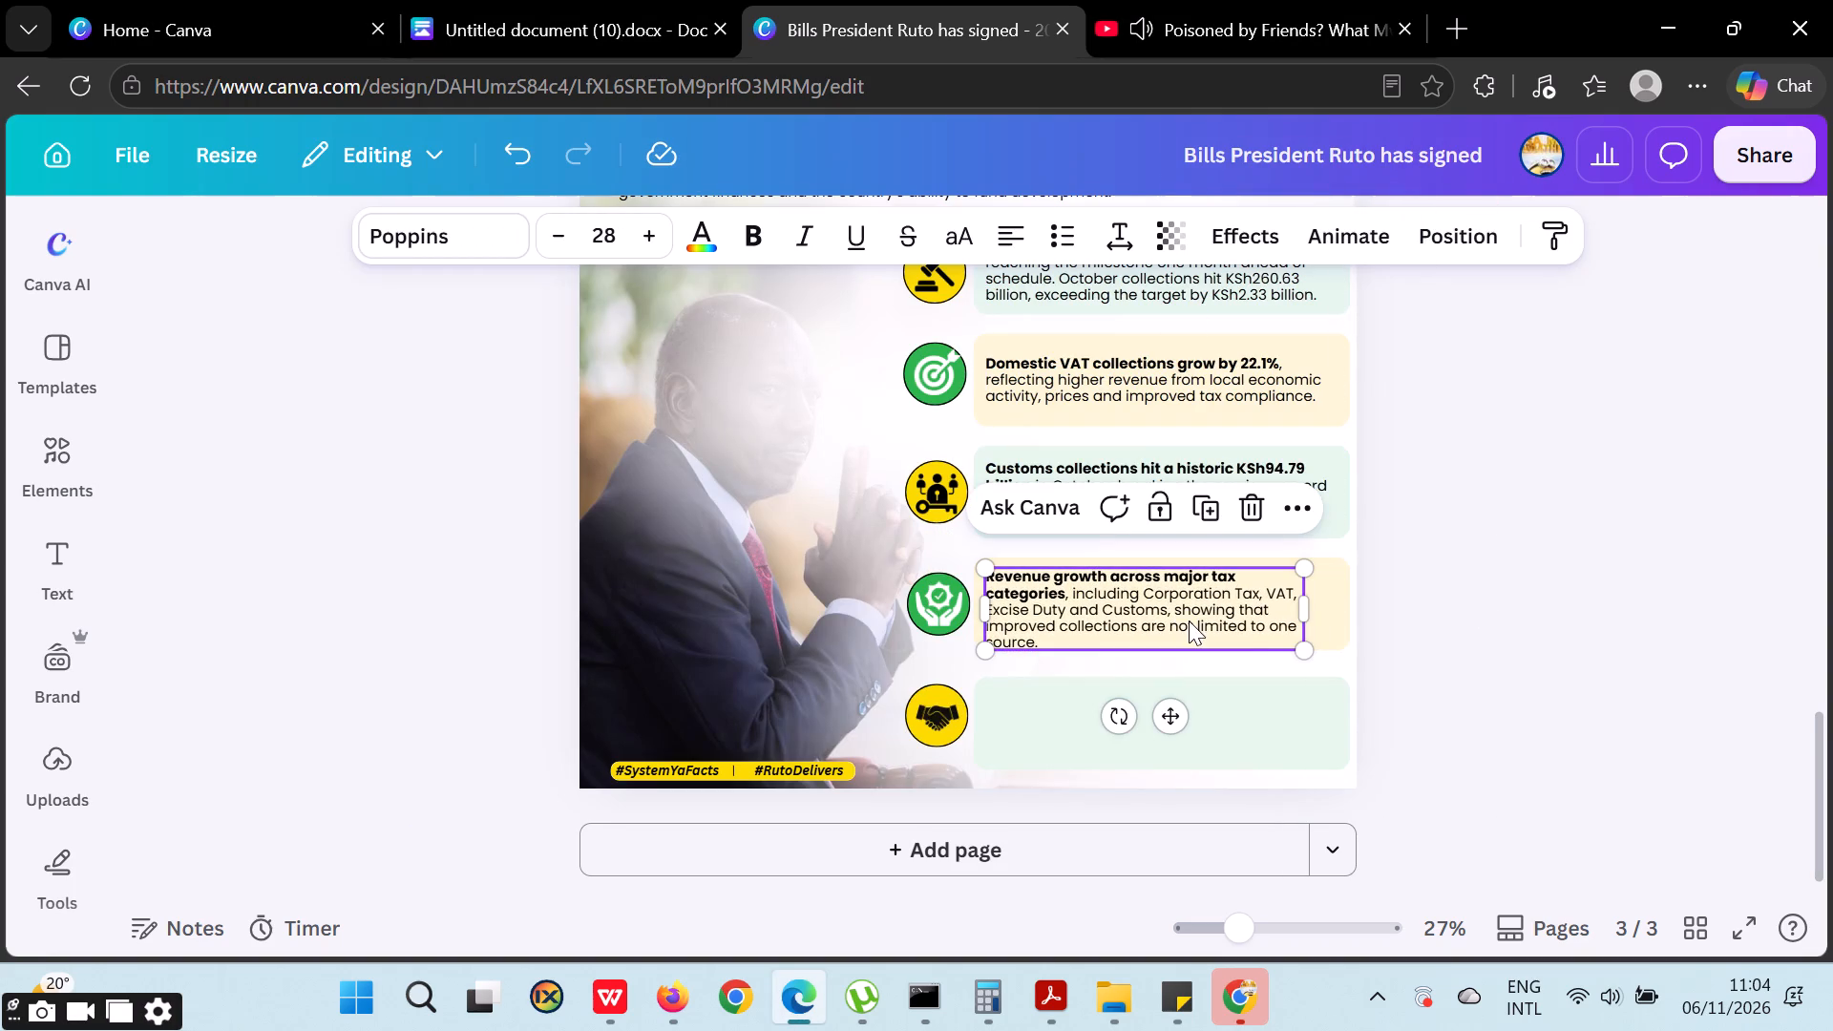
drag(1313, 605, 1350, 599)
triple_click(1507, 574)
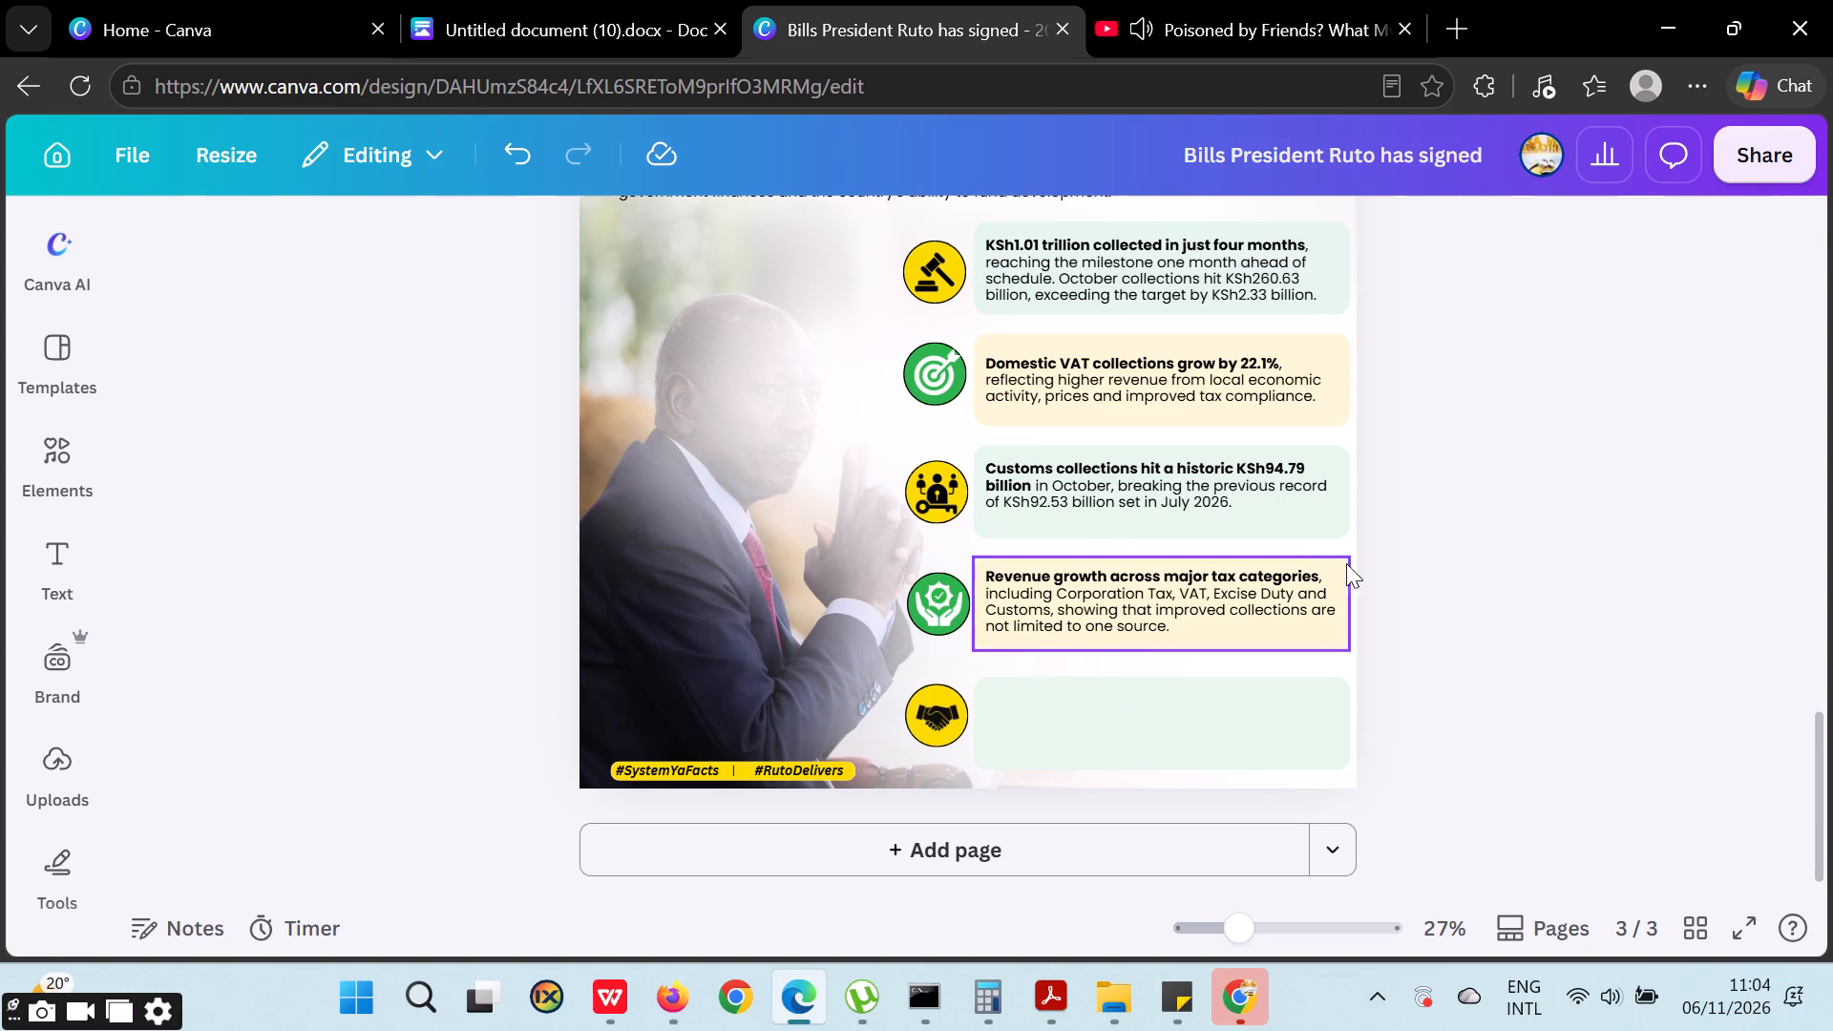
double_click(1443, 472)
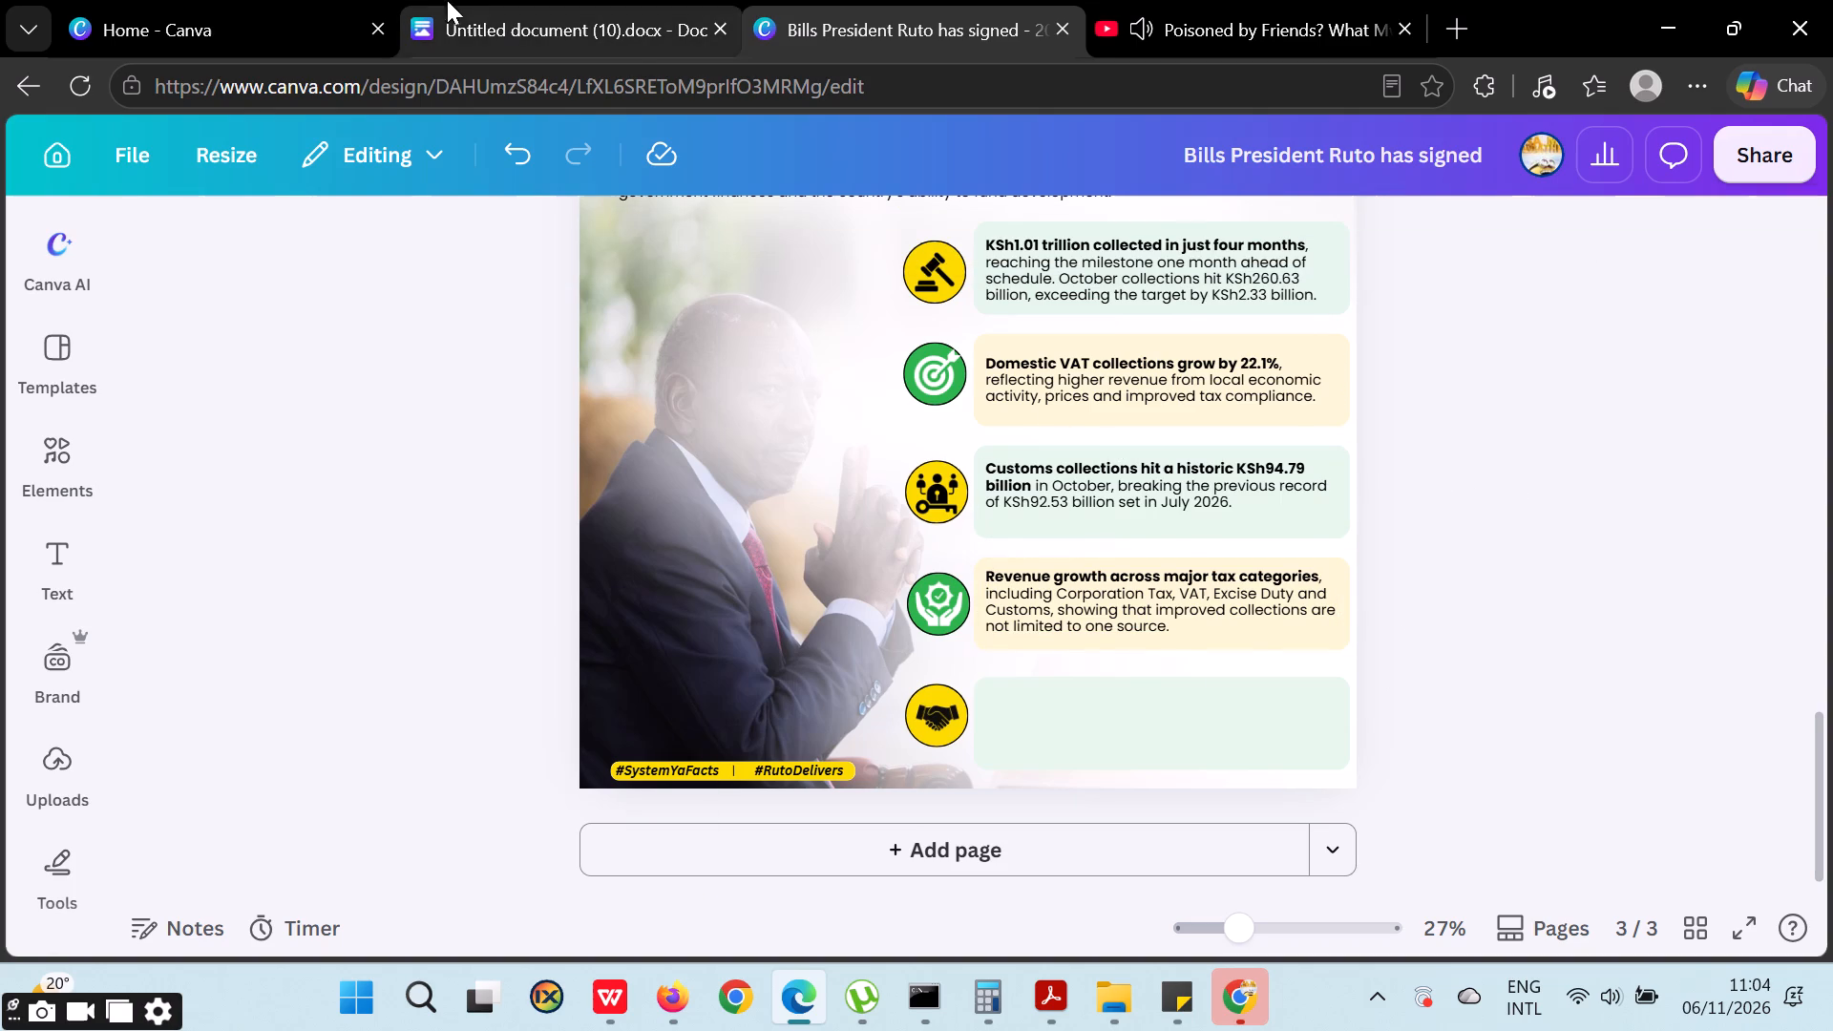
Copy the fifth numbered point, about the annual target achieved, from Untitled document (10) and return to the "Bills President Ruto has signed" design.
click(471, 0)
click(497, 490)
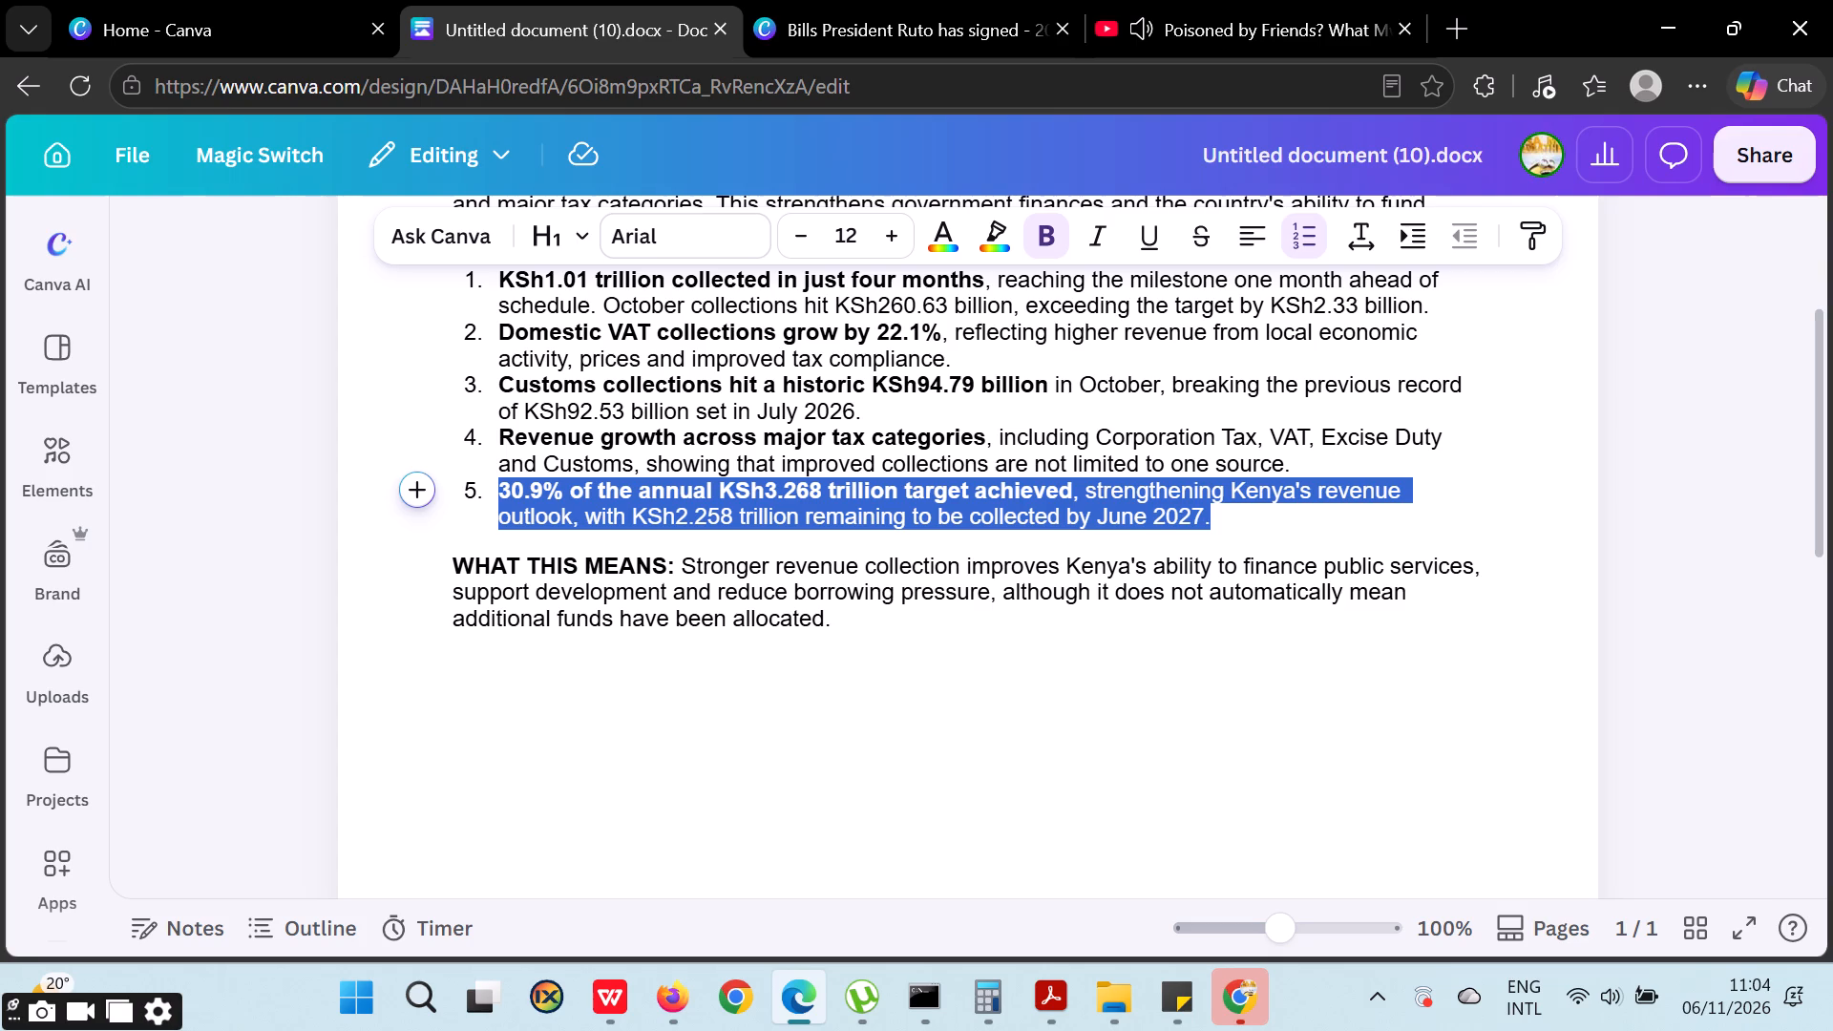
key(ctrl+c)
key(ctrl+c)
key(ctrl+c)
key(ctrl+c)
key(ctrl+c)
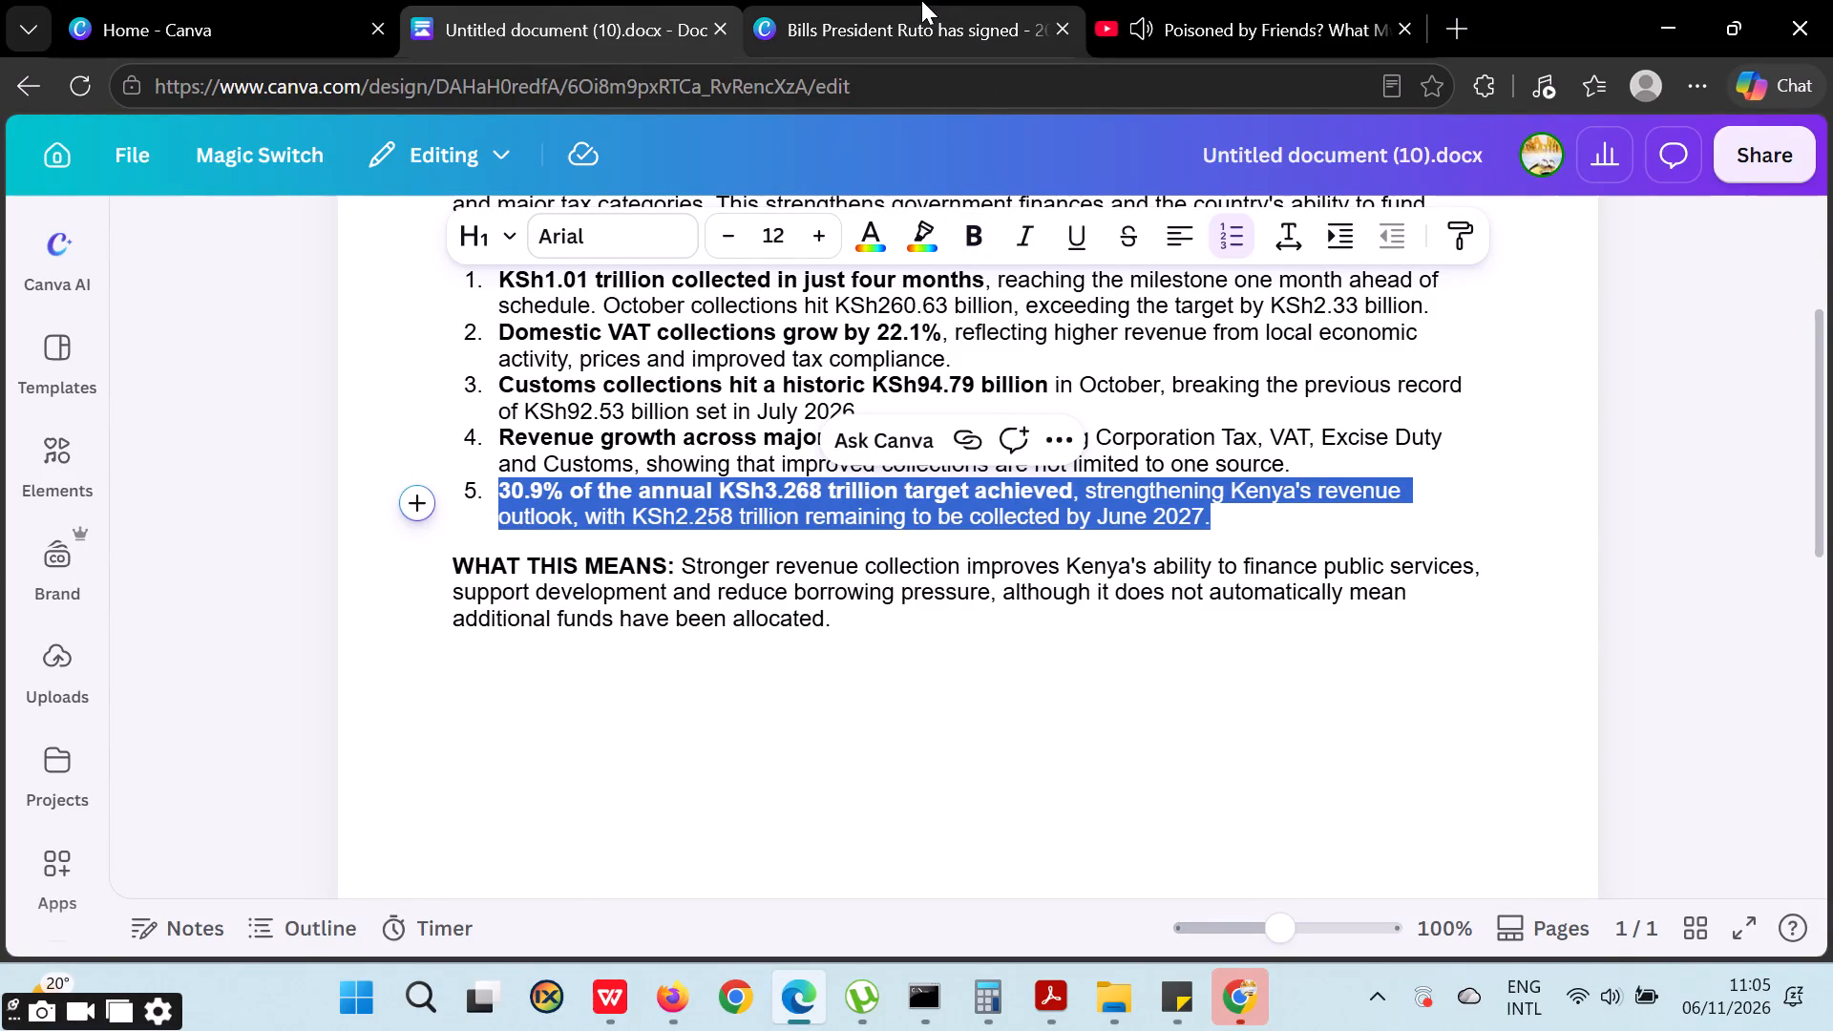
click(921, 0)
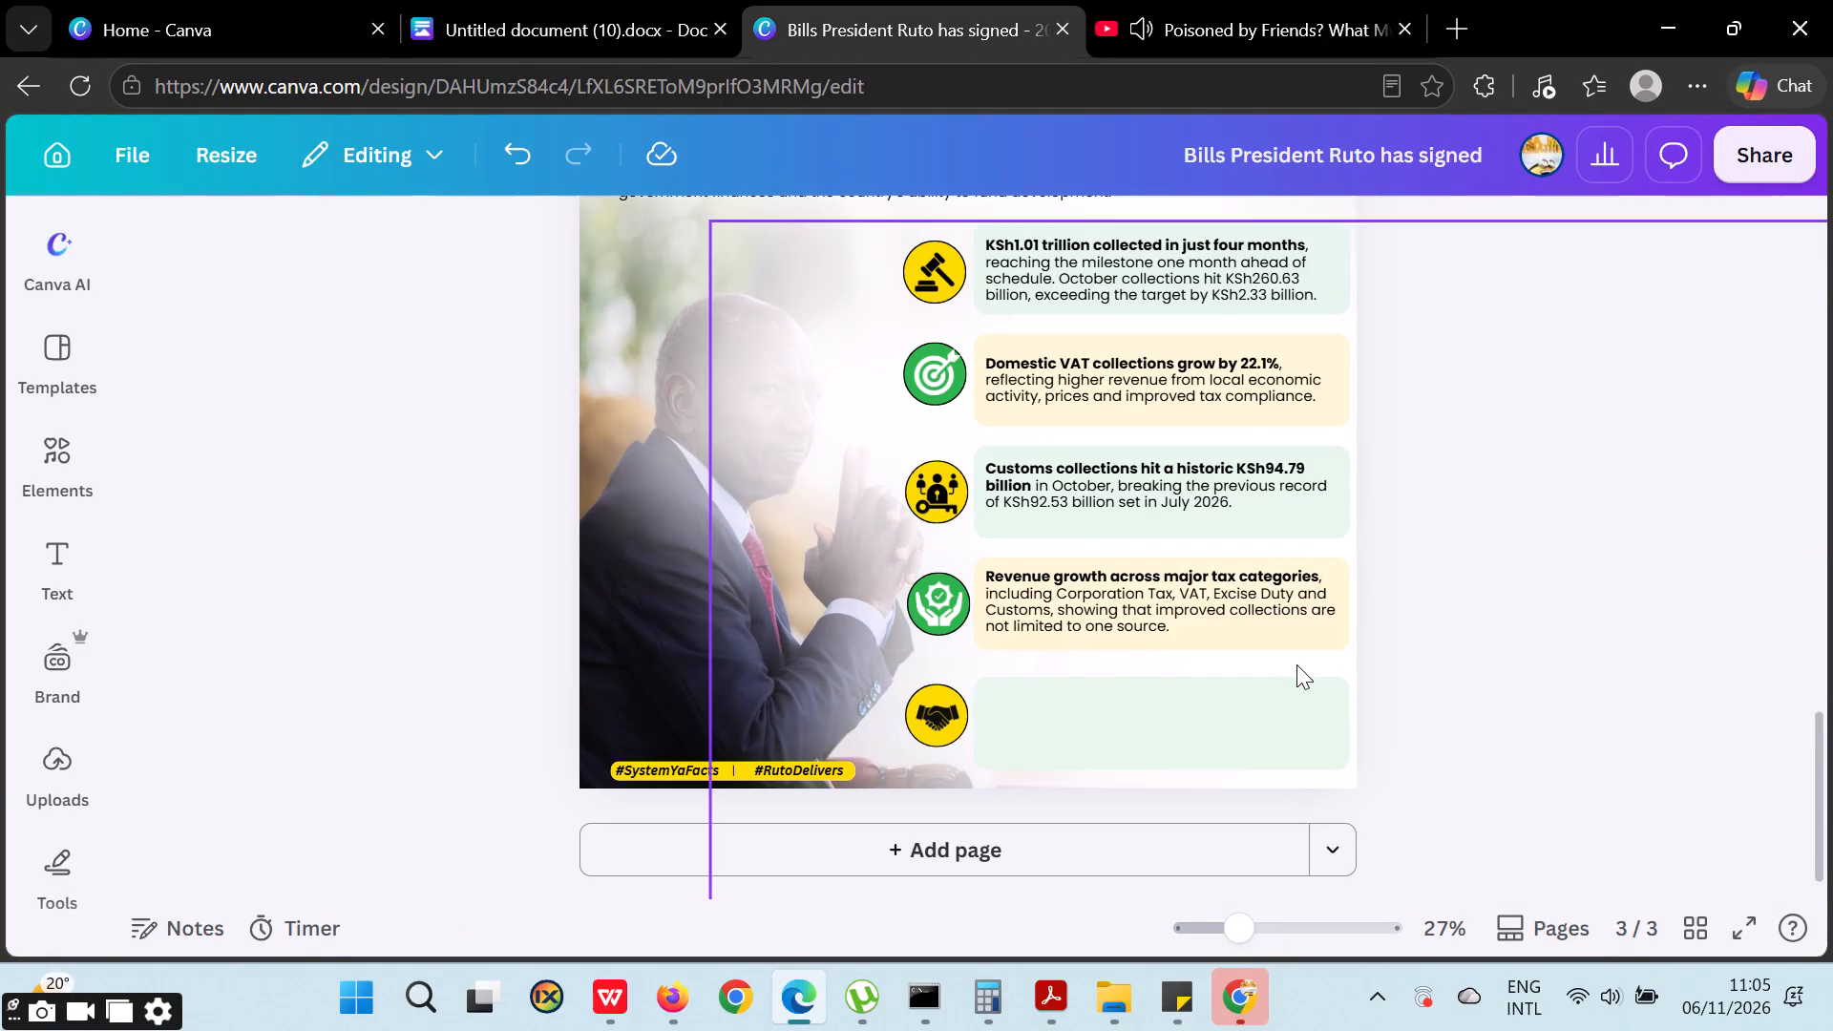
Paste the annual target point and place it on the bottom green box, left-aligned with the text above.
click(1294, 692)
key(ctrl+v)
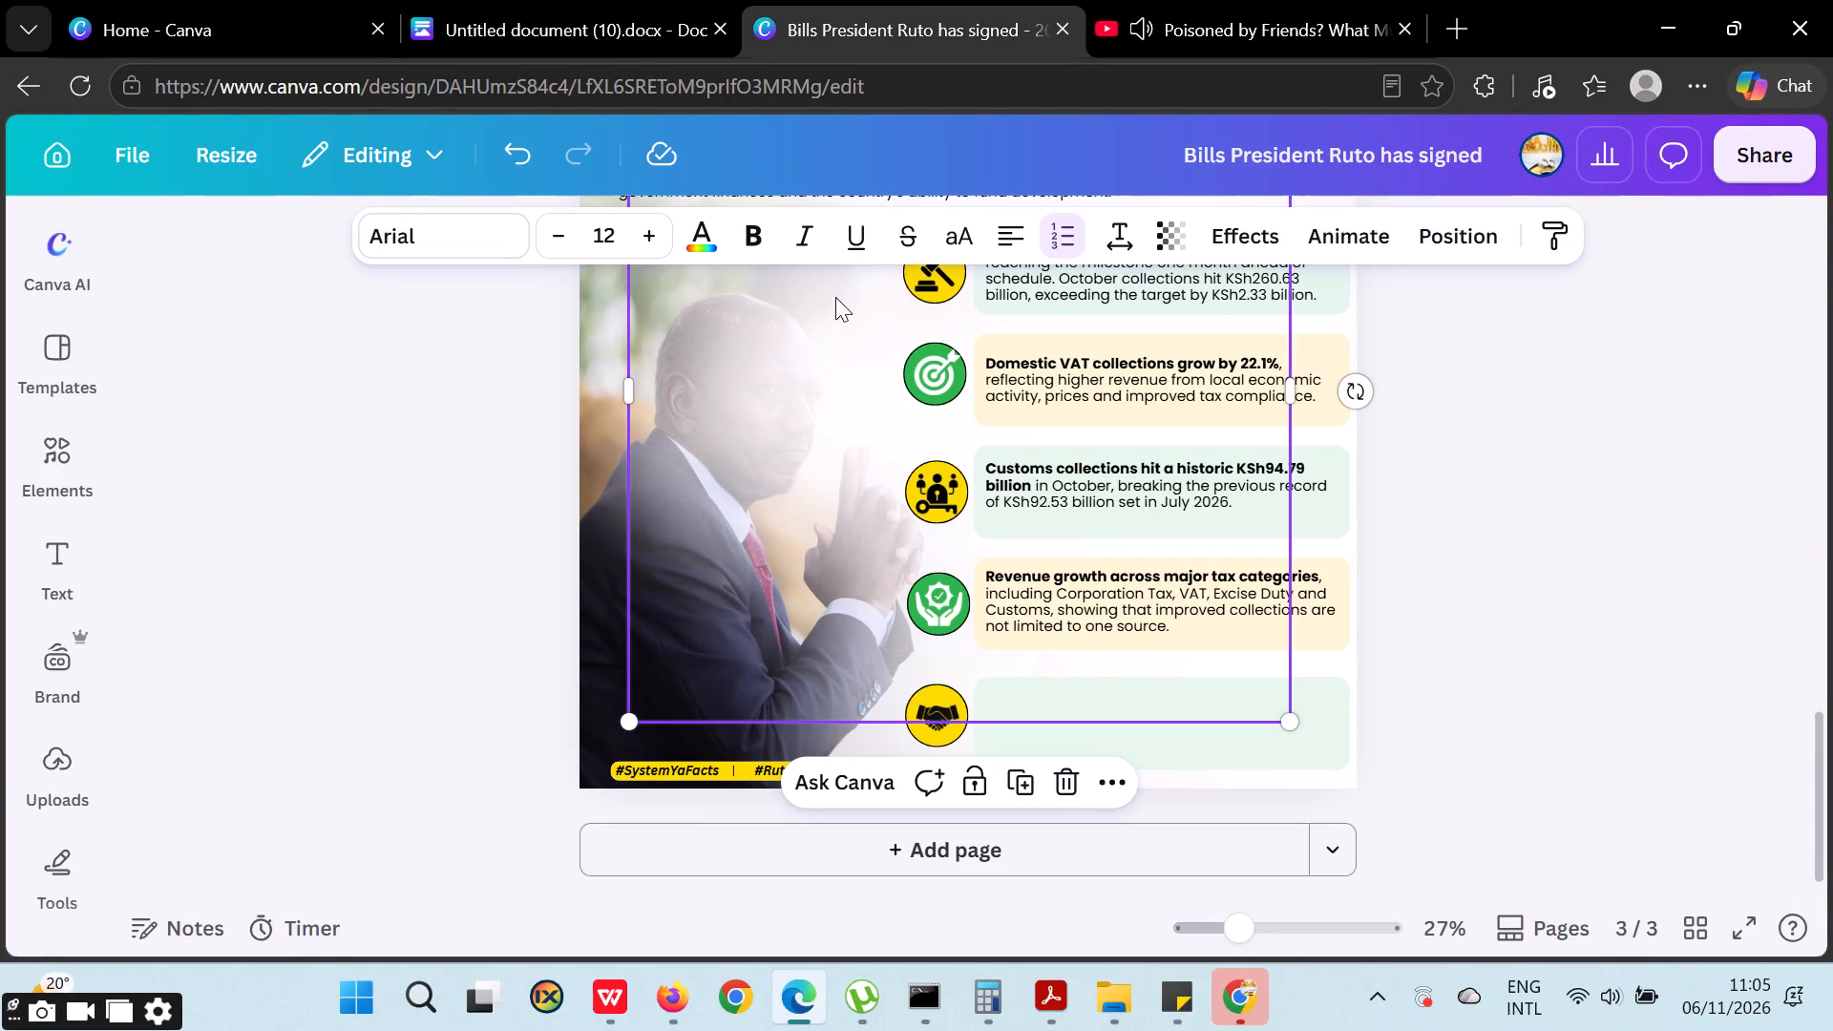
drag(769, 300, 980, 652)
drag(897, 457, 1014, 657)
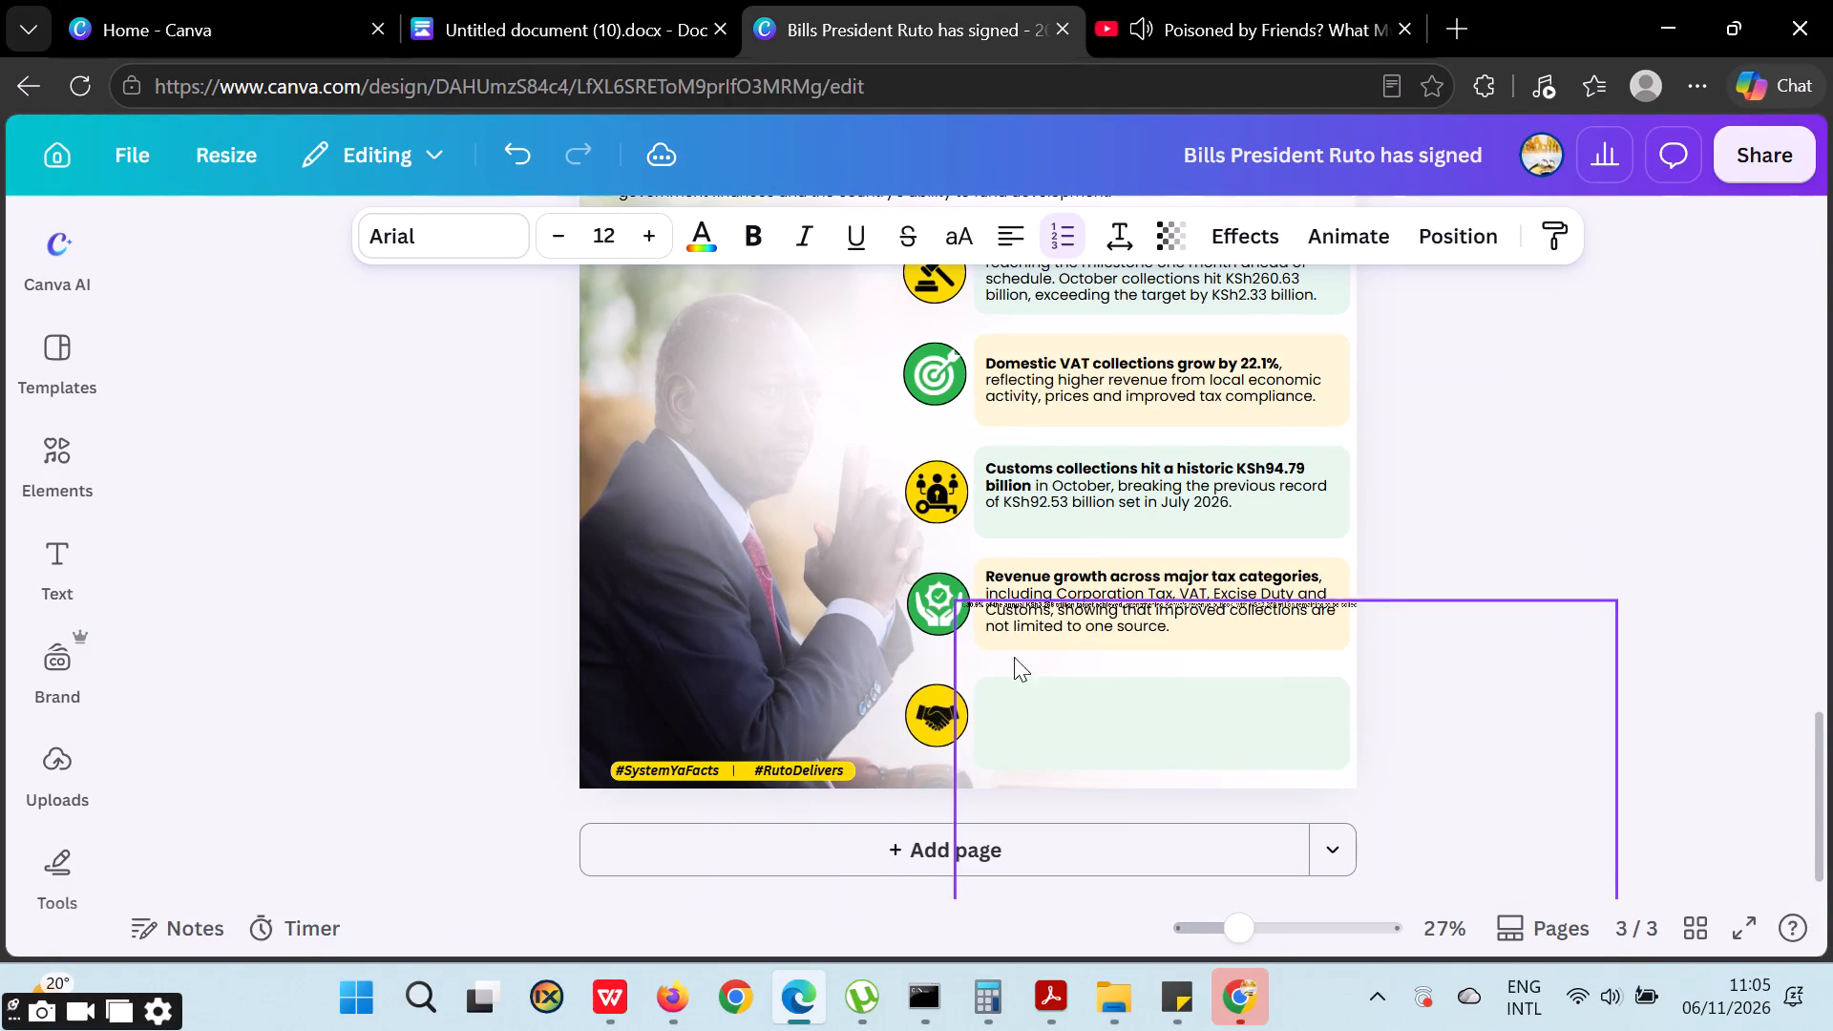
drag(1014, 657, 1044, 741)
click(1043, 741)
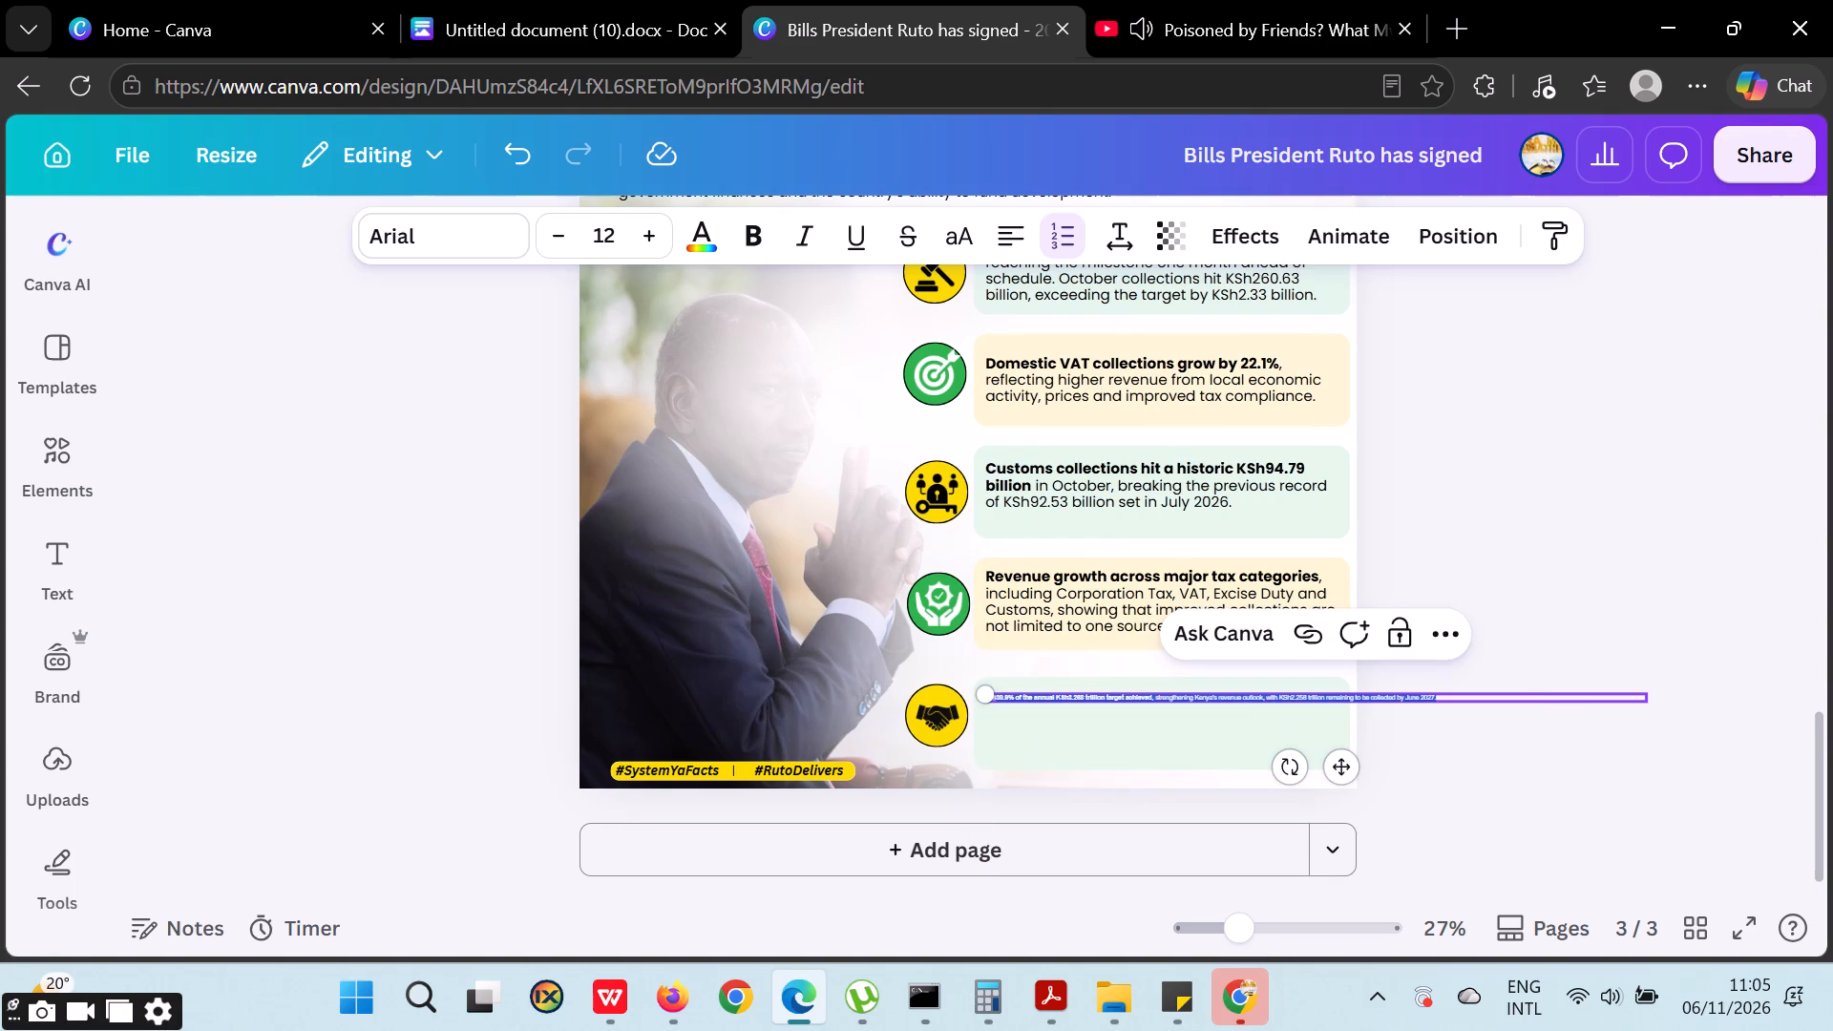
Narrow the frame of the pasted annual target text so it fits inside the bottom green box.
drag(1660, 693, 1604, 693)
drag(1655, 696, 1298, 679)
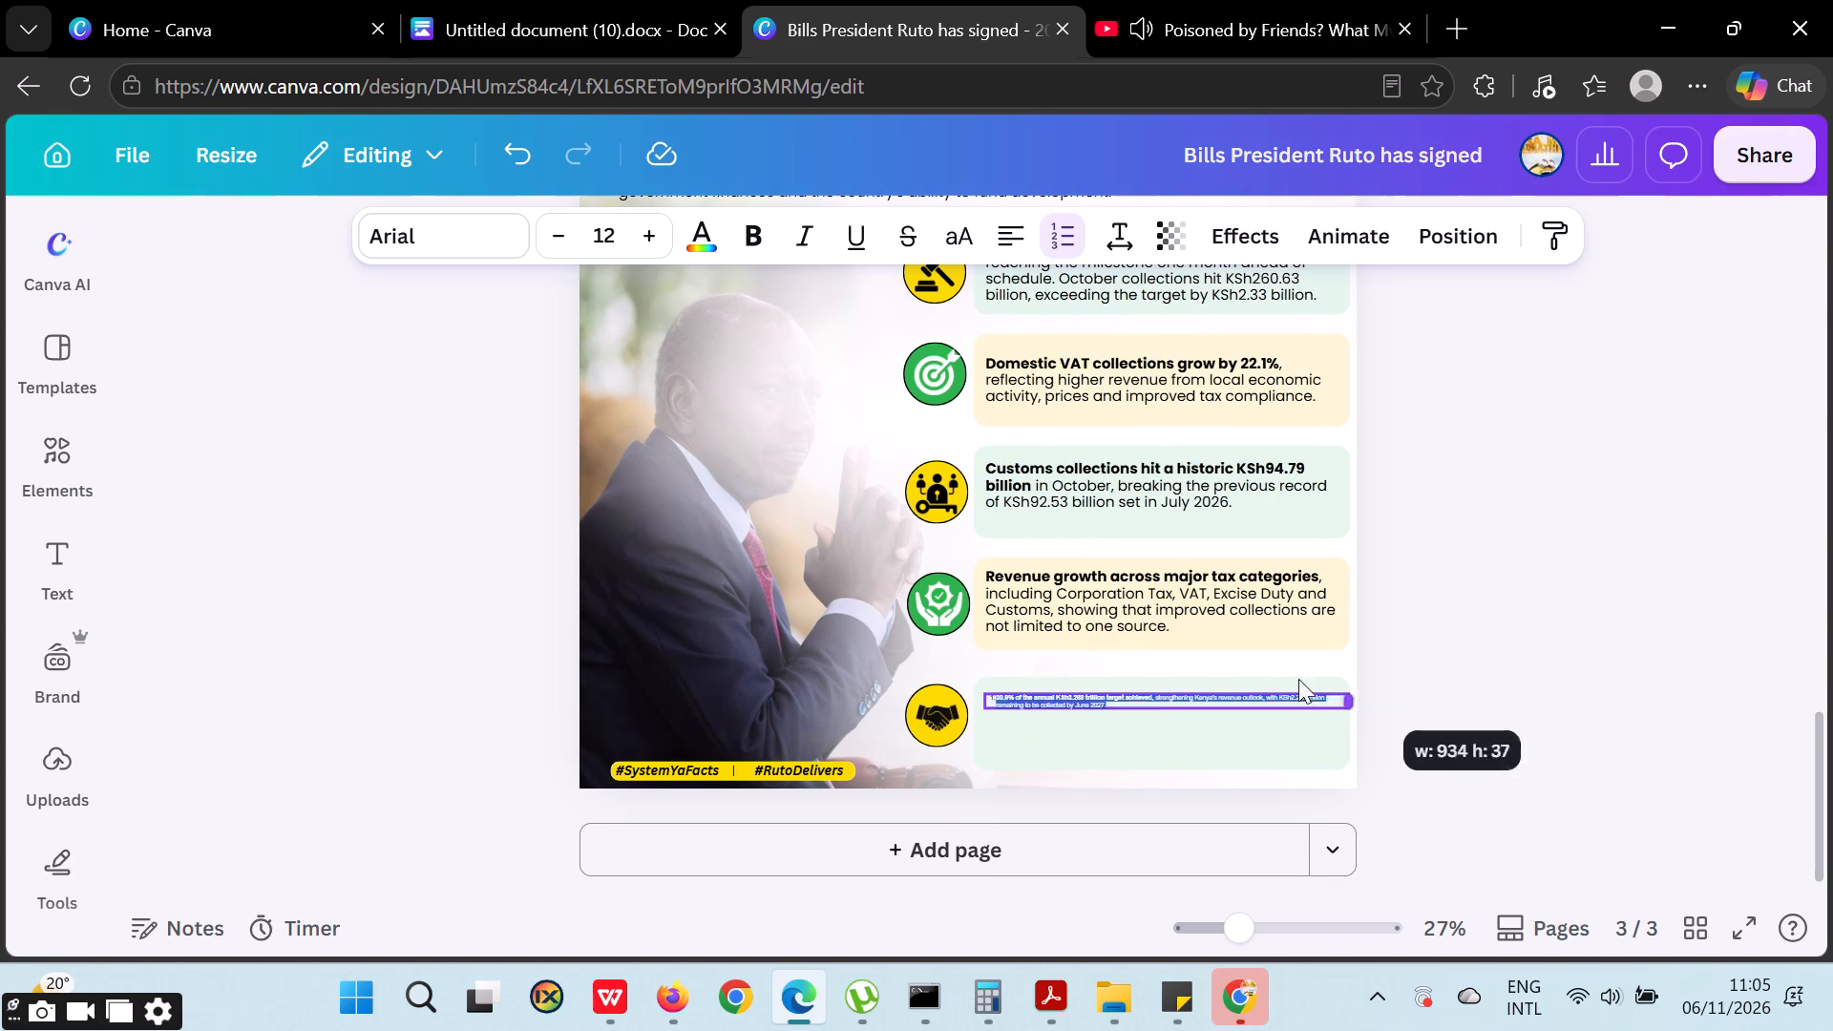
drag(1298, 679, 1260, 679)
click(1516, 635)
Set the annual target text's font size to 28, matching the revenue growth text above.
click(1286, 596)
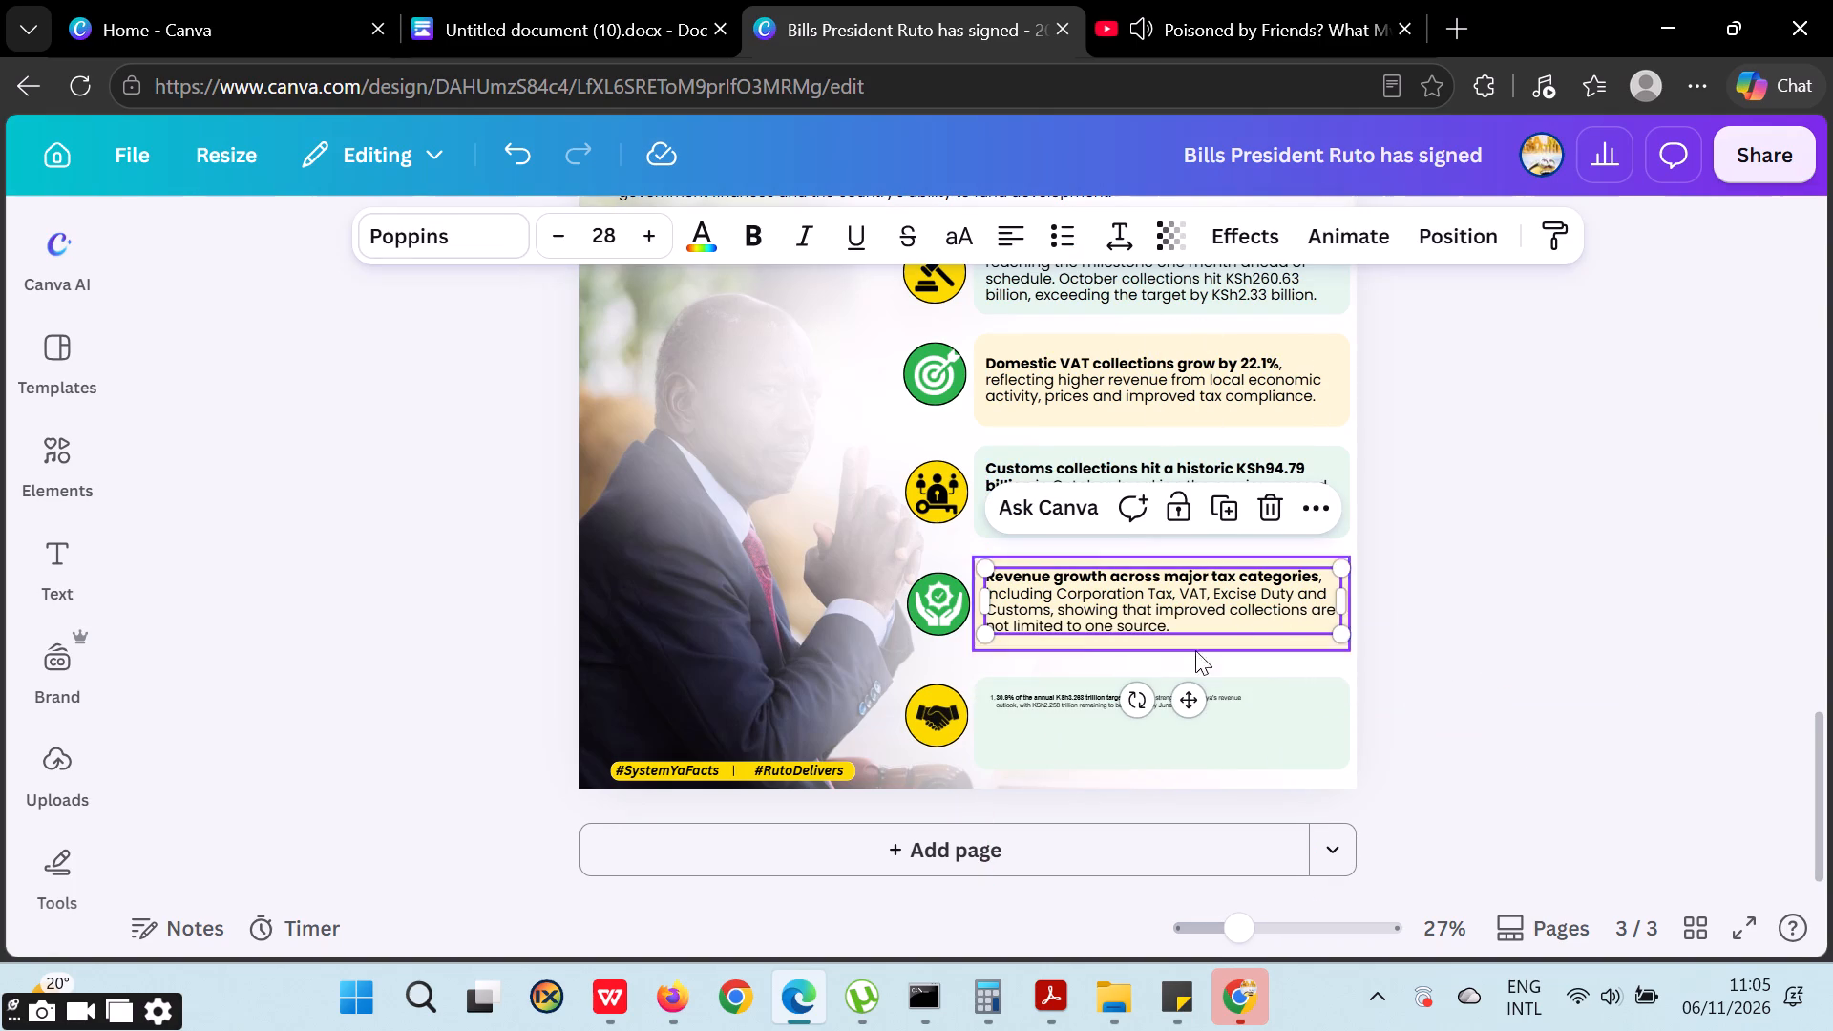
click(1059, 698)
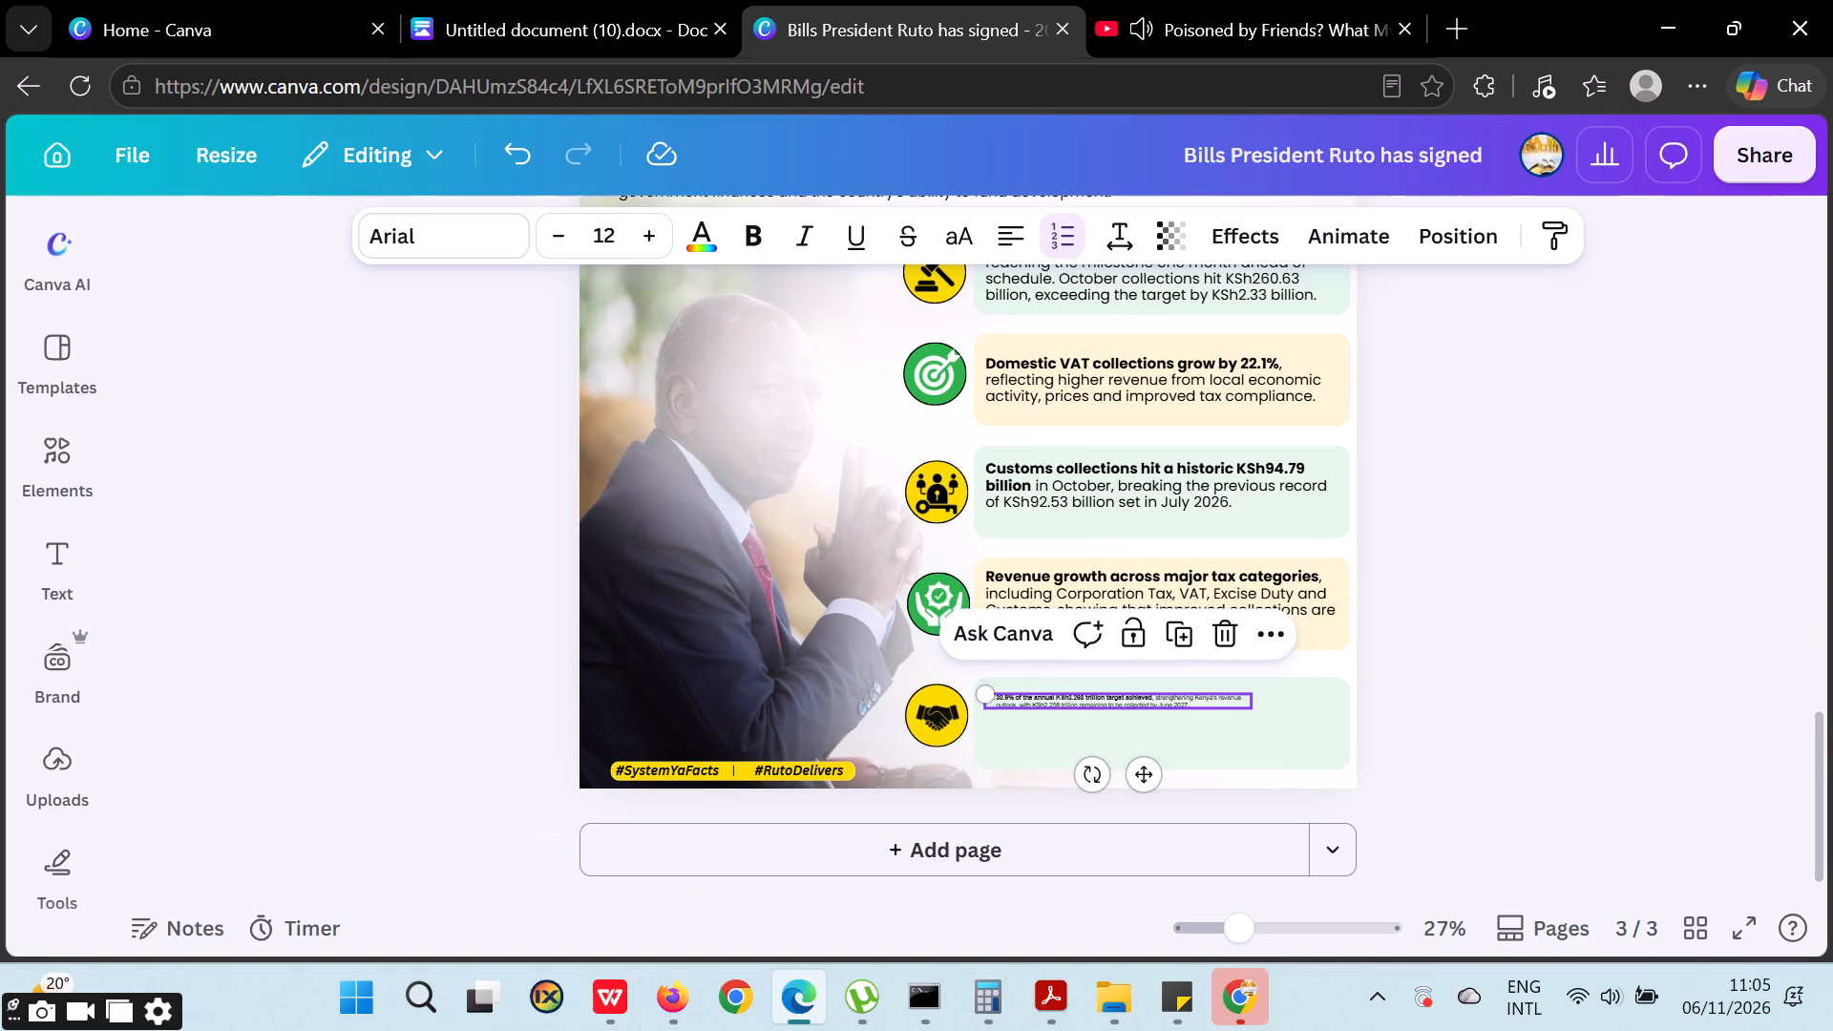
click(616, 245)
text(28)
key(Return)
Remove the list number from the start of the annual target text.
click(1023, 724)
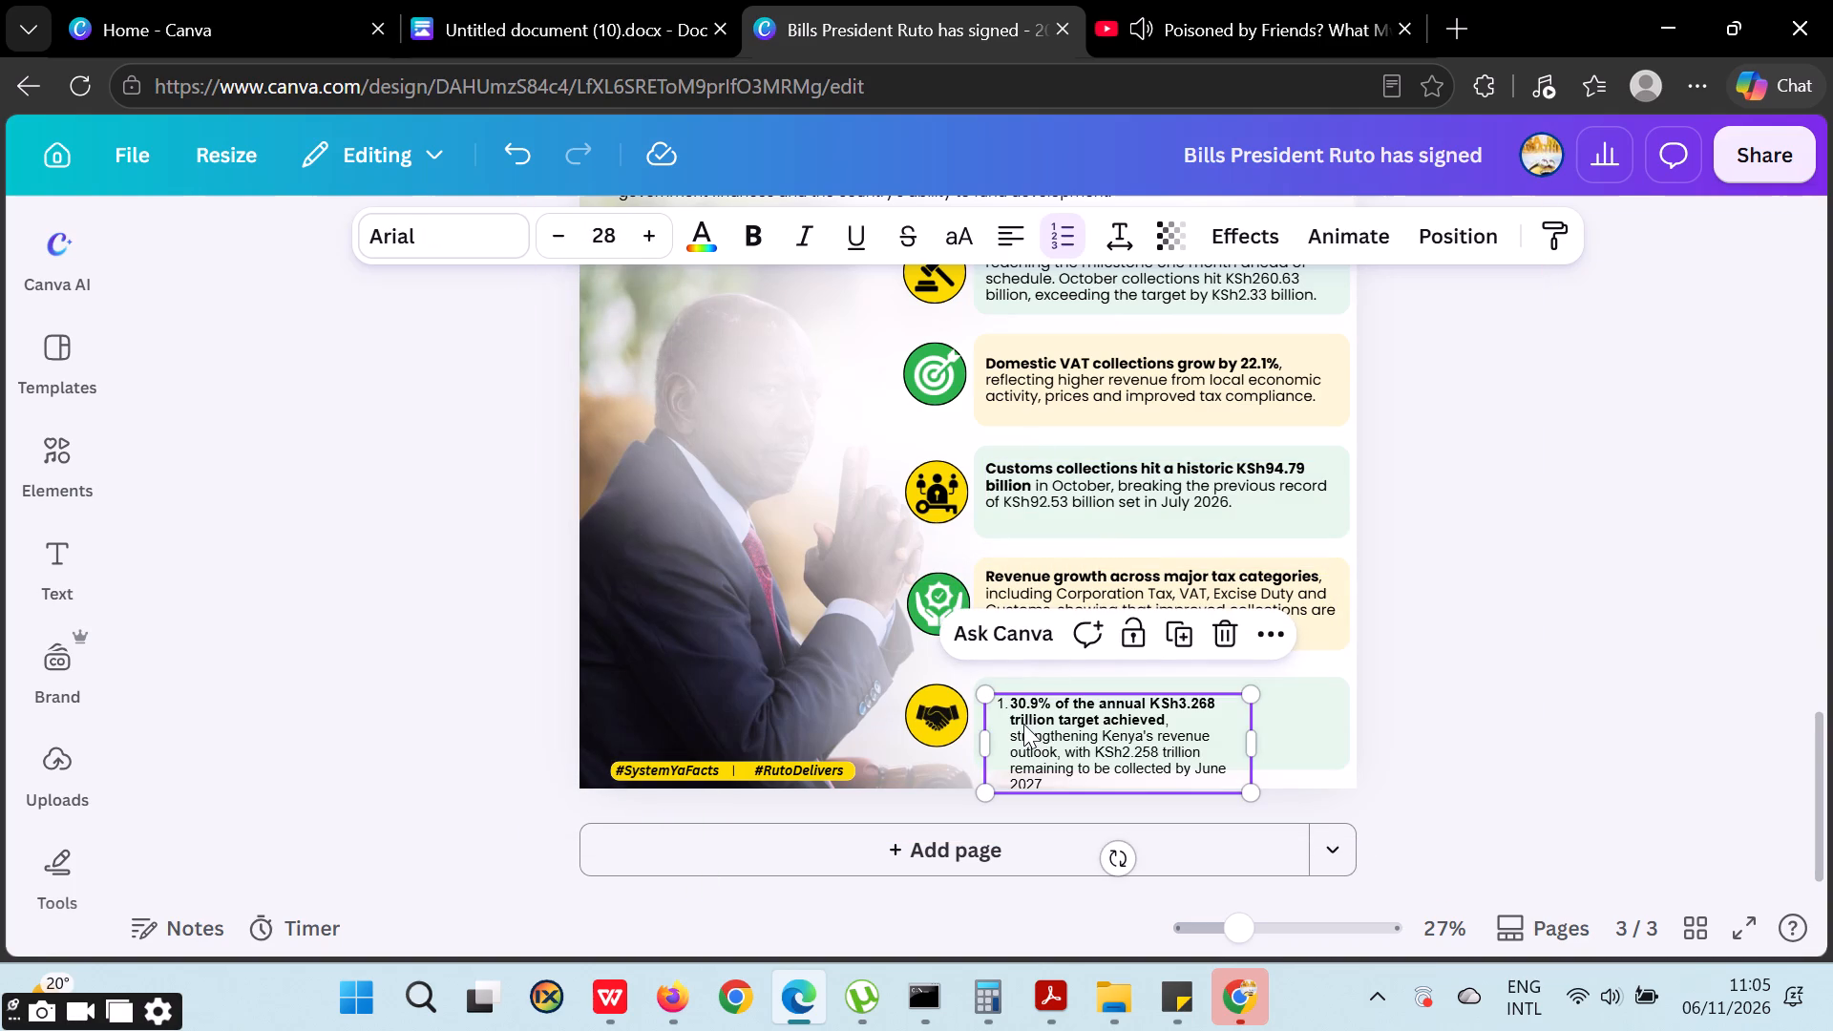
click(1012, 703)
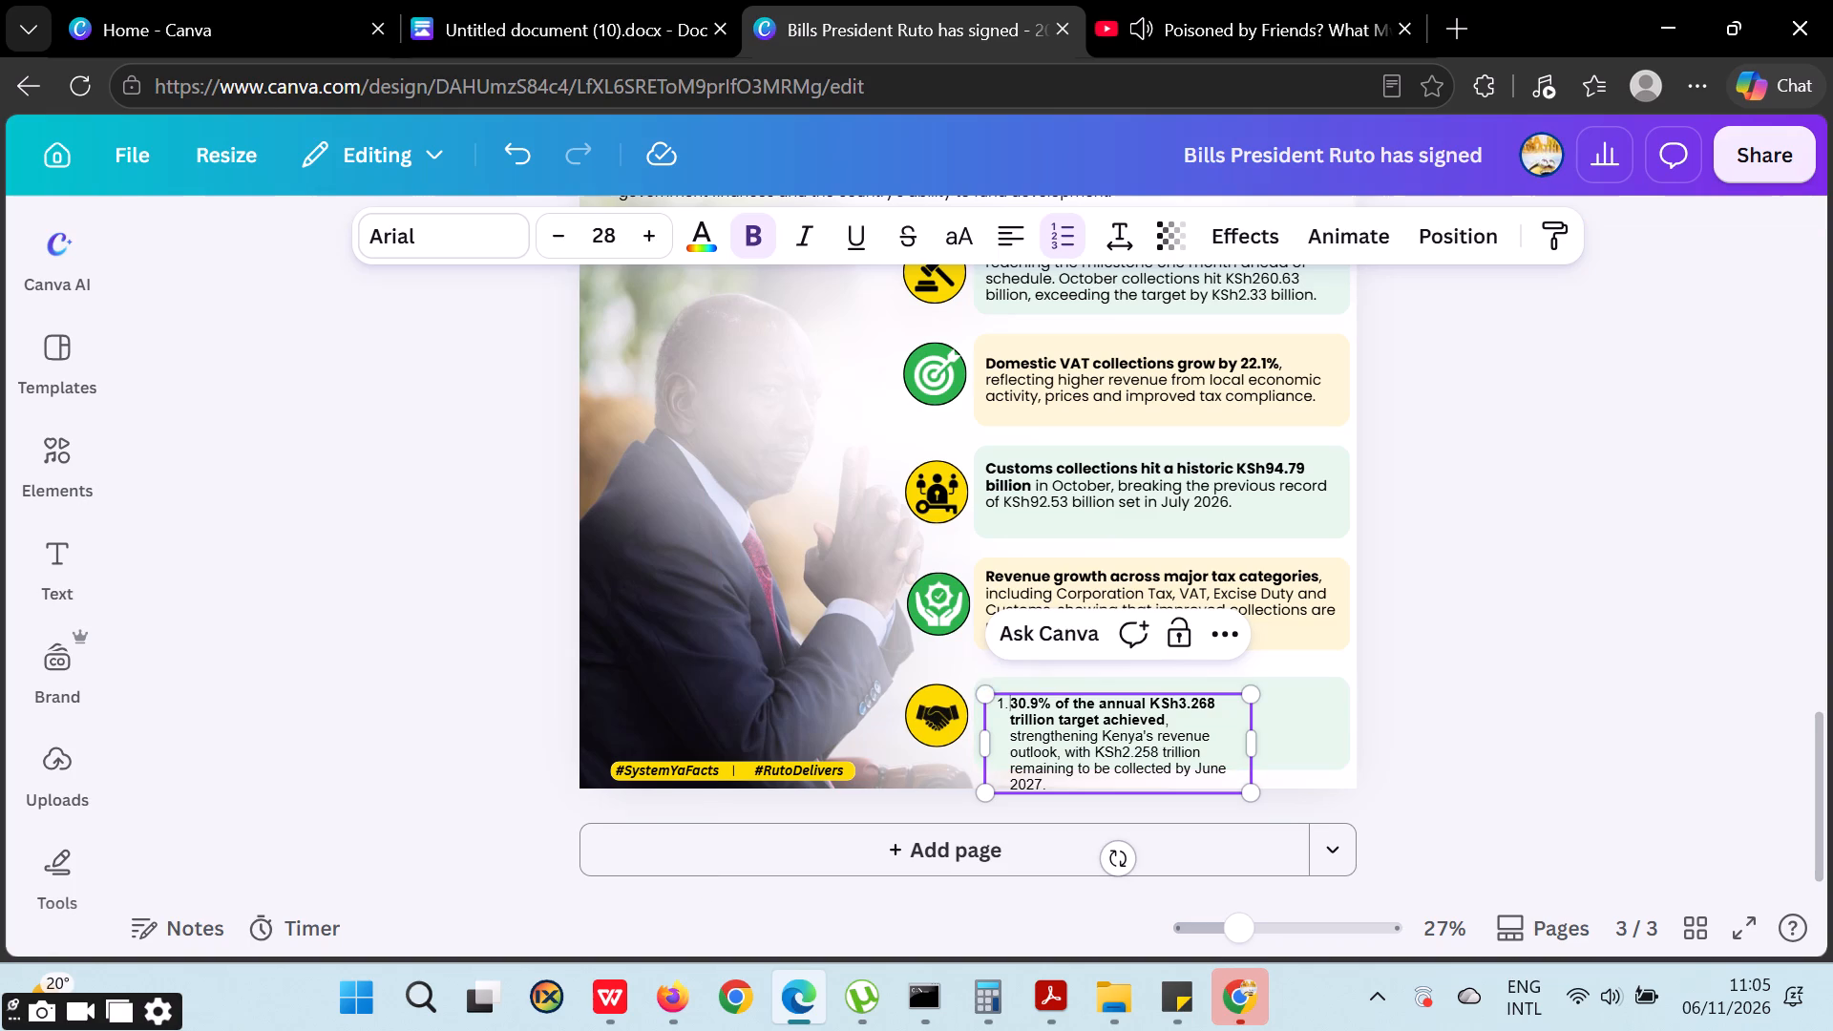
key(BackSpace)
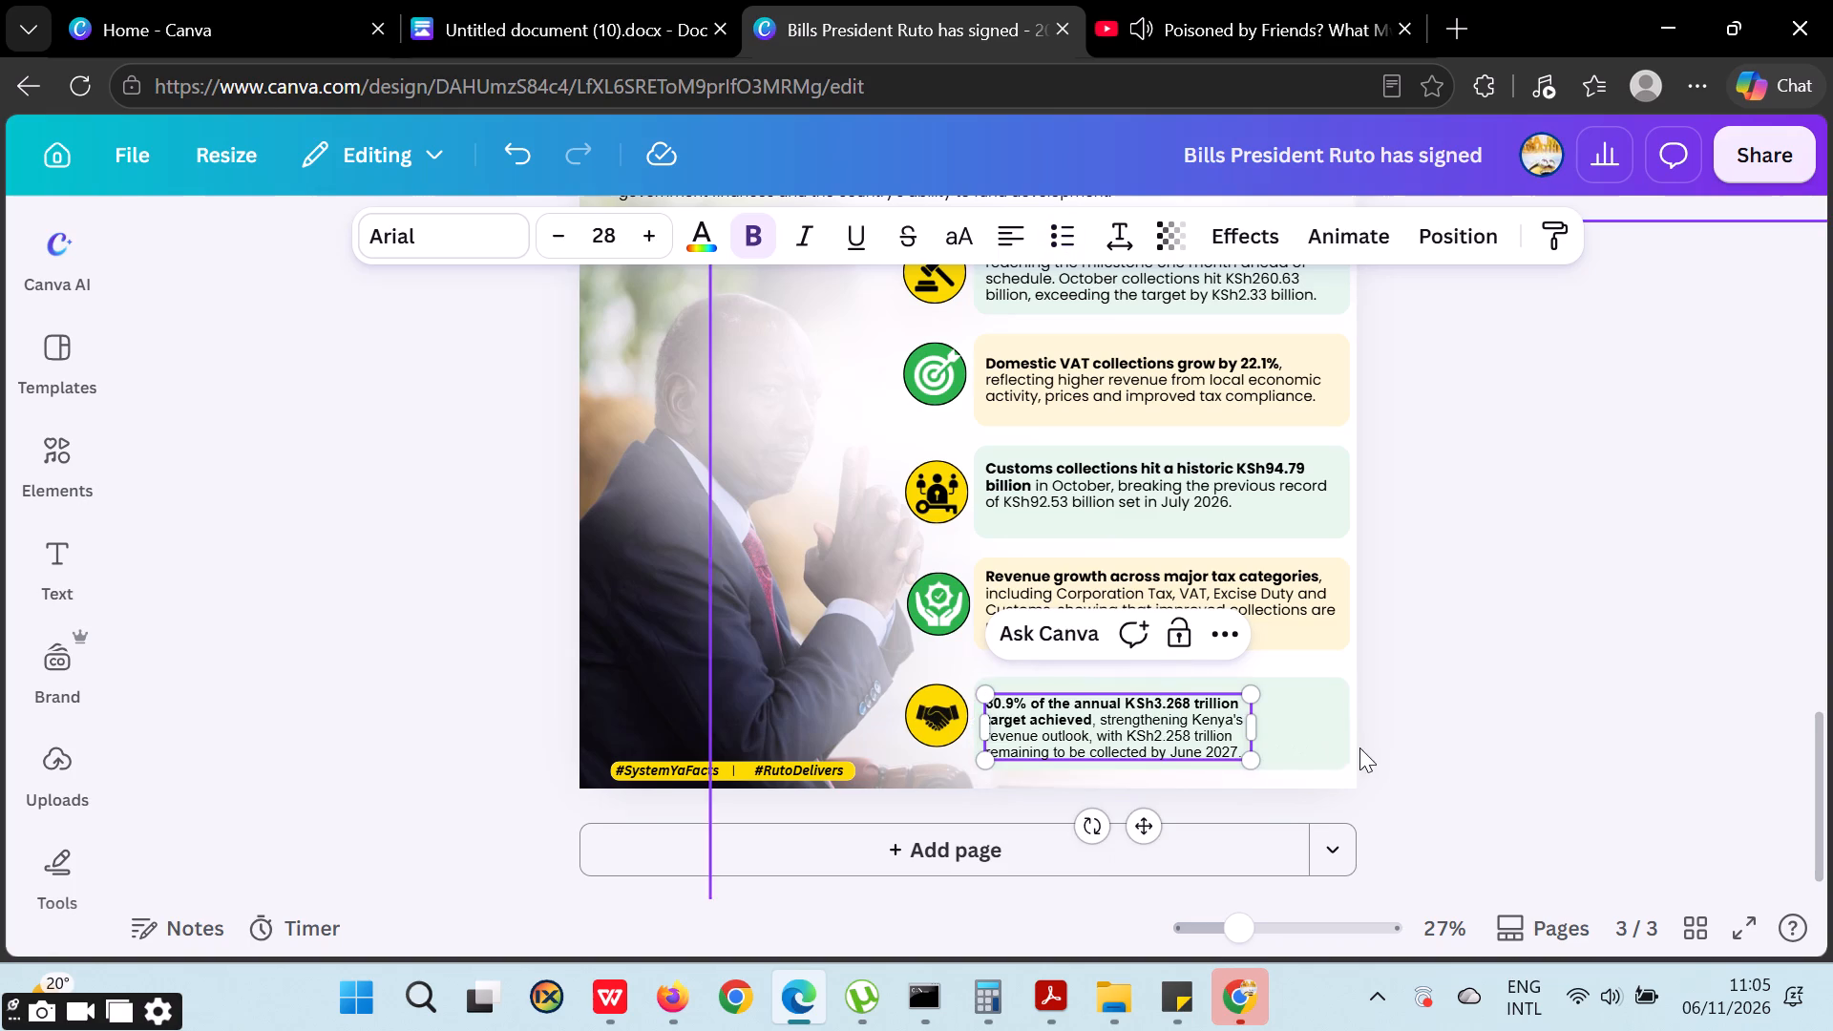
Change the annual target text's font to Poppins, matching the revenue growth text.
click(1590, 592)
click(1139, 581)
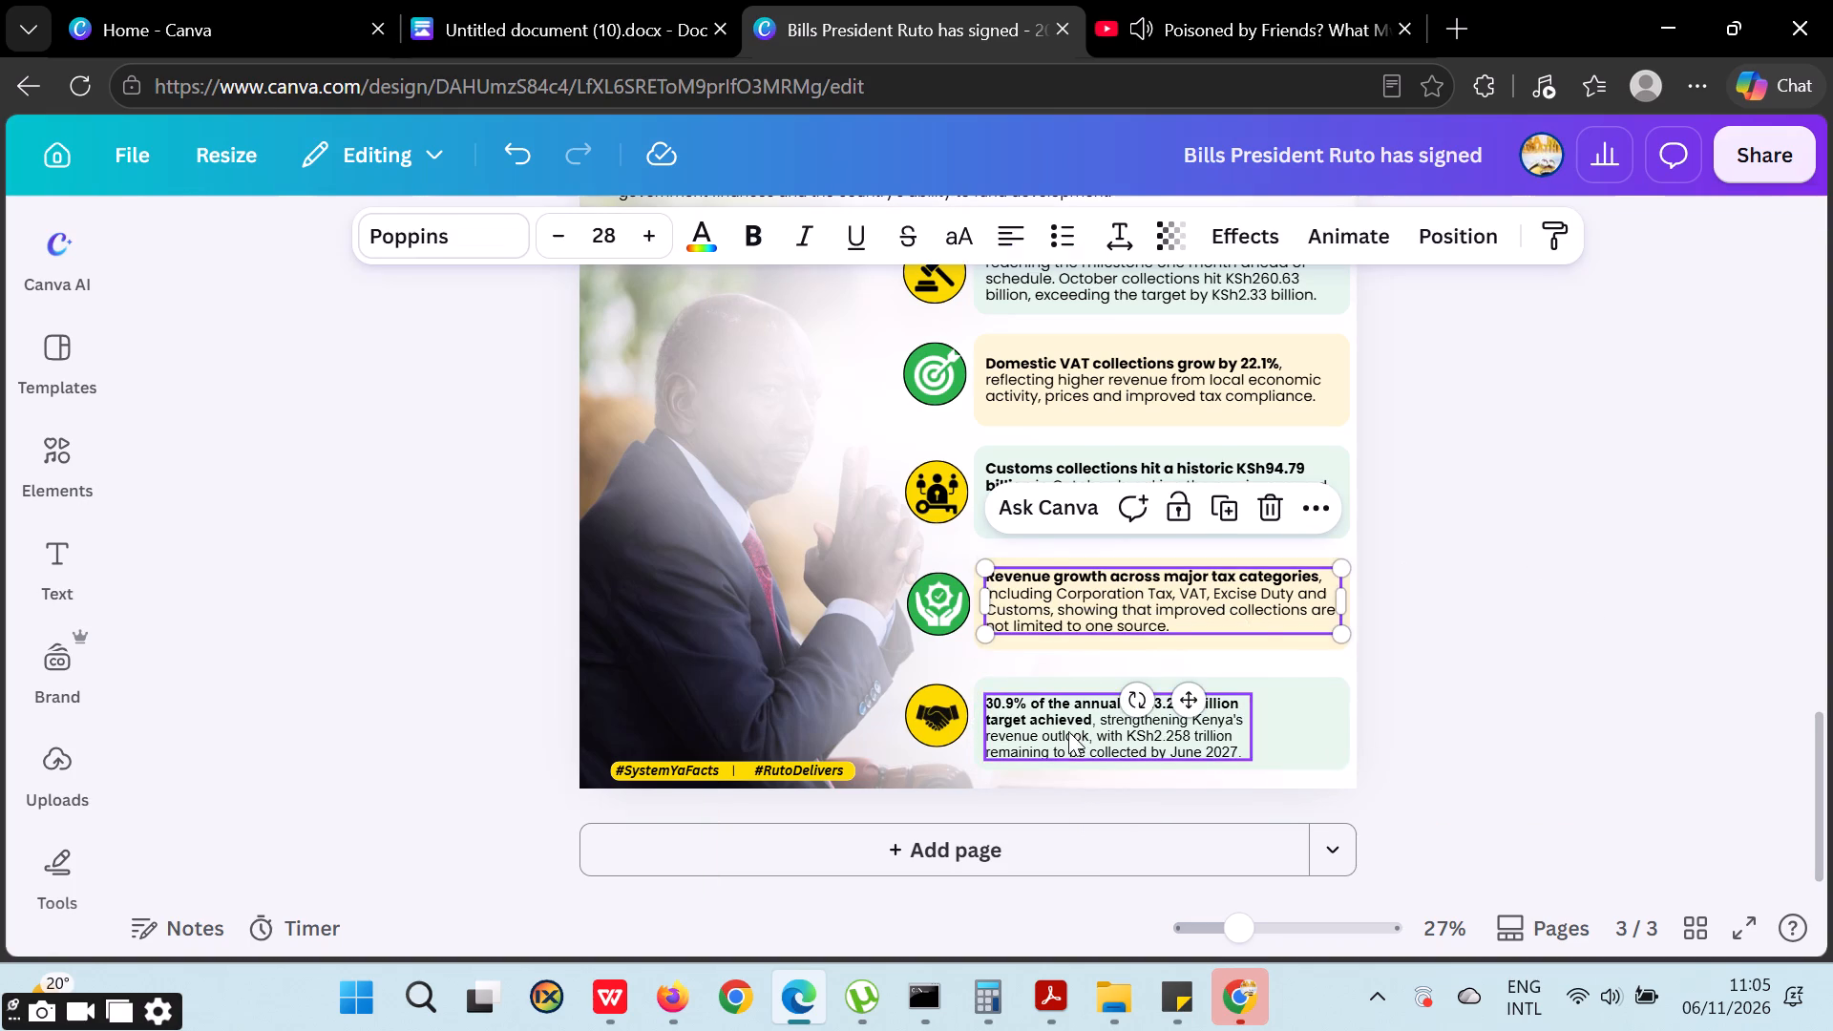
click(1065, 735)
click(454, 242)
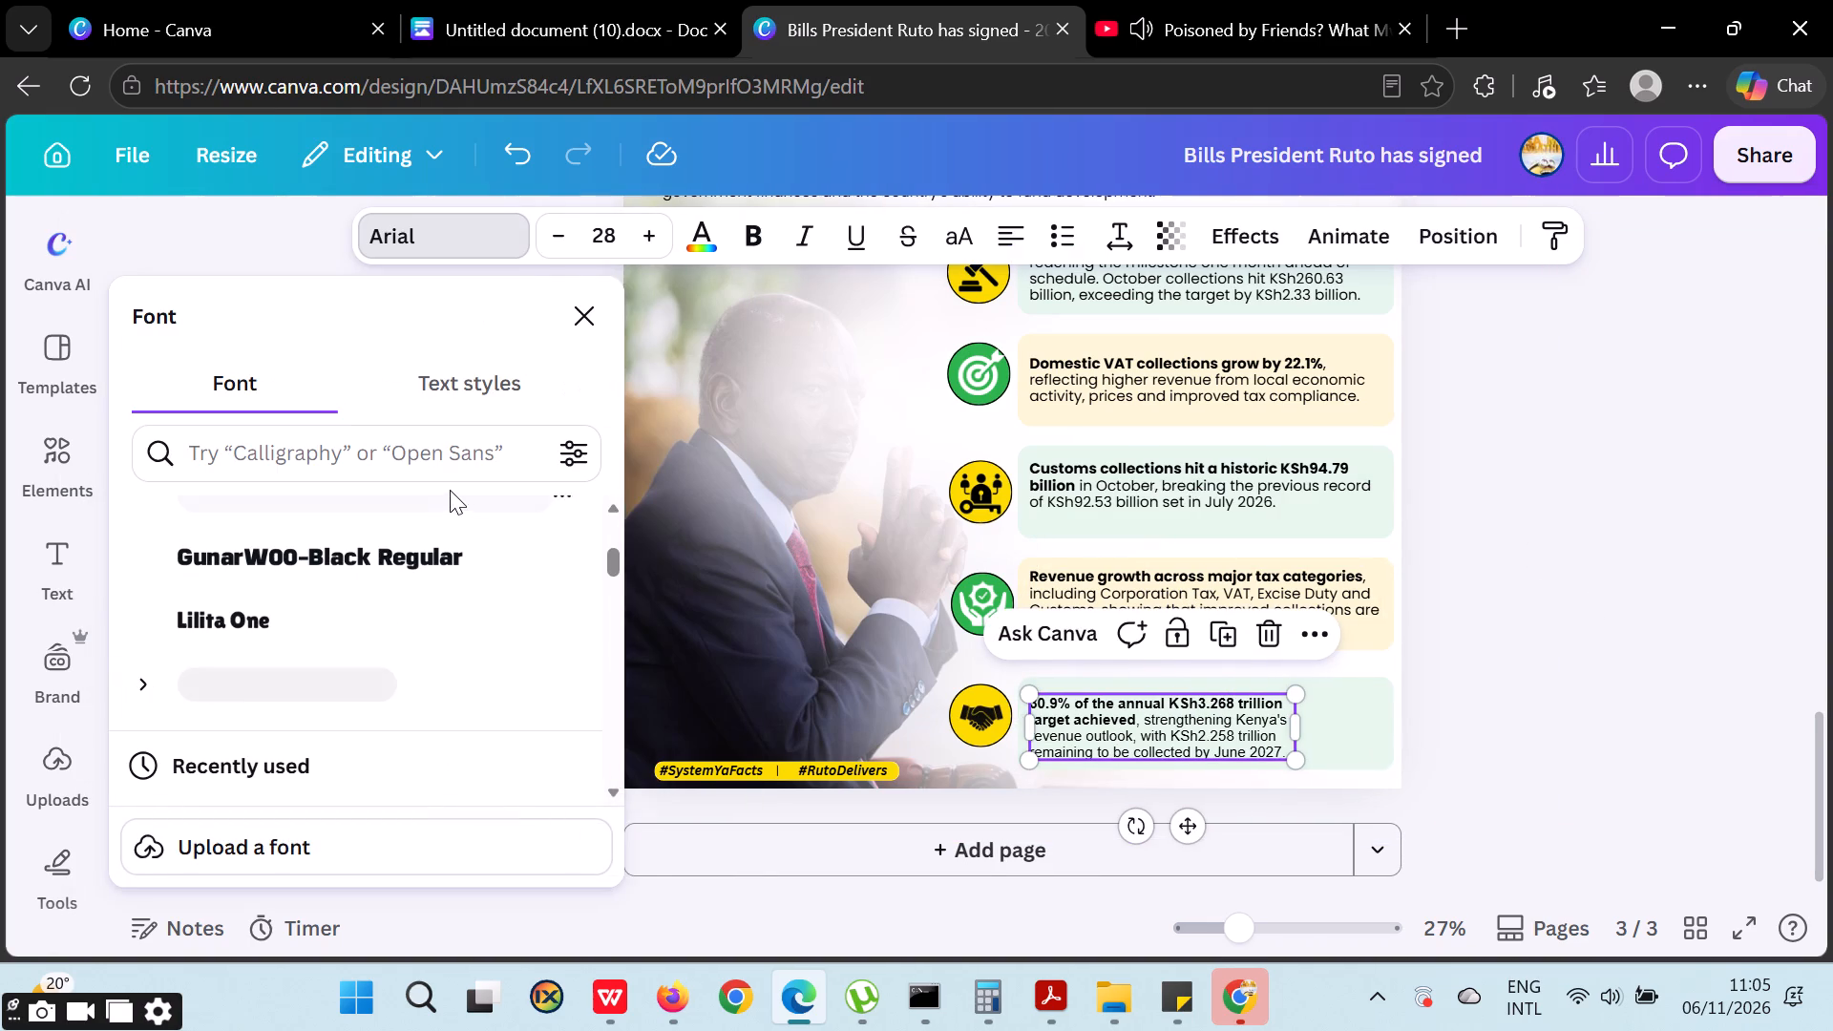
click(298, 684)
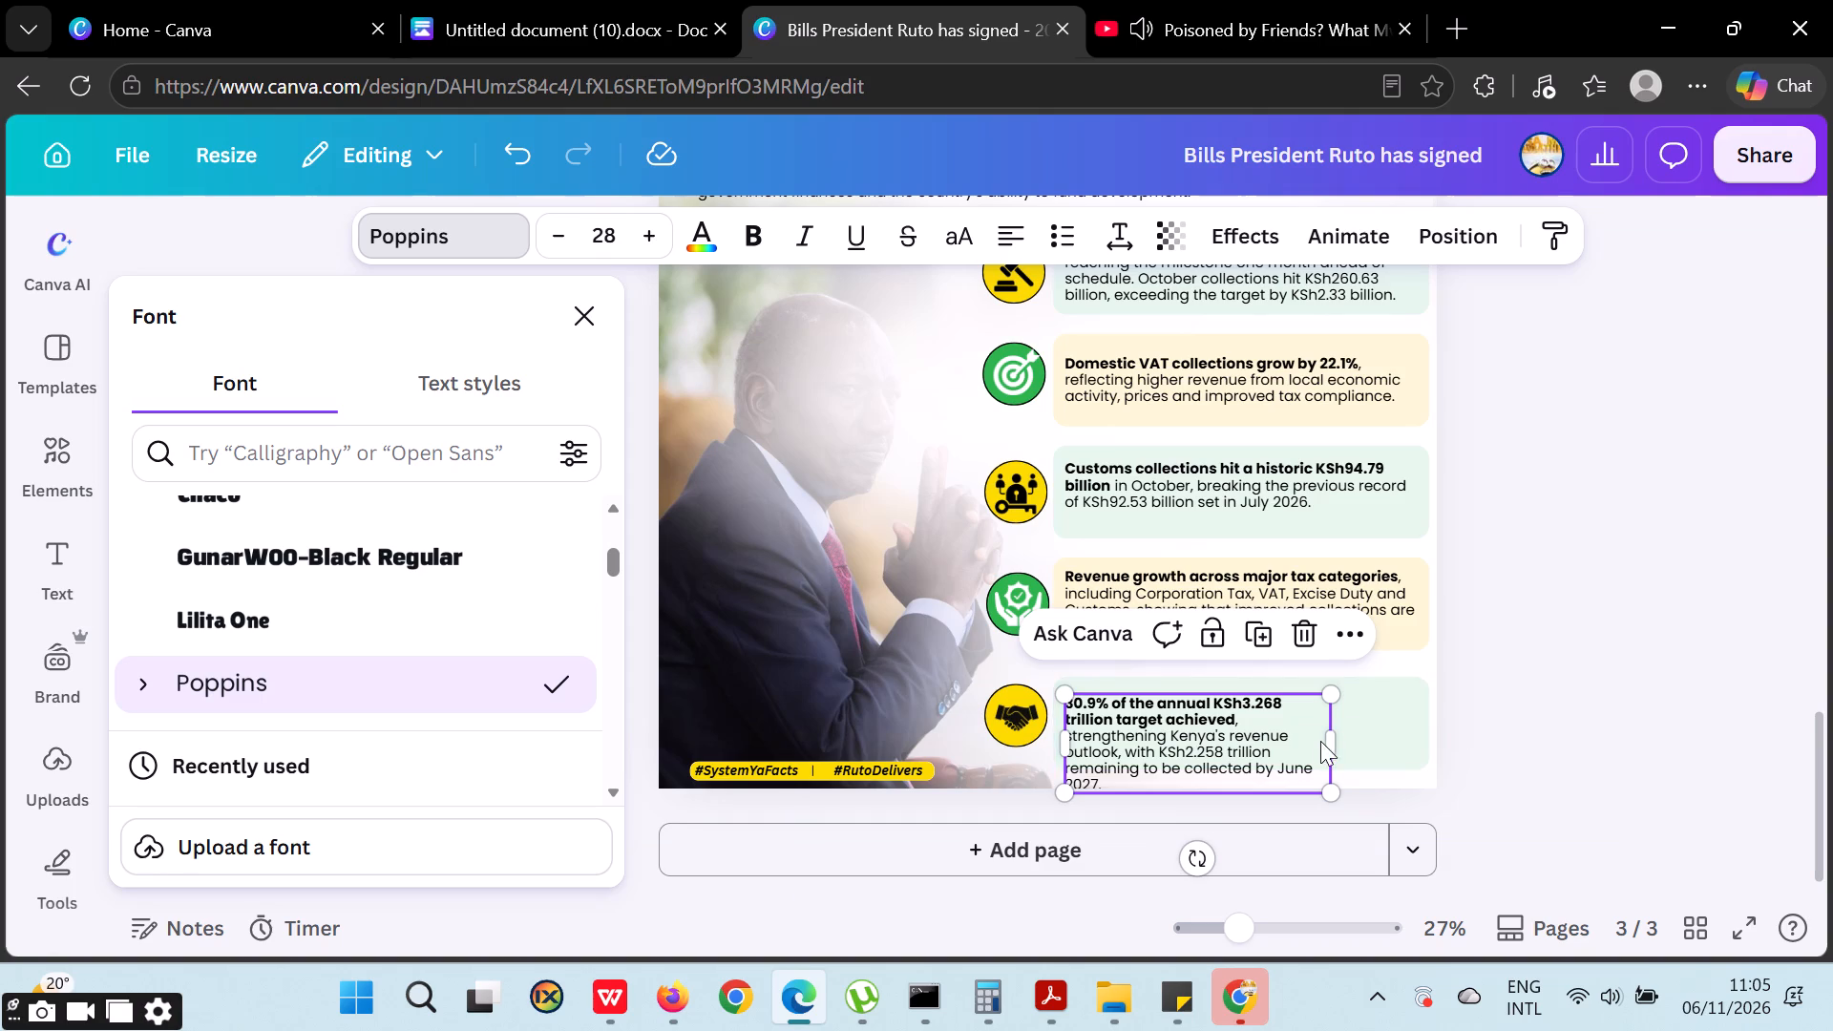
Widen the annual target text's frame to about 916 px, ending in line with the frame of the text above.
drag(1337, 745, 1426, 744)
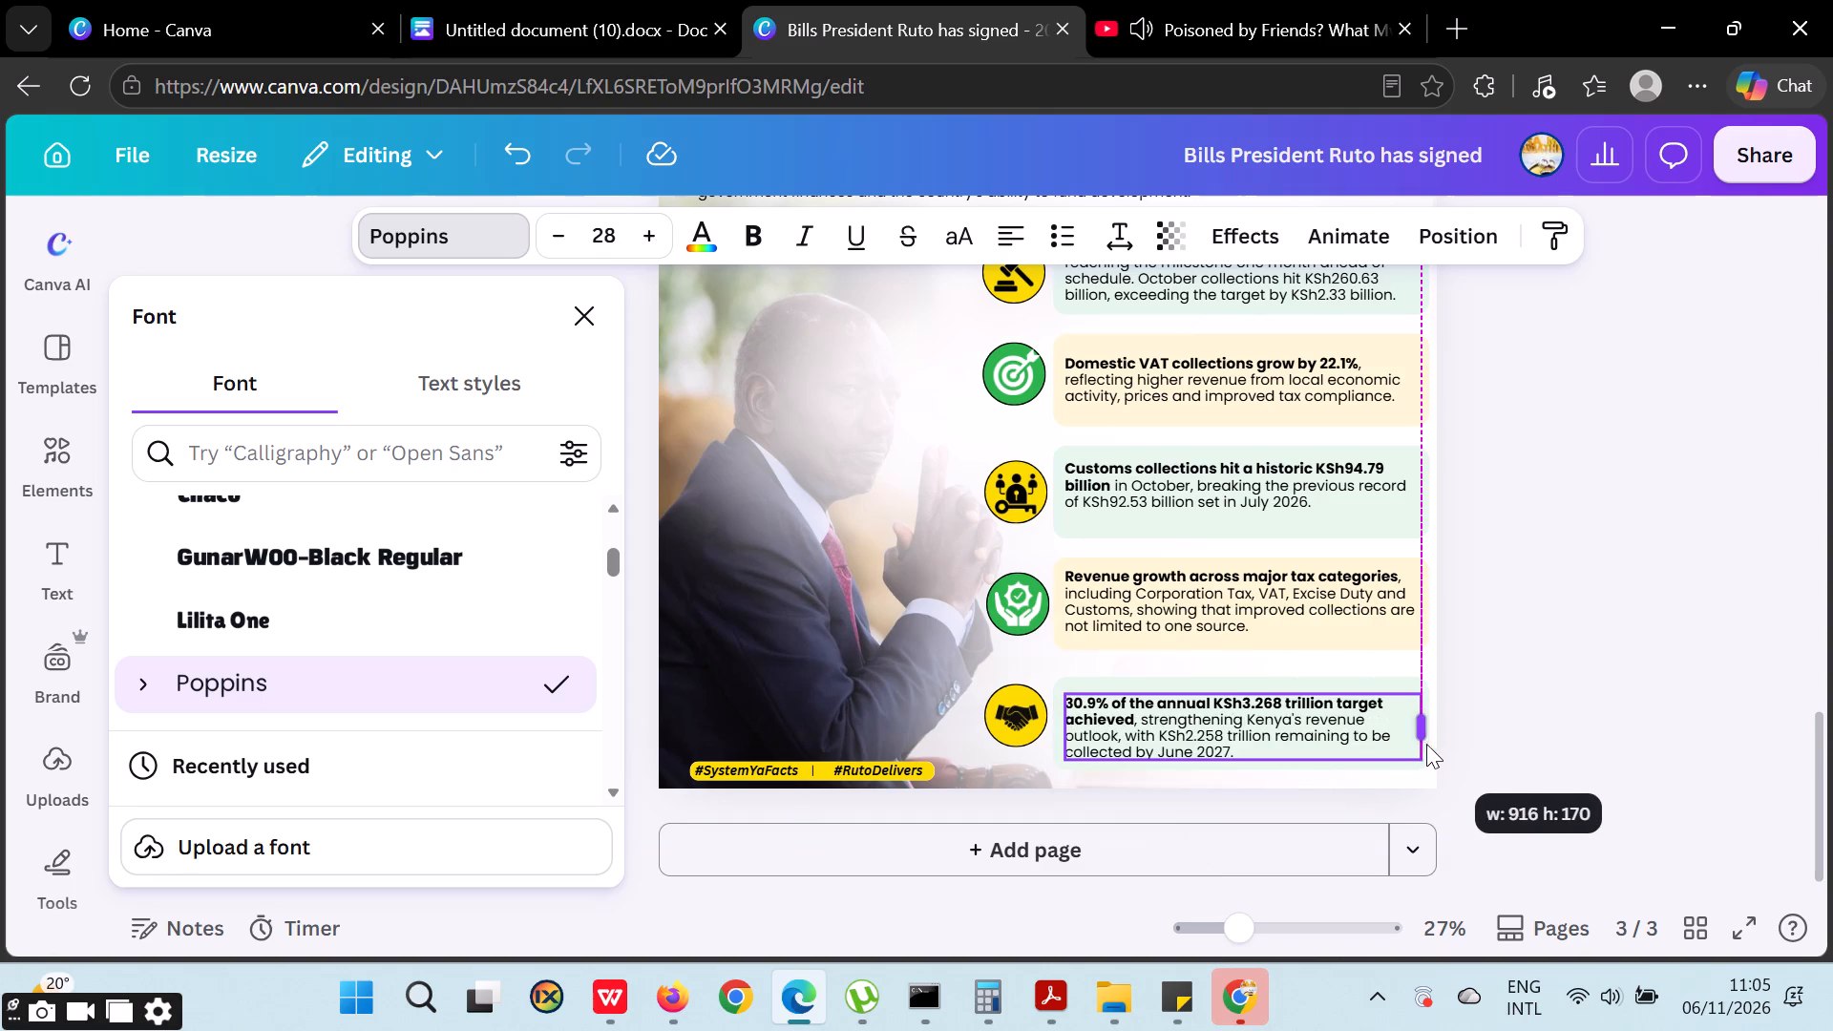
drag(1426, 744, 1422, 745)
triple_click(1591, 617)
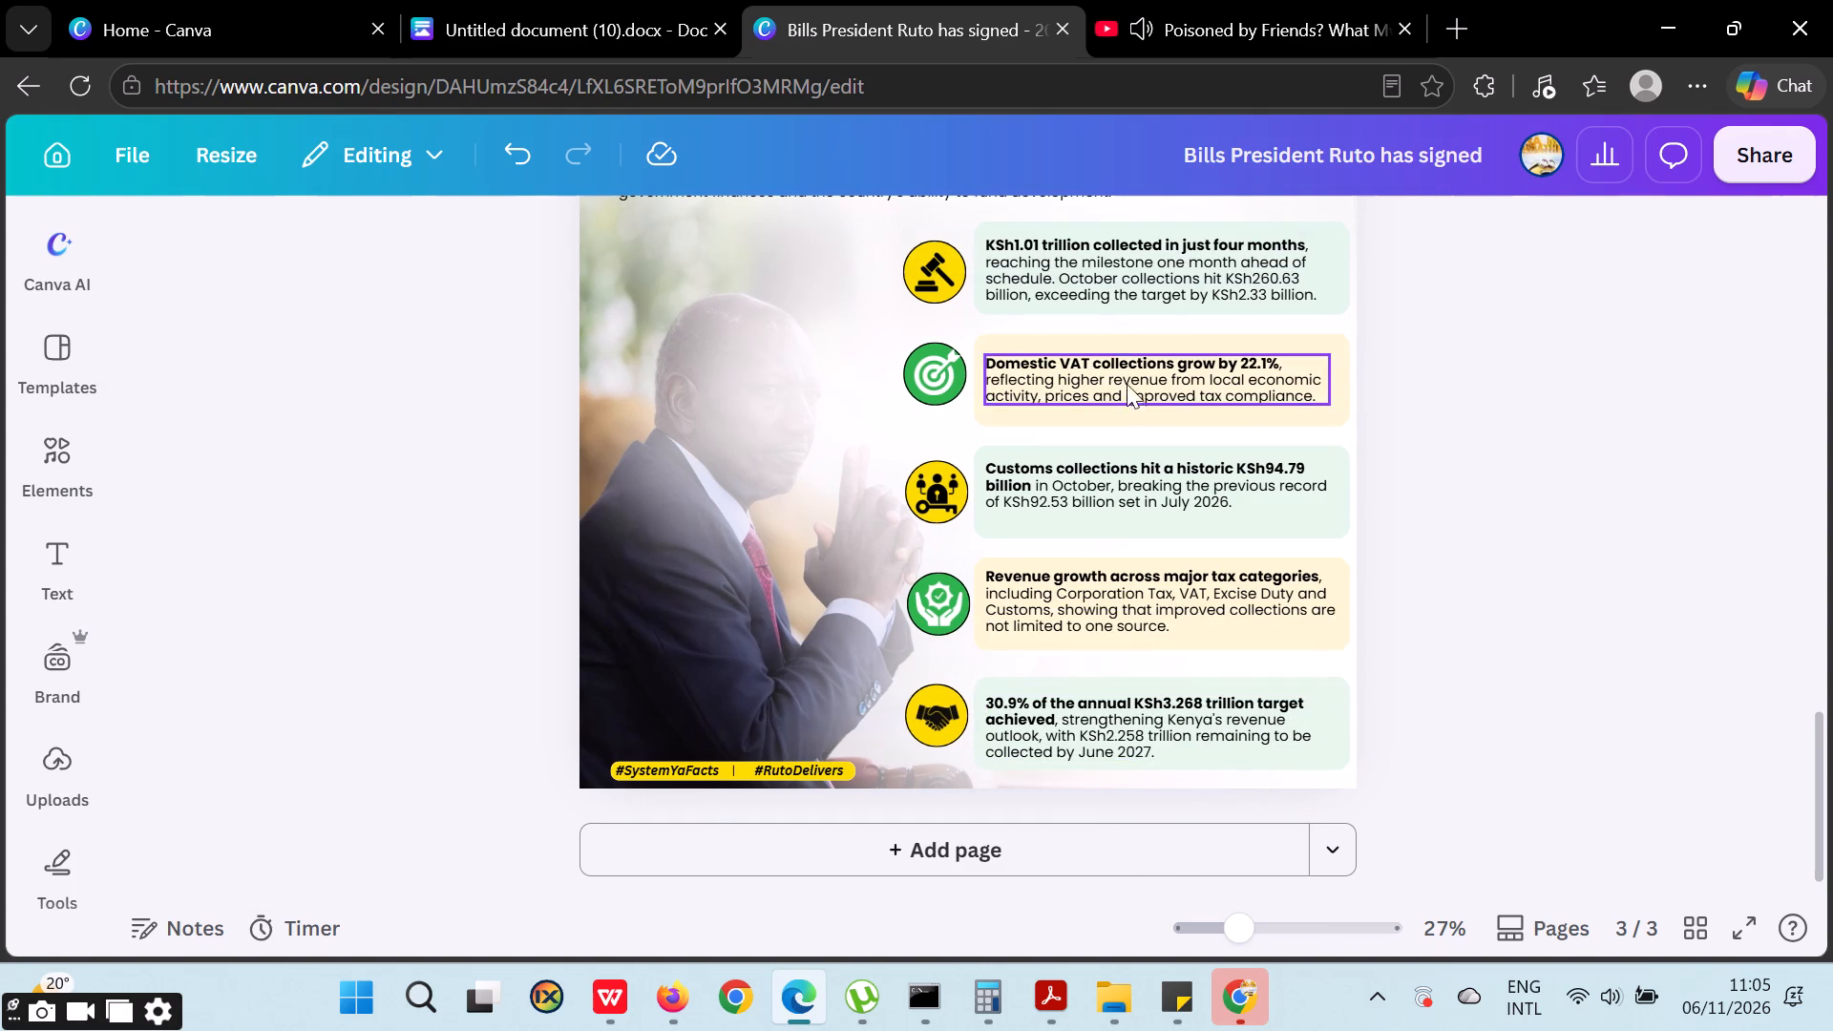
Delete the target, people-and-key, hands, handshake and gavel icons, keeping the five coloured circles beside the text boxes.
scroll(1438, 366, up, 1)
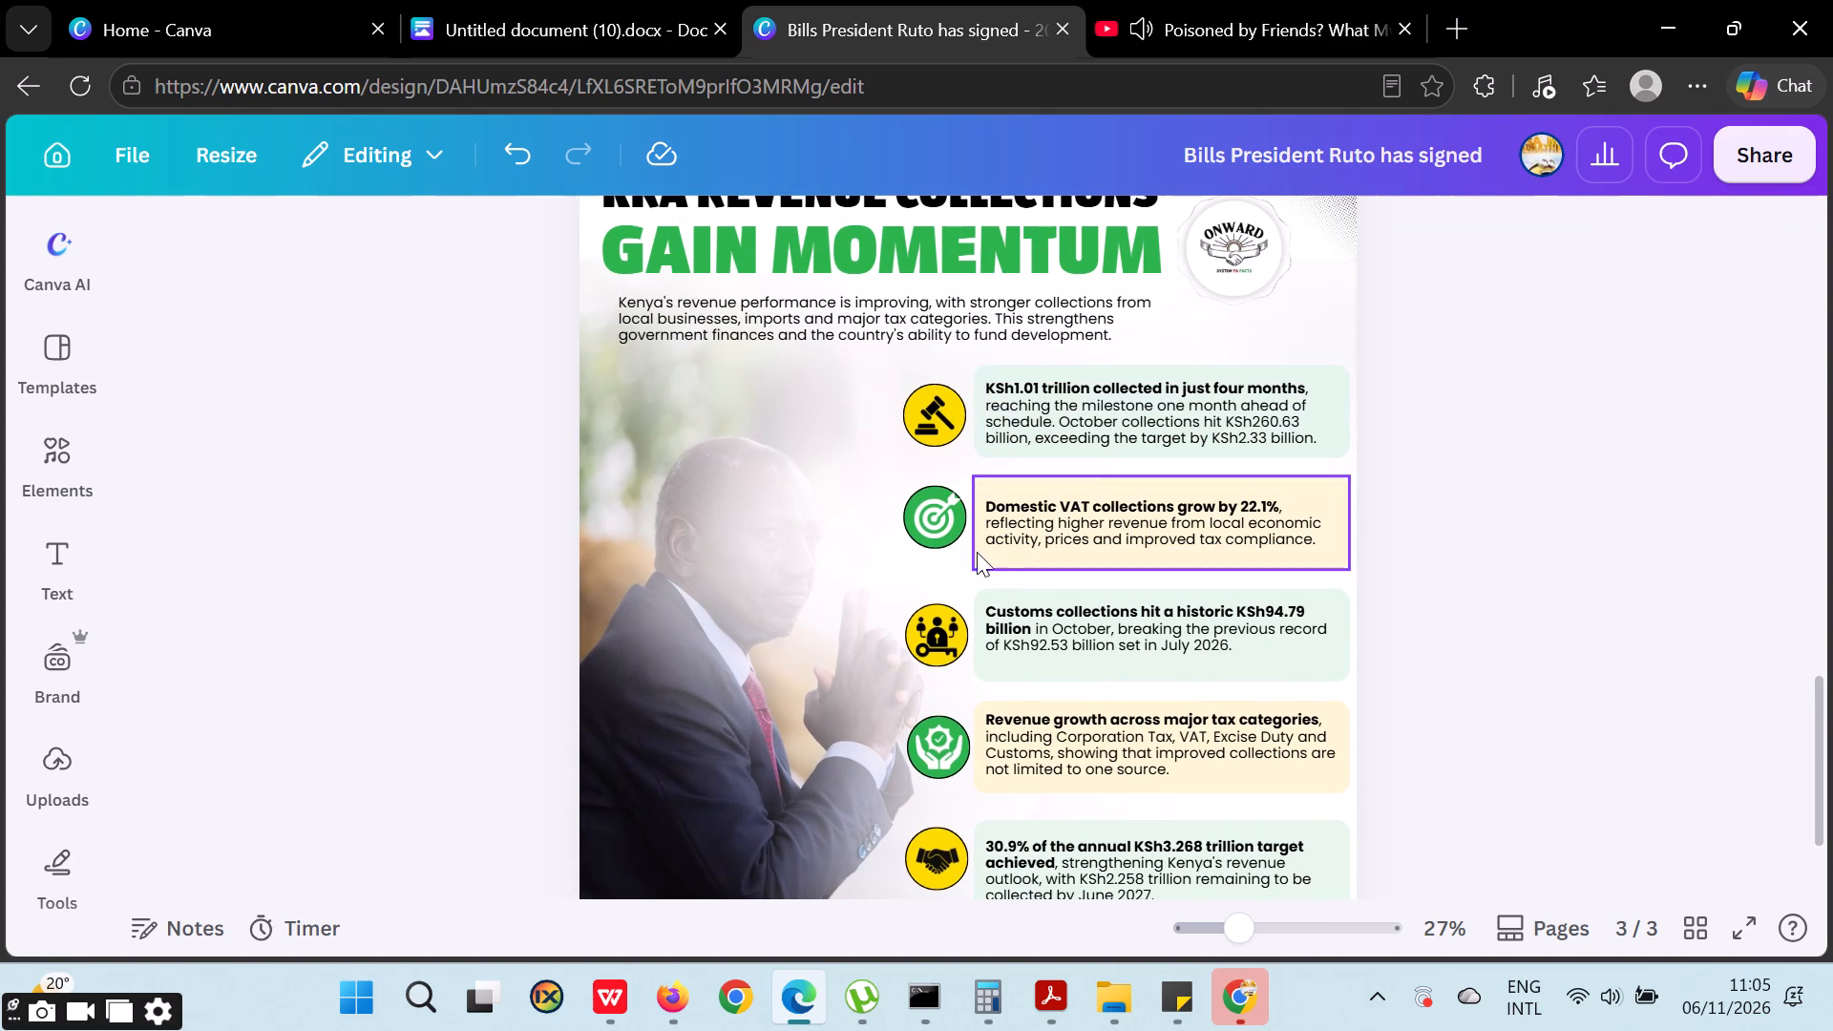
click(938, 516)
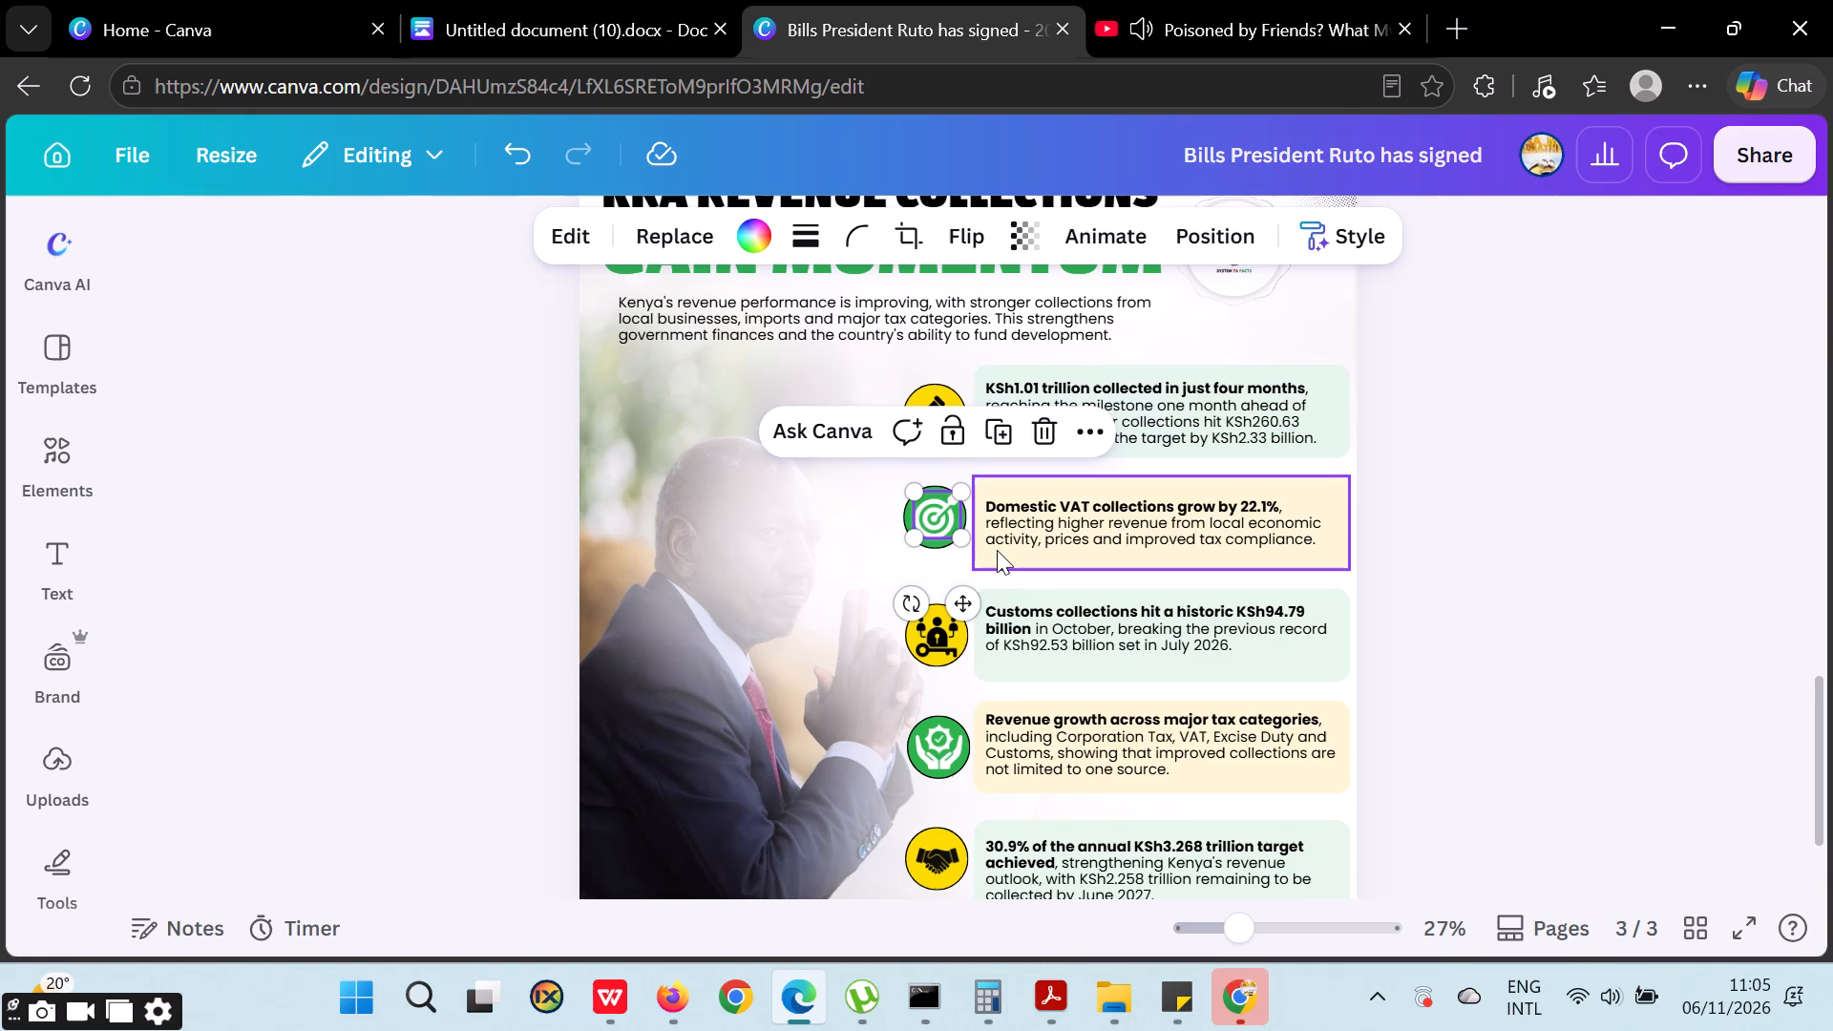
key(Delete)
click(934, 635)
key(Delete)
click(949, 745)
key(Delete)
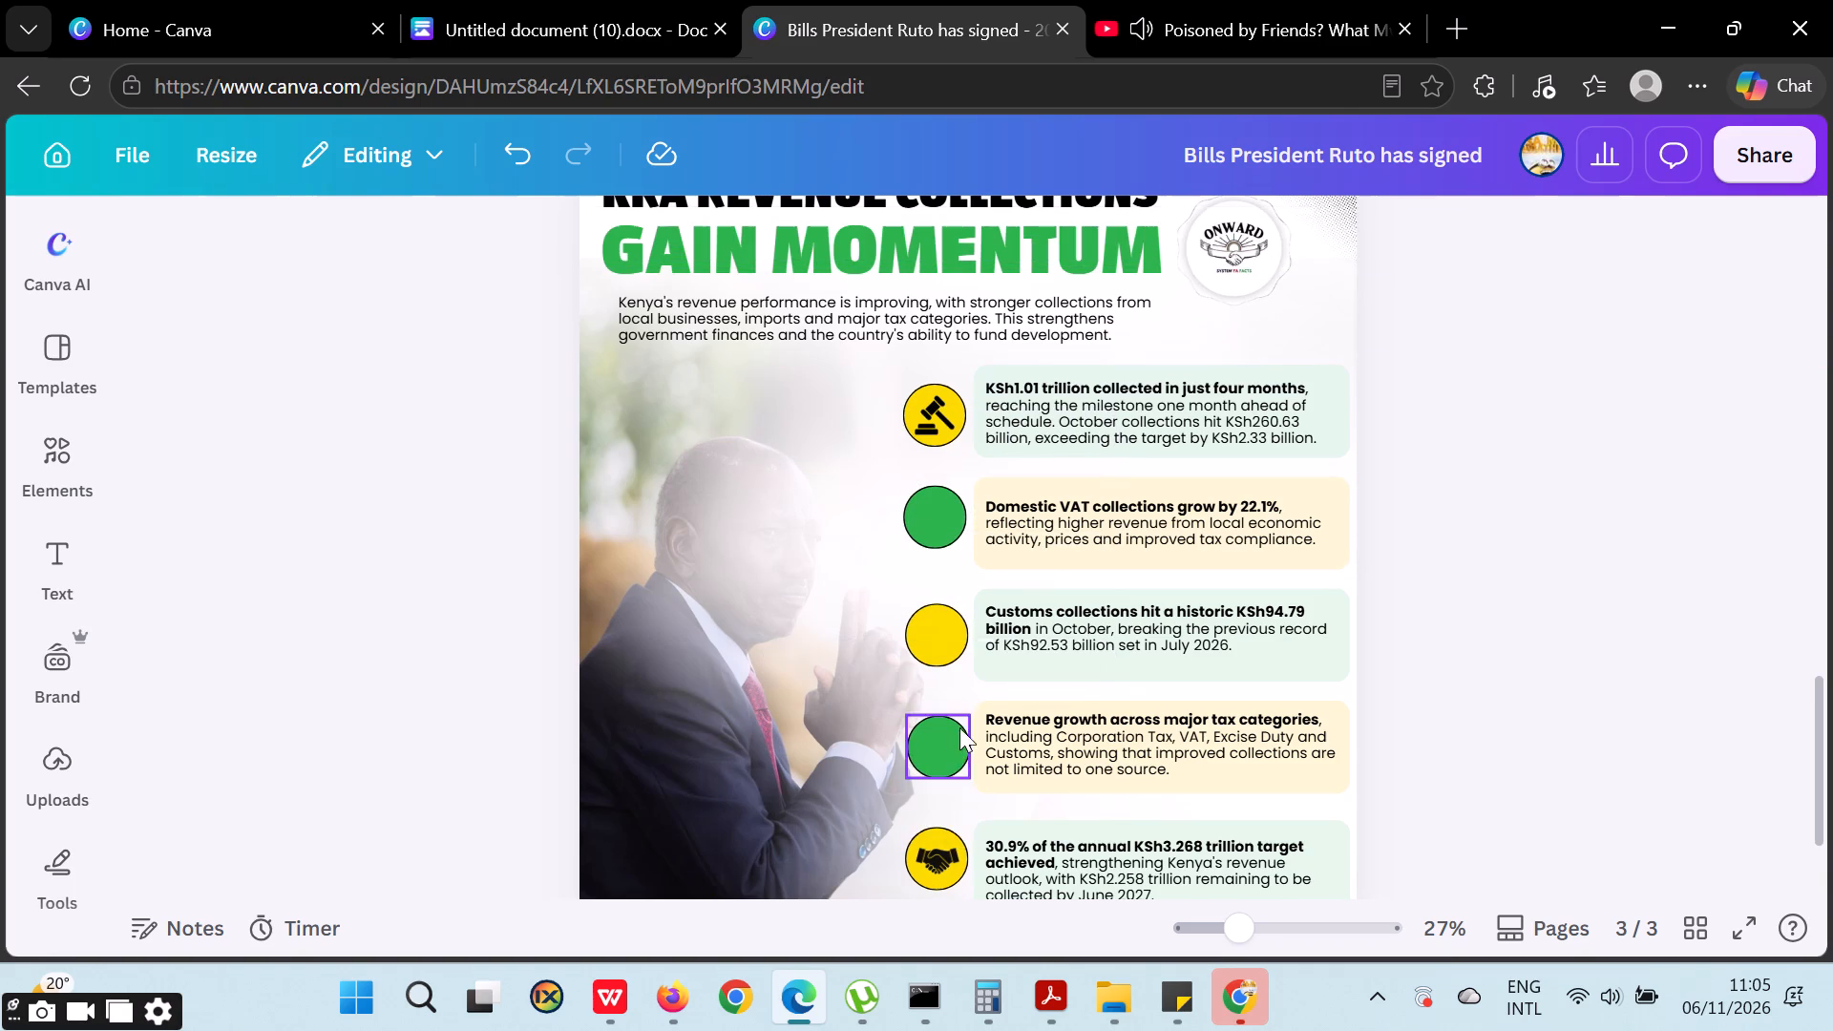
click(937, 860)
key(Delete)
click(930, 413)
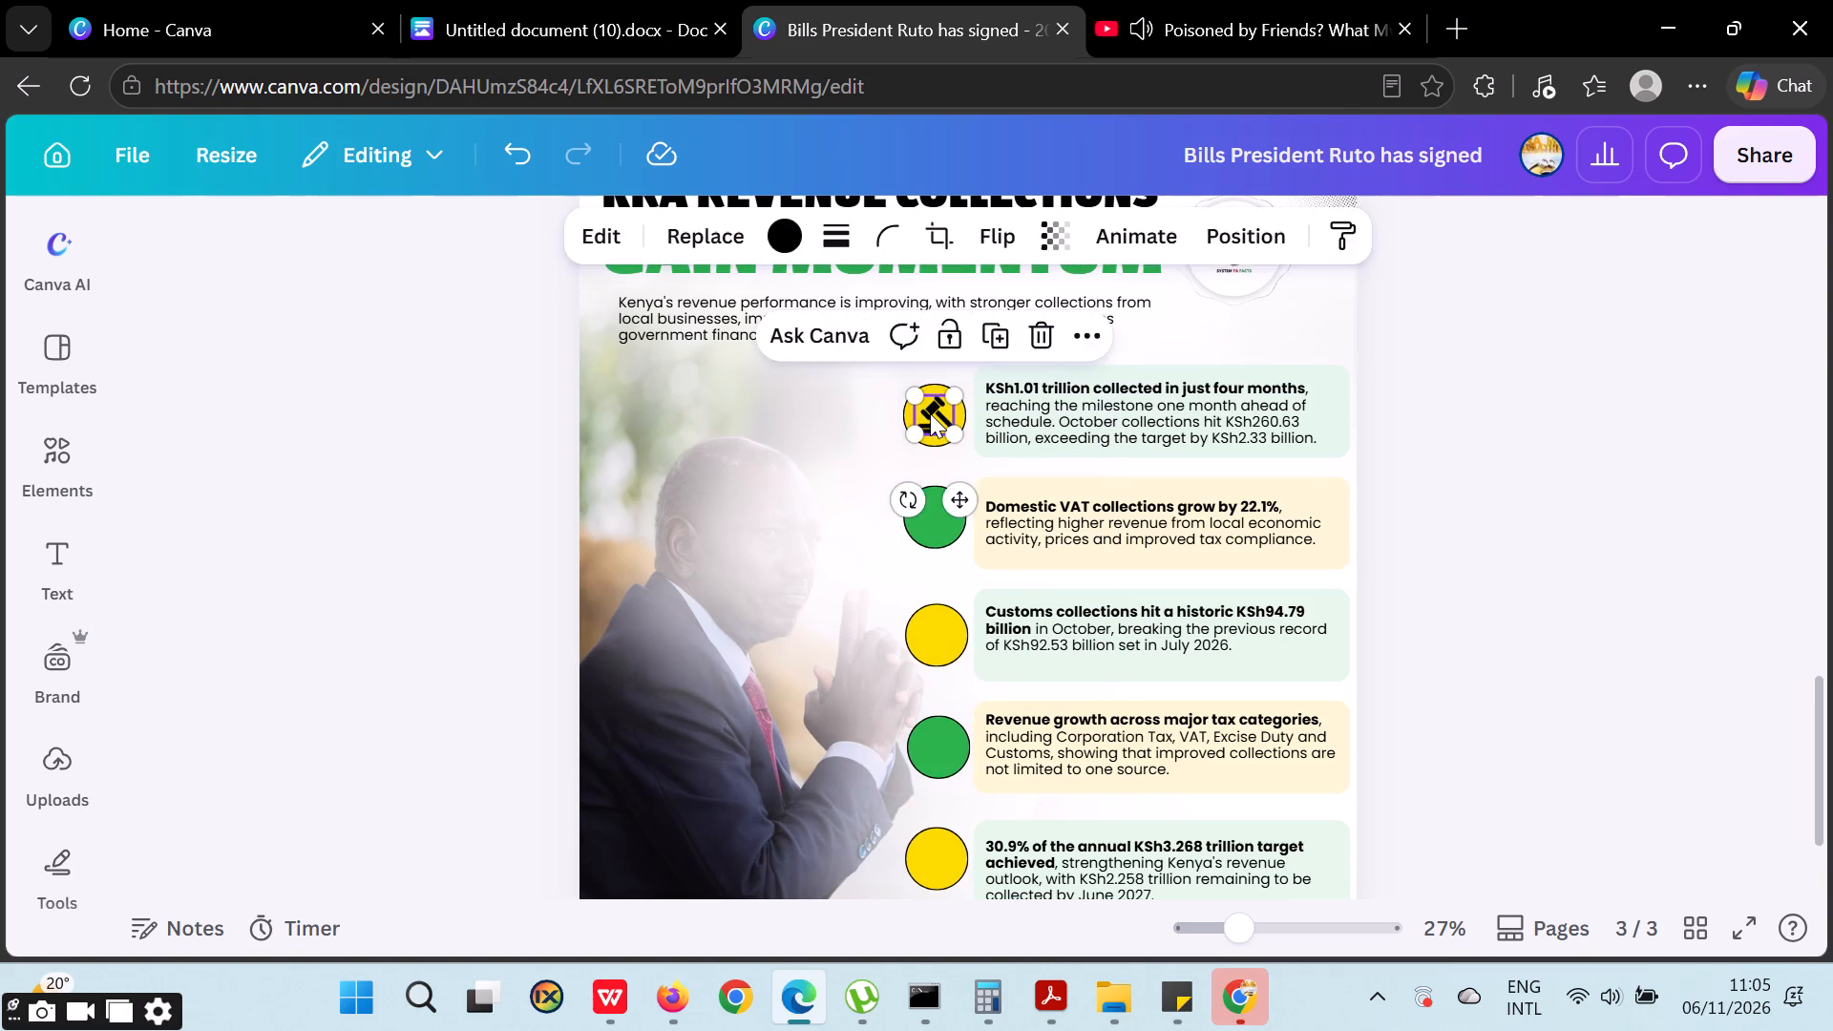
key(Delete)
double_click(1566, 473)
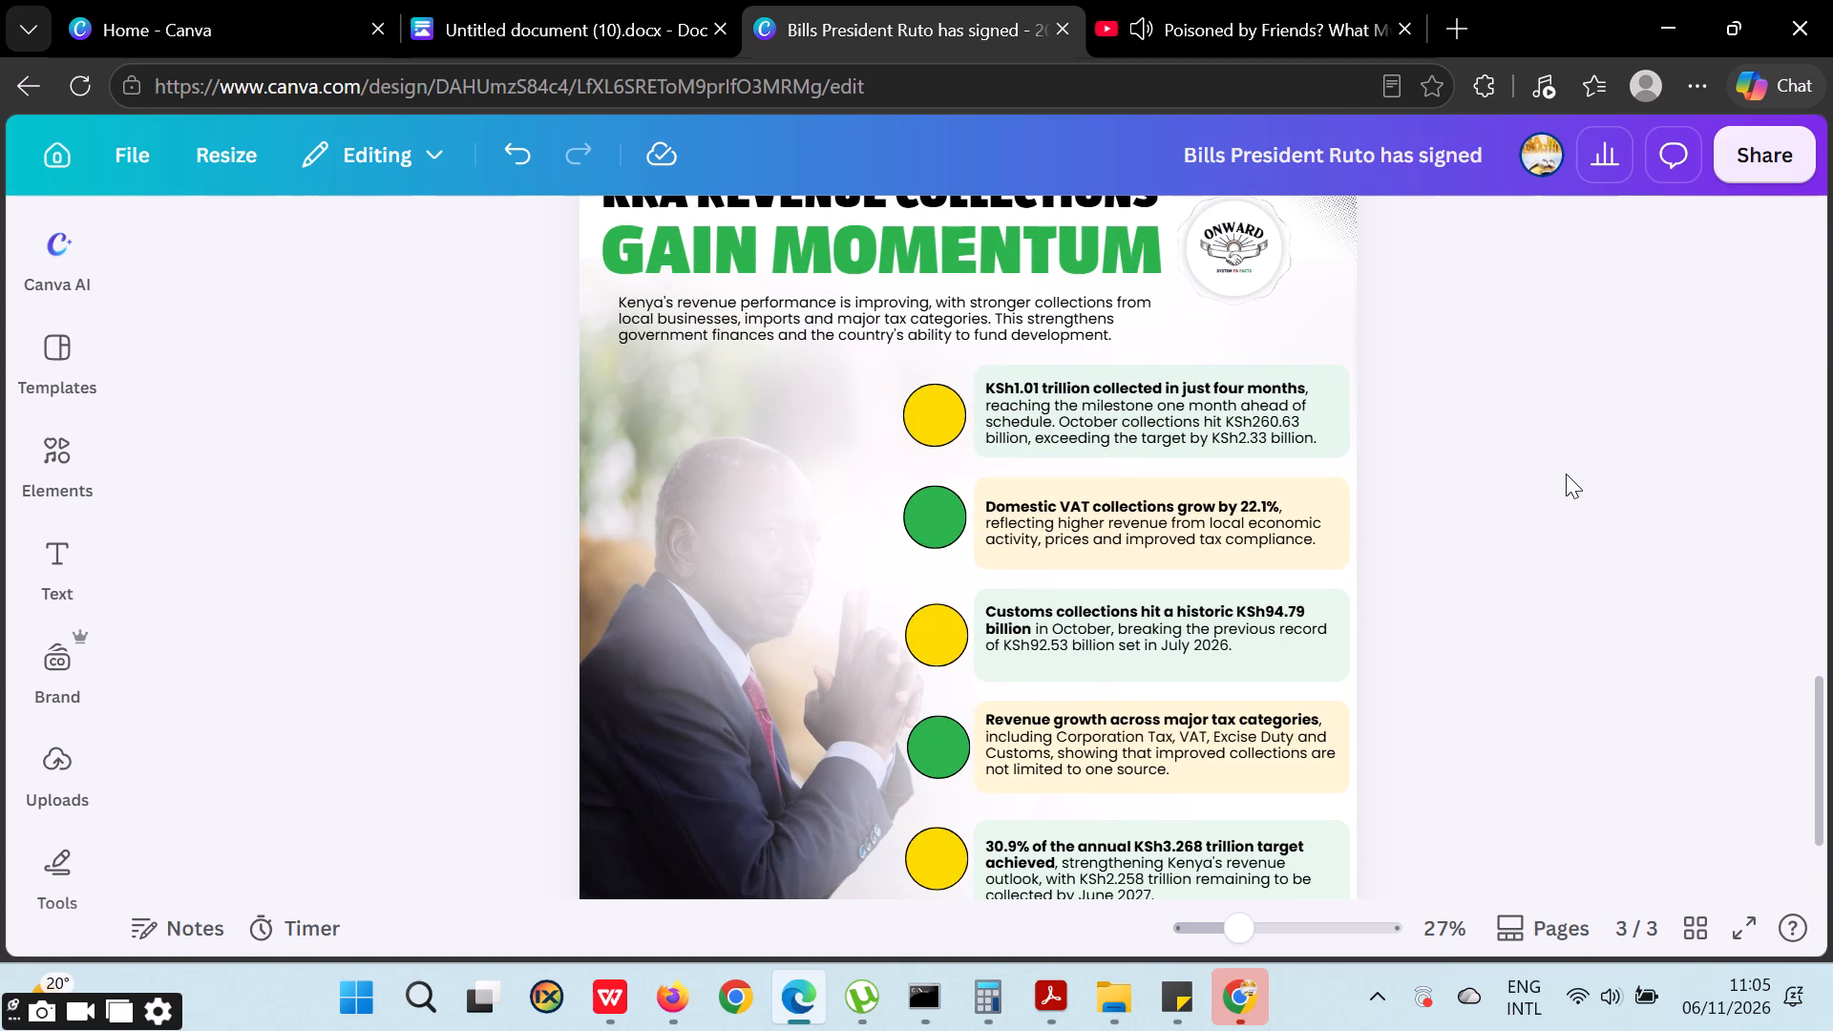
click(1516, 495)
Reduce the height of the cream box behind the Domestic VAT text from both its top and bottom edges to fit the text closely.
scroll(1516, 495, down, 1)
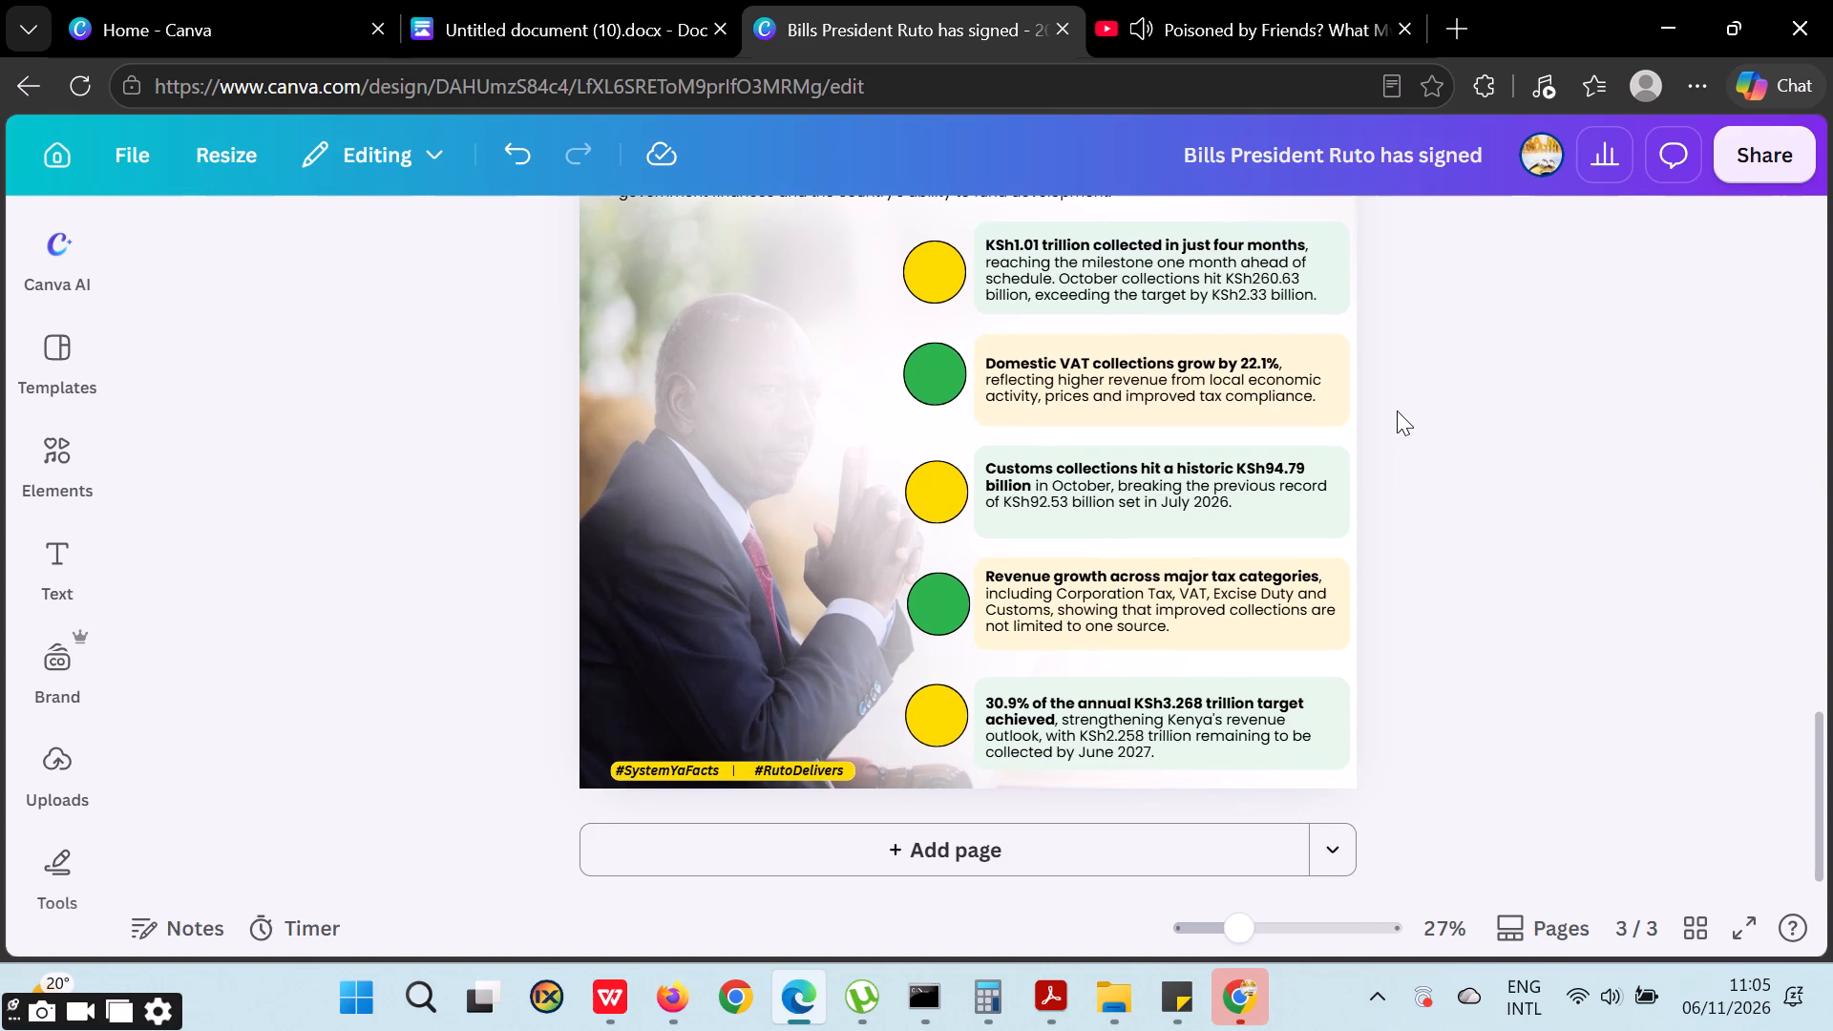
ctrl+scroll(1268, 339, up, 1)
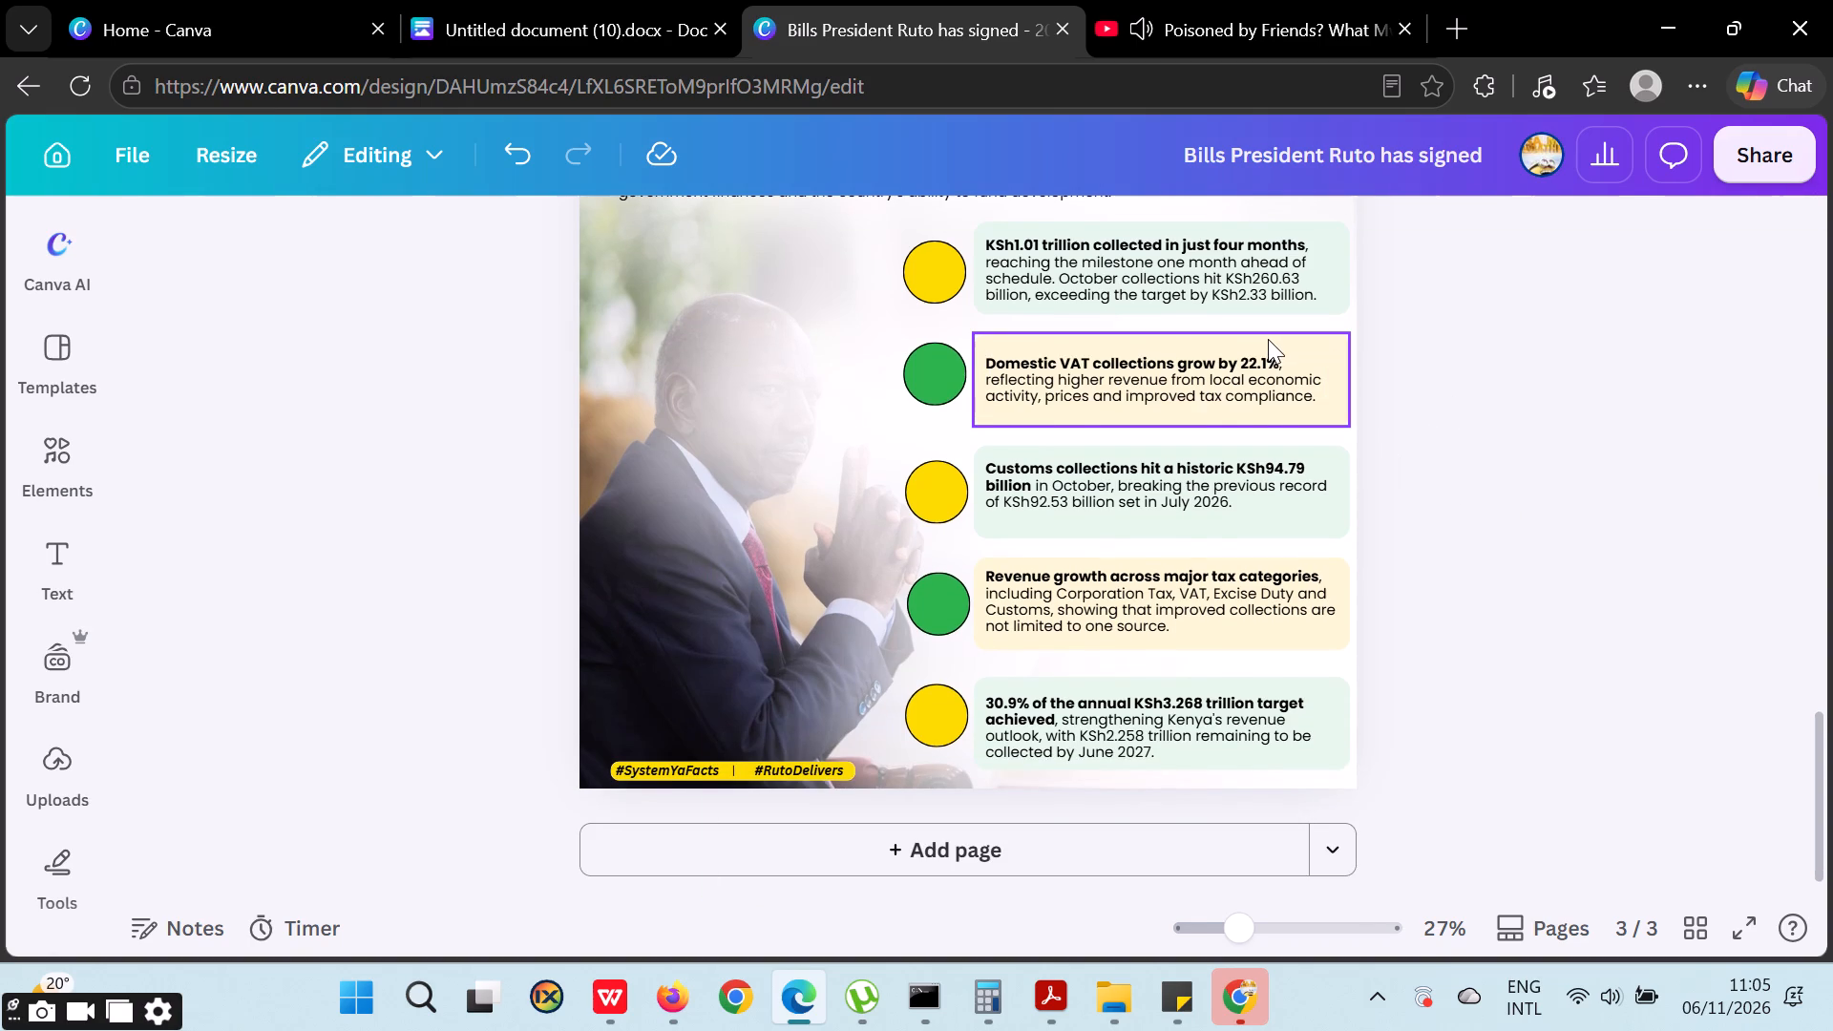
ctrl+scroll(1268, 339, down, 1)
ctrl+scroll(1268, 339, up, 1)
ctrl+scroll(1268, 339, down, 1)
ctrl+scroll(1221, 341, up, 1)
ctrl+scroll(1221, 341, down, 1)
ctrl+scroll(1221, 341, up, 2)
click(1117, 344)
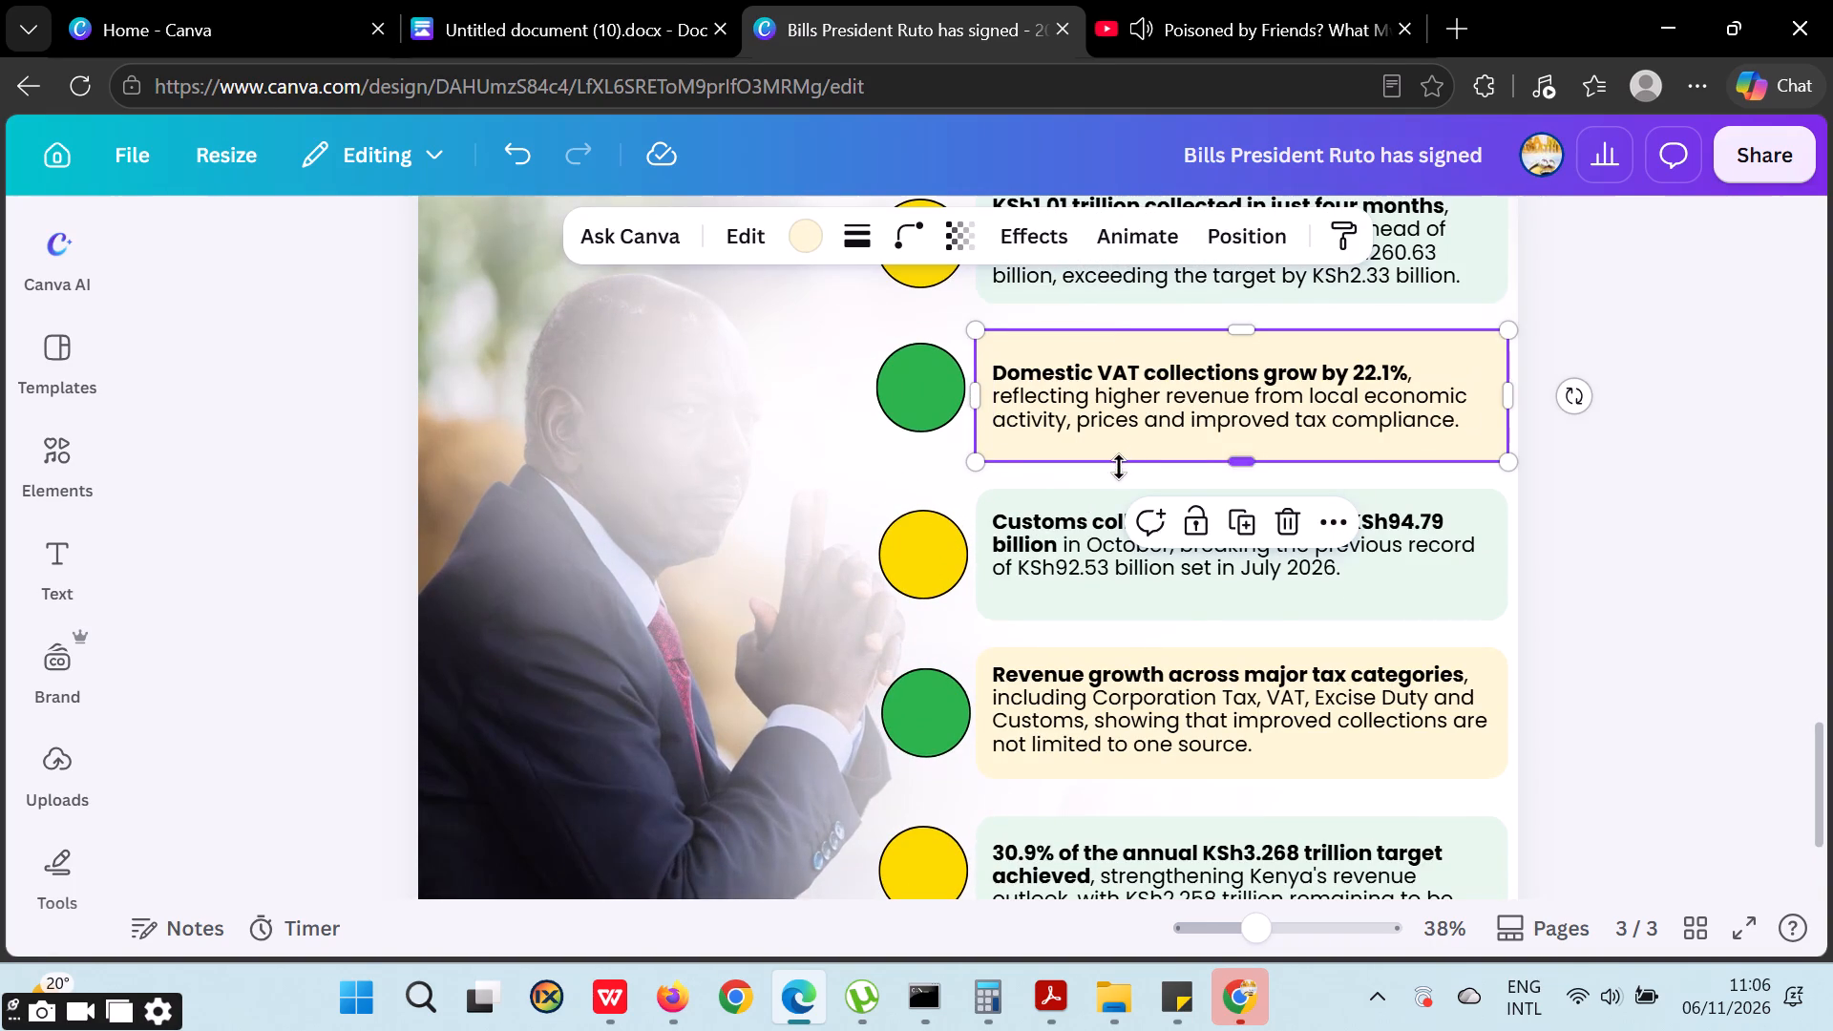
drag(1116, 463, 1166, 448)
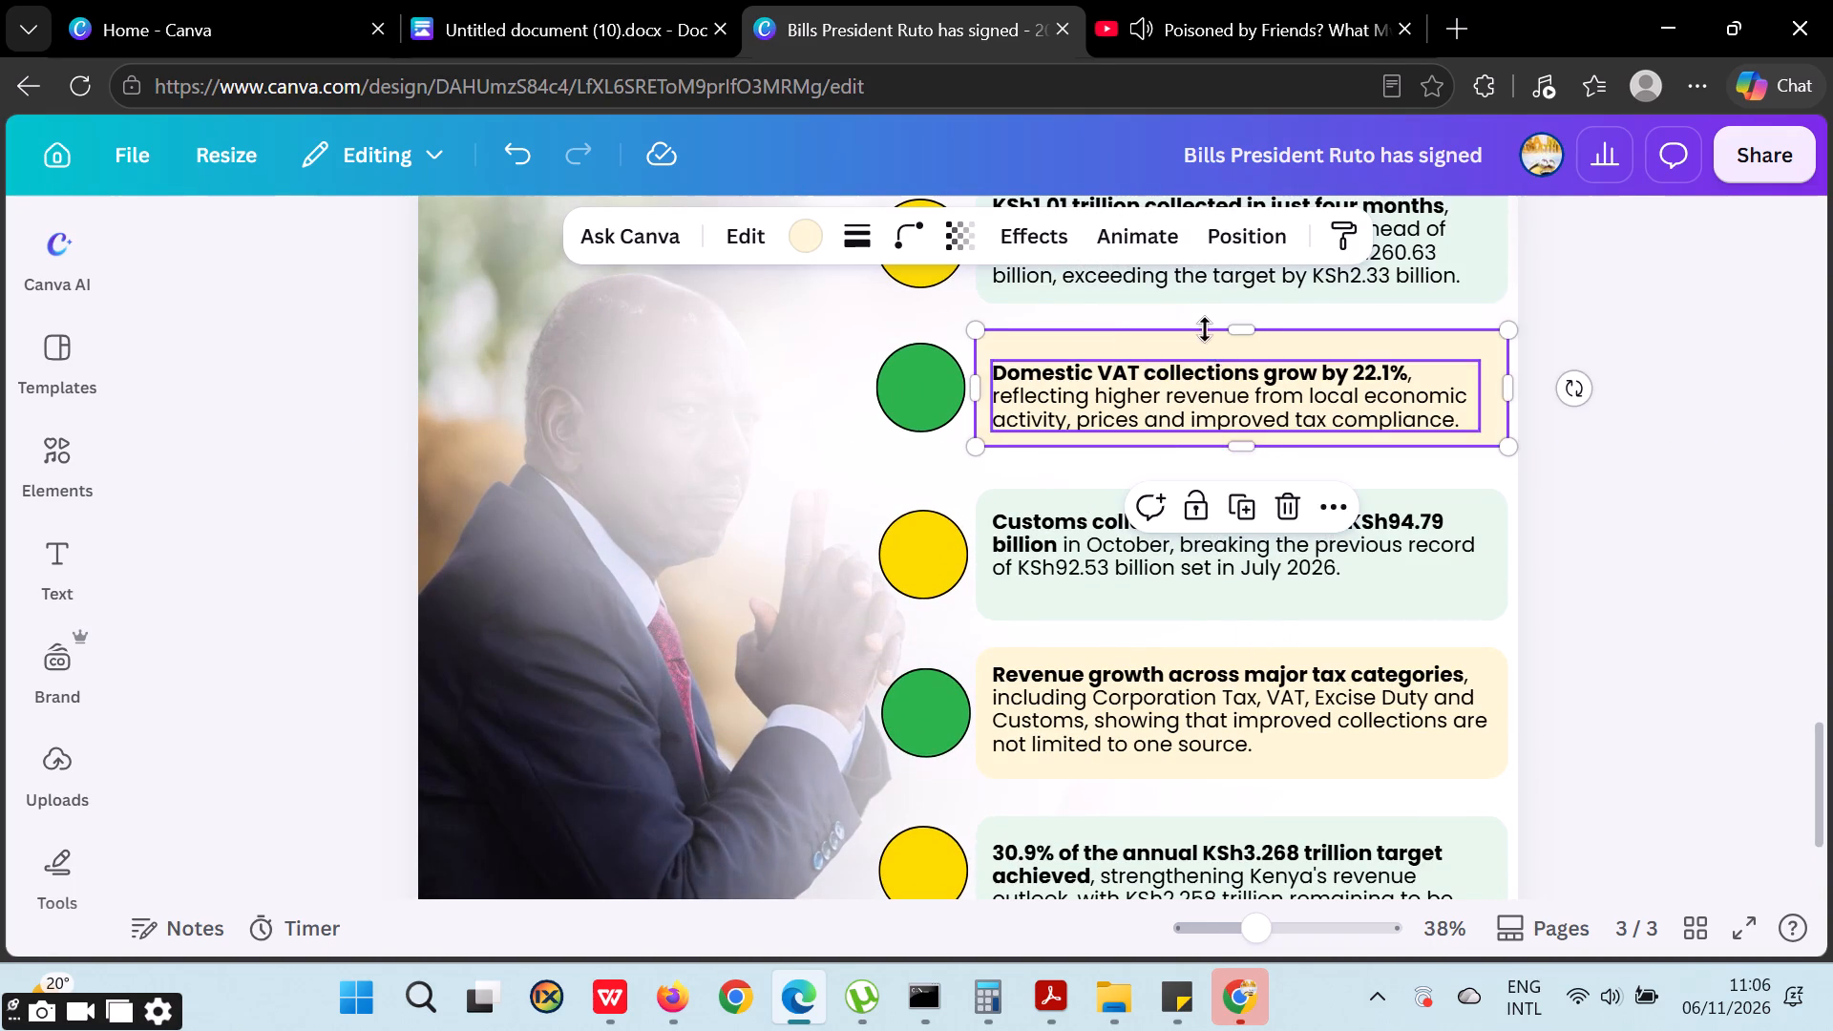
drag(1208, 325, 1195, 351)
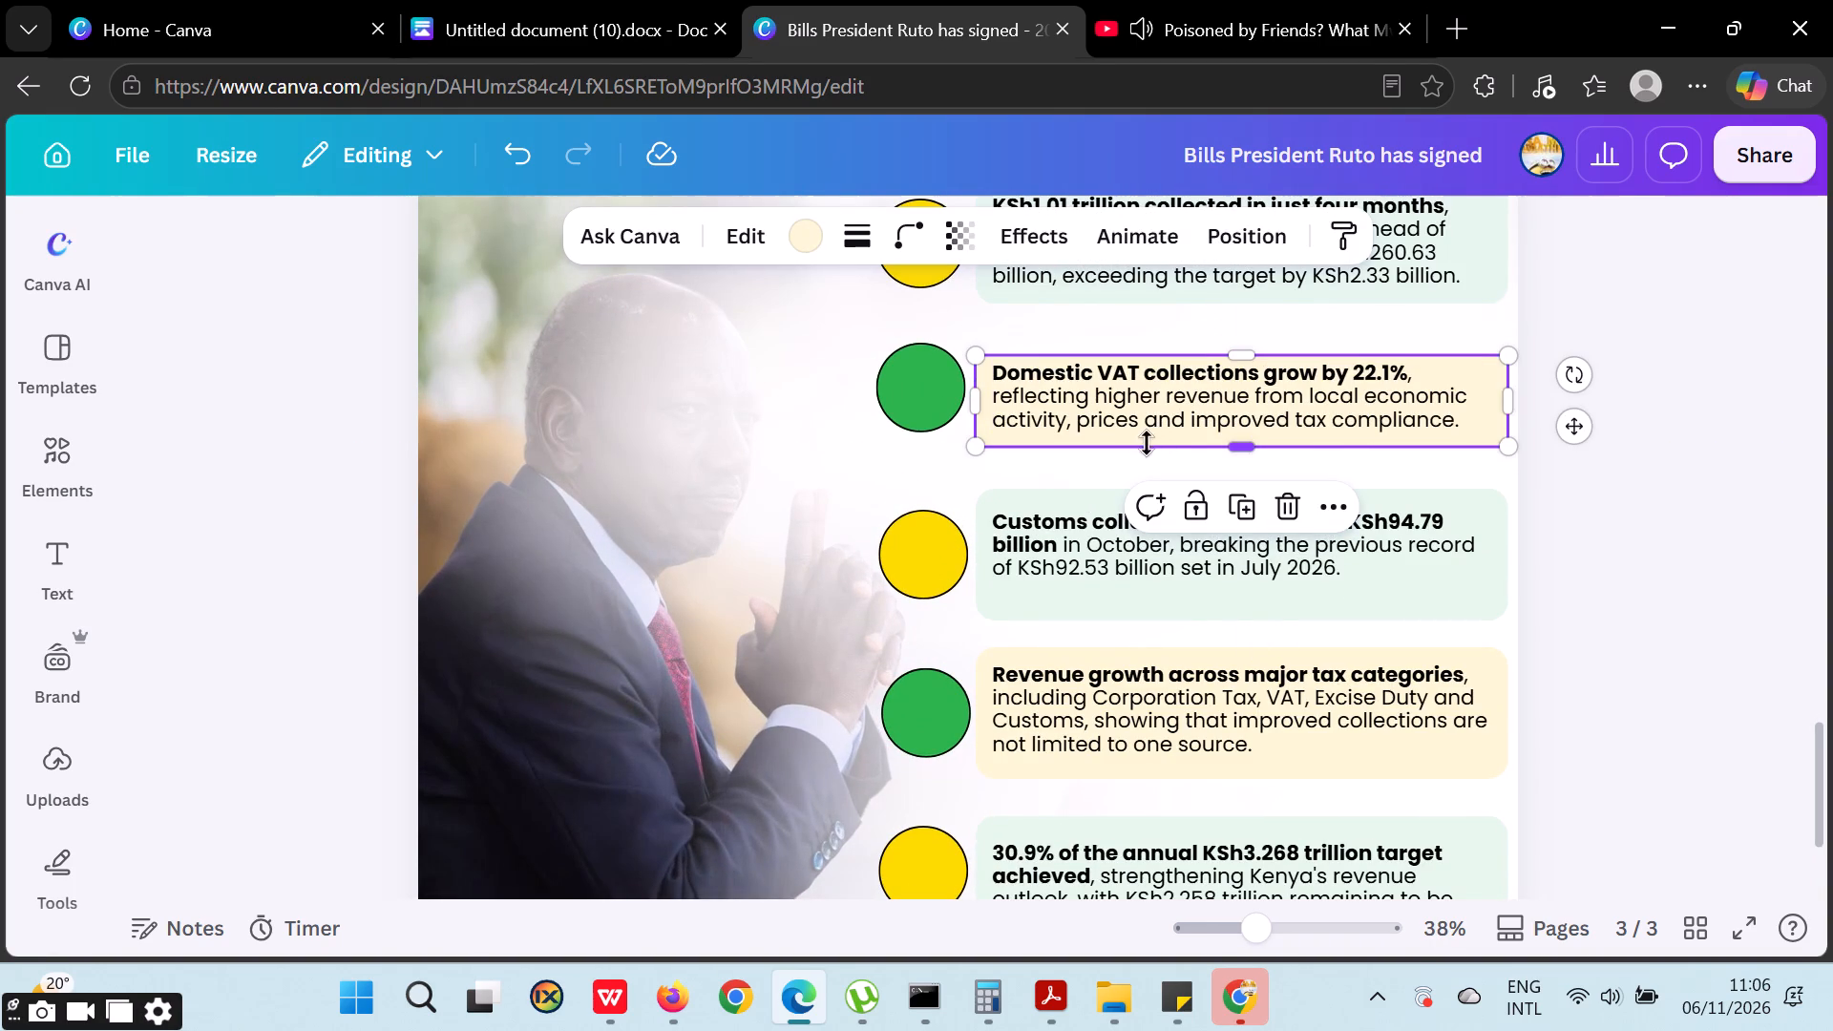
drag(1144, 446, 1161, 439)
ctrl+scroll(1158, 417, up, 1)
ctrl+scroll(1158, 417, down, 1)
ctrl+scroll(1158, 417, up, 1)
ctrl+scroll(1158, 417, down, 1)
ctrl+scroll(1200, 429, up, 3)
ctrl+scroll(1200, 429, down, 1)
ctrl+scroll(1218, 436, up, 4)
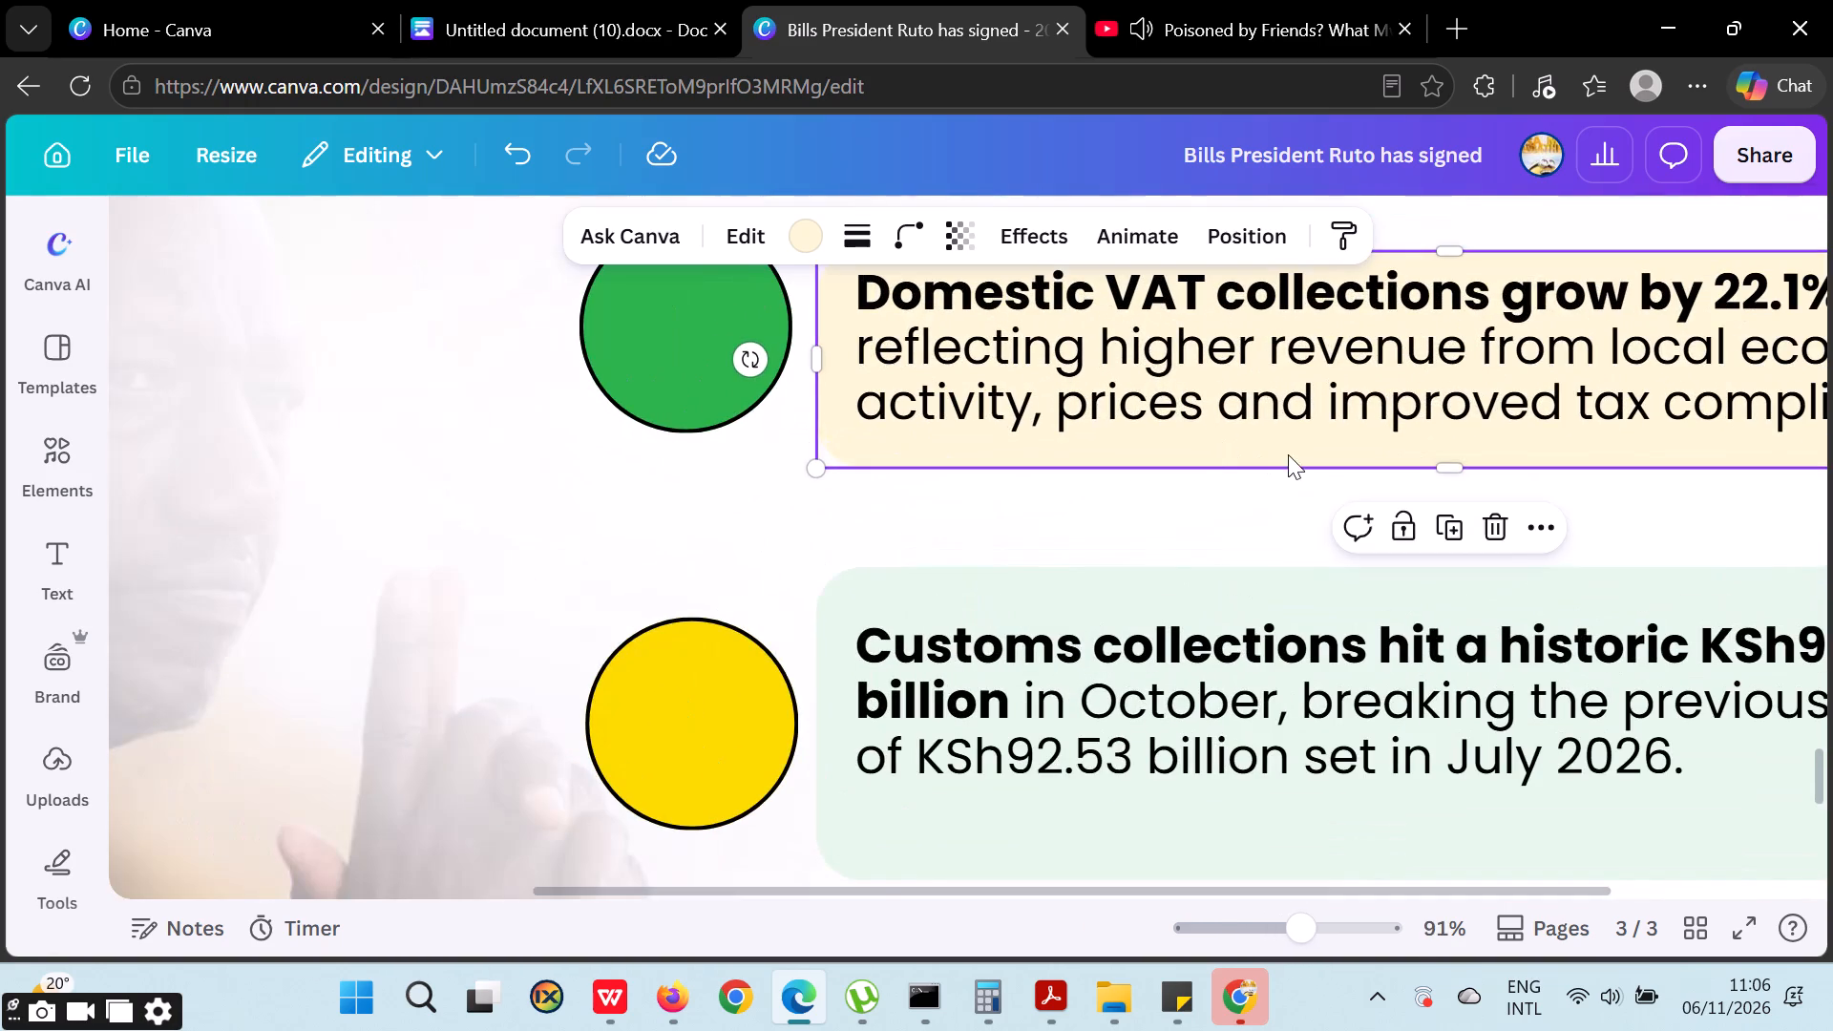
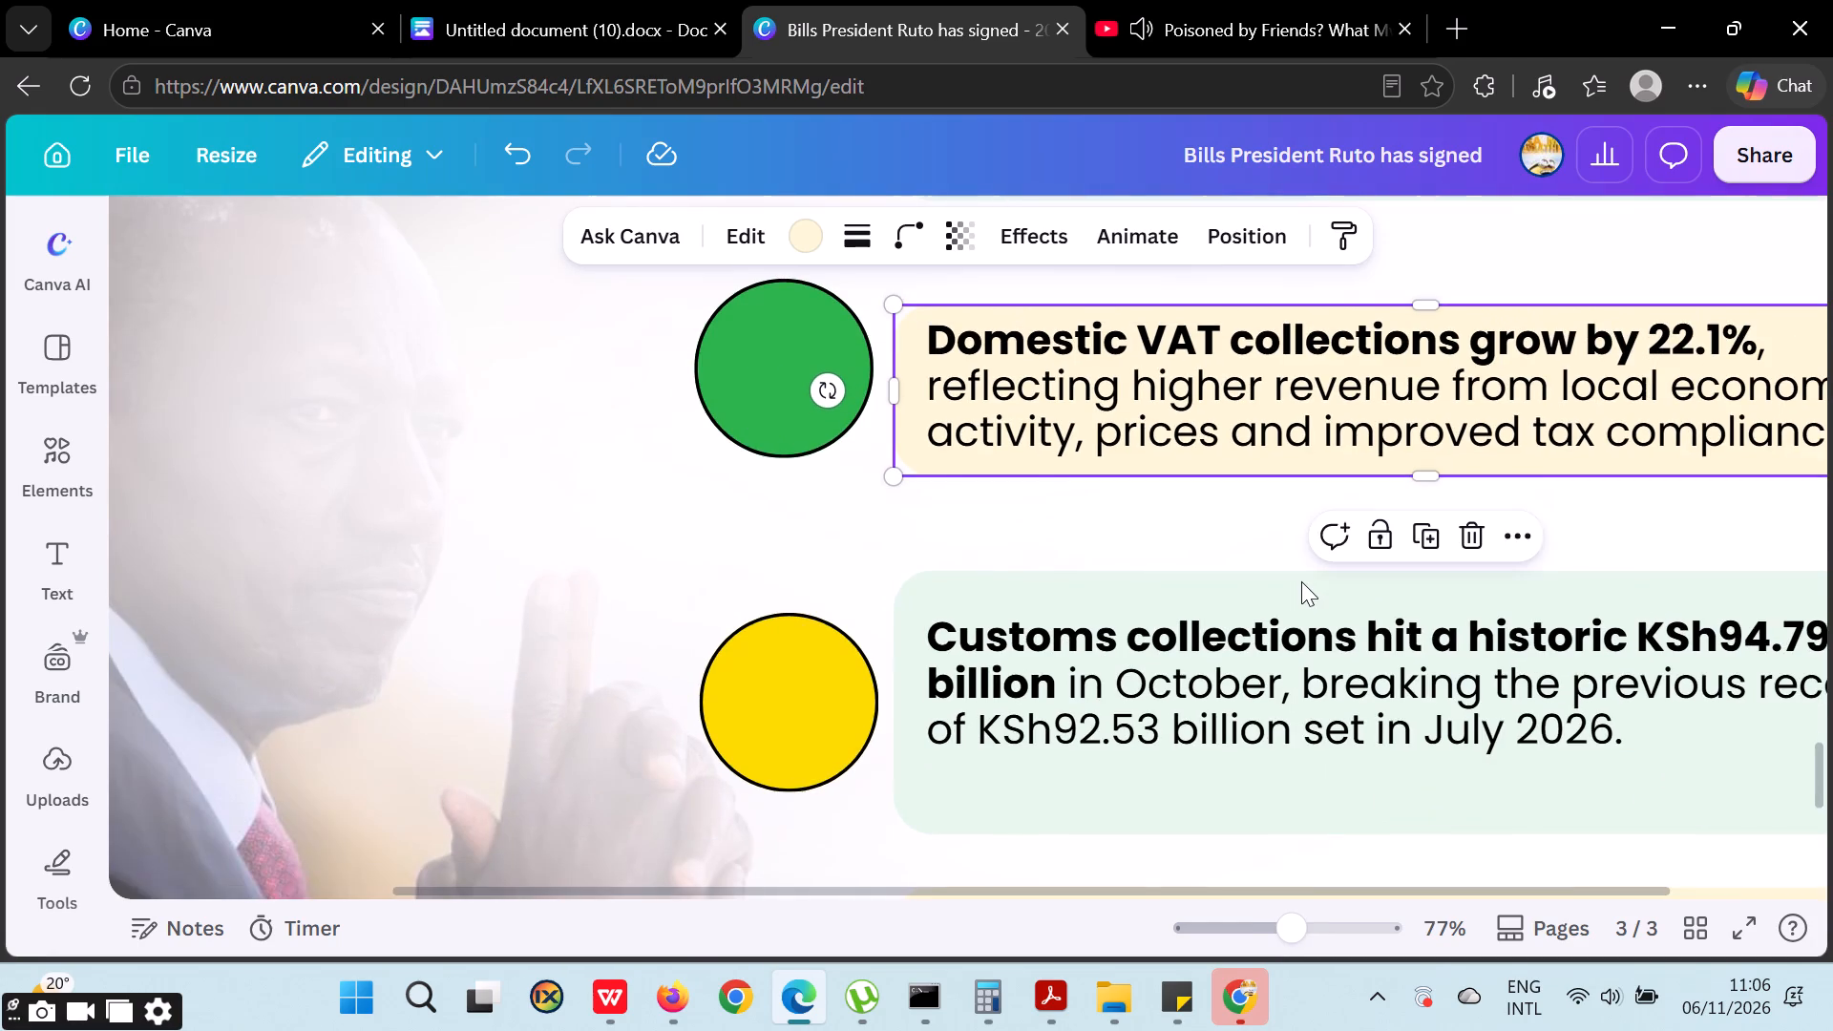
Move the Domestic VAT text and its cream box up together, close beneath the KSh1.01 trillion box.
ctrl+scroll(1300, 578, down, 1)
ctrl+scroll(1299, 583, up, 1)
ctrl+scroll(1299, 583, down, 3)
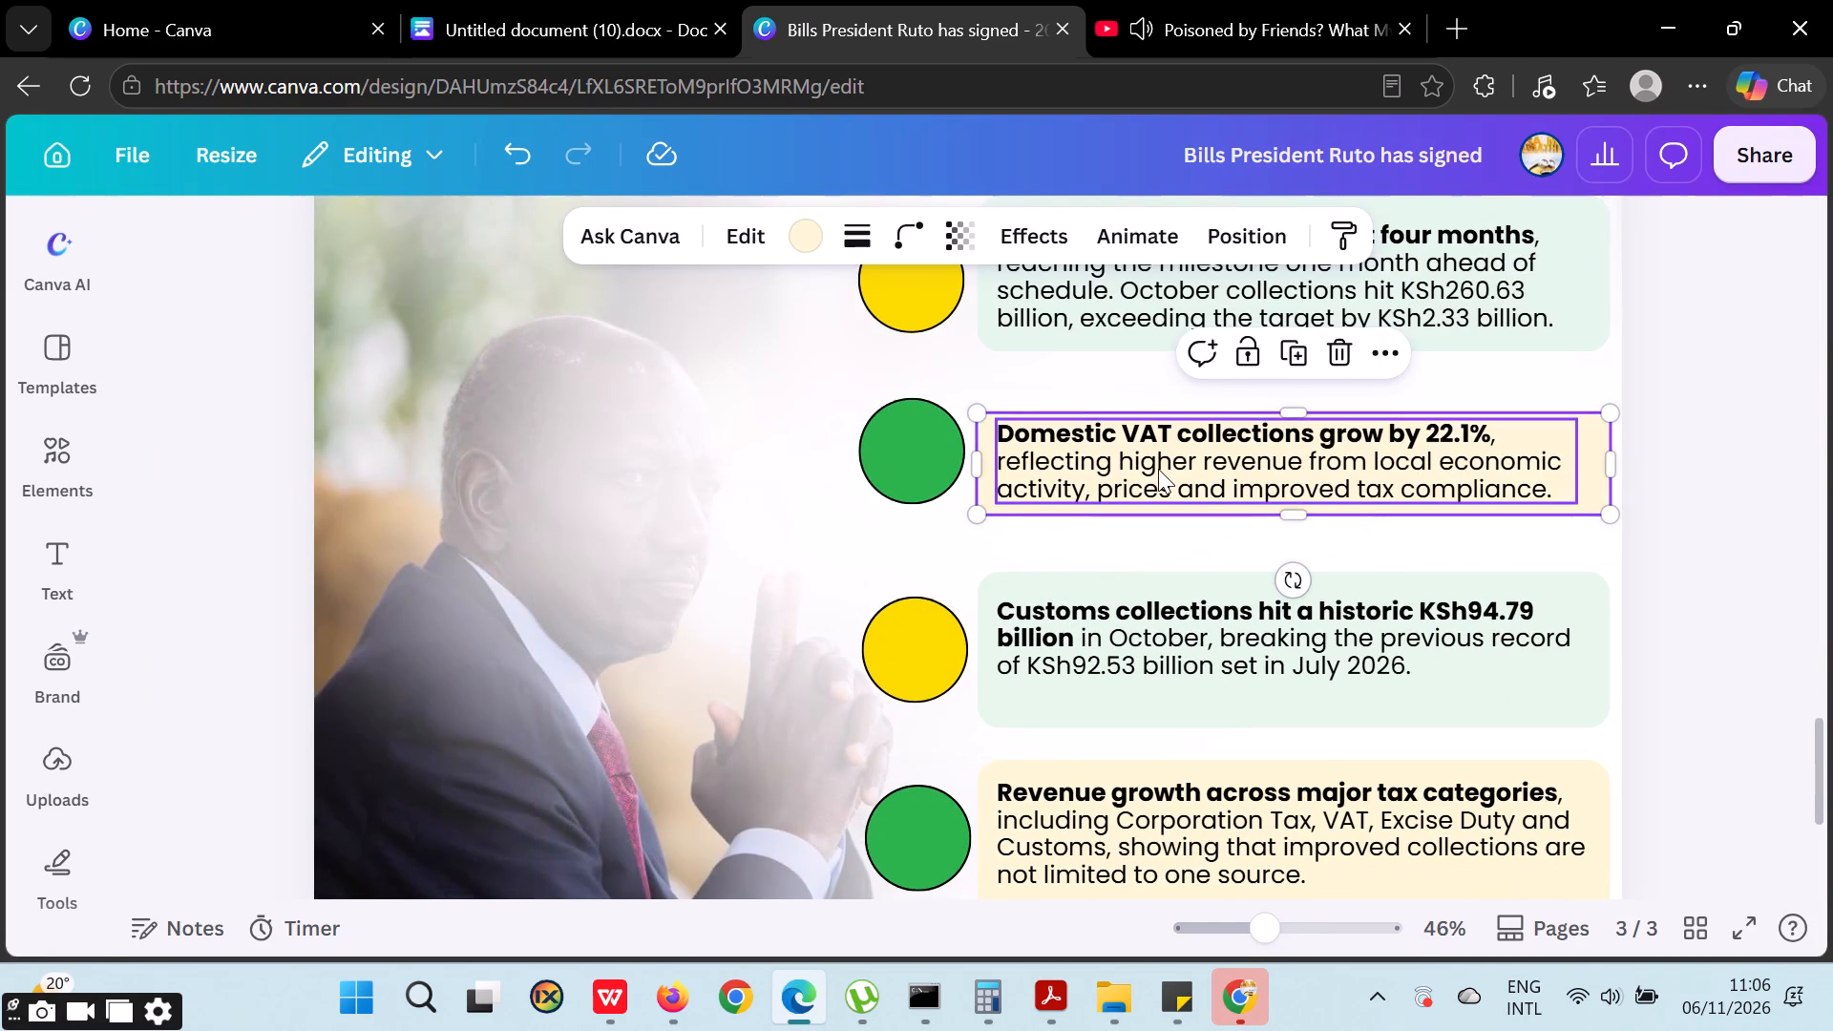
click(1158, 469)
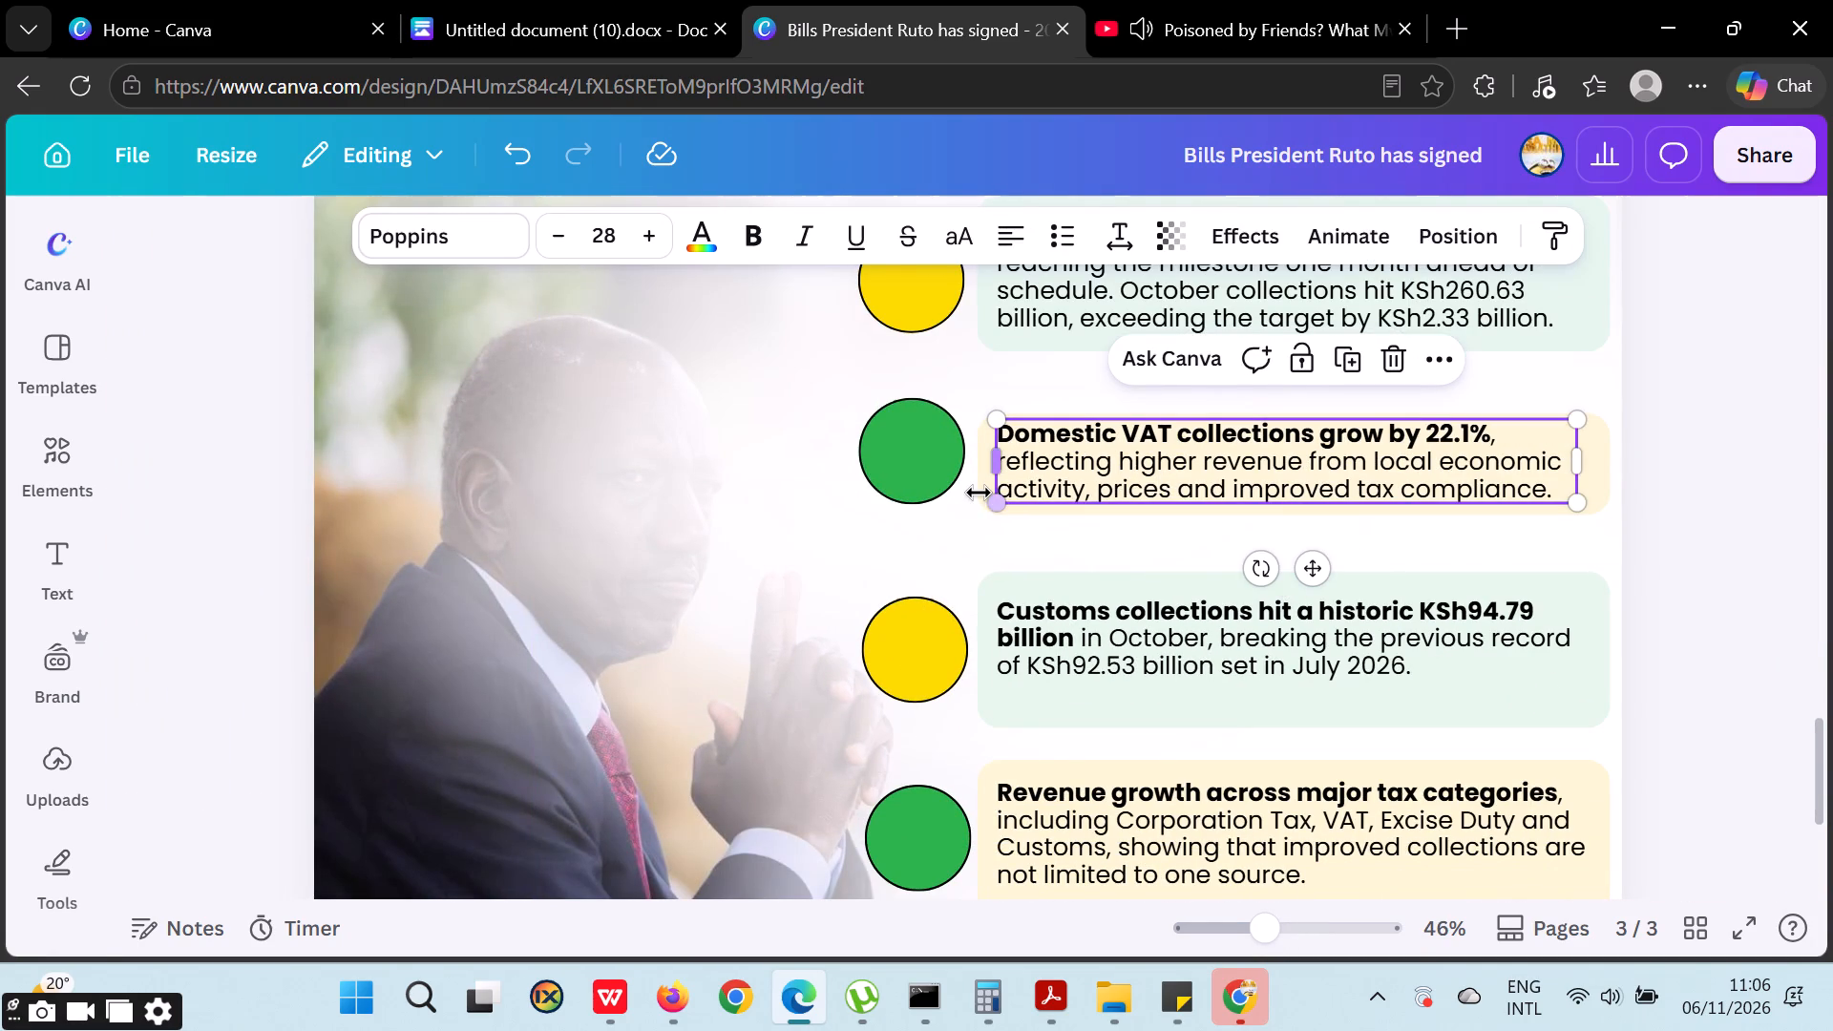
double_click(1747, 477)
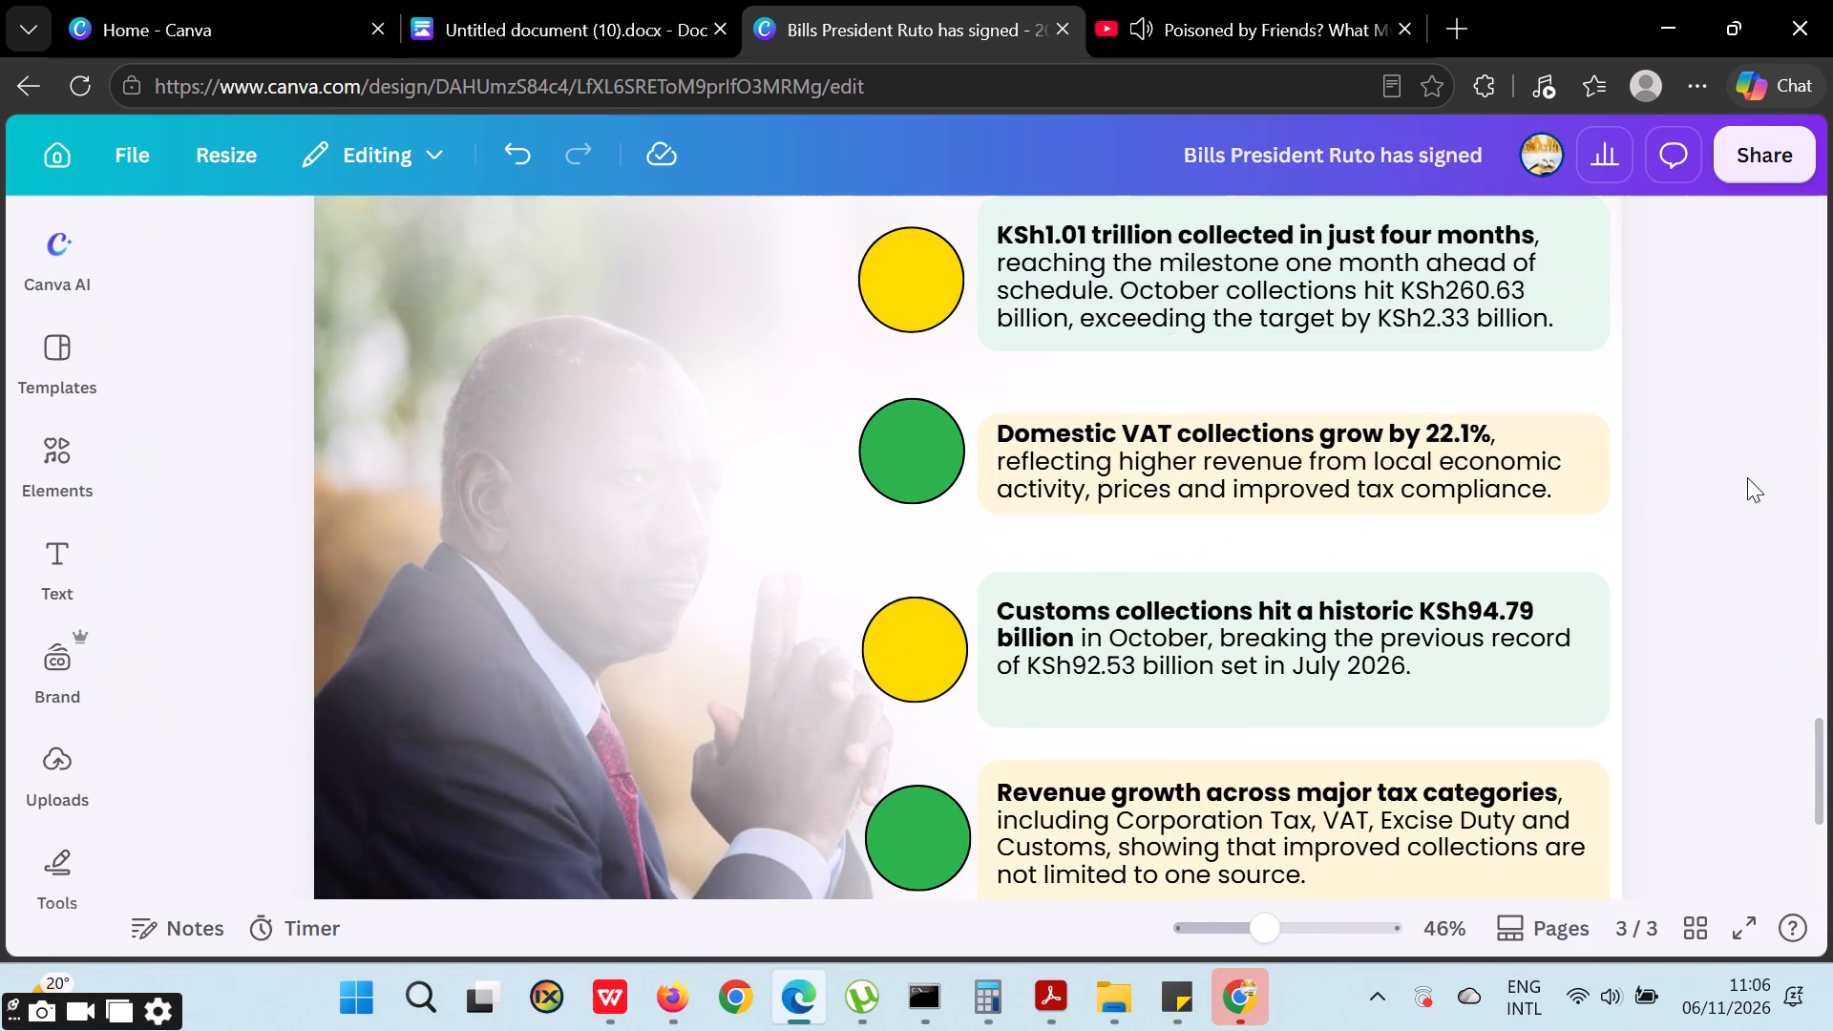
click(978, 476)
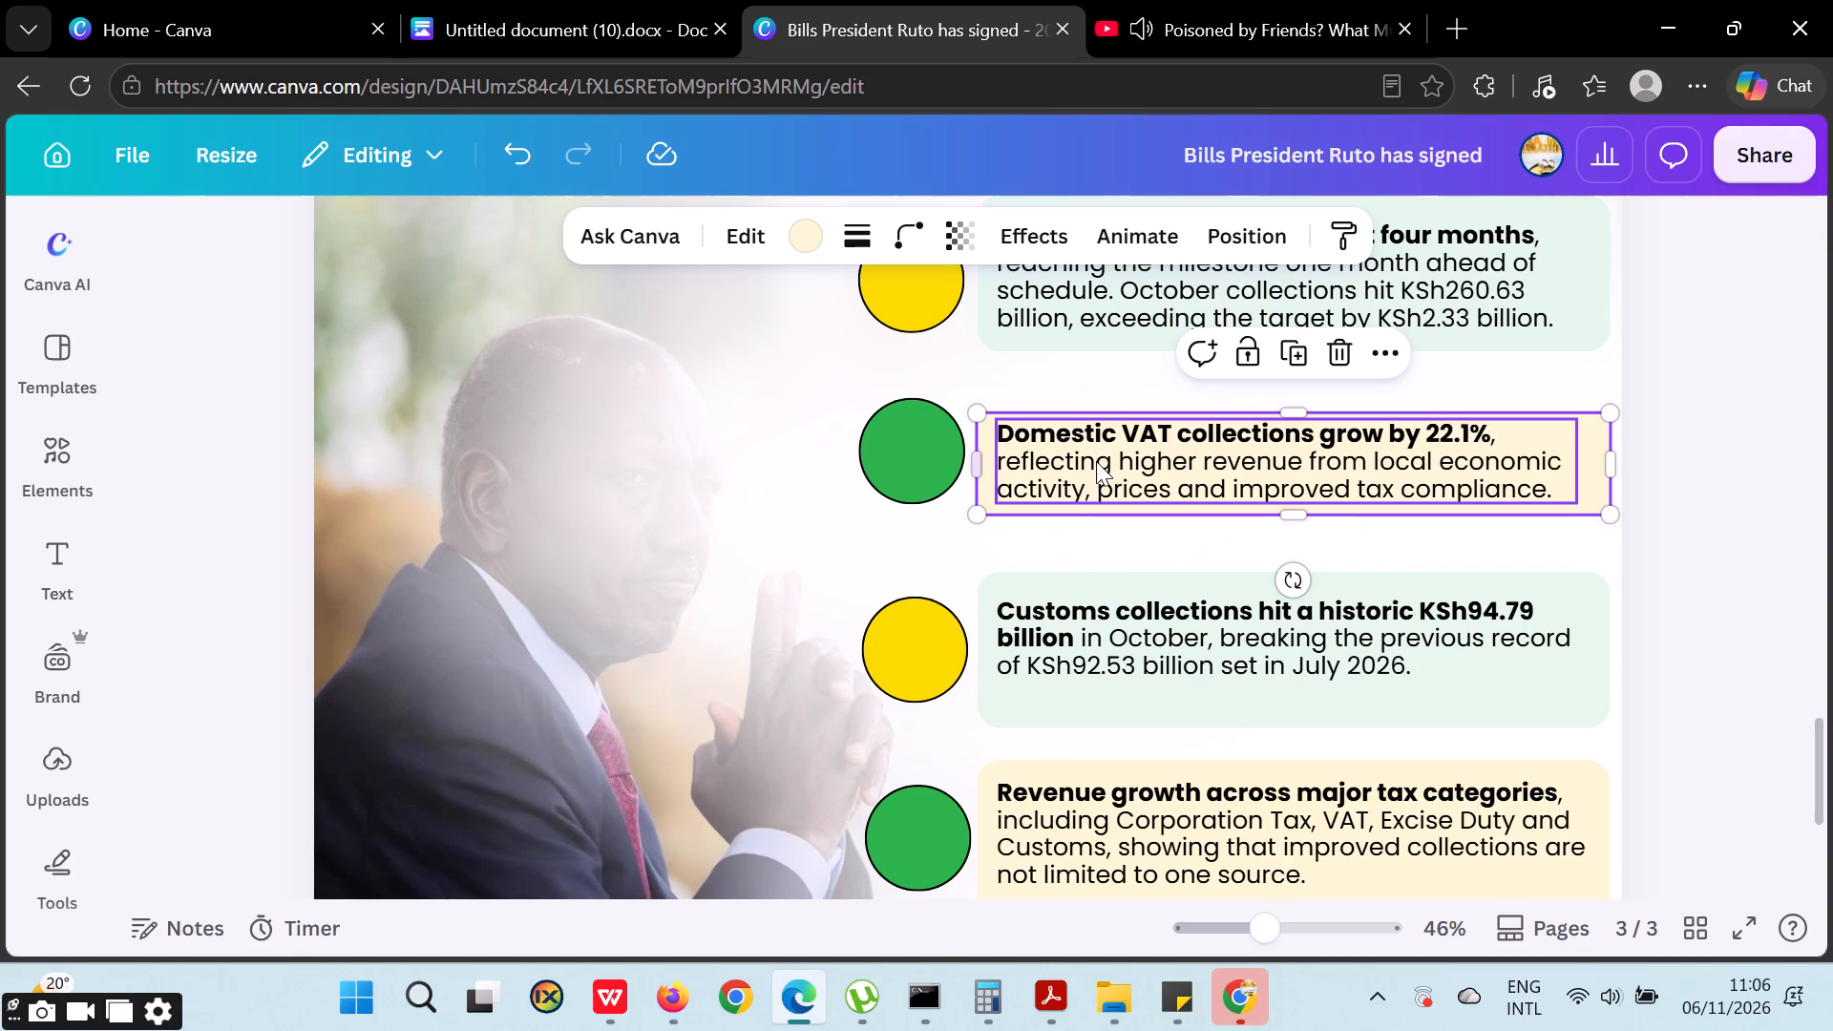
ctrl+click(1096, 461)
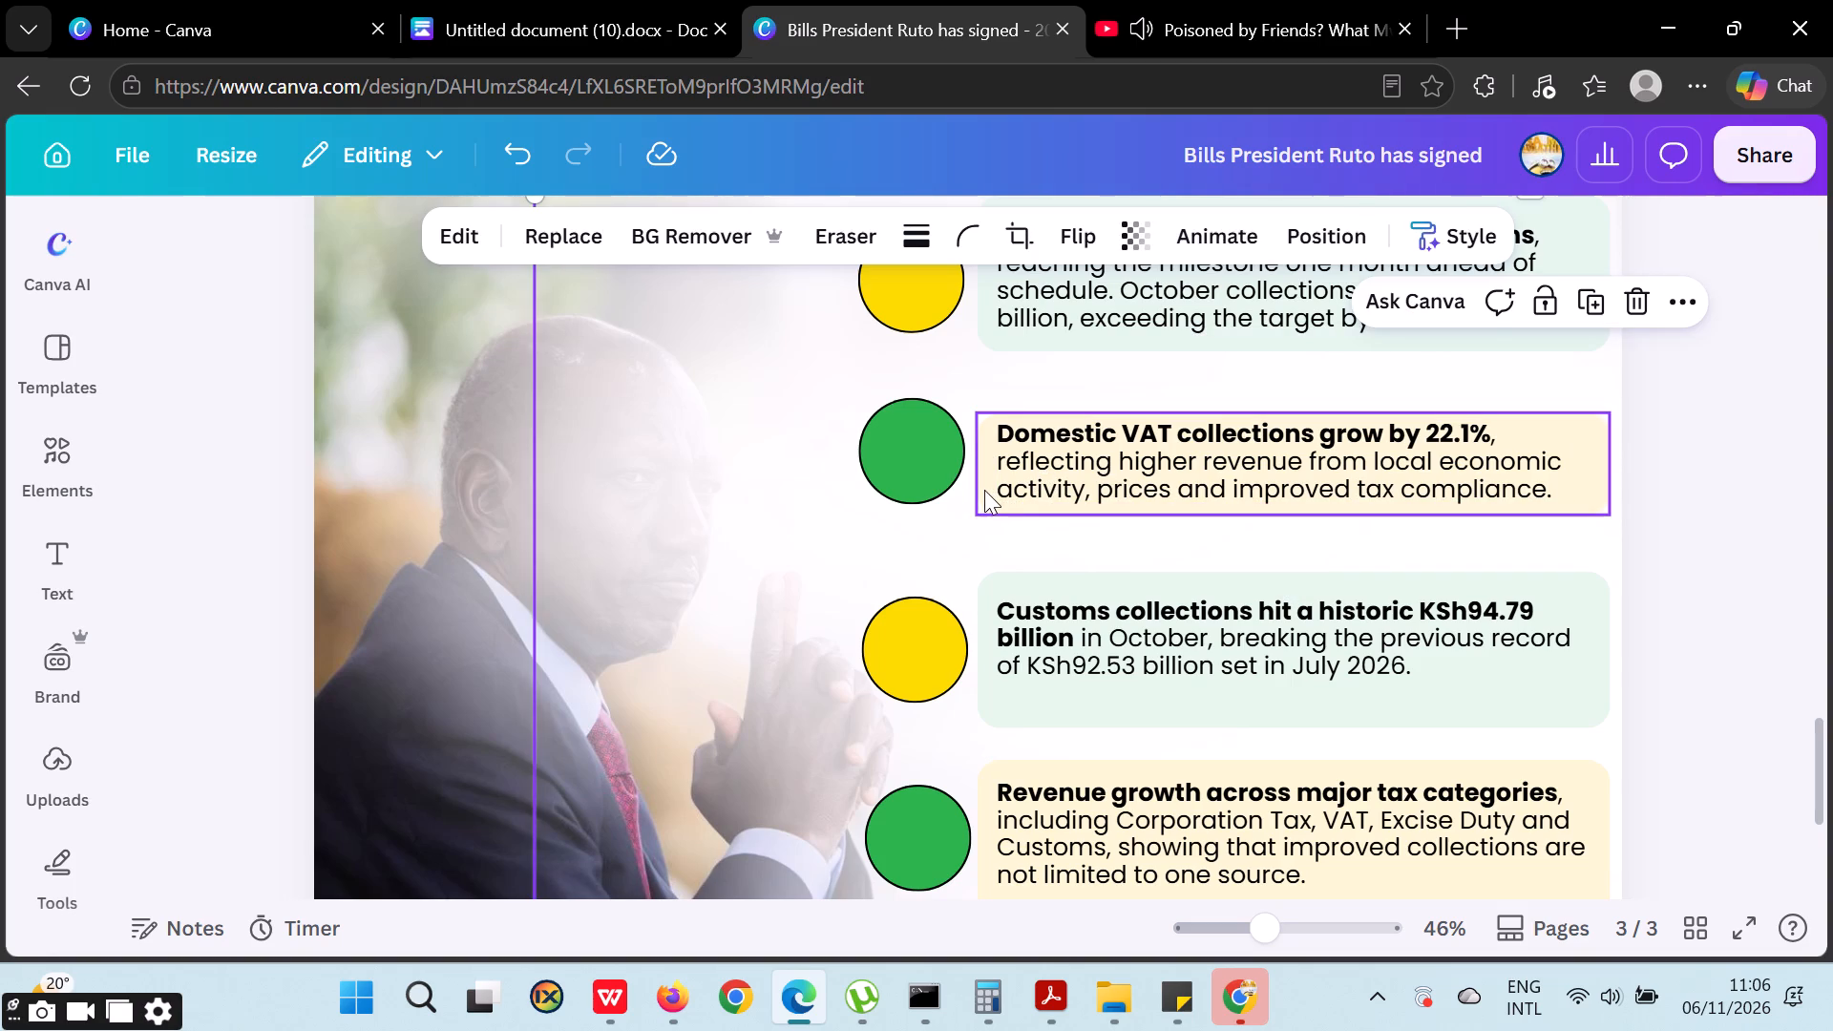
click(984, 490)
ctrl+click(1068, 470)
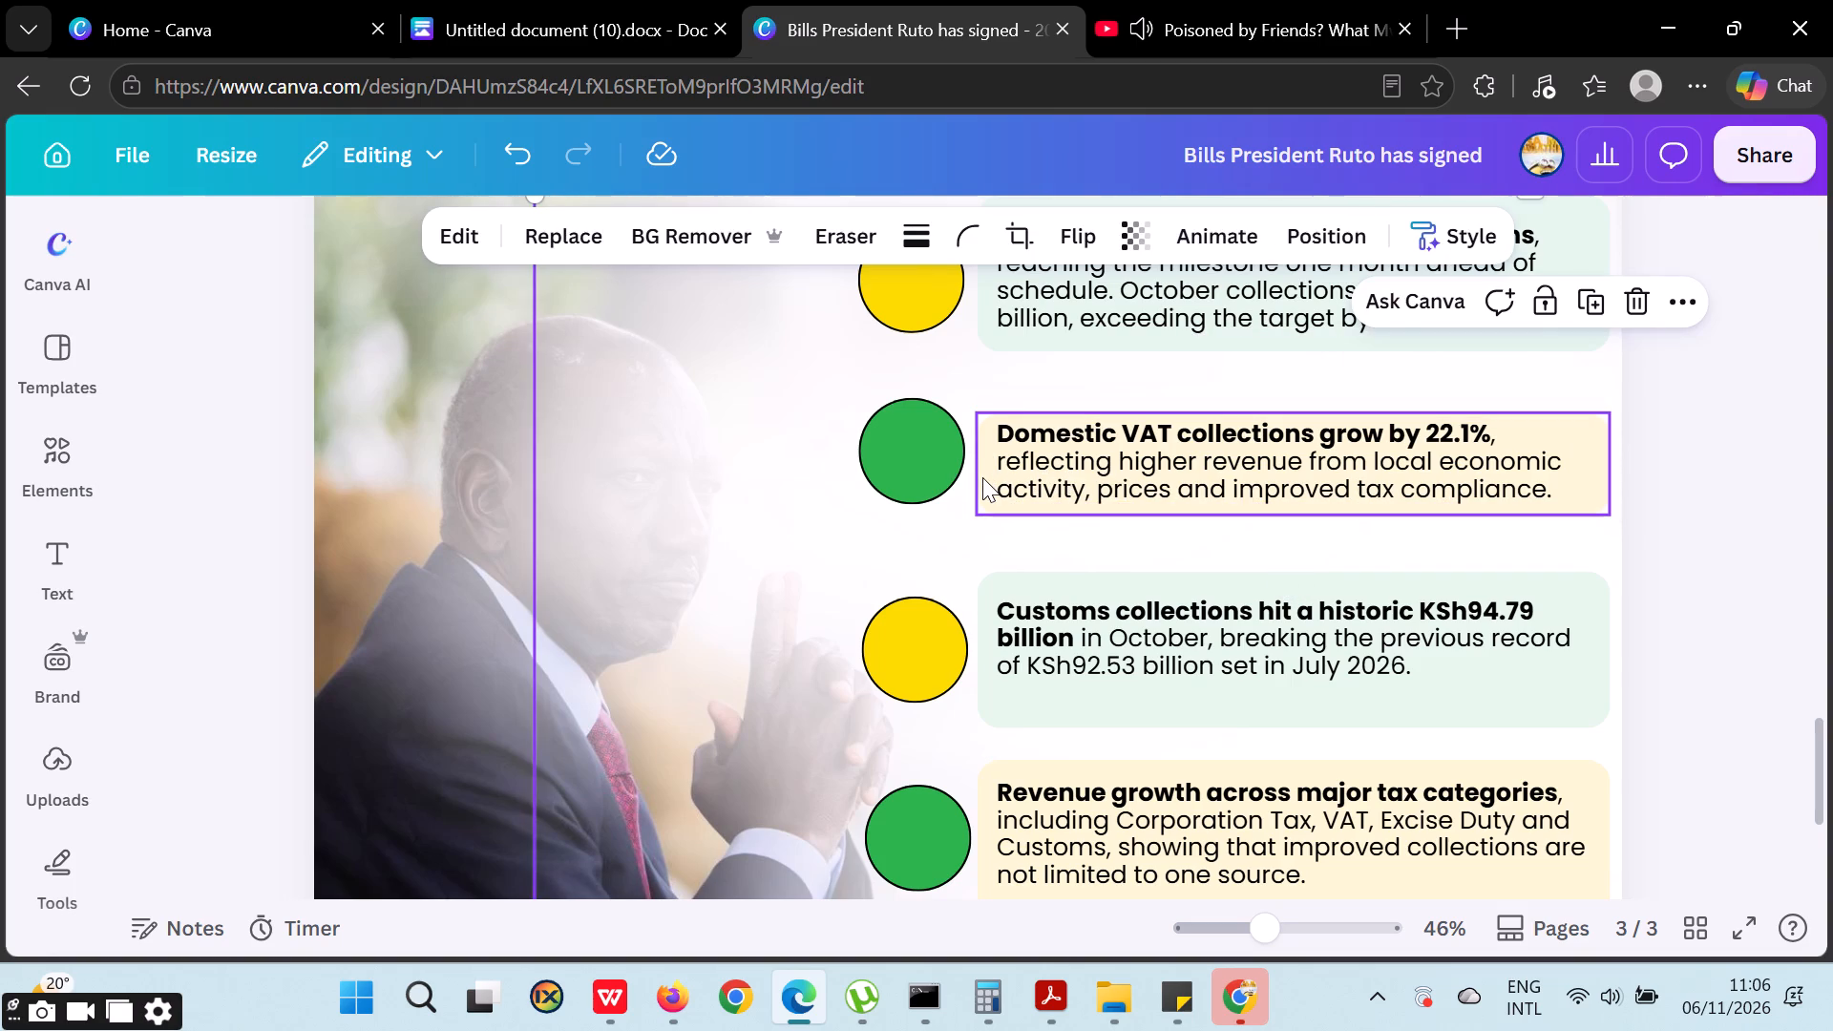
shift+click(982, 477)
shift+click(1068, 472)
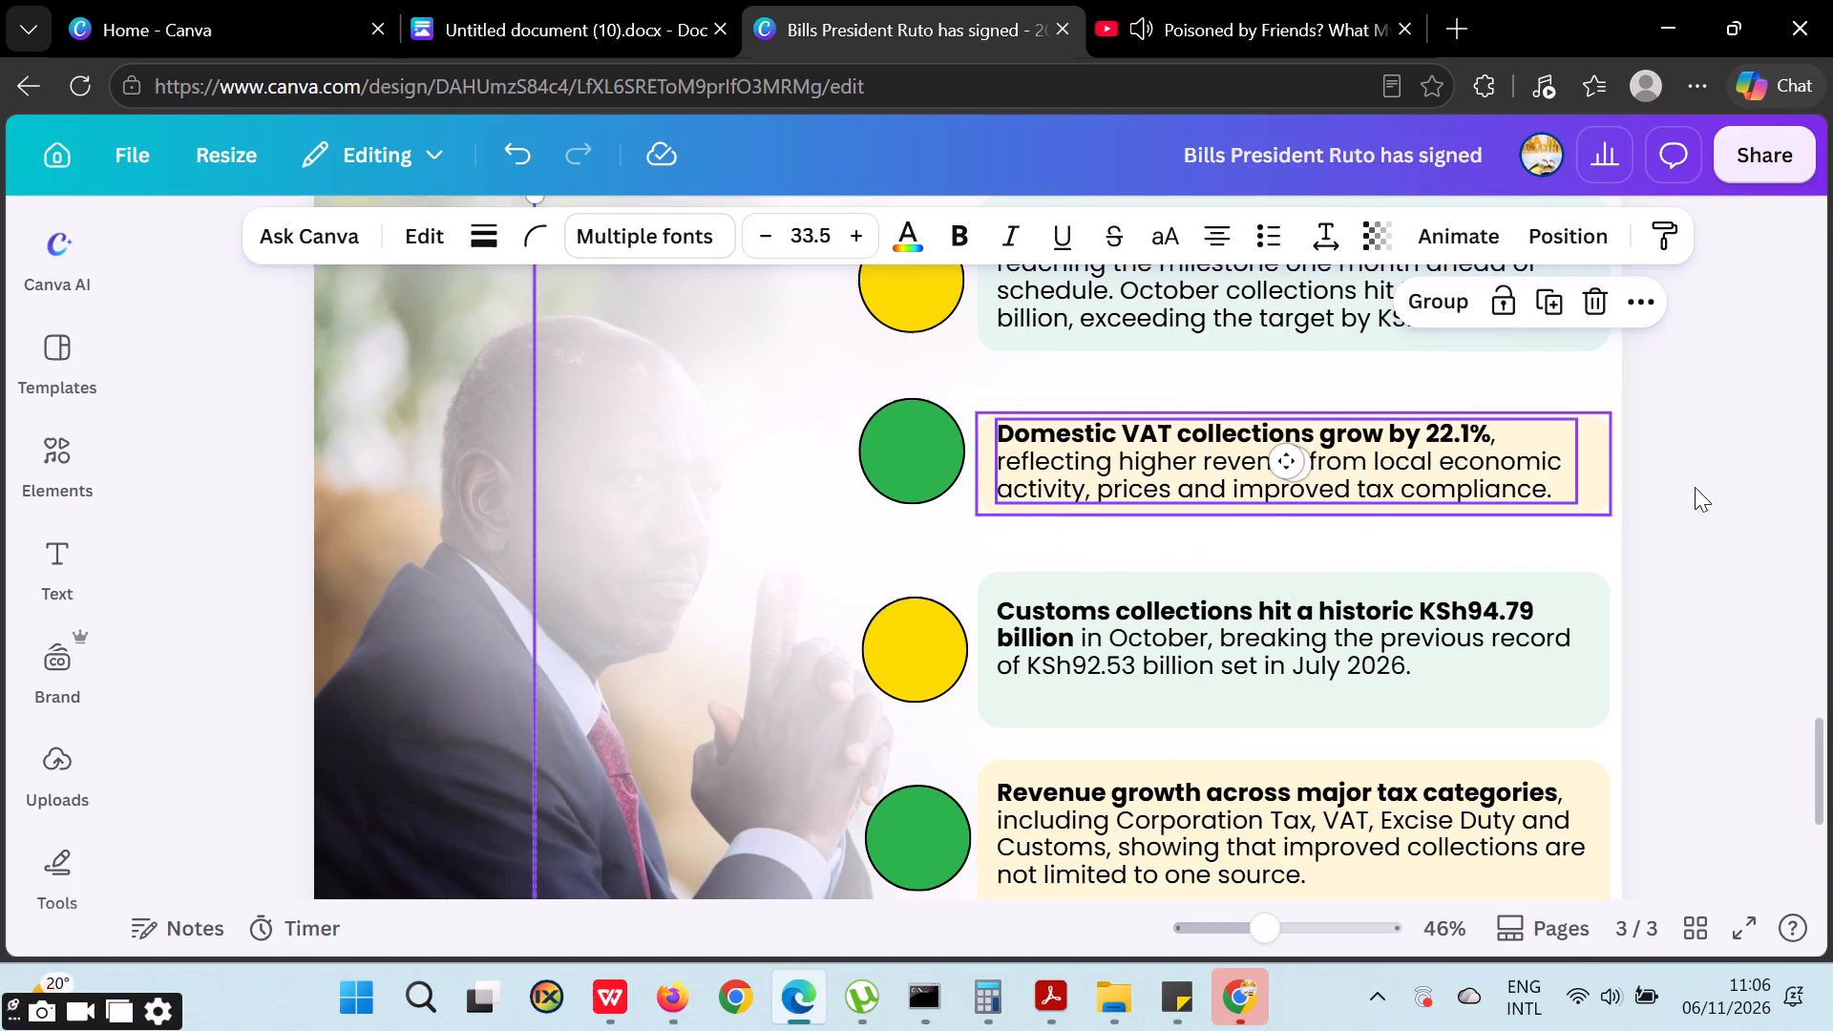
click(1716, 468)
click(994, 470)
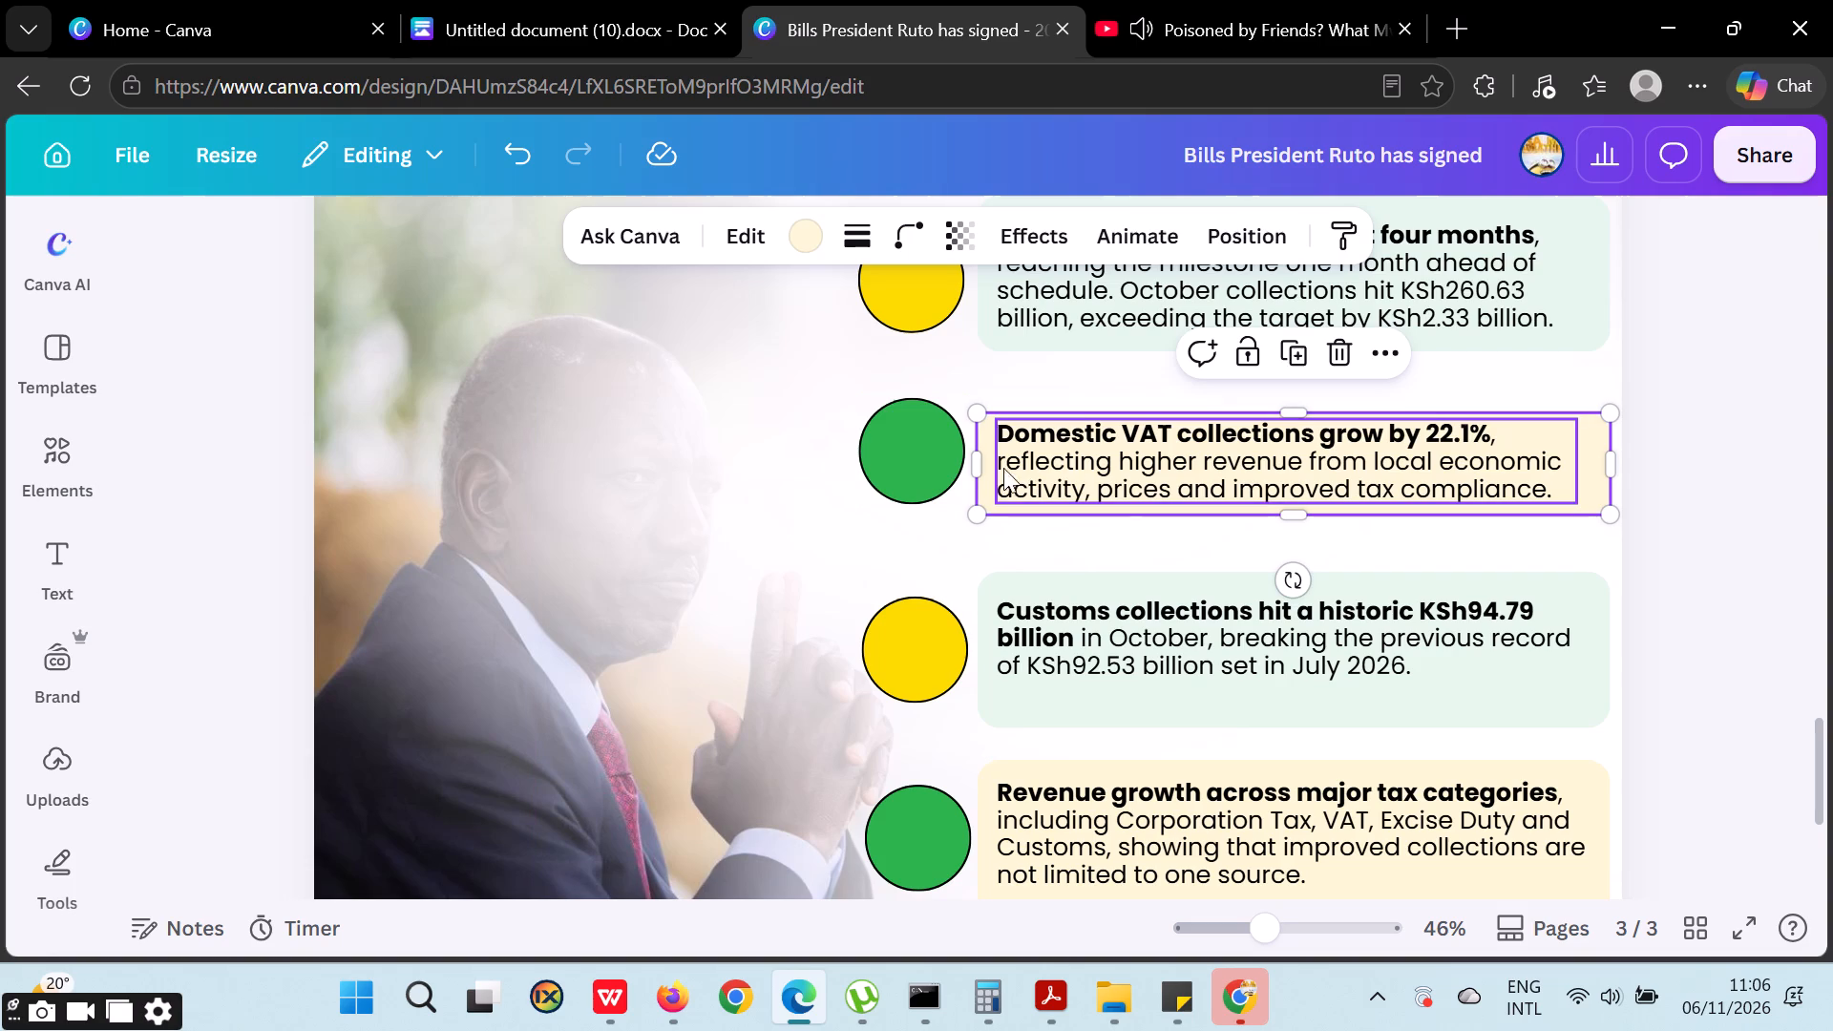
shift+click(1061, 468)
key(Up)
key(Up)
key(Up)
key(Up)
key(Up)
key(Up)
key(Up)
key(Up)
key(Up)
key(Up)
key(Up)
key(Up)
key(Up)
key(Up)
key(Up)
key(Up)
key(Up)
key(Up)
key(Up)
key(Up)
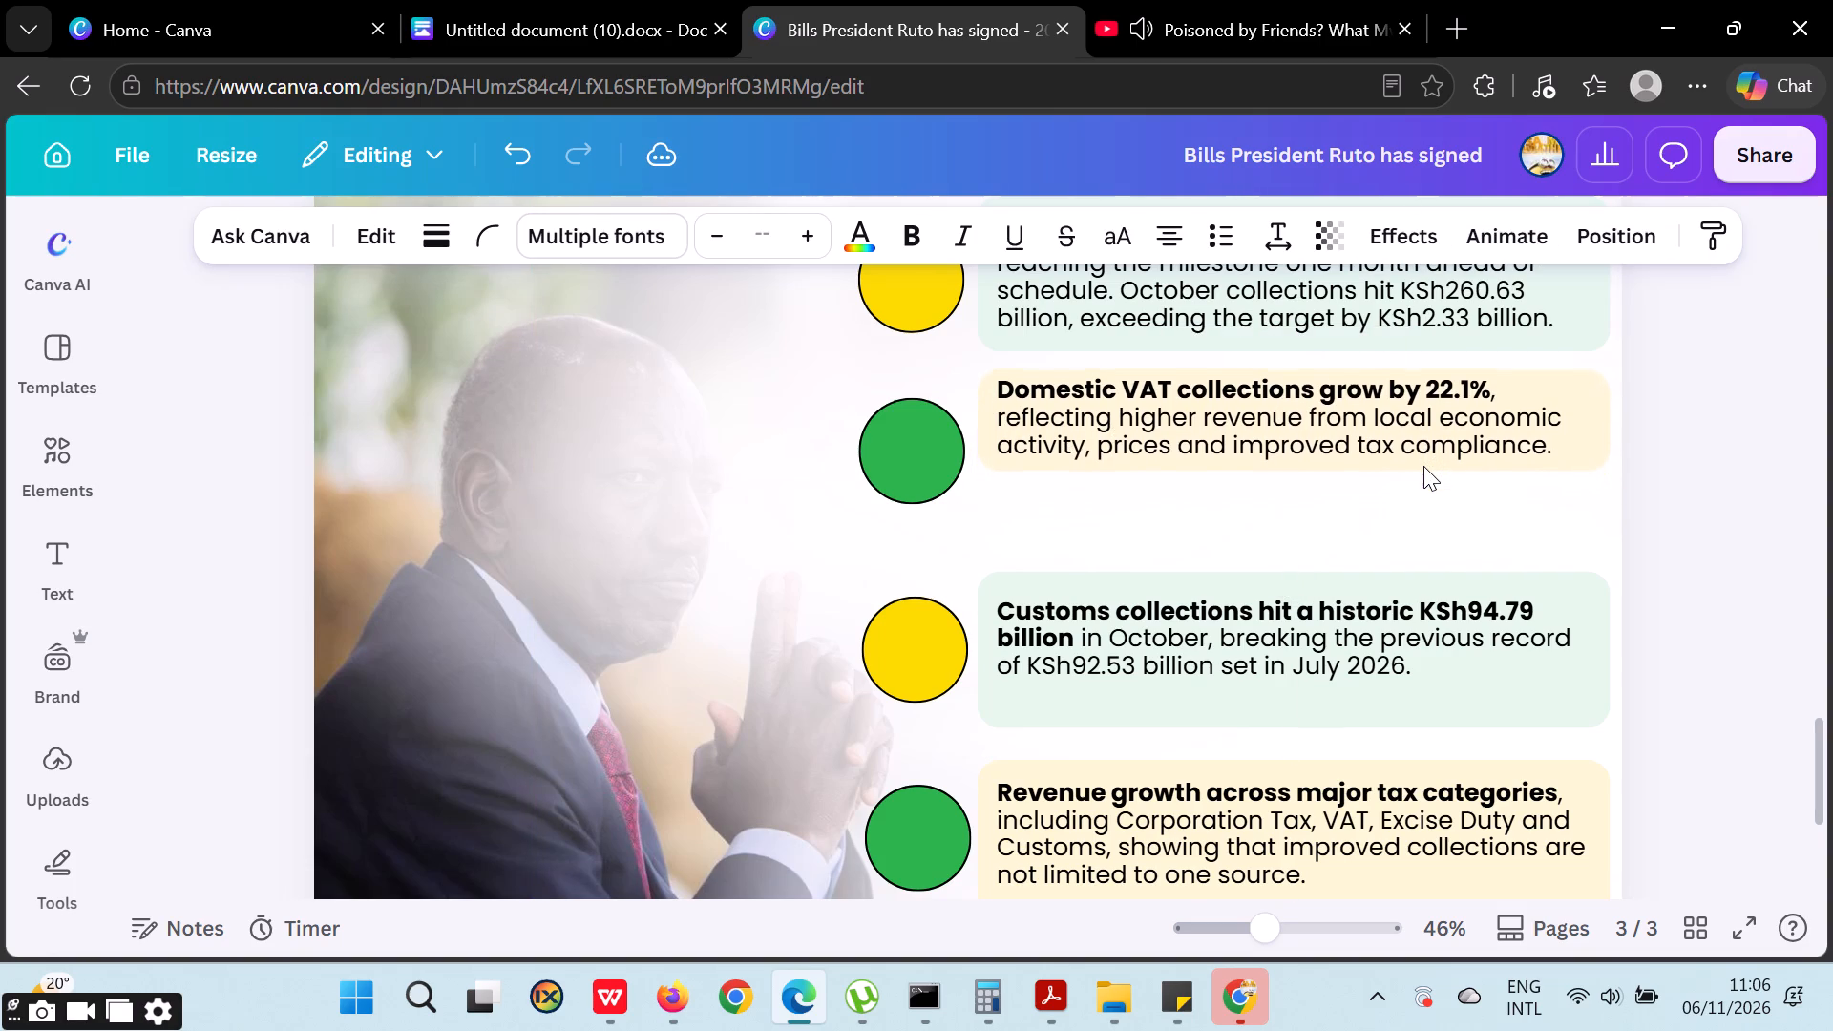
key(Down)
key(Down)
key(Down)
key(Down)
key(Down)
key(Down)
double_click(1752, 443)
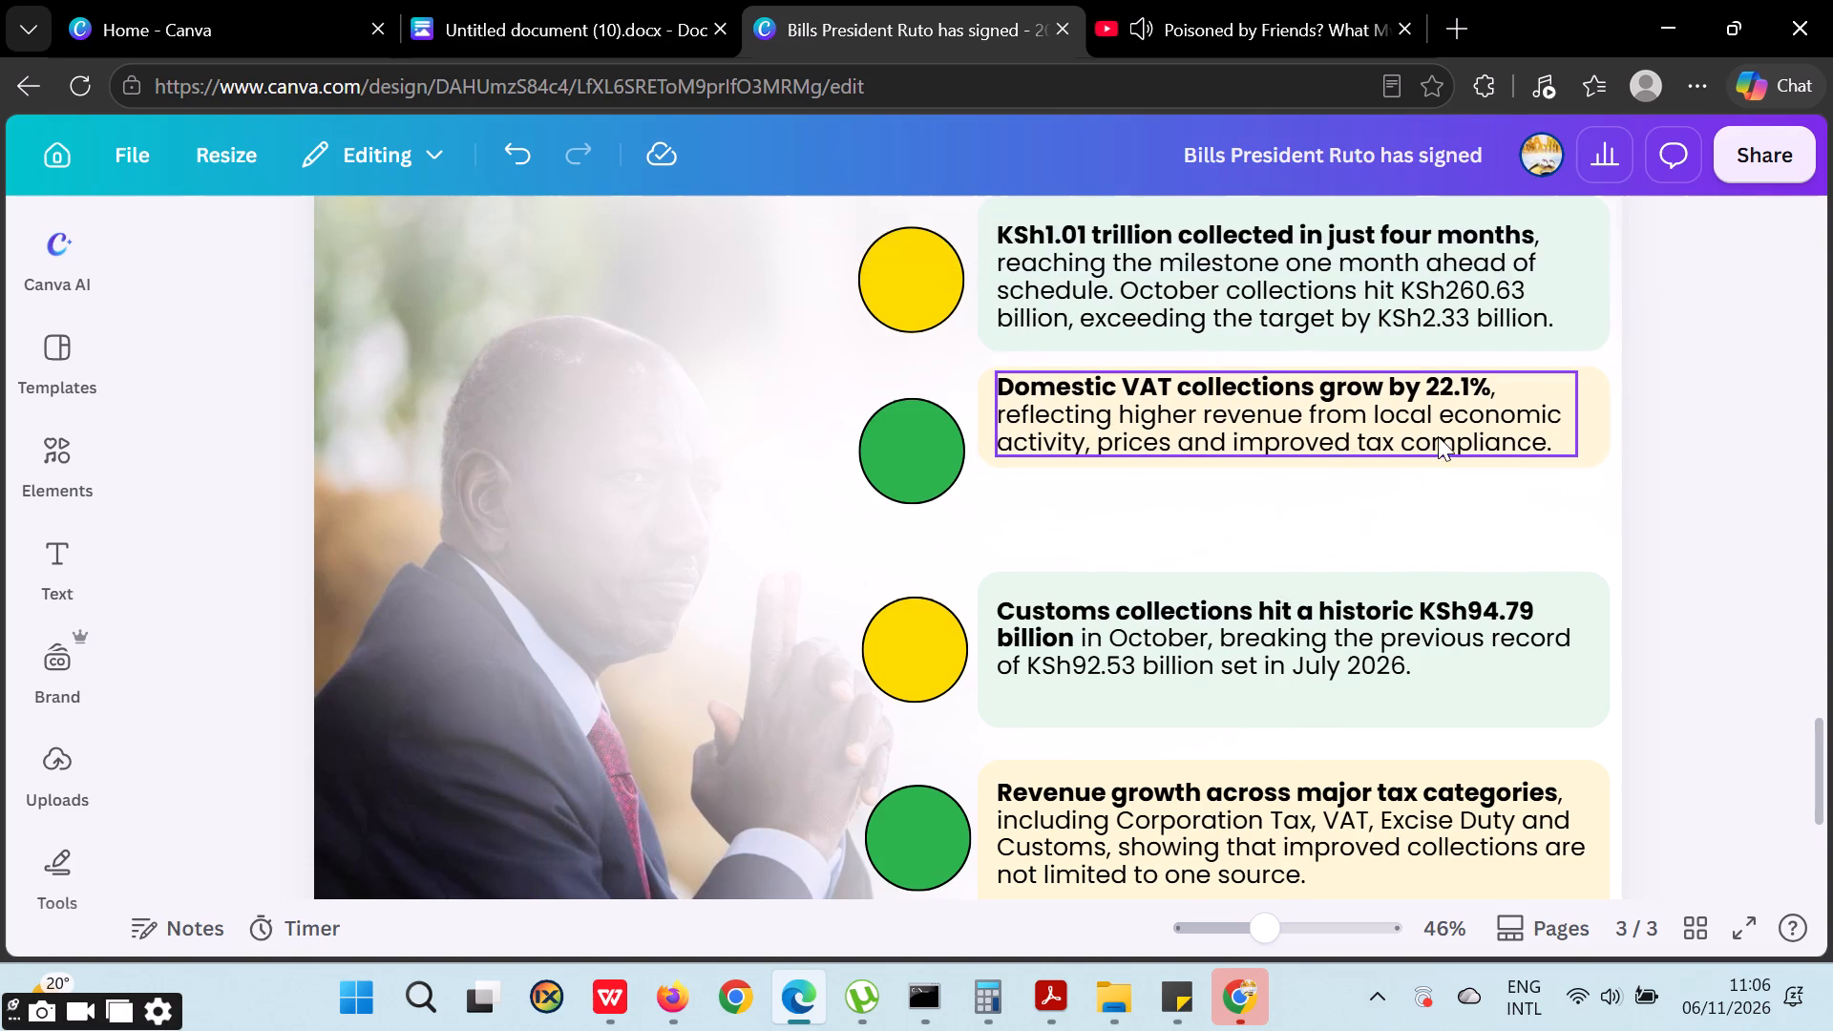
Nudge the Domestic VAT text down slightly so it sits vertically centred in its cream box.
click(1338, 438)
key(Down)
key(Down)
key(Down)
key(Down)
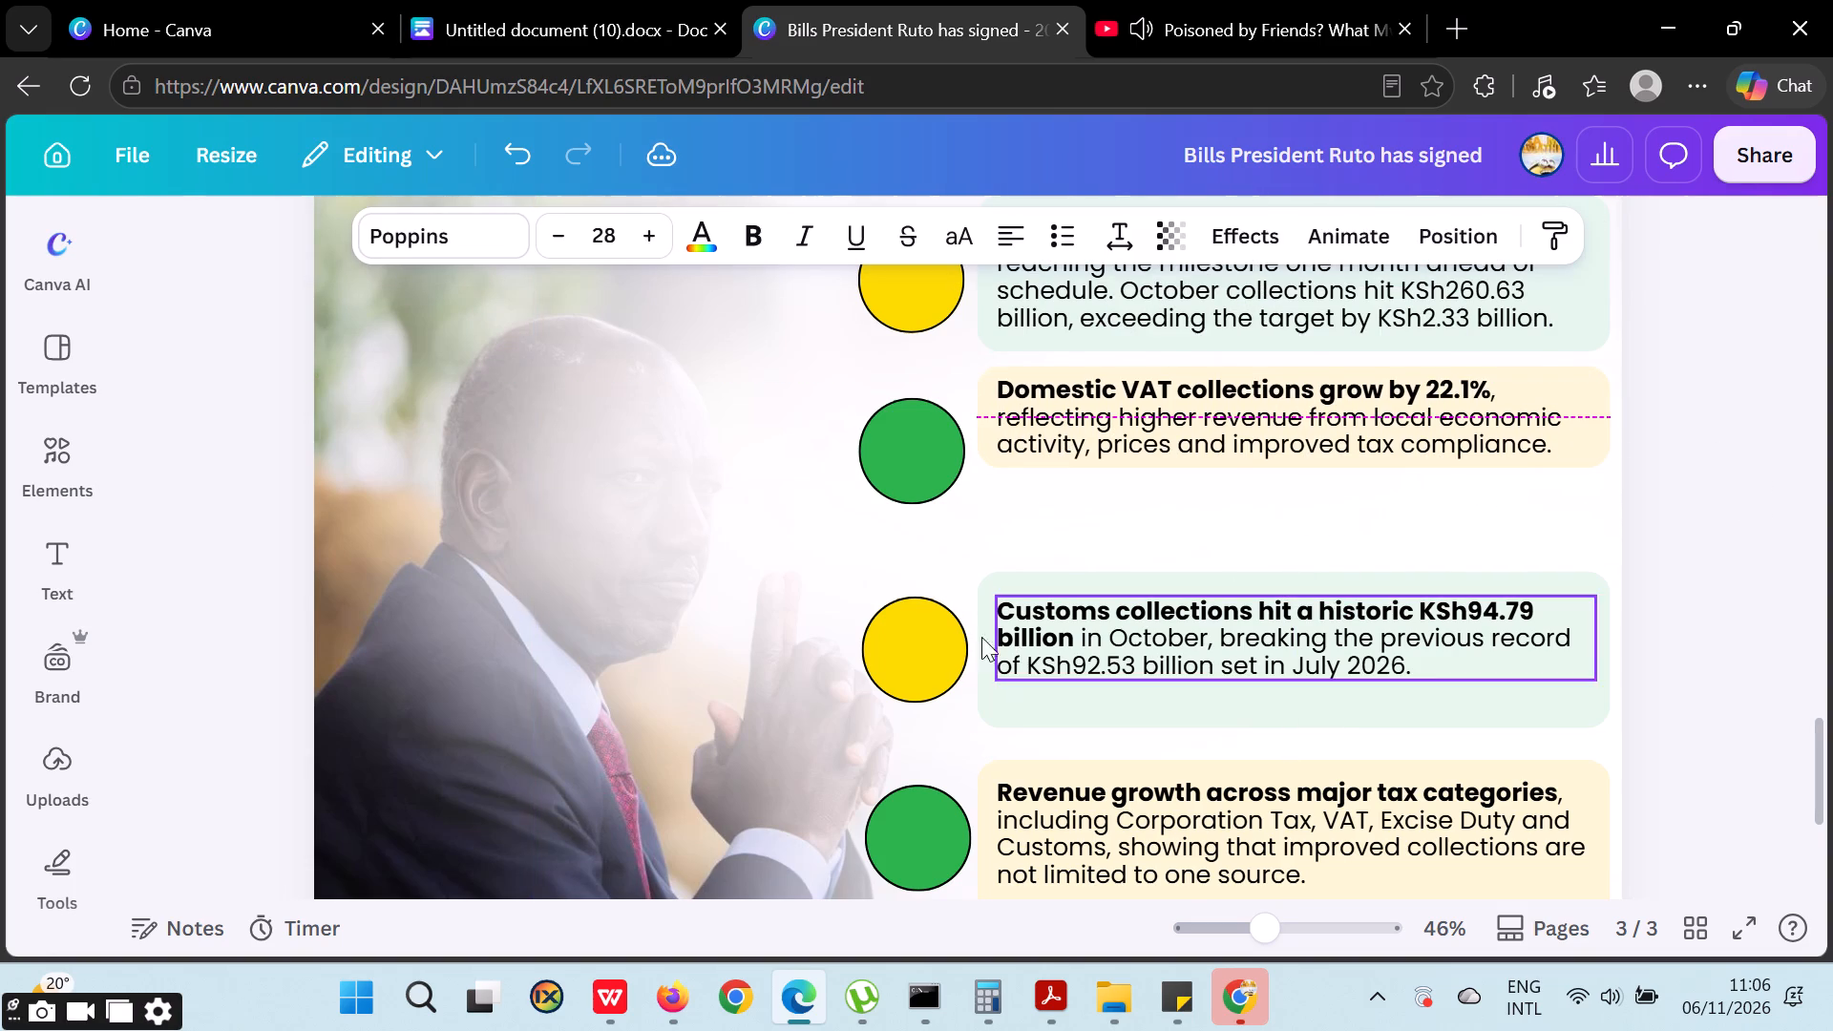
Reduce the height of the green box behind the Customs collections text from both its top and bottom edges to fit the text closely.
click(982, 637)
drag(1133, 575, 1128, 588)
drag(1112, 731, 1132, 700)
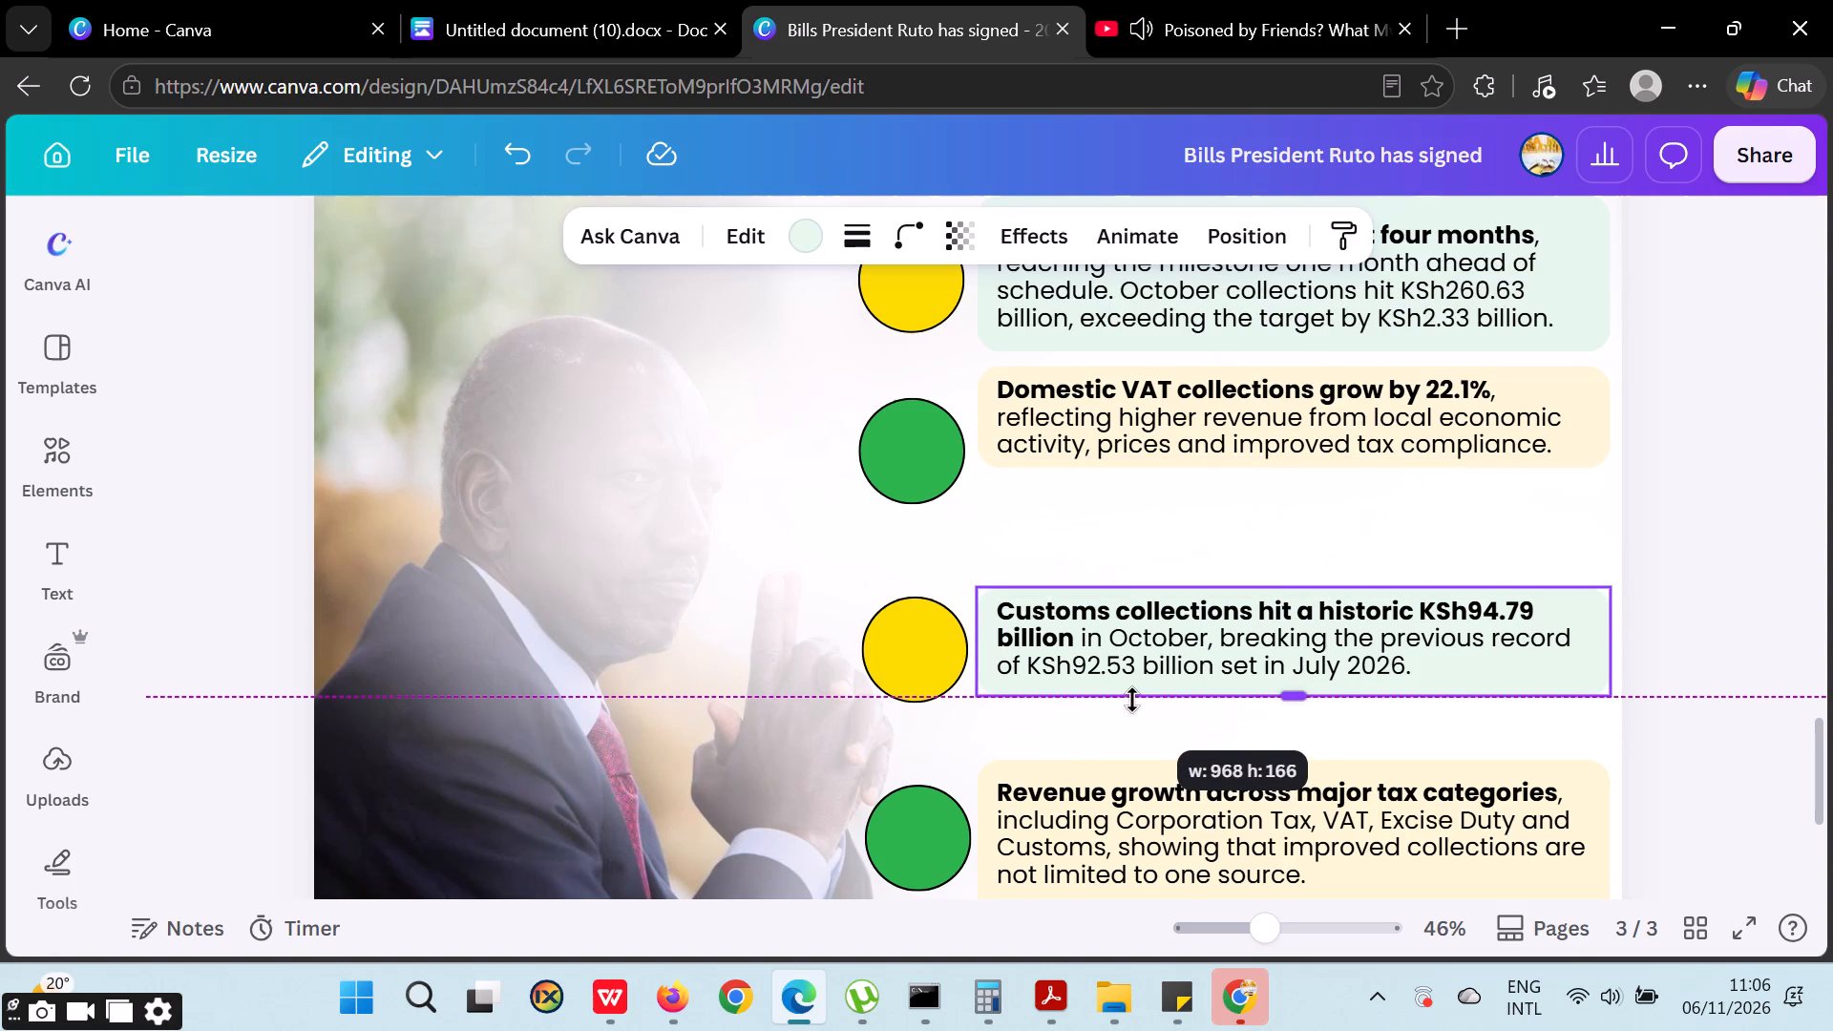
drag(1132, 700, 1149, 691)
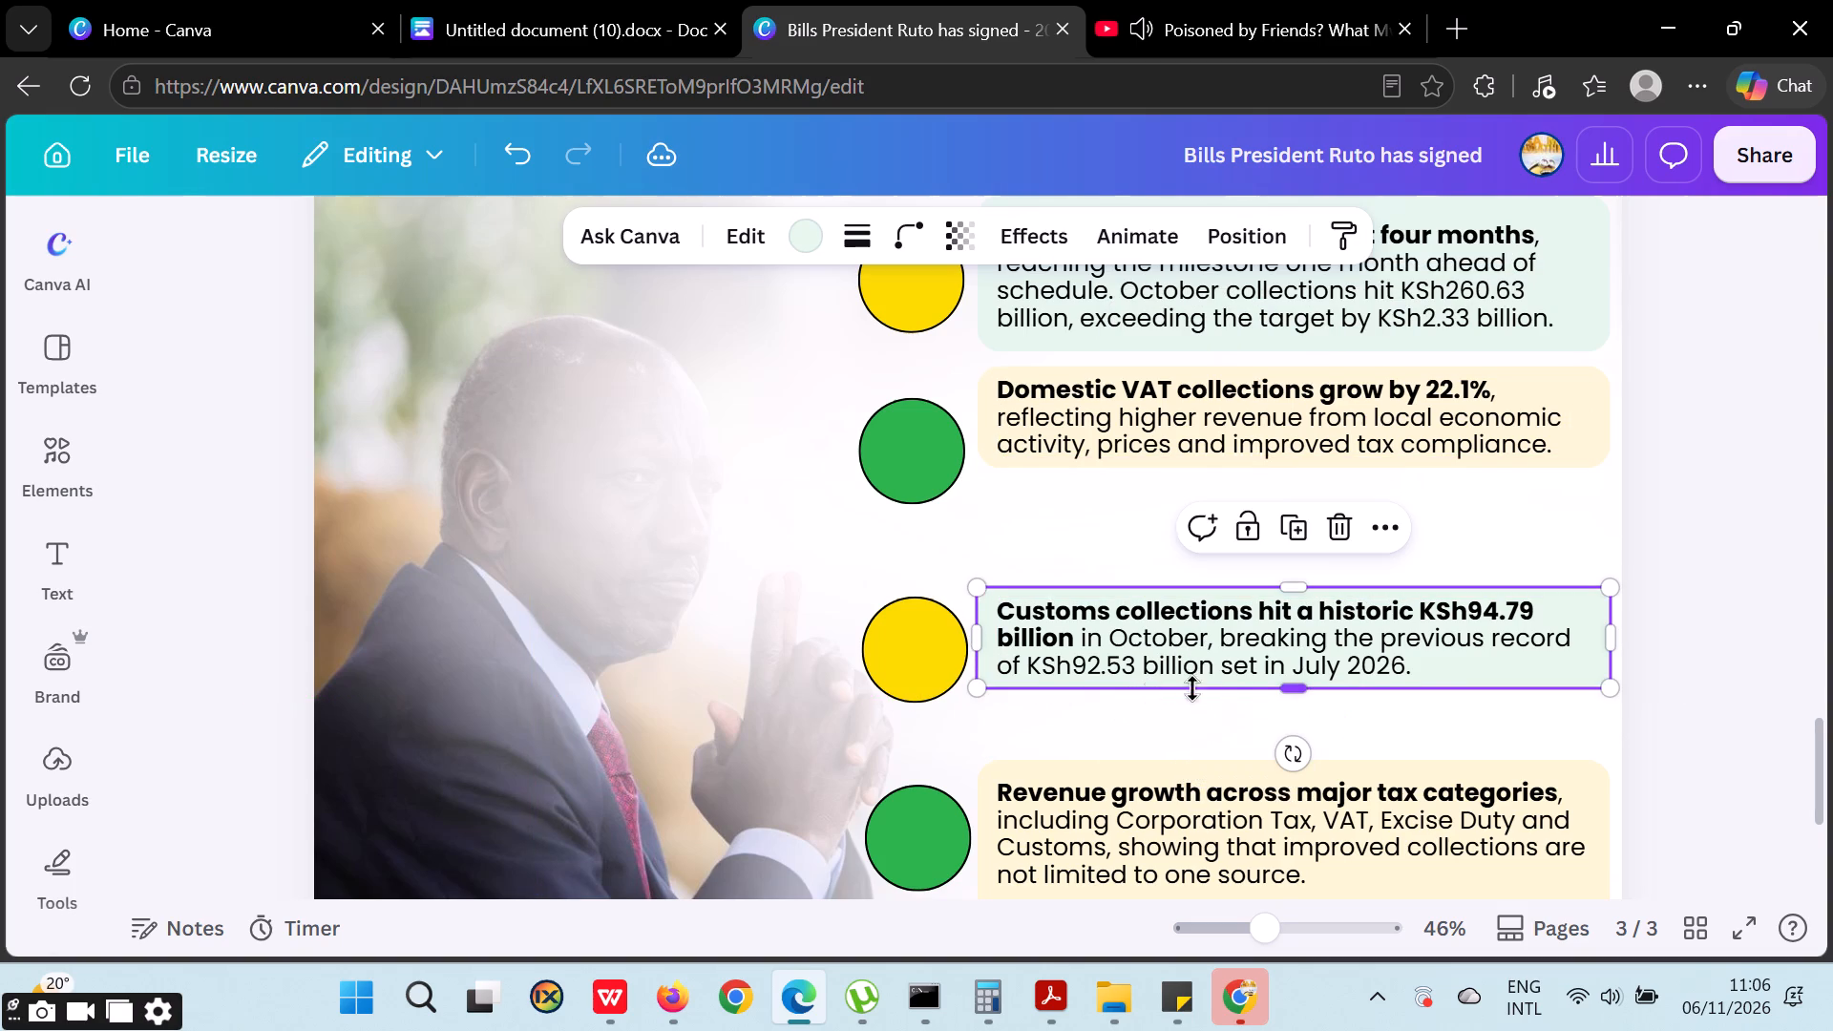
Move the Customs collections text and its green box up together, close beneath the Domestic VAT box.
shift+click(1233, 644)
key(Up)
key(Up)
key(Up)
key(Up)
key(Up)
key(Up)
key(Up)
key(Up)
key(Up)
key(Up)
key(Up)
key(Up)
key(Up)
key(Up)
key(Up)
key(Up)
key(Up)
key(Up)
key(Up)
key(Up)
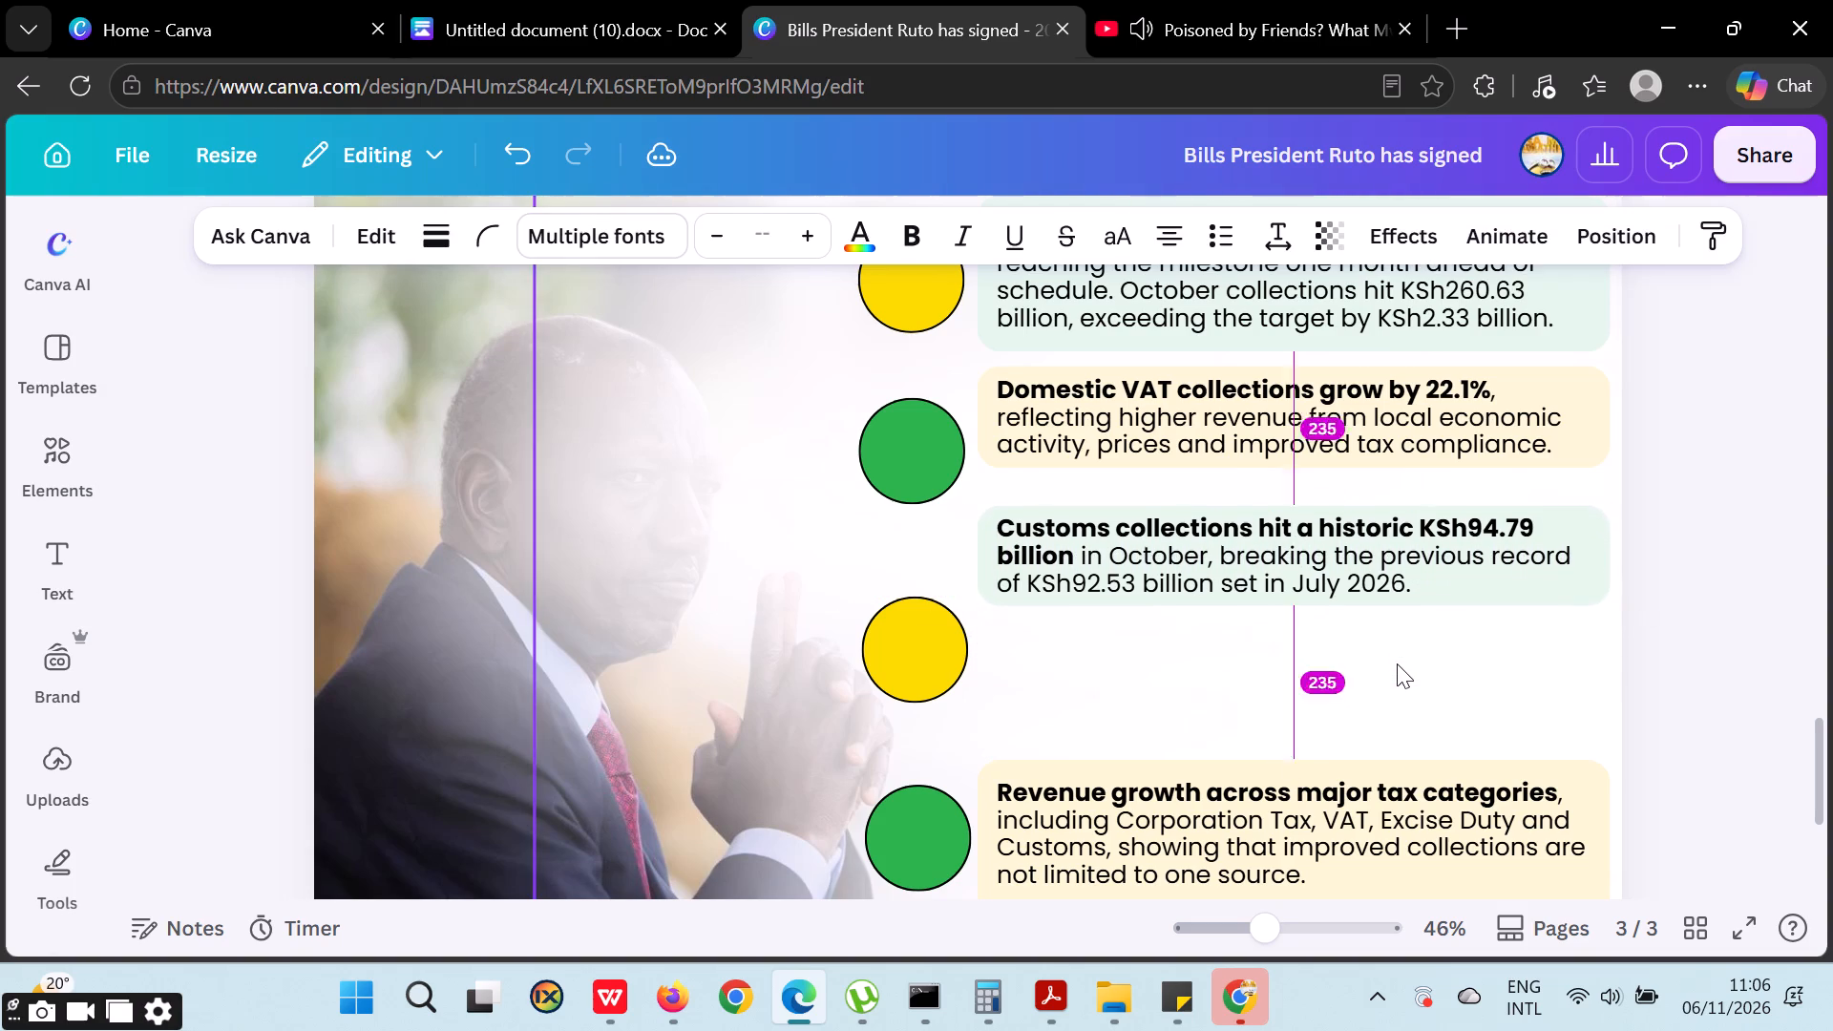
key(Down)
key(Down)
key(Down)
key(Down)
key(Down)
key(Down)
key(Down)
key(Down)
key(Down)
key(Down)
key(Down)
key(Down)
key(Down)
key(Down)
key(Down)
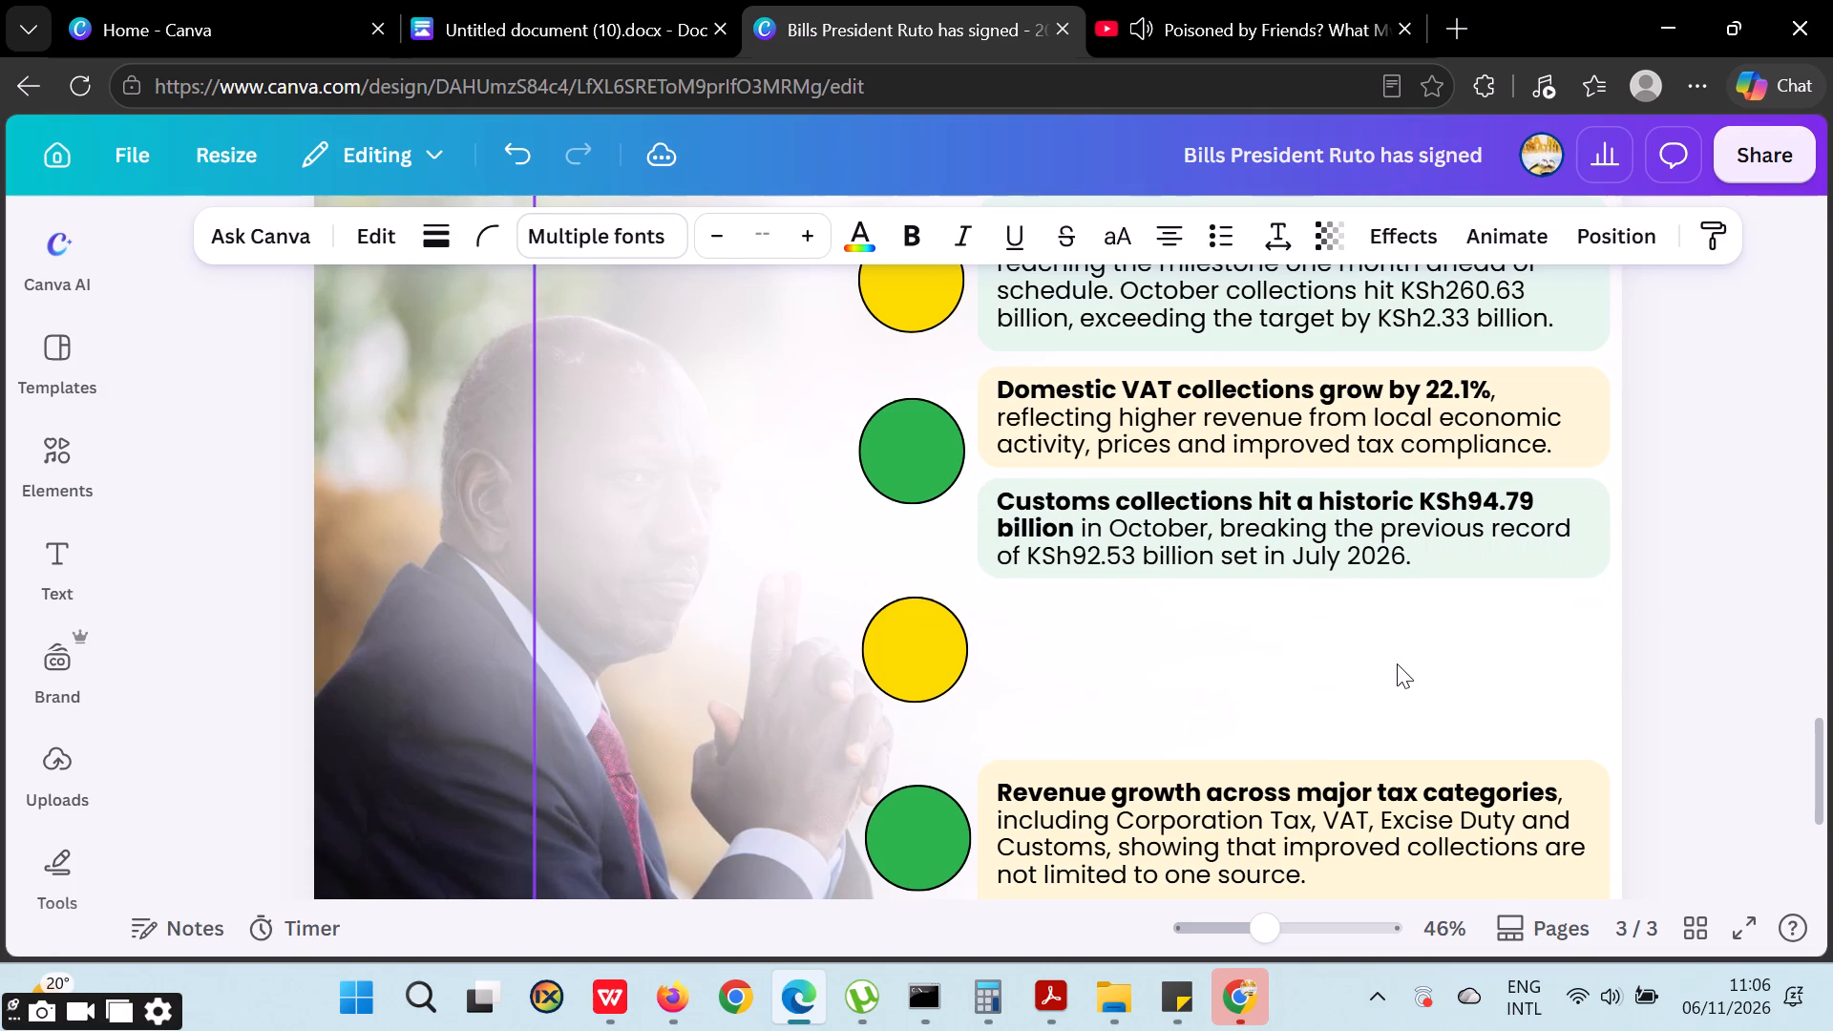
key(Up)
key(Down)
key(Up)
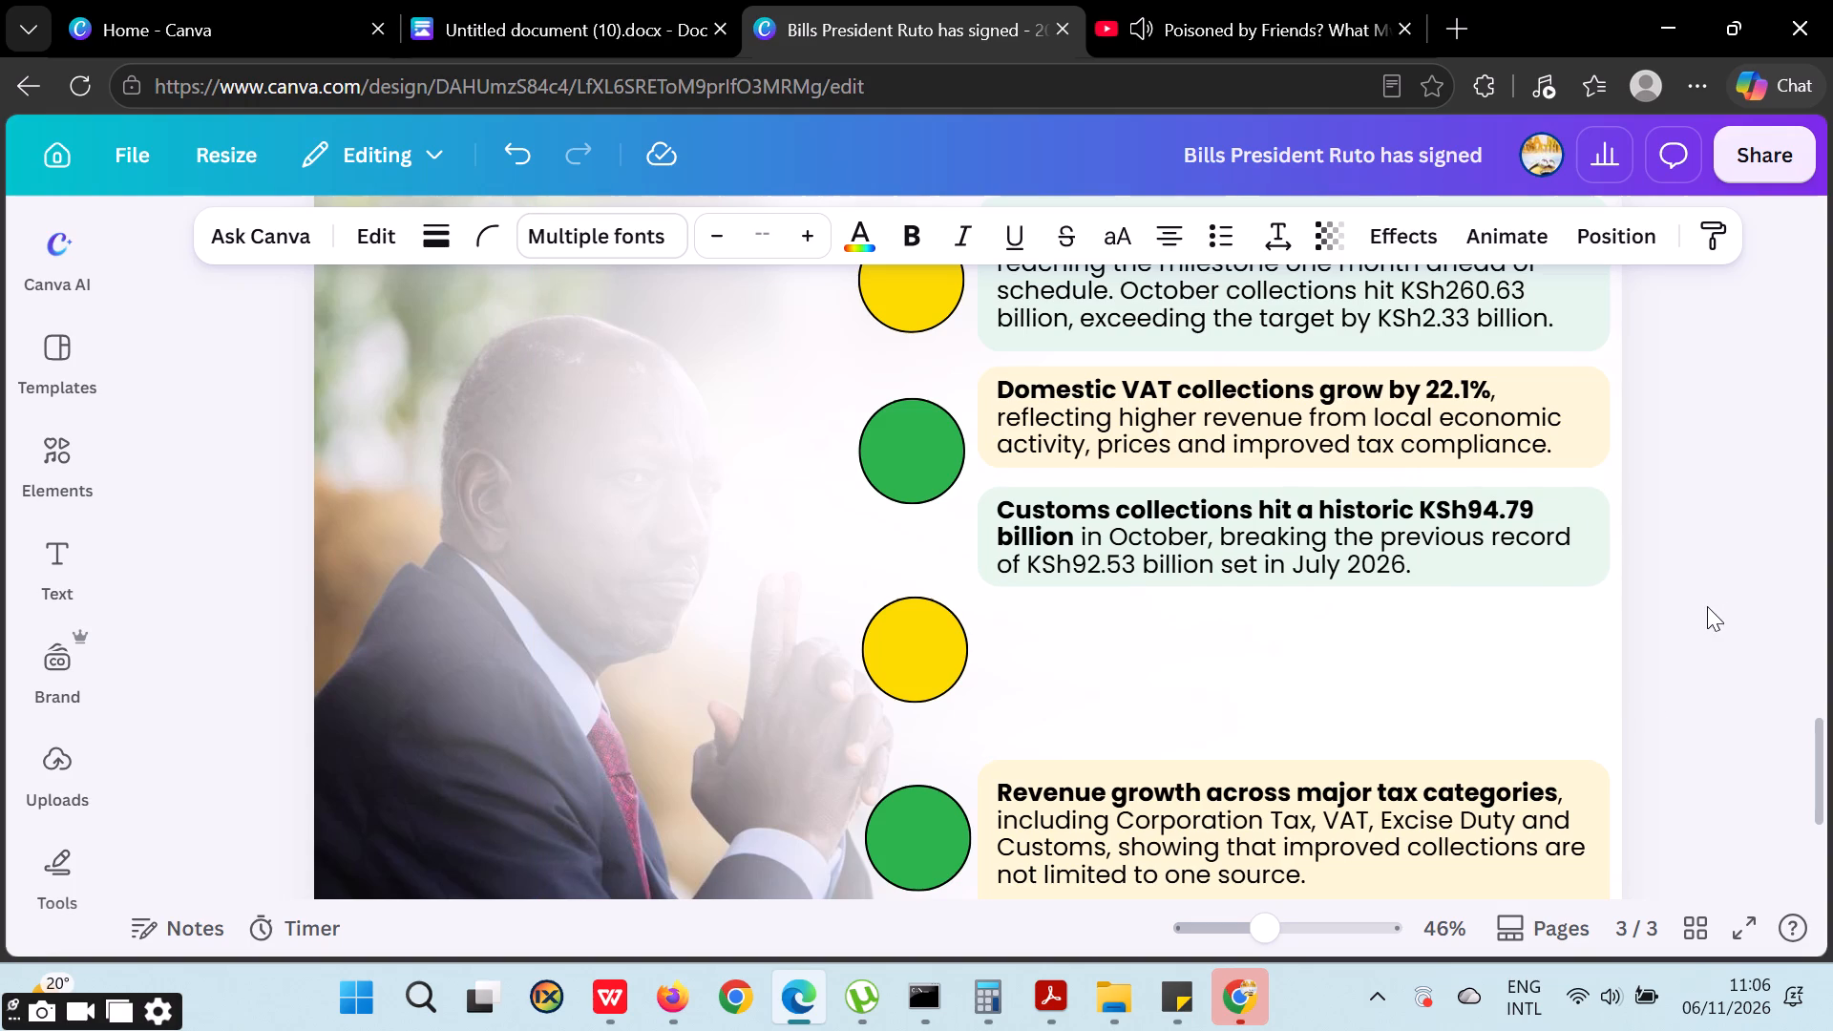
Reduce the height of the cream box behind the revenue growth text from its bottom and top edges to fit the text closely.
scroll(1700, 609, down, 2)
scroll(1699, 609, up, 1)
click(989, 715)
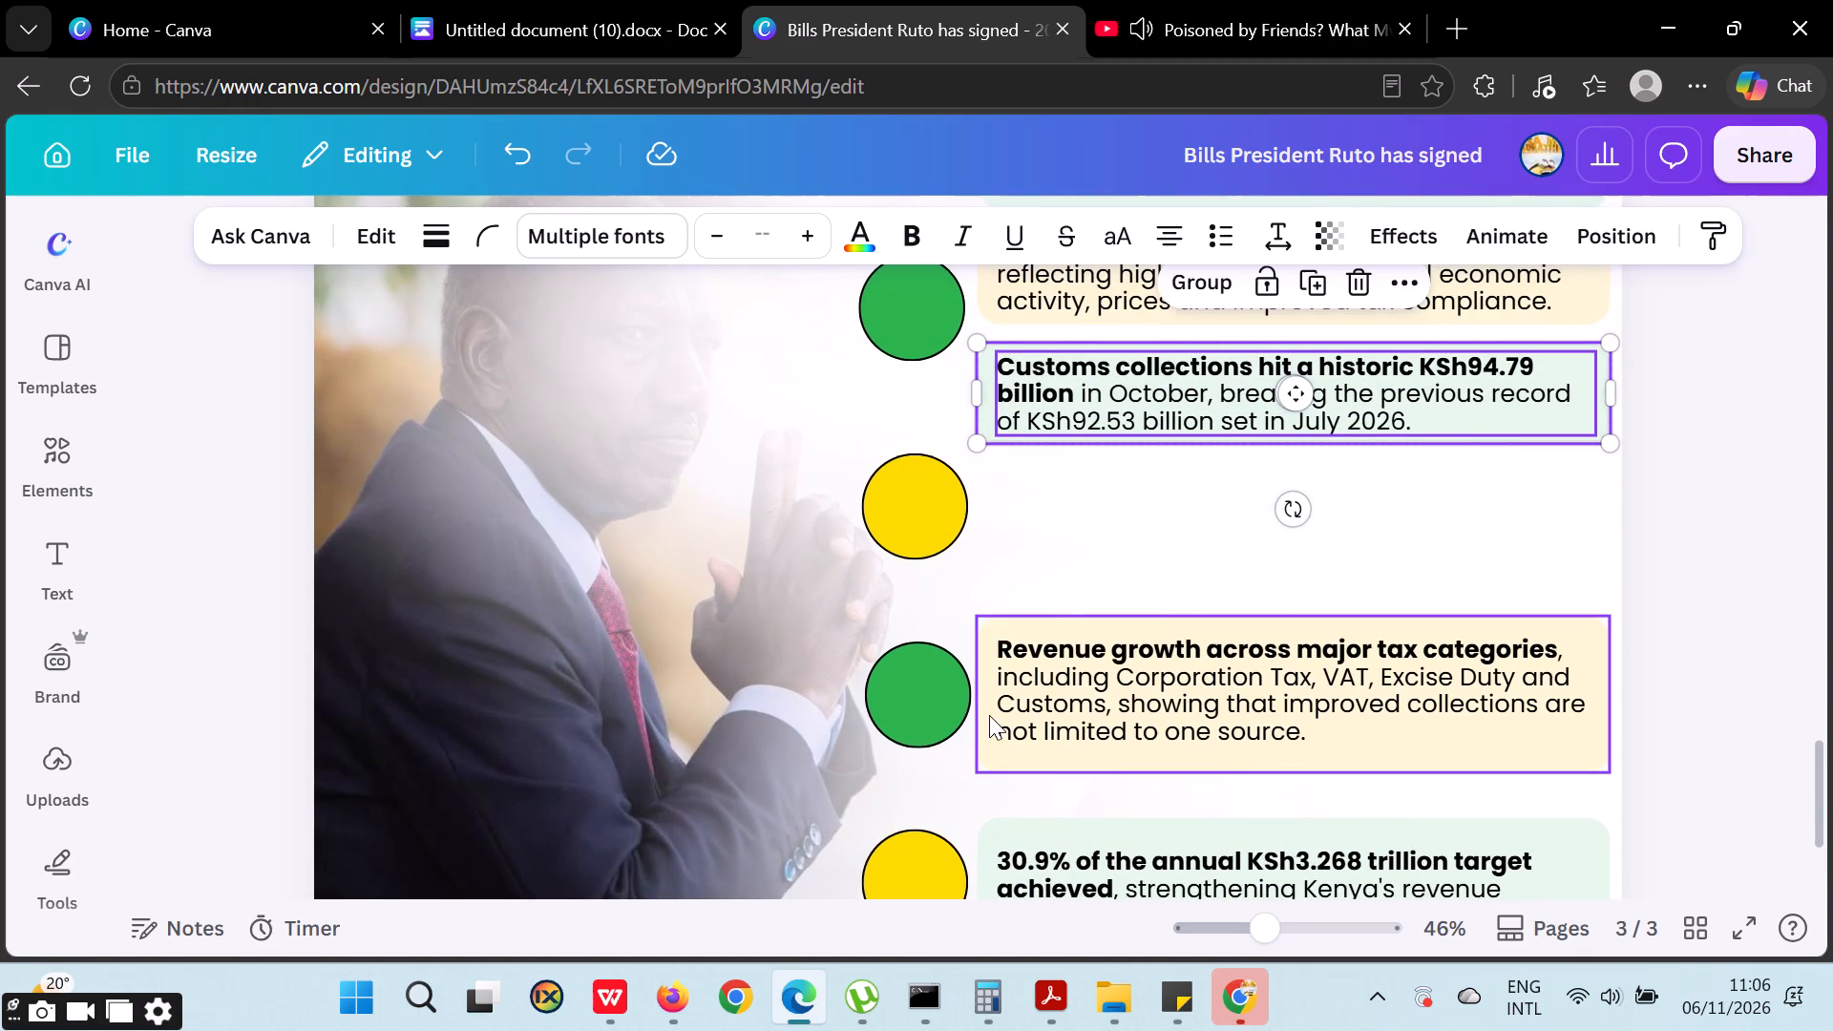
drag(1095, 764, 1118, 747)
ctrl+scroll(1295, 658, up, 3)
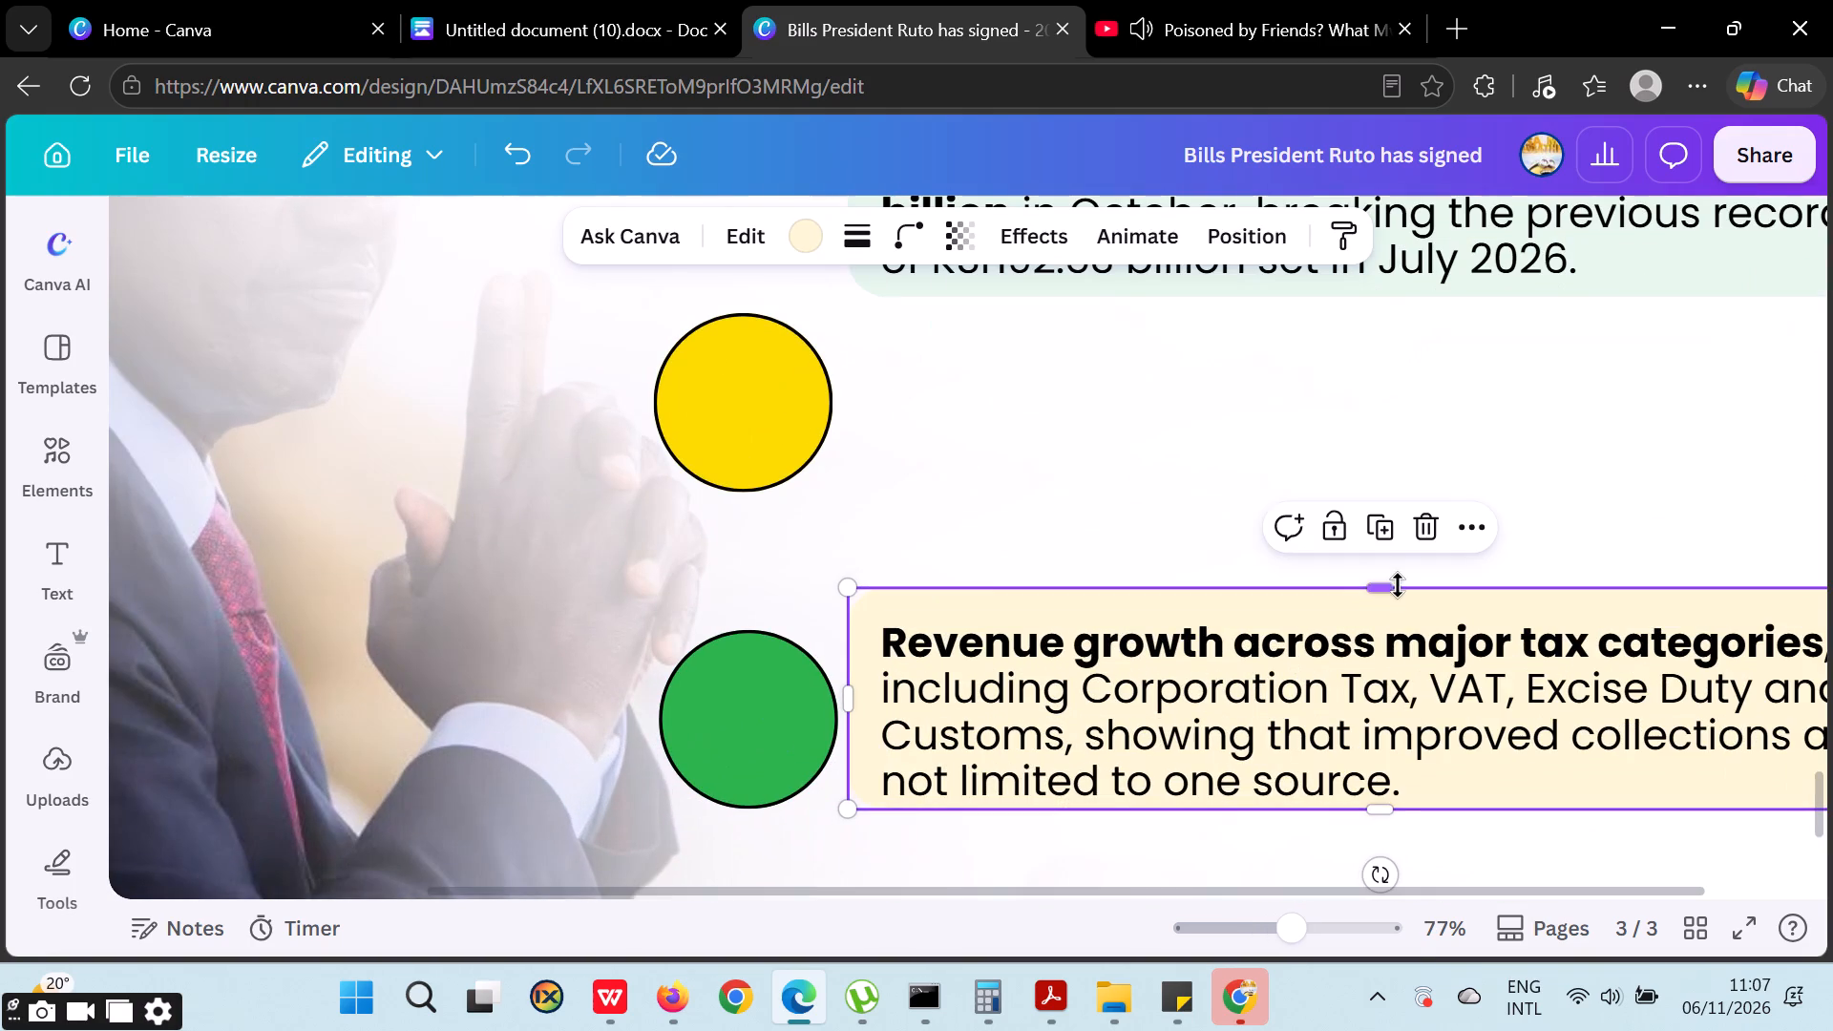
drag(1380, 585, 1359, 606)
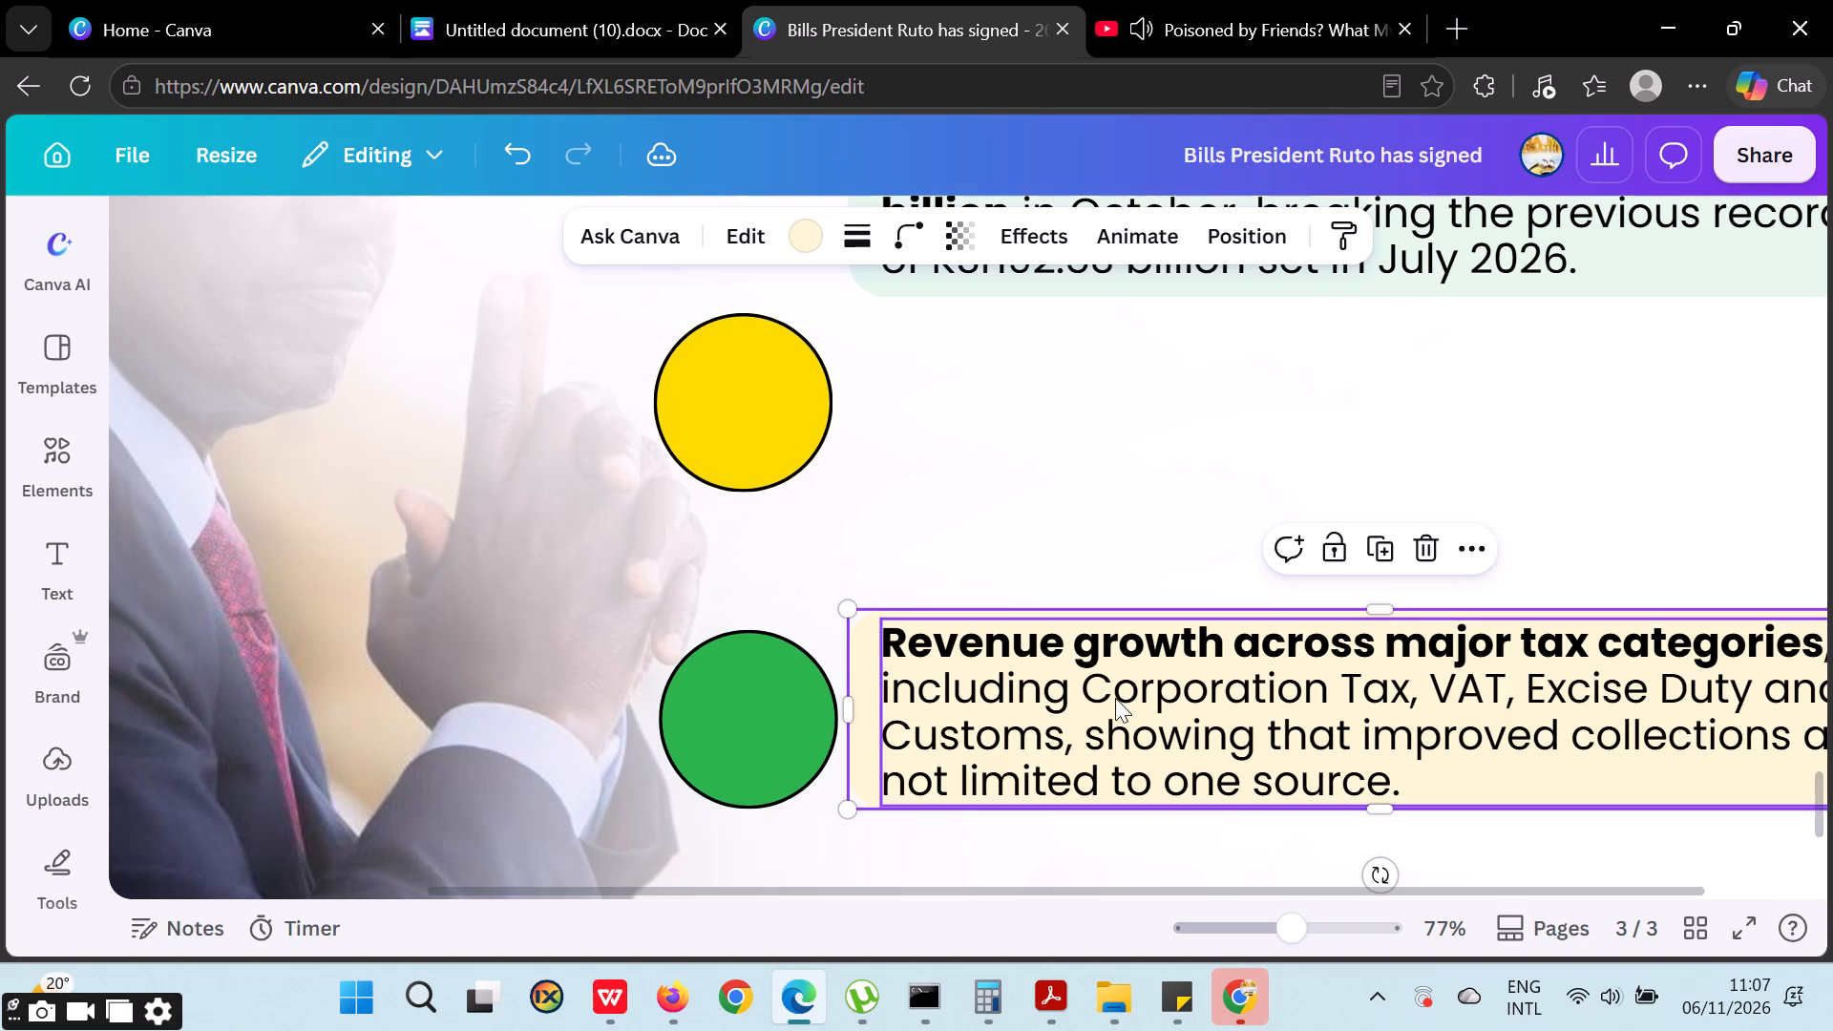
Move the revenue growth text and its cream box up together, about 23 px beneath the Customs box and aligned with it.
shift+click(1115, 701)
ctrl+scroll(1042, 665, down, 2)
ctrl+scroll(1042, 669, up, 1)
ctrl+scroll(1042, 669, down, 1)
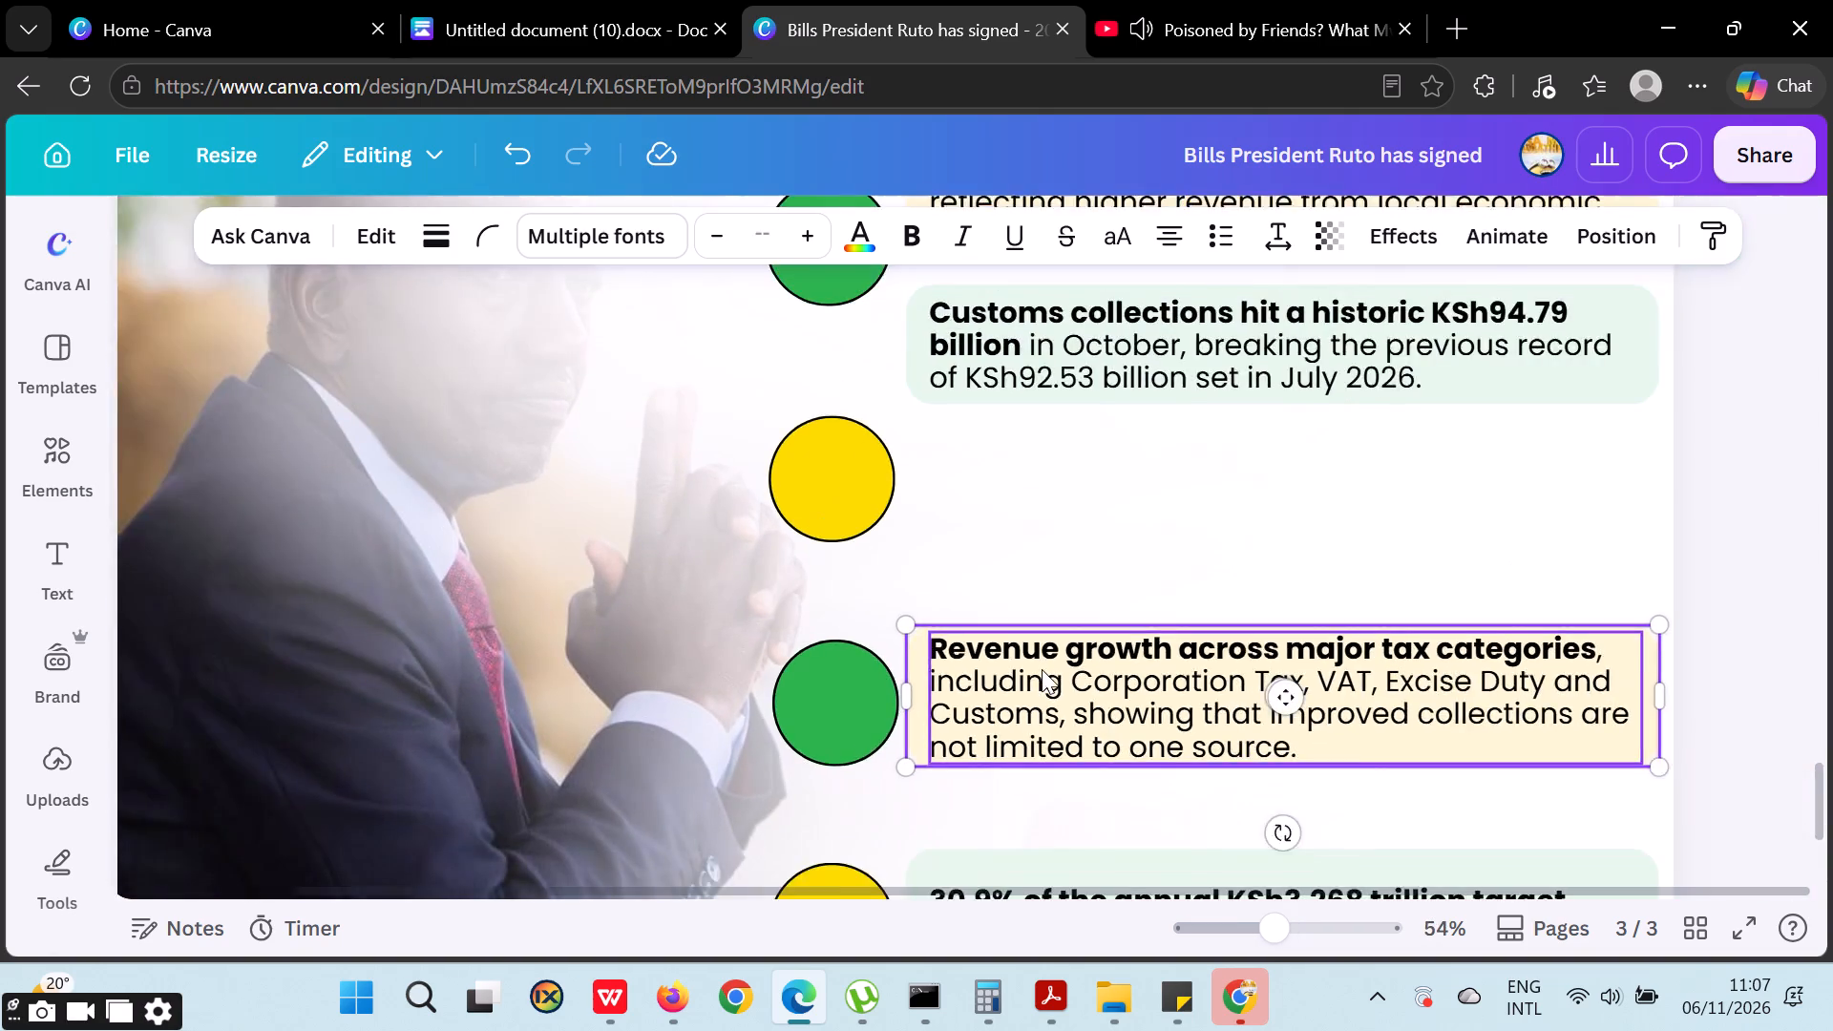
ctrl+scroll(1042, 669, down, 2)
key(Up)
key(Up)
key(Up)
key(Up)
key(Up)
key(Up)
key(Up)
key(Up)
key(Up)
key(Up)
key(Up)
key(Up)
key(Up)
key(Up)
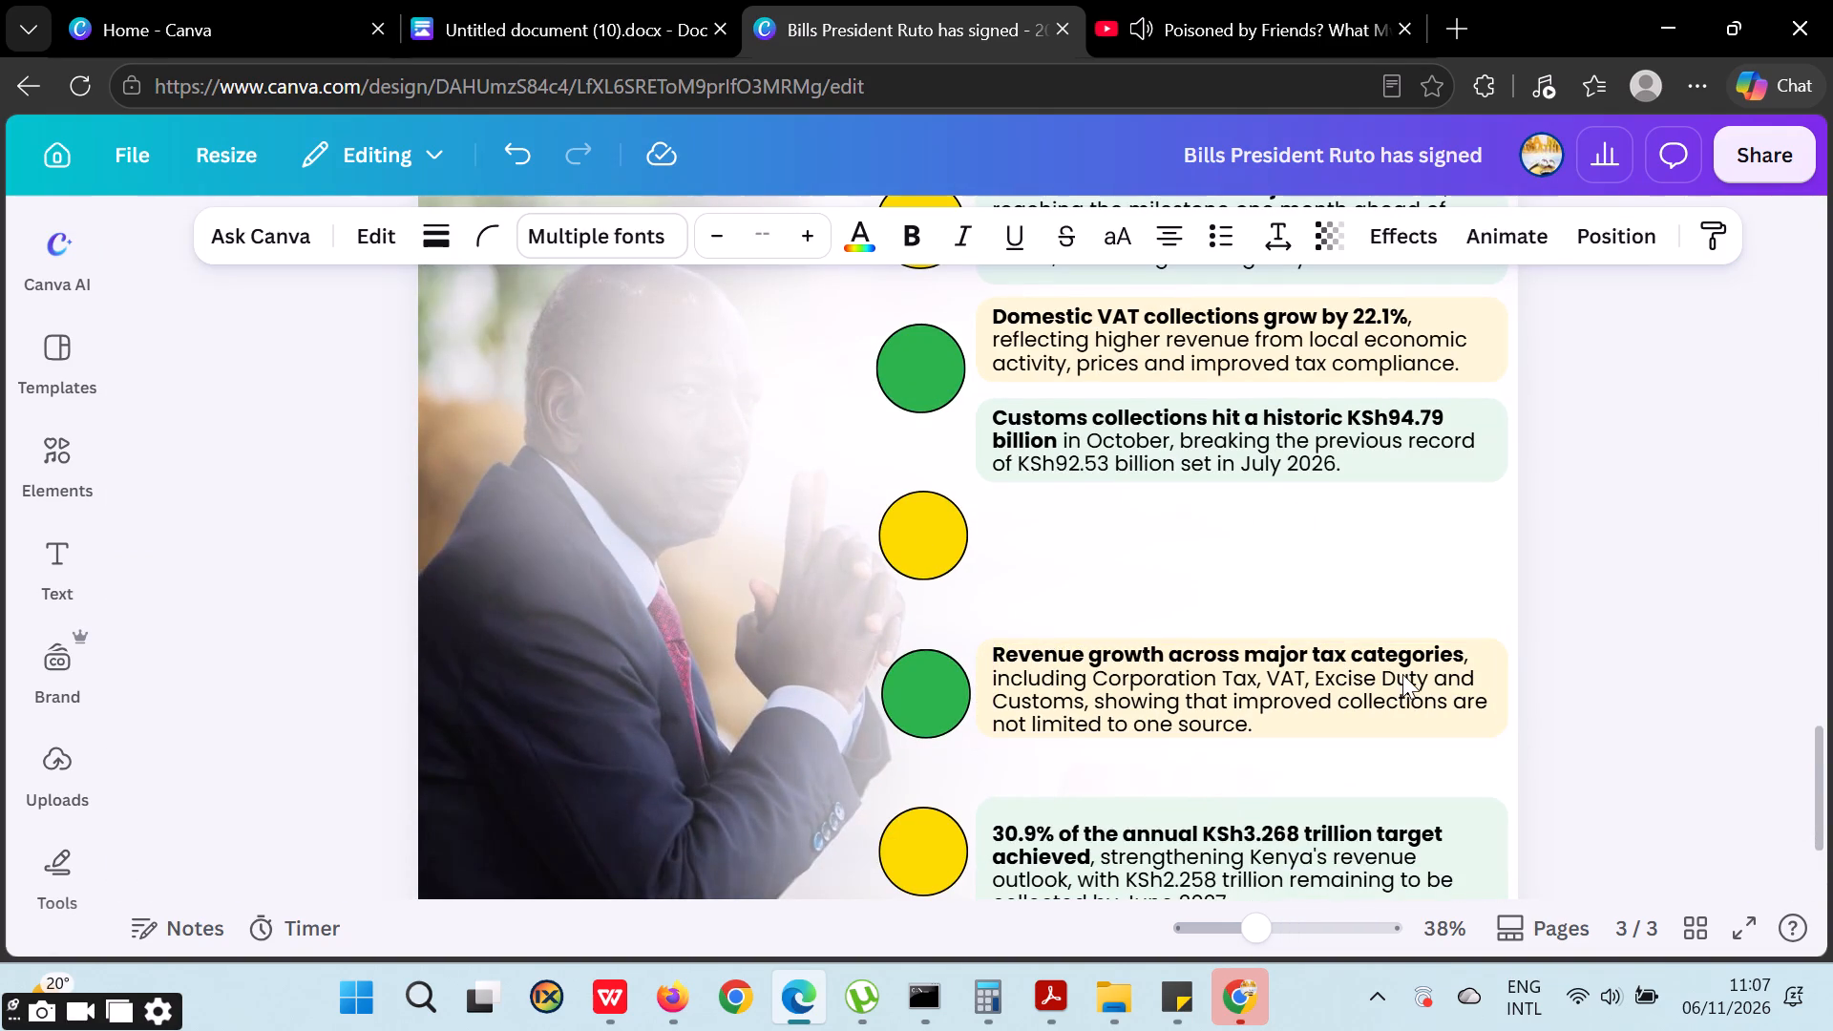
drag(1226, 683, 1231, 571)
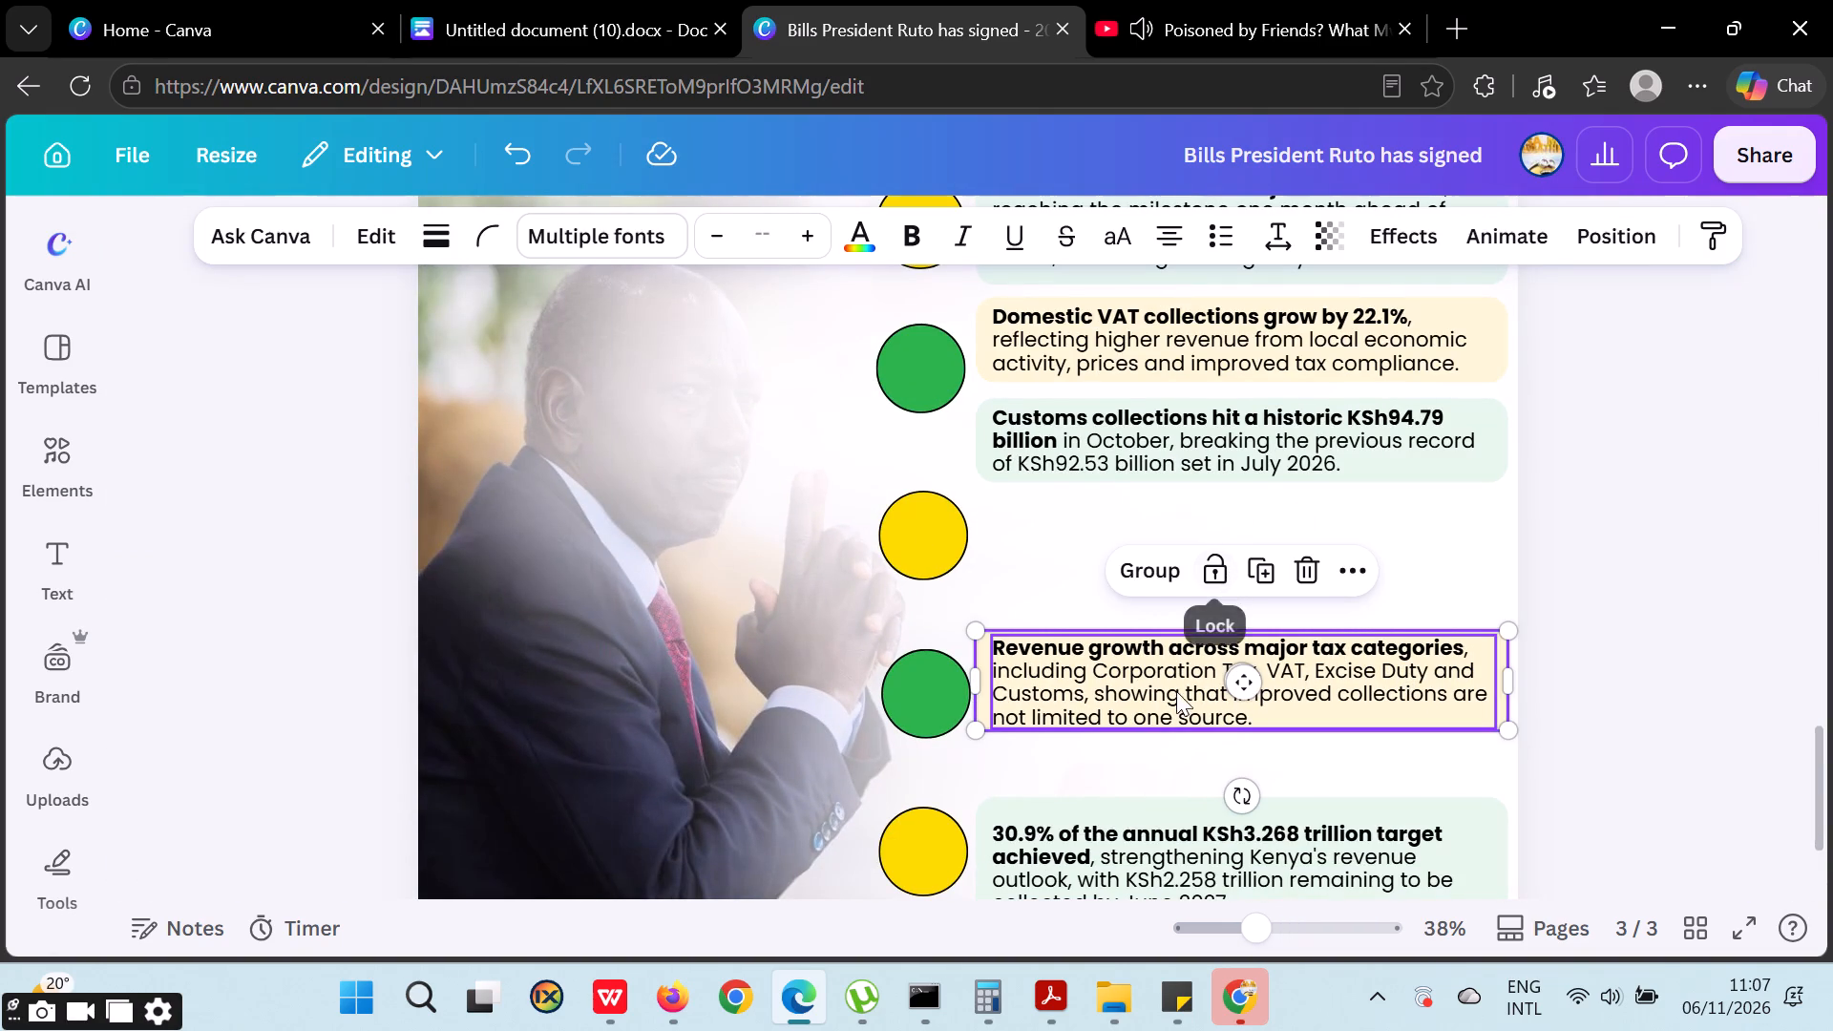
drag(1175, 694, 1171, 567)
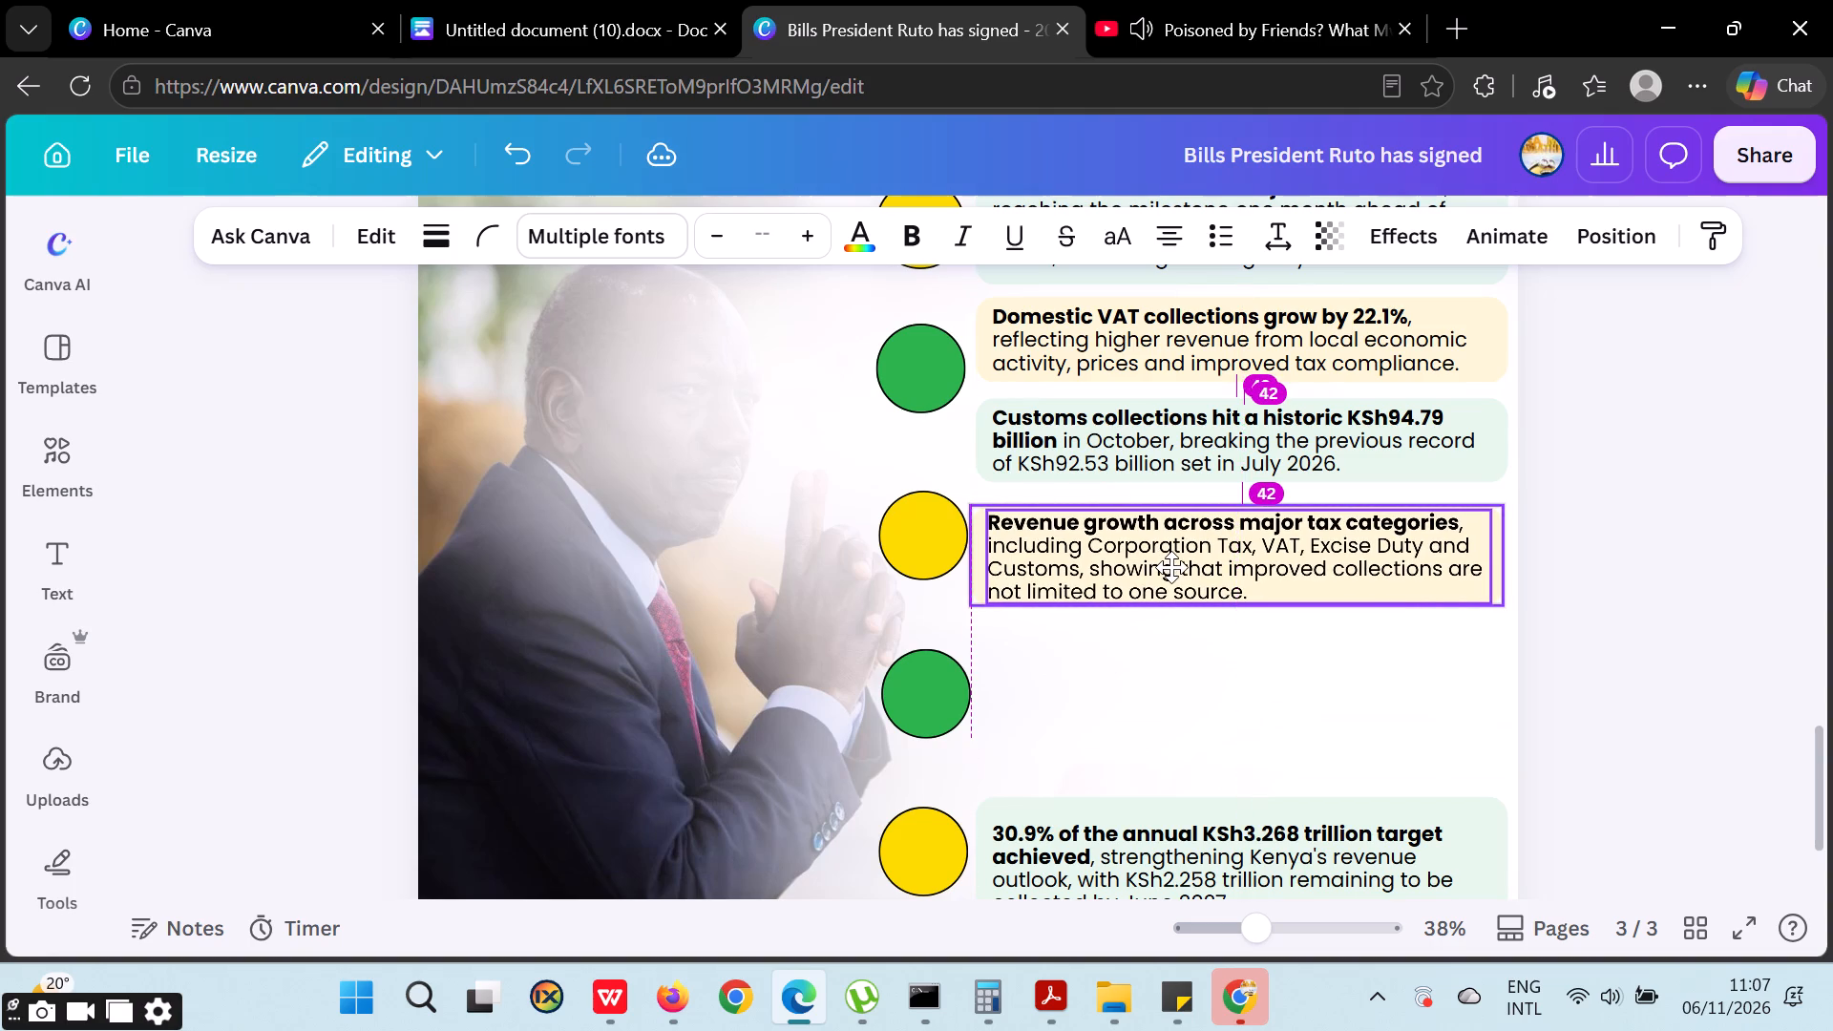
drag(1171, 567, 1178, 558)
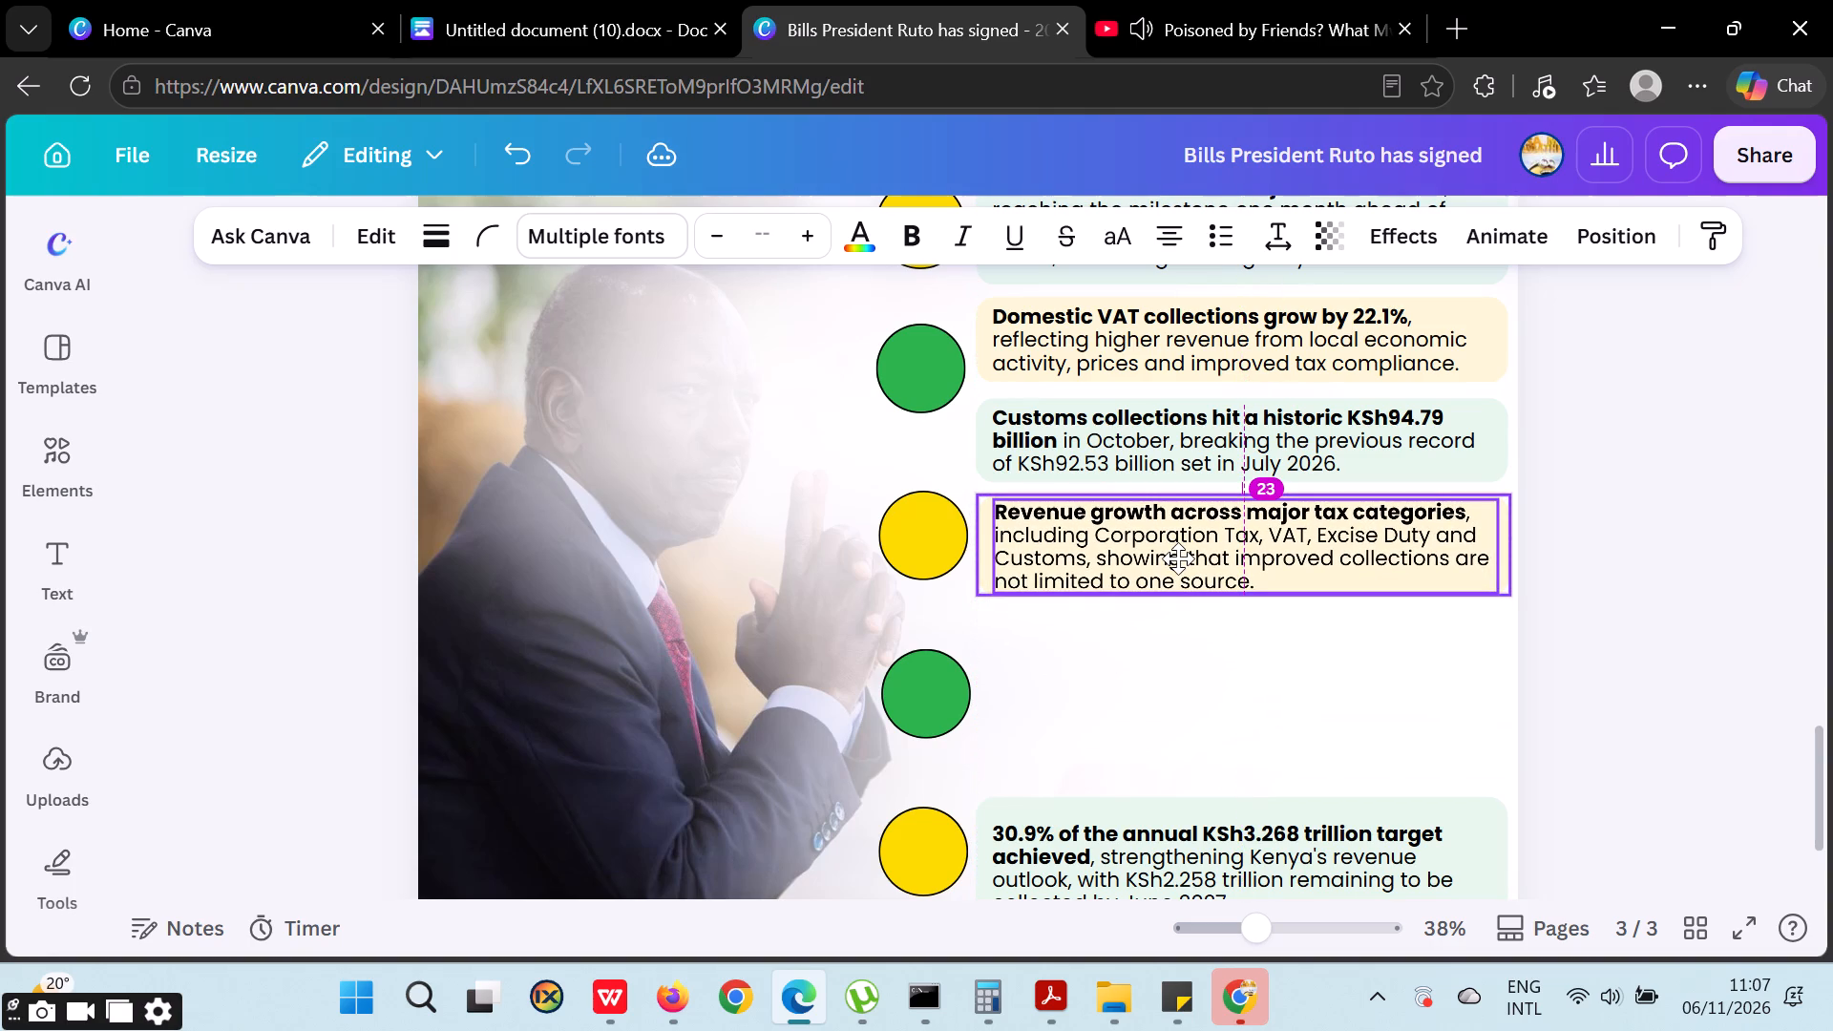
drag(1178, 558, 1173, 558)
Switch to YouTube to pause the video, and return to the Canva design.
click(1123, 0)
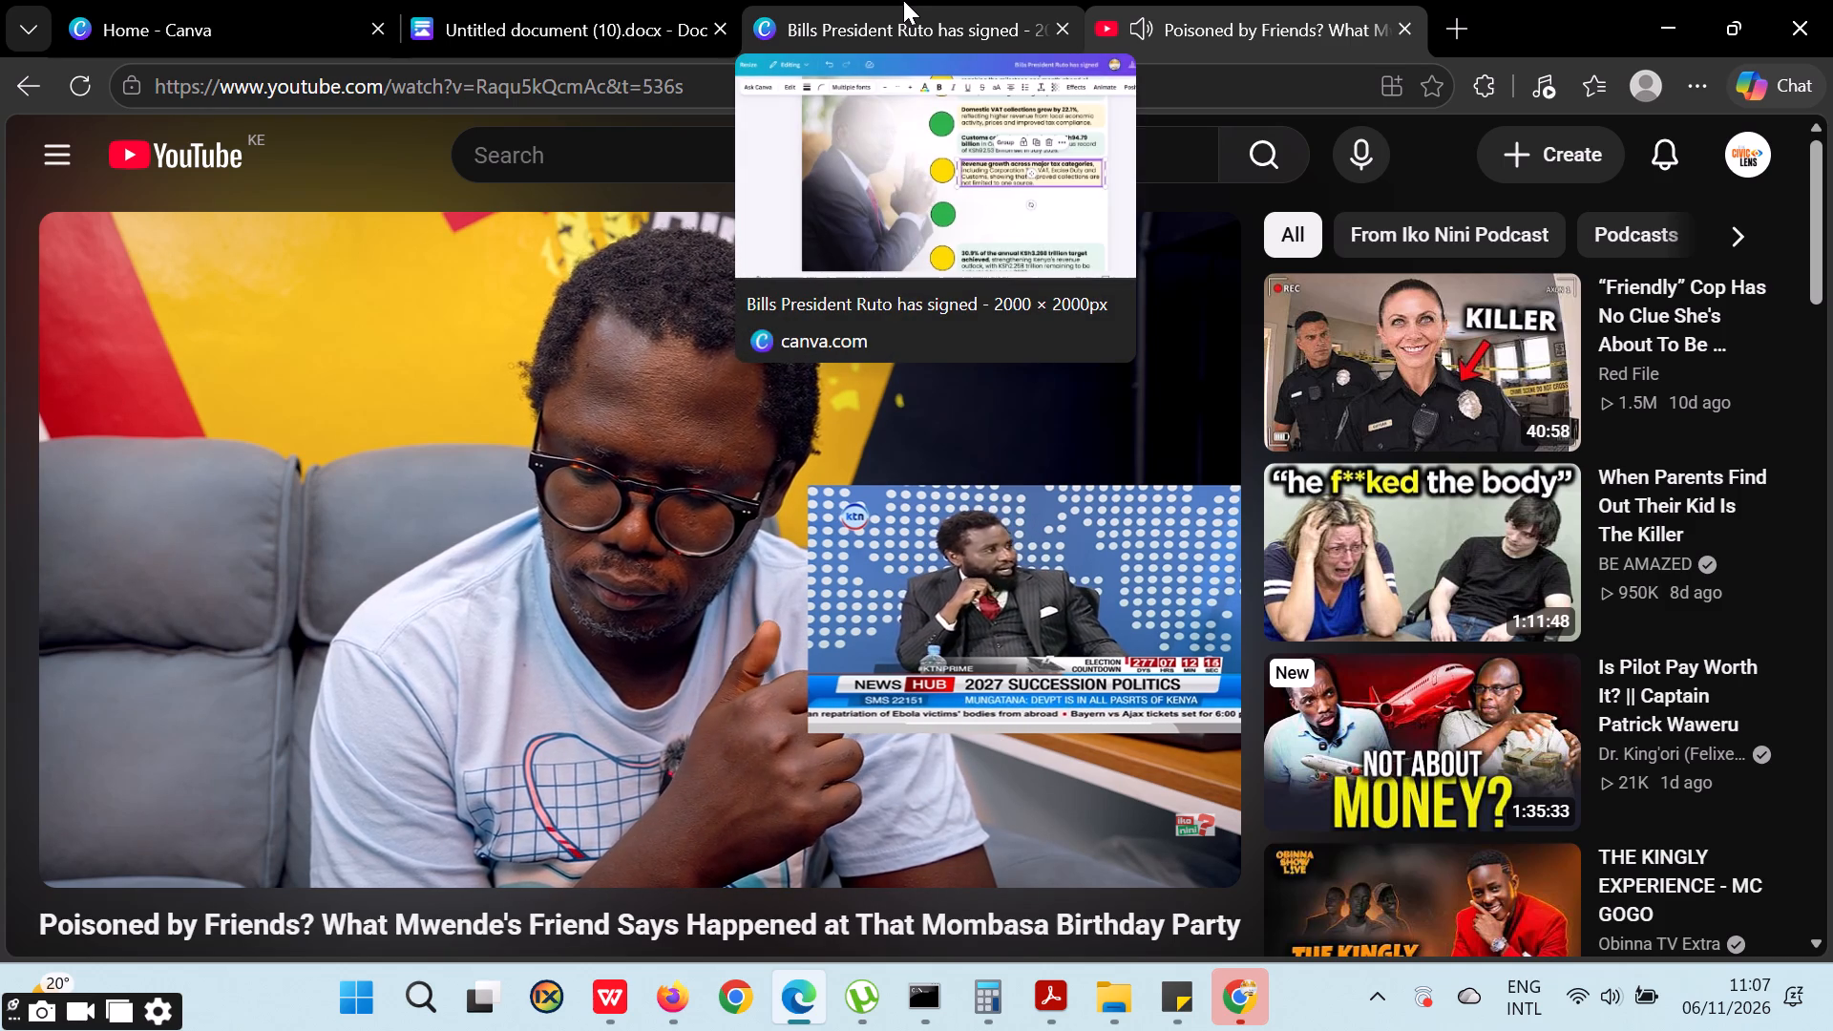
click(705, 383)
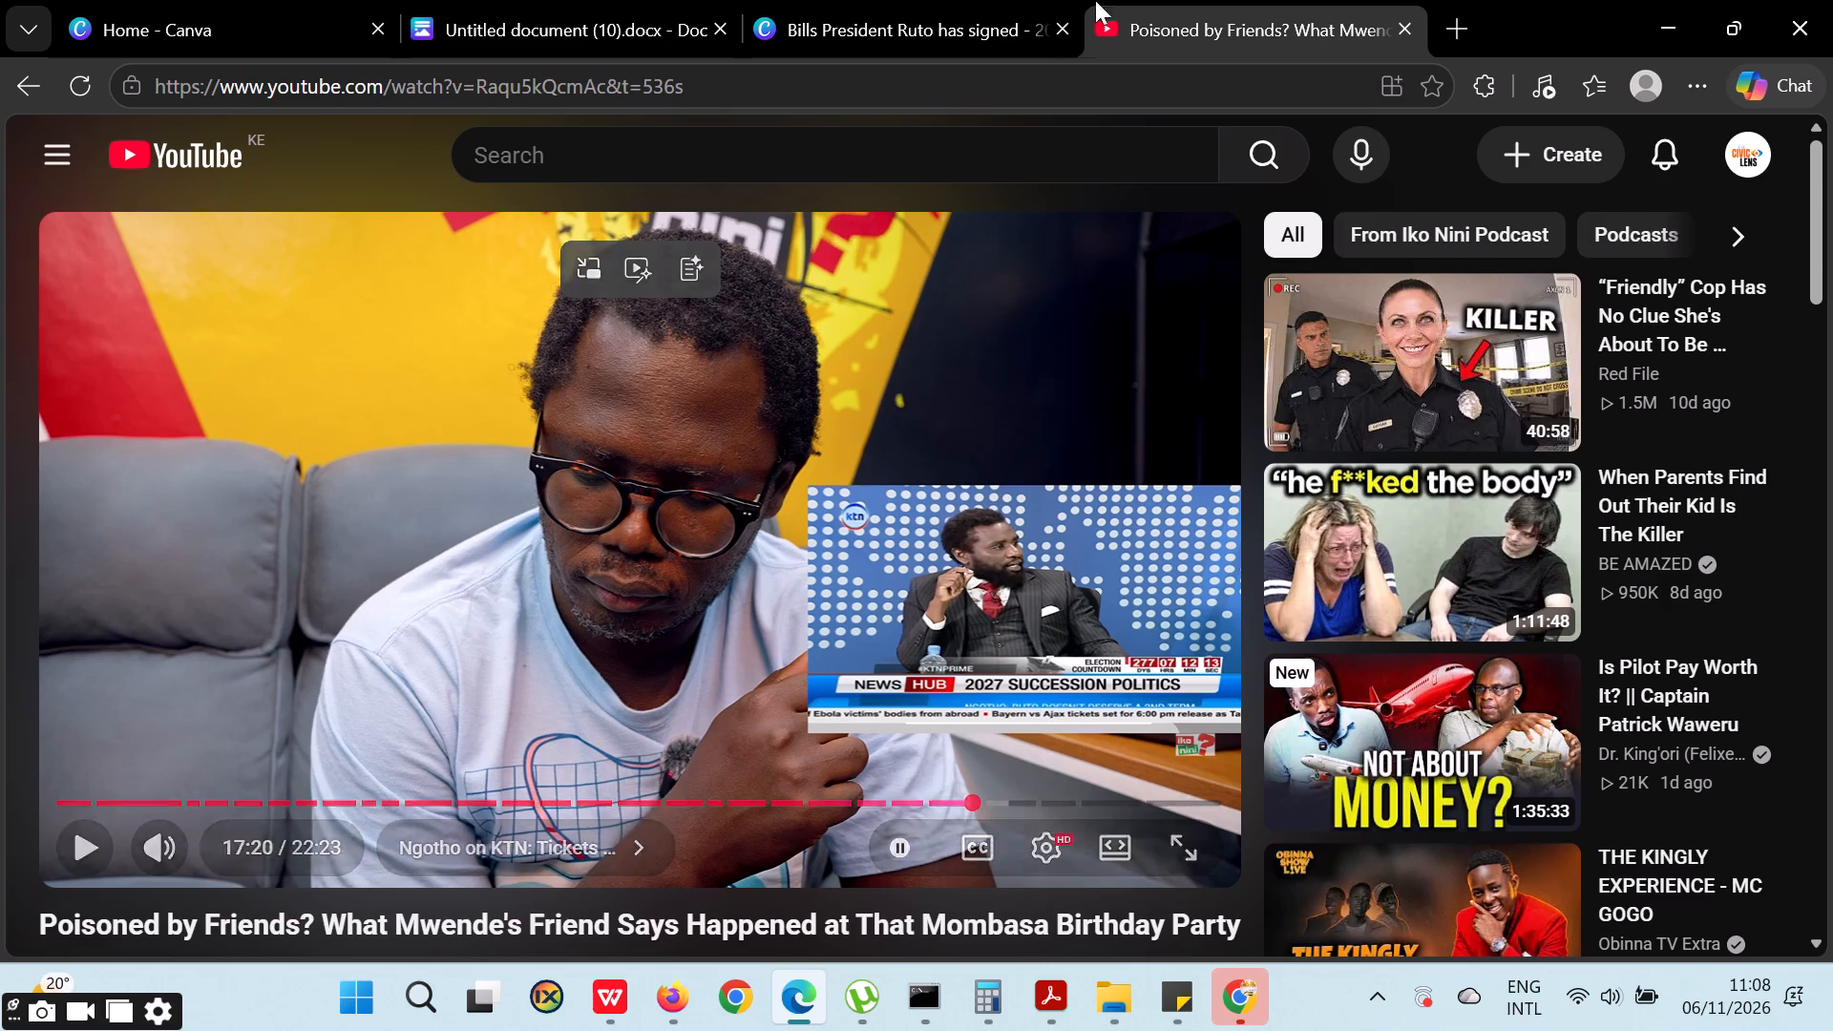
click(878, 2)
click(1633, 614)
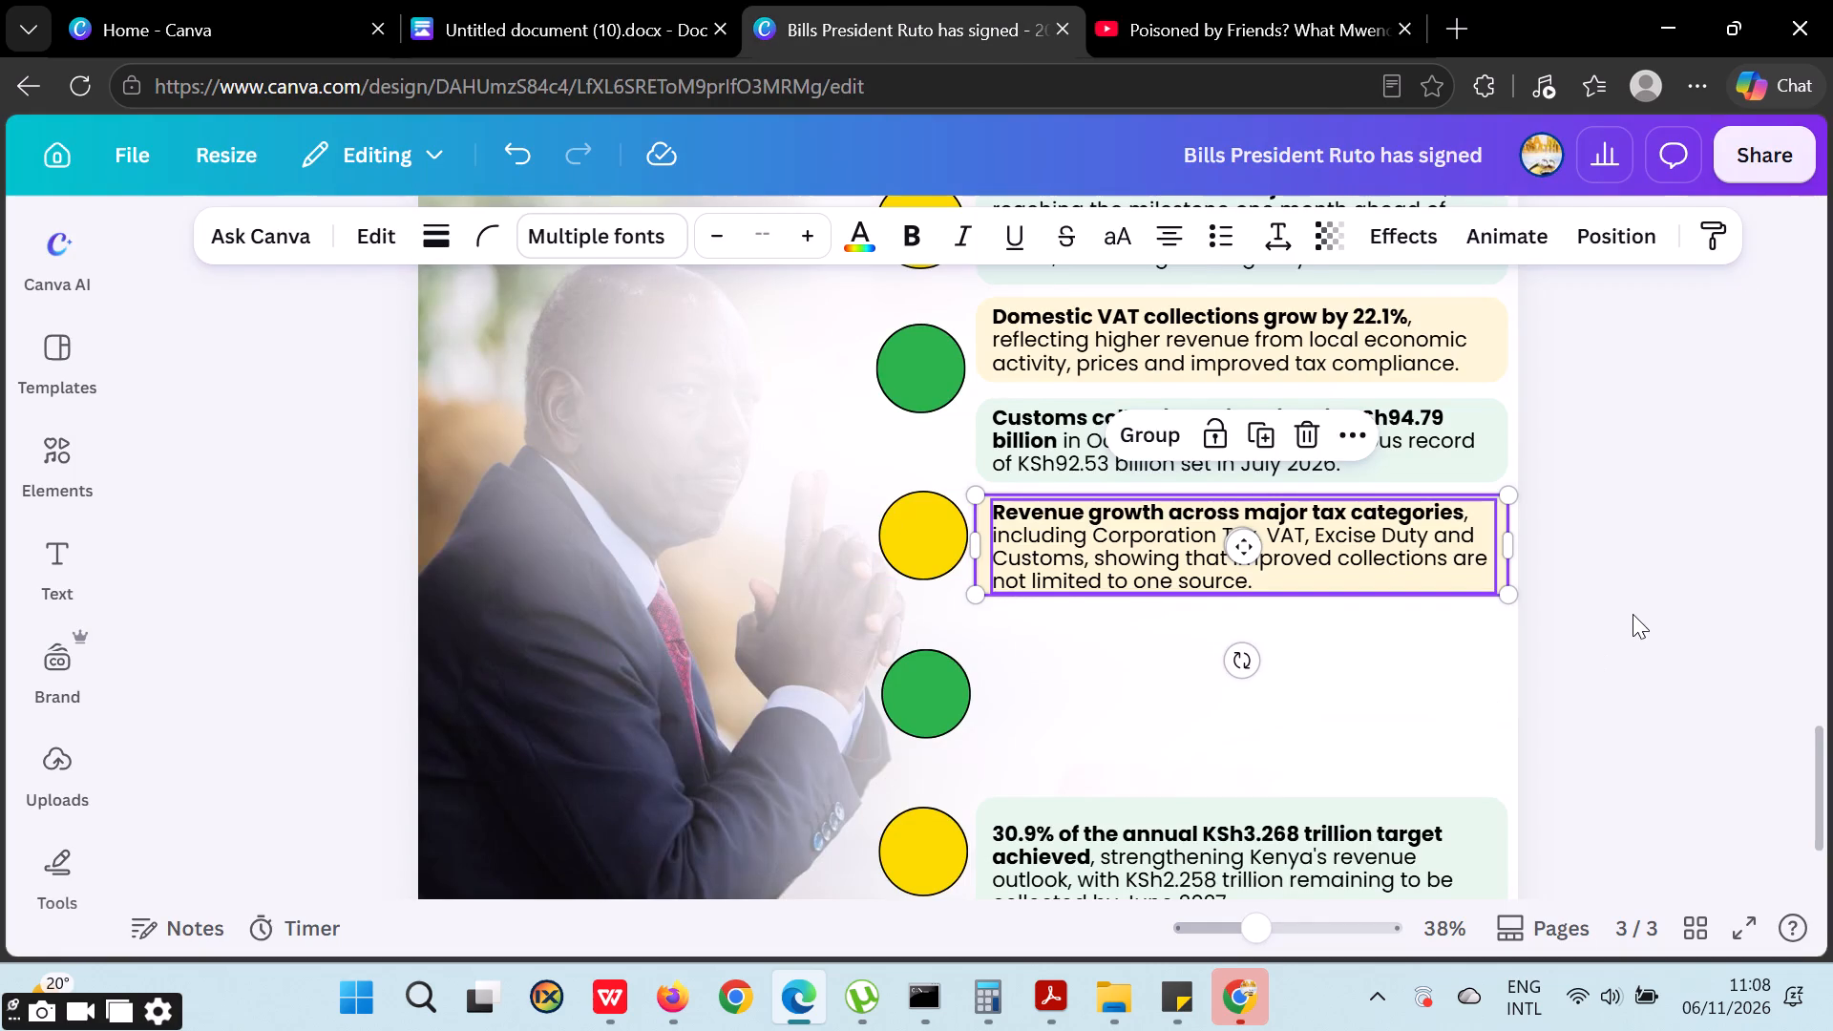
Move the annual target text and its green box up together to just beneath the revenue growth box, keeping them aligned with it.
scroll(1631, 613, down, 2)
click(975, 727)
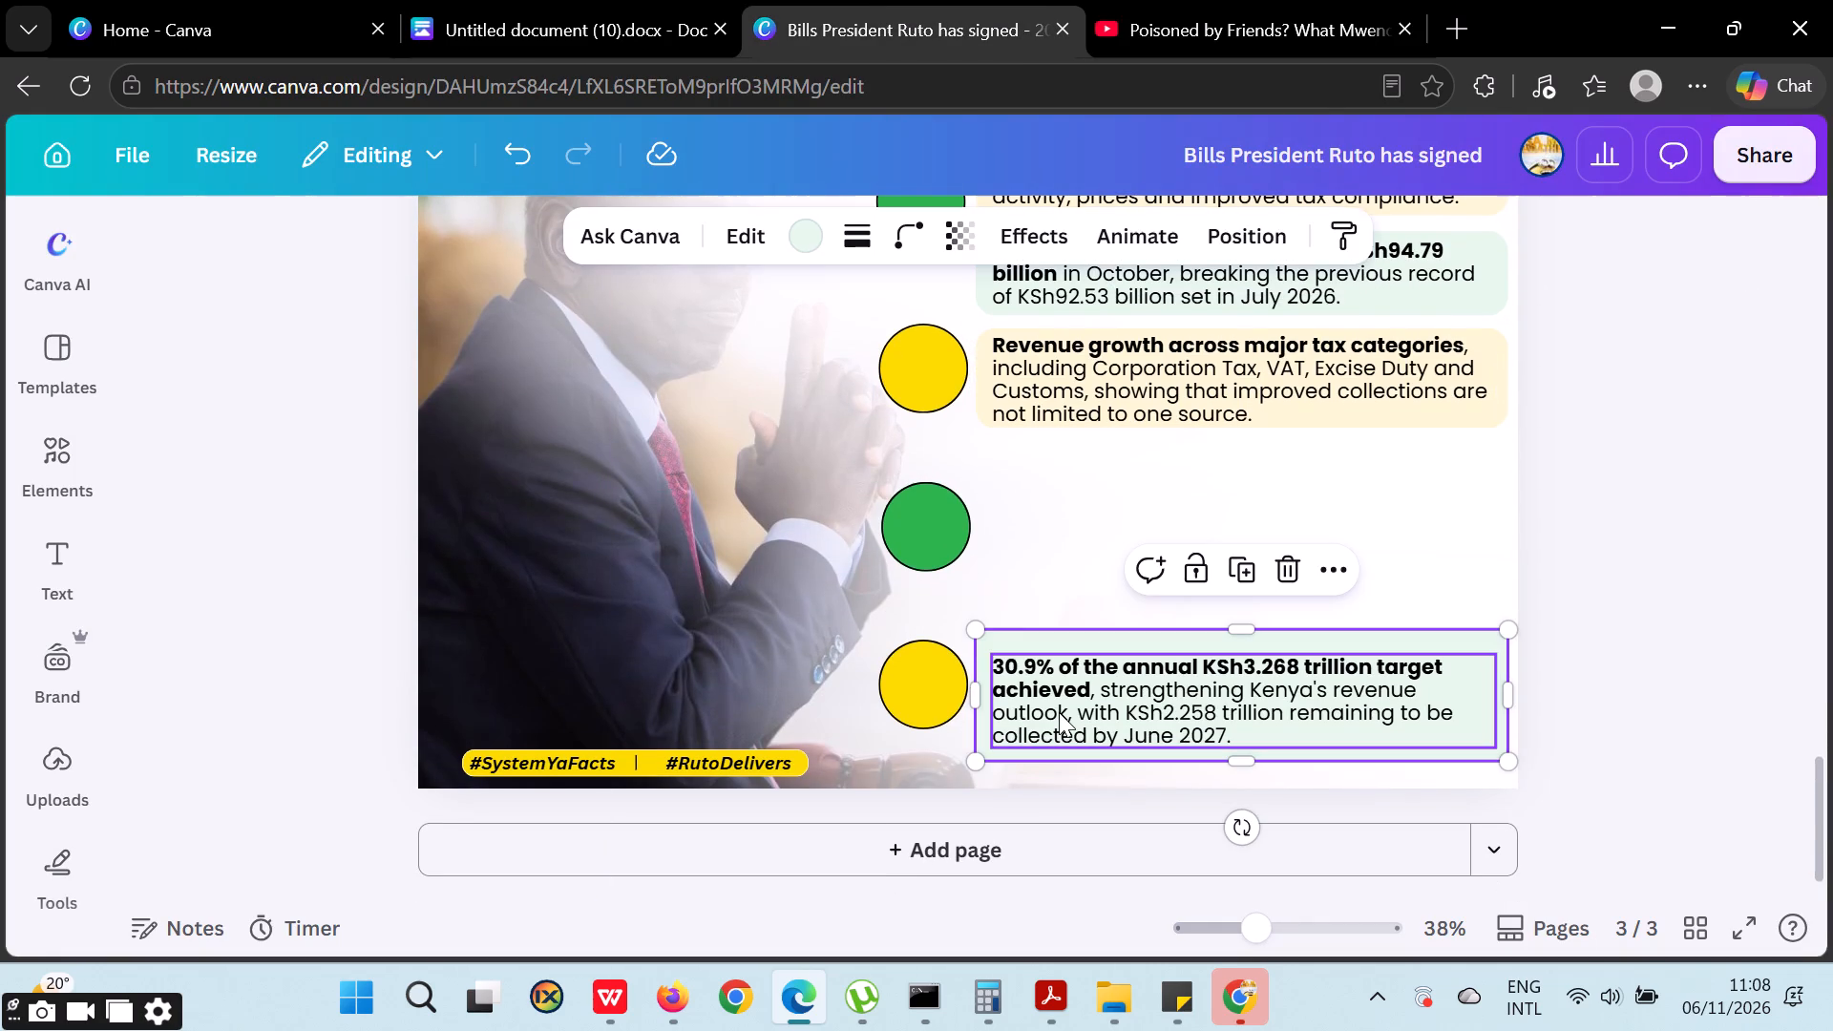
shift+click(1059, 712)
drag(1069, 714, 1072, 548)
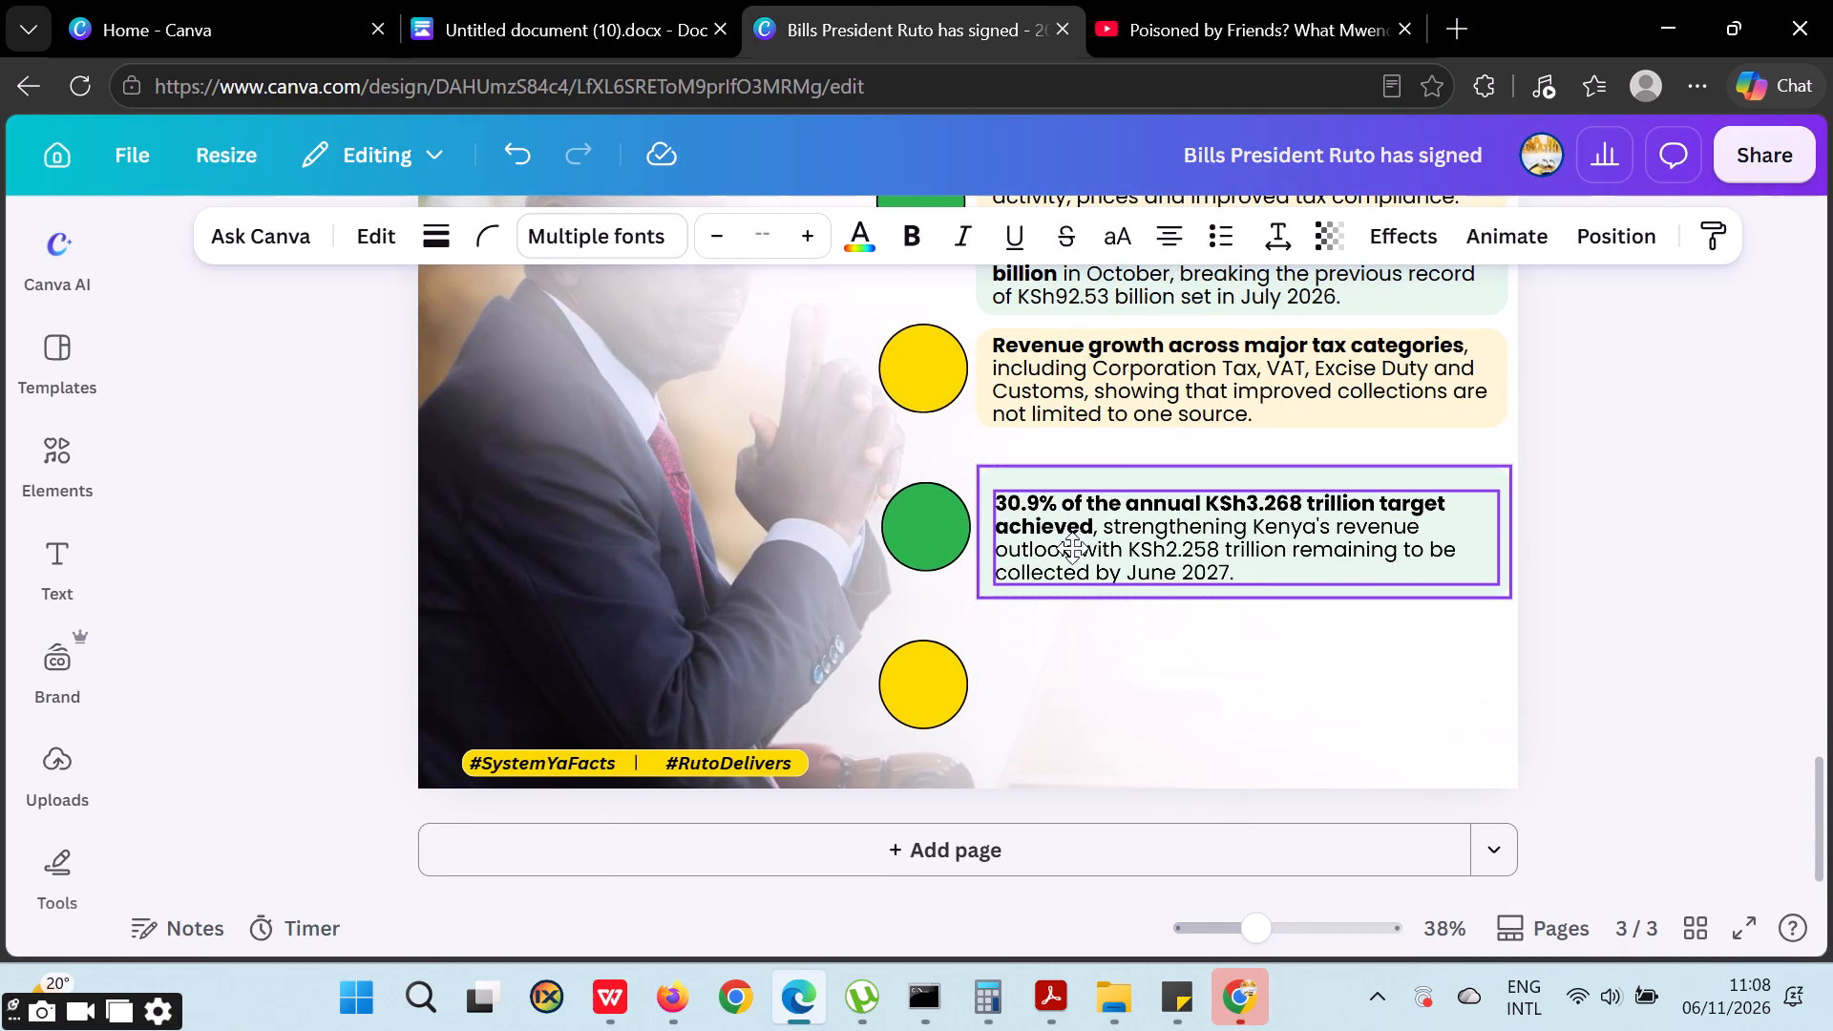
drag(1072, 548, 1067, 523)
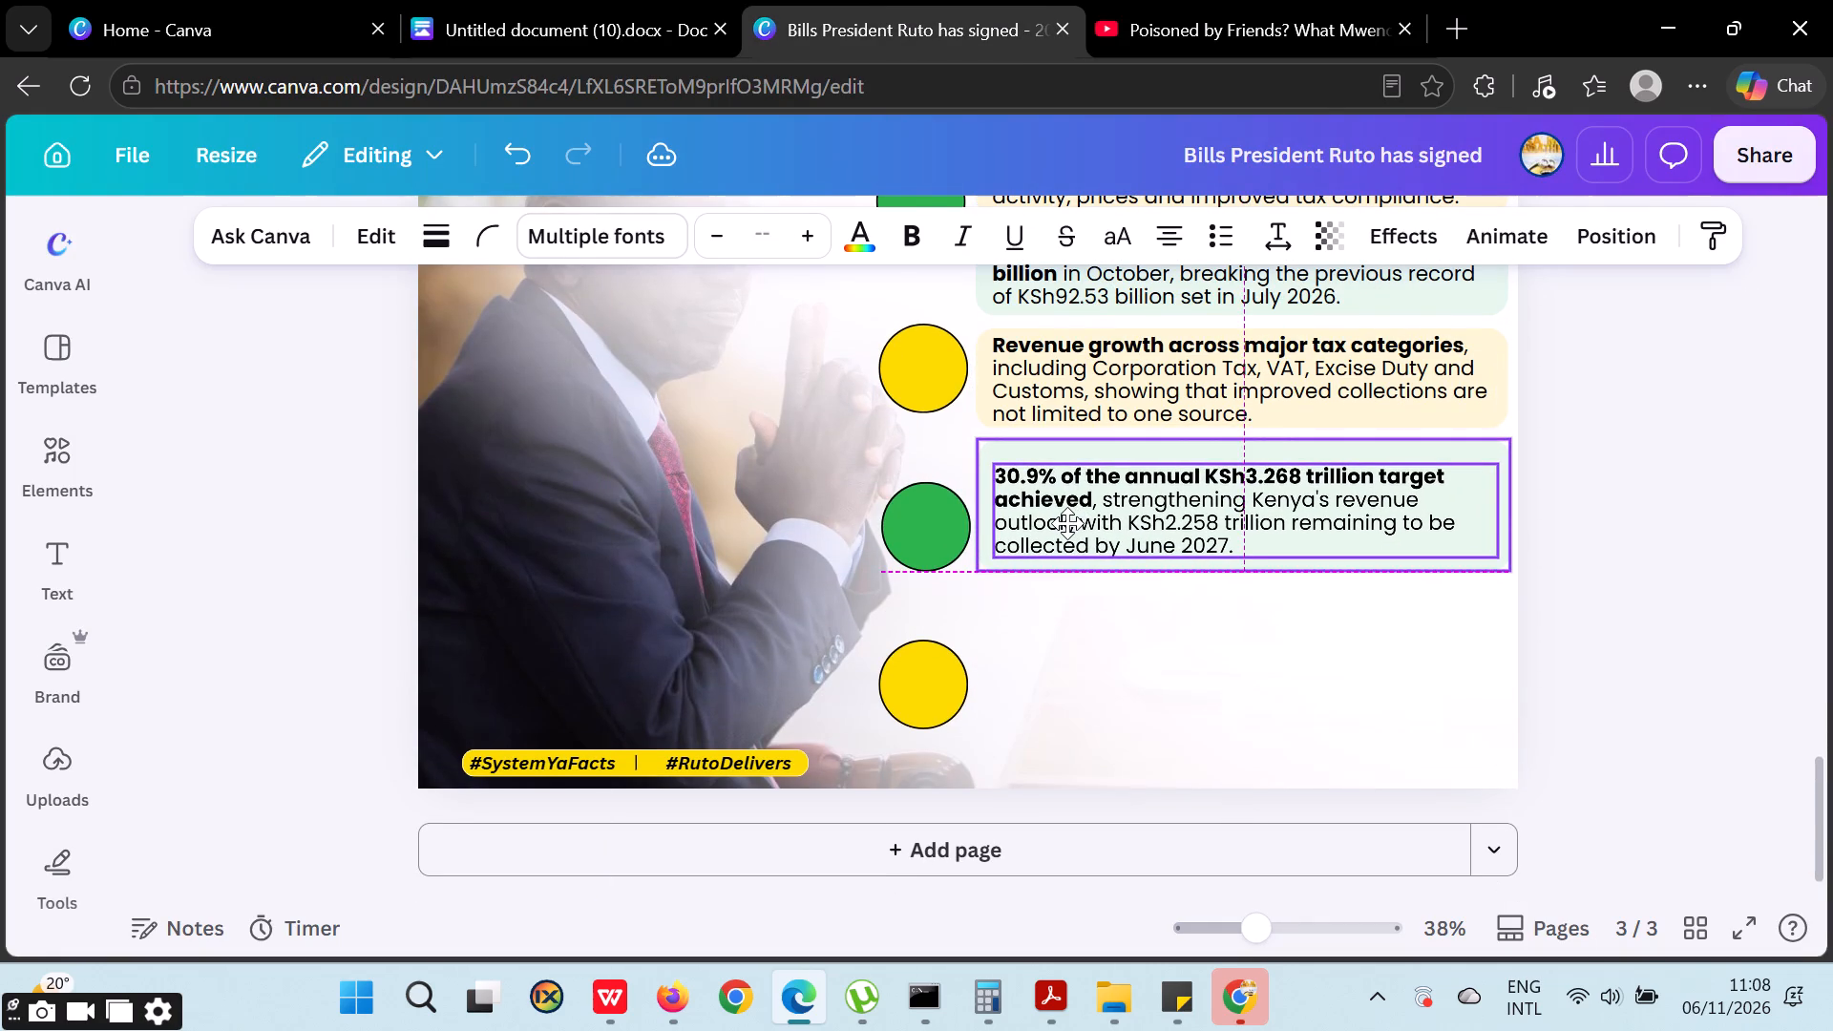
drag(1067, 523, 1067, 527)
click(1637, 427)
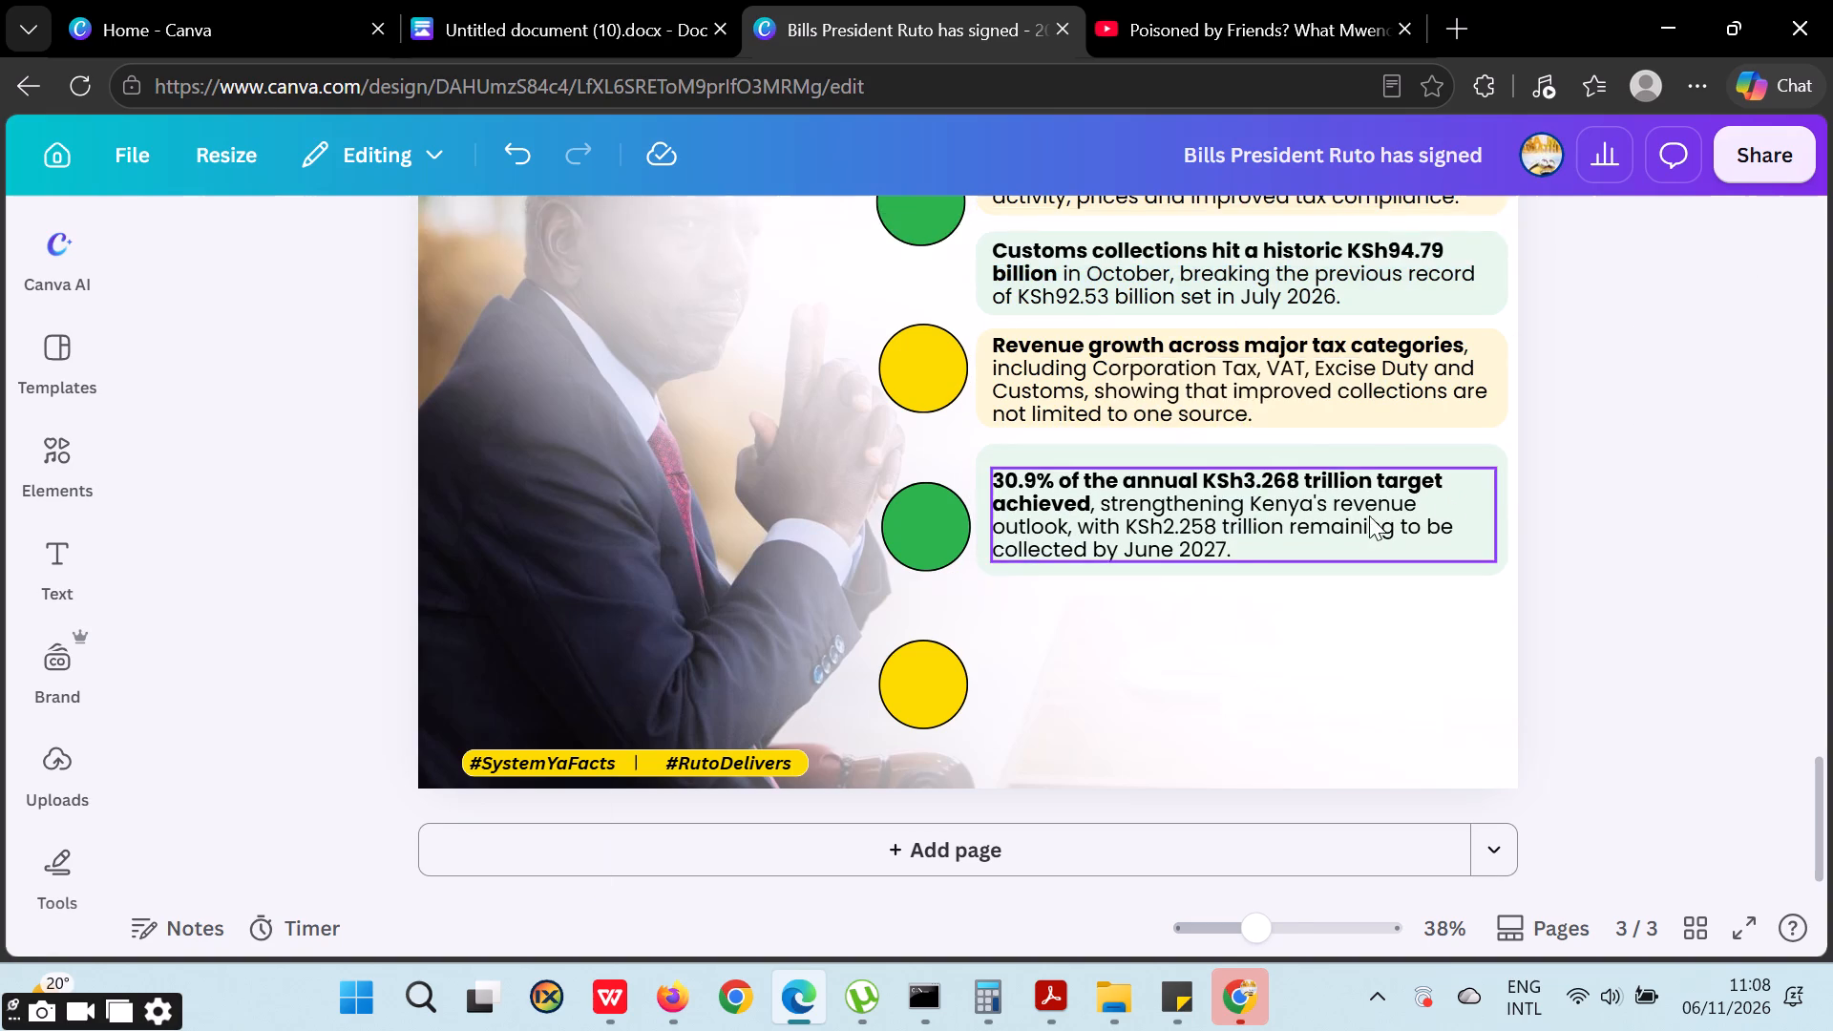
Reduce the height of the green box behind the annual target text from both its top and bottom edges to fit the text closely.
ctrl+scroll(1369, 515, up, 3)
ctrl+scroll(1368, 516, down, 1)
ctrl+scroll(1368, 516, up, 1)
click(1015, 414)
drag(1149, 391, 1150, 391)
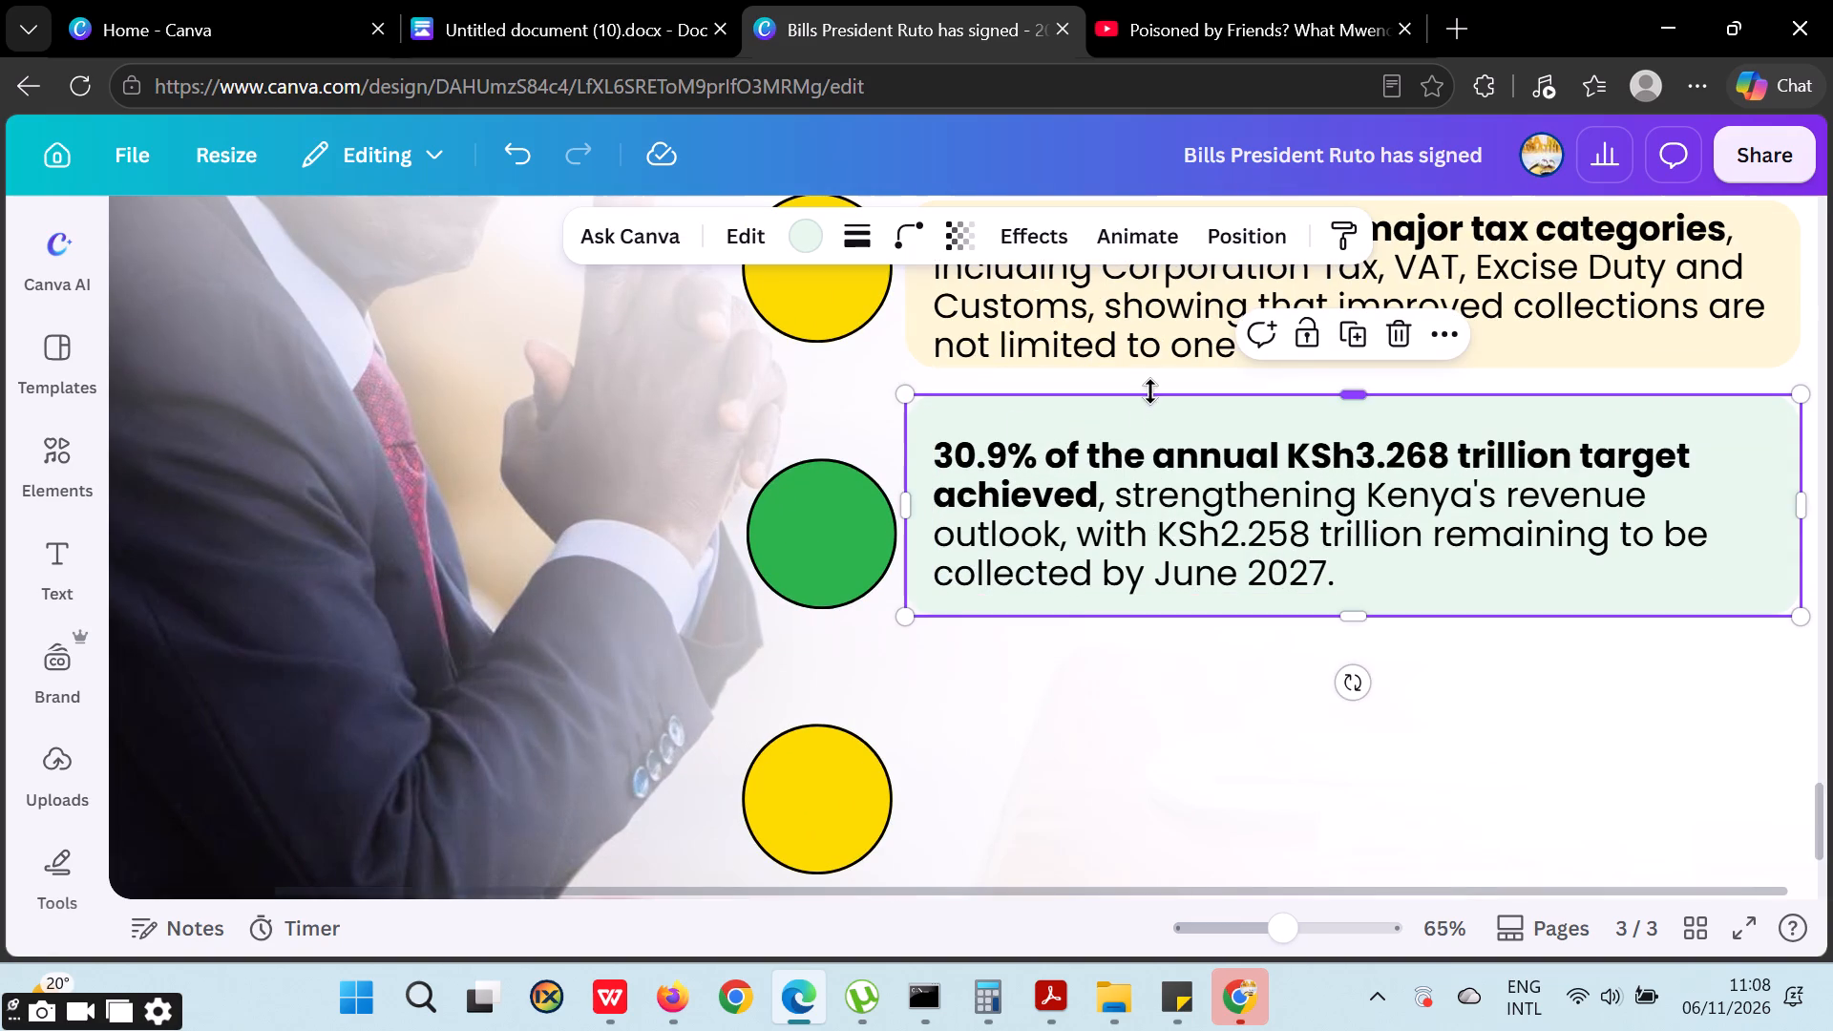
drag(1150, 391, 1138, 417)
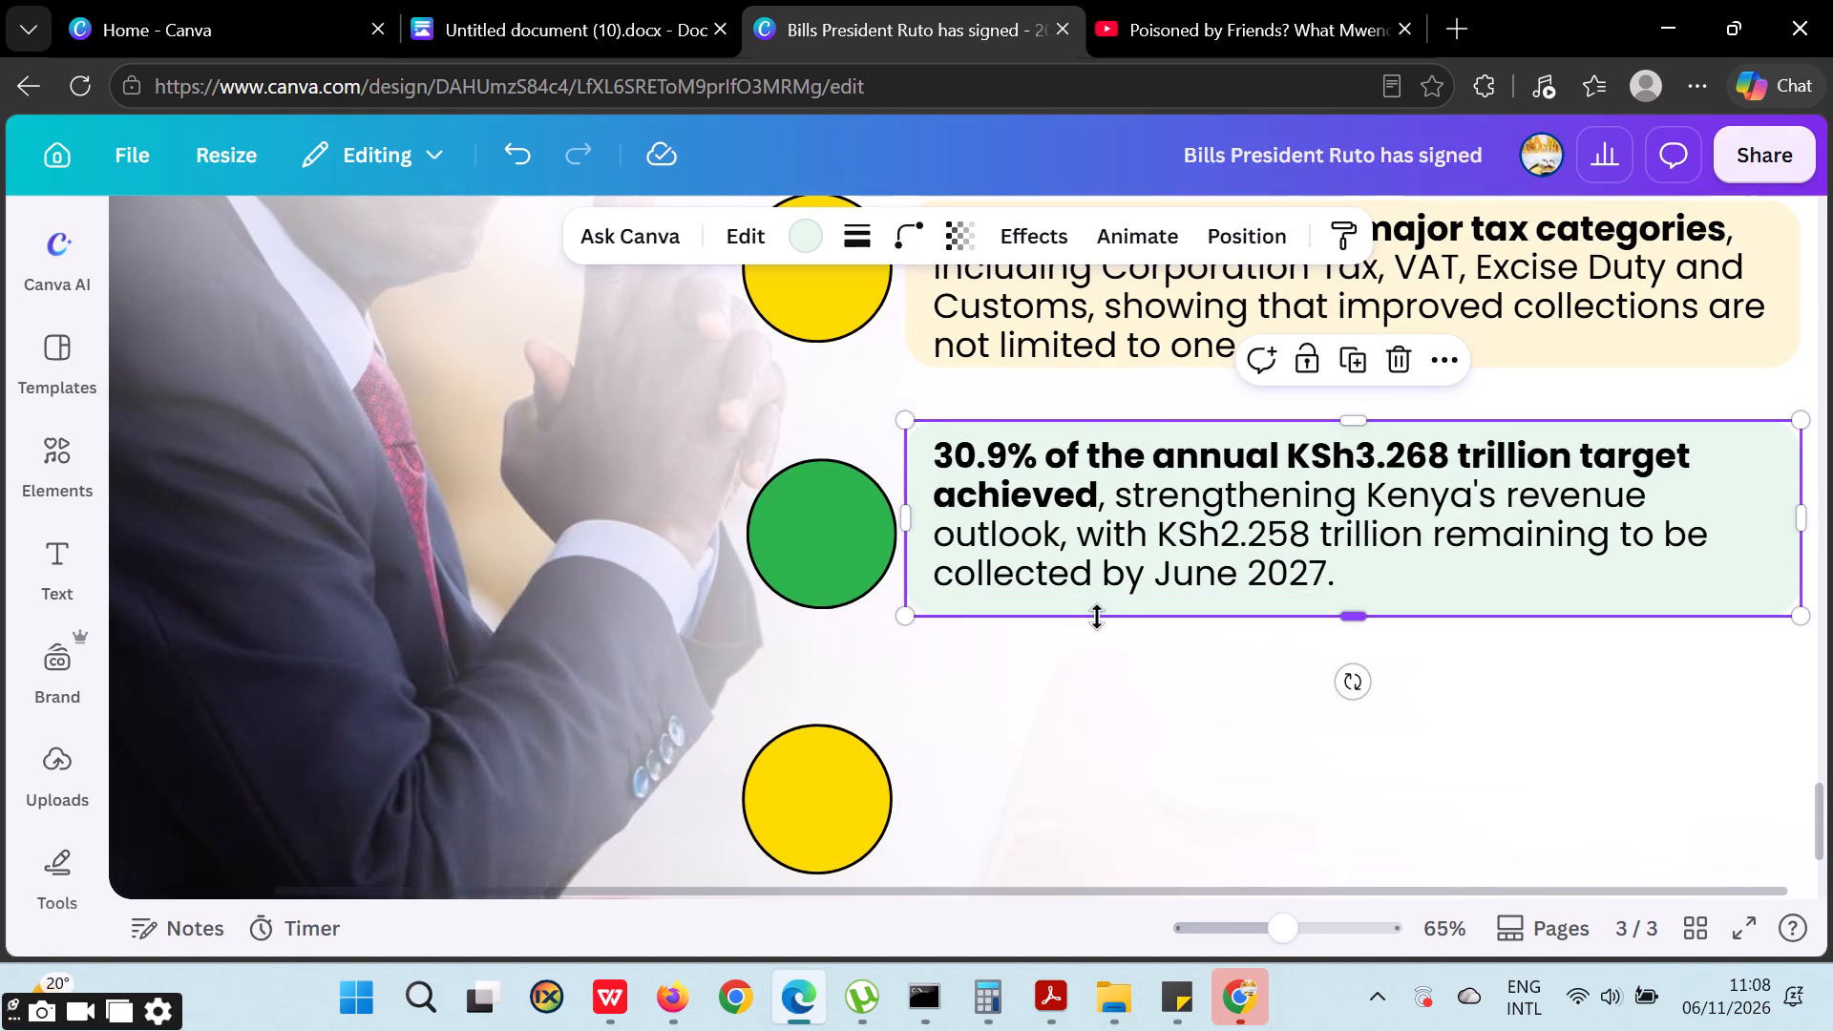
drag(1089, 622, 1120, 607)
Move the annual target text and its green box up together, closing the gap beneath the revenue growth box.
shift+click(1094, 501)
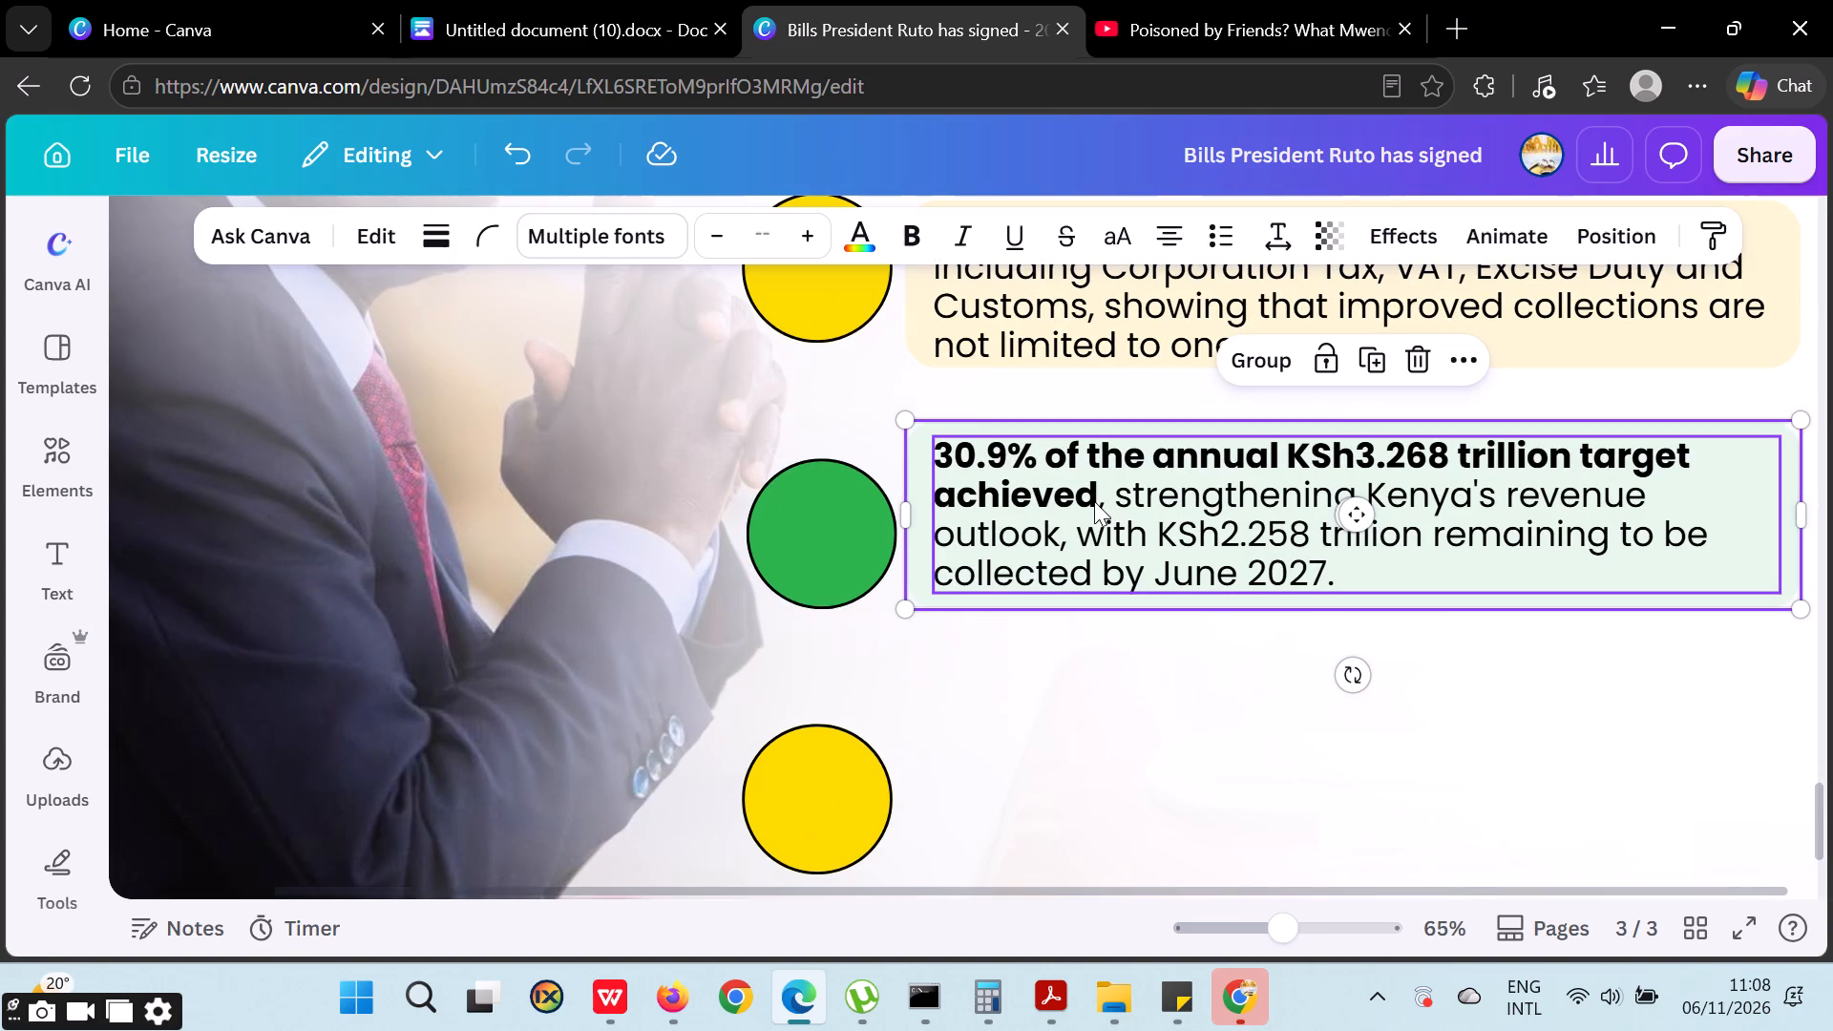
drag(1213, 536, 1212, 507)
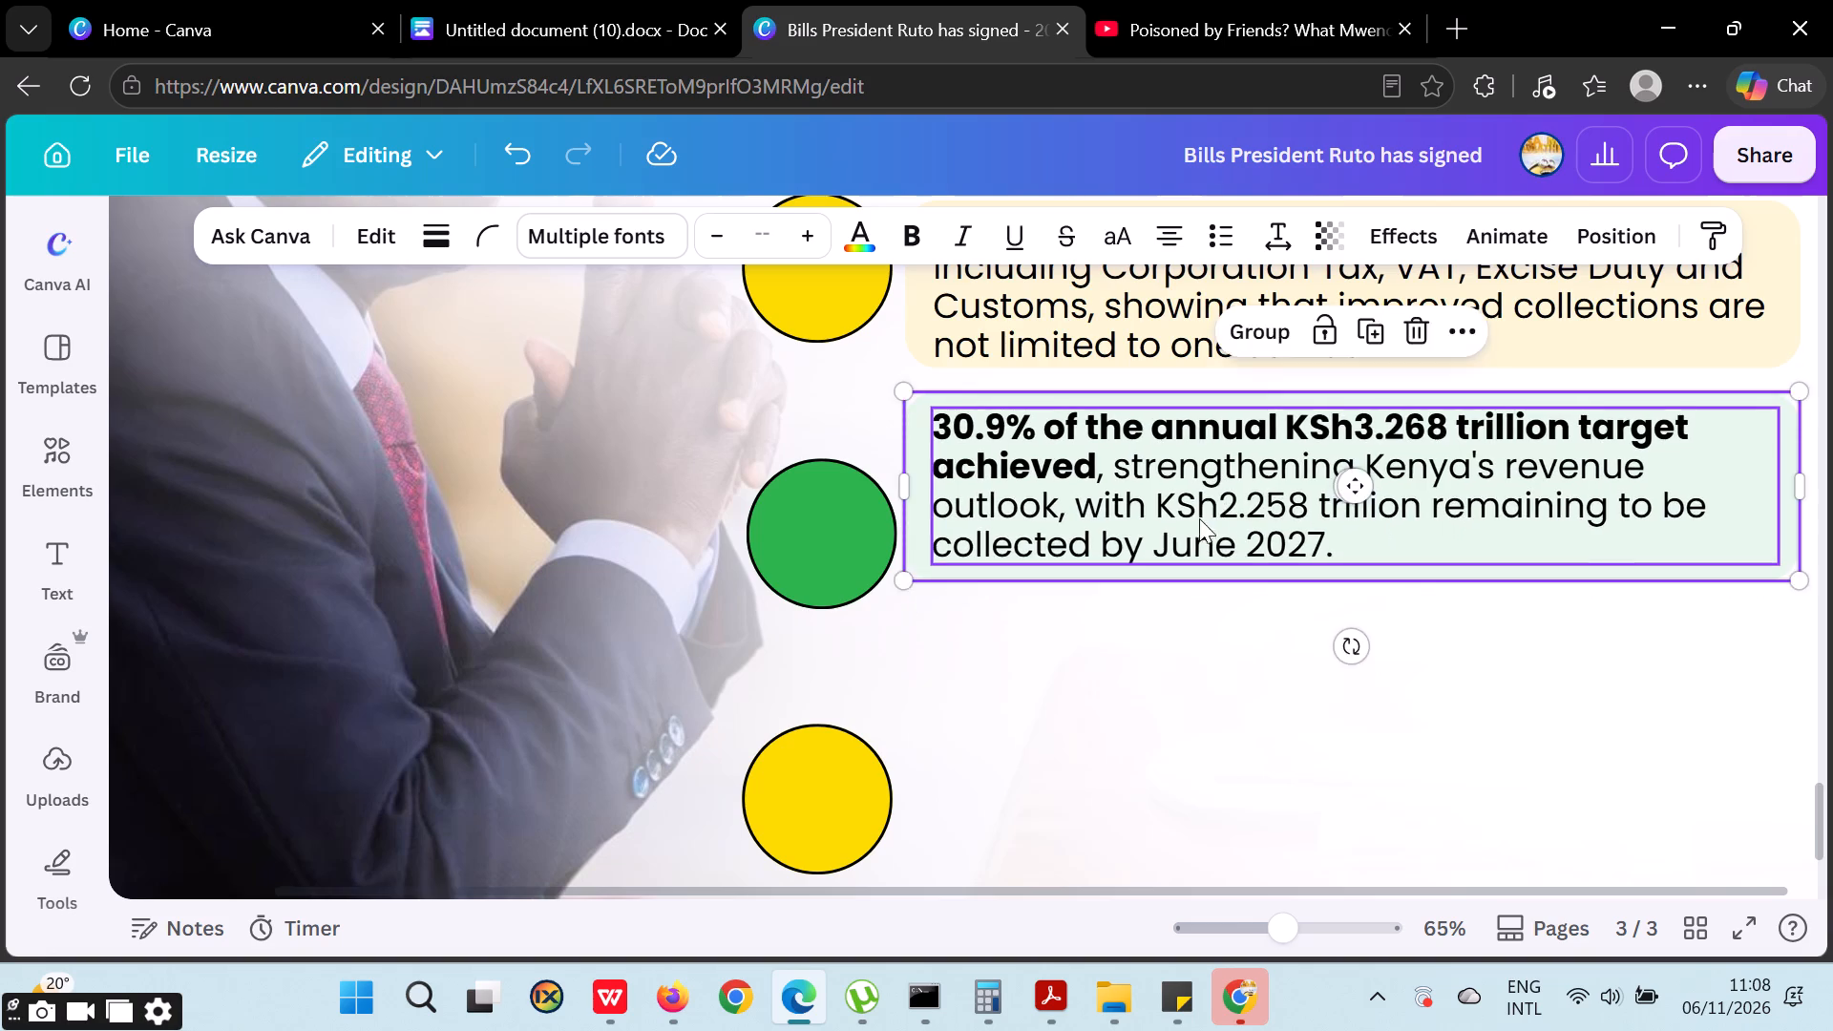
Delete the five yellow and green circles beside the stacked text boxes on page 3.
ctrl+scroll(1167, 537, down, 1)
ctrl+scroll(1163, 546, up, 1)
ctrl+scroll(1162, 547, down, 4)
double_click(1585, 510)
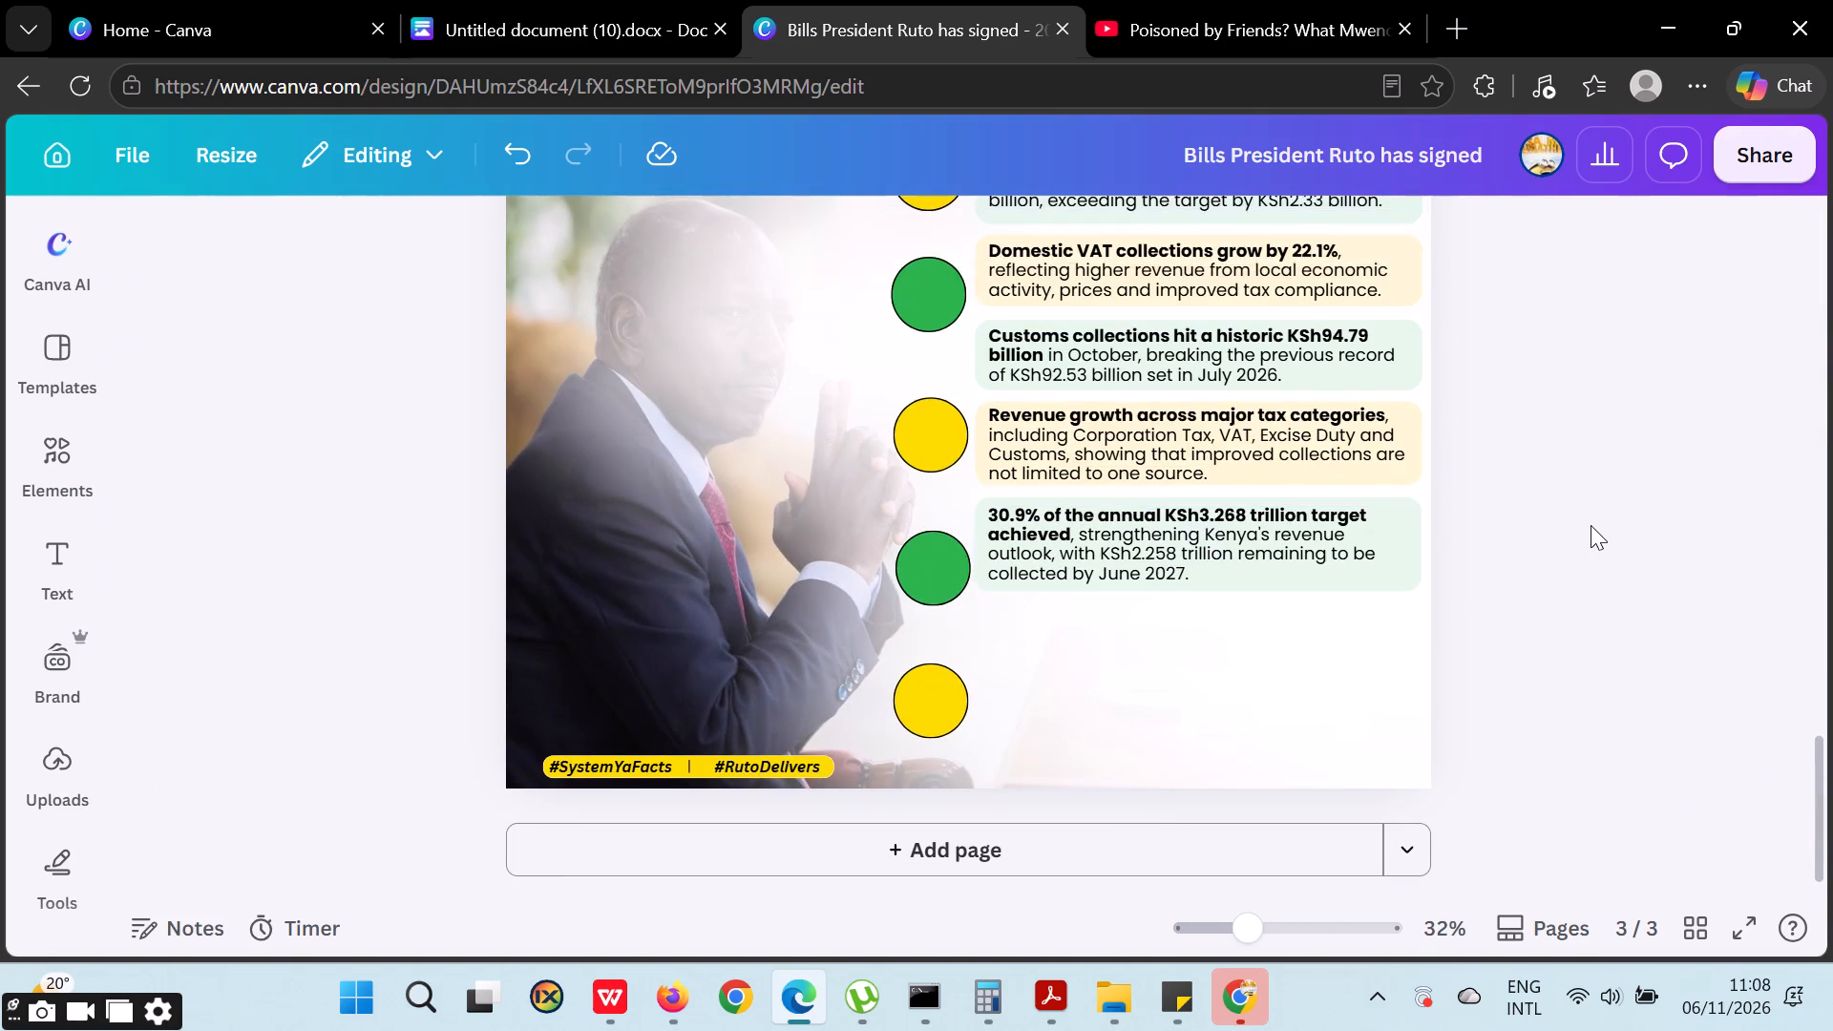
scroll(1591, 533, down, 1)
scroll(1591, 533, up, 2)
scroll(1591, 533, down, 1)
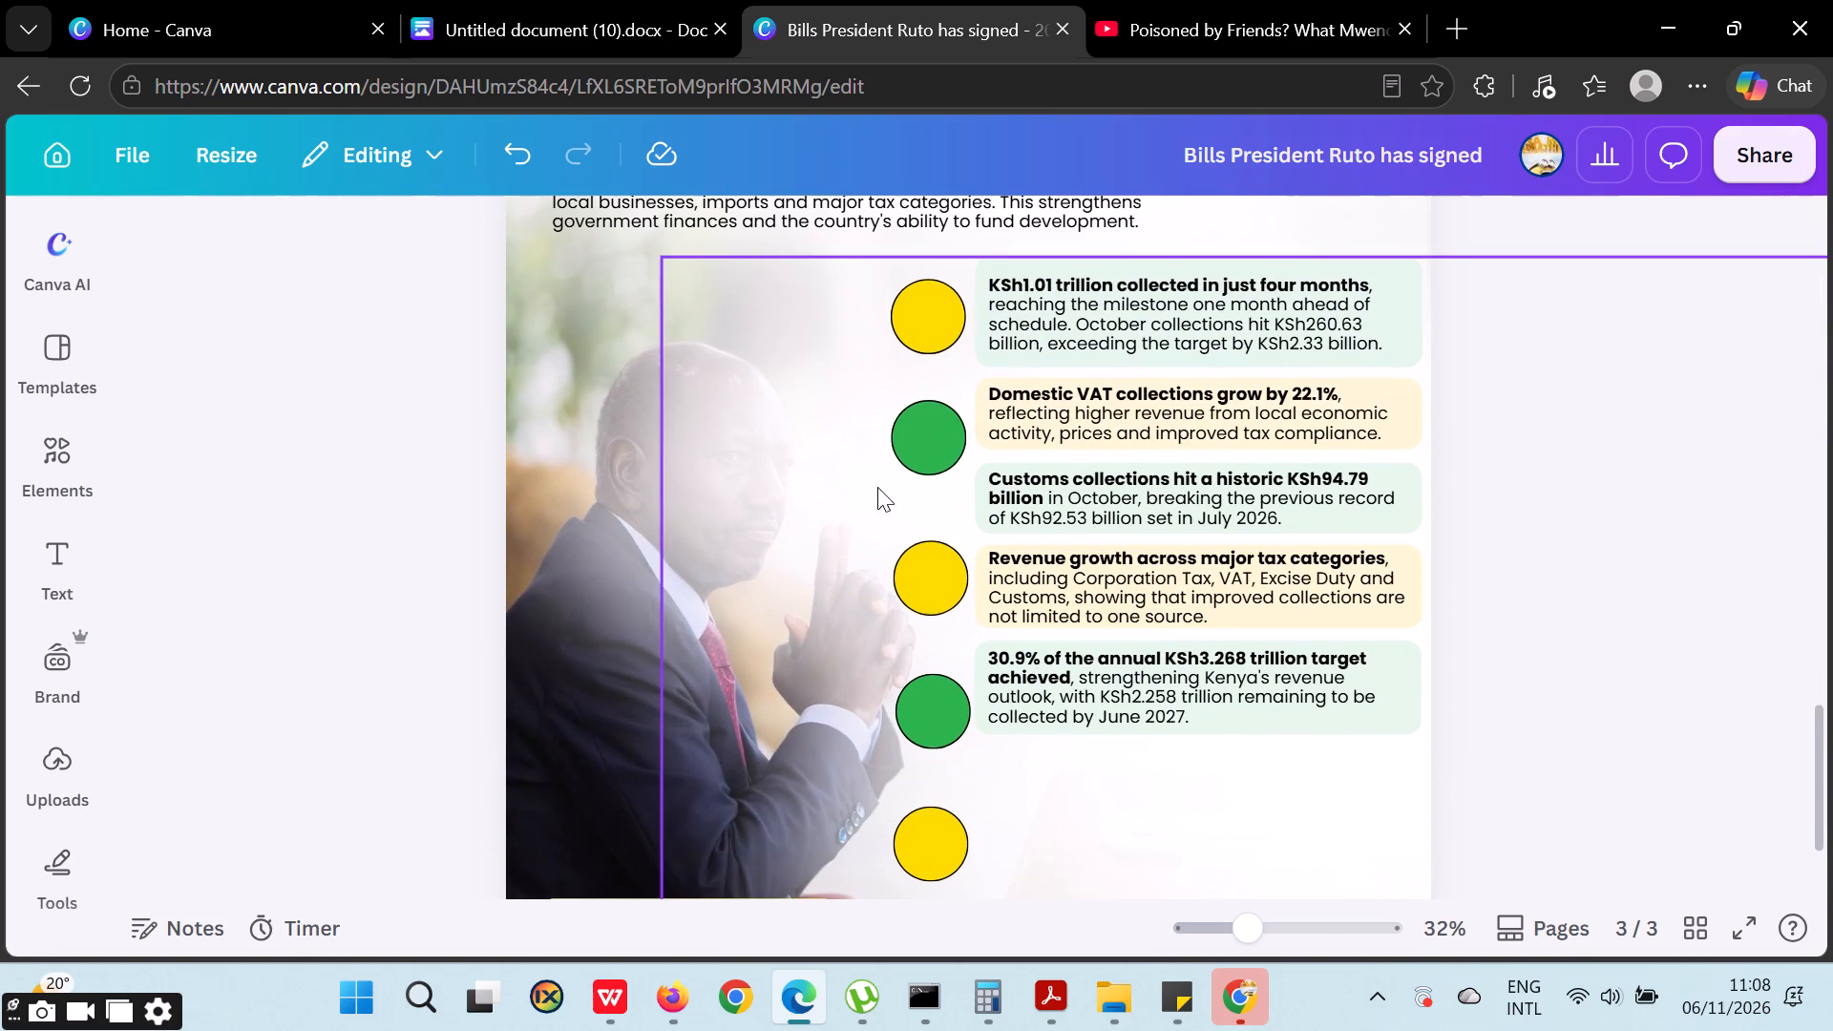
click(925, 315)
key(Delete)
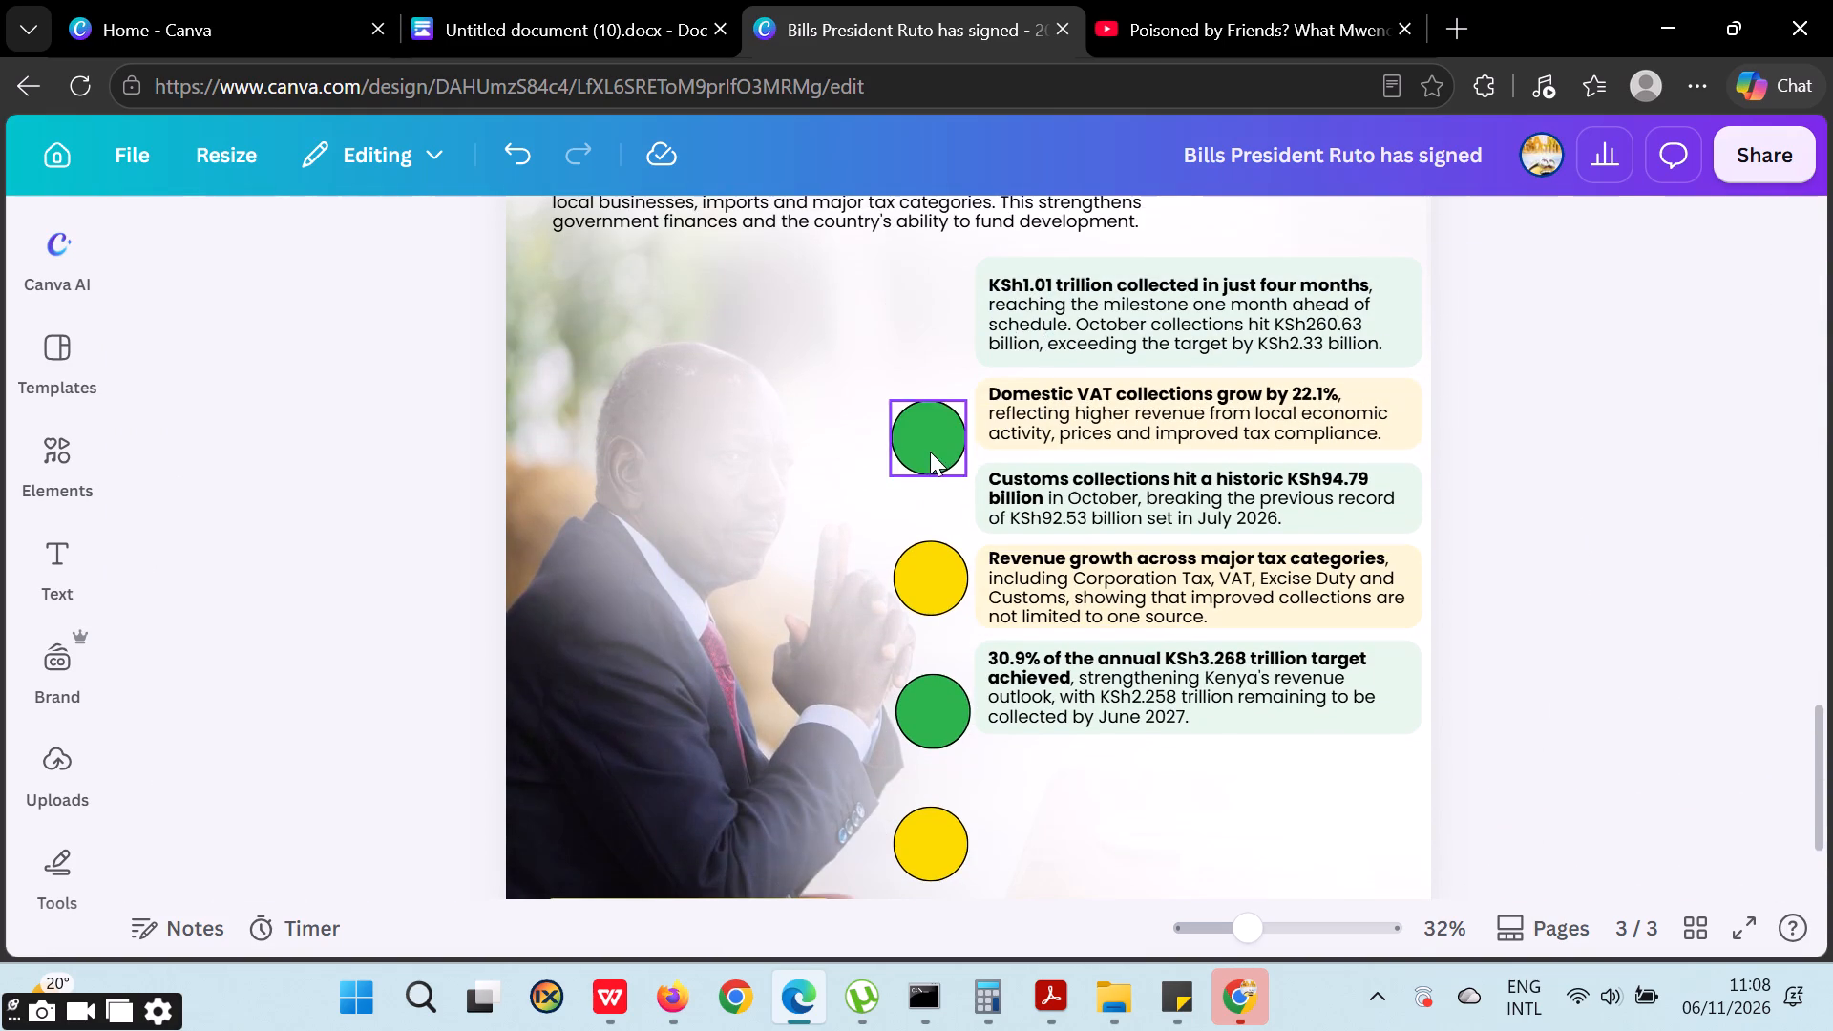
click(930, 452)
key(Delete)
click(925, 578)
key(Delete)
click(935, 736)
key(Delete)
click(943, 870)
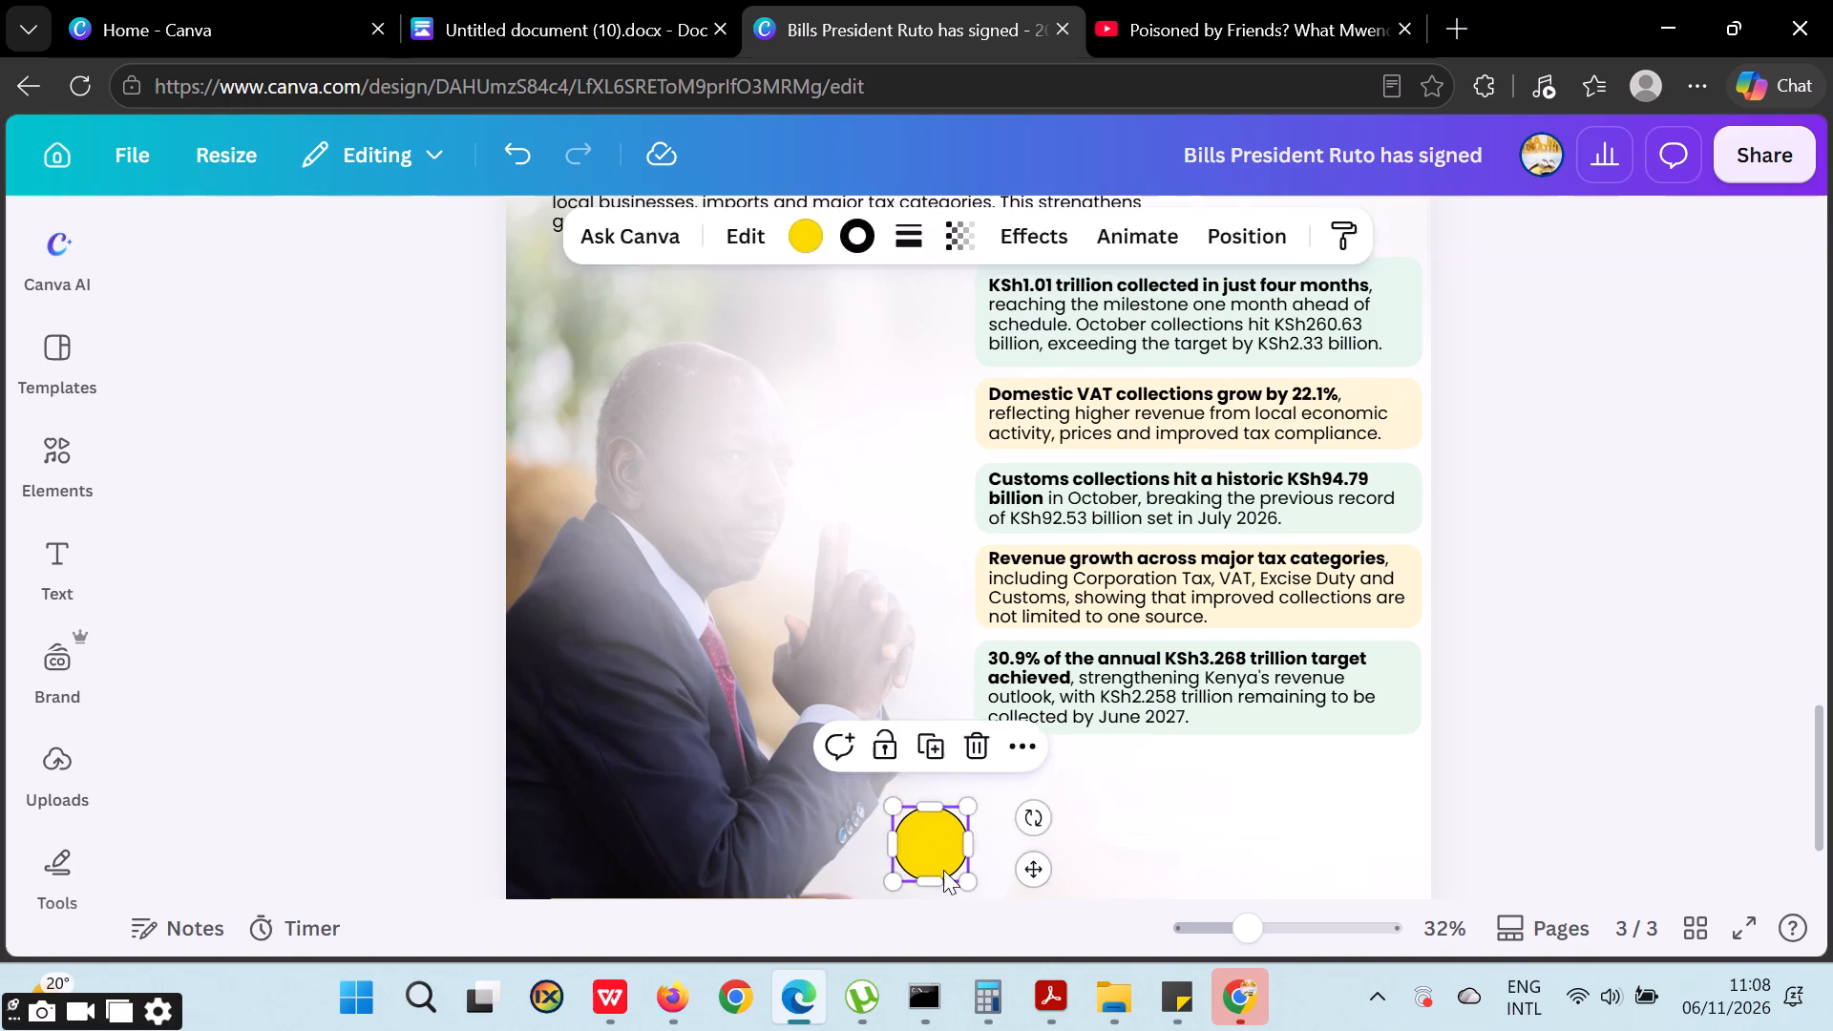
key(Delete)
double_click(1547, 566)
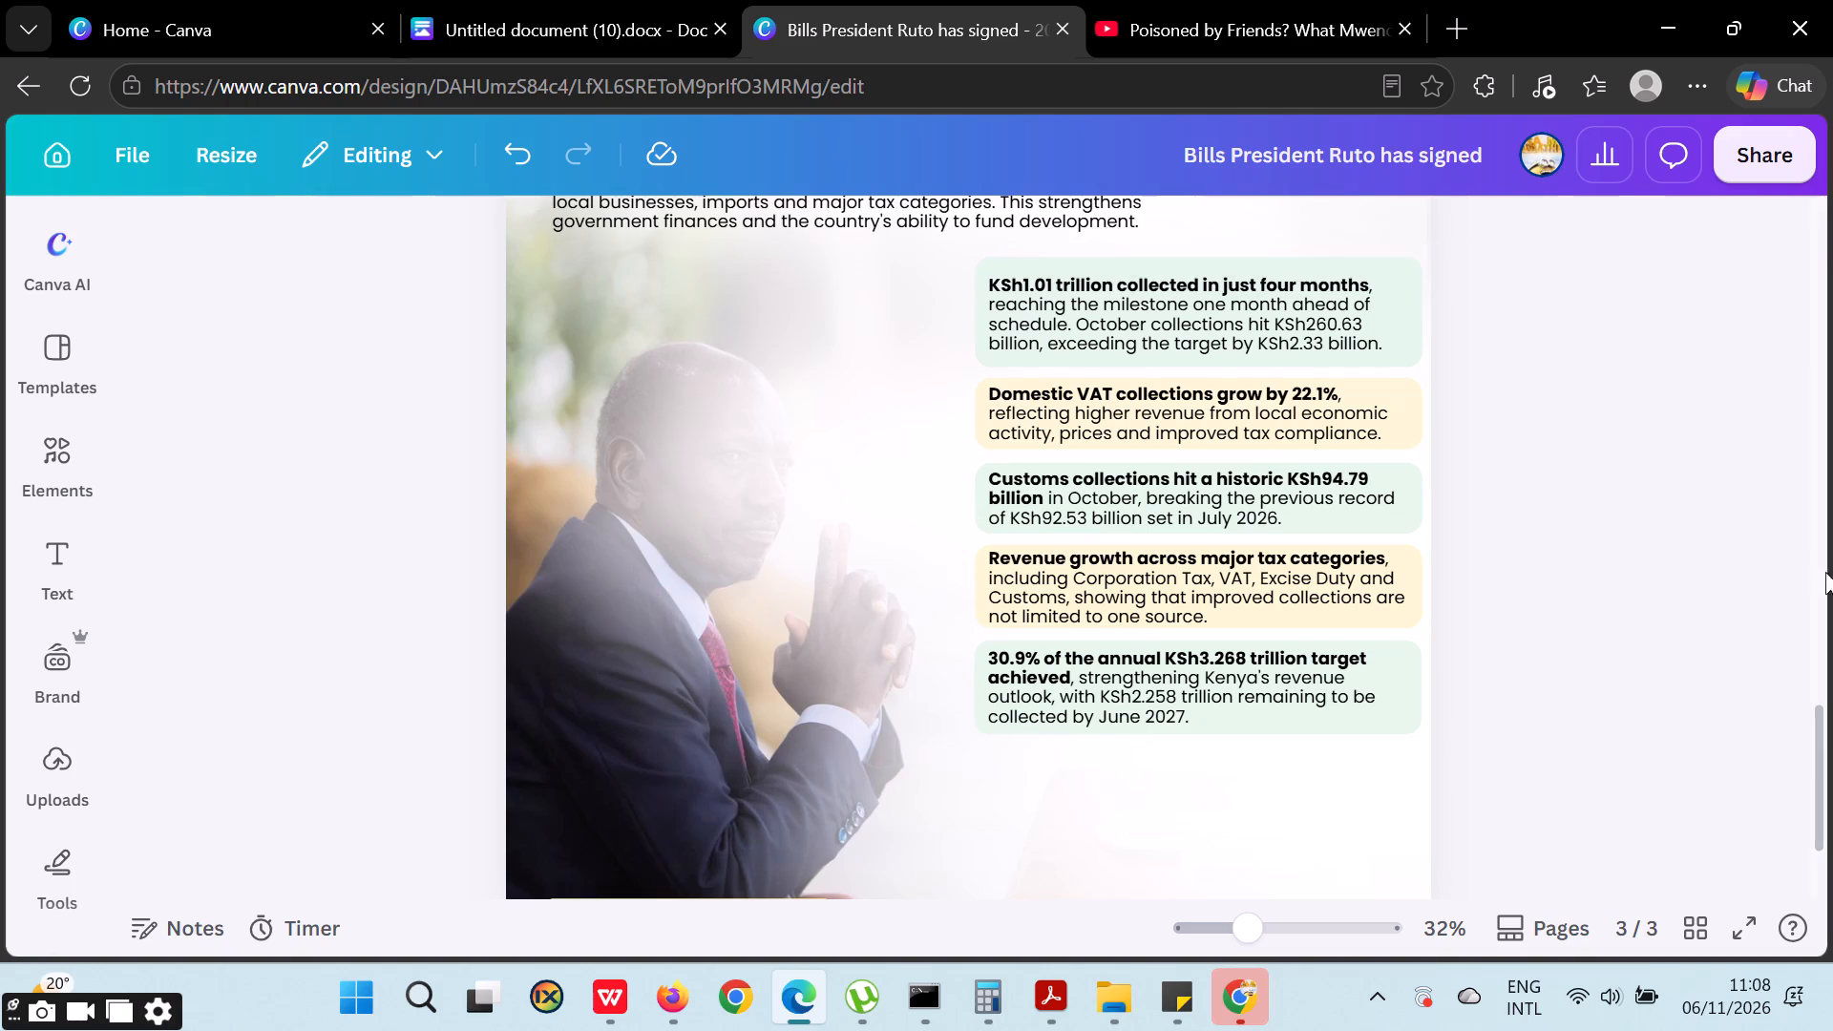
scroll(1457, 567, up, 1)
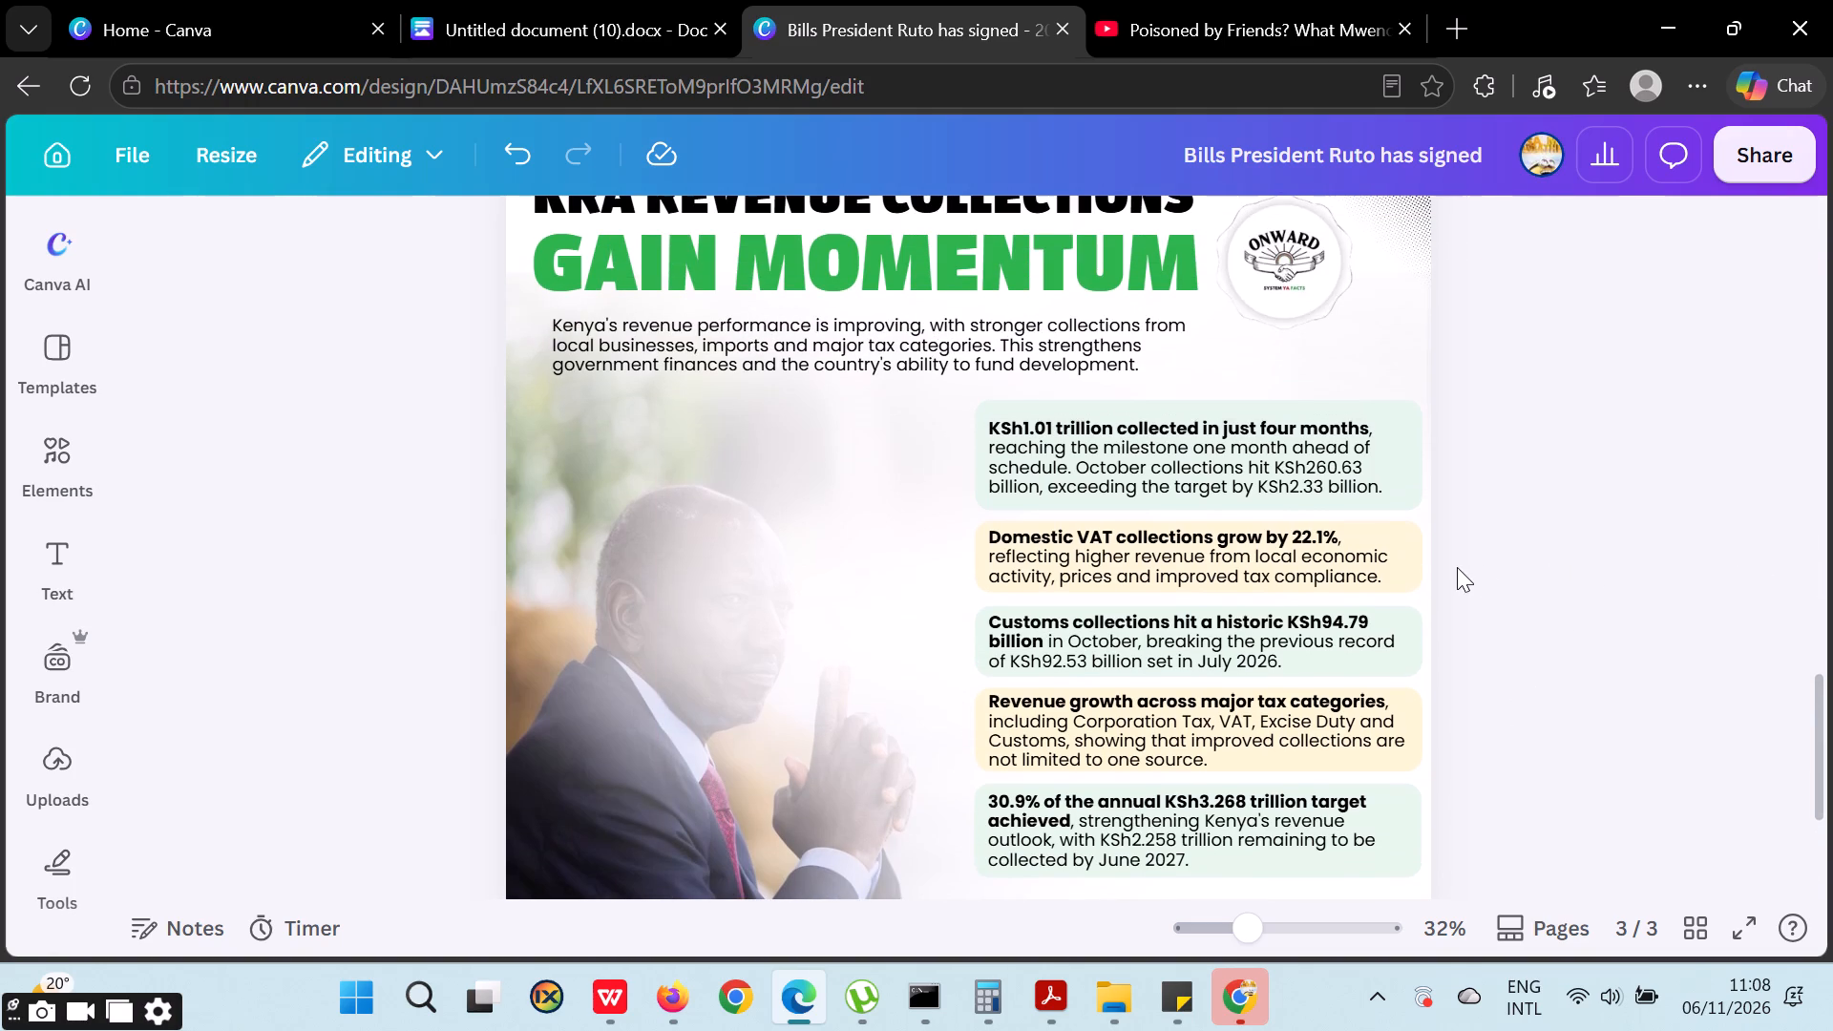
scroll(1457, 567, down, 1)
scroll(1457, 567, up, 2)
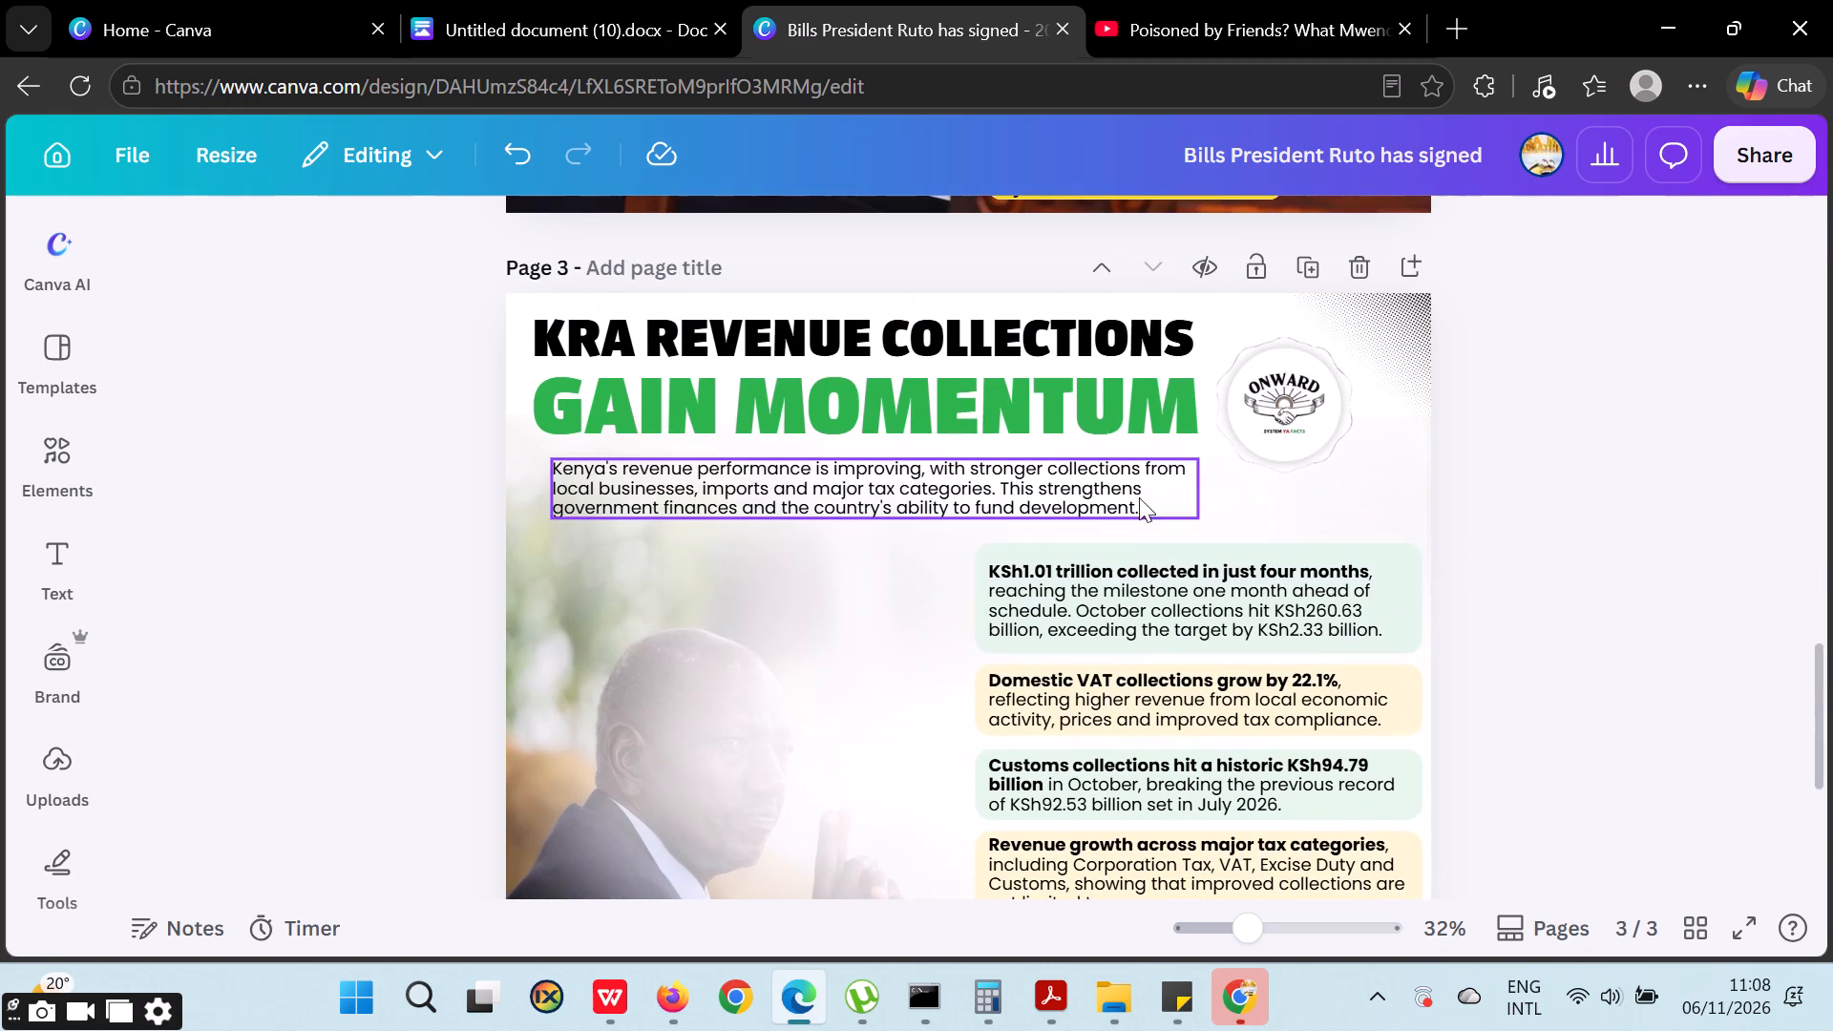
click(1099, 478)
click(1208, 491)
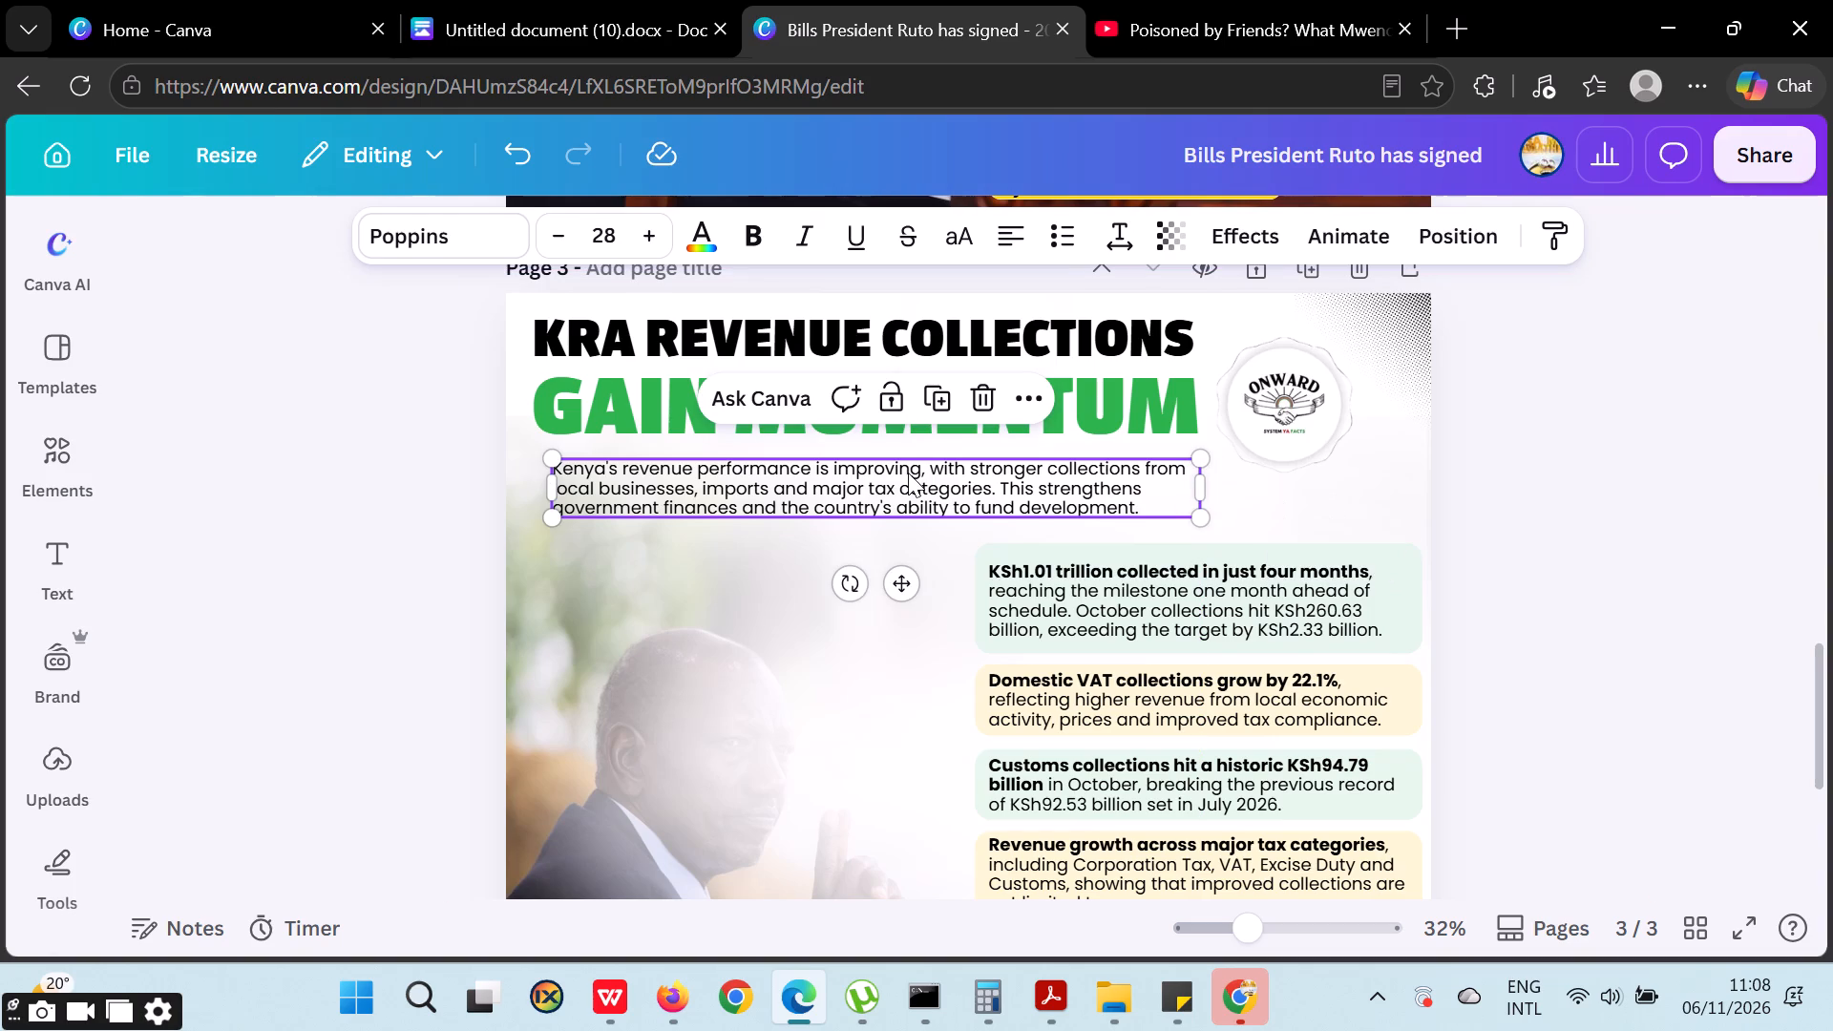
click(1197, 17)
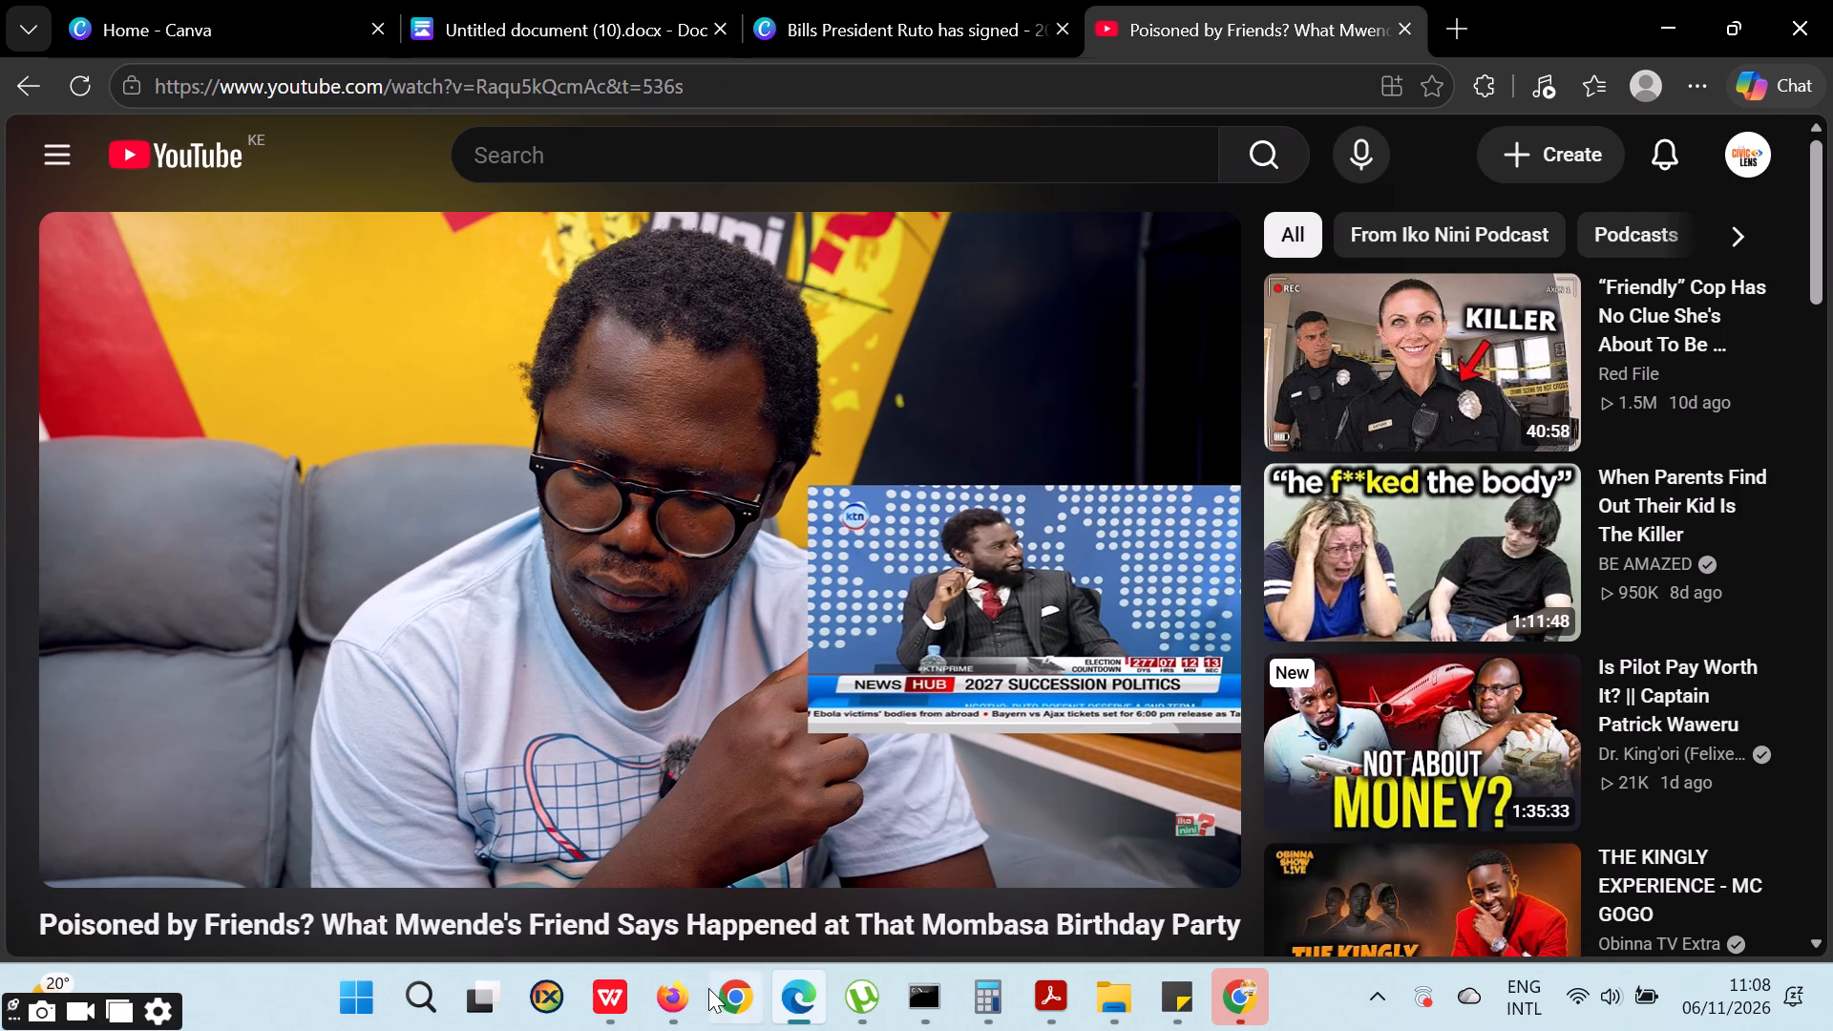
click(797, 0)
Copy the "WHAT THIS MEANS" paragraph from "Untitled document (10).docx" and paste it onto page 3 of the Bills President Ruto has signed design.
click(595, 0)
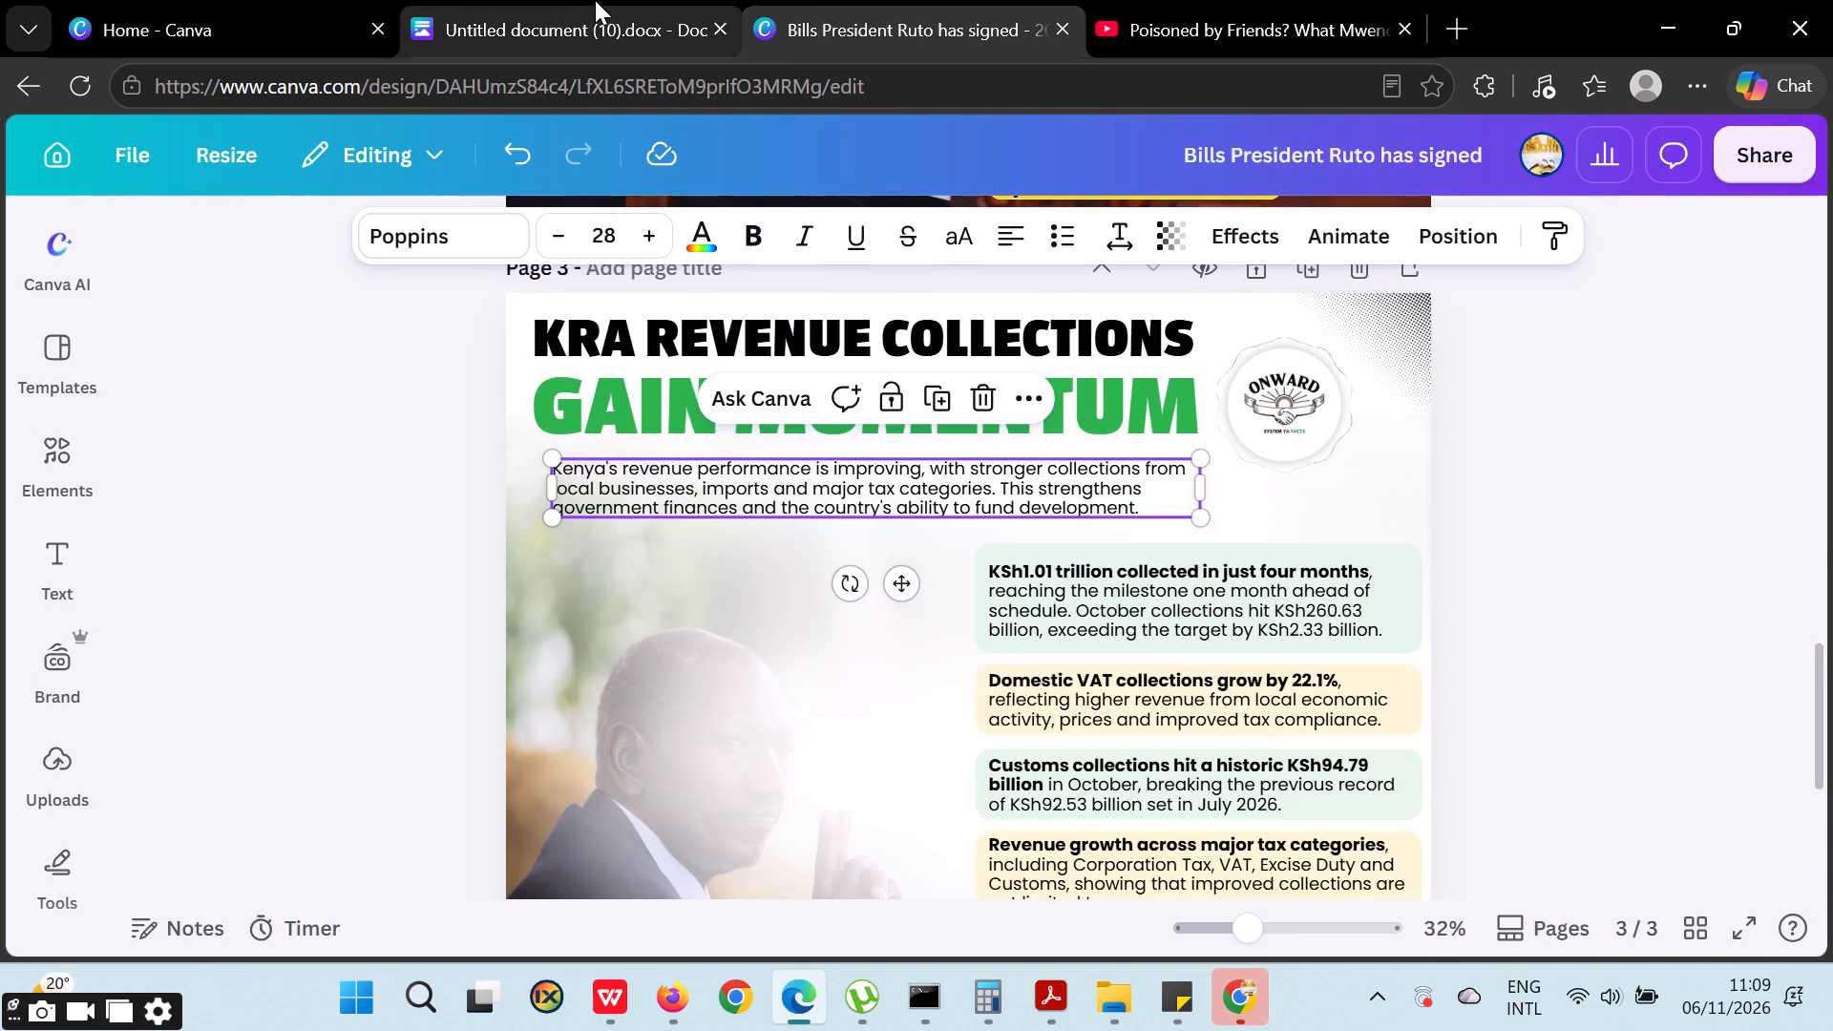
drag(446, 562, 872, 604)
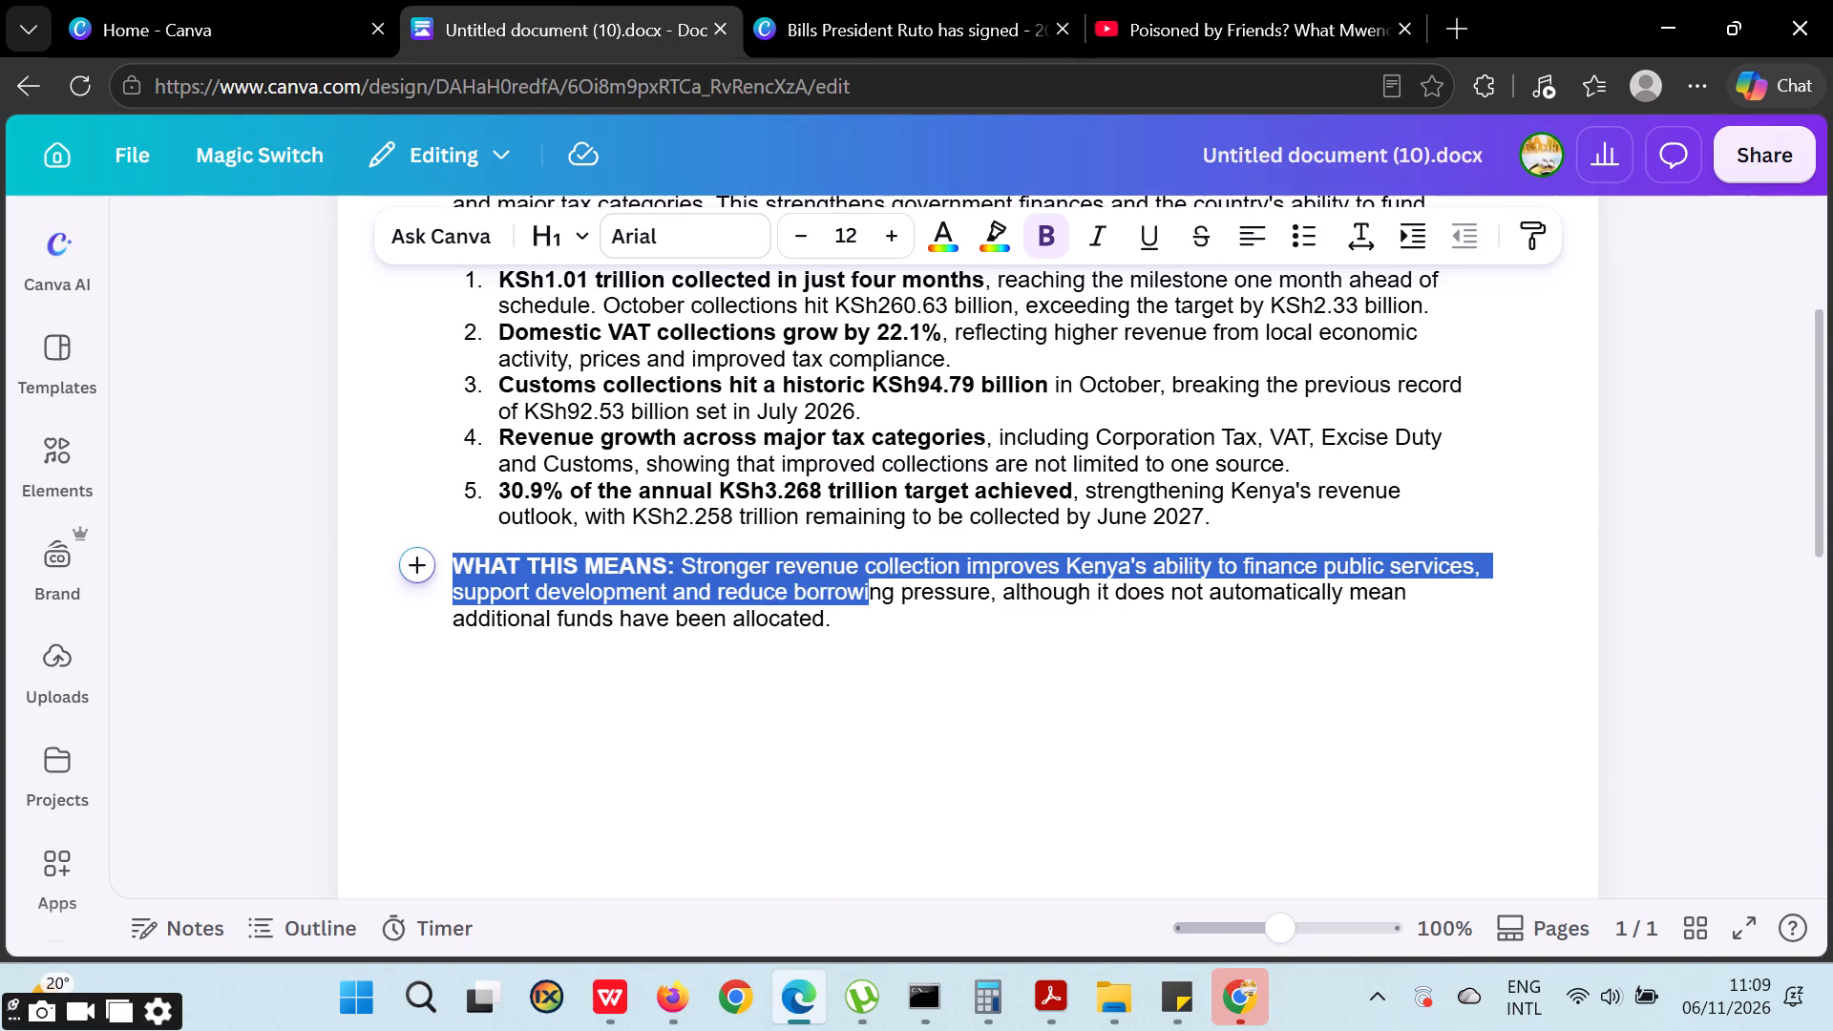
drag(872, 604, 878, 621)
key(ctrl+c)
key(ctrl+c)
key(ctrl+c)
click(882, 0)
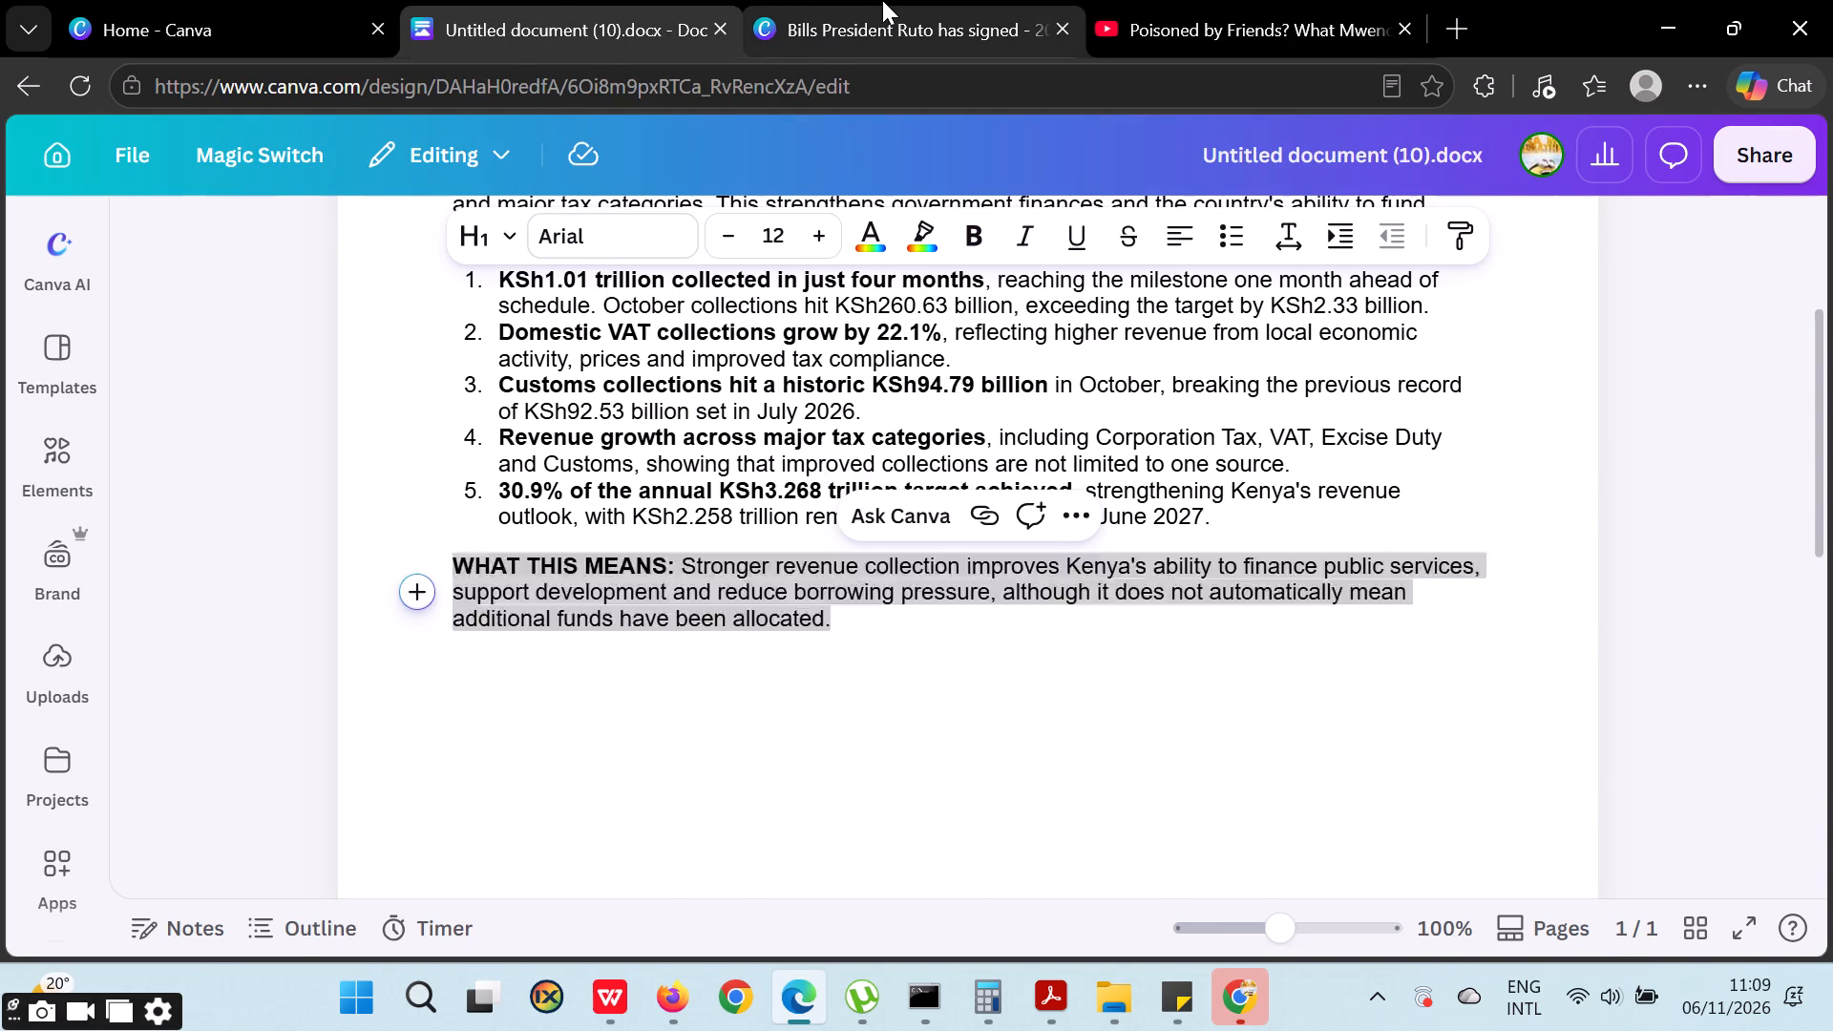
scroll(1179, 558, down, 1)
scroll(1179, 562, up, 1)
scroll(1179, 562, down, 2)
click(1329, 729)
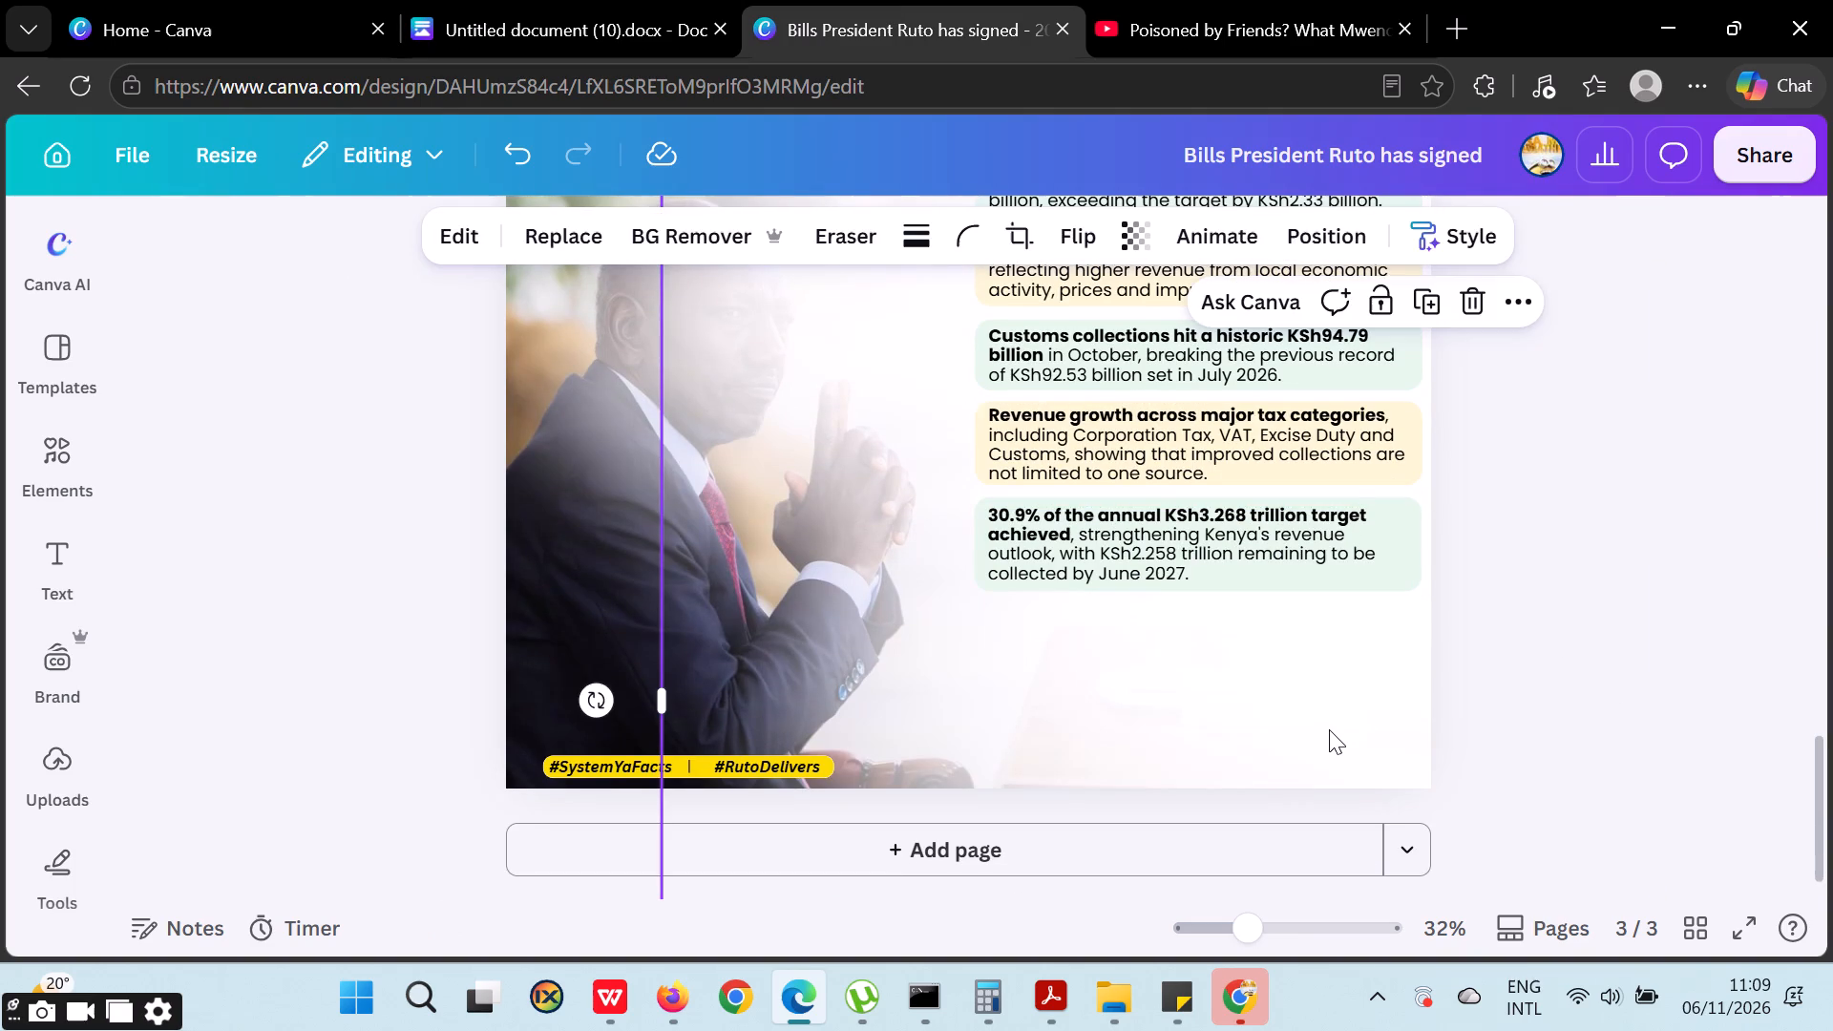
key(ctrl+v)
Move the pasted "WHAT THIS MEANS" text just beneath the annual target box and narrow it to wrap onto three lines.
drag(895, 337, 1231, 935)
drag(1080, 648, 1092, 697)
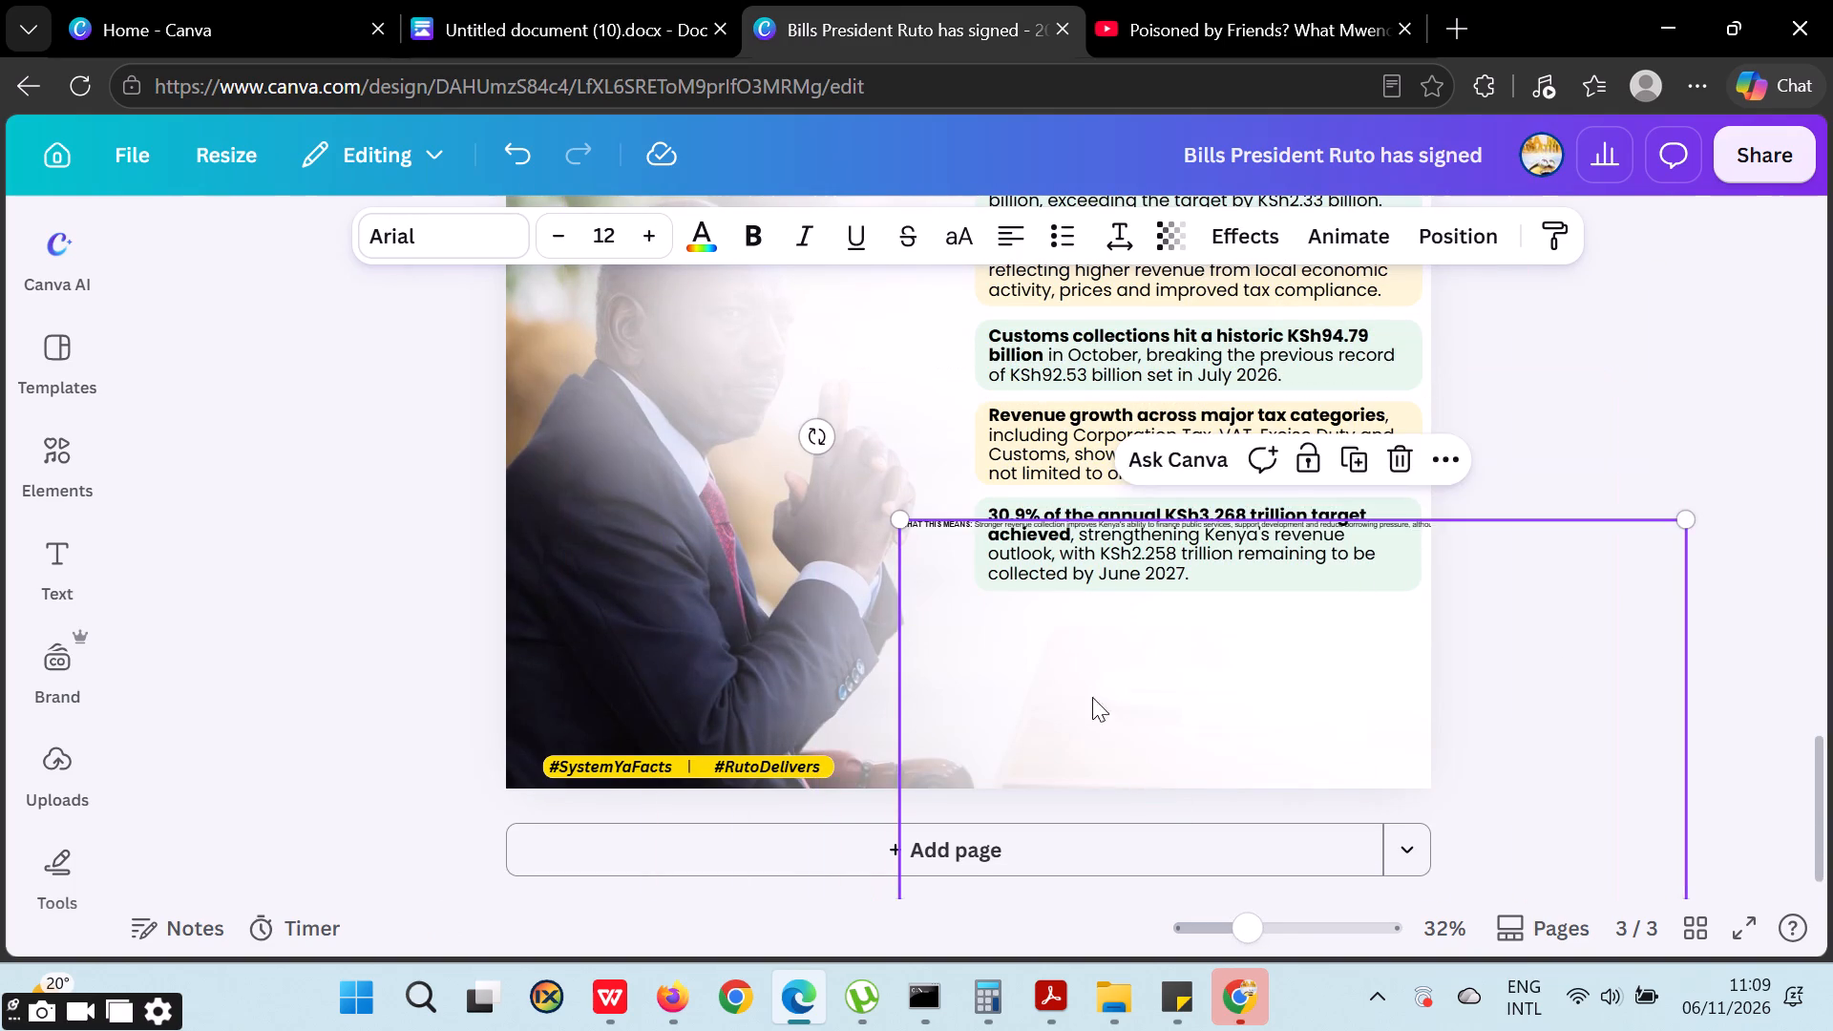
drag(1092, 697, 1157, 739)
click(1148, 714)
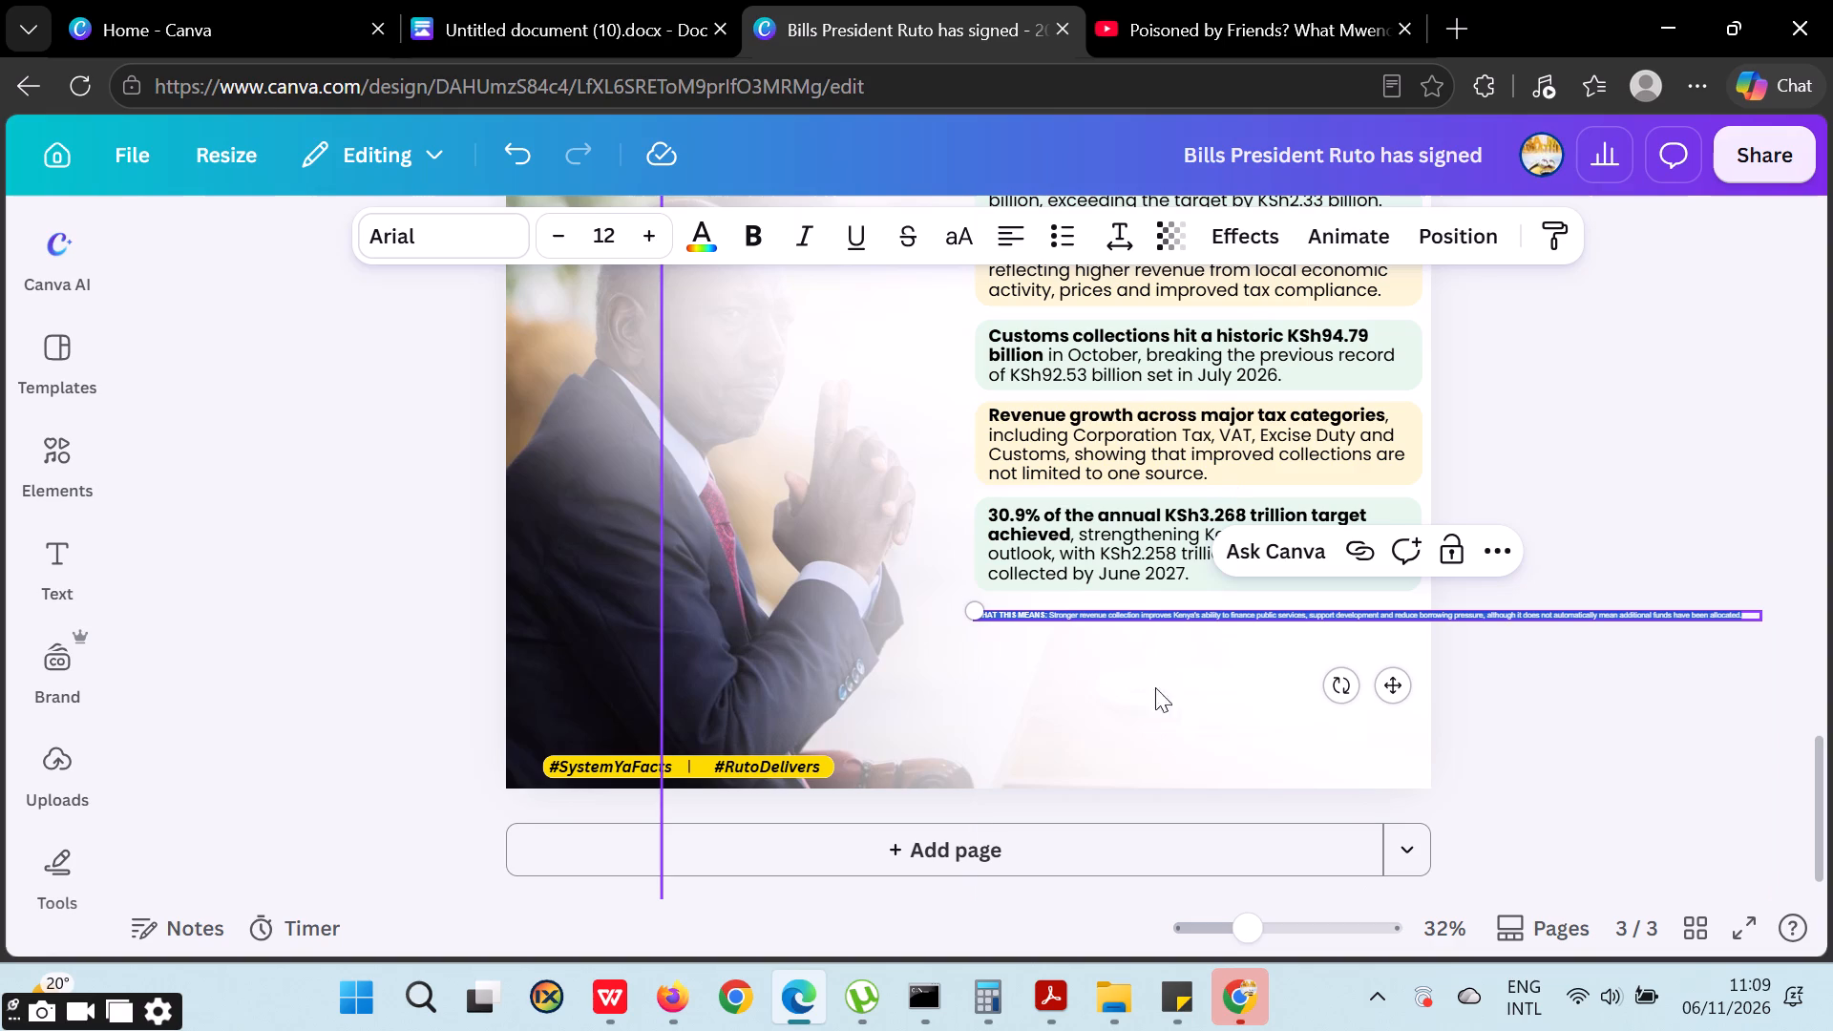
drag(1768, 614, 1770, 611)
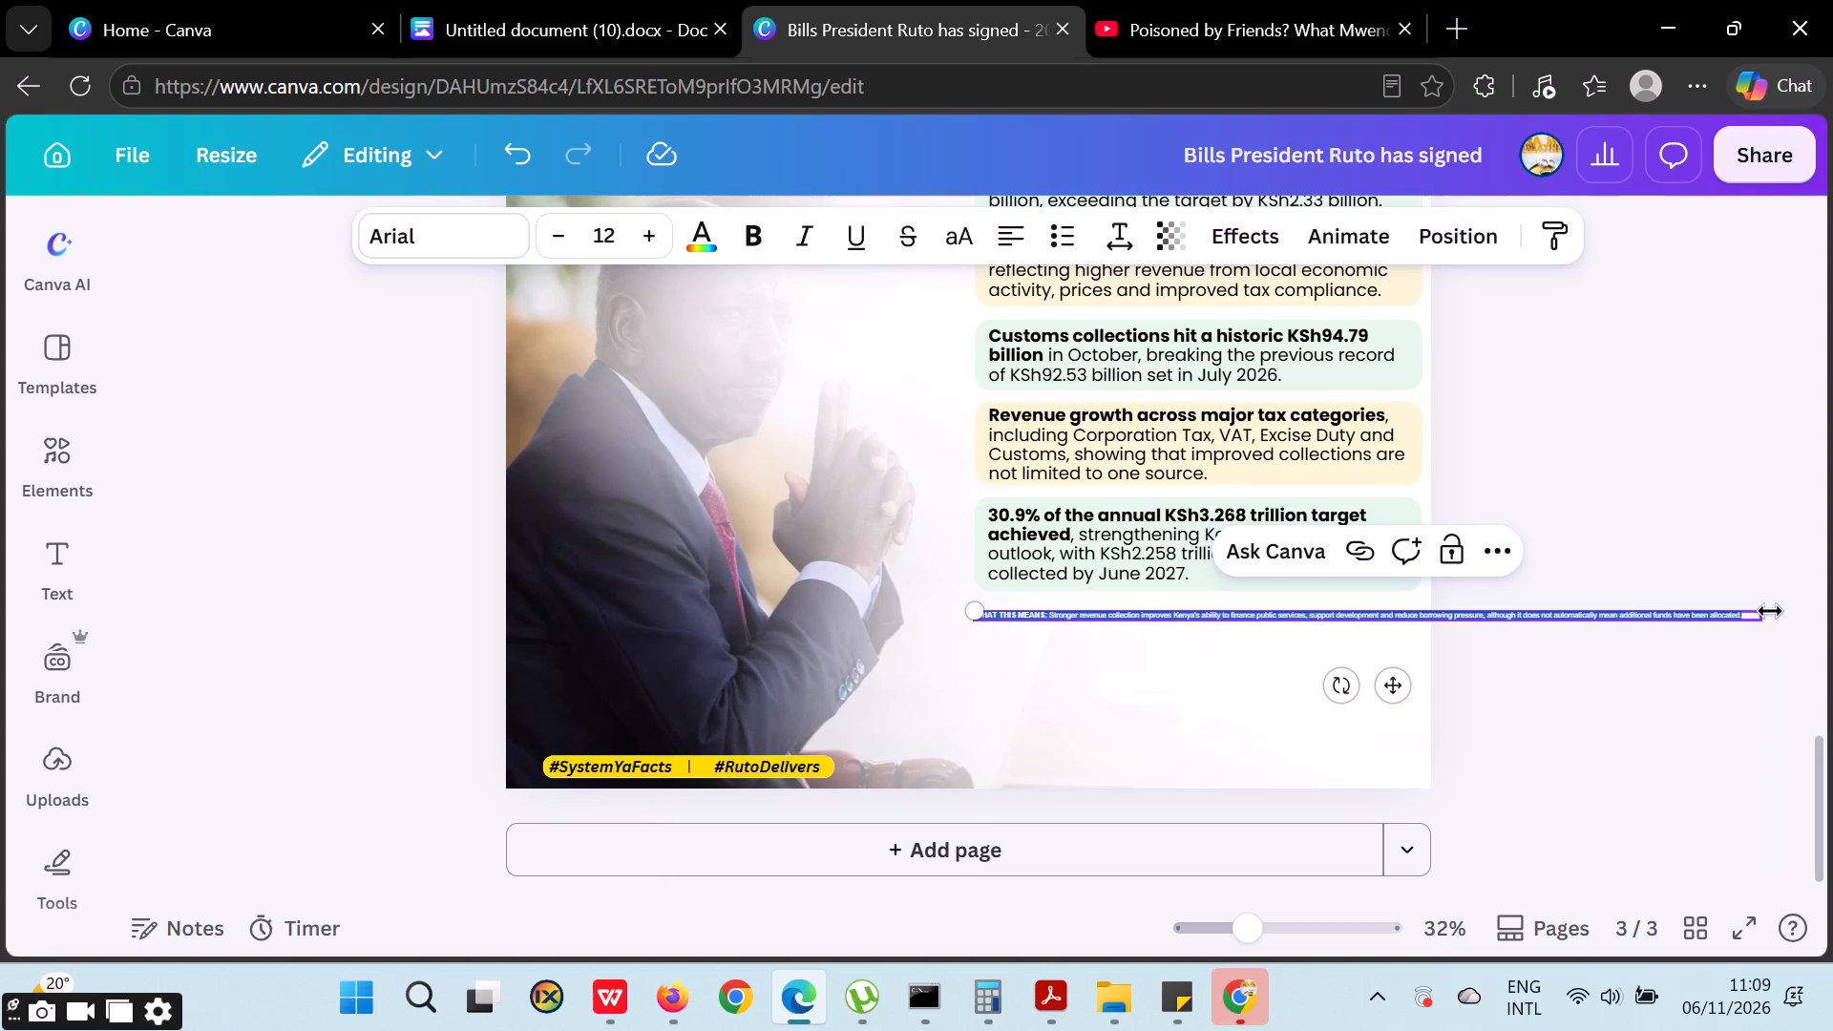
drag(1770, 611, 1239, 599)
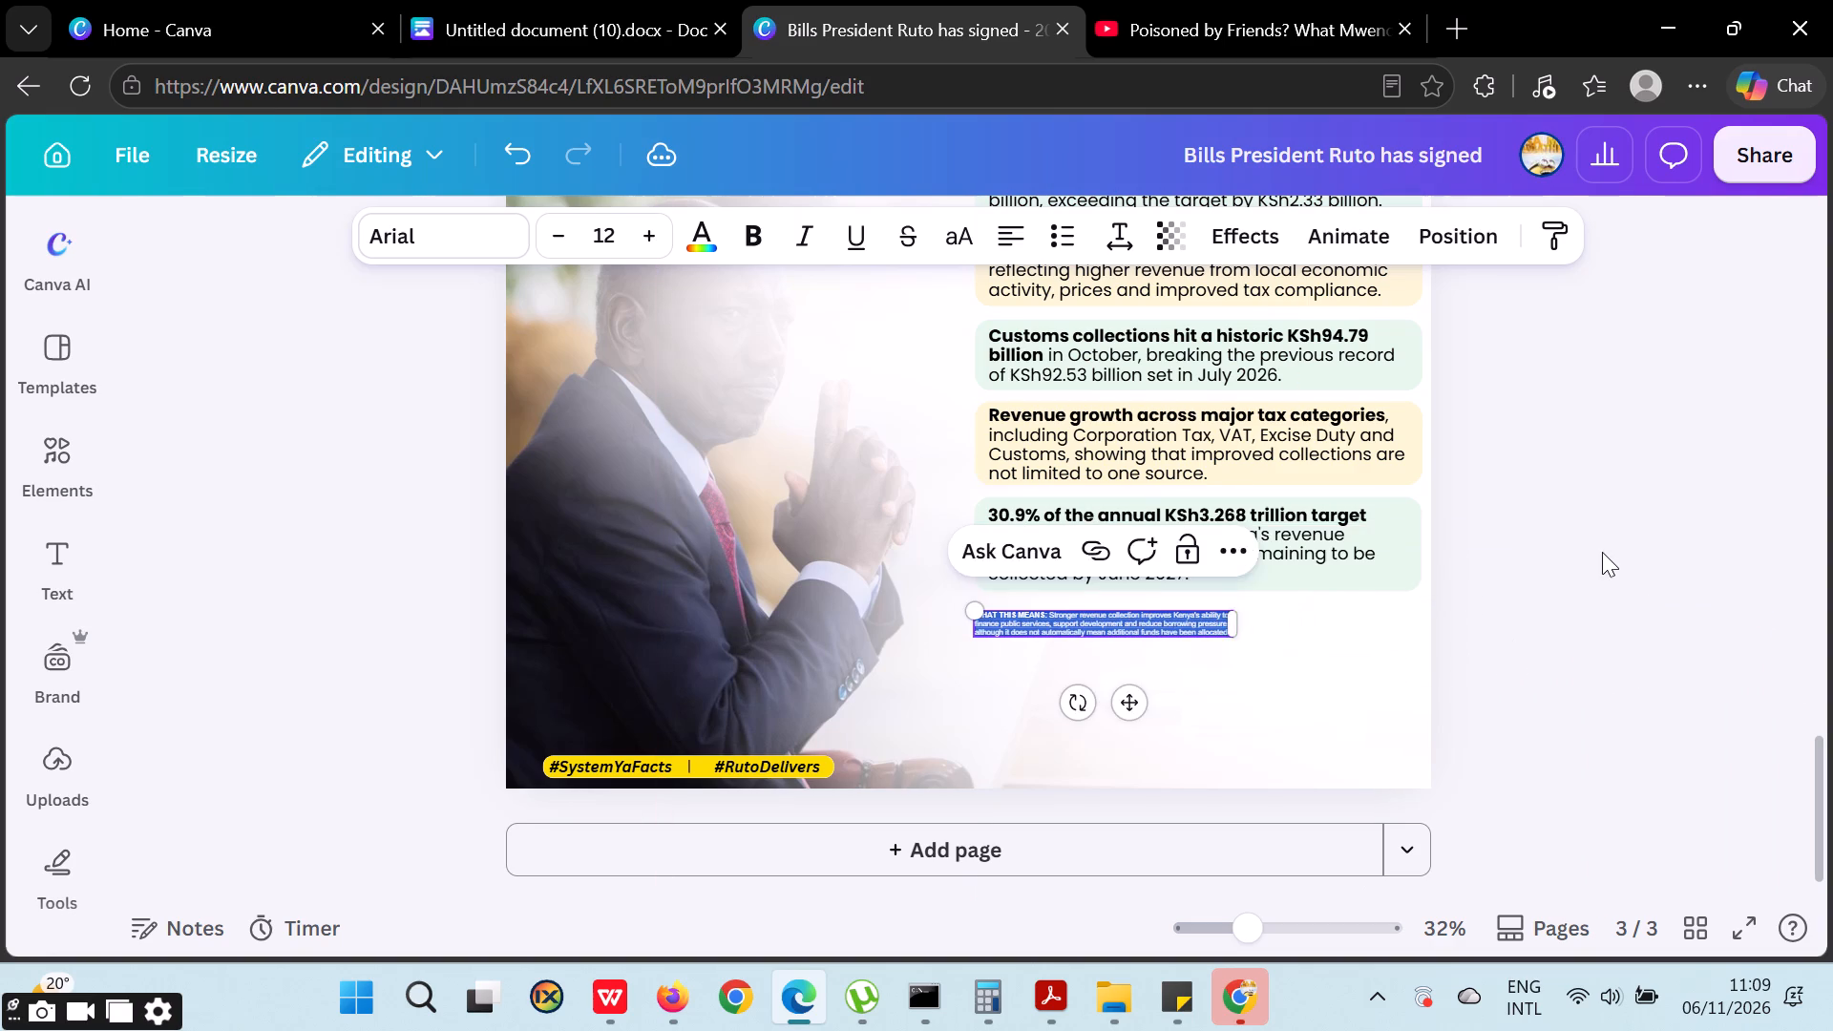
Set the whole "WHAT THIS MEANS" paragraph in Poppins at size 28.
click(1602, 551)
drag(1602, 547, 1593, 549)
click(1018, 614)
click(468, 244)
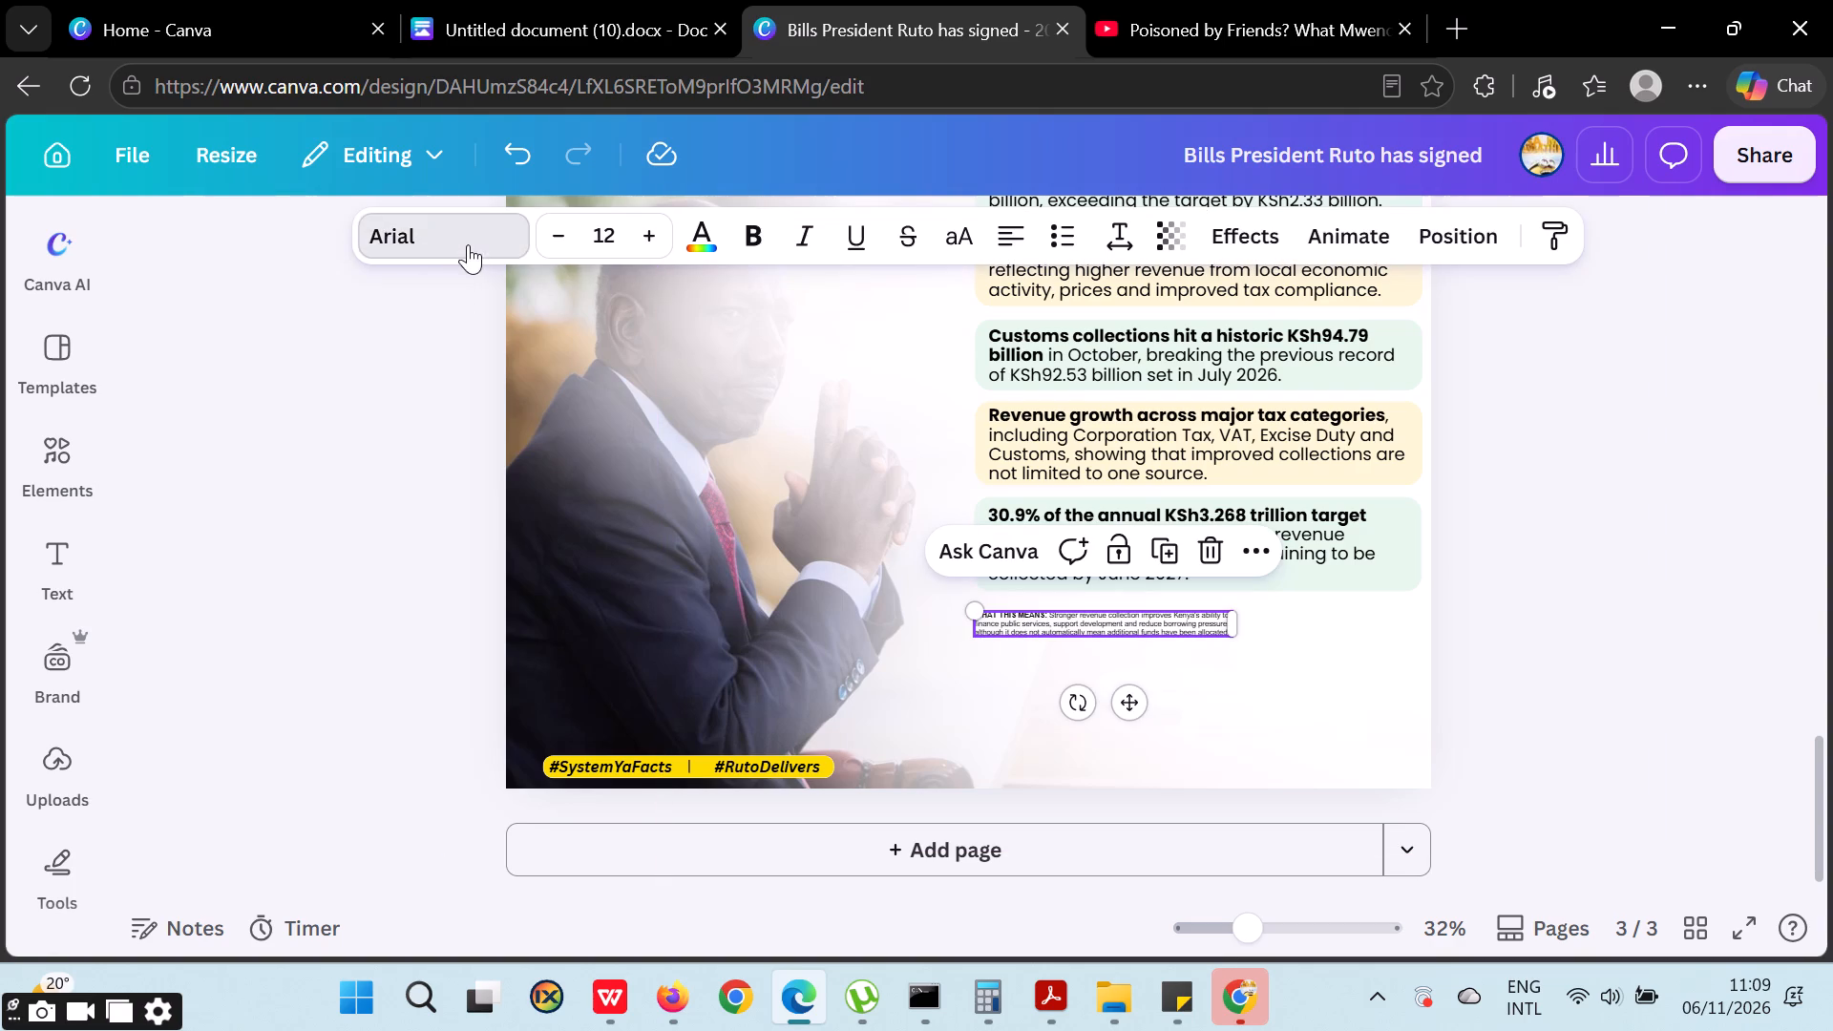
click(260, 678)
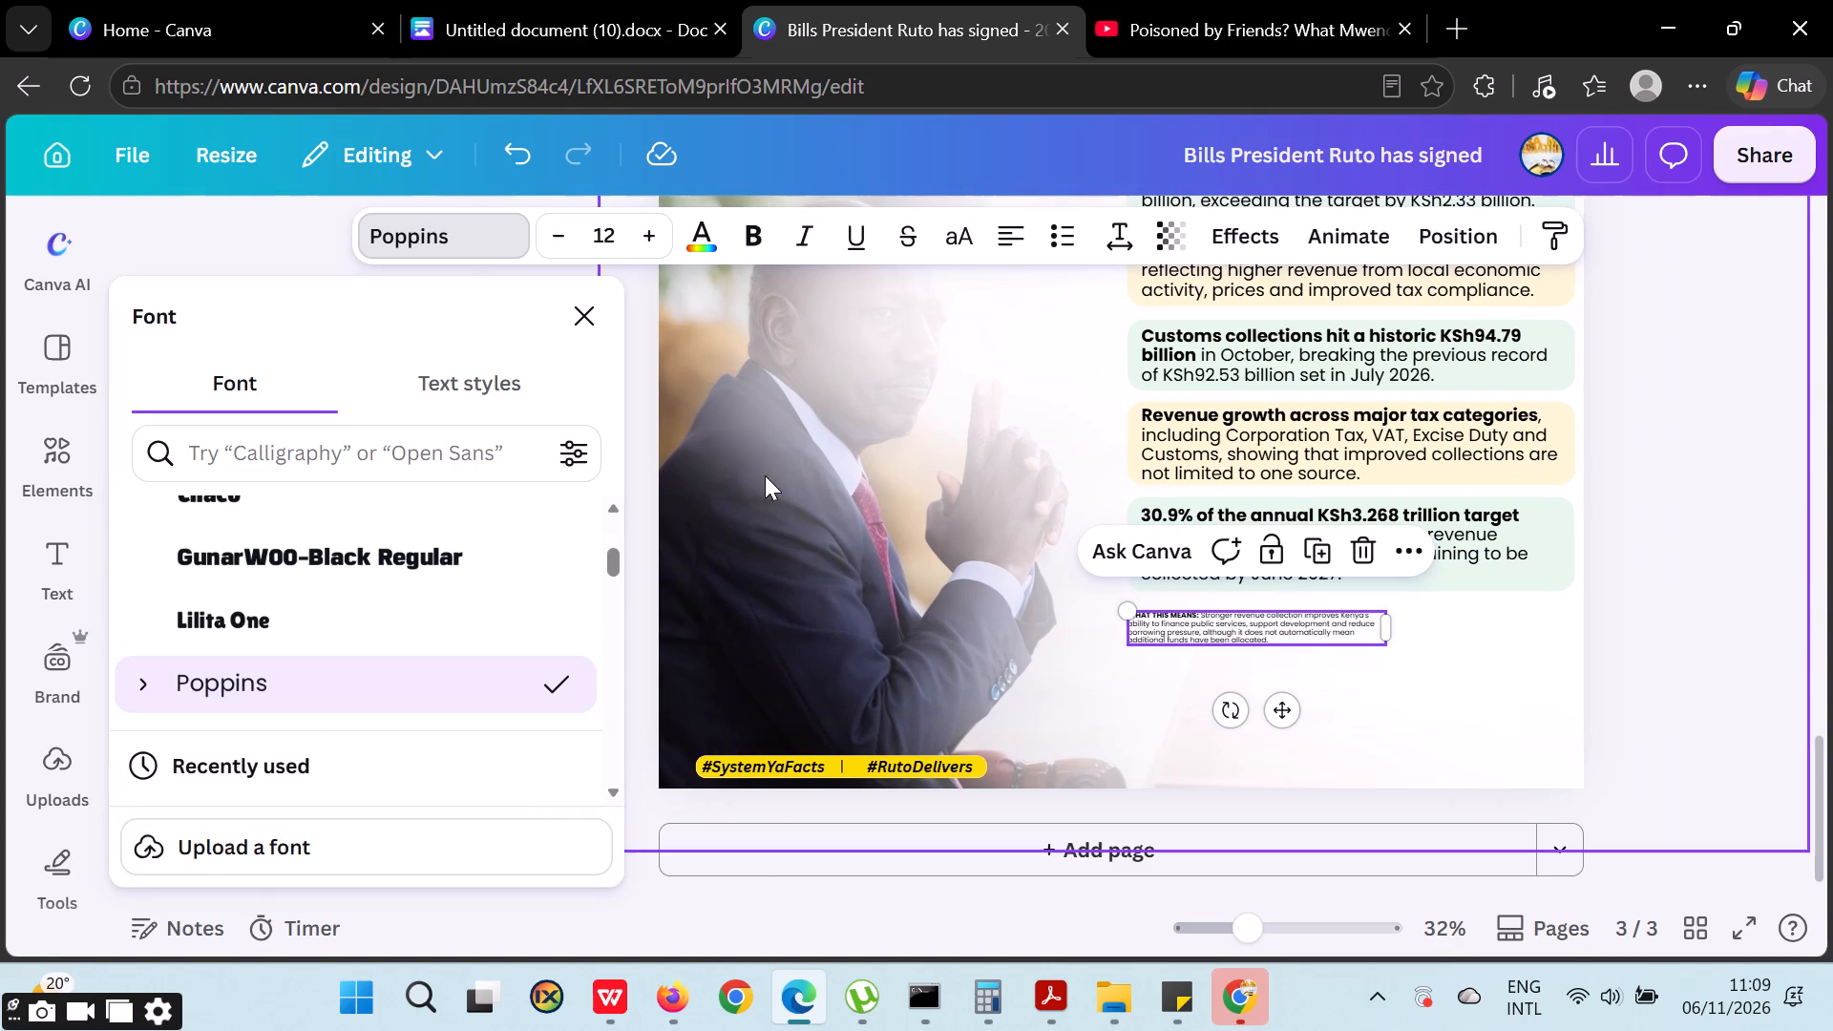
click(591, 239)
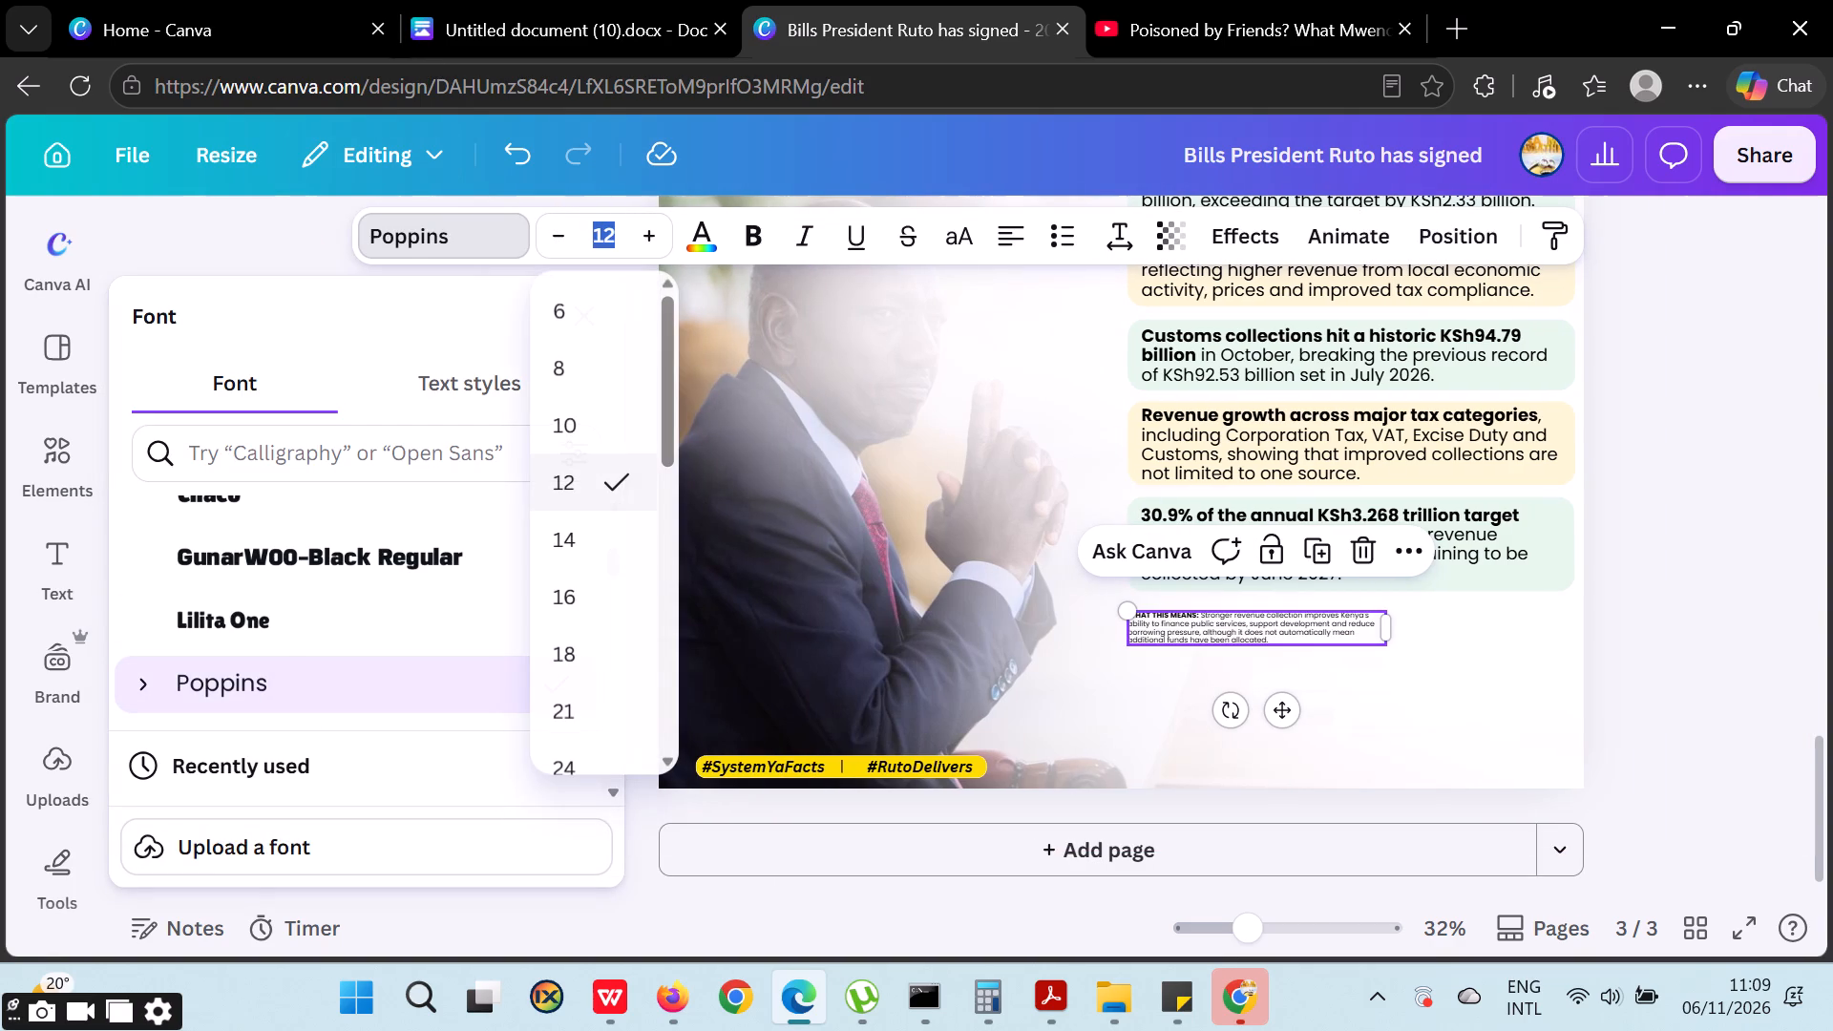
text(28)
key(Return)
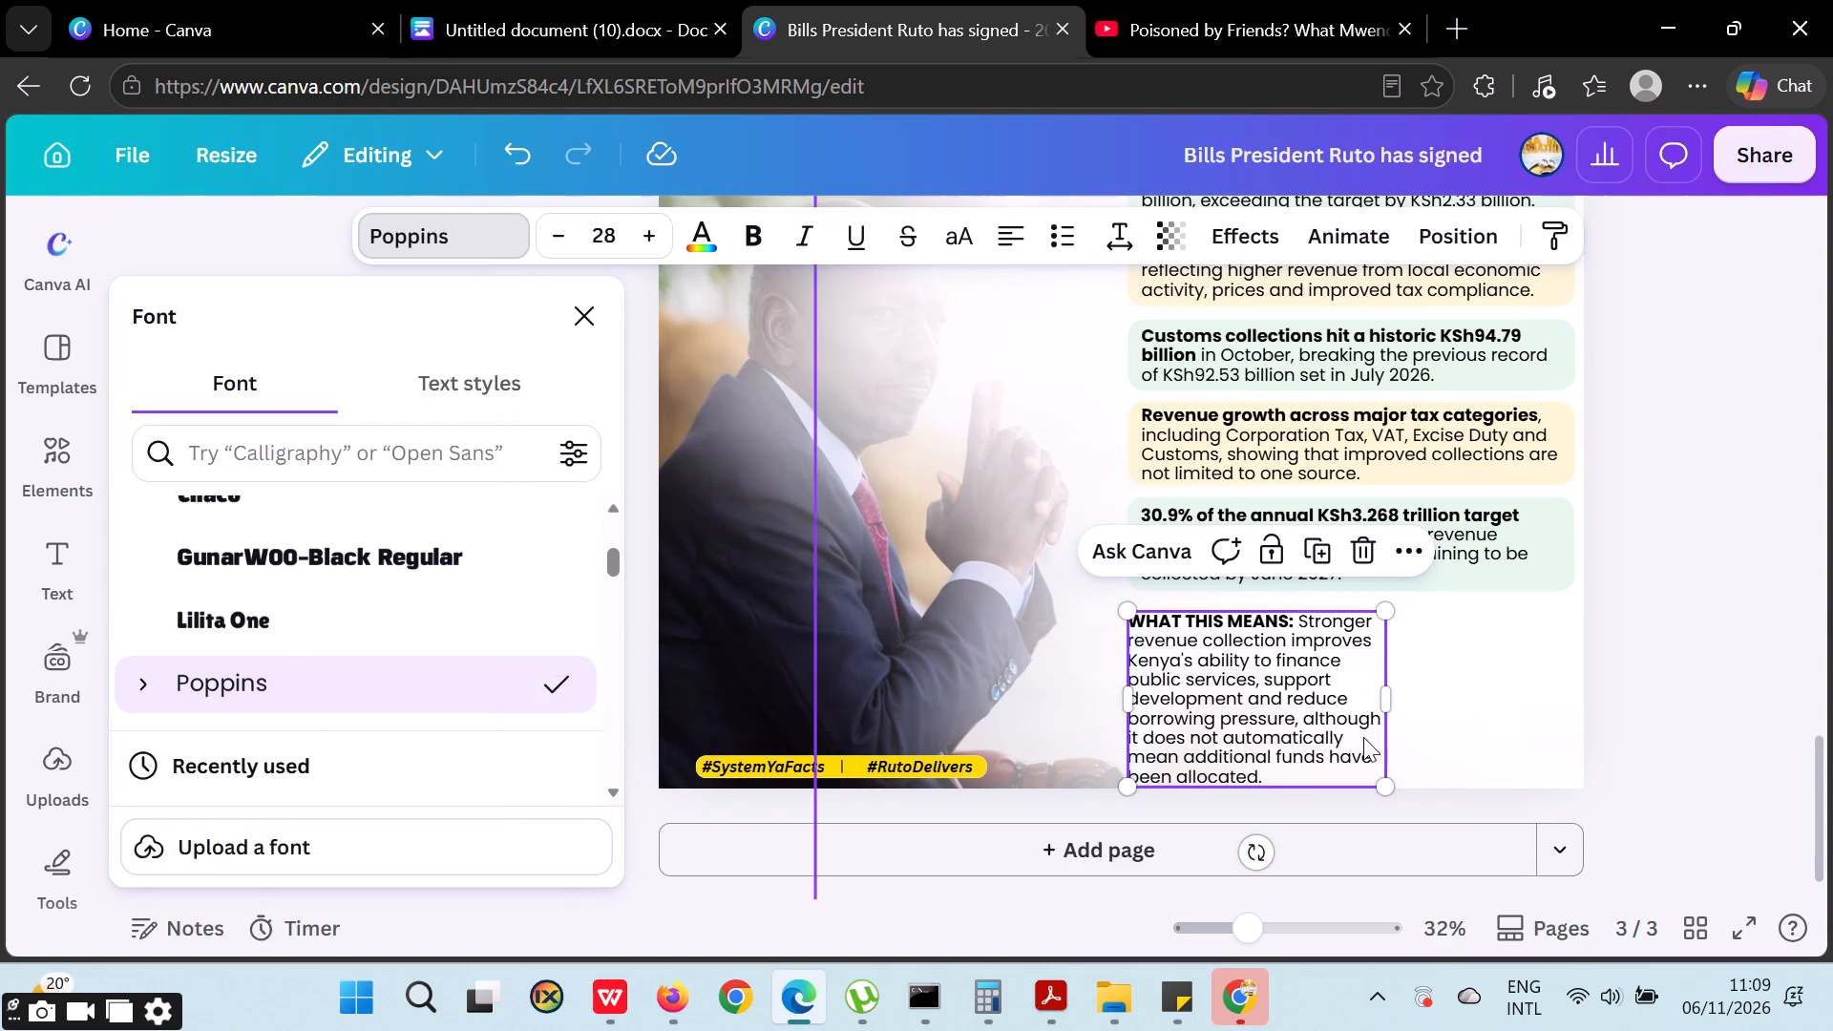
Widen the "WHAT THIS MEANS" paragraph to nearly the width of the boxes above and shift it slightly lower, centred beneath them.
drag(1401, 699, 1591, 691)
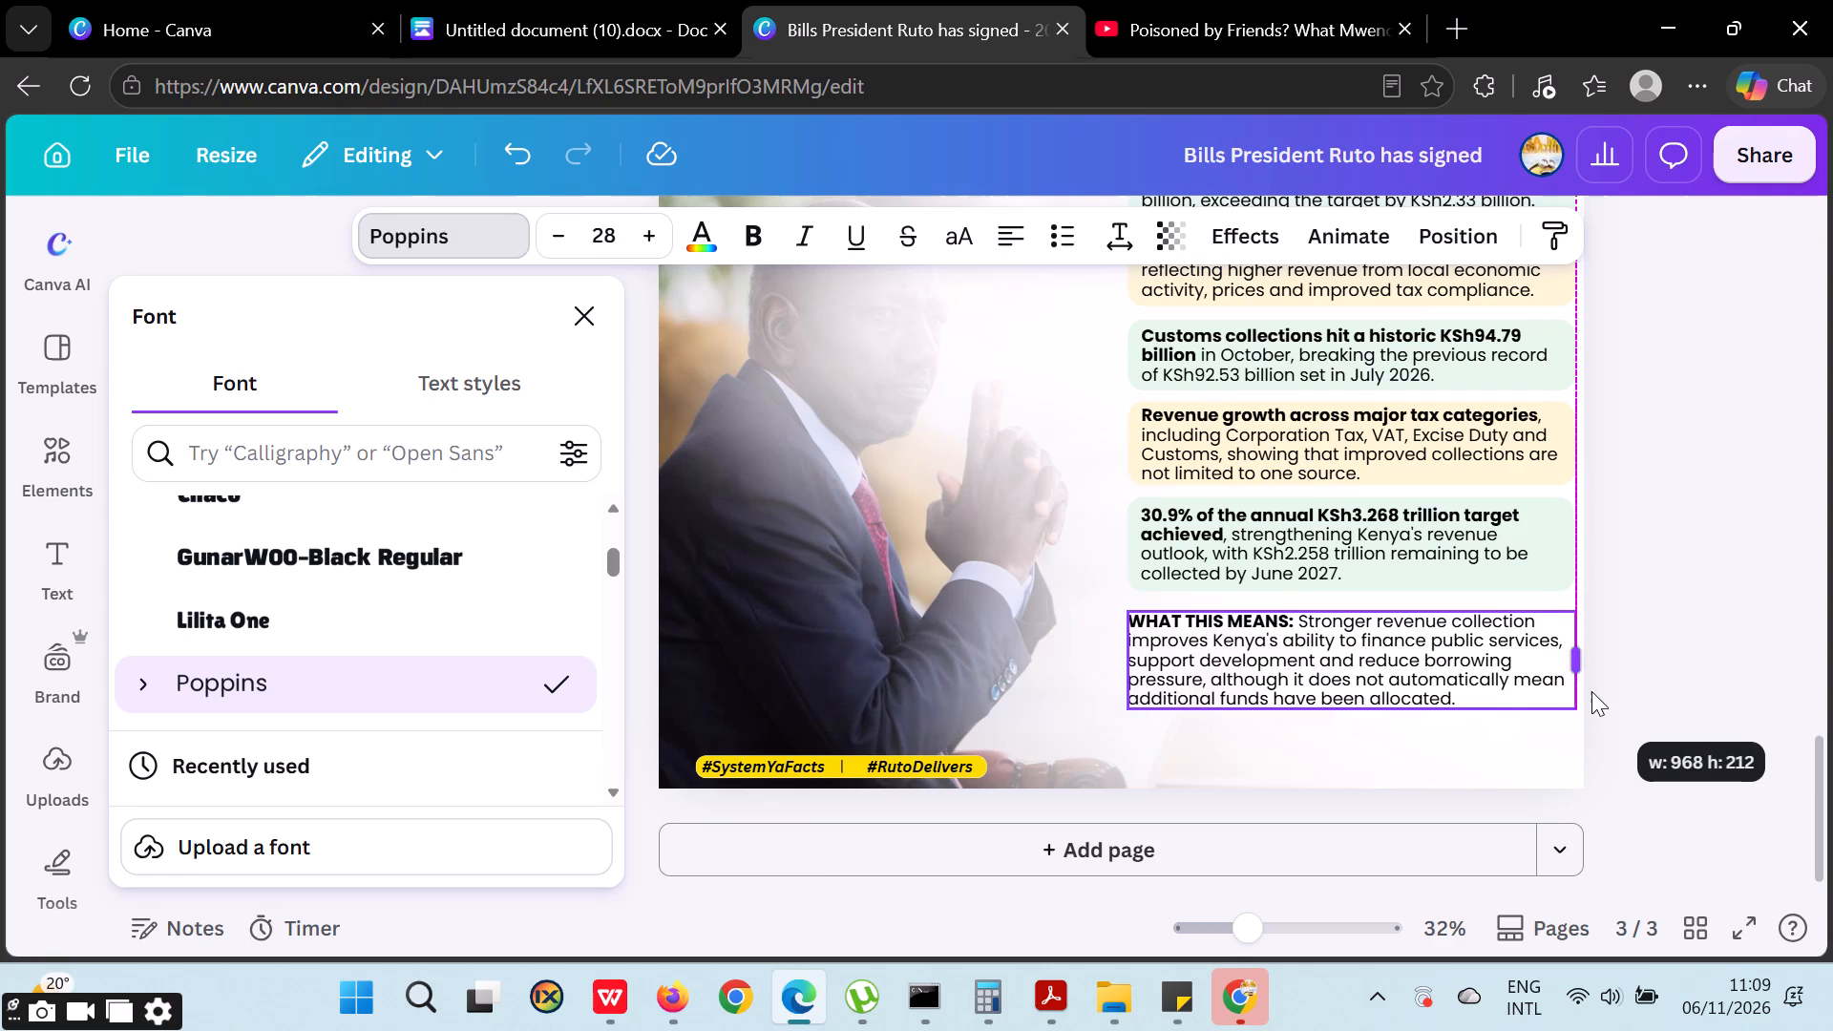
drag(1591, 691, 1579, 692)
drag(1401, 652, 1405, 674)
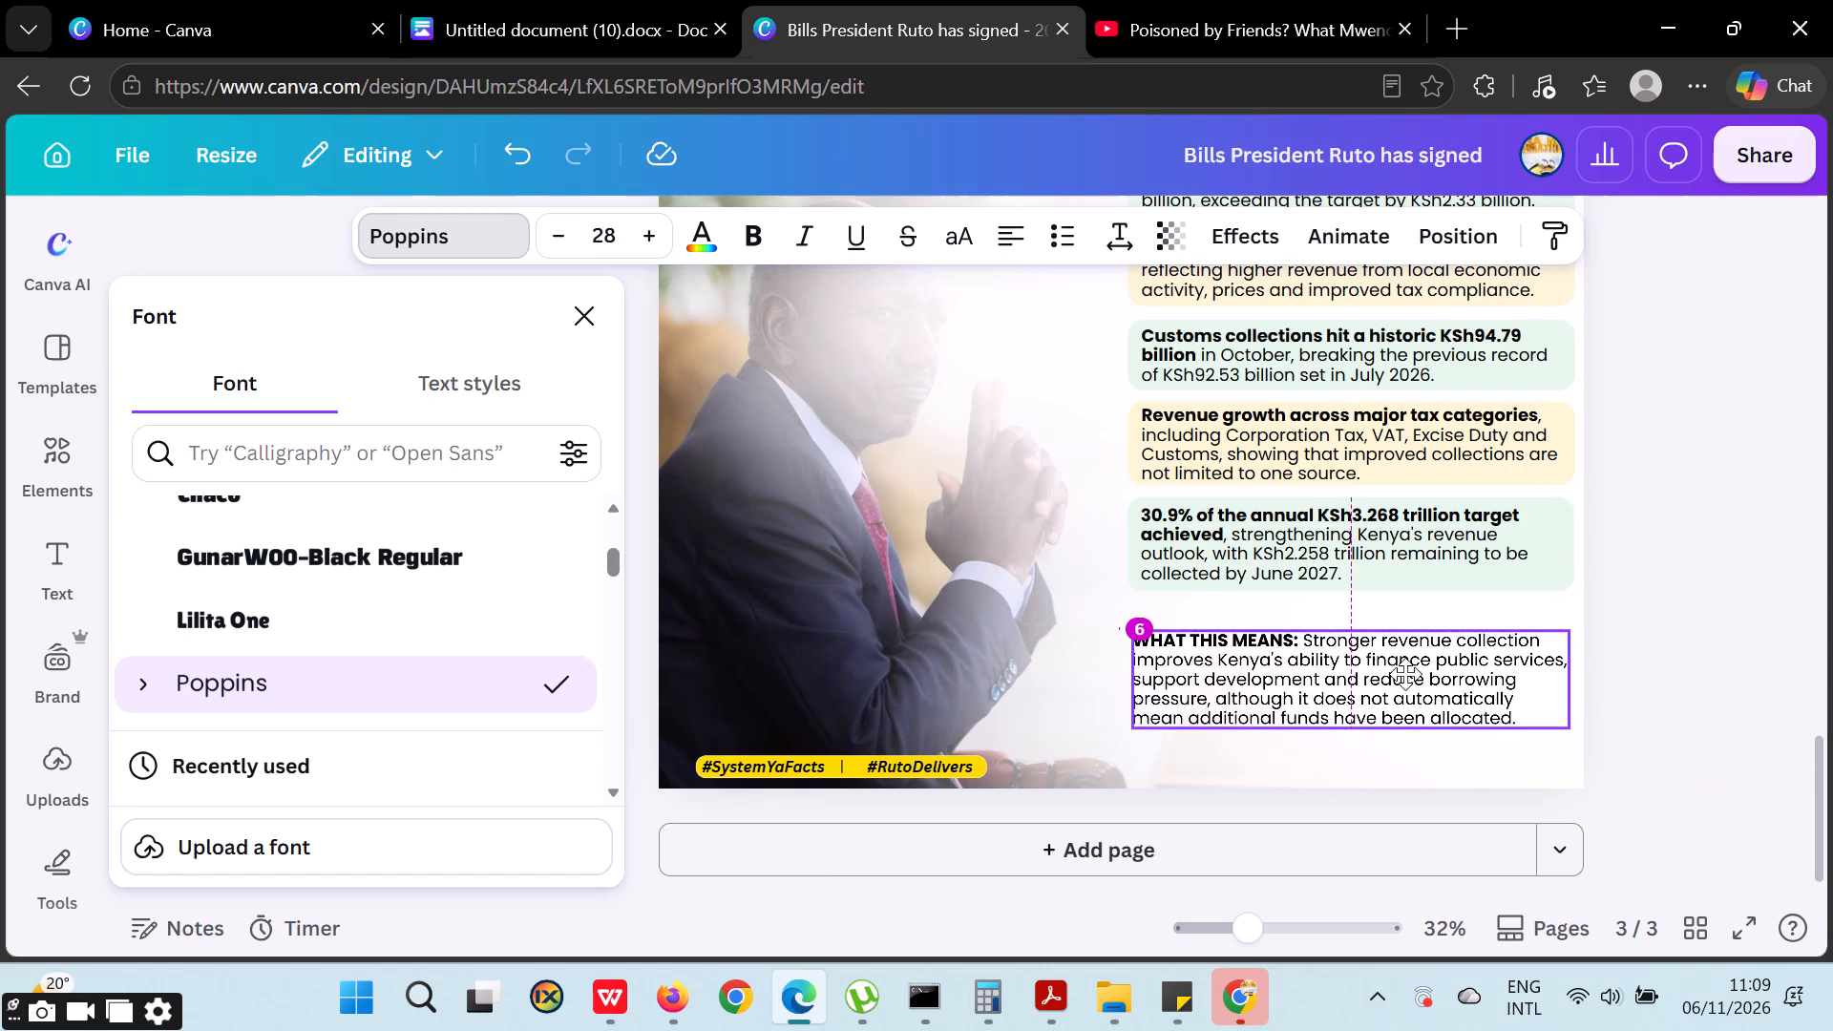
drag(1405, 674, 1407, 680)
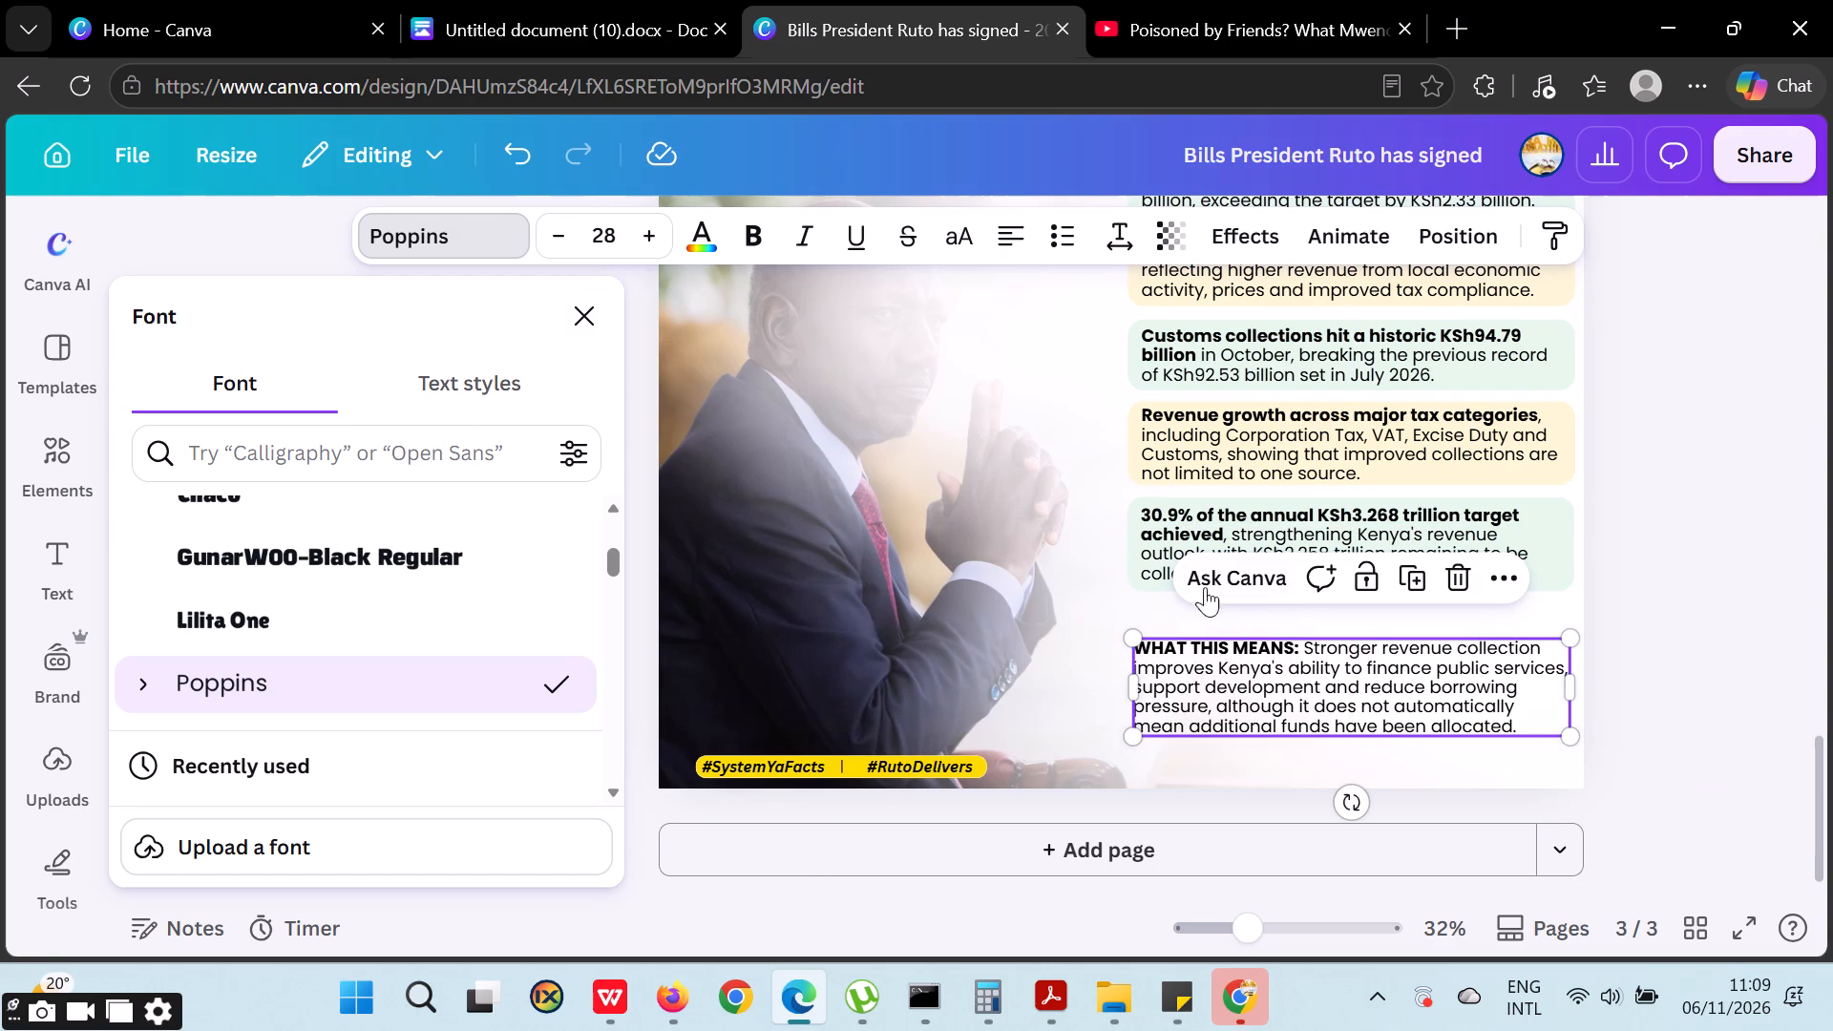
click(1340, 648)
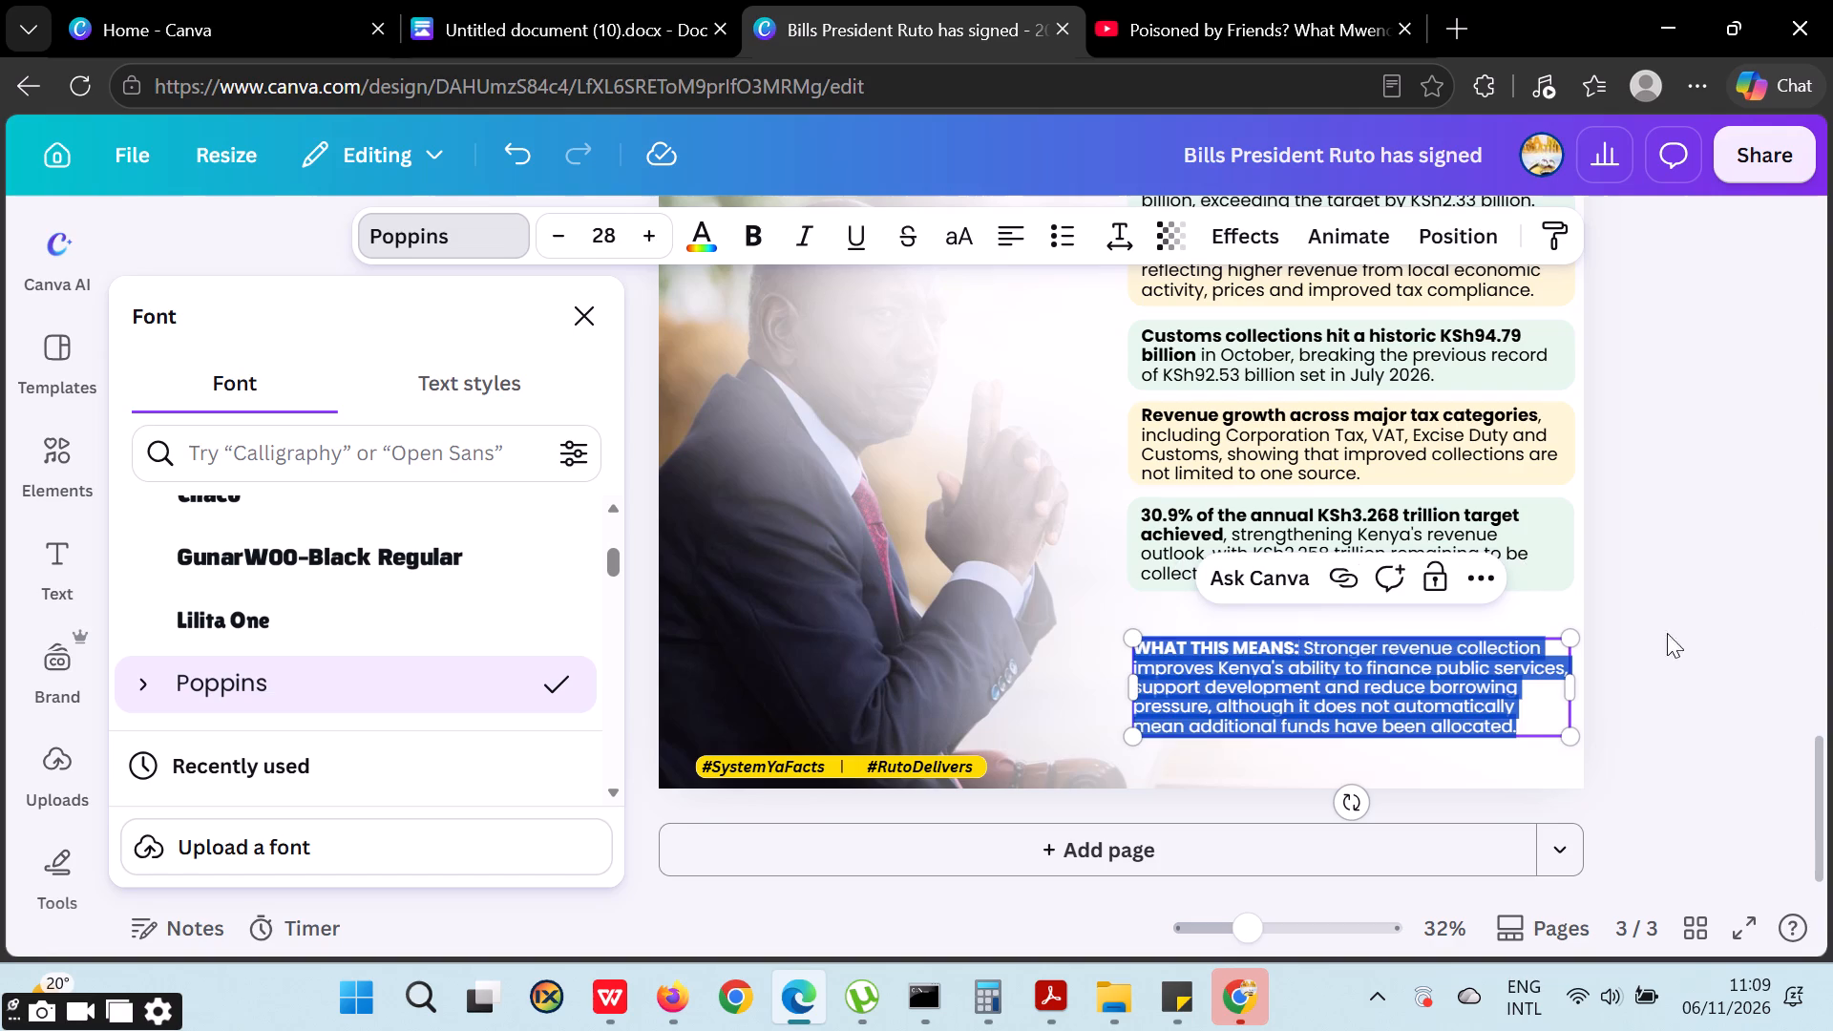
triple_click(1704, 577)
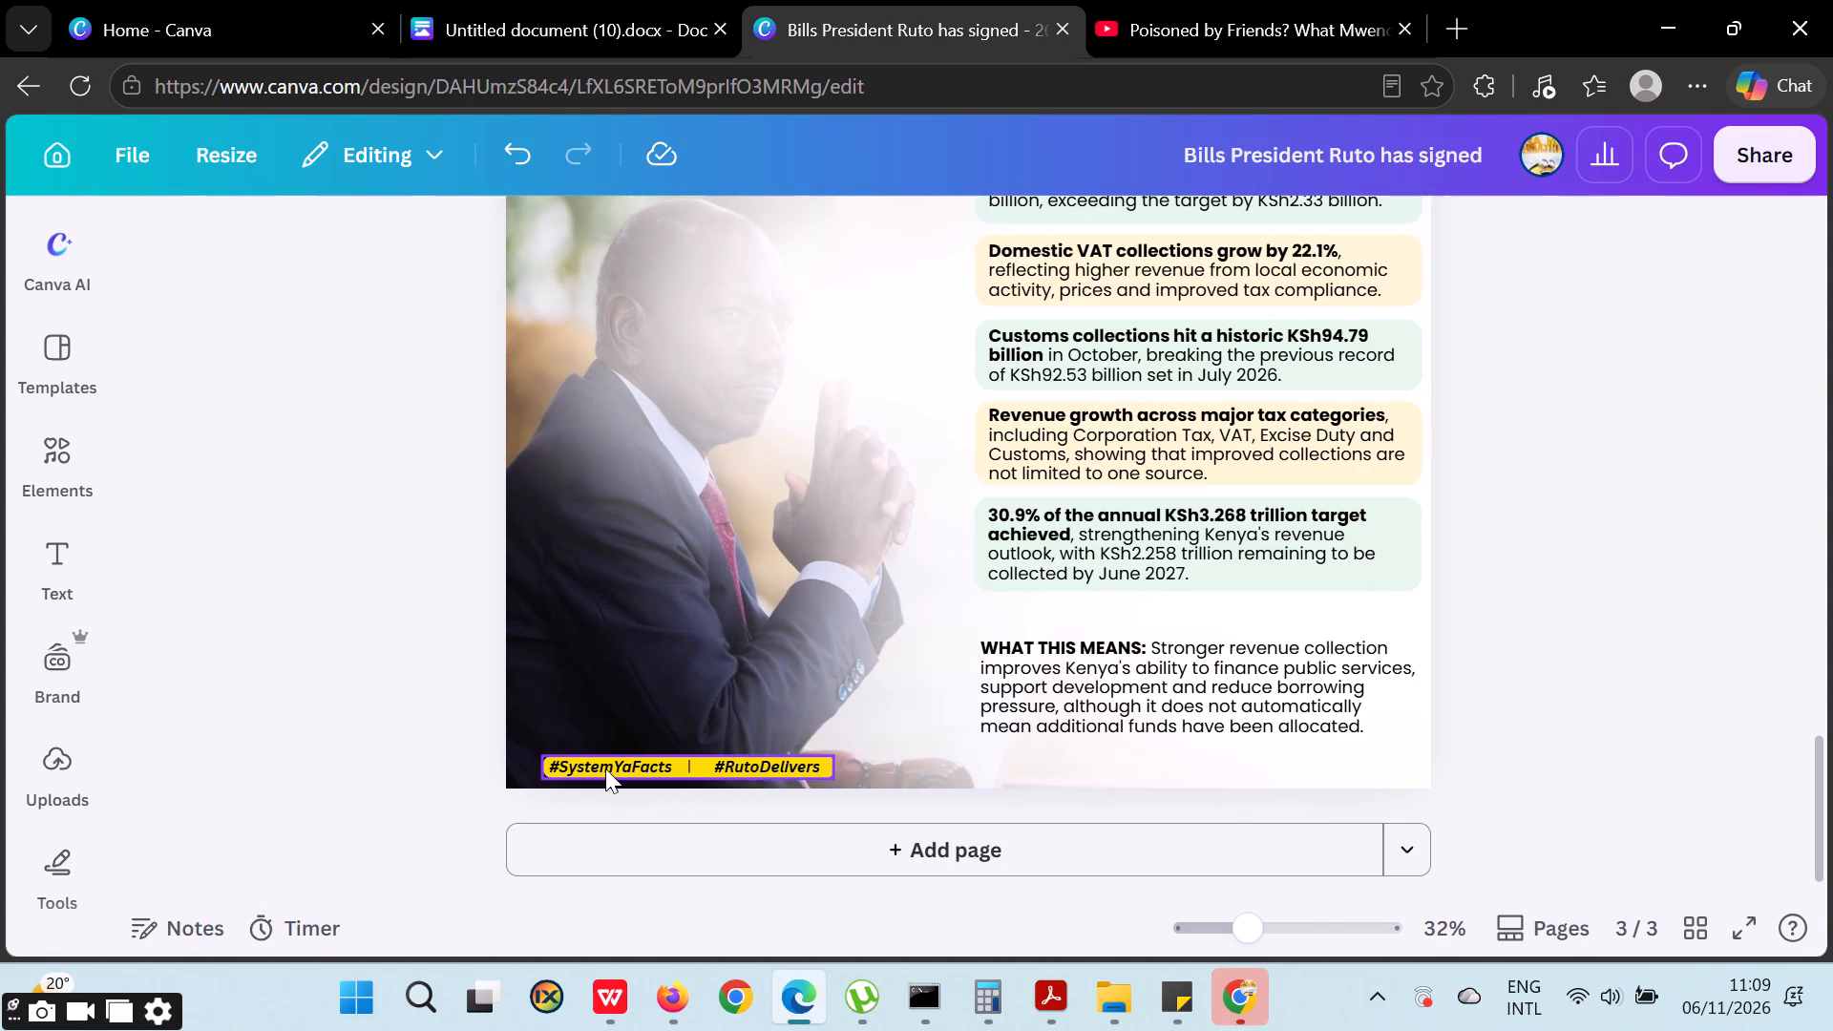
Remove #RutoDelivers from the hashtag text at the page's bottom and narrow its text box to about 293 px around #SystemYaFacts.
double_click(725, 768)
click(709, 767)
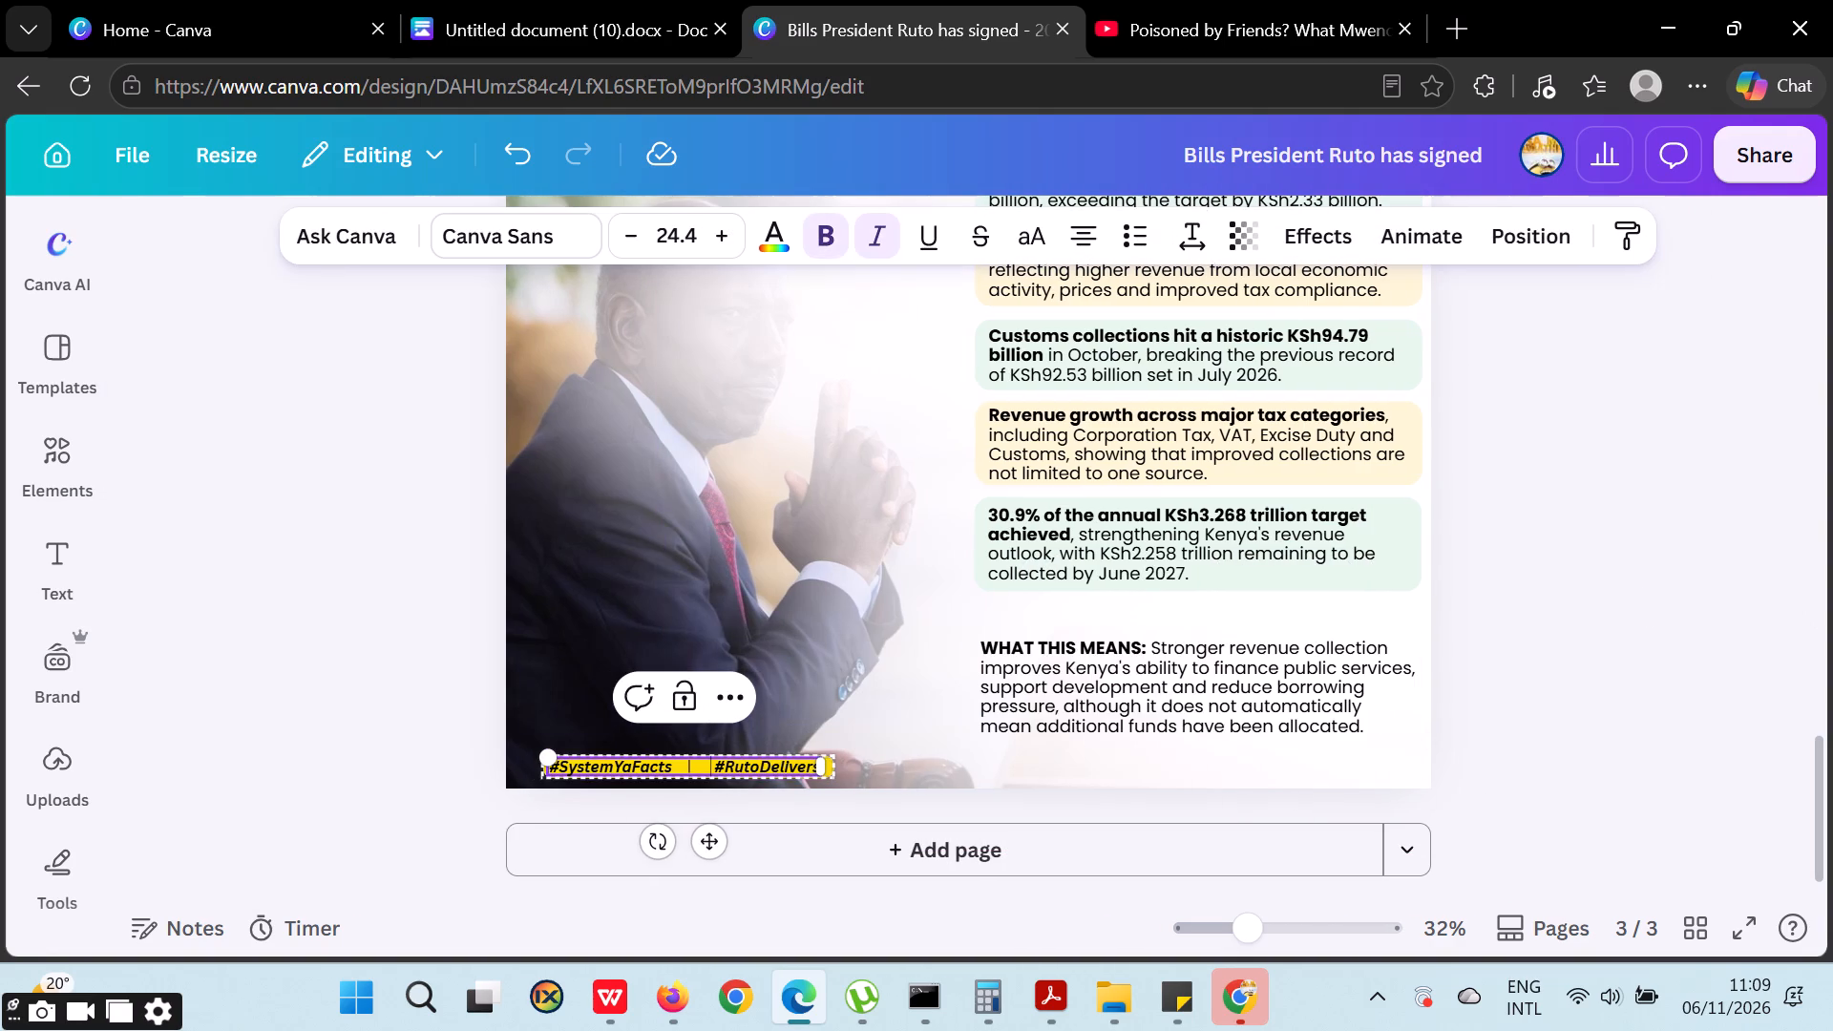
drag(693, 765, 819, 768)
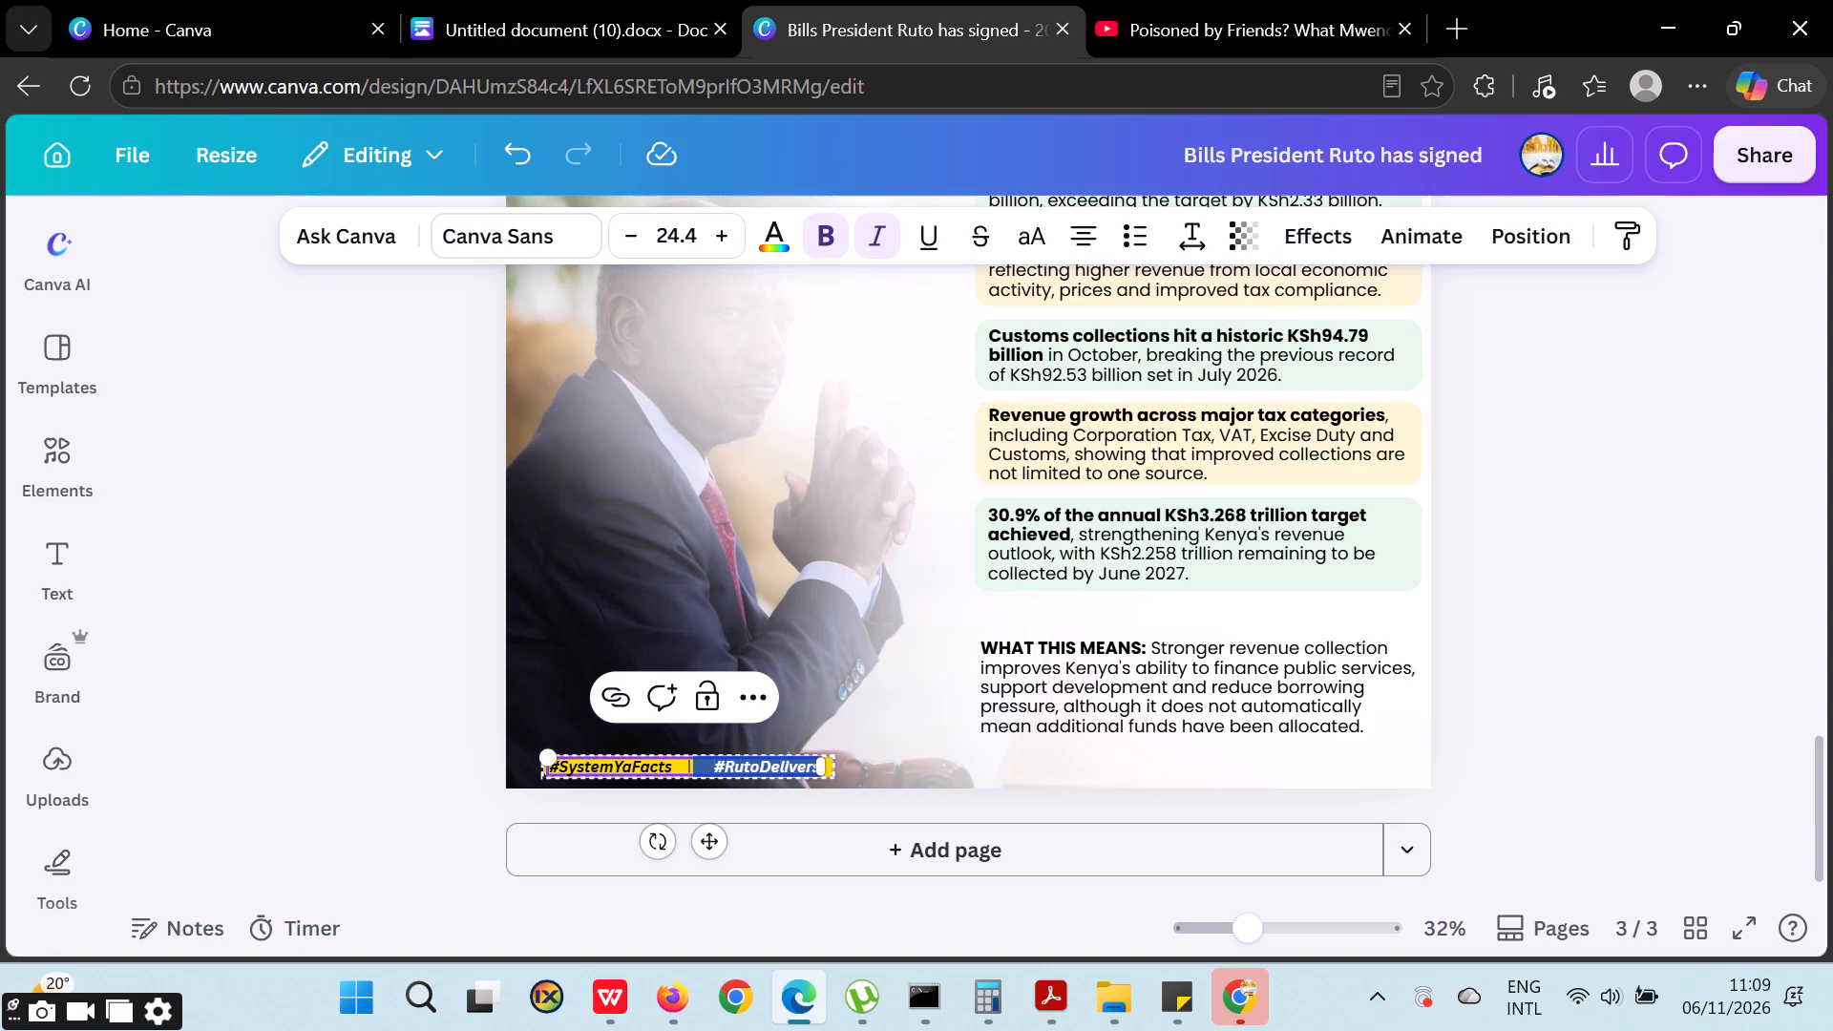
key(BackSpace)
drag(832, 769, 685, 767)
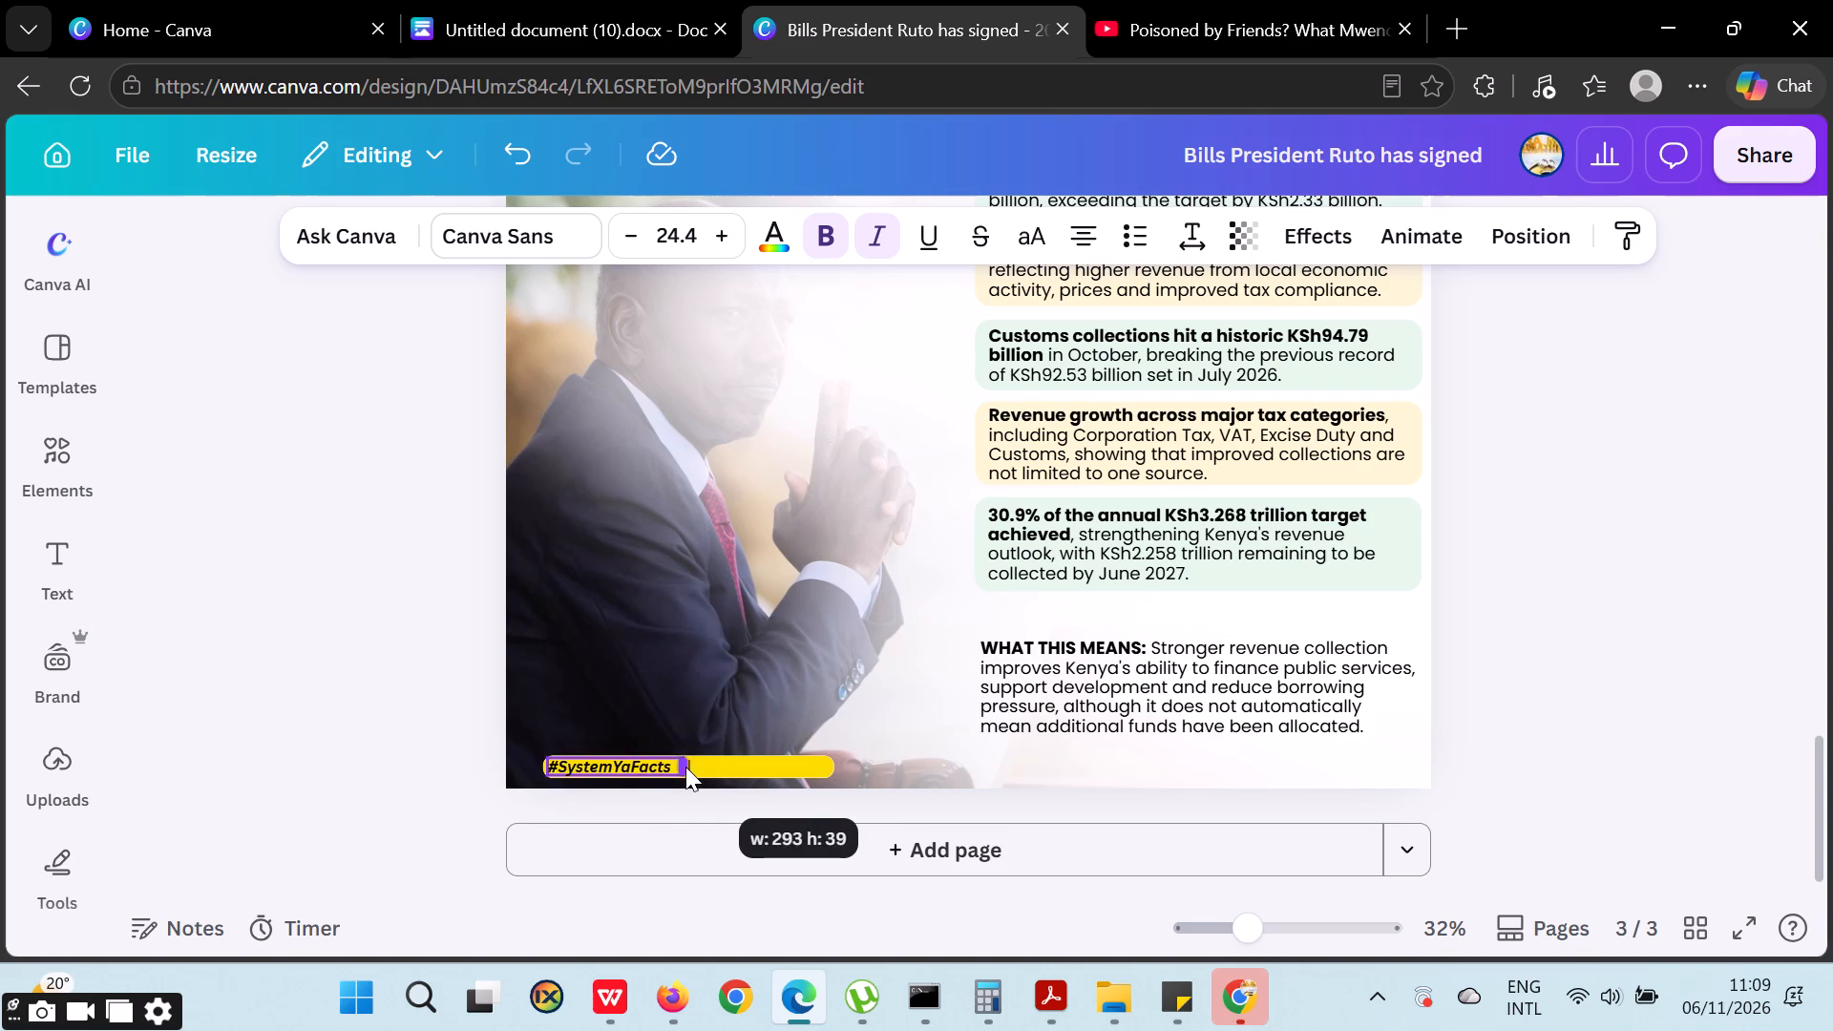
drag(685, 767, 686, 766)
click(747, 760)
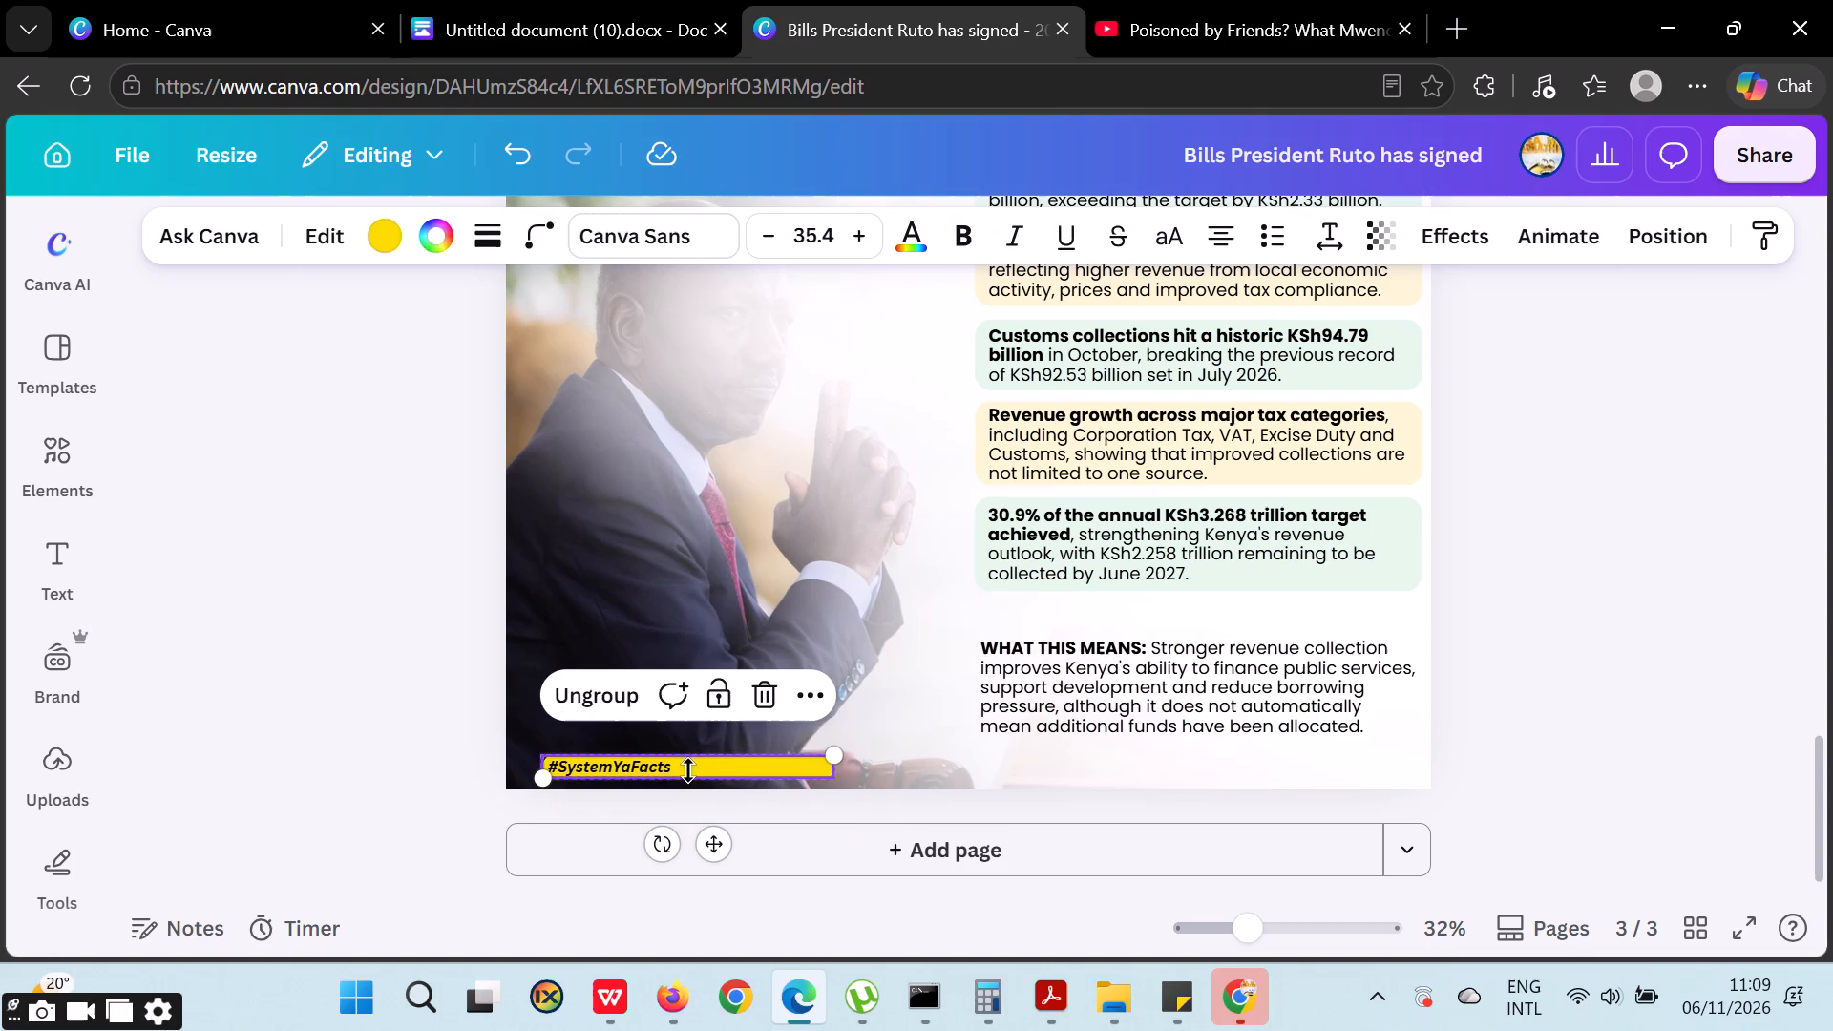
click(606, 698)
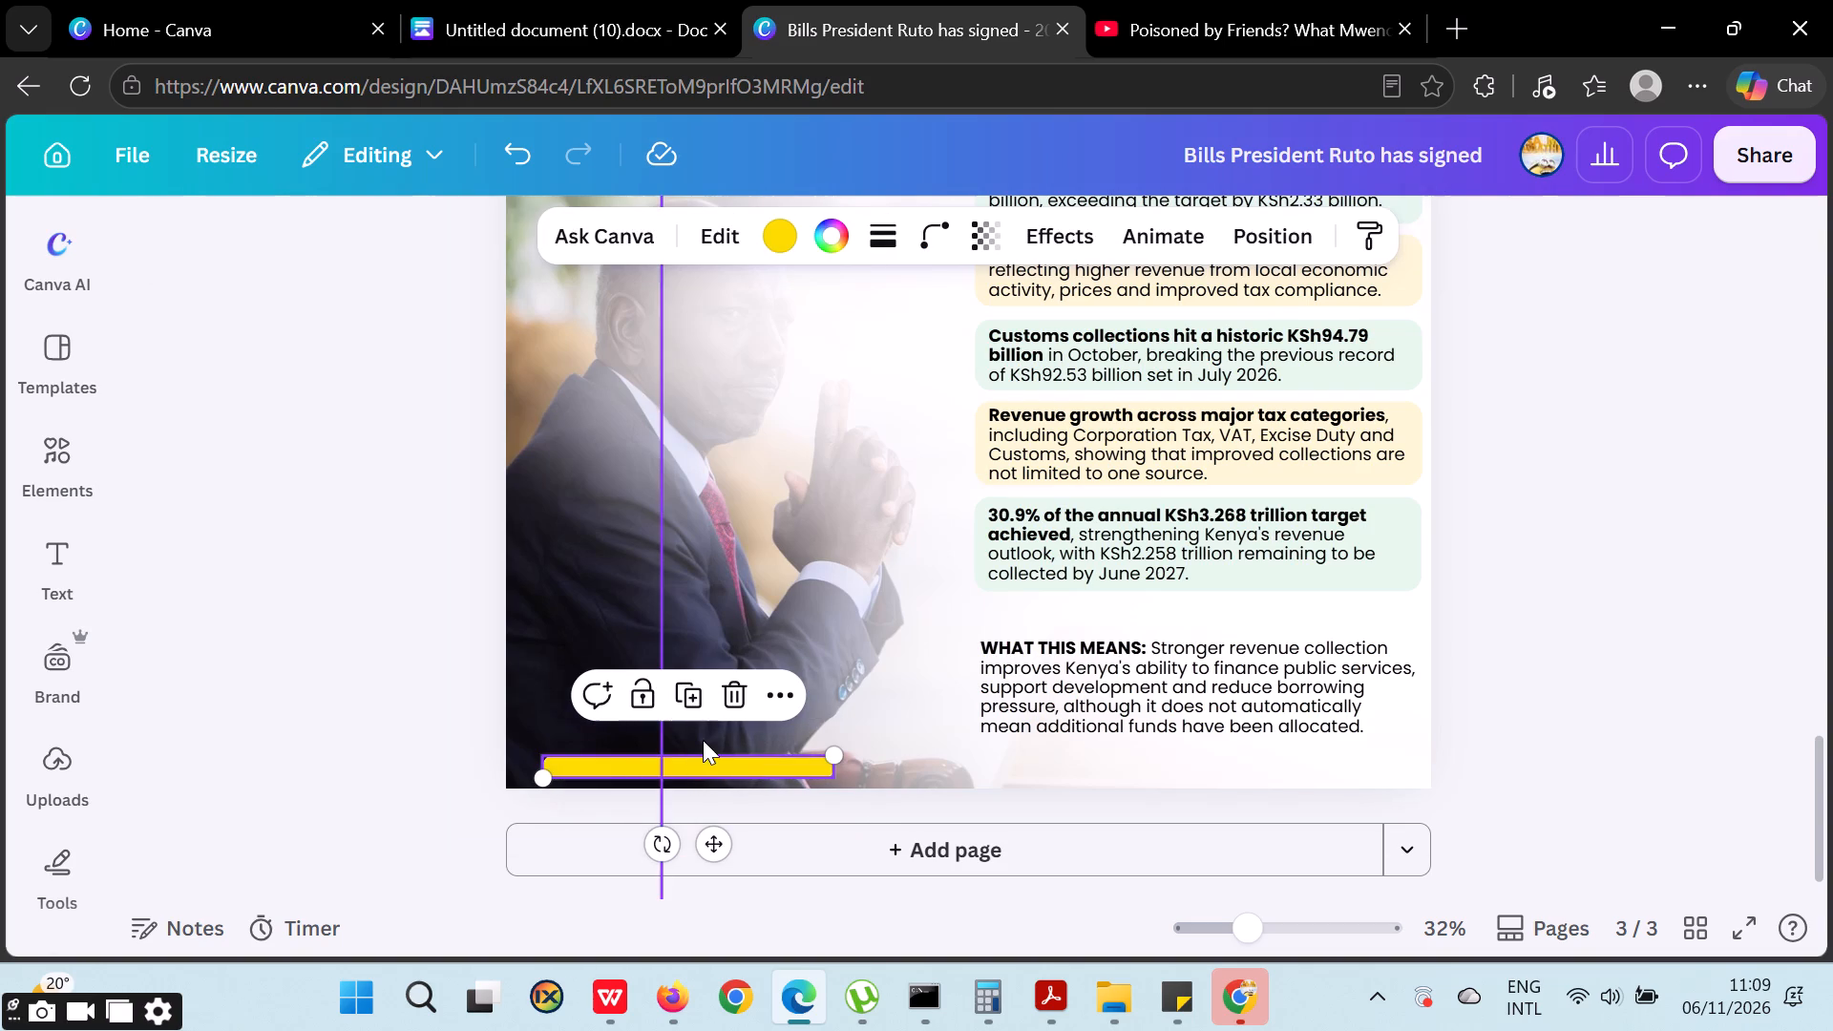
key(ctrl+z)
Ungroup the hashtag bar and delete the vertical separator line after #SystemYaFacts.
click(714, 769)
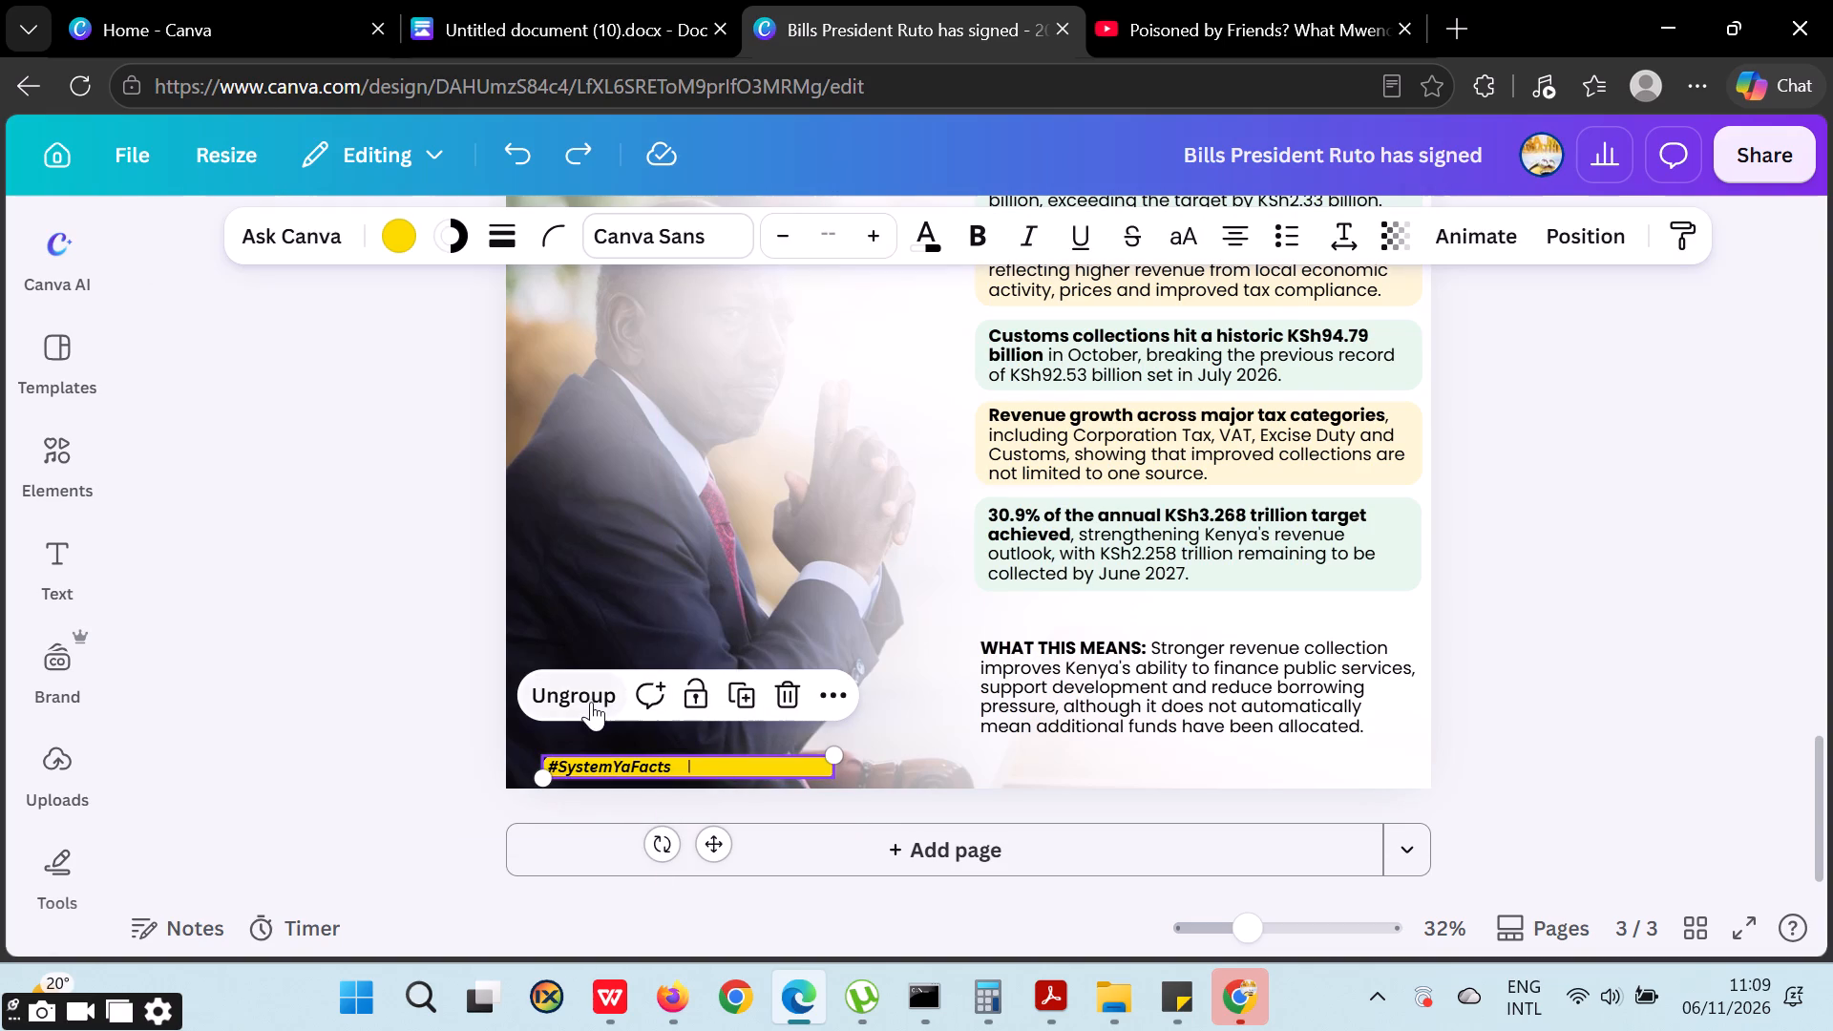
click(591, 702)
click(688, 766)
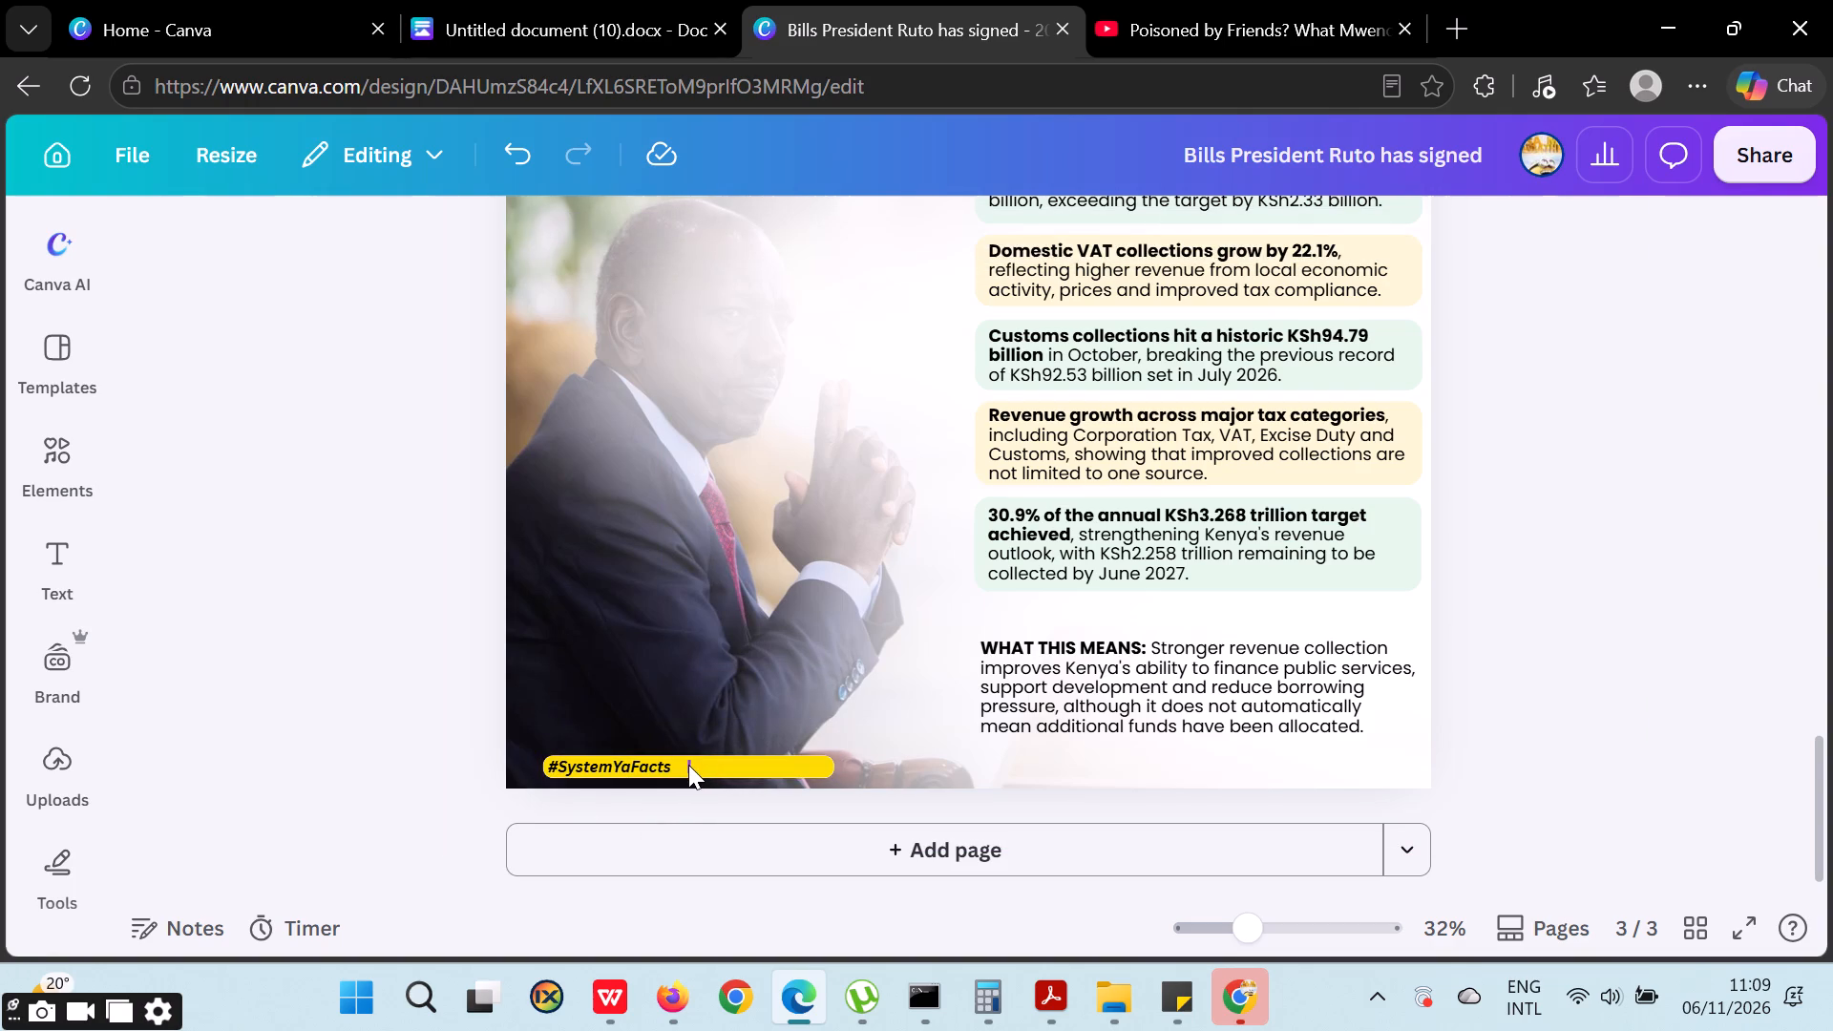
click(688, 765)
key(Delete)
Shorten the yellow bar behind #SystemYaFacts so it just fits the hashtag text.
click(794, 768)
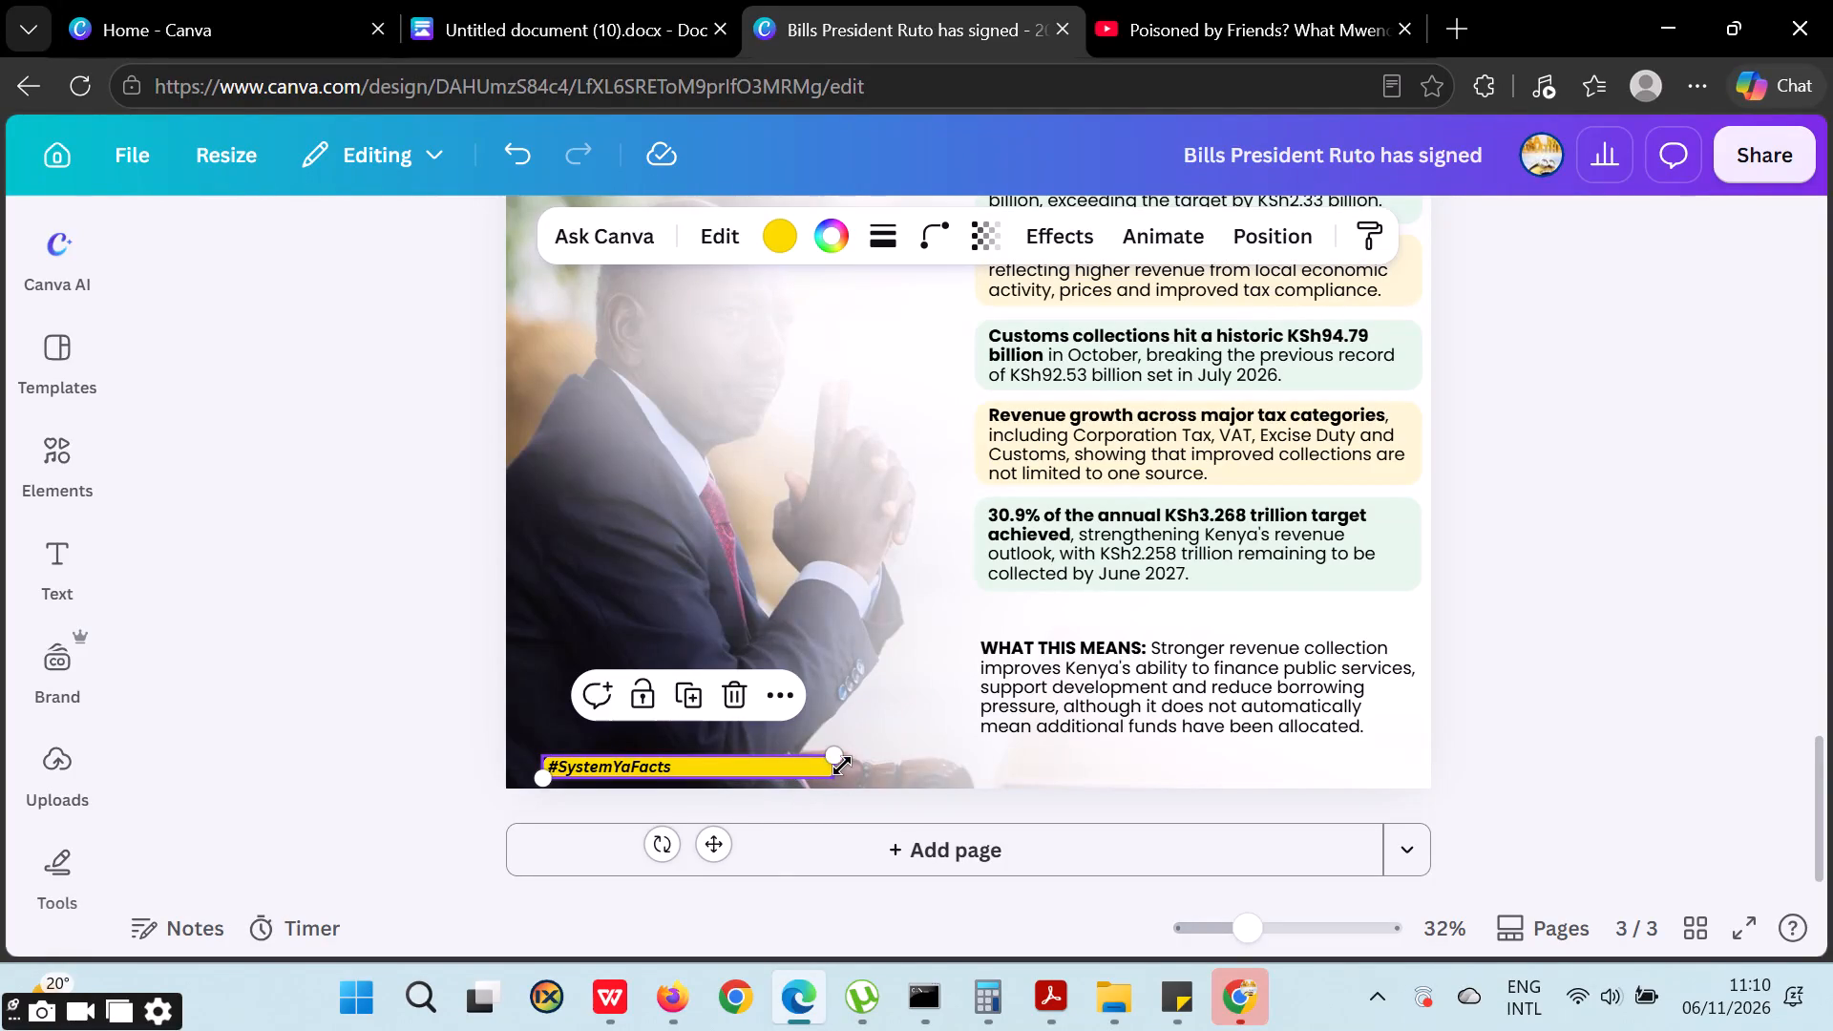
ctrl+scroll(809, 770, down, 1)
ctrl+scroll(809, 770, up, 2)
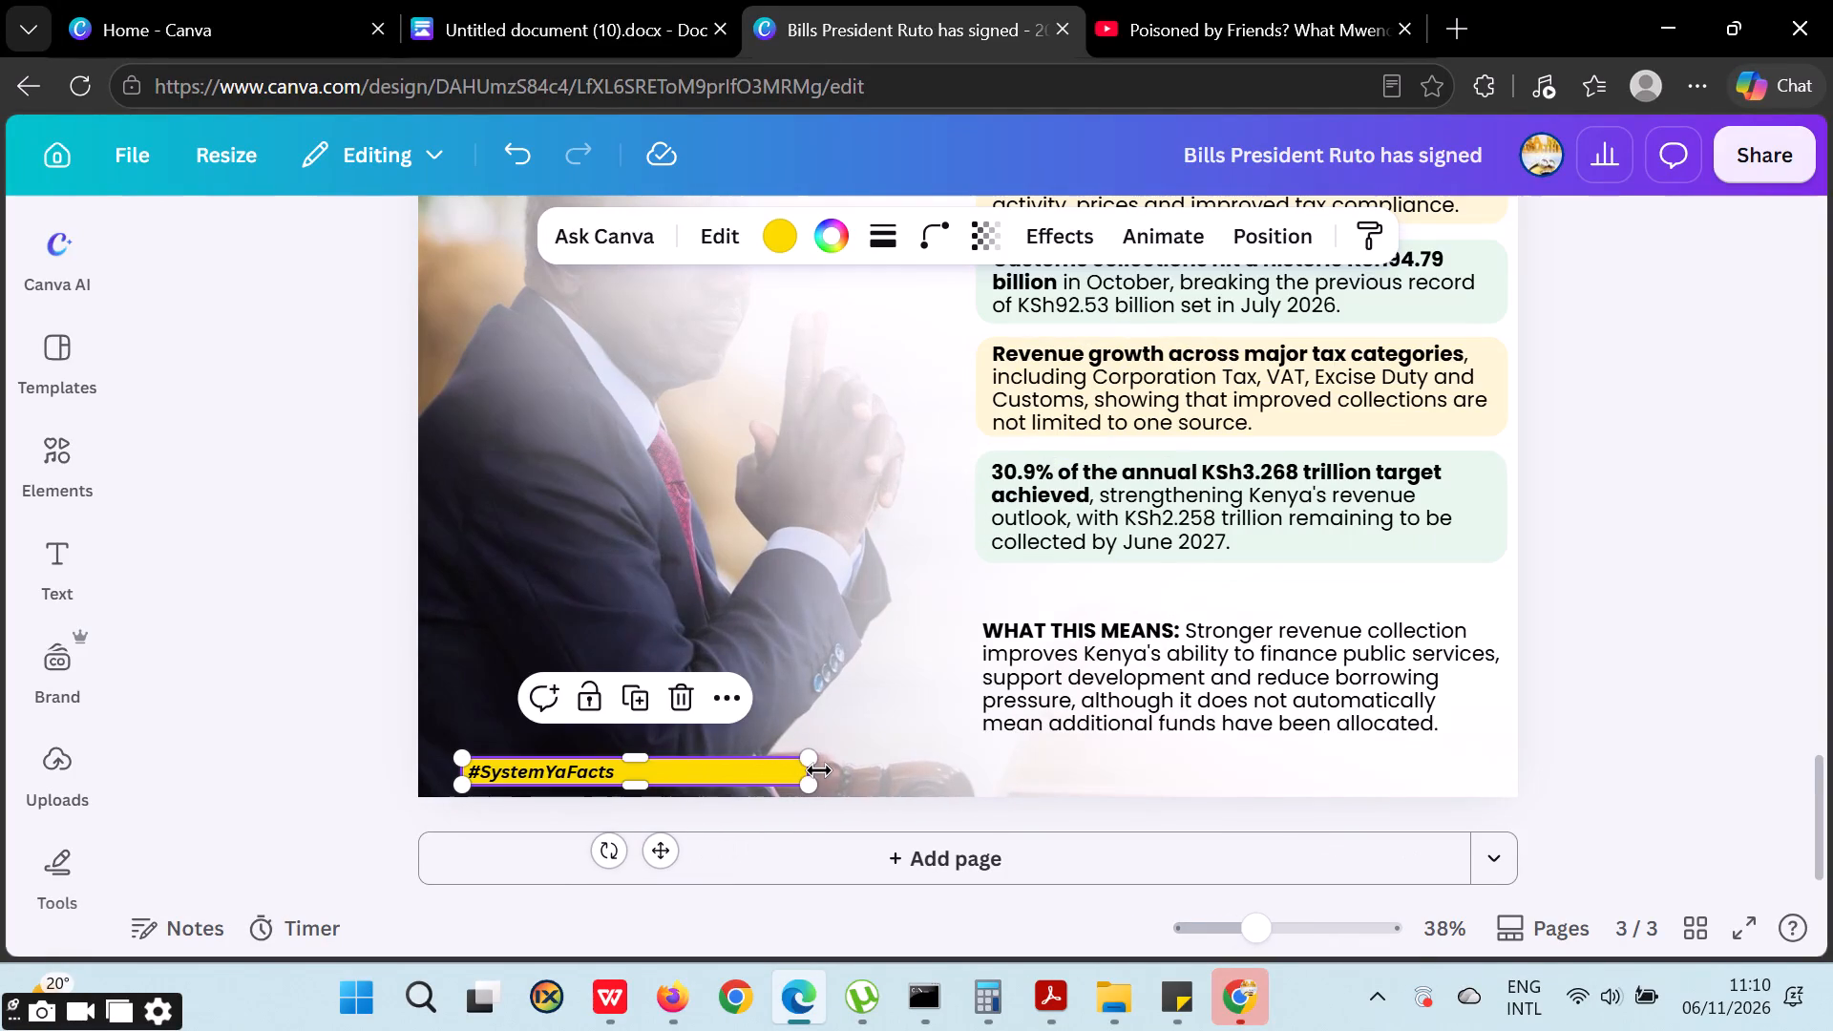
drag(819, 770, 636, 766)
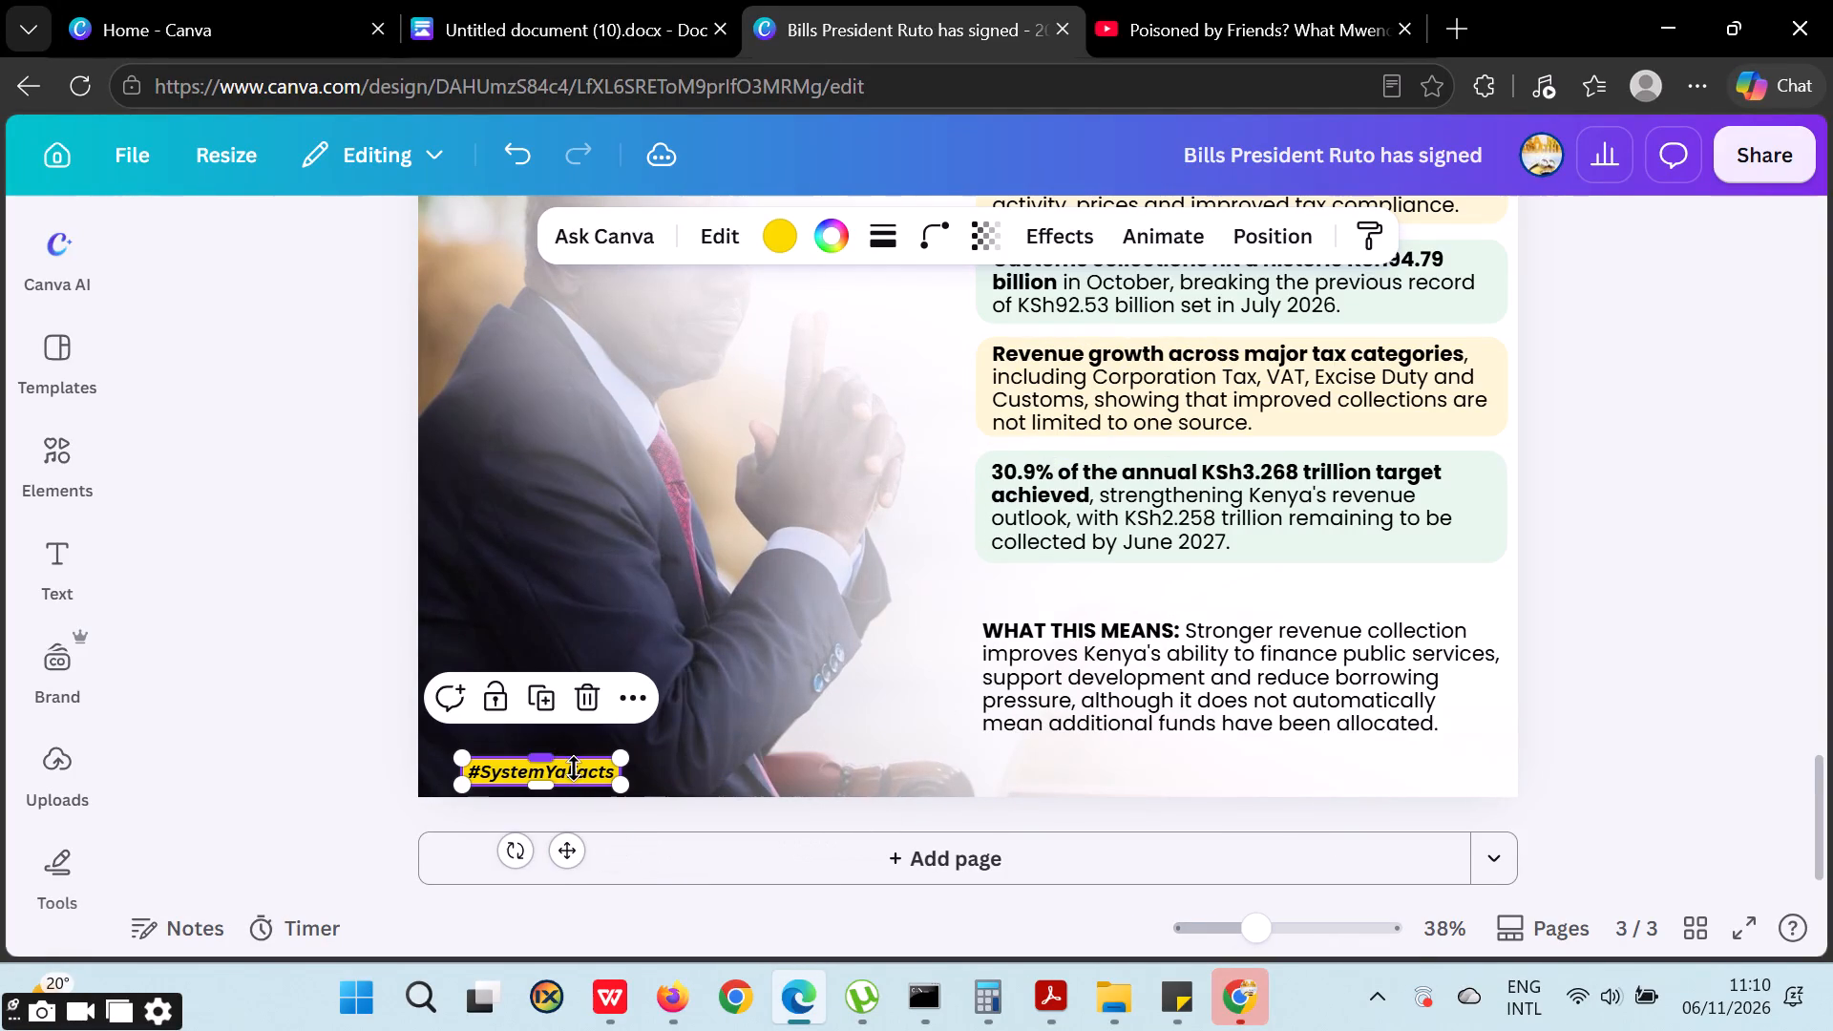
Move #SystemYaFacts together with its yellow bar beneath the "WHAT THIS MEANS" paragraph, roughly centred under it.
shift+click(587, 770)
drag(586, 769, 1279, 772)
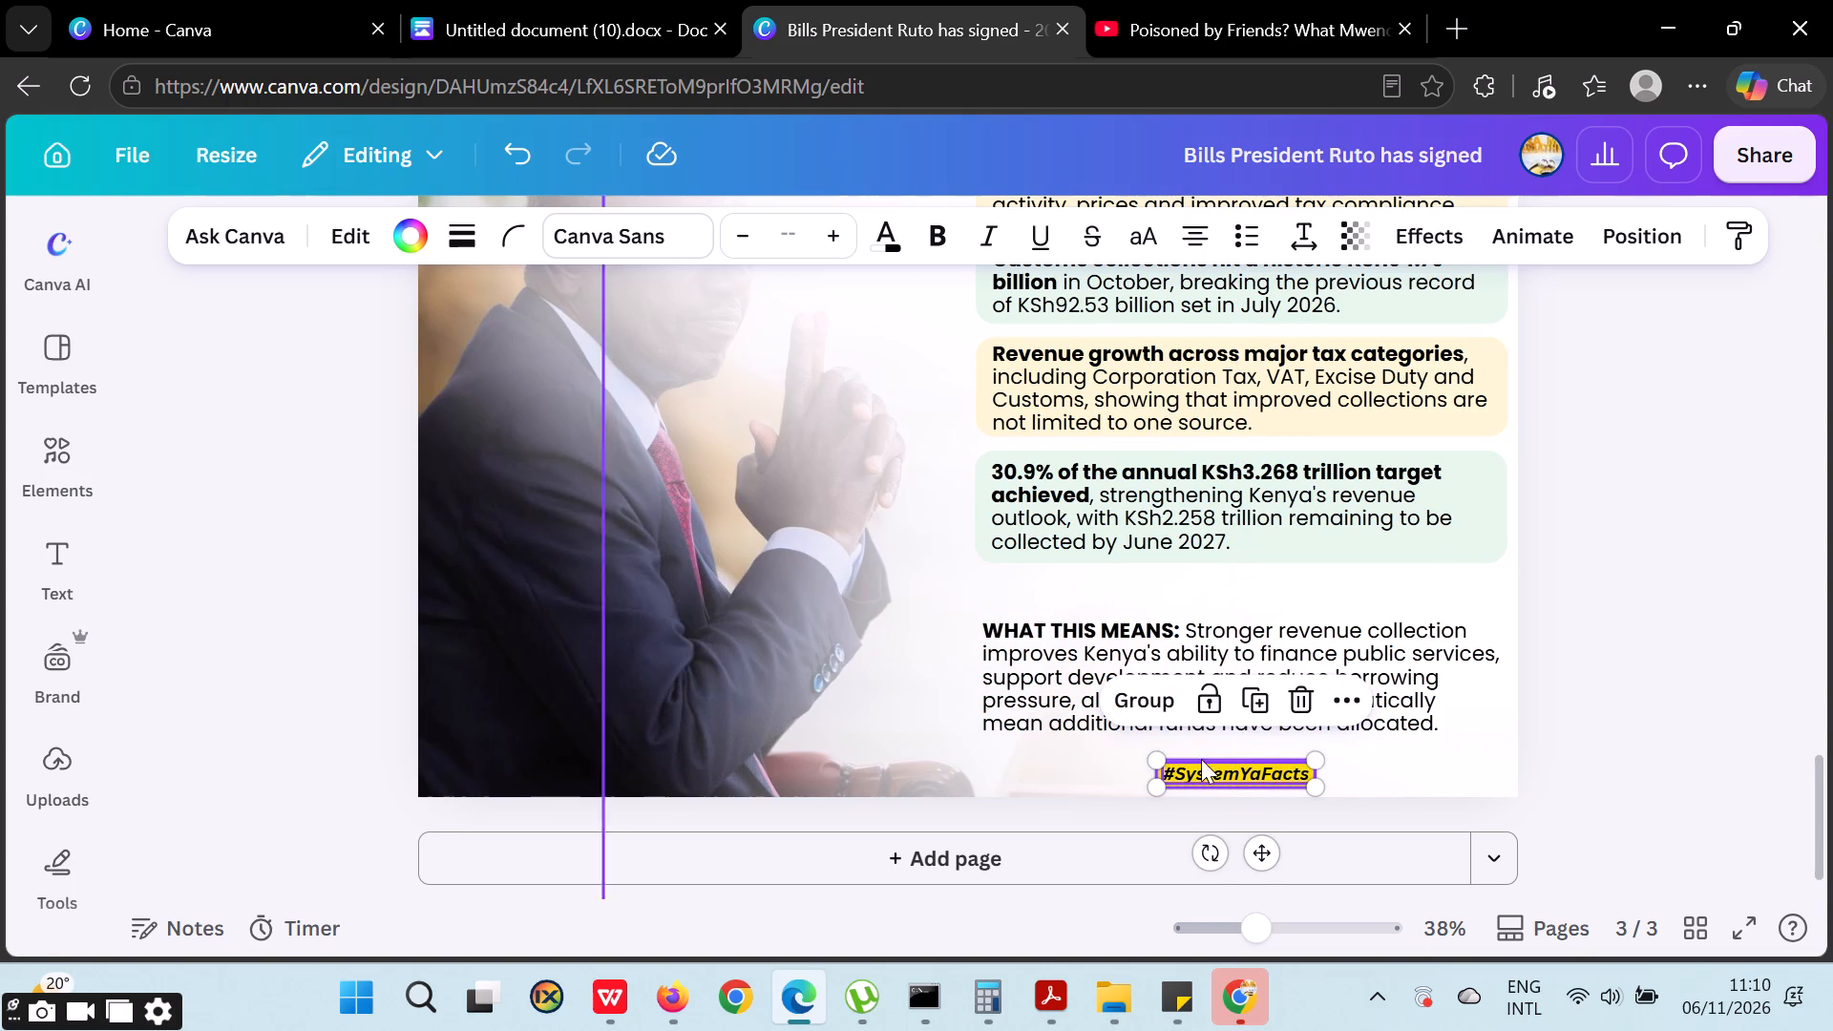
triple_click(1627, 621)
click(1627, 621)
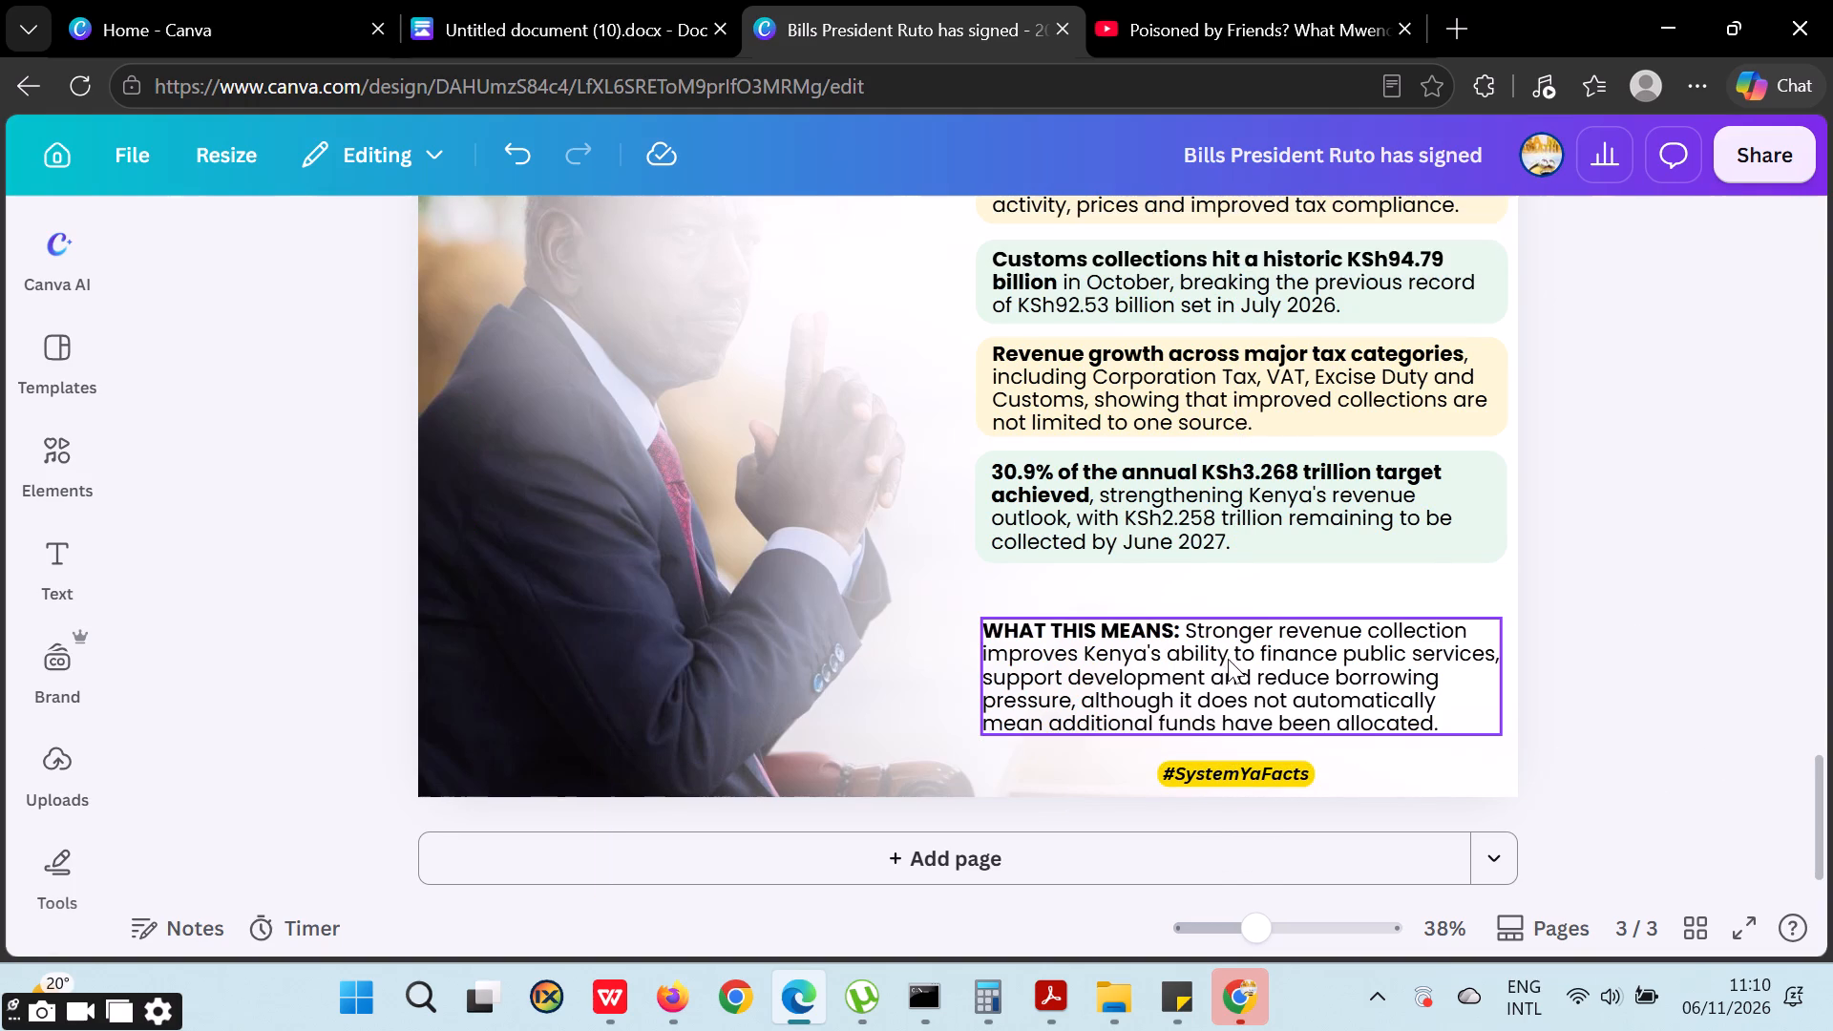
click(1097, 641)
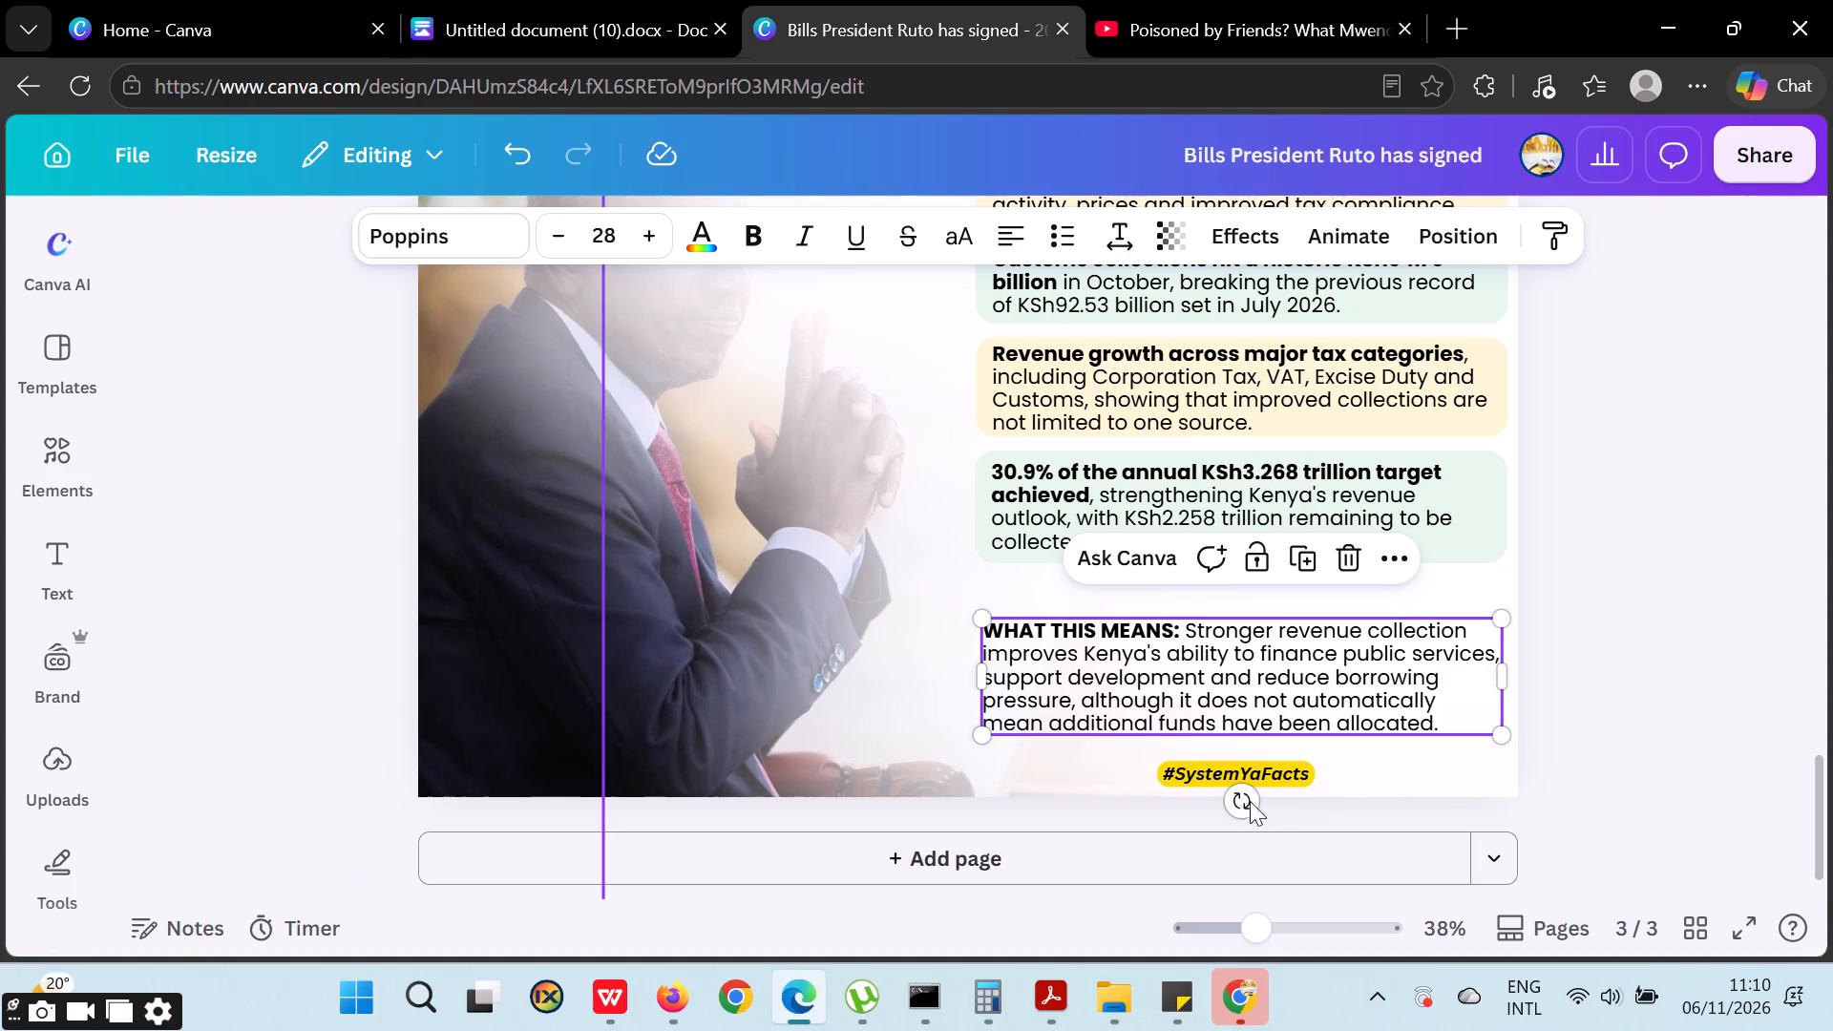
Insert a square shape, move it down to the "WHAT THIS MEANS" paragraph and flatten it into a thin strip 600 px wide.
click(72, 482)
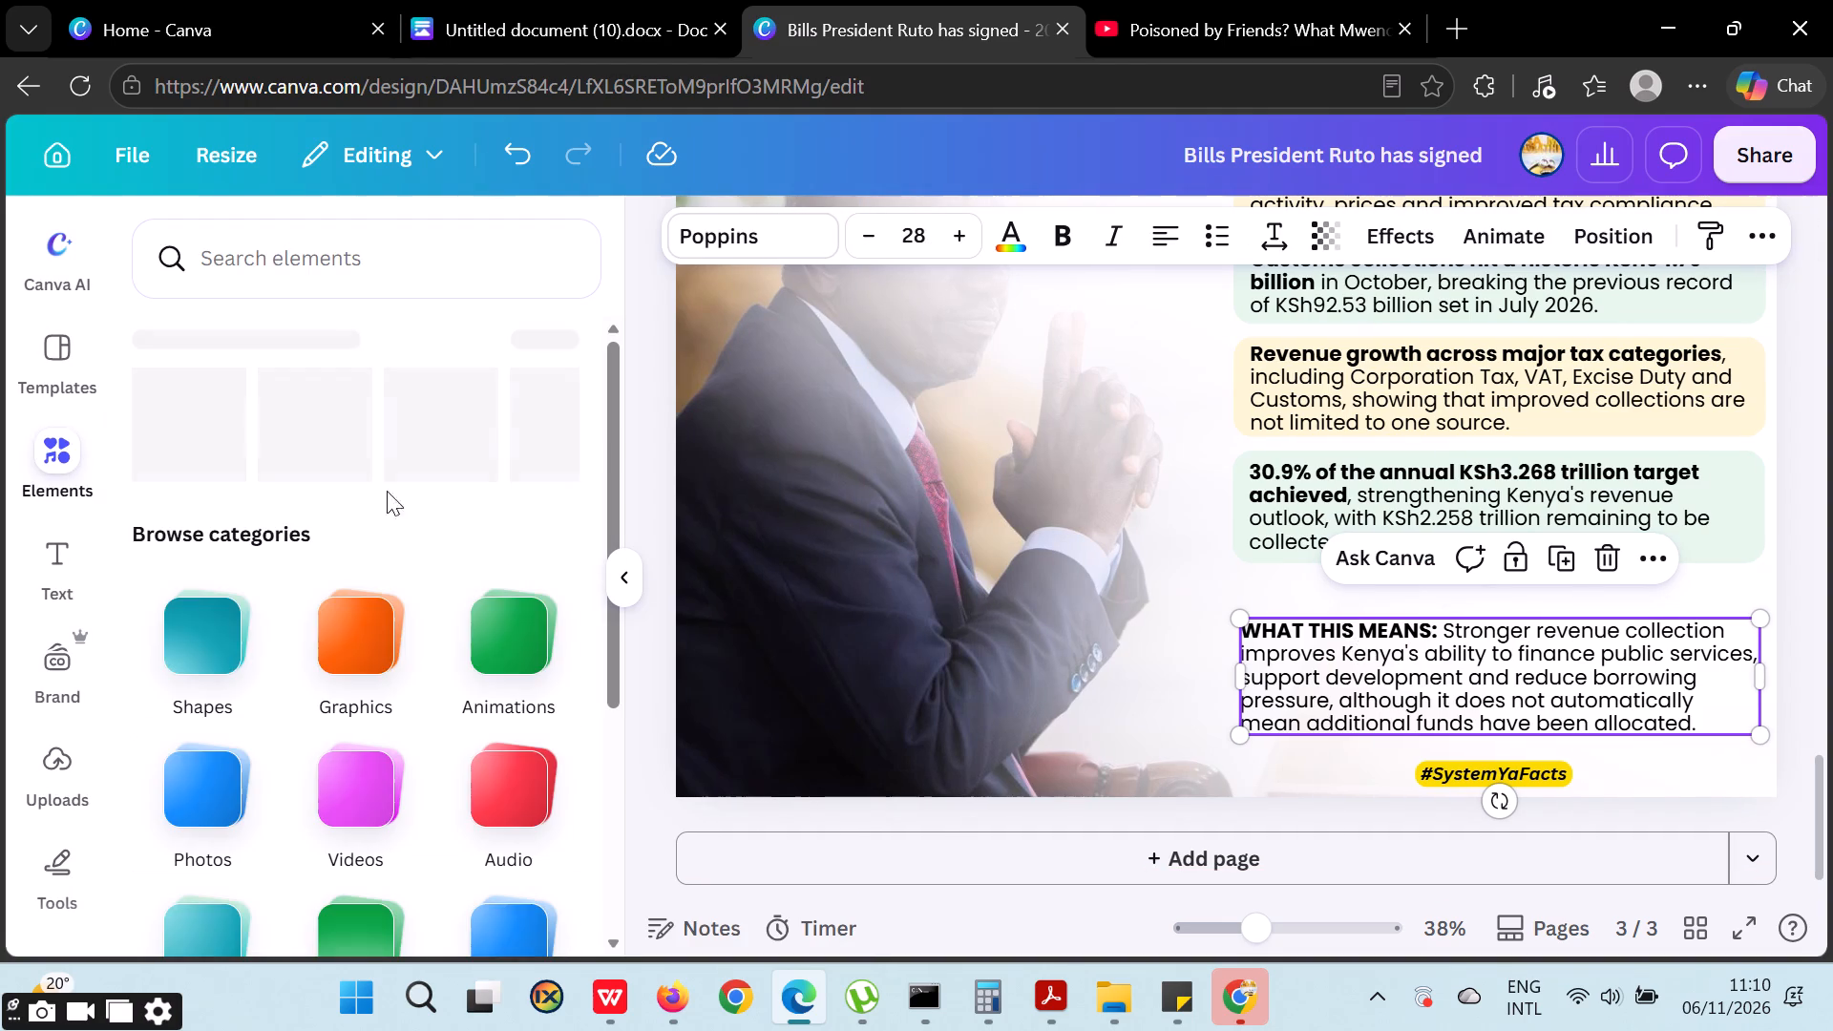
click(165, 622)
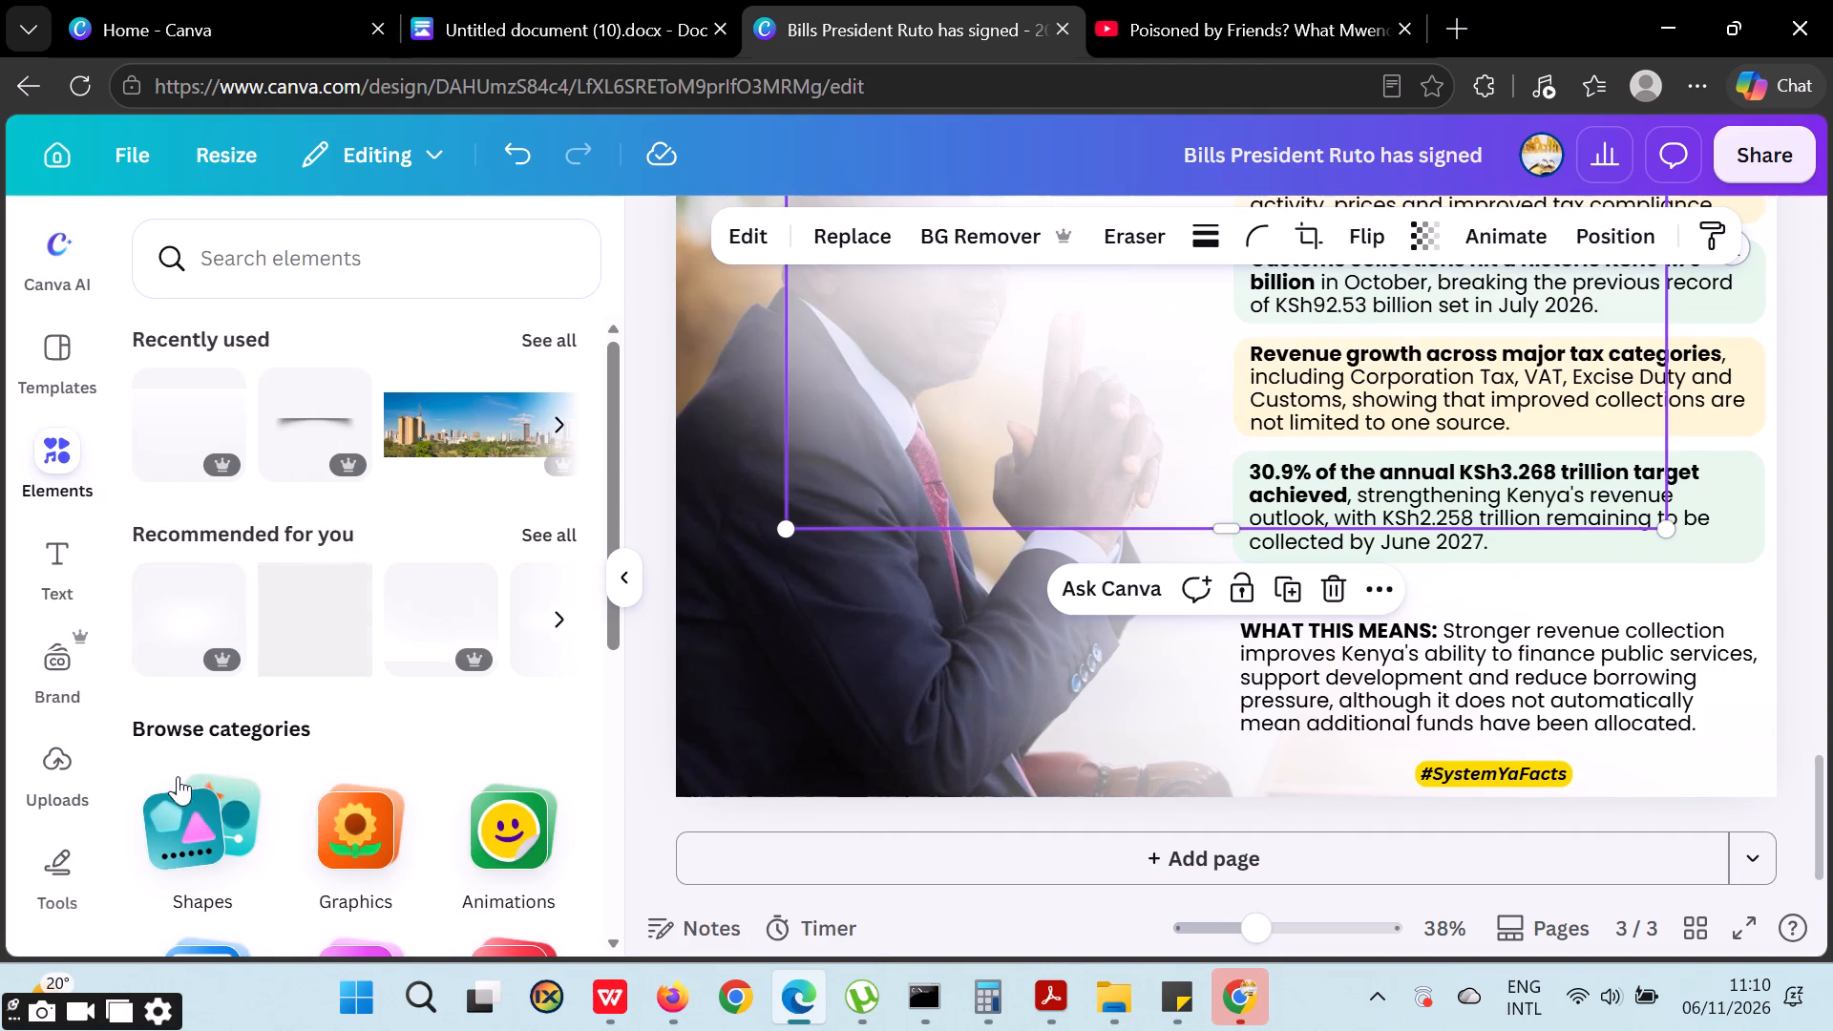
click(170, 816)
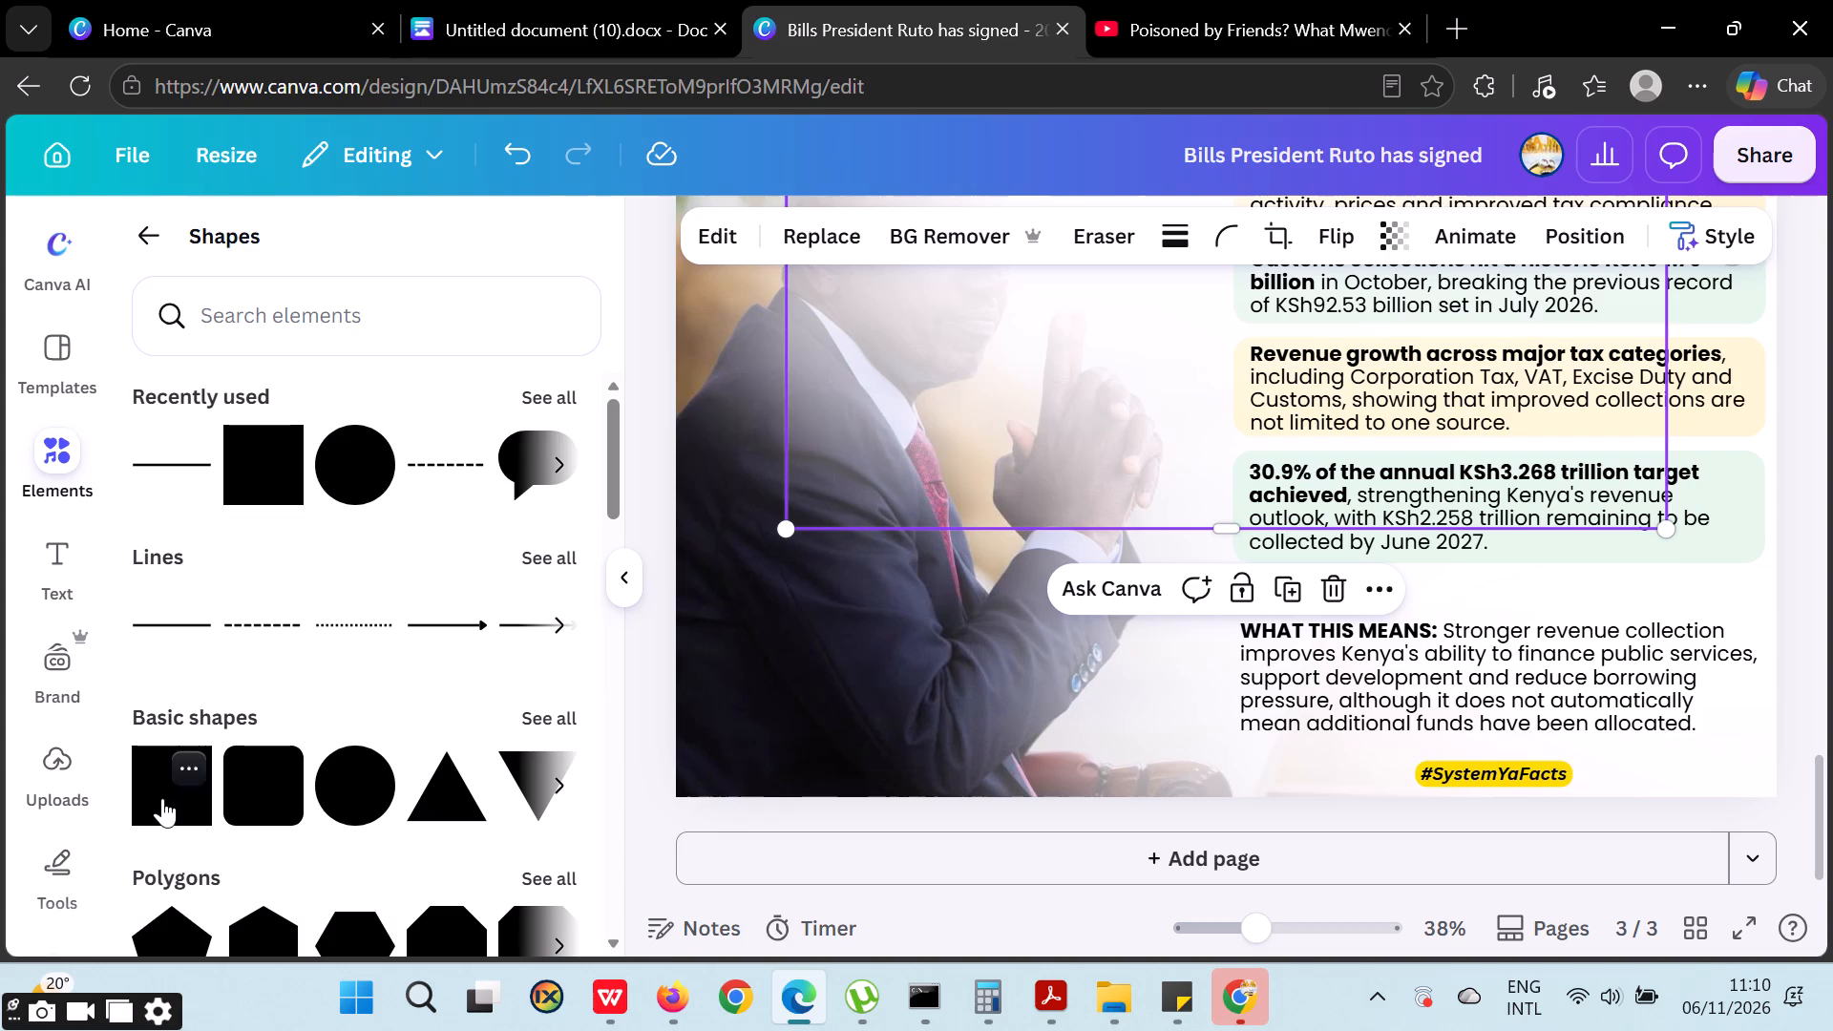
click(251, 471)
drag(1144, 347, 1144, 346)
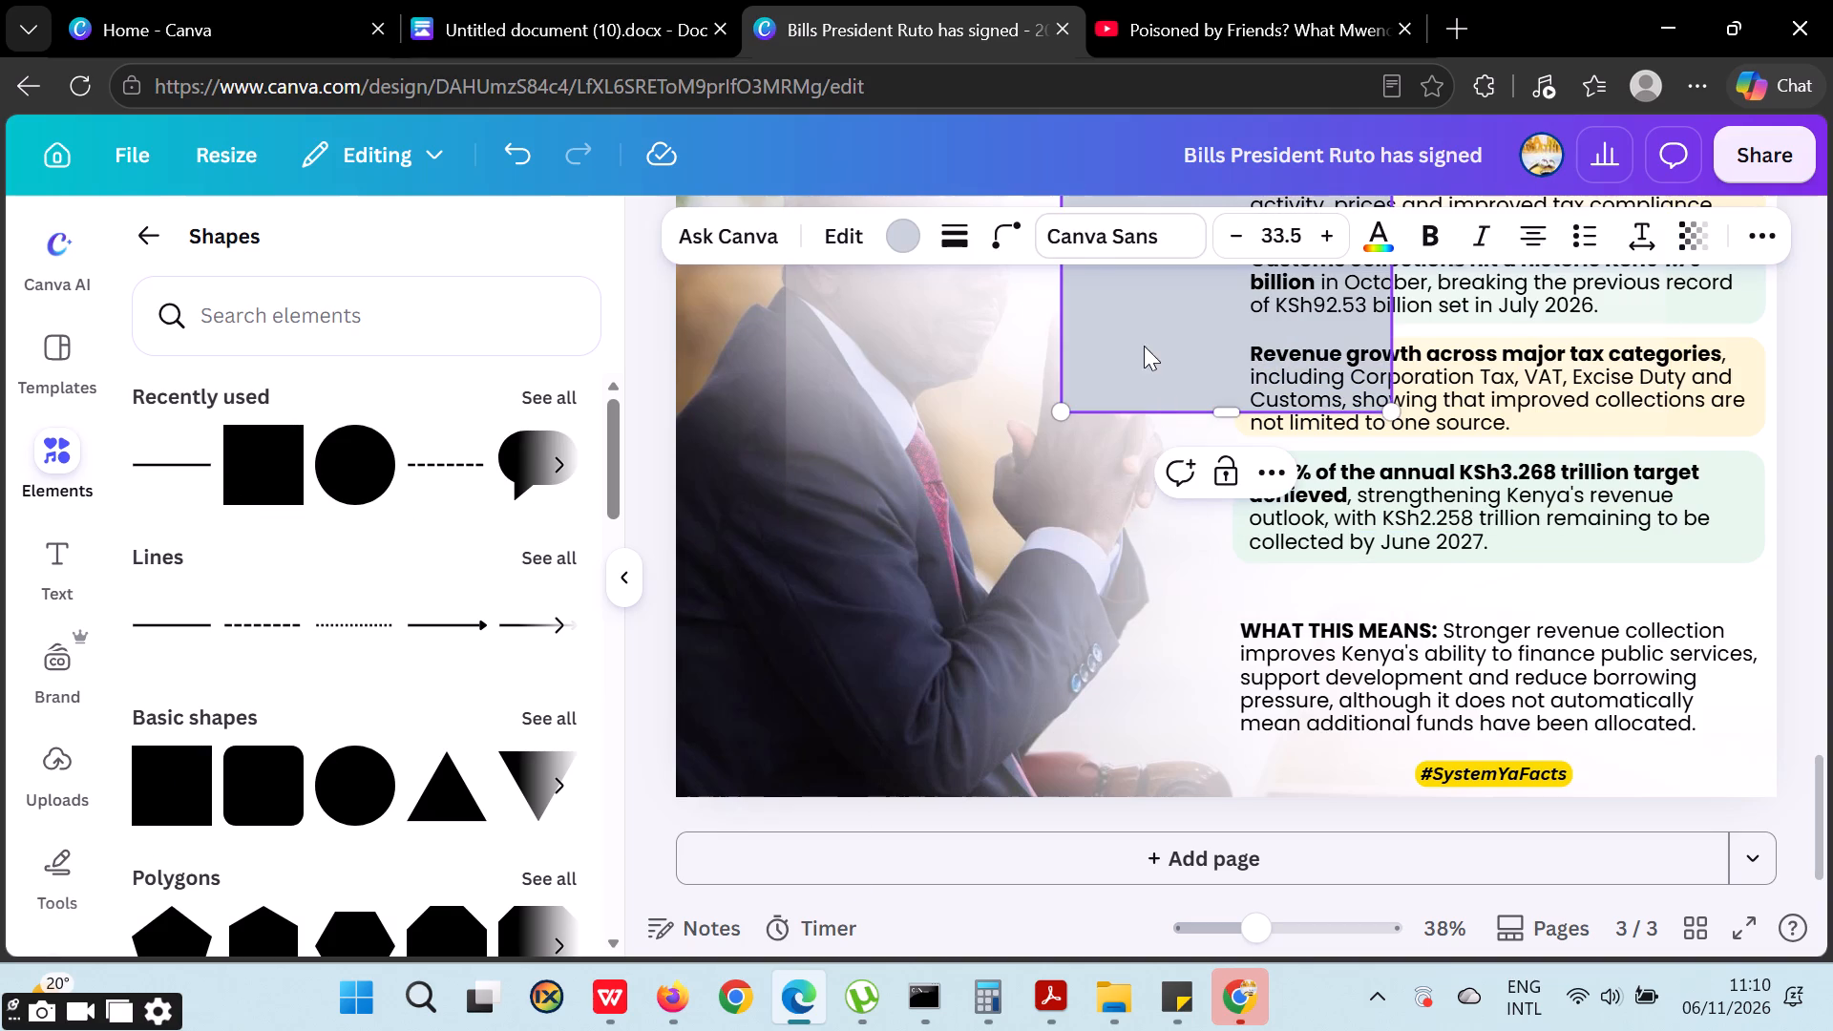
drag(1144, 346, 1120, 664)
drag(1183, 397, 1149, 678)
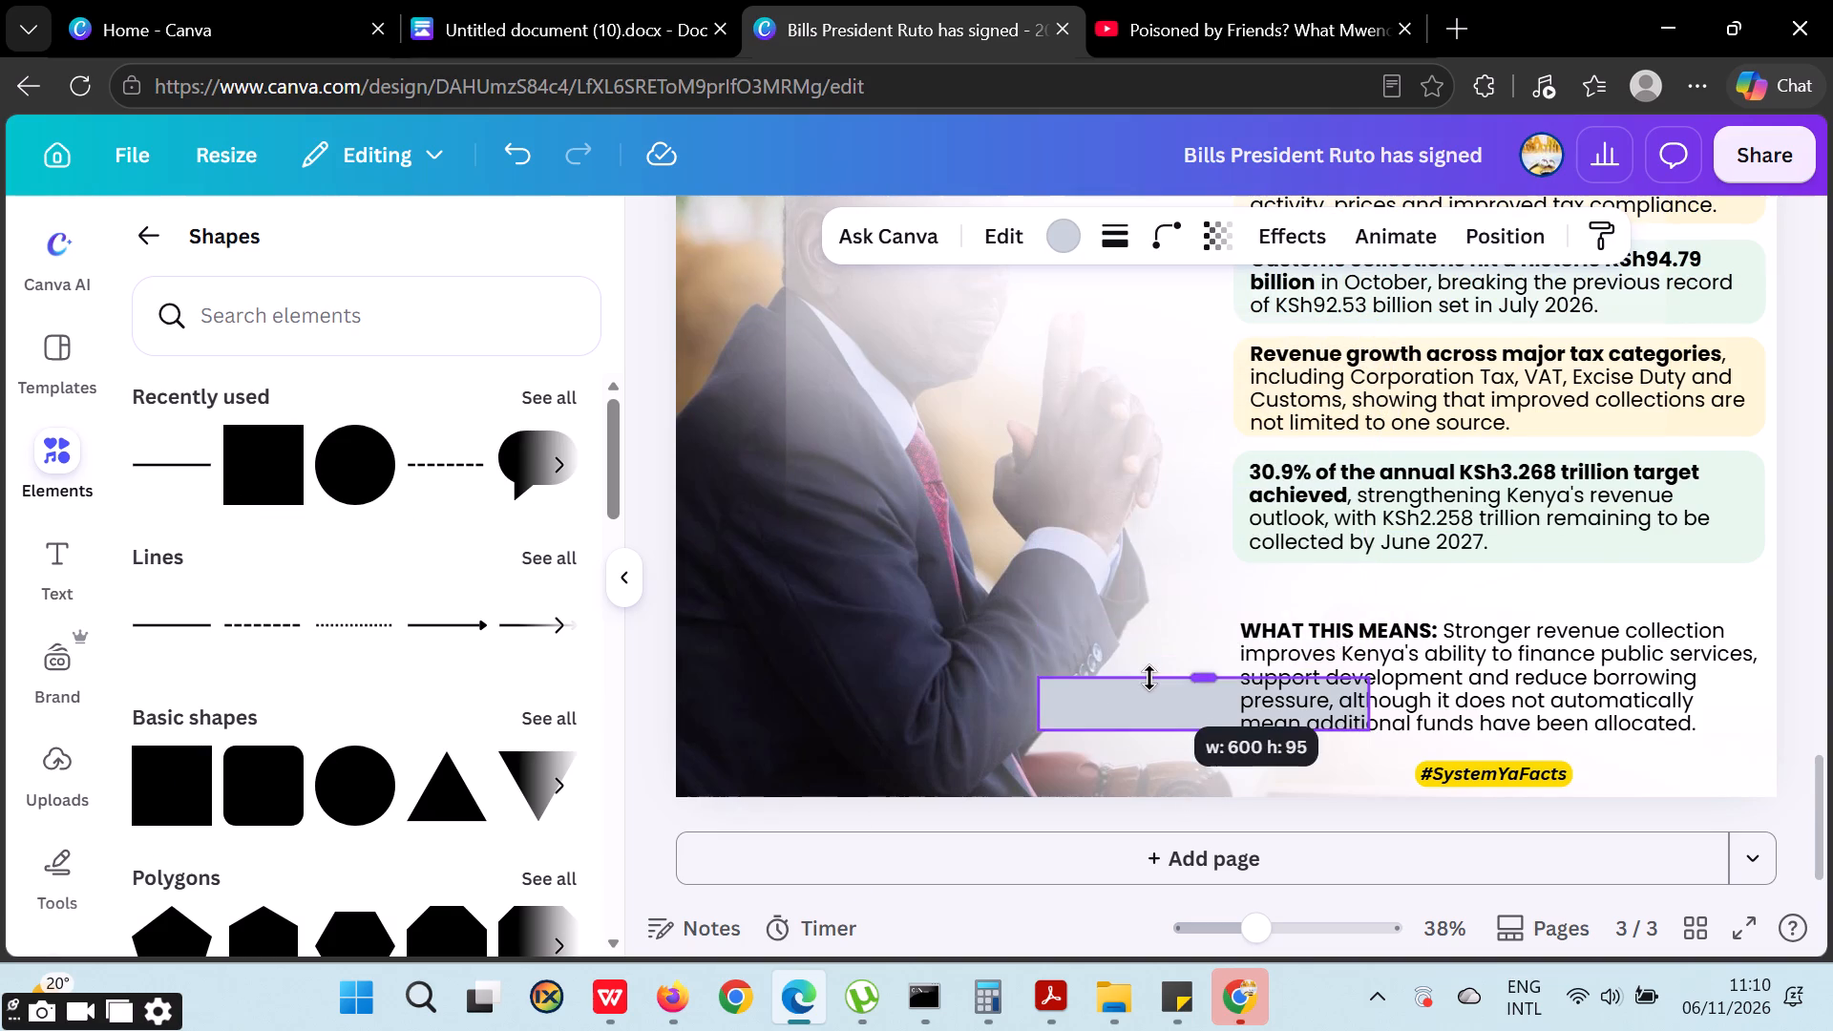
drag(1149, 678, 1145, 700)
Fit the strip over the "WHAT THIS MEANS:" heading, about 37 px high and extending slightly before the first letter.
ctrl+scroll(1233, 766, up, 2)
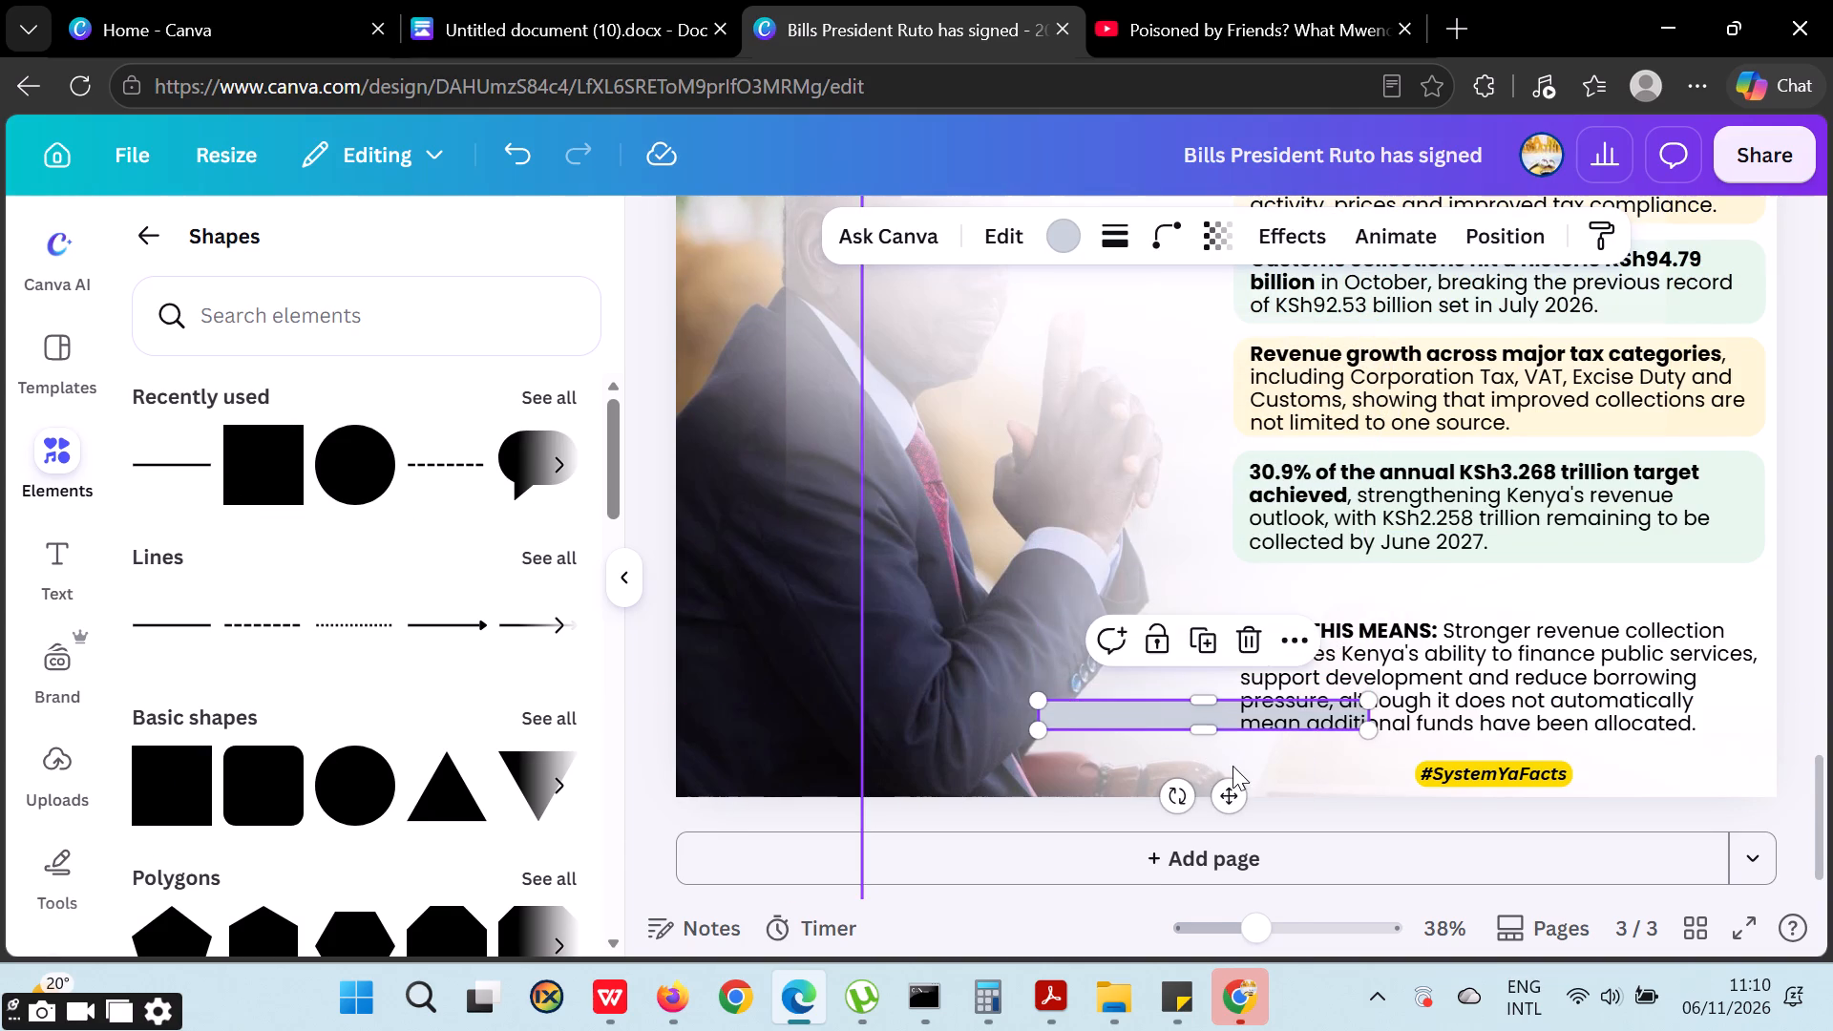
ctrl+scroll(1233, 766, up, 1)
drag(1219, 685, 1329, 545)
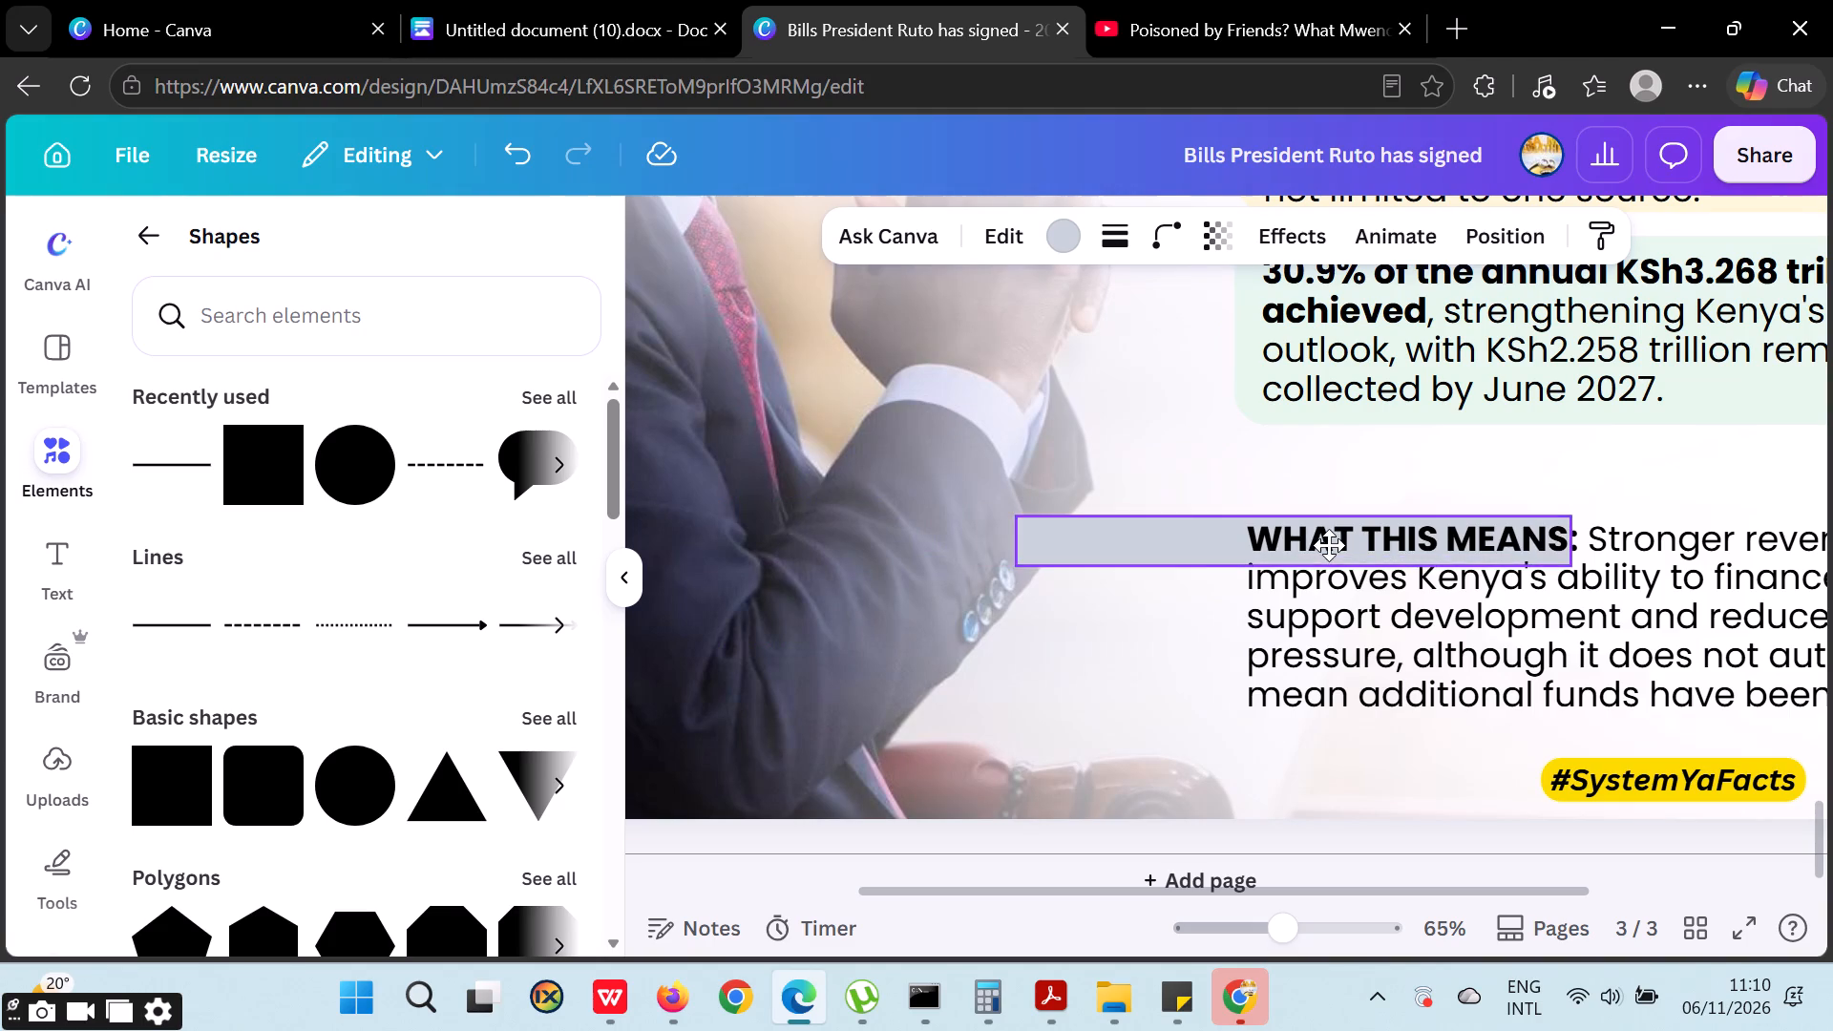
drag(1329, 545, 1342, 541)
ctrl+scroll(1493, 540, up, 2)
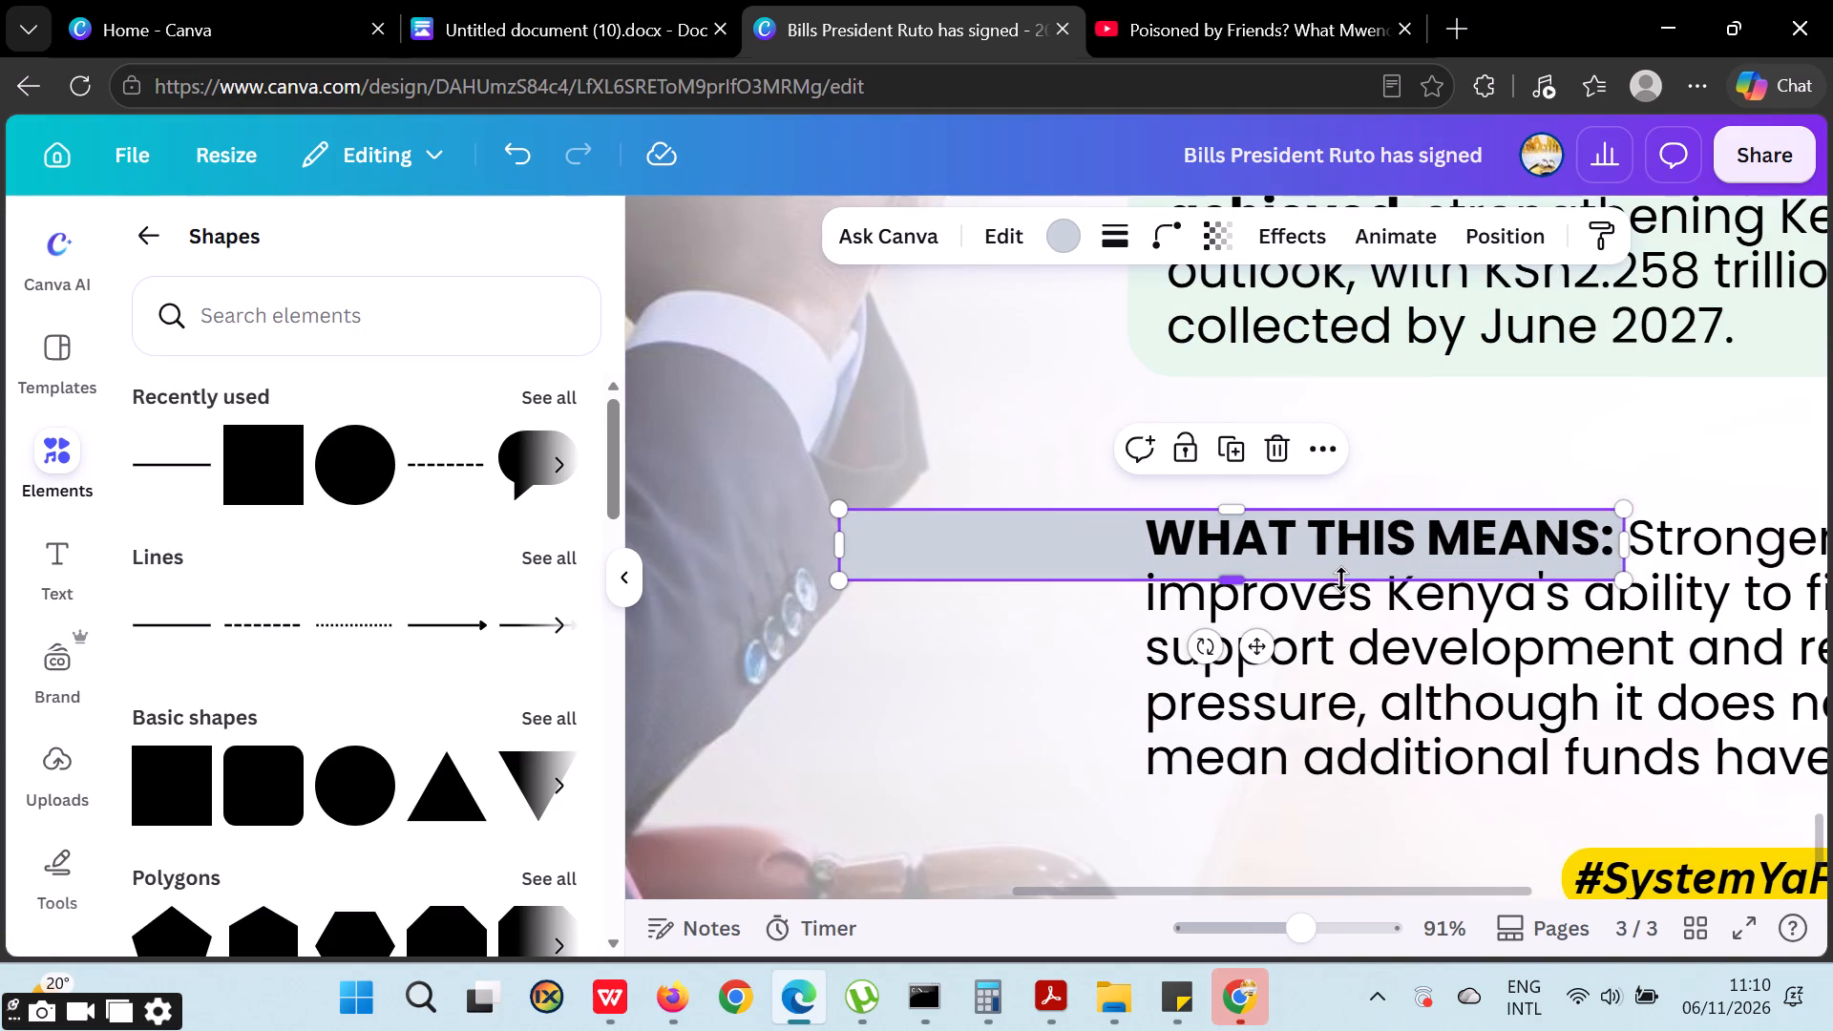
drag(1341, 579, 1385, 559)
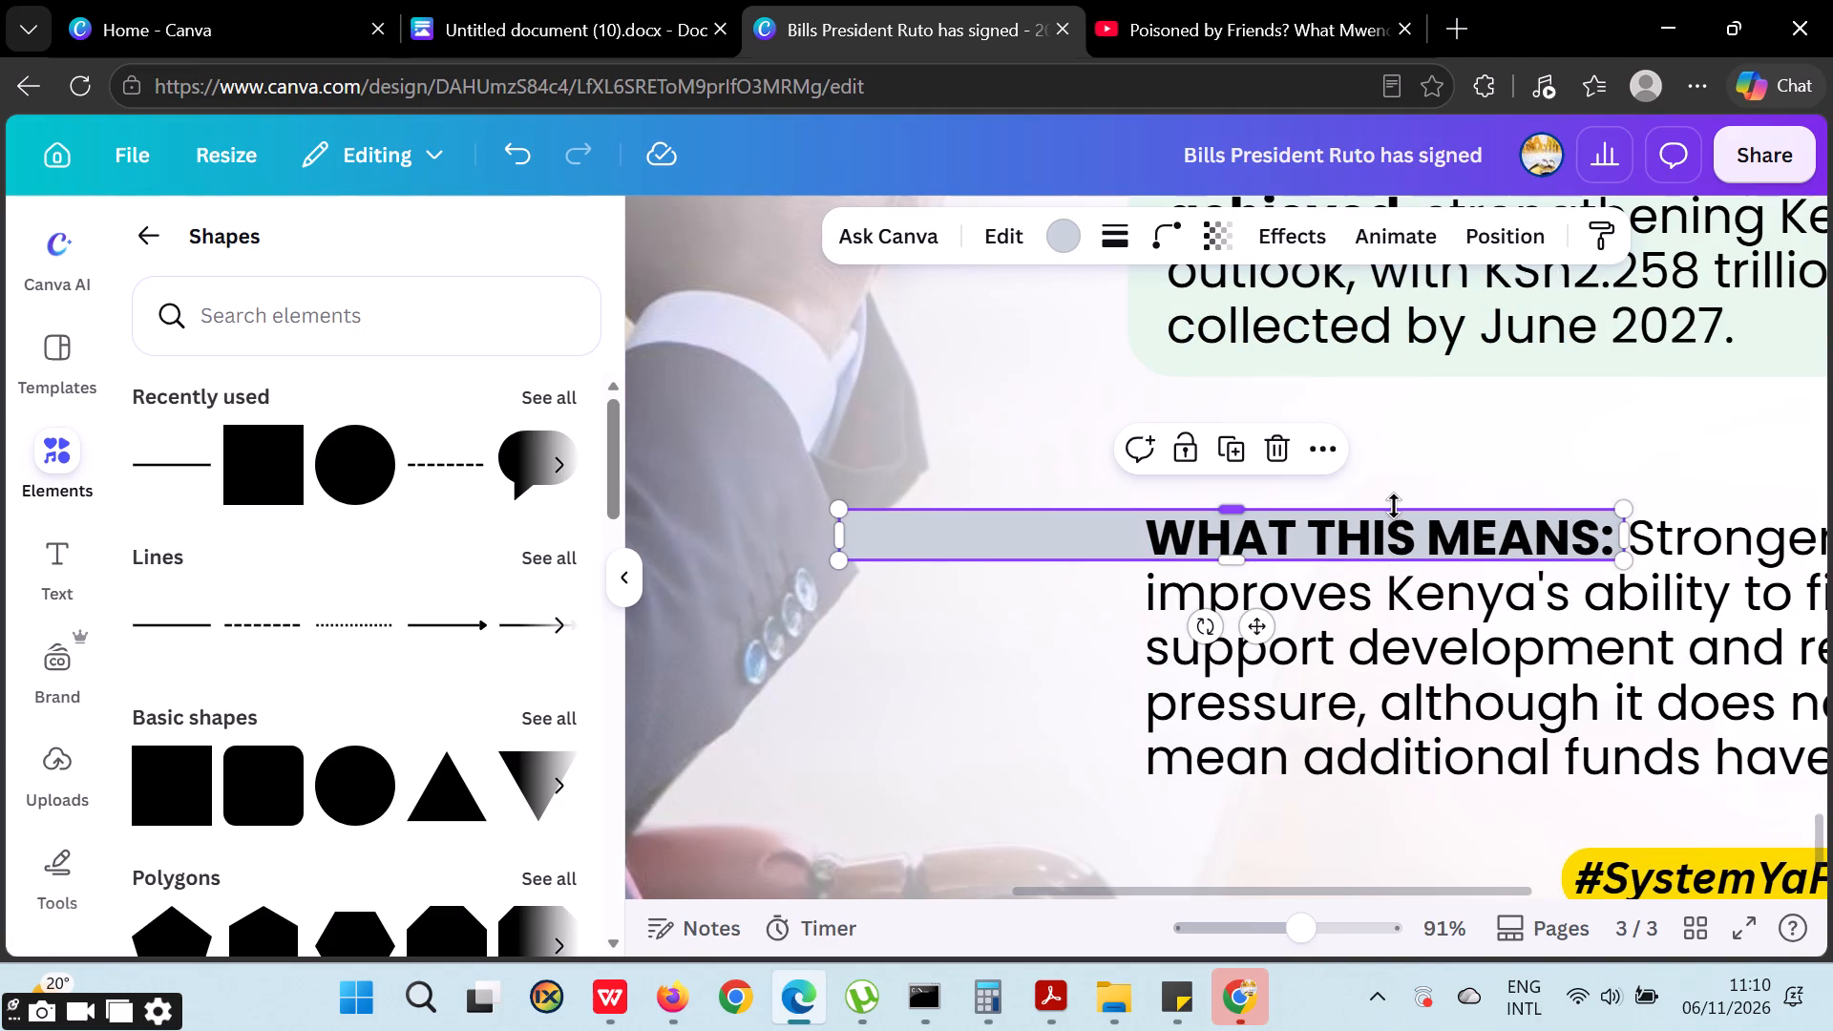
click(1399, 509)
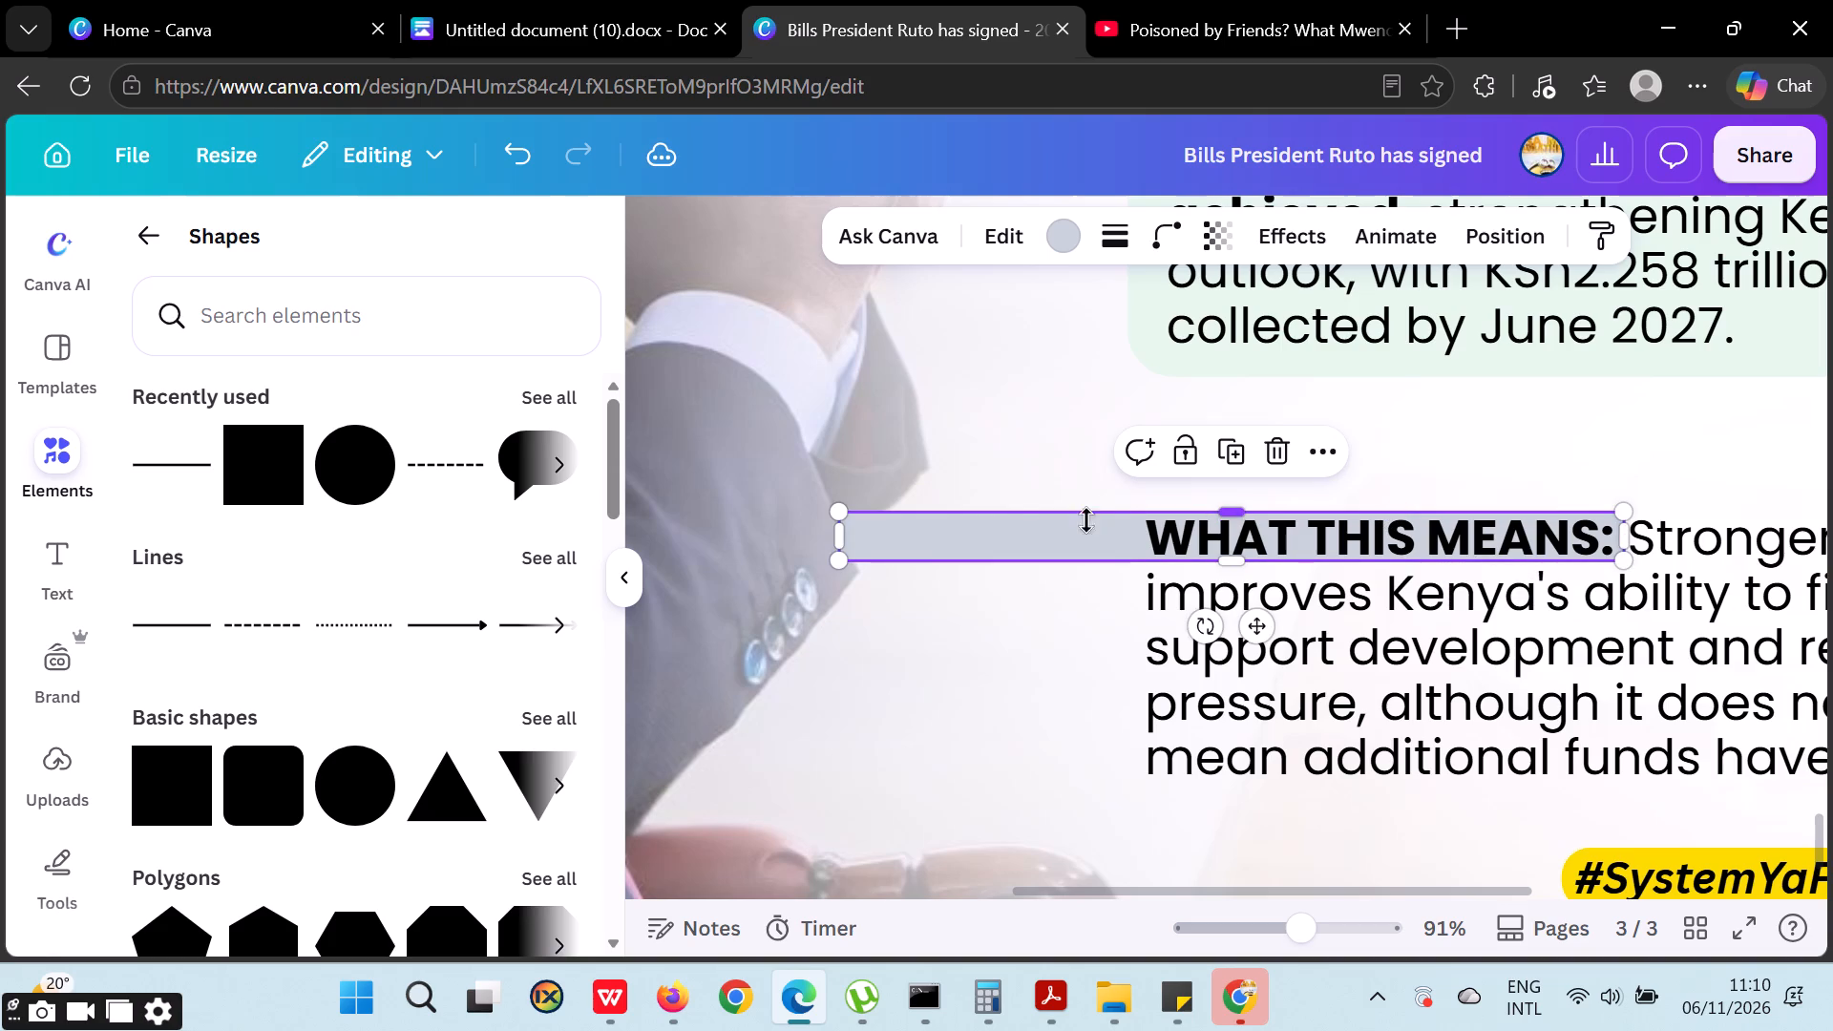
drag(832, 534, 1134, 525)
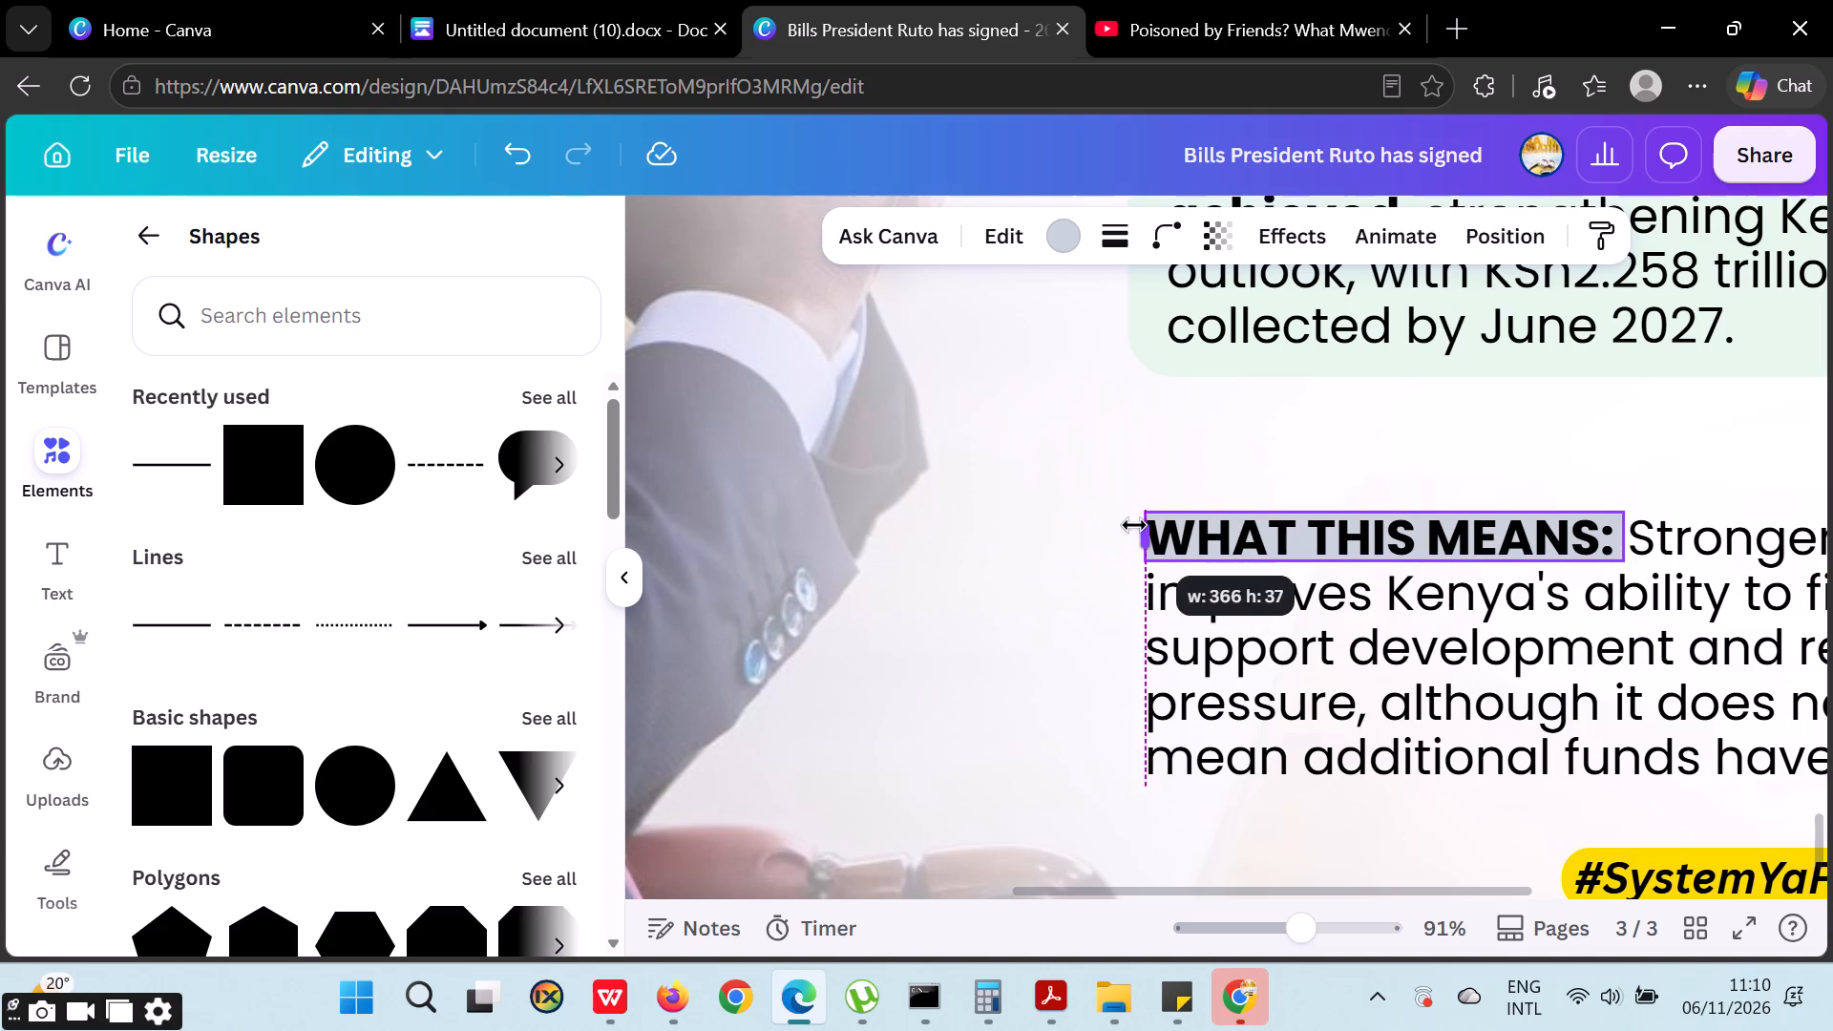
drag(1134, 525, 1125, 531)
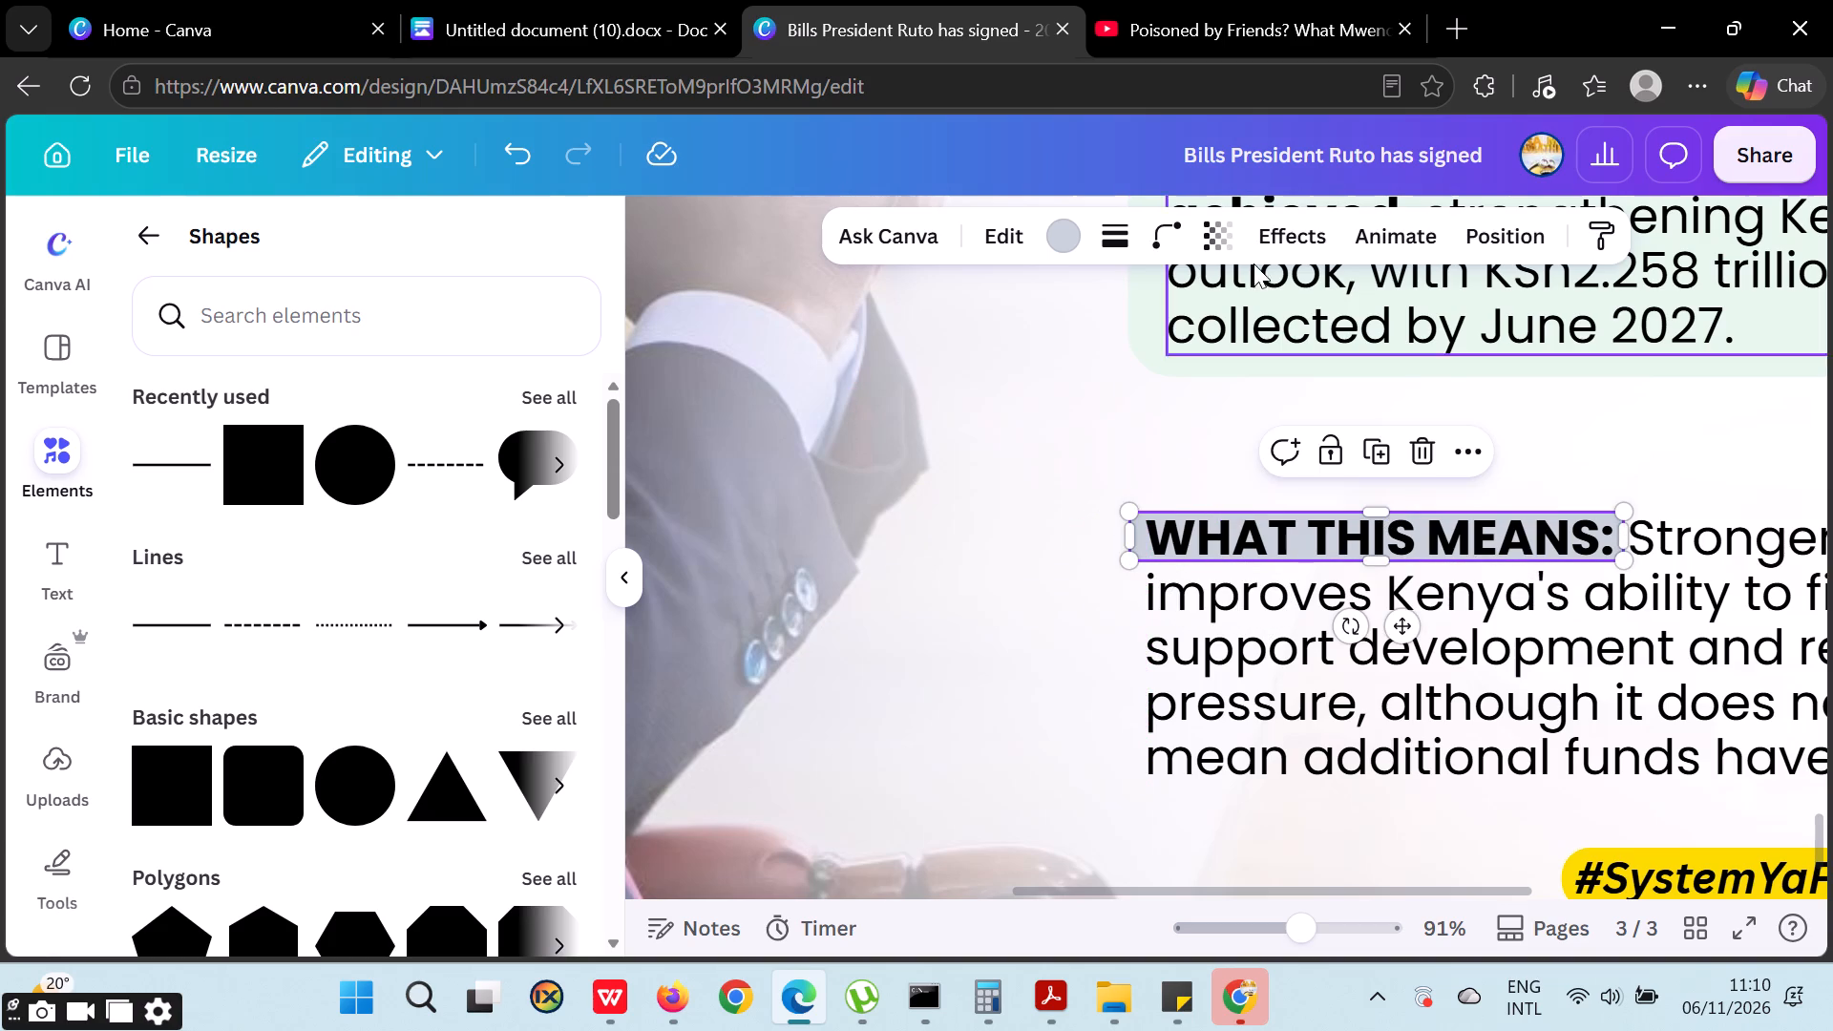
Set the heading strip's corner rounding to 8 and bring its left edge closer to the text.
click(1165, 225)
drag(1025, 357, 1042, 352)
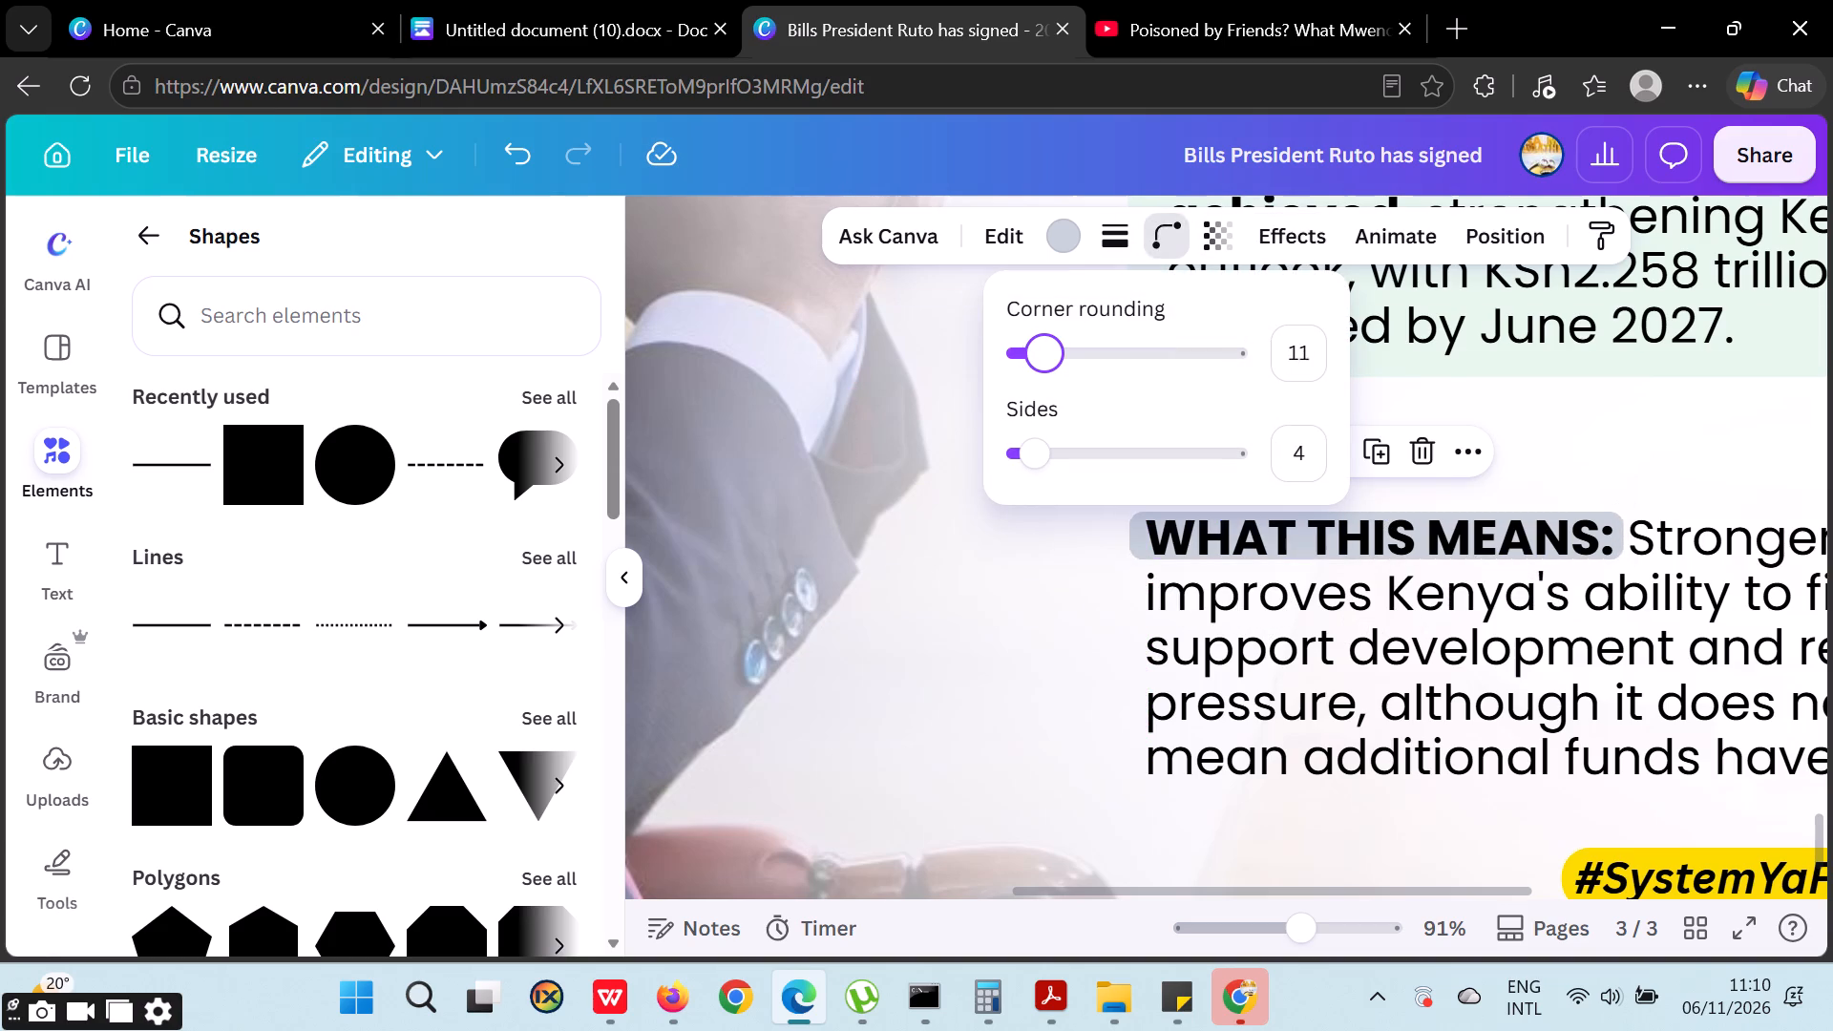
drag(1042, 352, 1036, 351)
ctrl+scroll(1199, 563, up, 1)
ctrl+scroll(1199, 563, down, 1)
ctrl+scroll(1199, 563, up, 2)
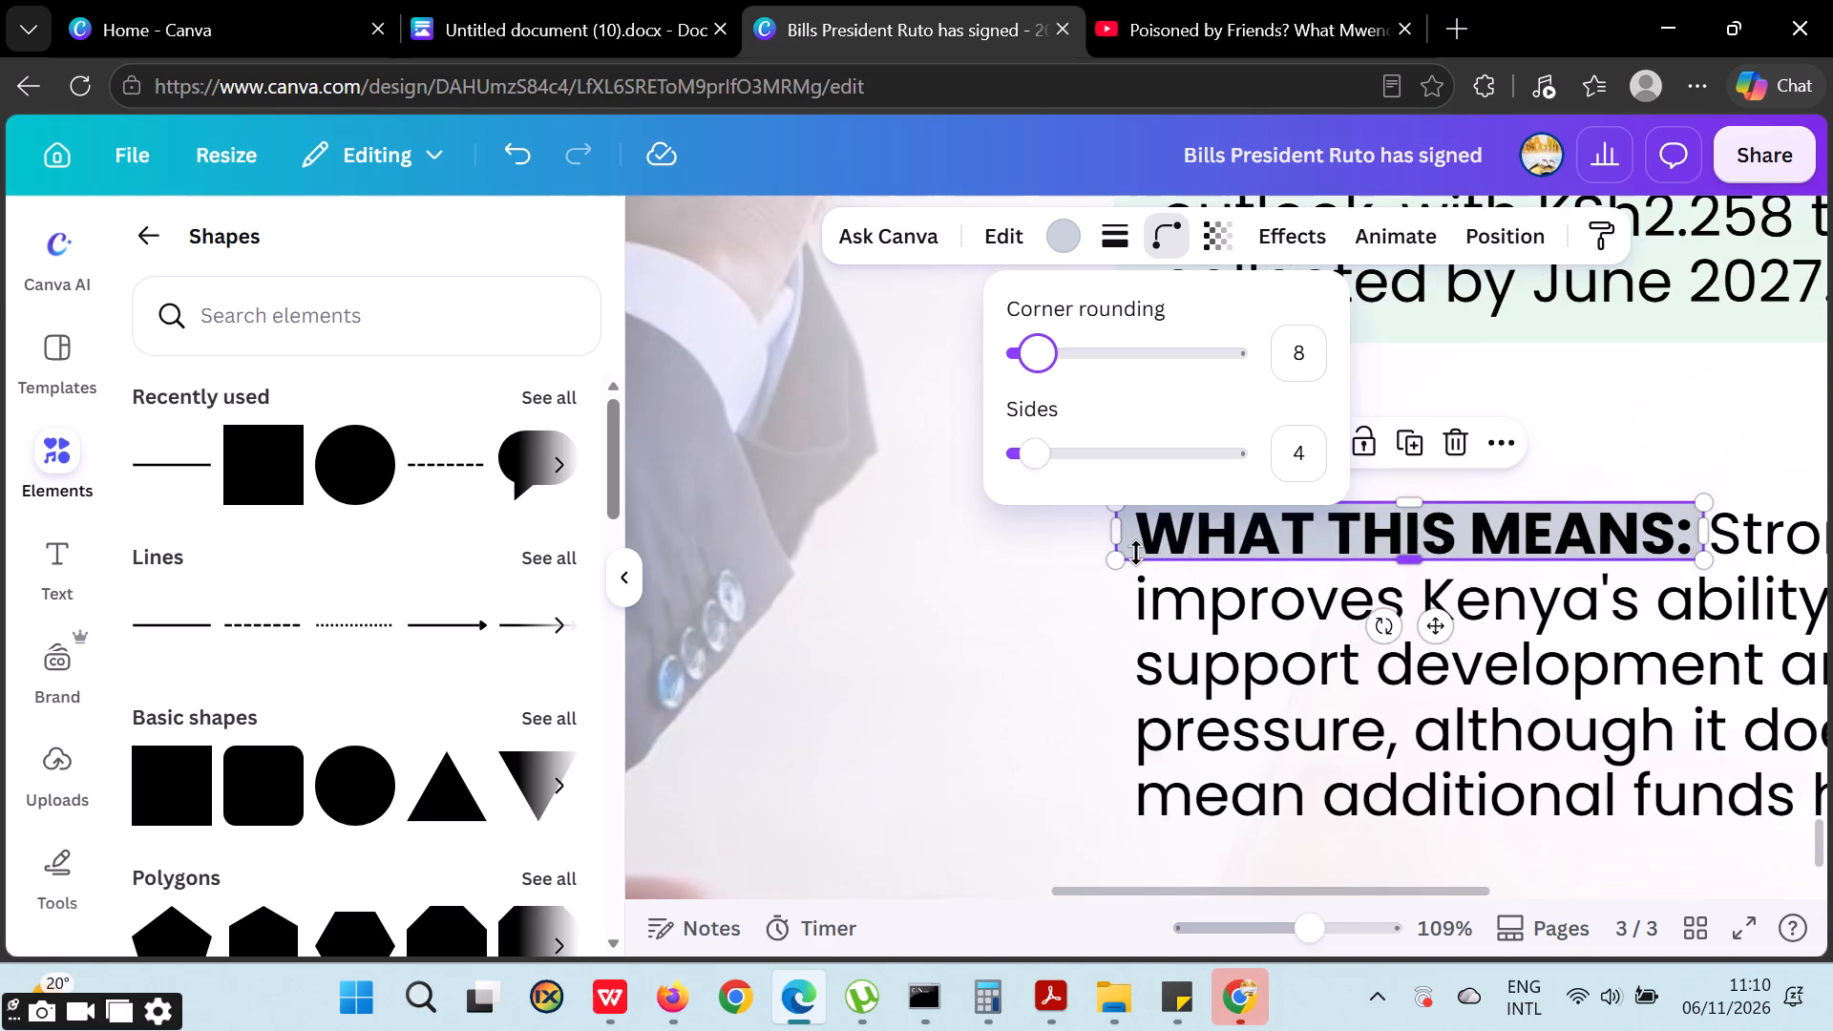
ctrl+scroll(1136, 553, up, 2)
drag(1096, 534, 1121, 522)
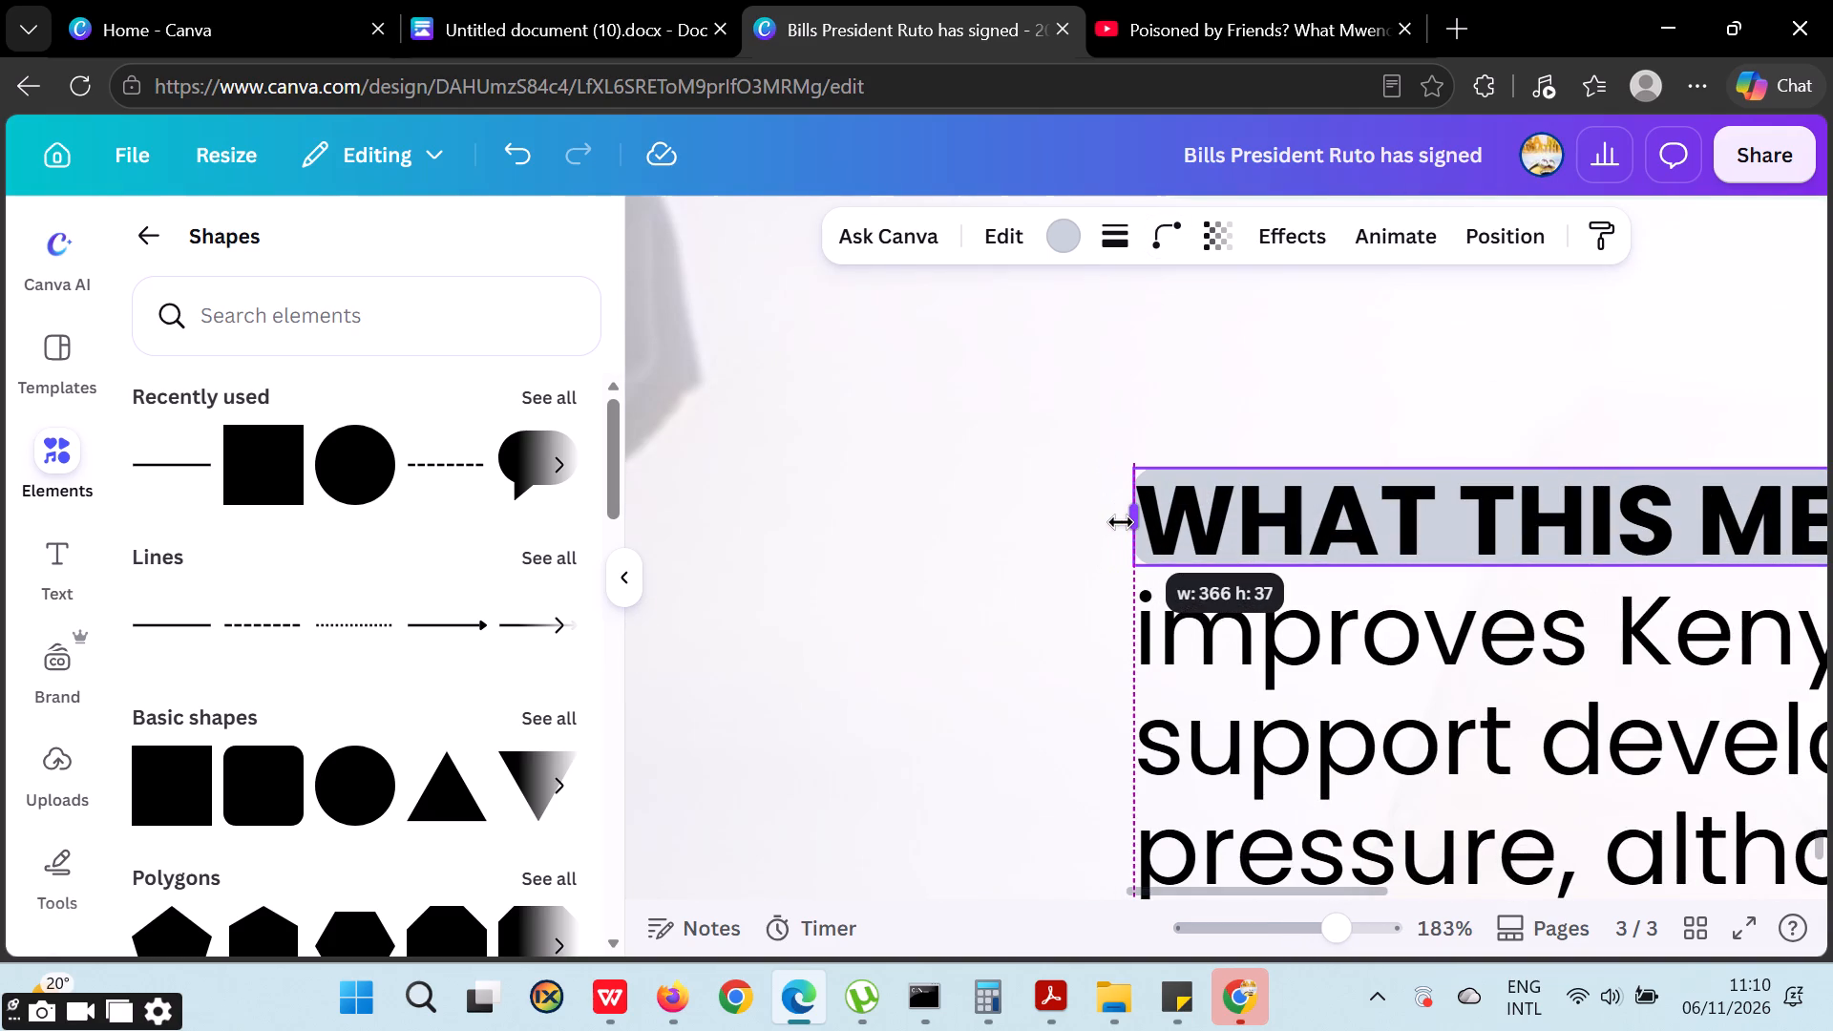
drag(1121, 522, 1115, 525)
Fill the strip behind "WHAT THIS MEANS:" with the brand kit's UDA Yellow.
click(1062, 242)
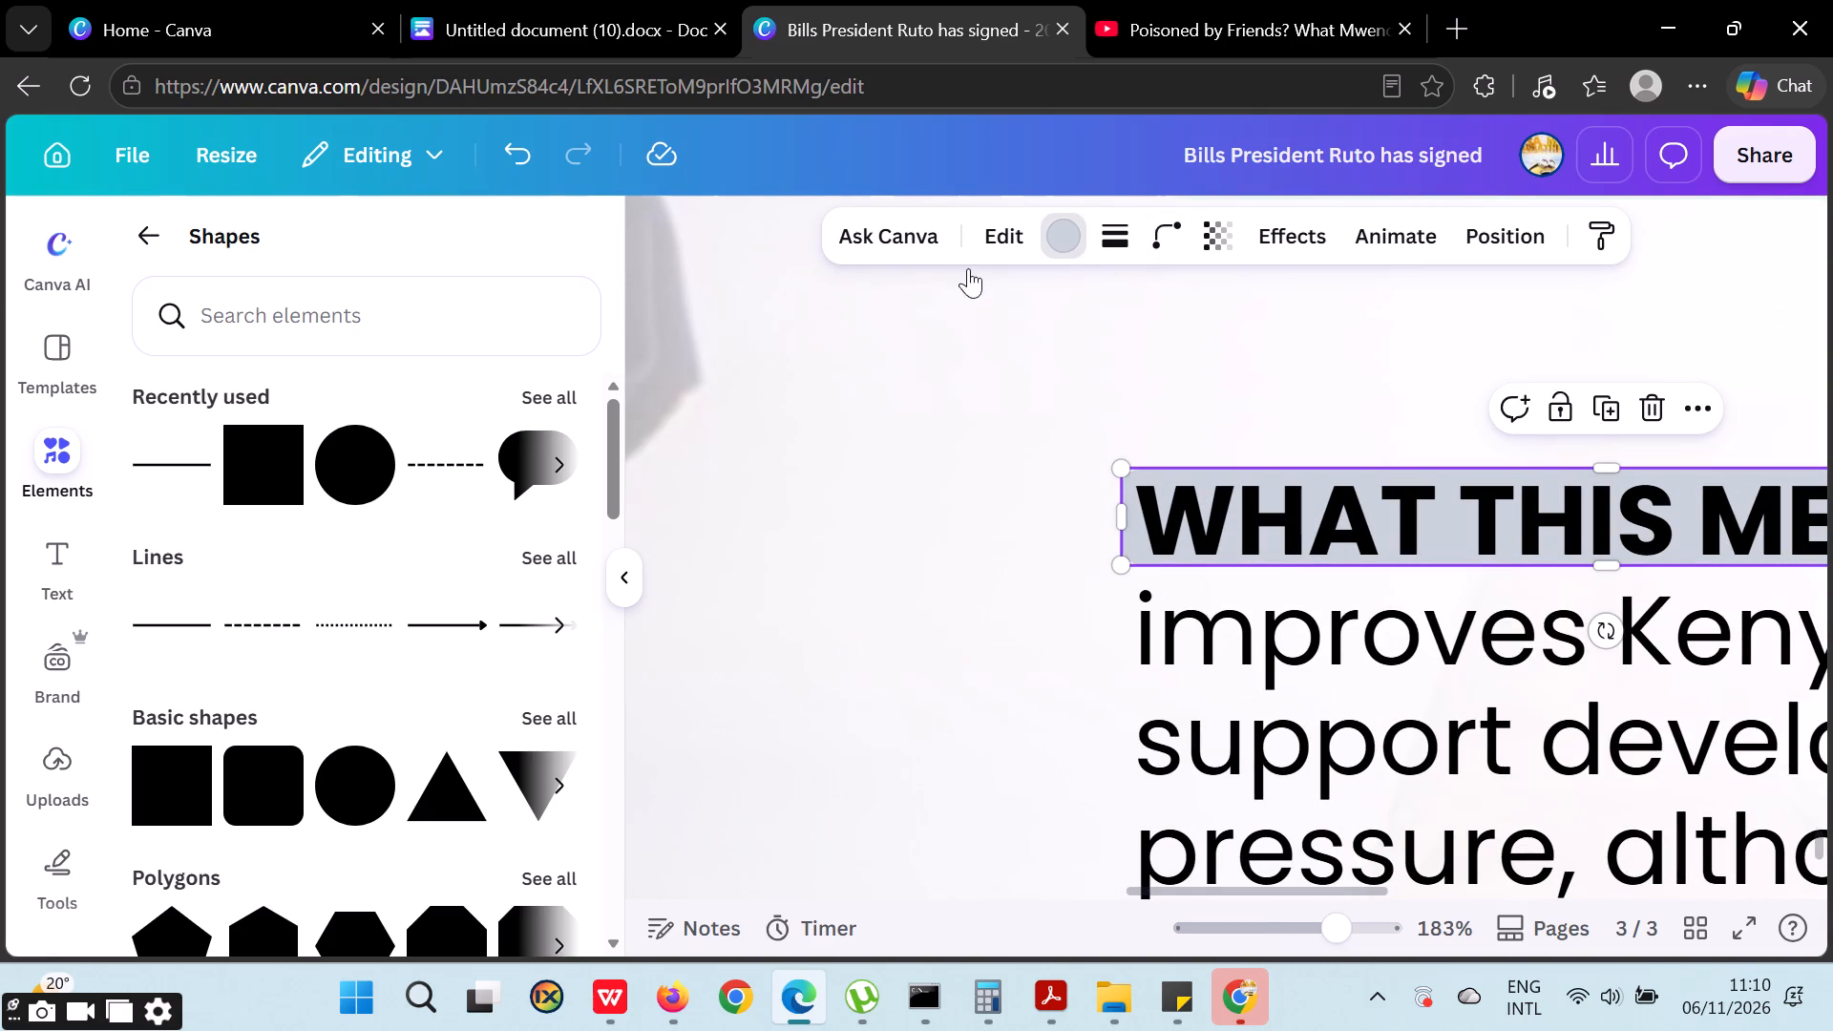
click(160, 907)
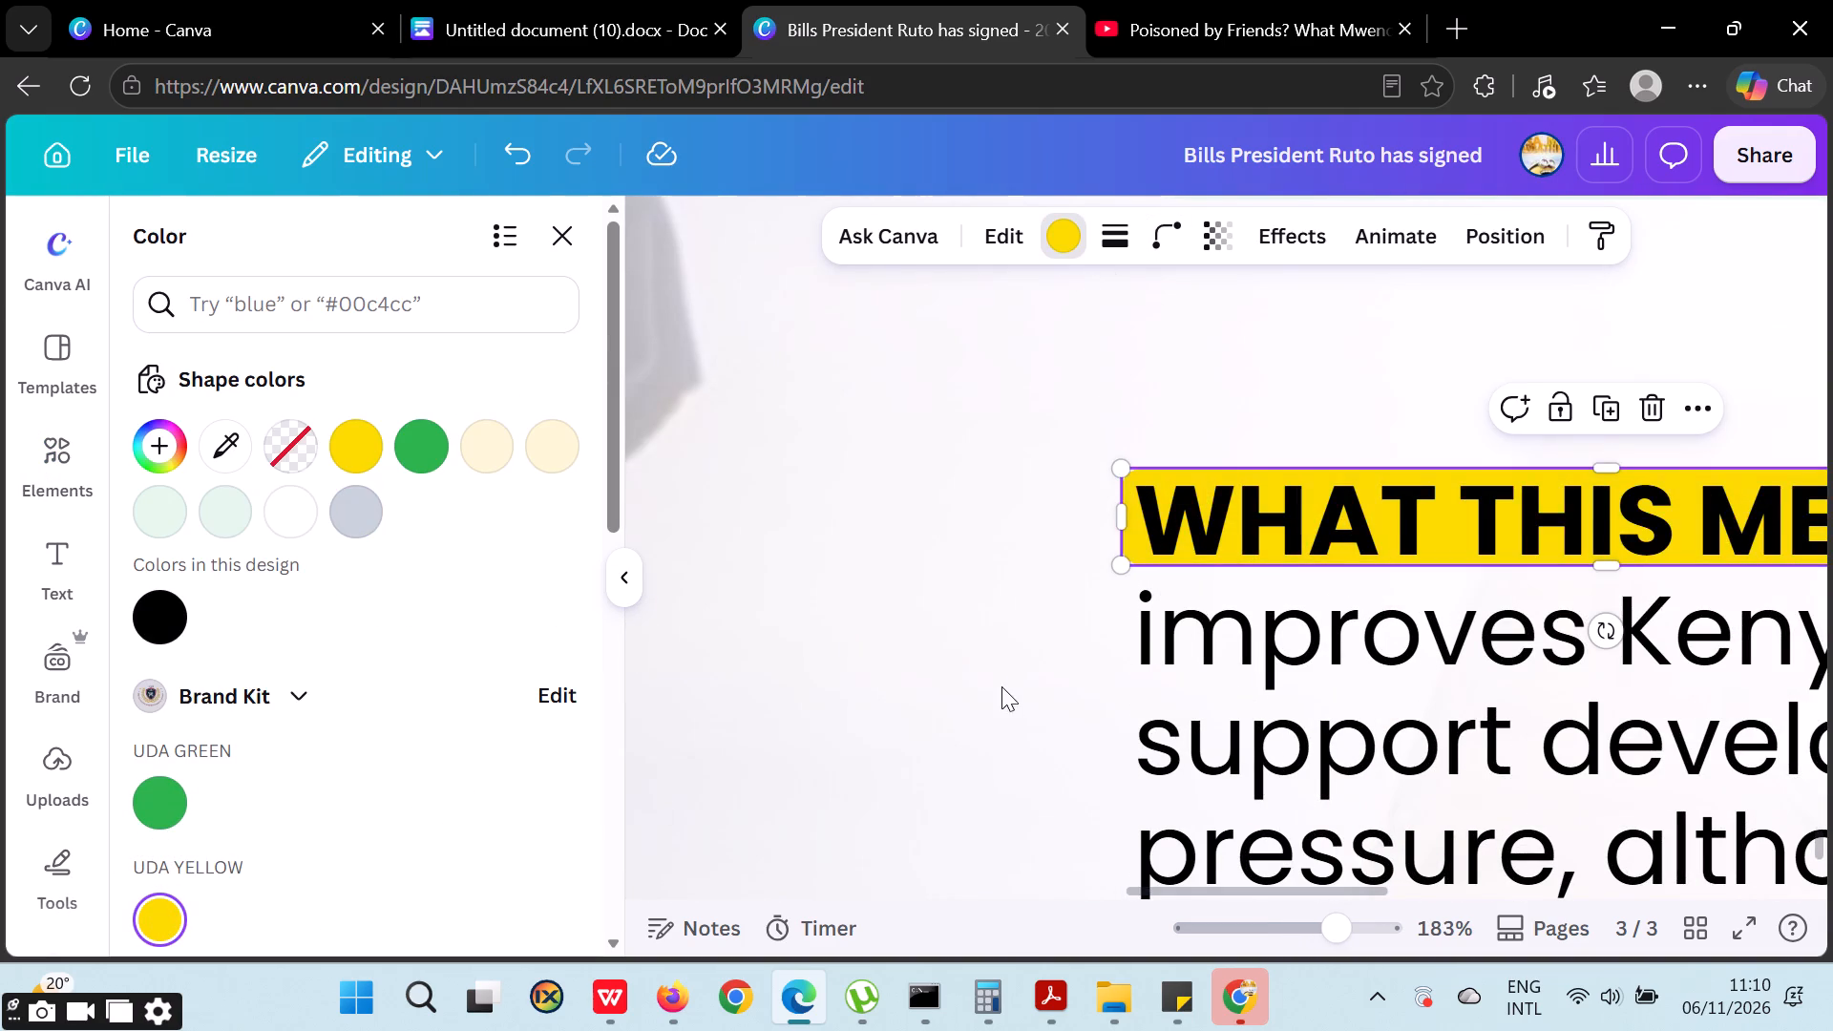
Examine the highlighted heading and the overall layout of page 3.
ctrl+scroll(965, 684, down, 4)
ctrl+scroll(958, 687, up, 1)
ctrl+scroll(887, 642, down, 1)
ctrl+scroll(882, 648, up, 1)
ctrl+scroll(881, 649, down, 5)
ctrl+scroll(881, 659, up, 1)
ctrl+scroll(881, 659, down, 5)
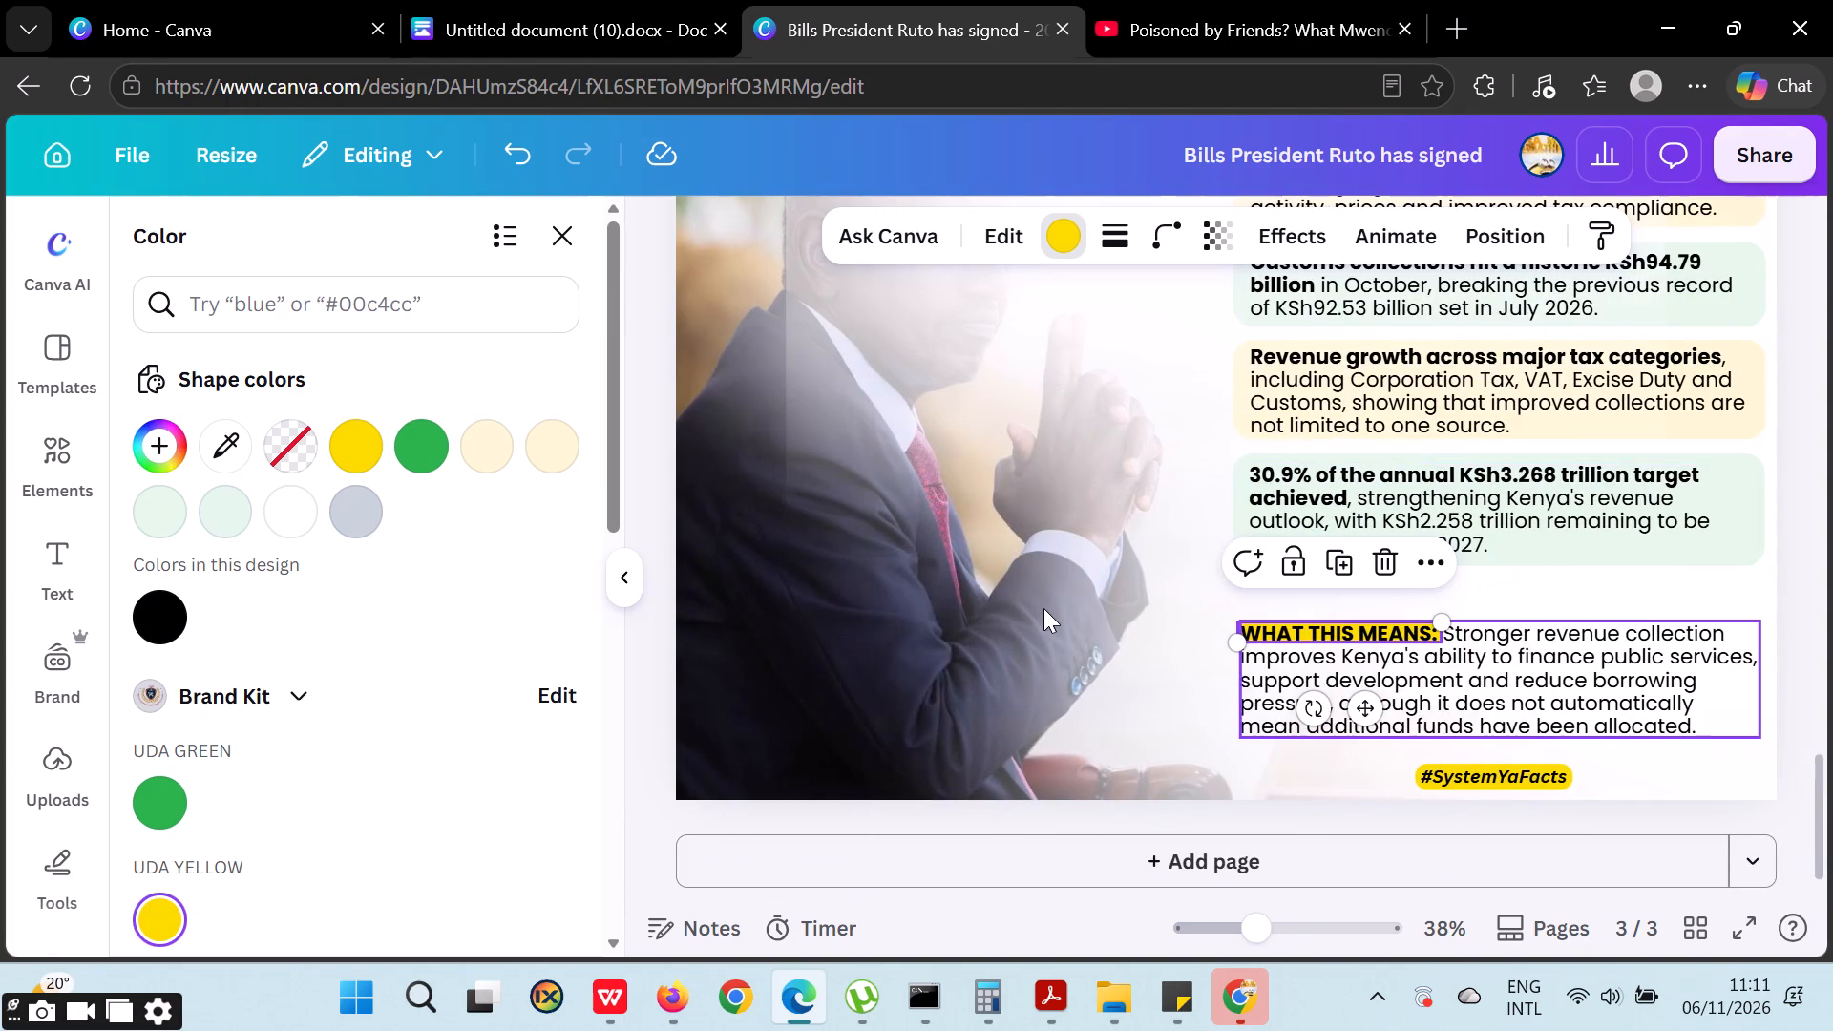
ctrl+scroll(1035, 622, down, 2)
ctrl+scroll(1034, 625, up, 1)
triple_click(1734, 603)
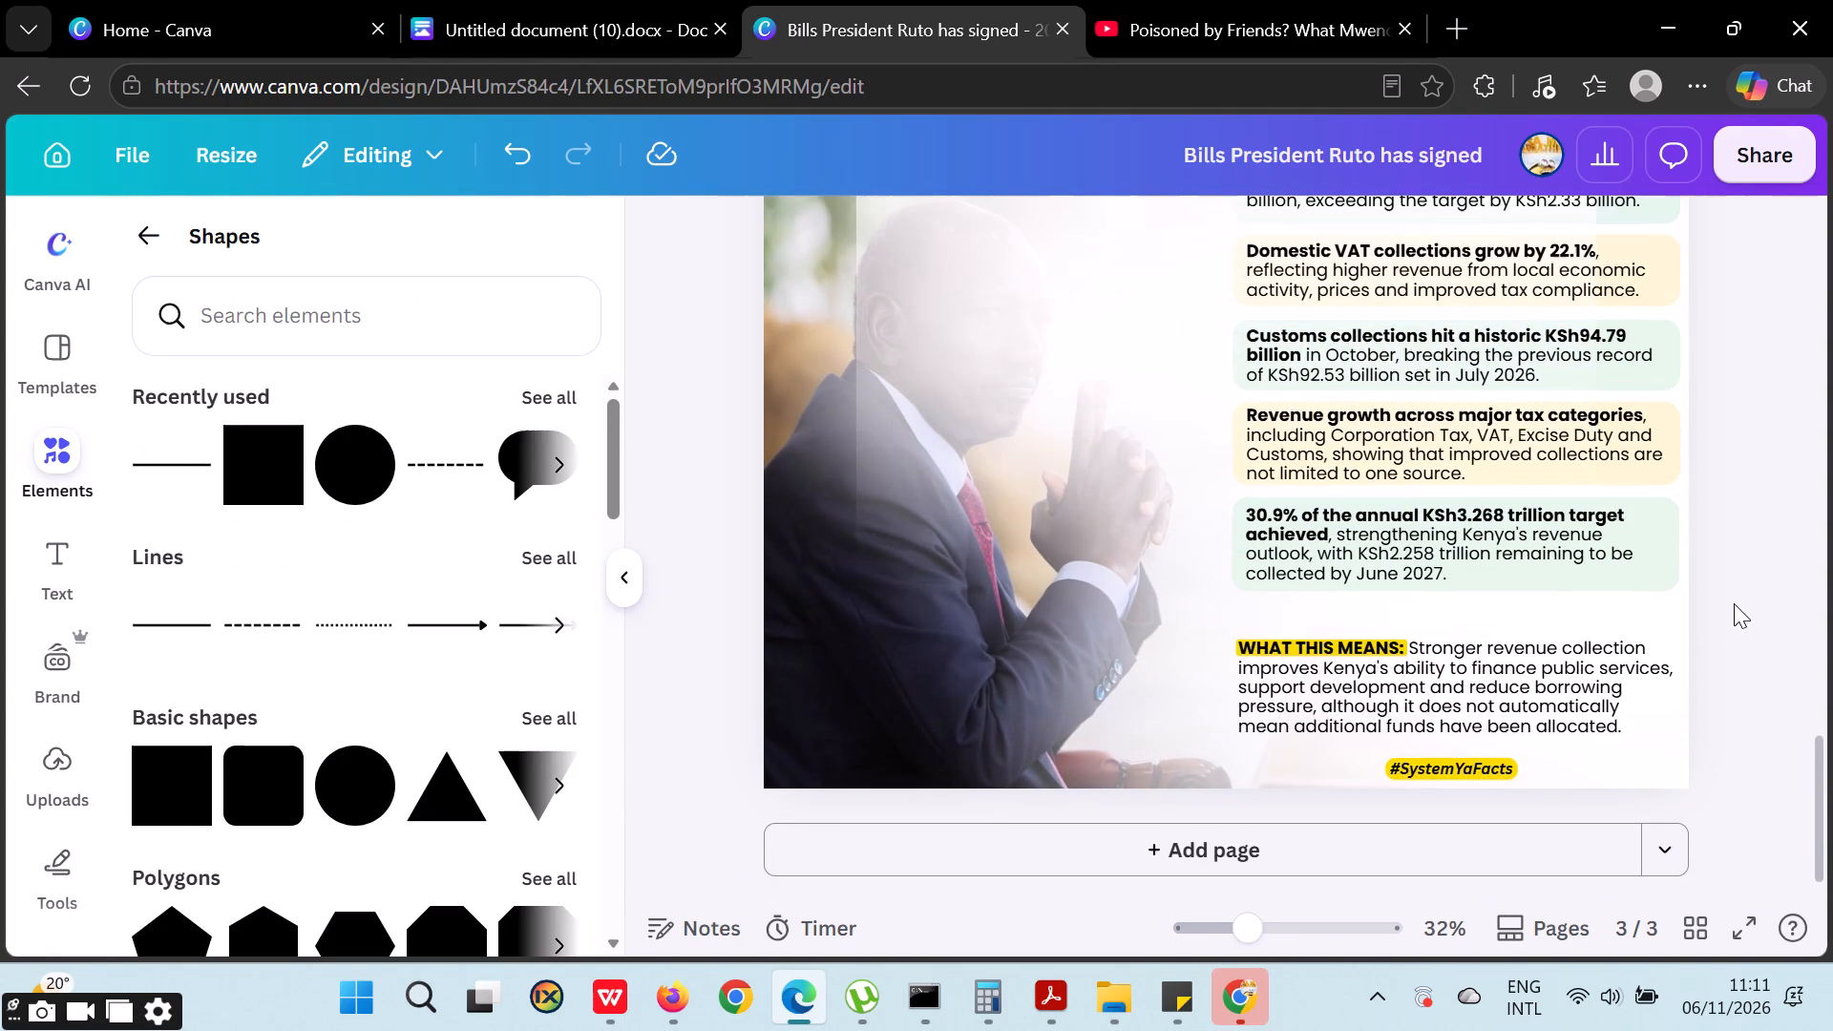
scroll(1762, 607, up, 3)
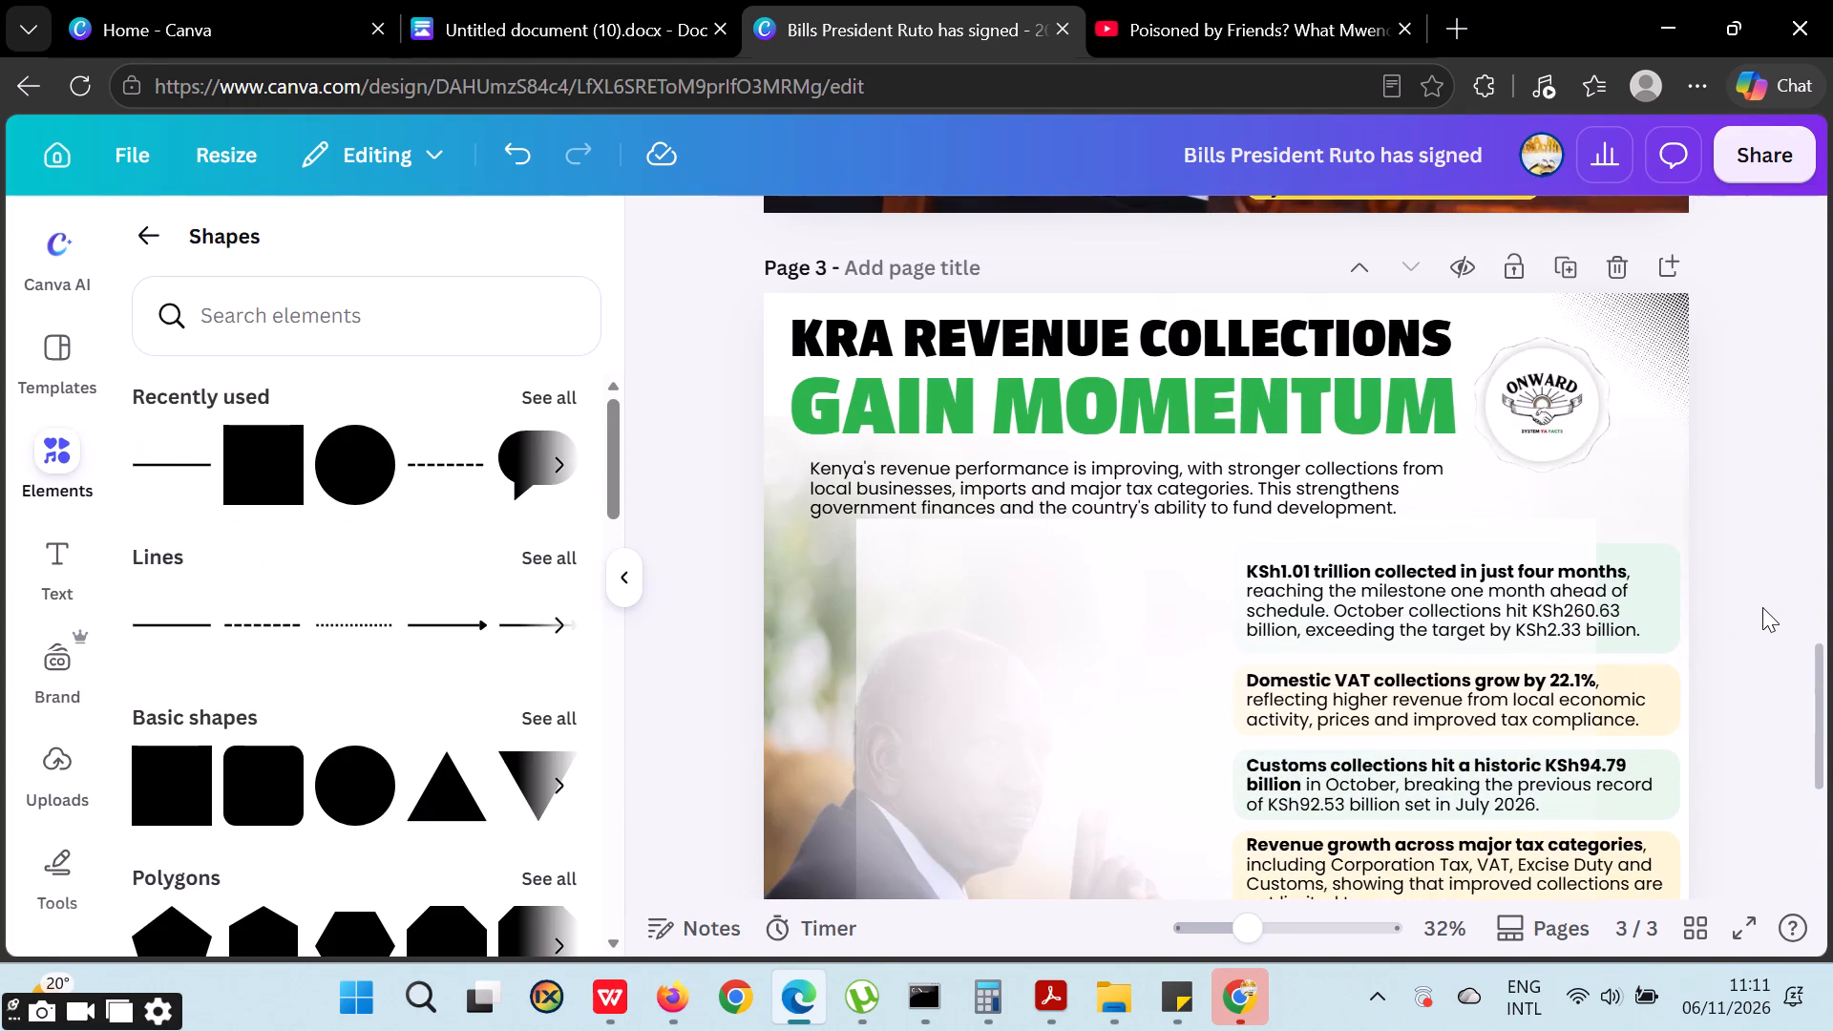
scroll(1762, 607, down, 2)
ctrl+scroll(1762, 607, down, 3)
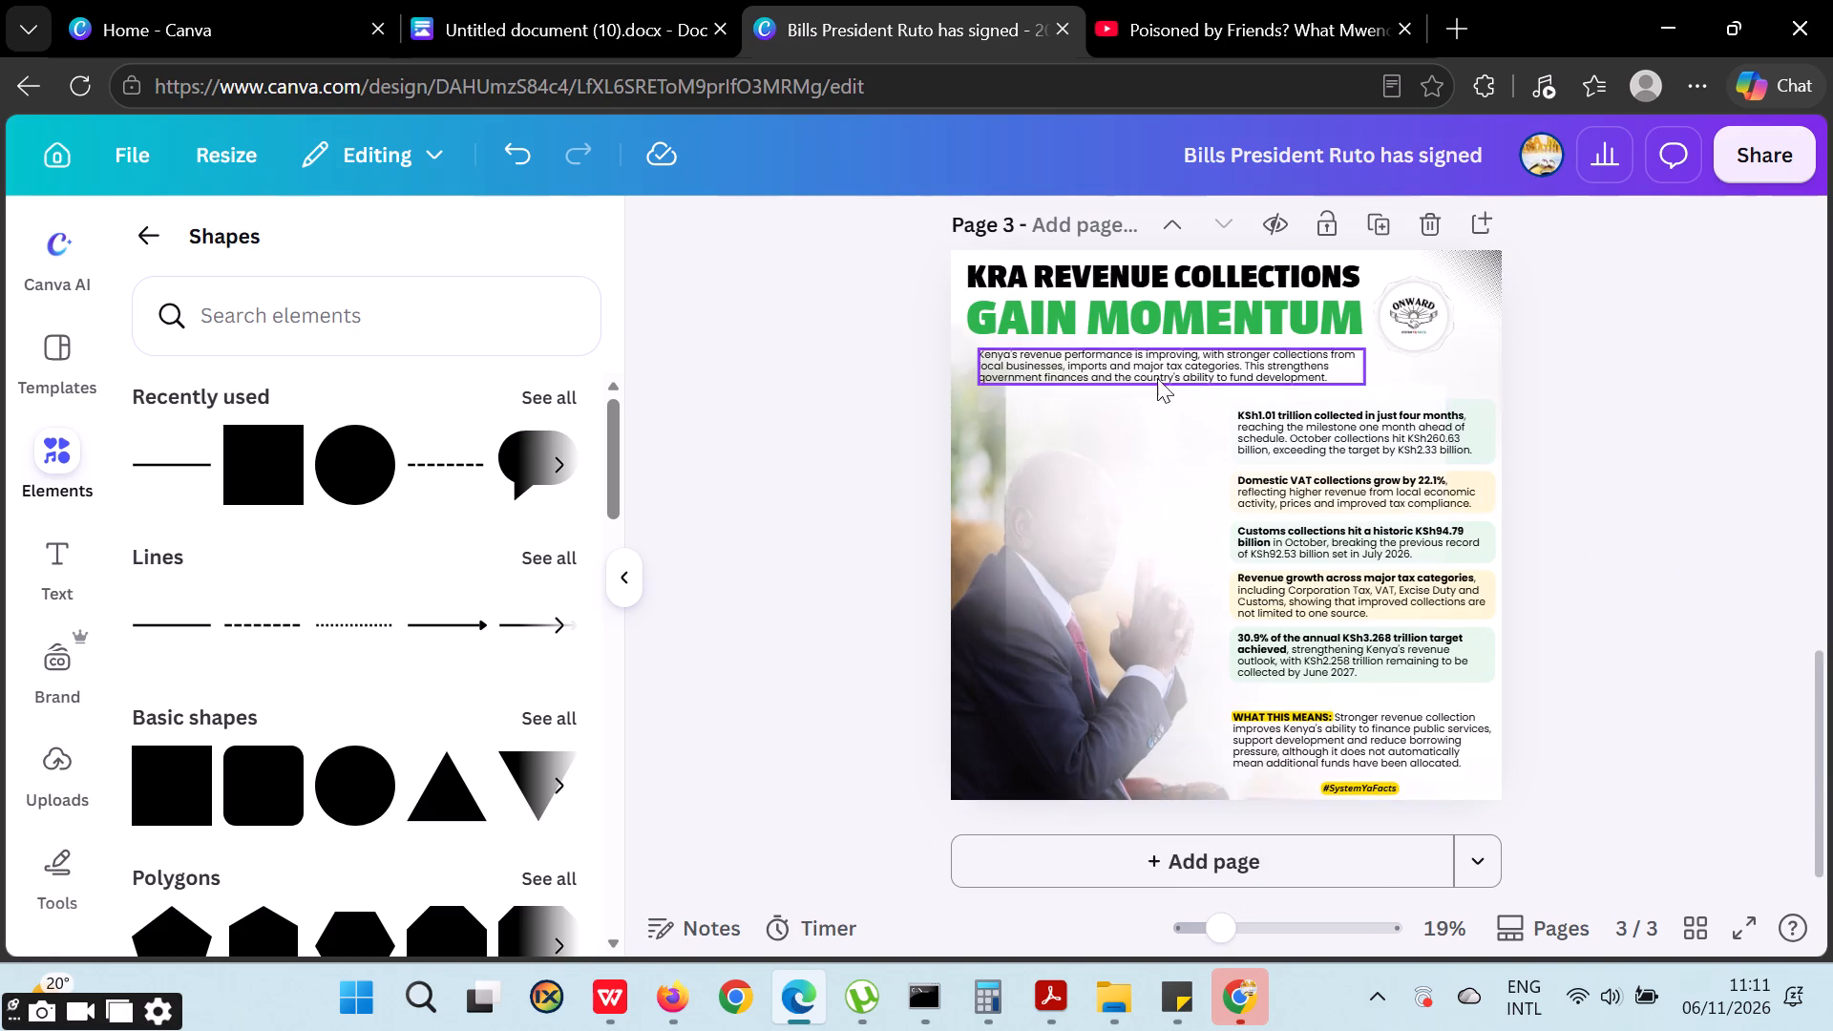
Delete the two white fade overlays covering the portrait photo on page 3.
drag(1081, 426, 942, 520)
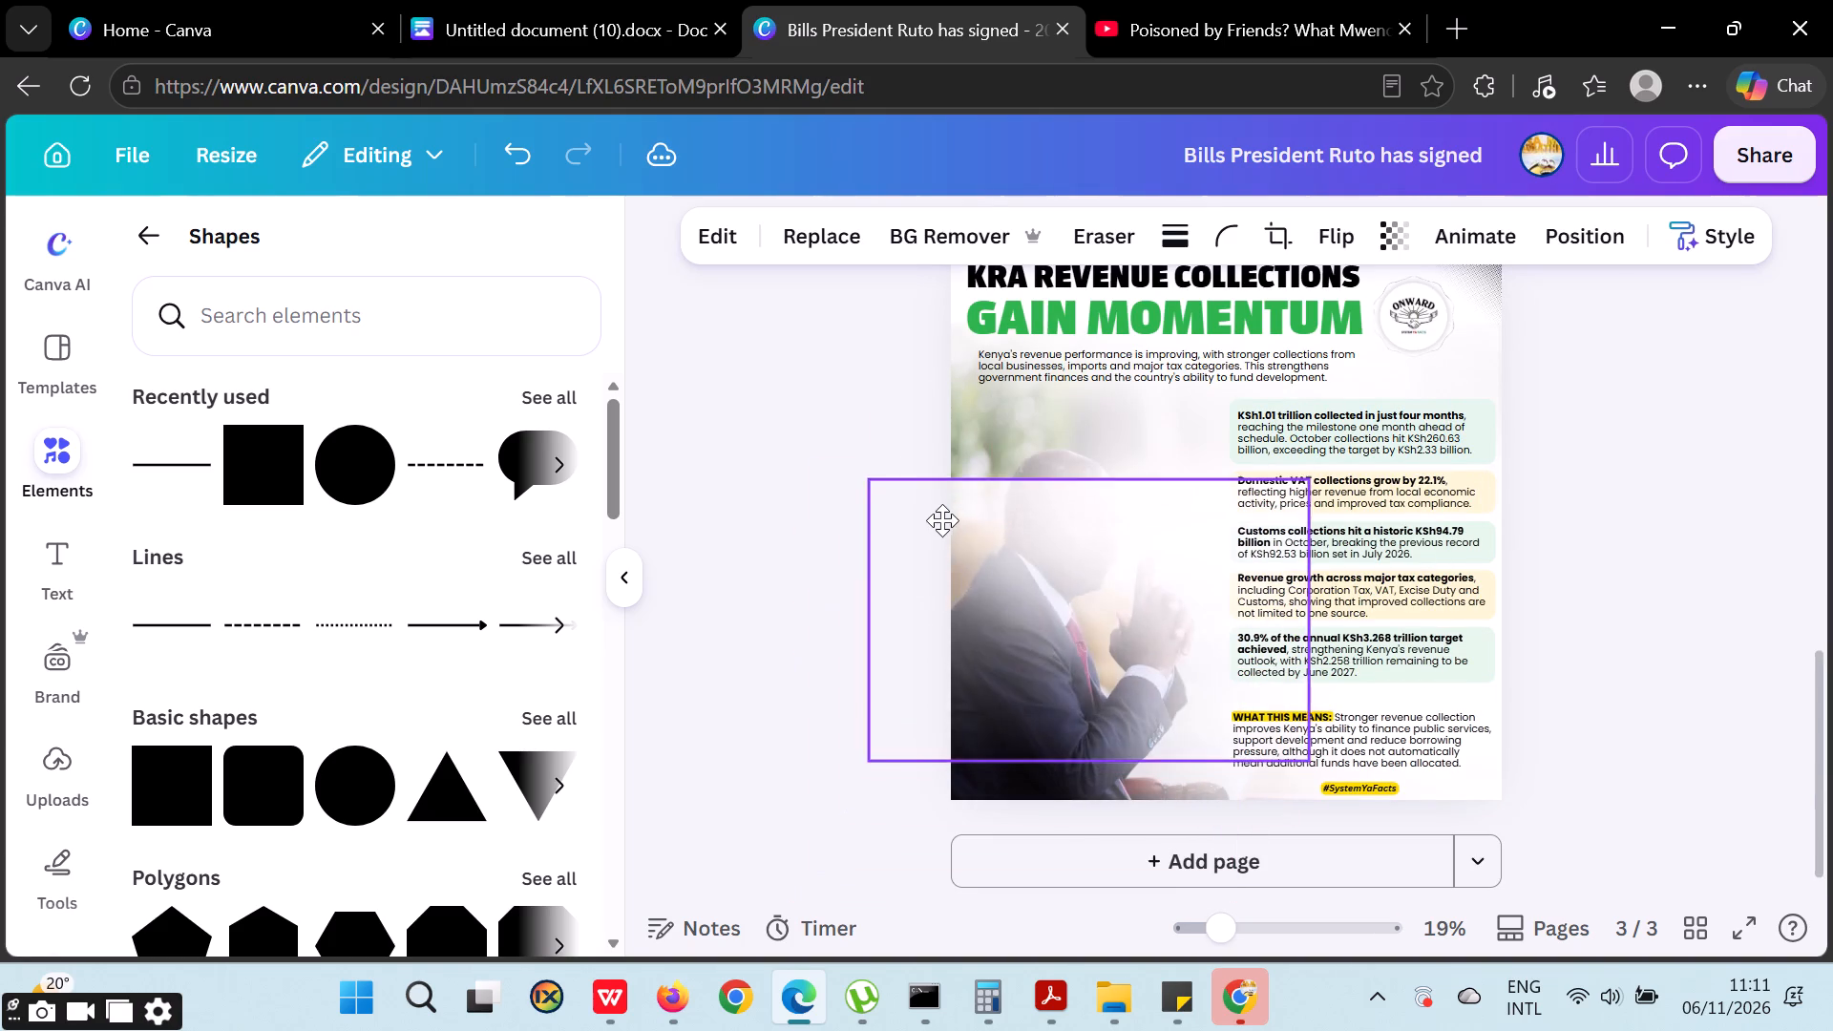
drag(942, 520, 1017, 435)
key(Delete)
click(1040, 695)
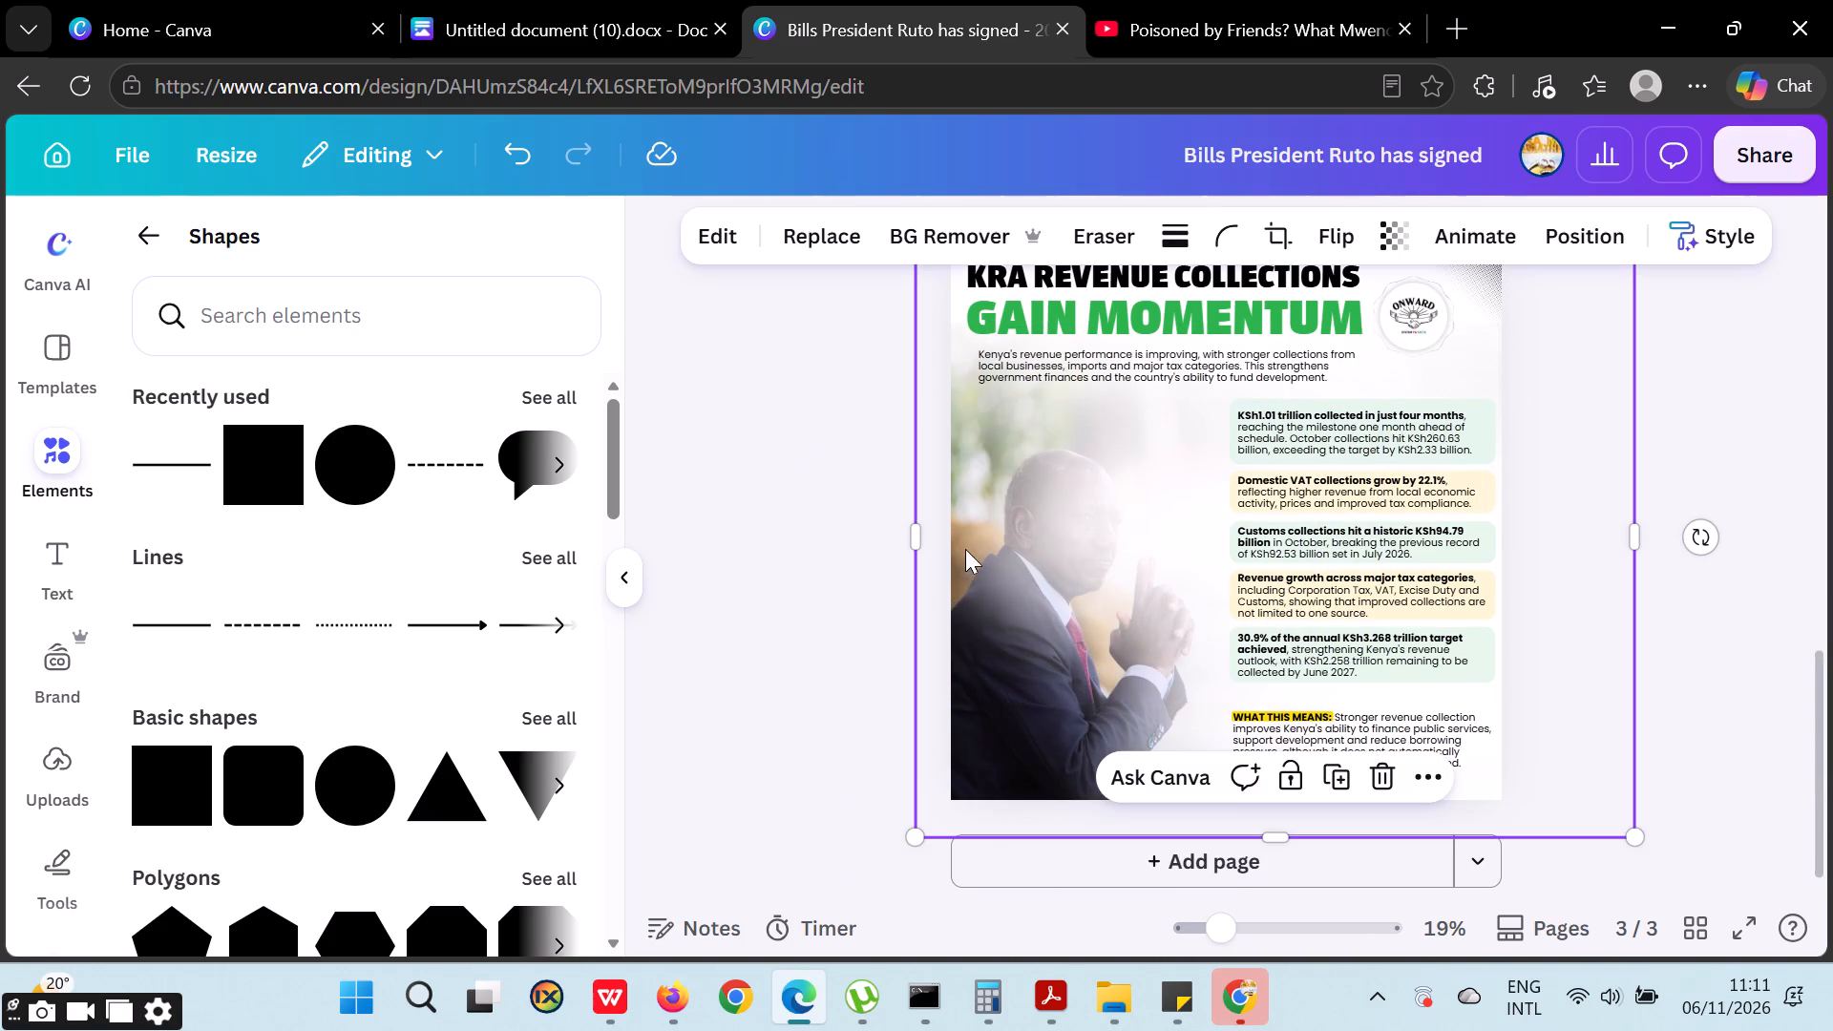
click(962, 539)
drag(1005, 598, 1036, 597)
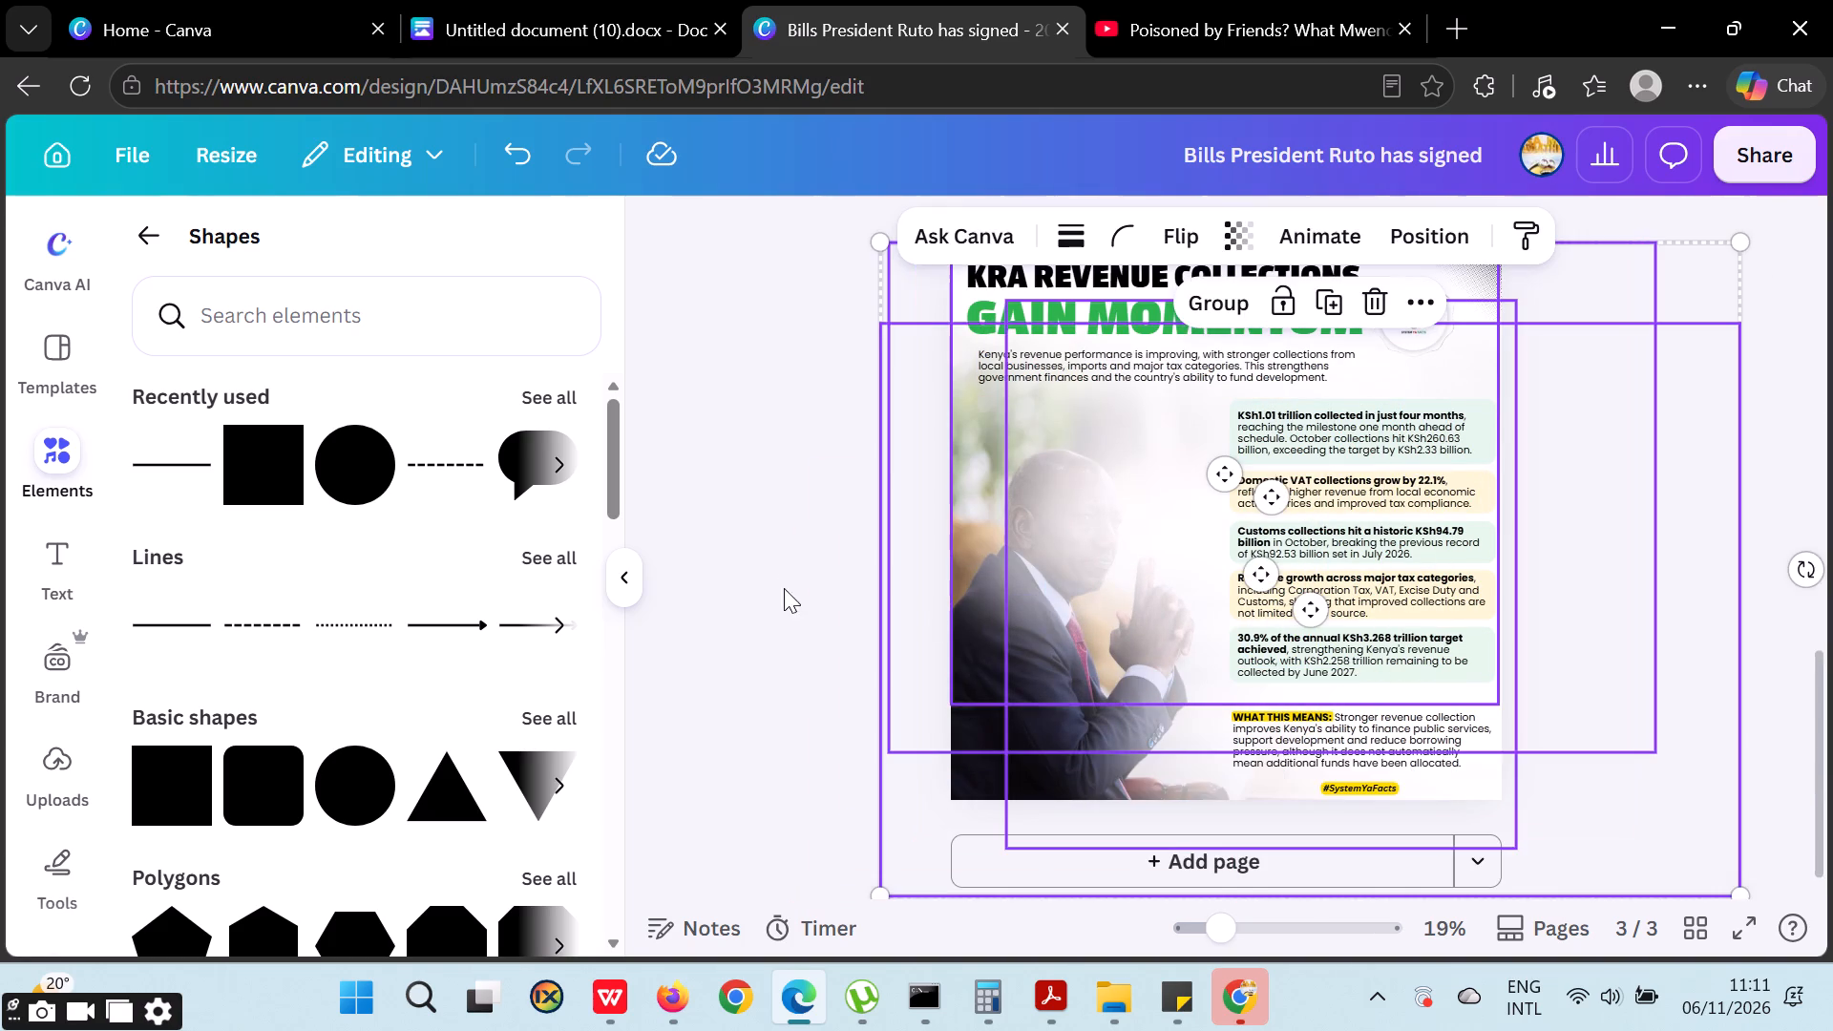
click(780, 574)
click(1052, 604)
click(972, 593)
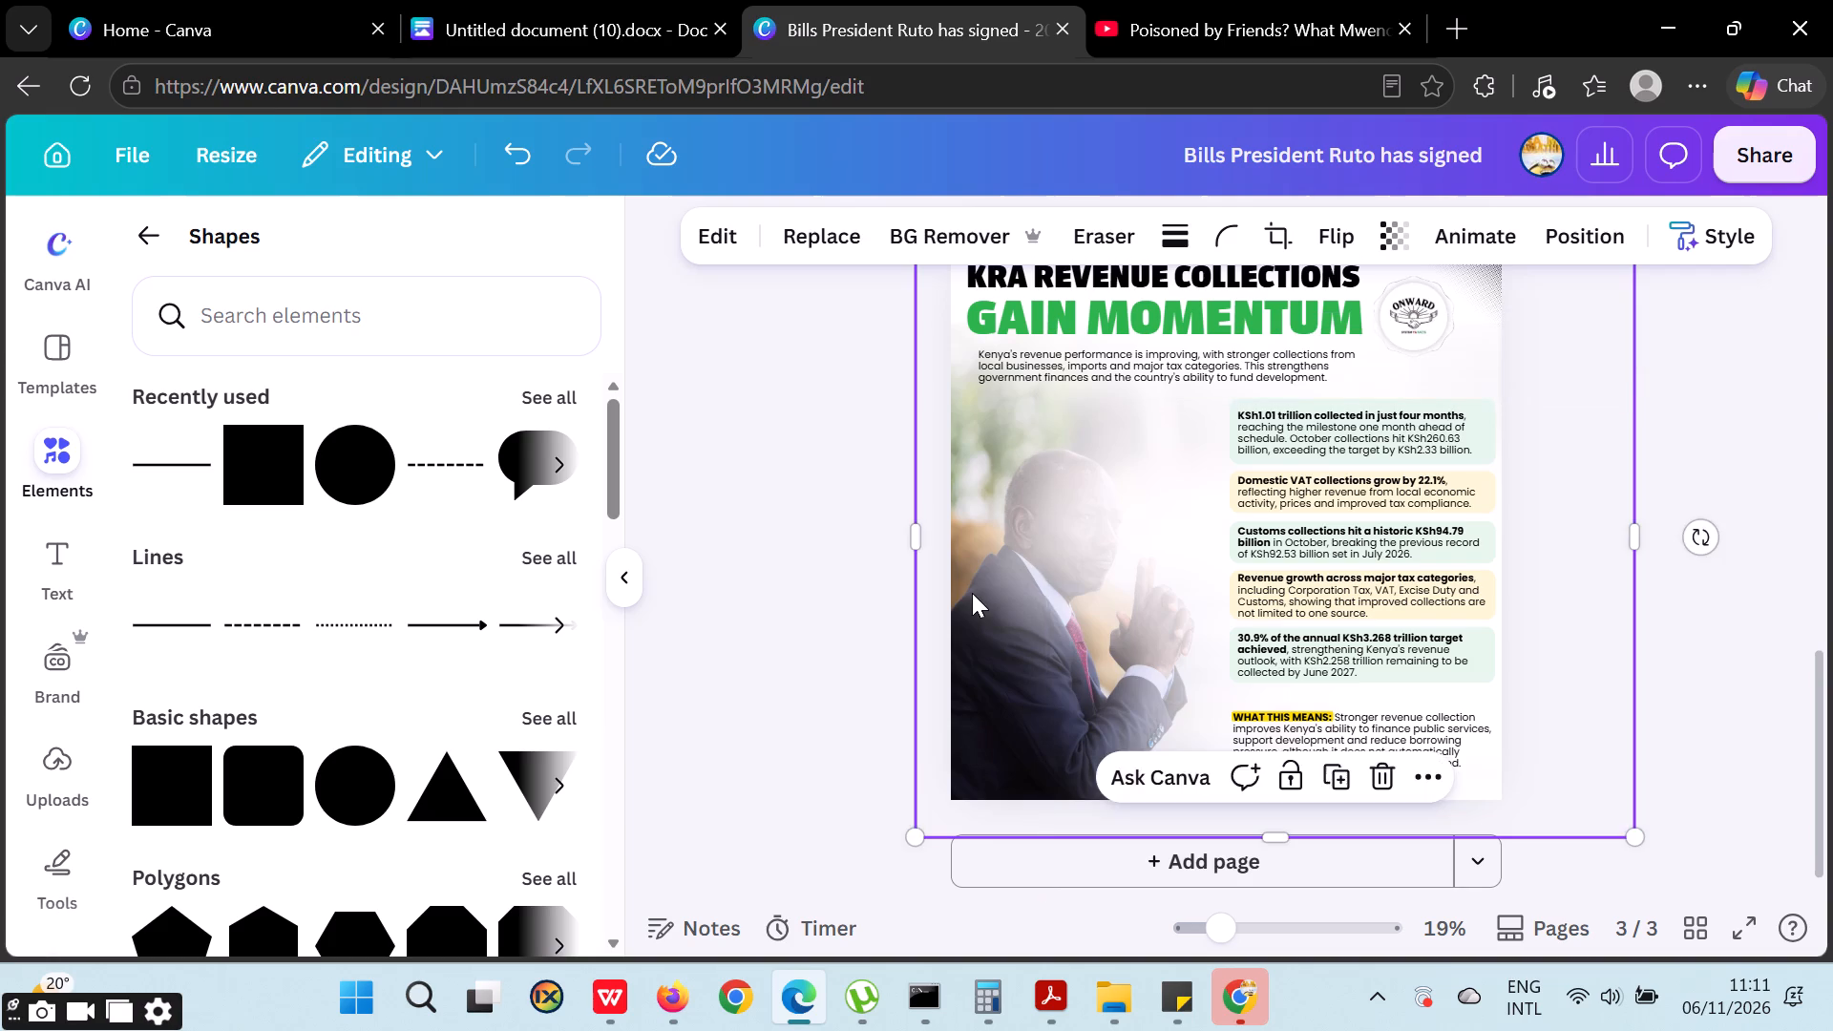
key(Delete)
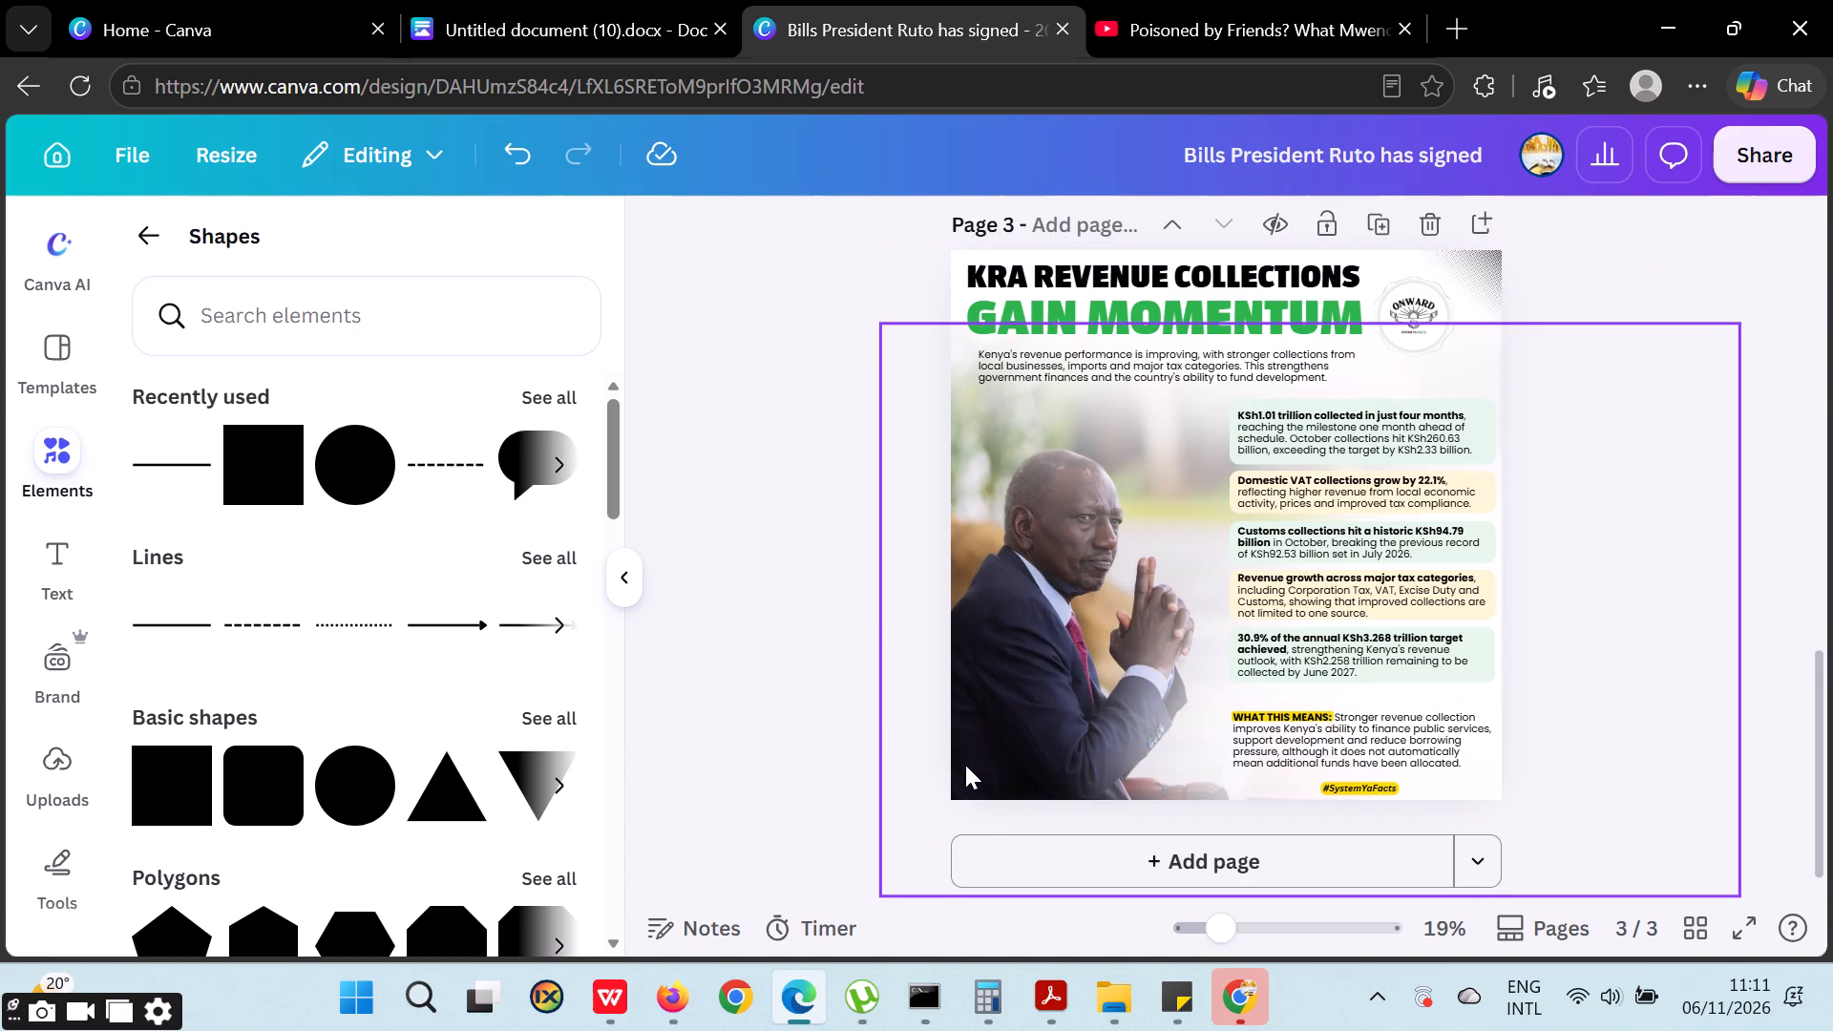
Delete the portrait photo from the background of page 3.
click(965, 765)
key(Delete)
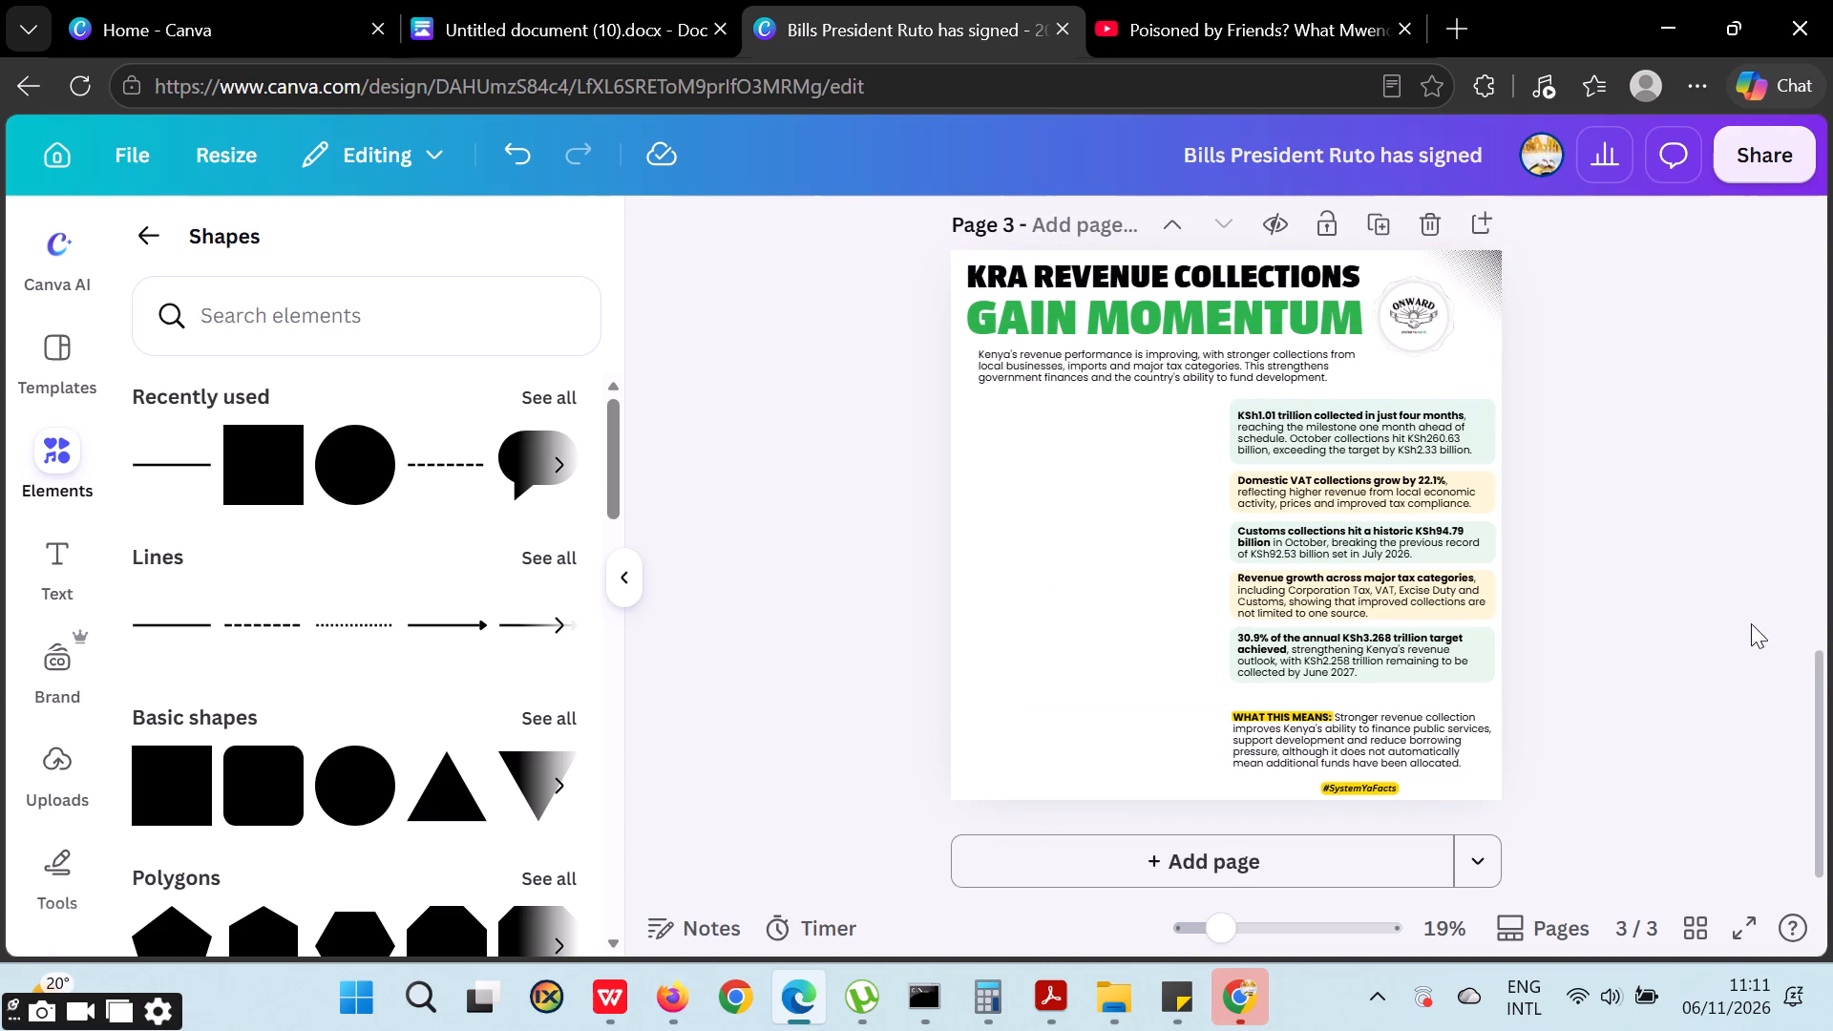
double_click(1723, 494)
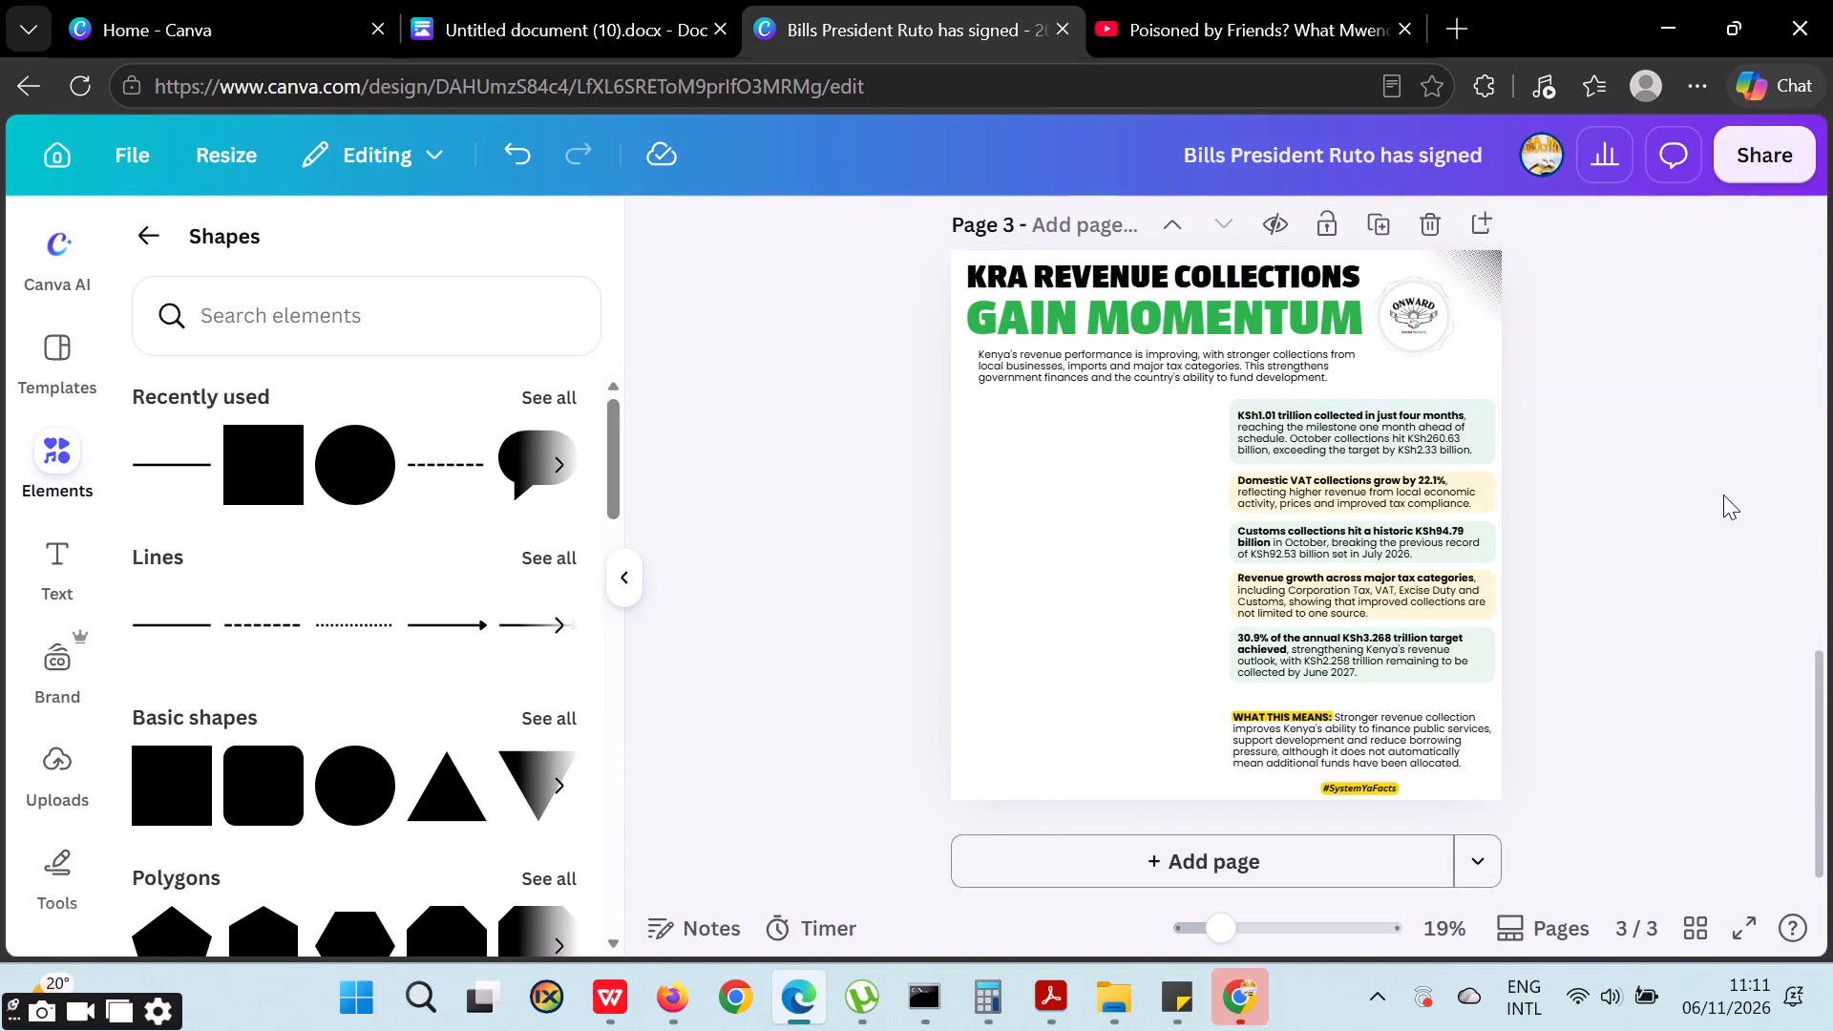
Delete the remaining white fade images from the blank background area beside the text boxes on page 3.
double_click(1723, 494)
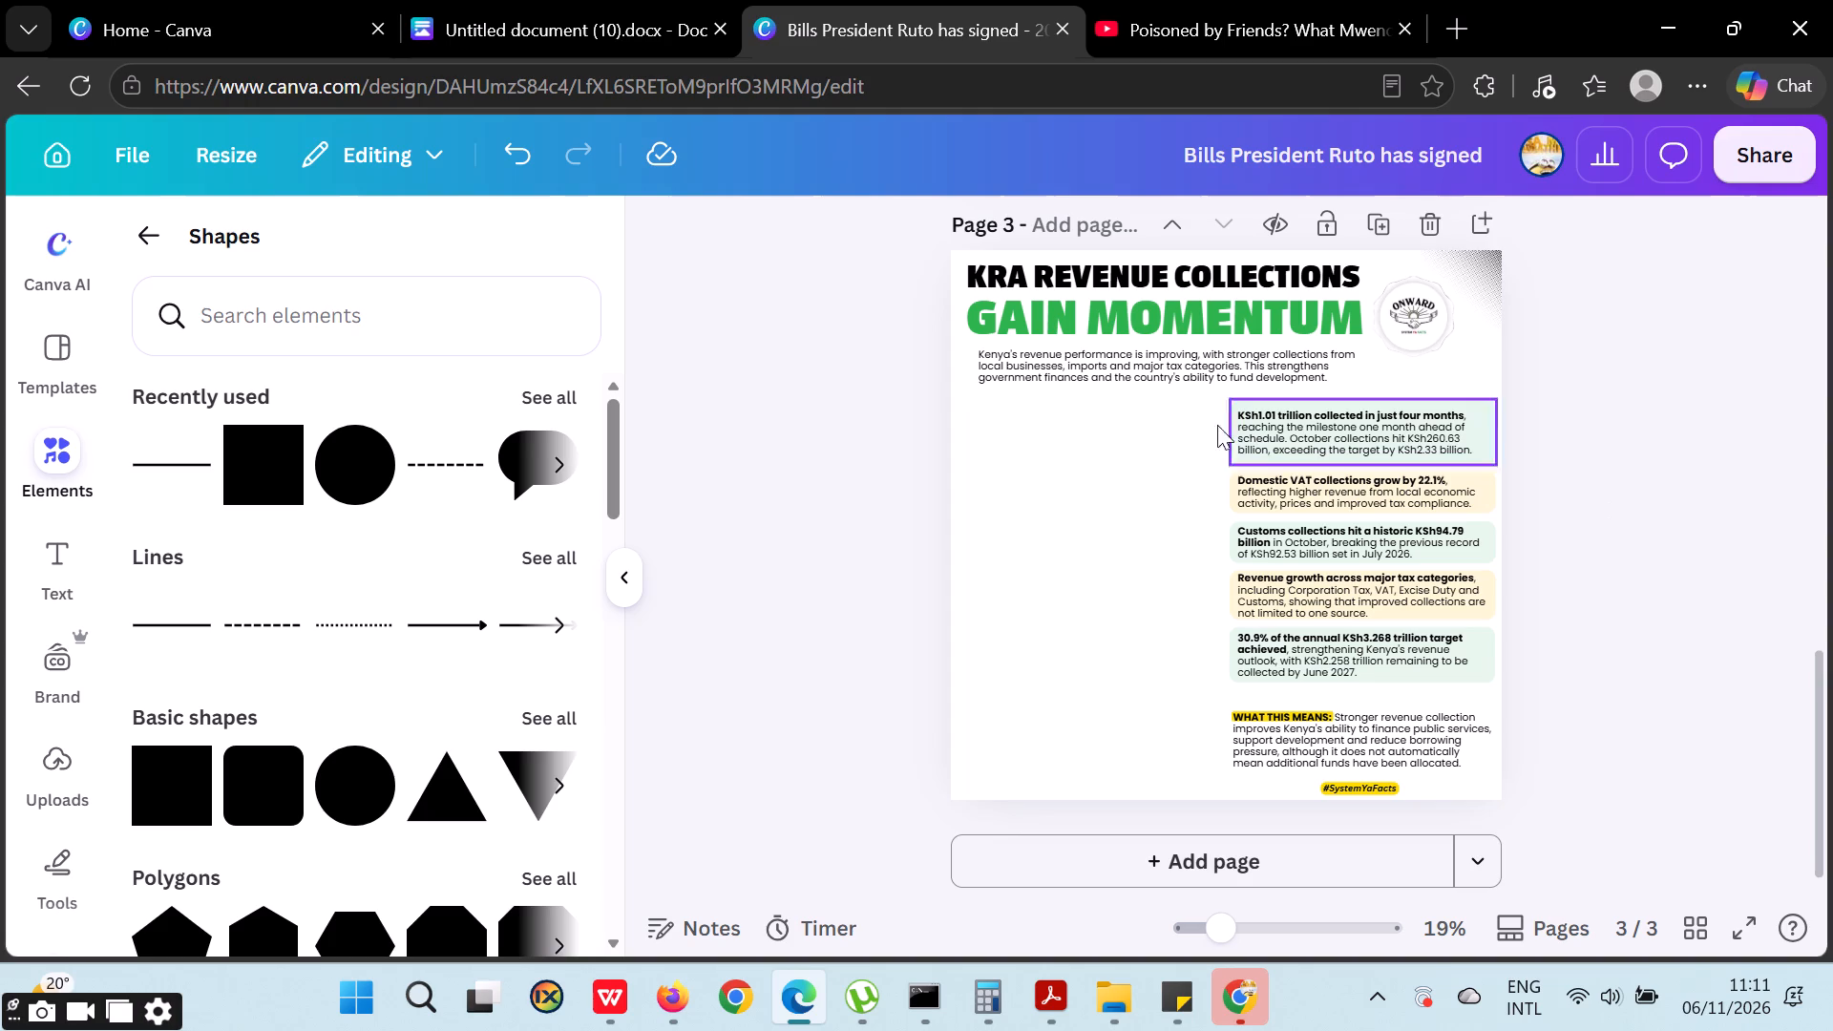
click(1186, 444)
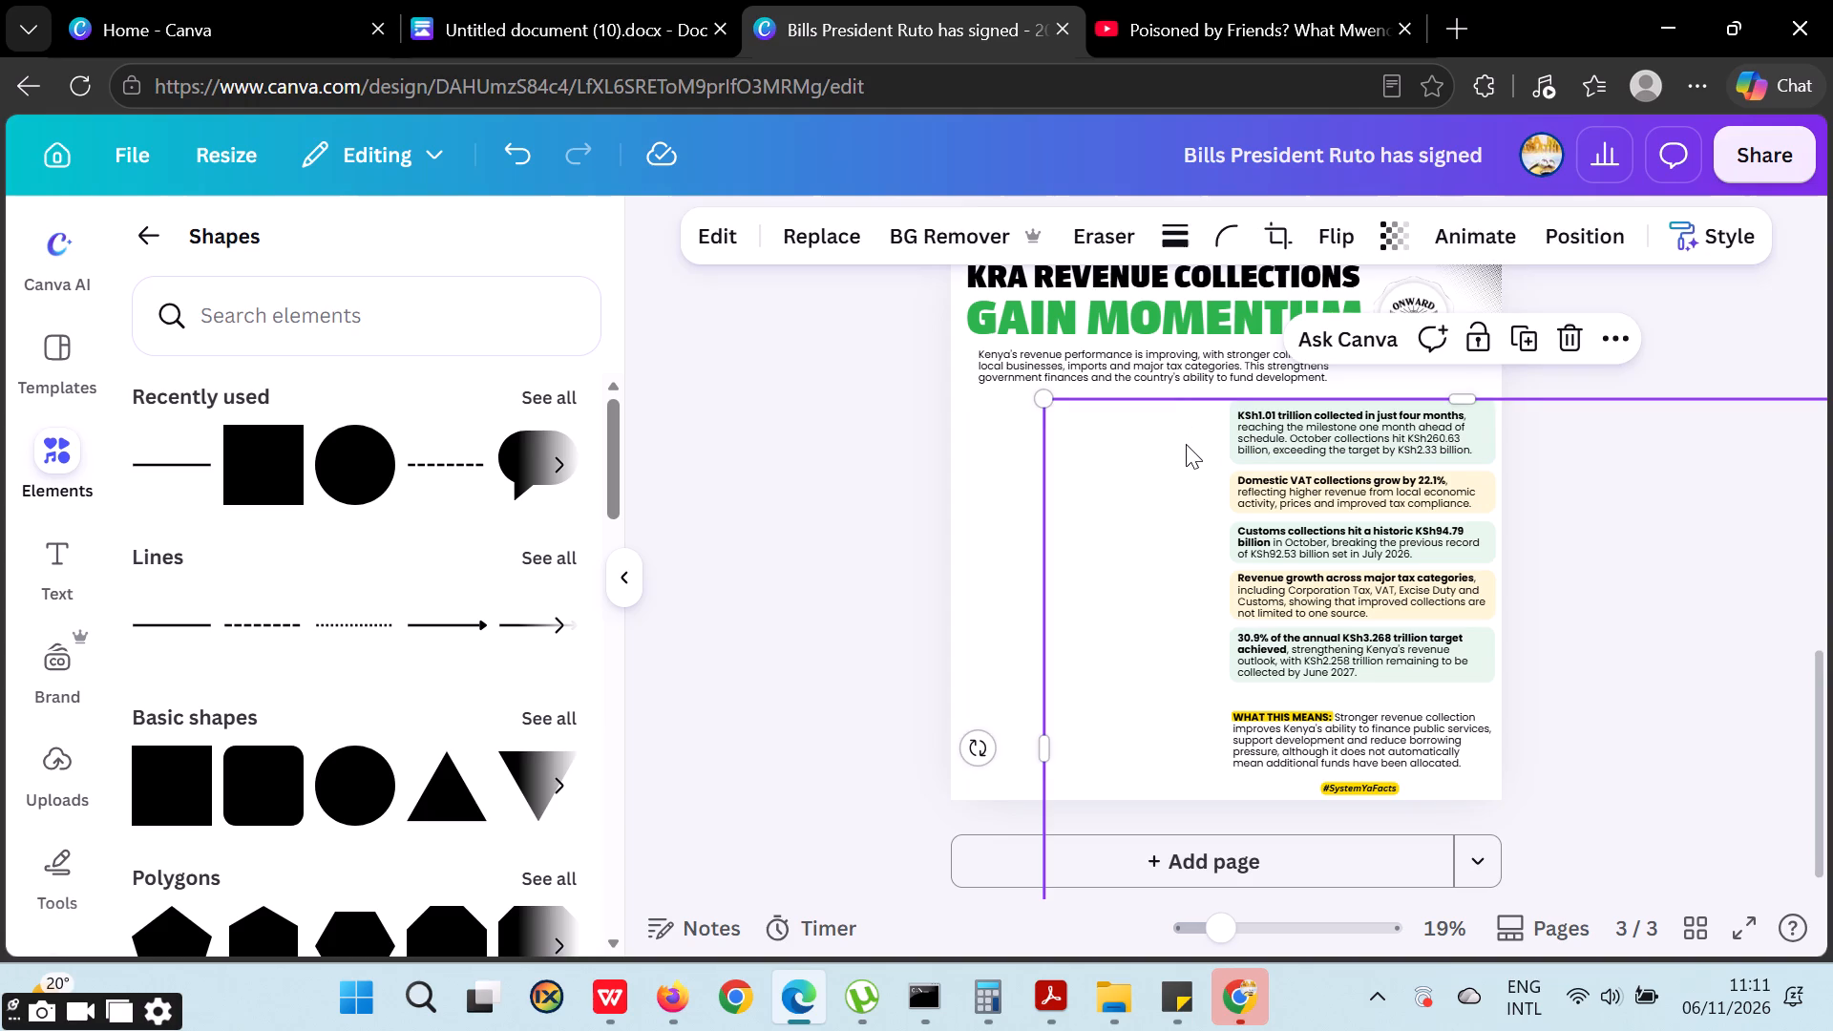
key(Delete)
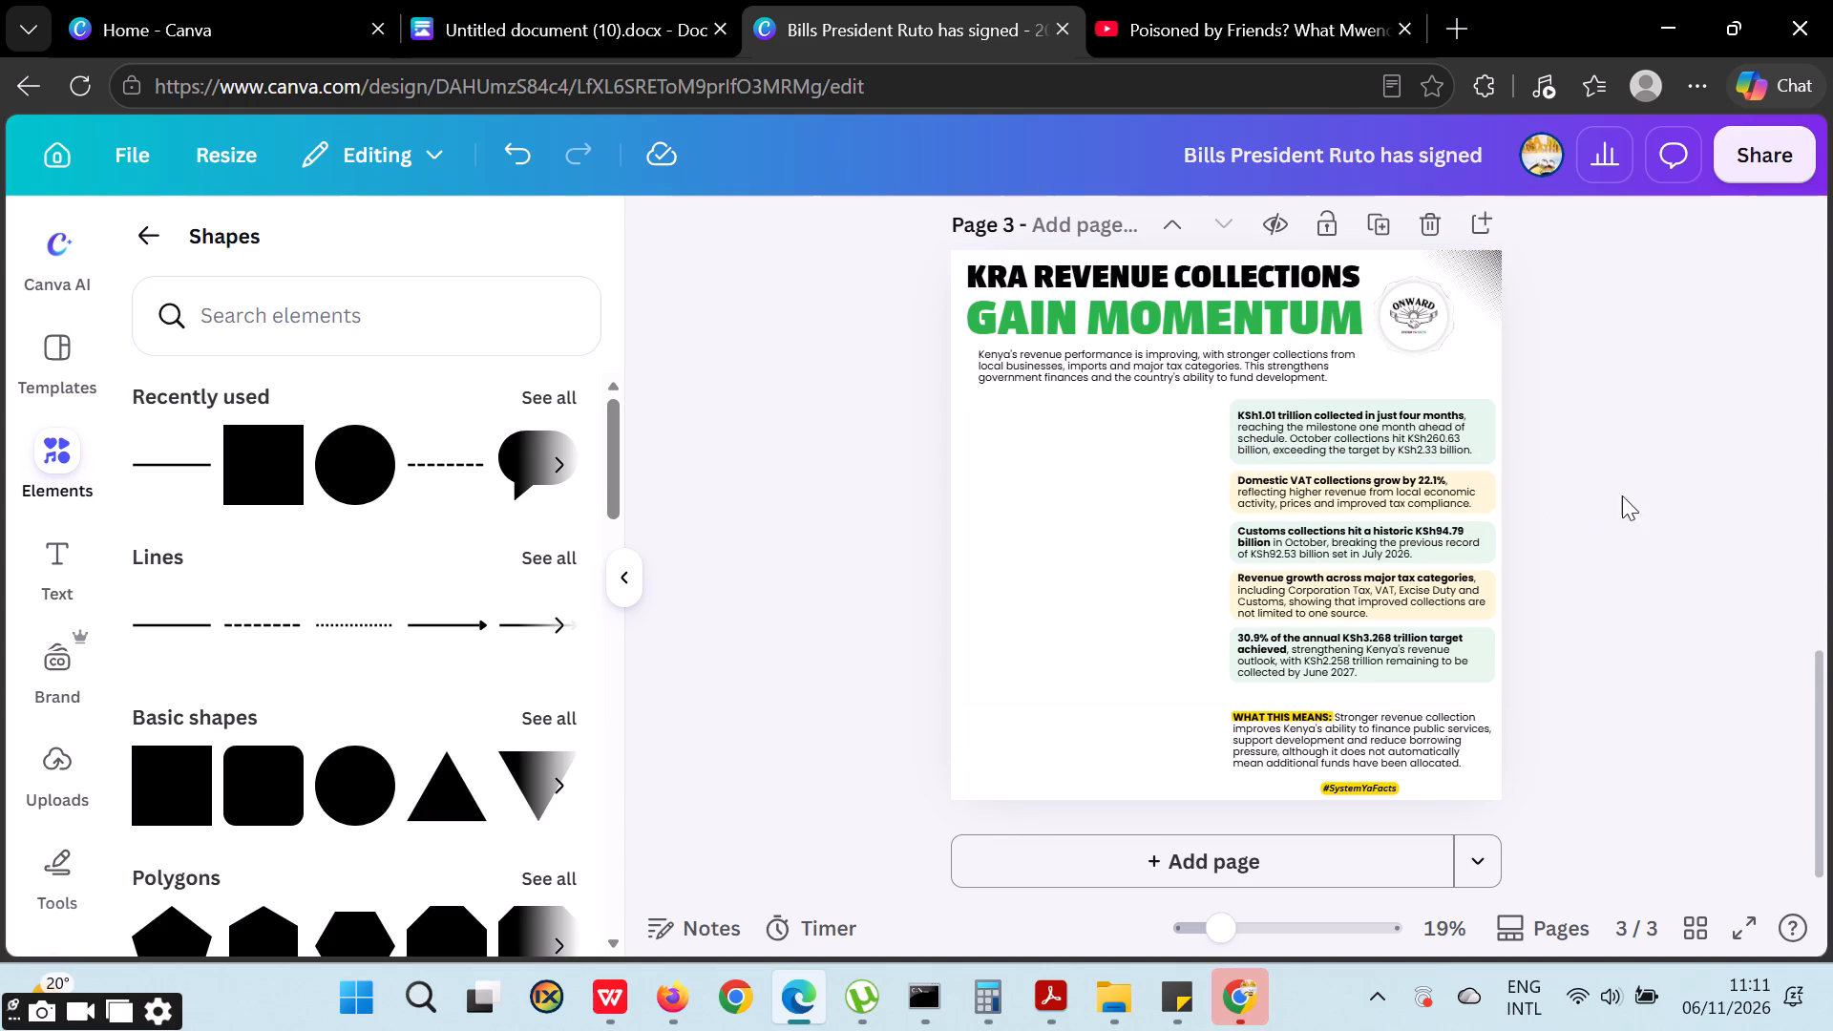
click(1633, 490)
click(1185, 597)
key(Delete)
click(1125, 551)
key(Delete)
click(1097, 515)
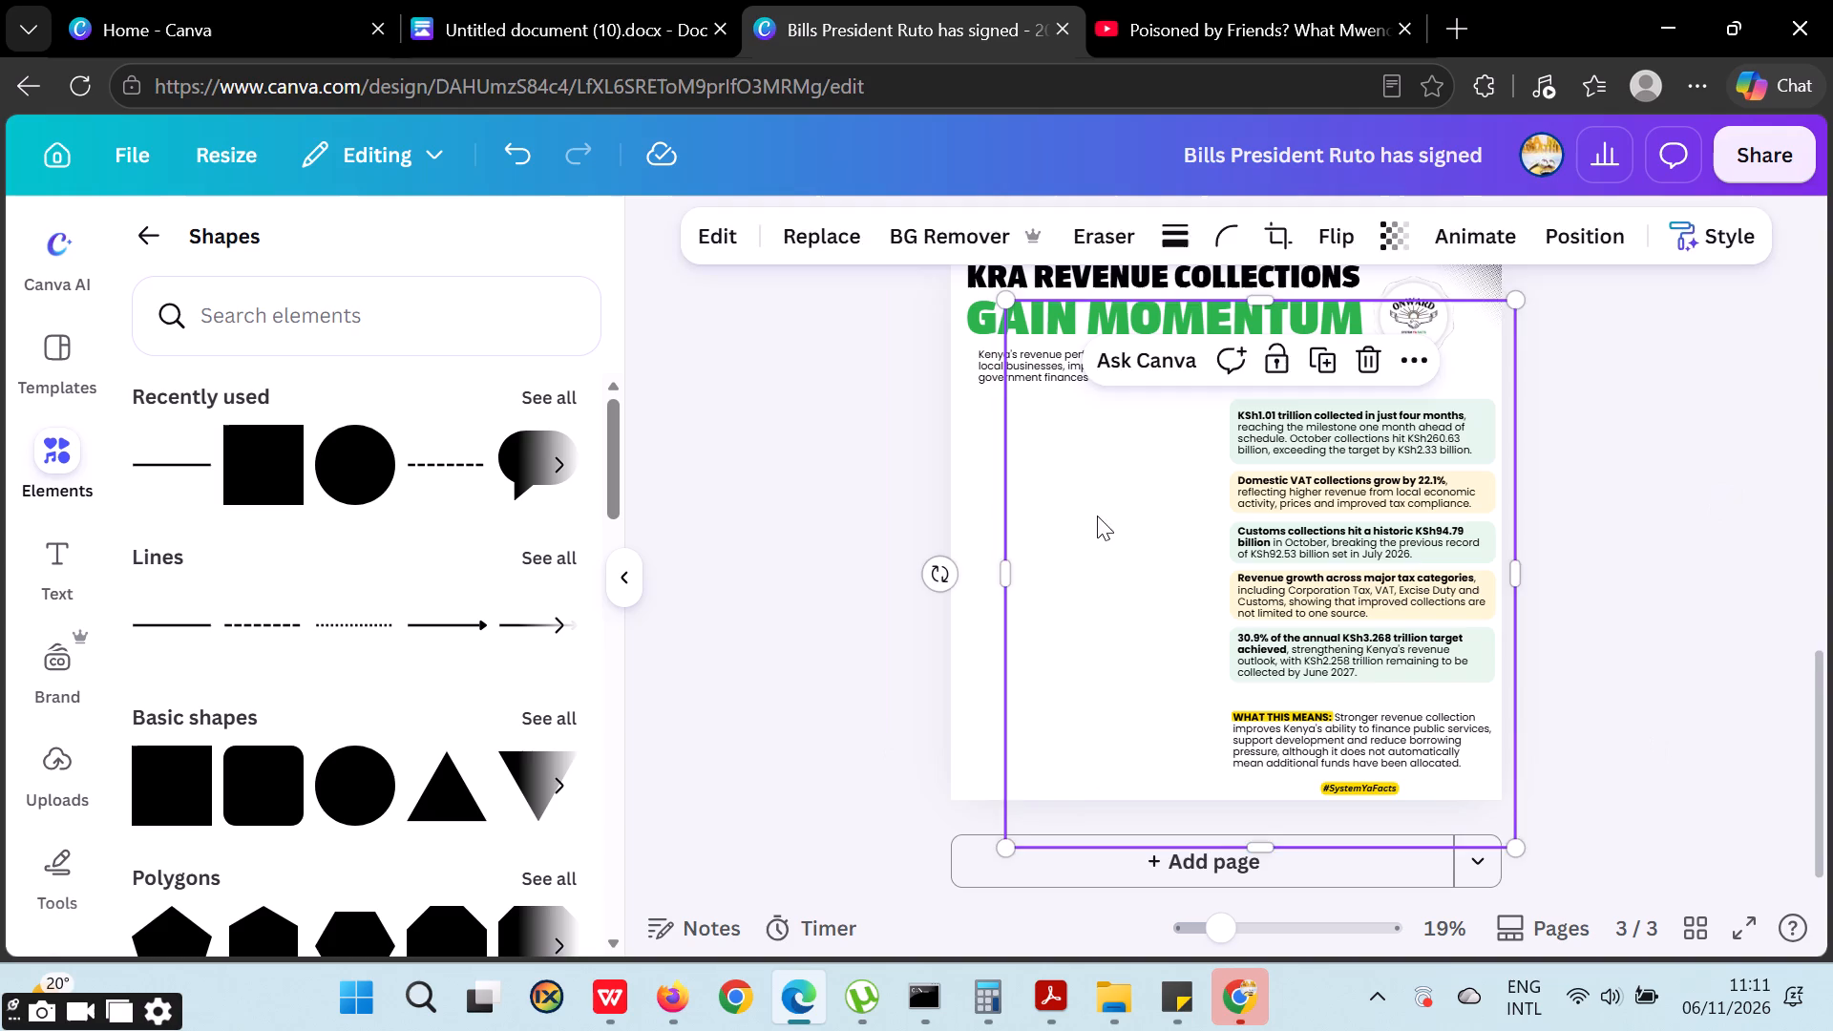
key(Delete)
click(1115, 593)
key(Delete)
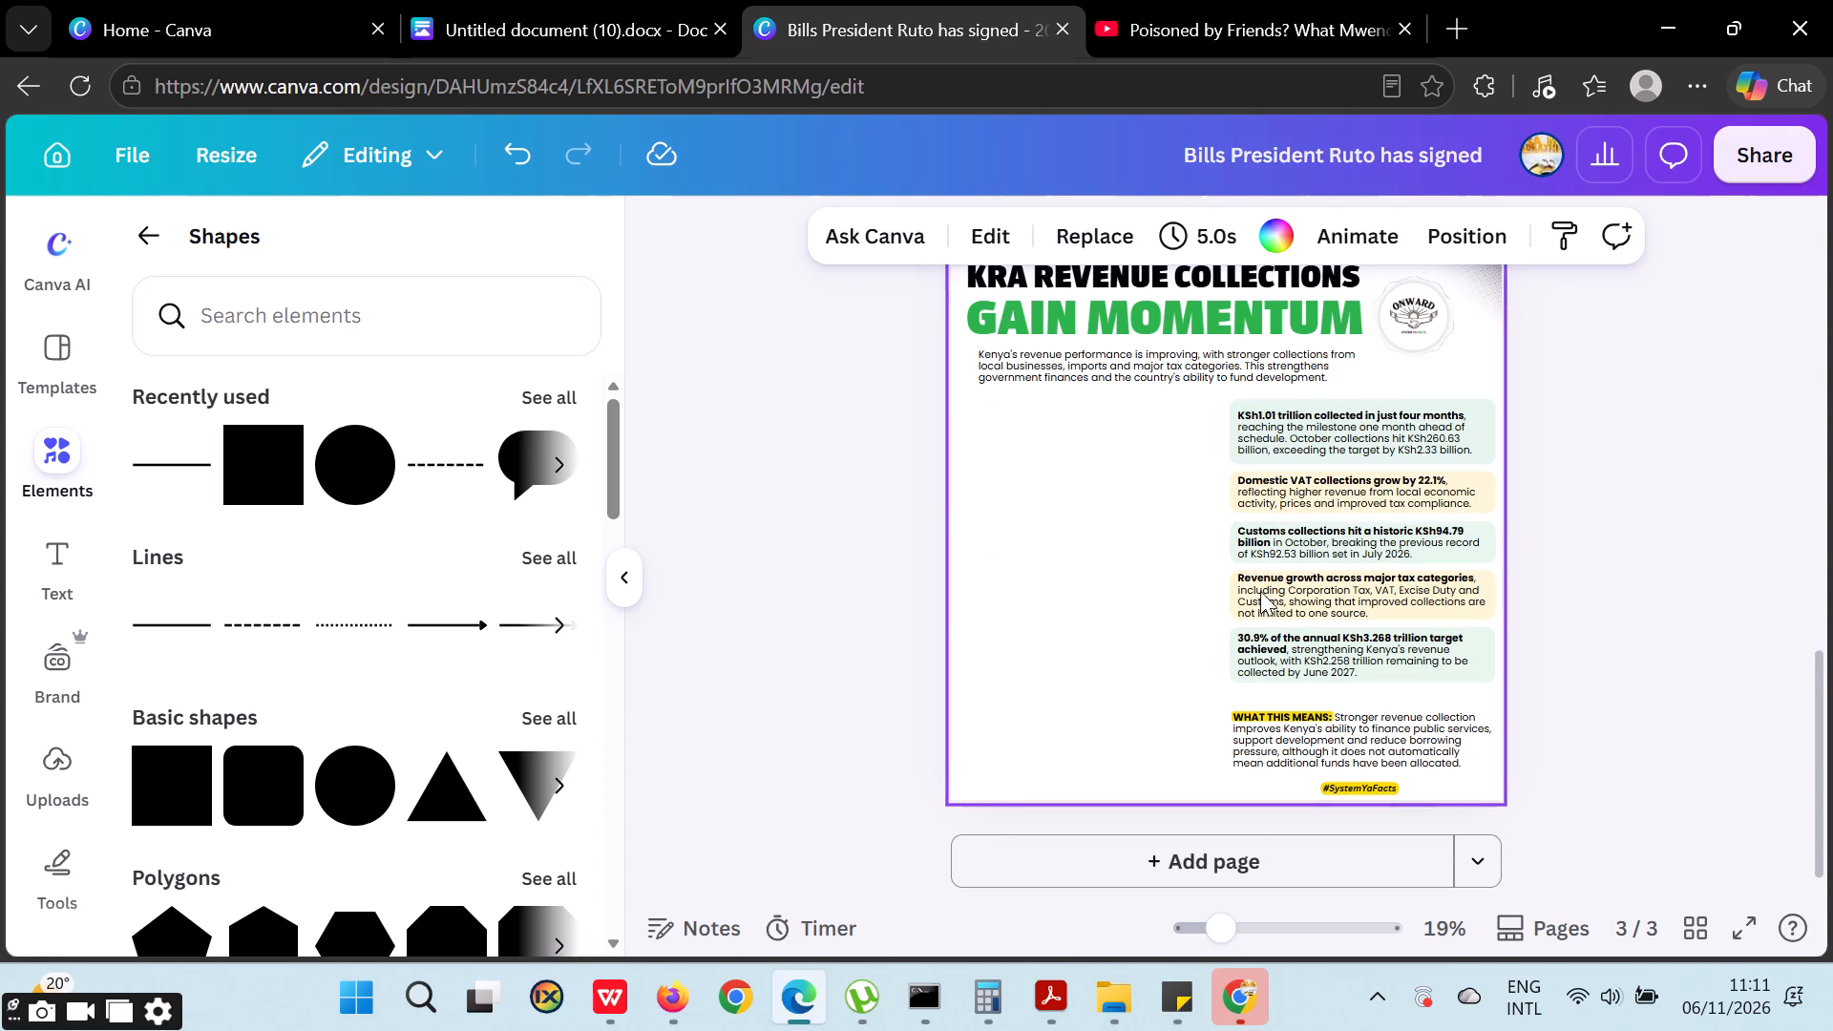
Duplicate page 3, the cleaned KRA revenue collections layout.
scroll(1350, 663, down, 1)
scroll(1356, 632, up, 2)
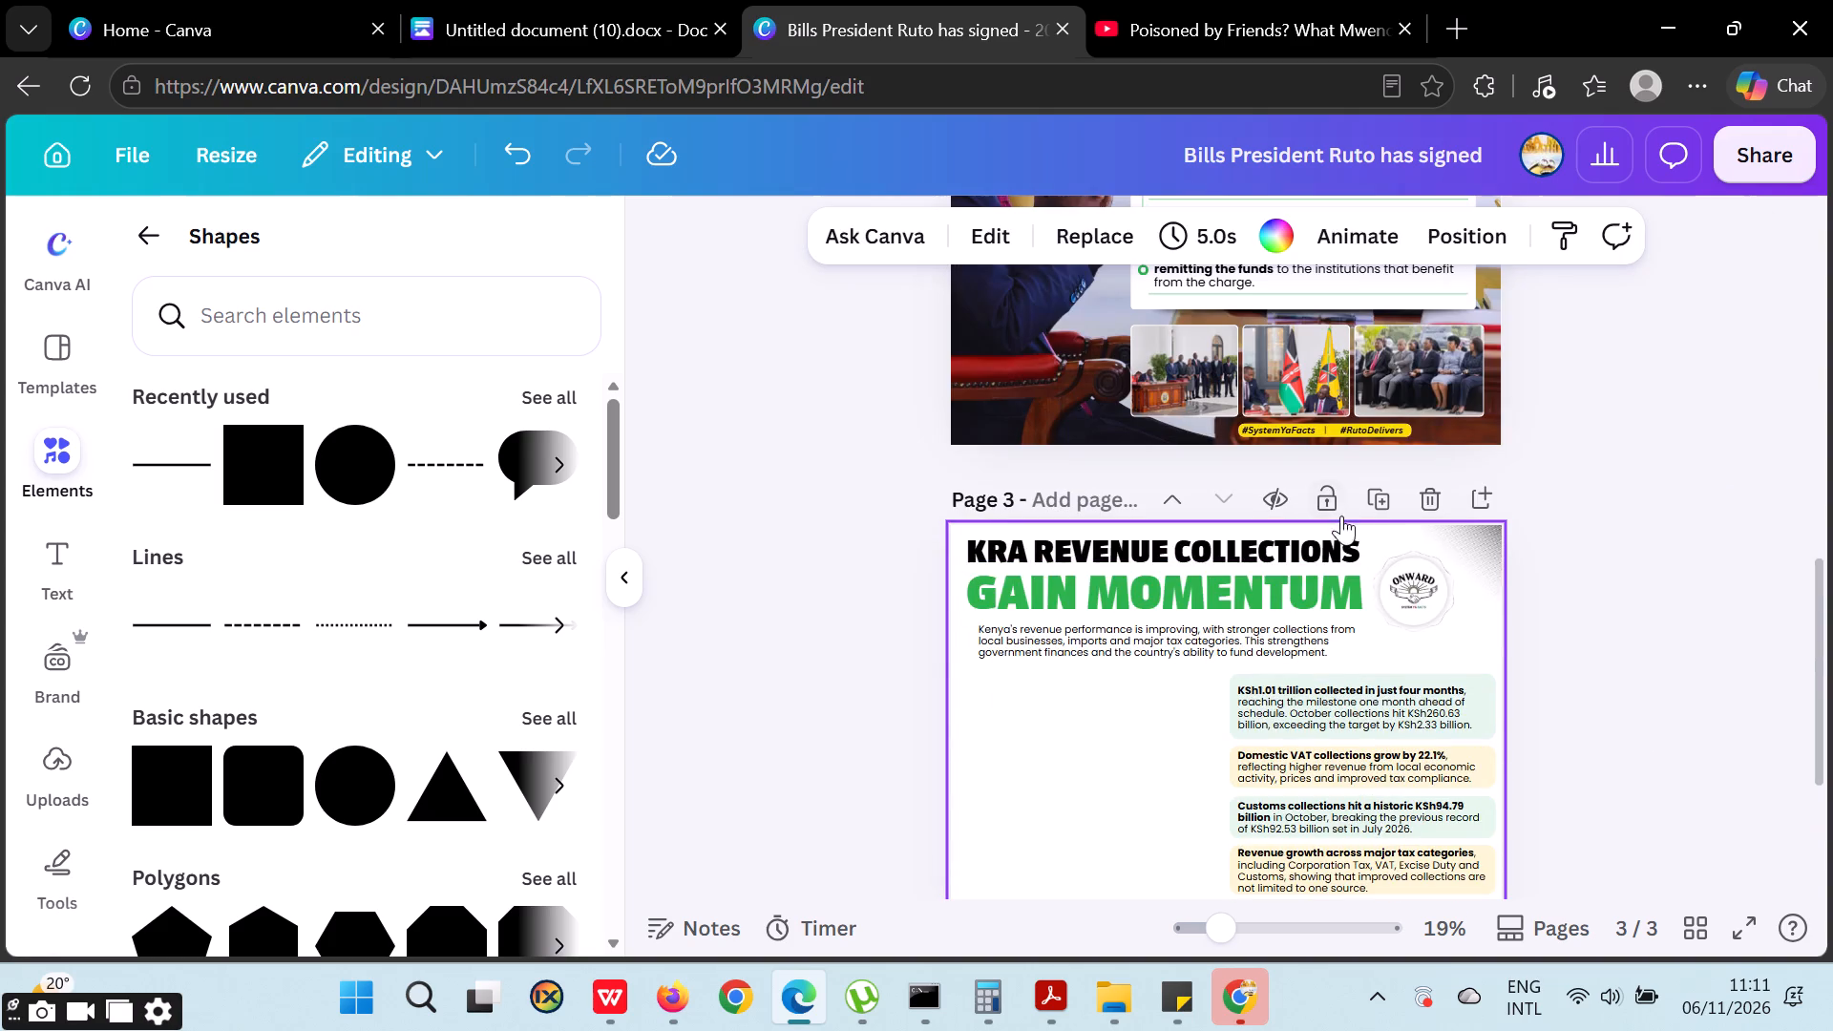
click(1387, 493)
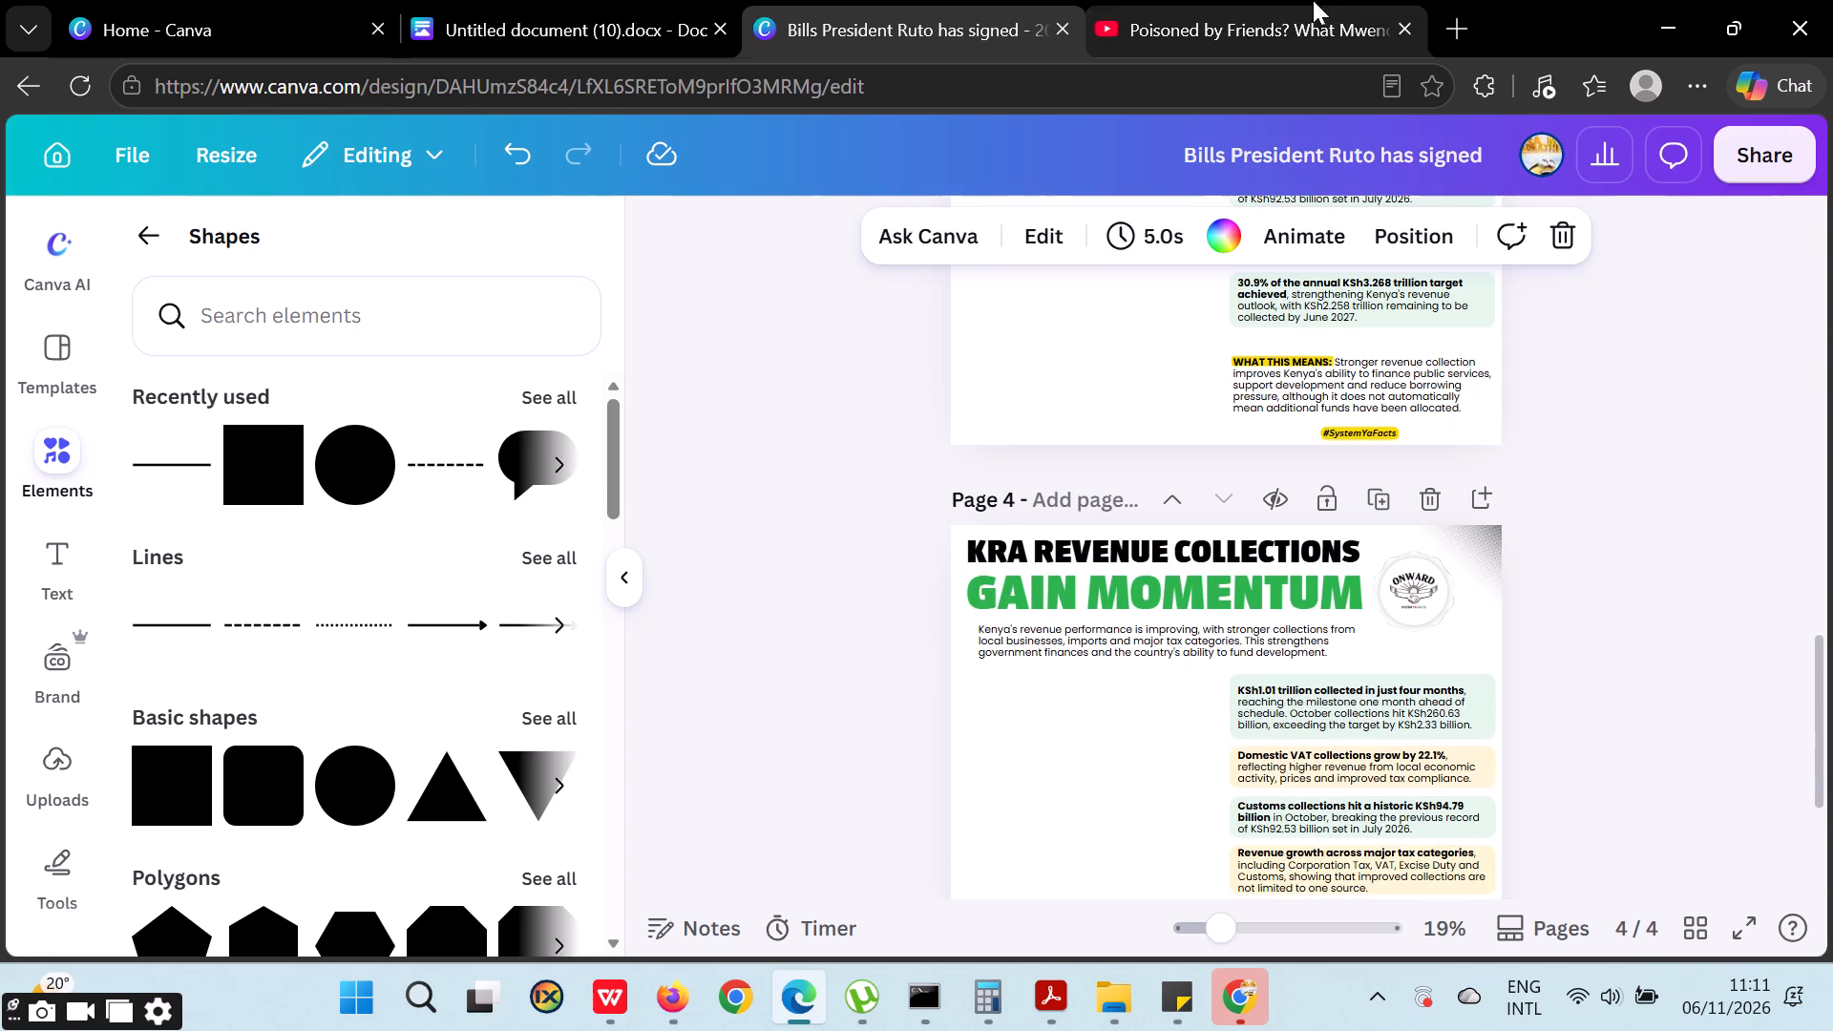
Open WhatsApp Web in a new browser tab.
click(1454, 32)
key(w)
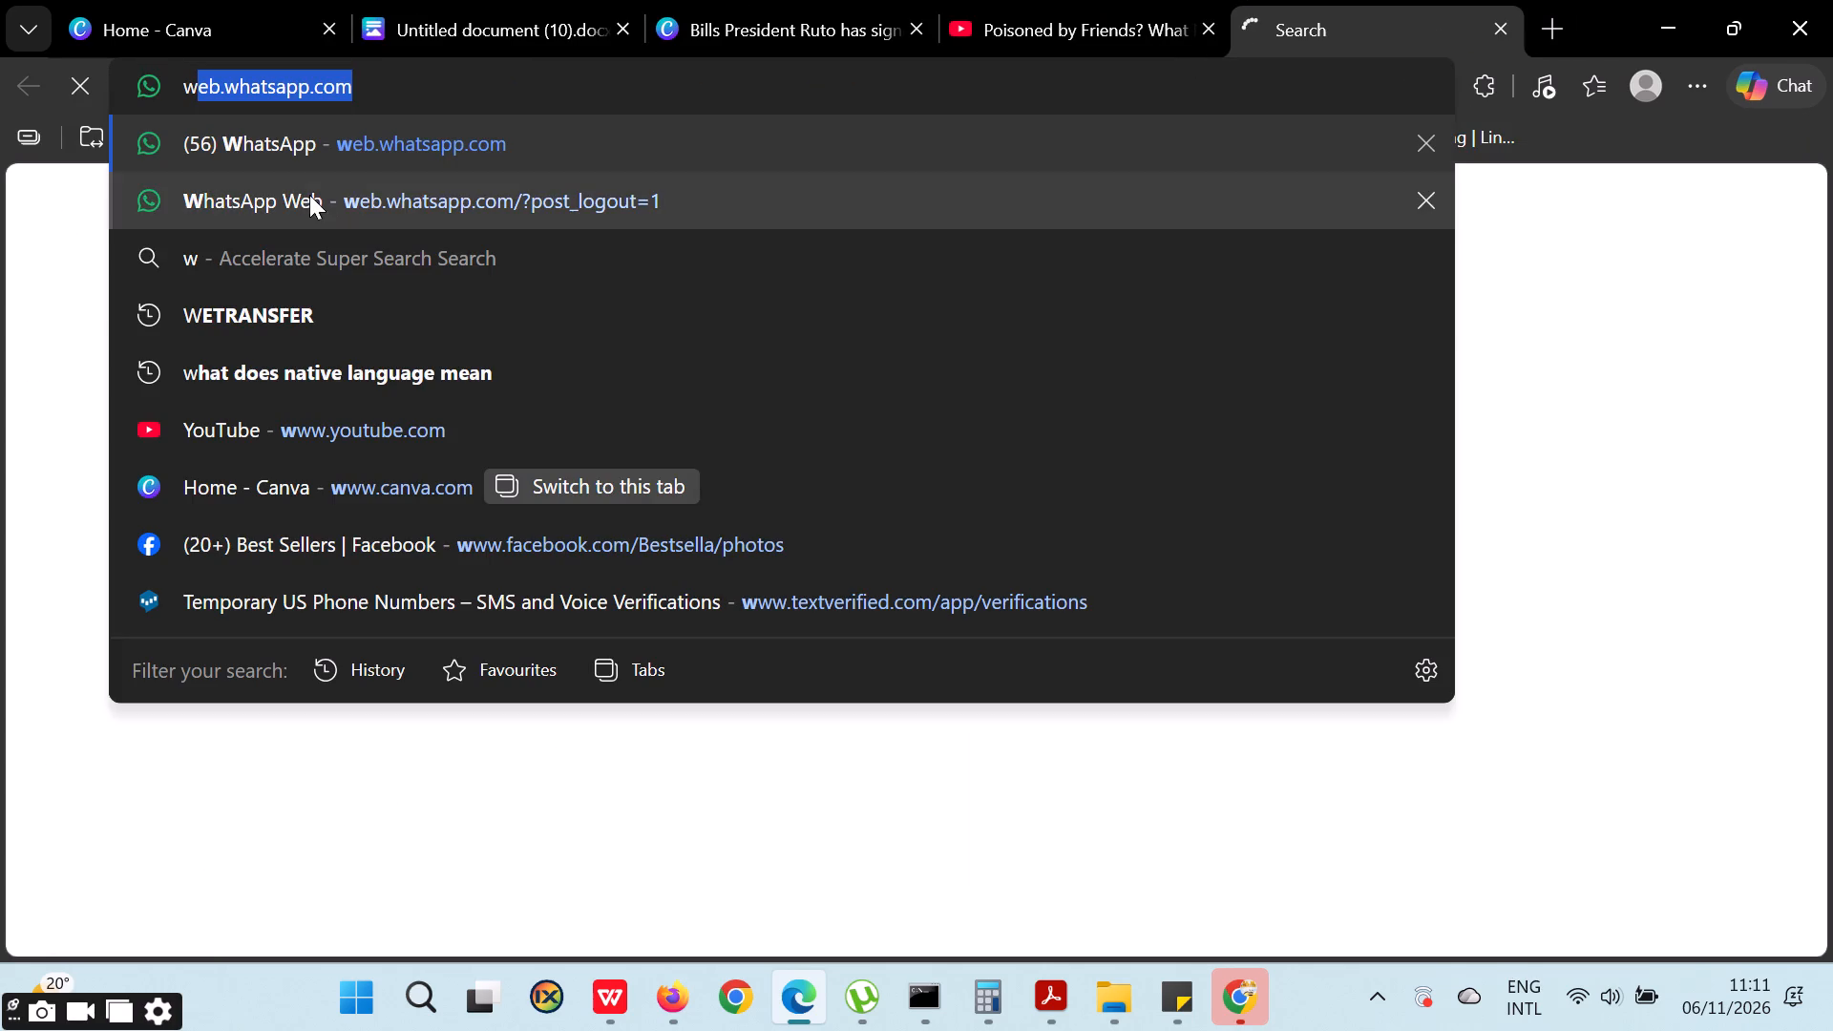
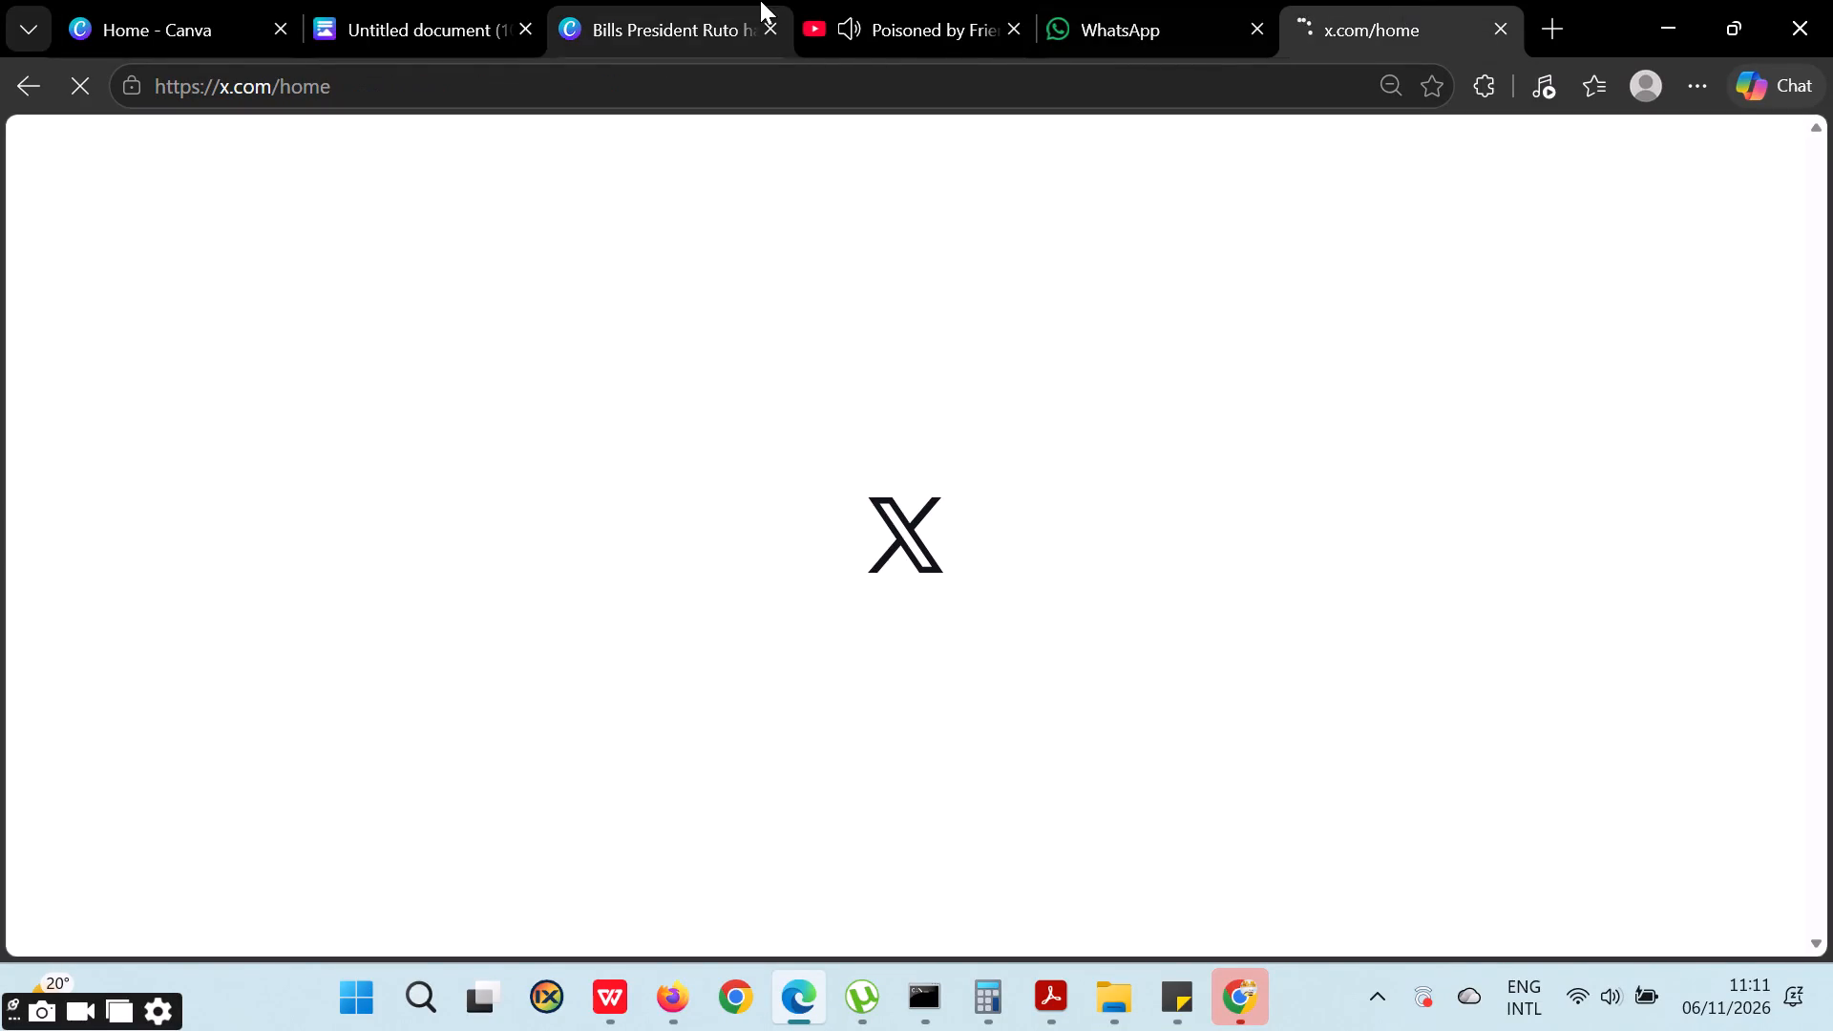
Switch to the Canva design and move page 4's "KSh1.01 trillion collected" text and its green box to the empty area beneath the intro paragraph.
click(683, 0)
scroll(1247, 512, up, 1)
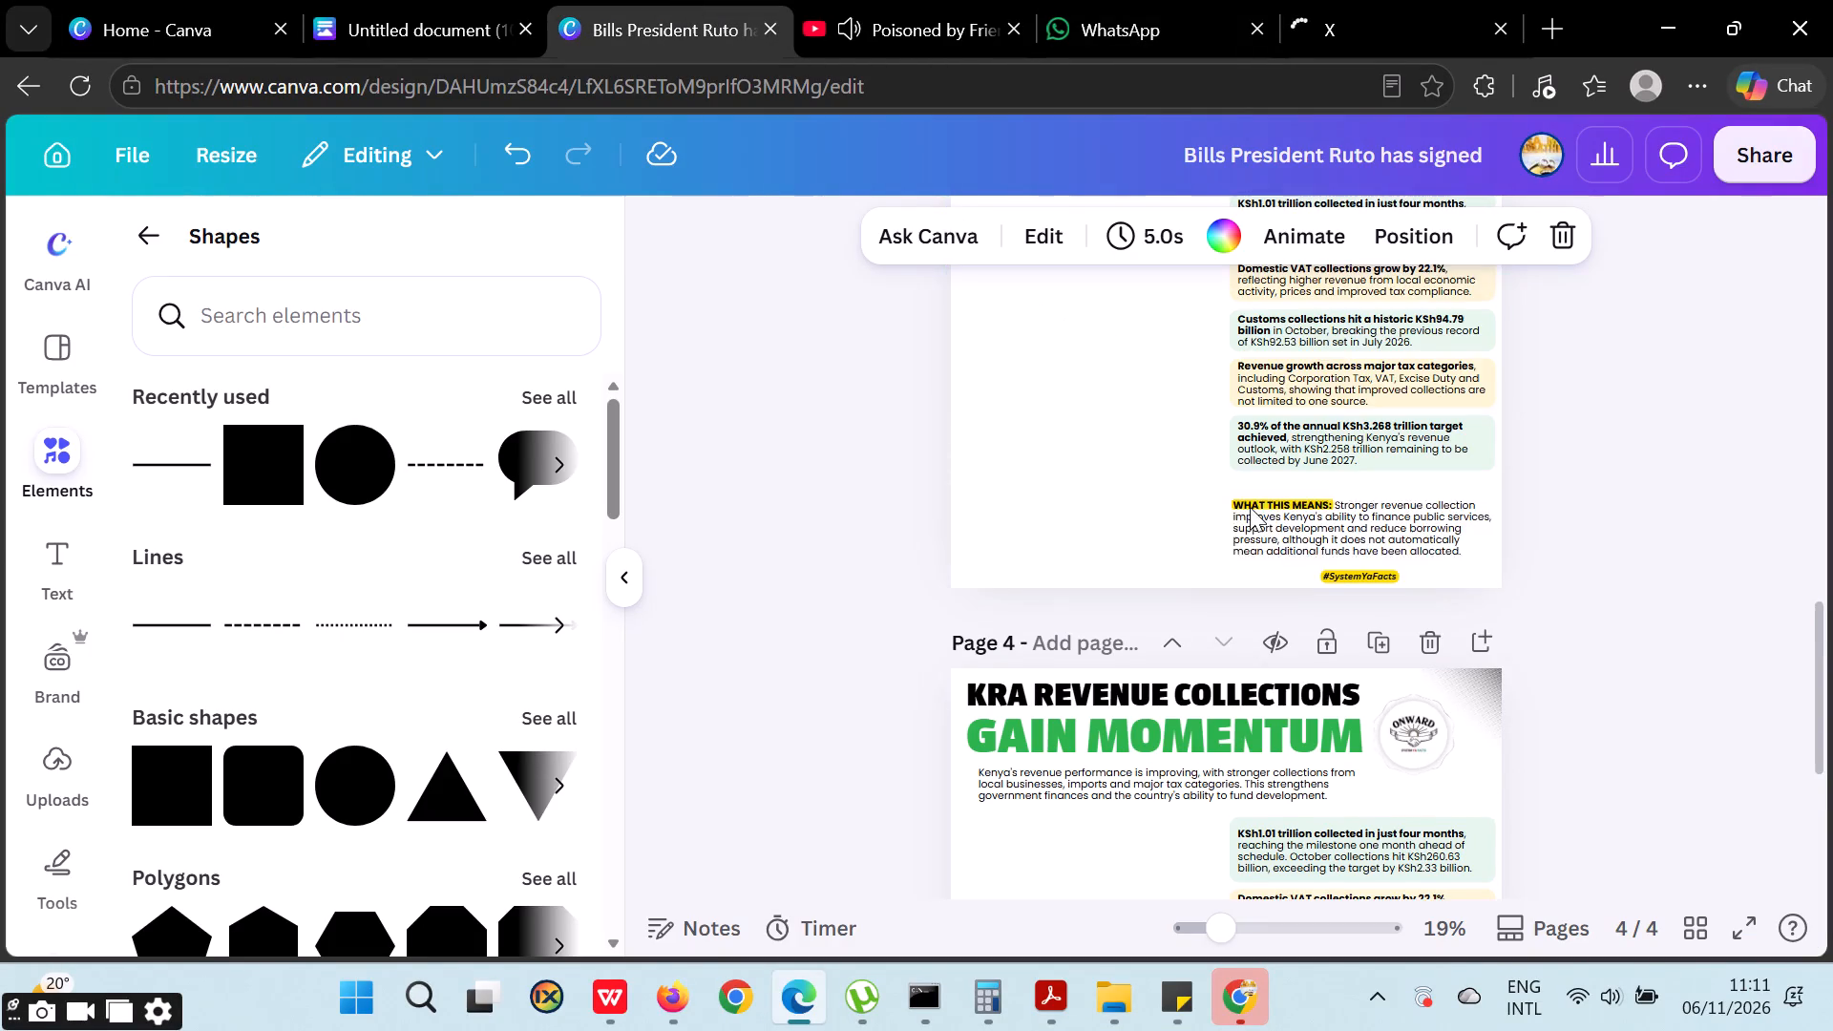
scroll(1265, 503, down, 2)
ctrl+scroll(1313, 416, down, 1)
ctrl+scroll(1313, 416, up, 2)
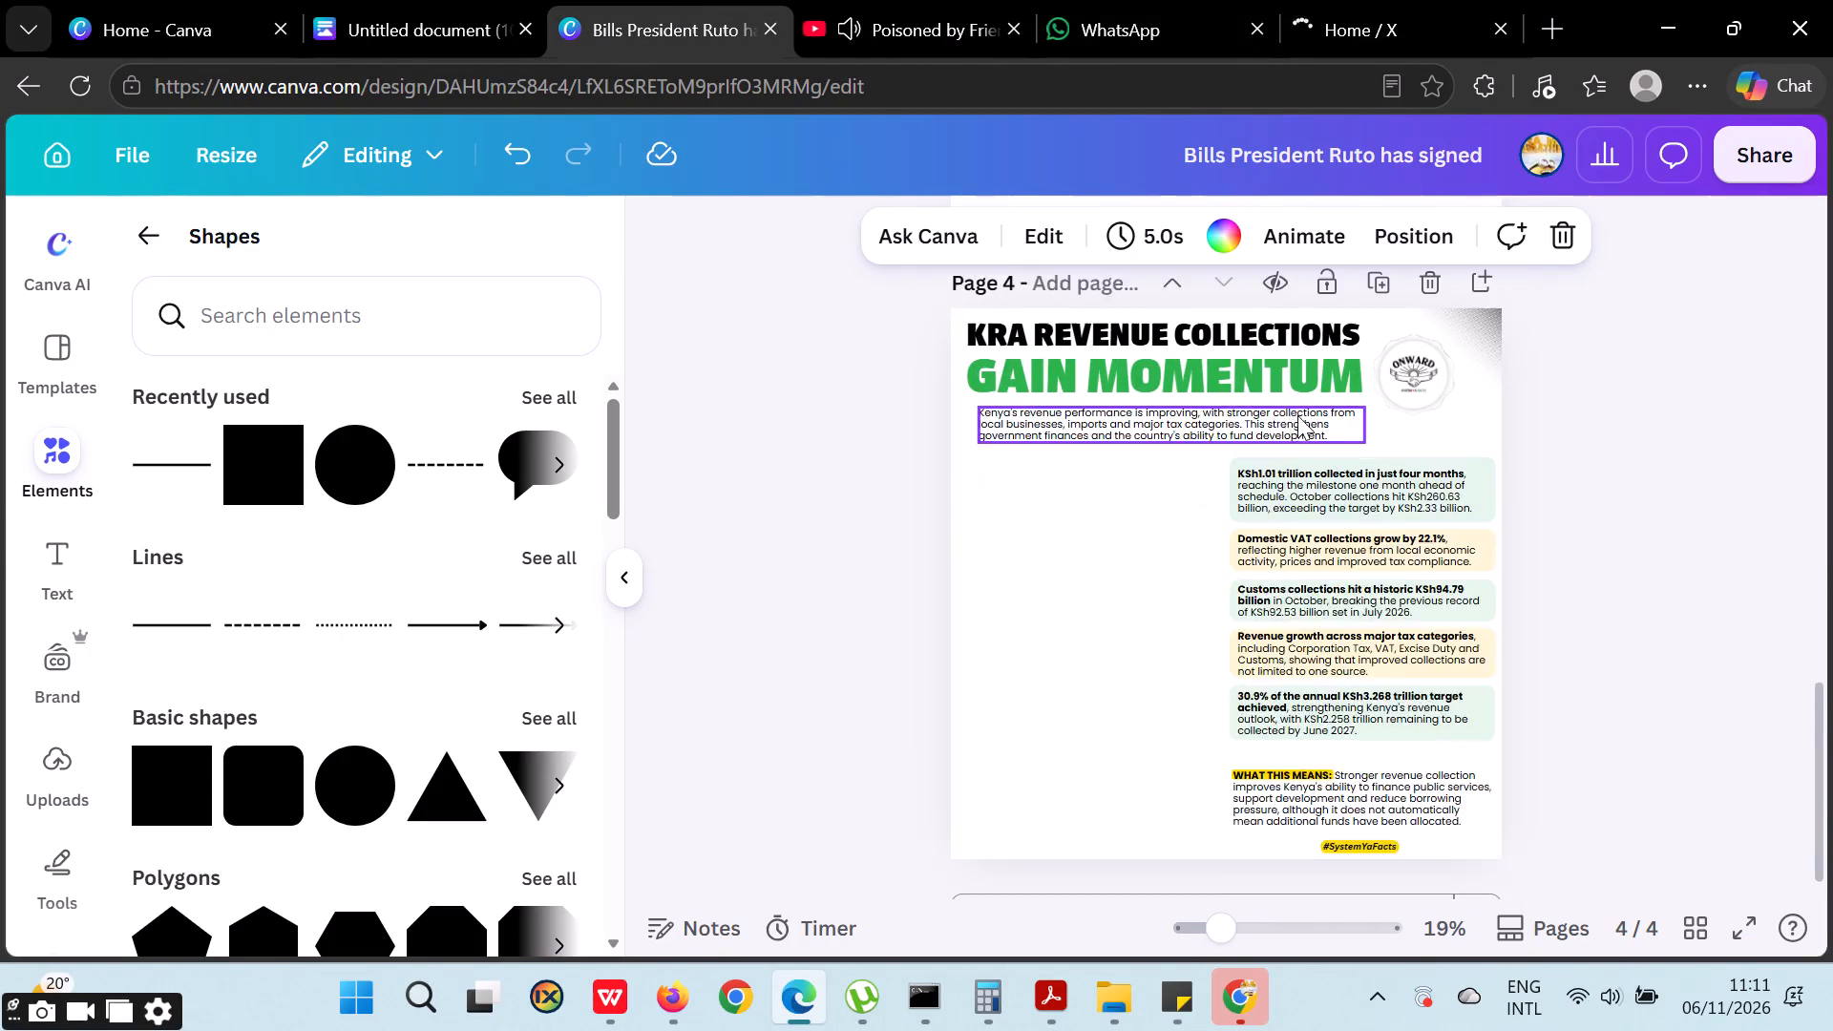
drag(1144, 486, 1346, 523)
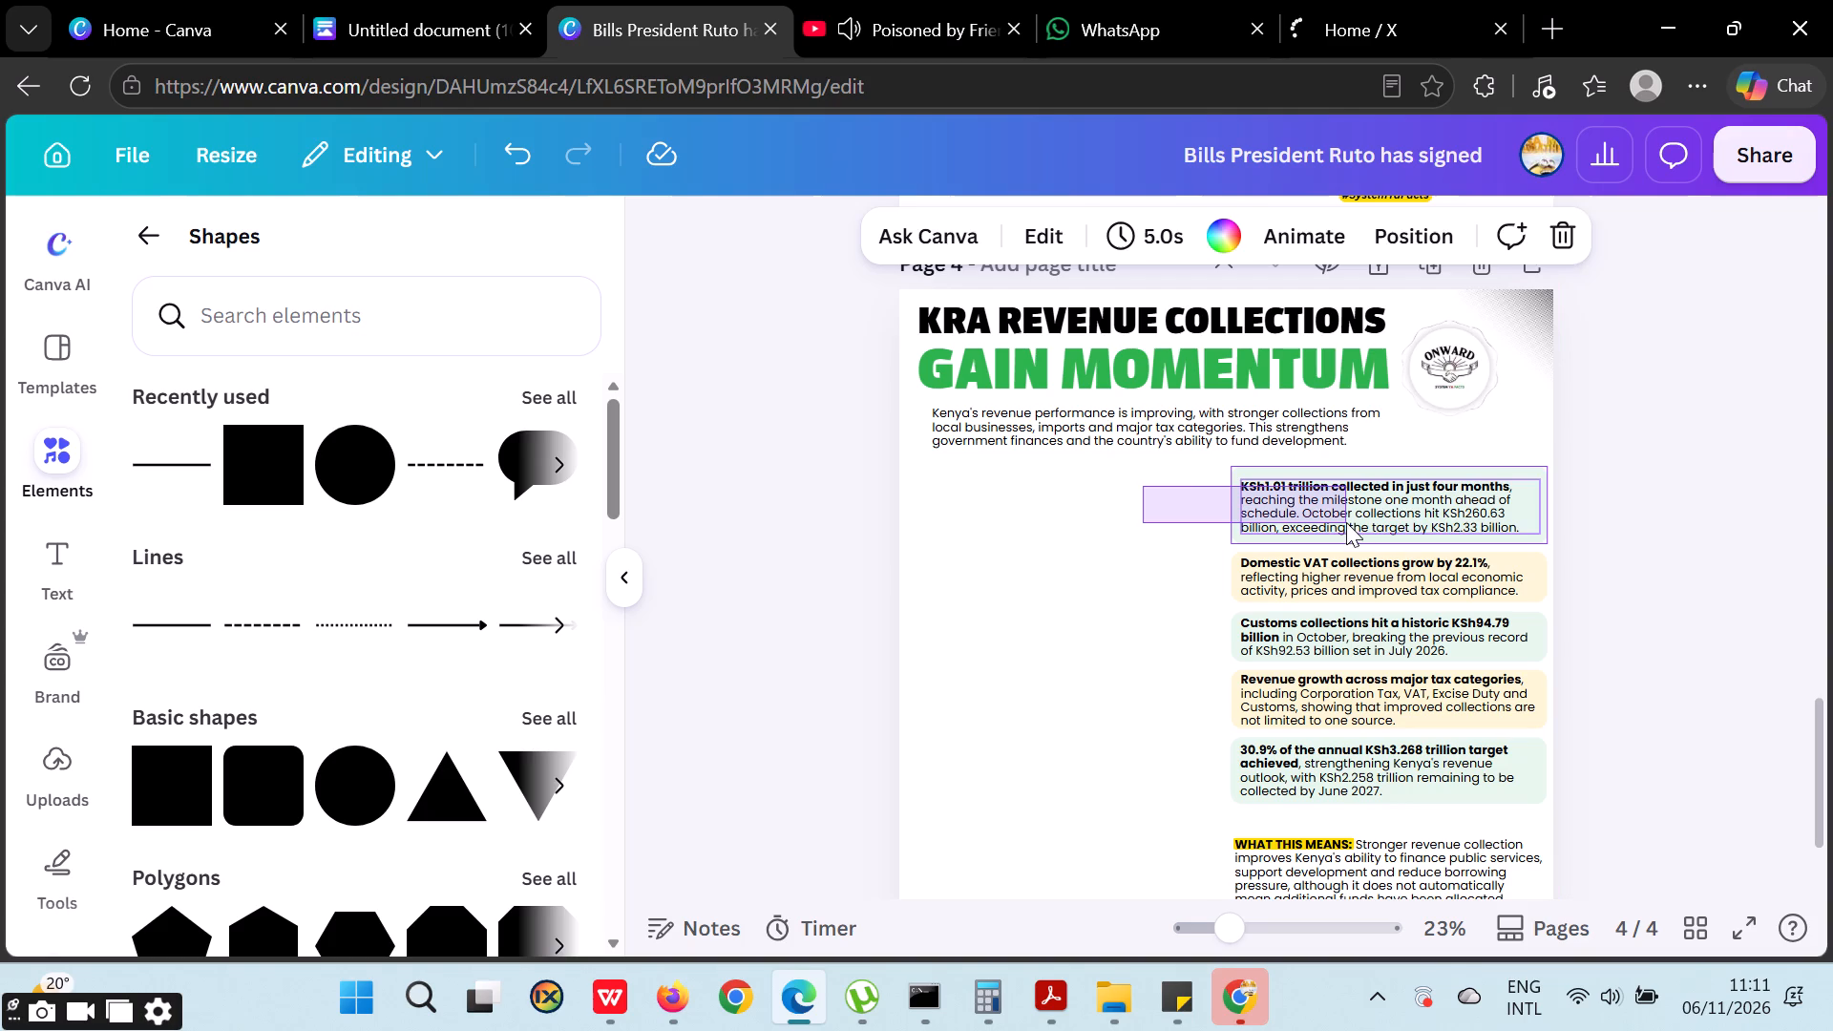
drag(1455, 509, 1143, 535)
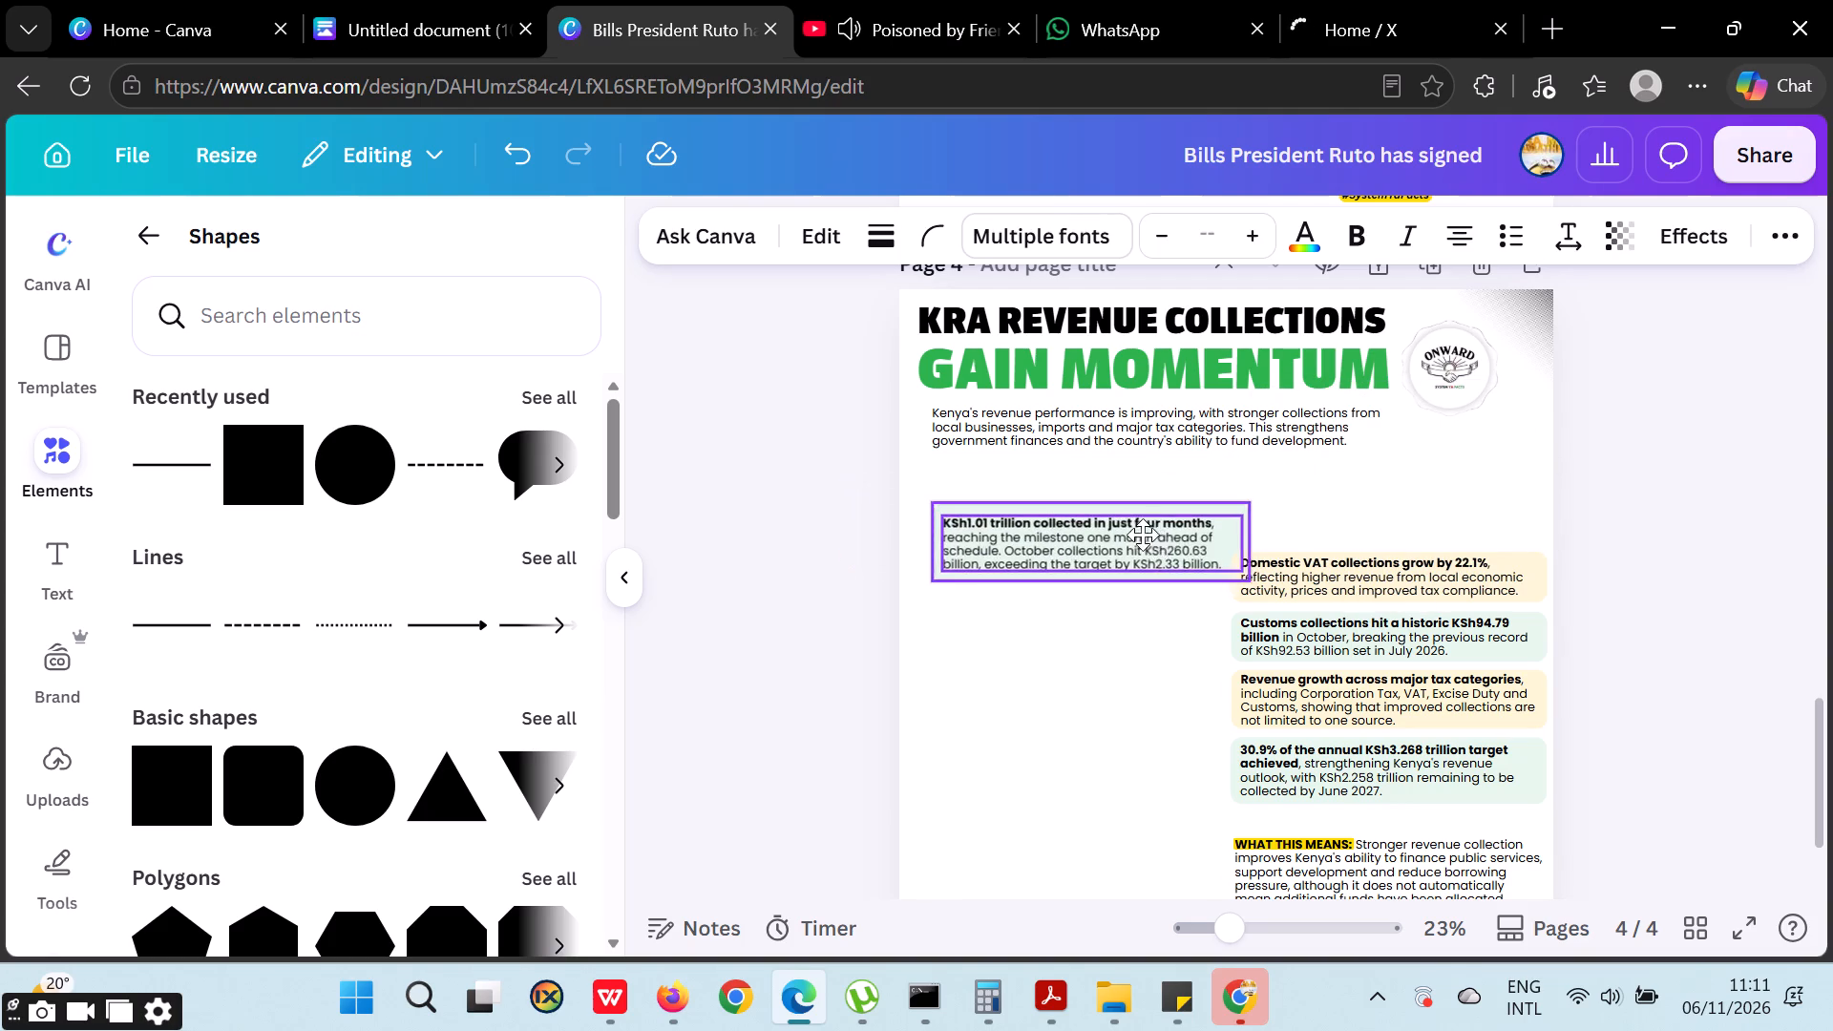
Place the "KSh1.01 trillion" fact box at page 4's left margin and the "Domestic VAT" box beside it in the right column.
drag(1143, 535, 1131, 534)
click(1351, 503)
drag(1327, 509, 1354, 583)
drag(1418, 576, 1427, 540)
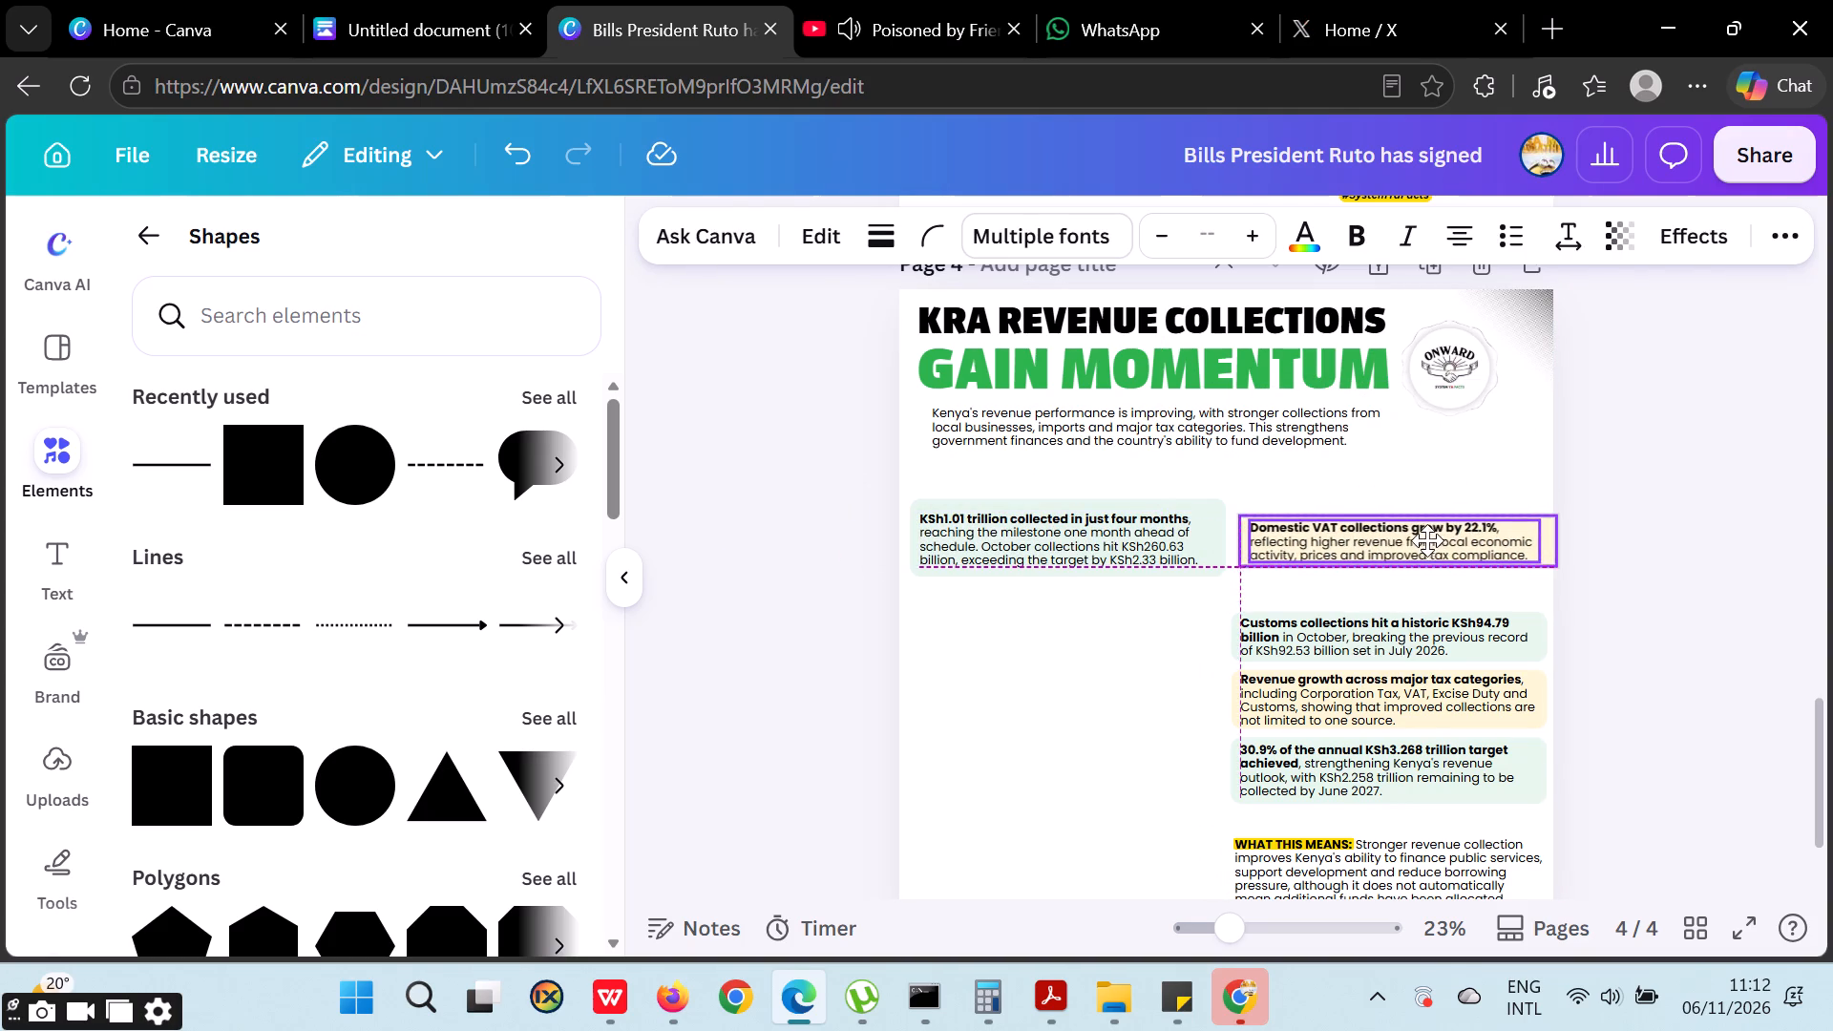
drag(1427, 540, 1433, 537)
Arrange the second row: the "Customs collections" box under "KSh1.01 trillion" and the "Revenue growth" box under "Domestic VAT".
scroll(1435, 539, up, 1)
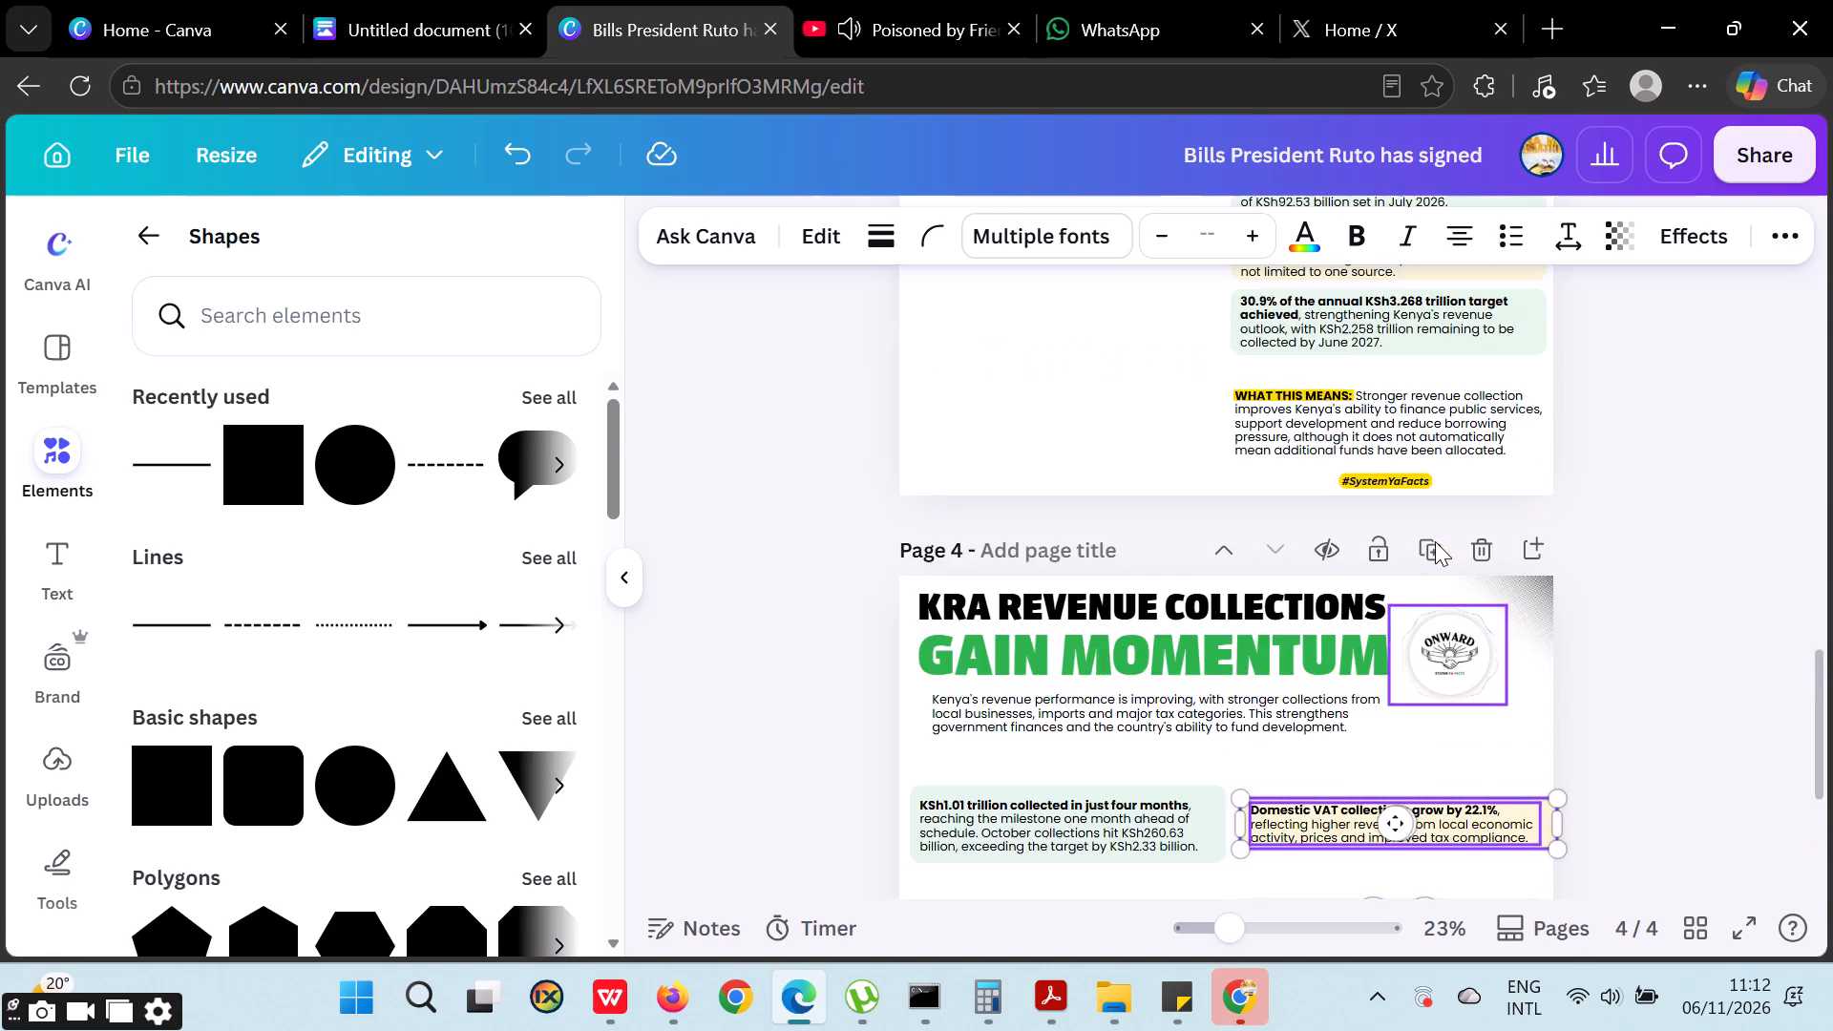
scroll(1432, 548, down, 2)
click(1206, 472)
drag(1191, 478, 1318, 490)
drag(1468, 493, 1152, 478)
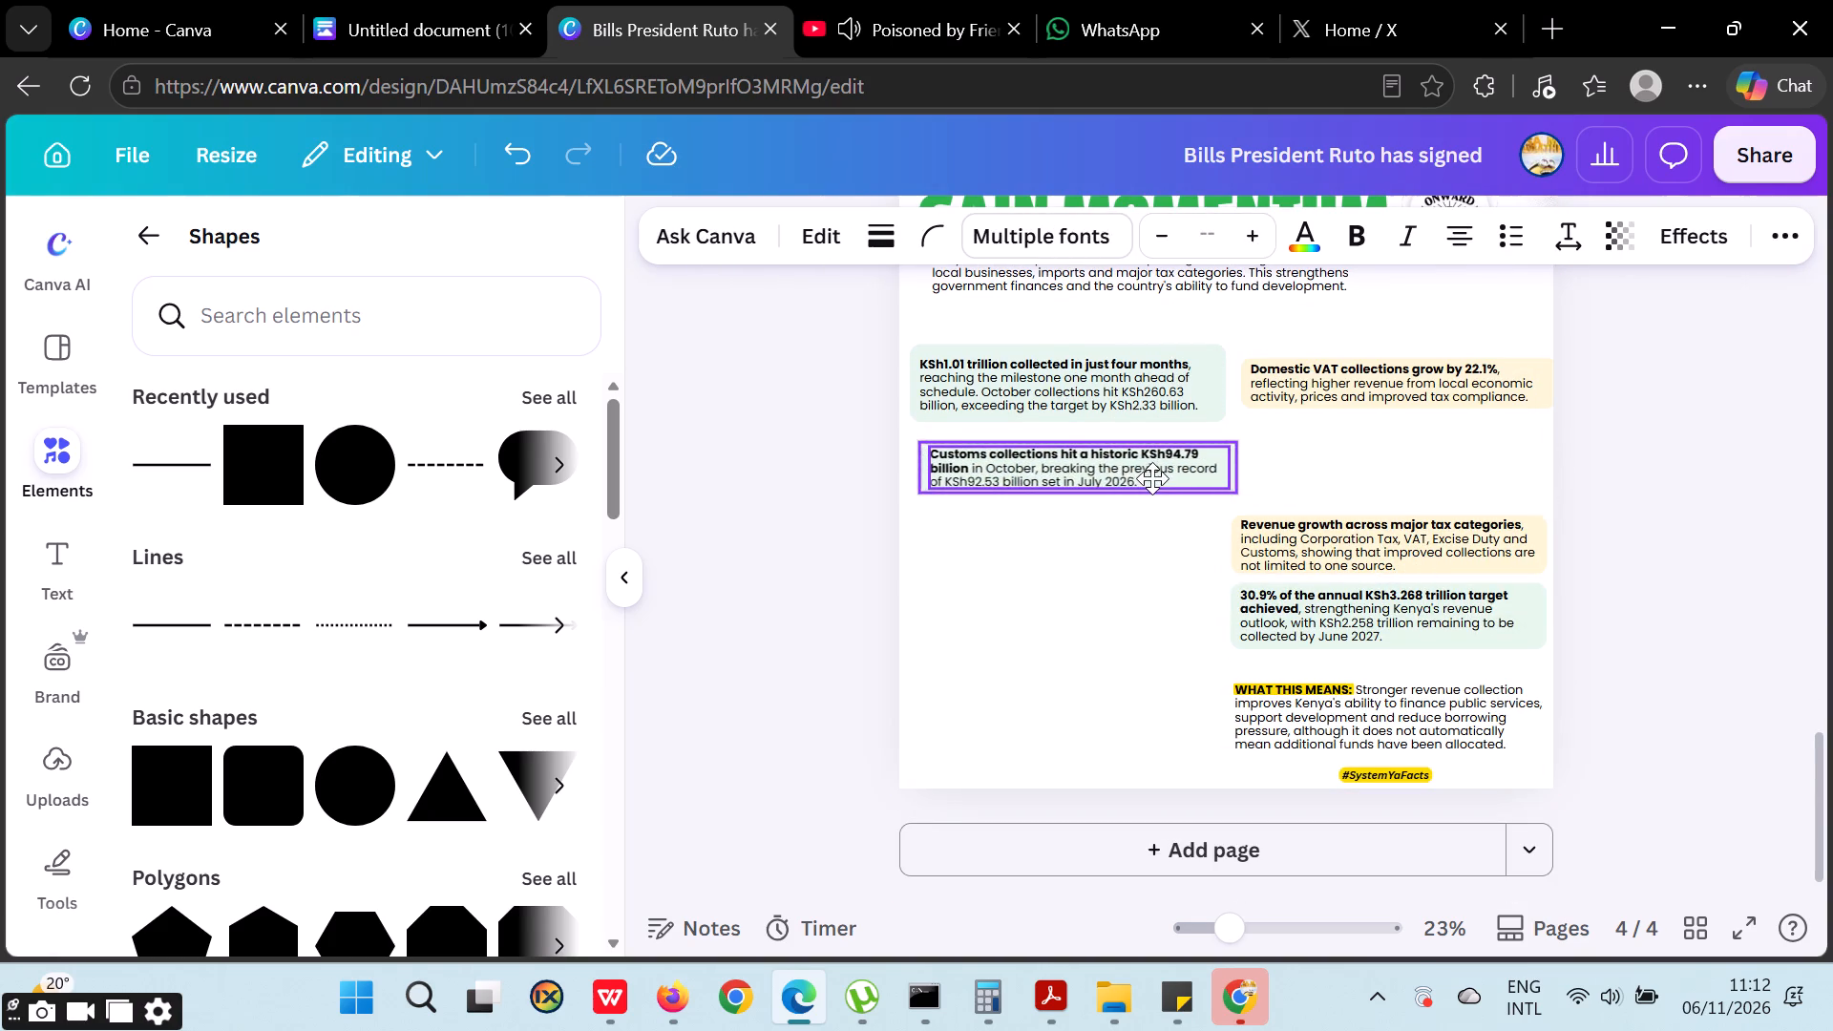
drag(1152, 478, 1148, 477)
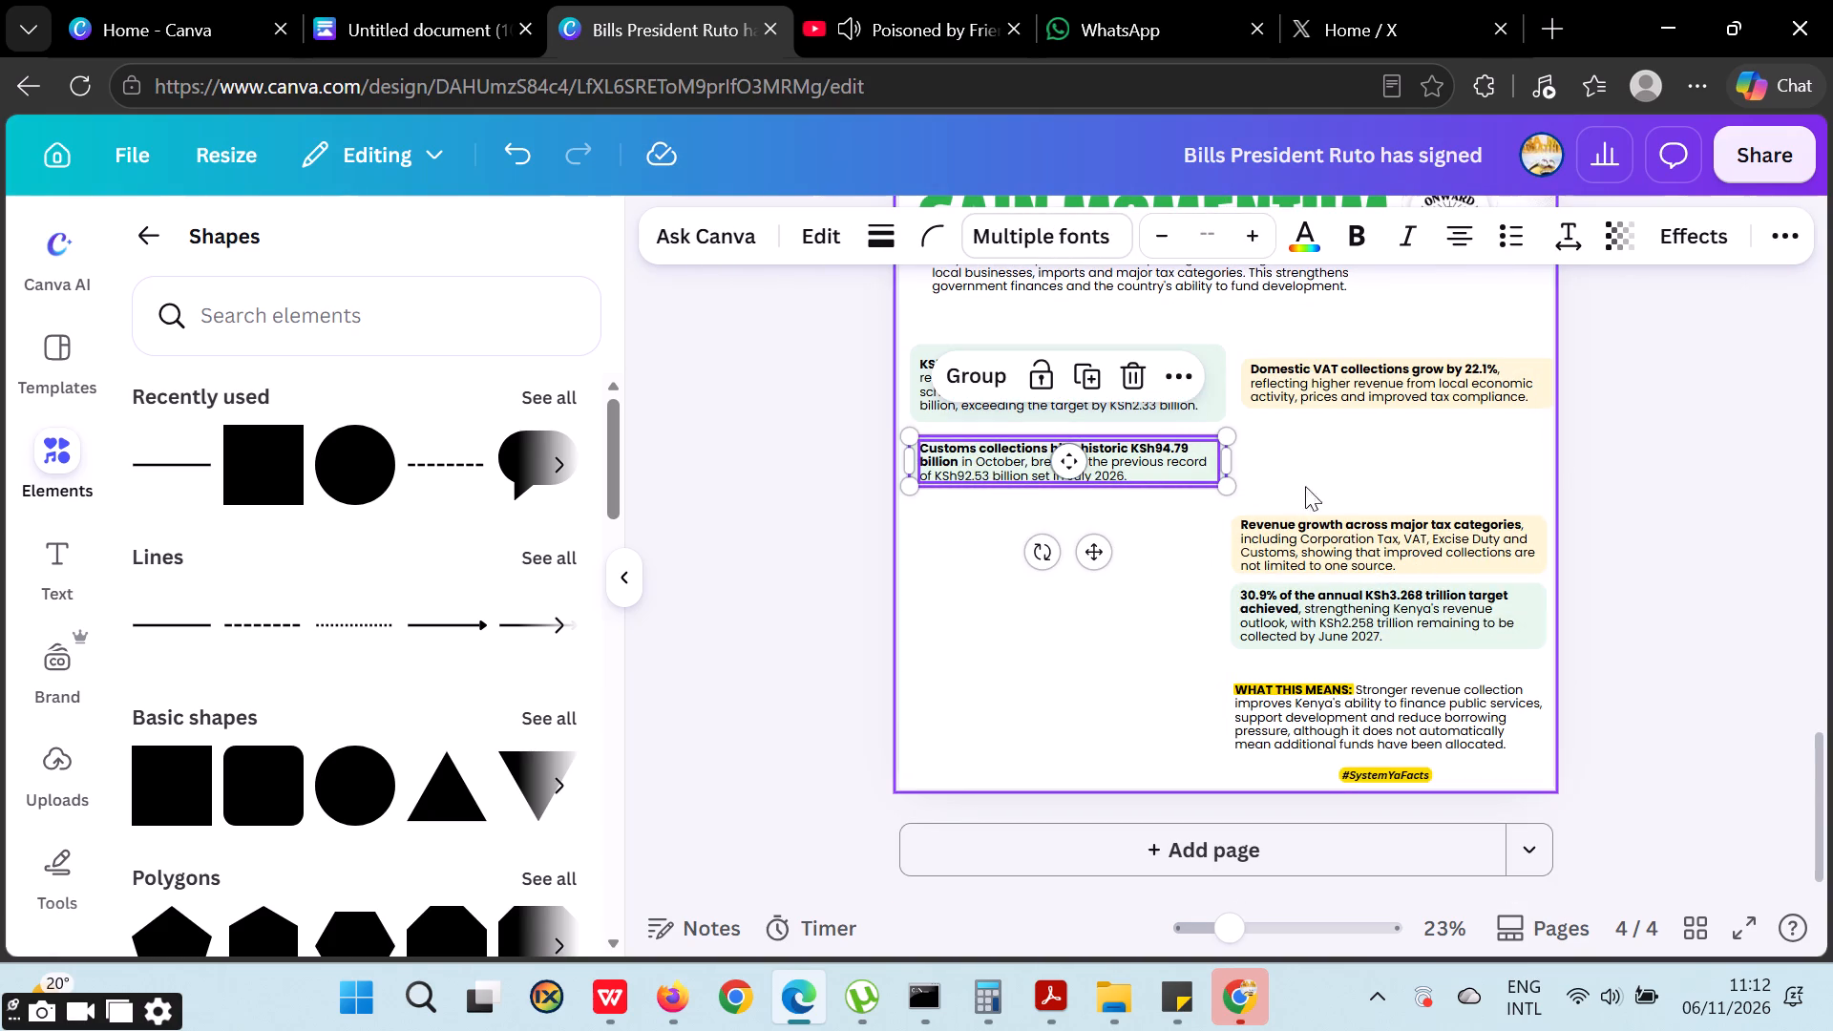
click(1401, 494)
drag(1356, 484, 1373, 561)
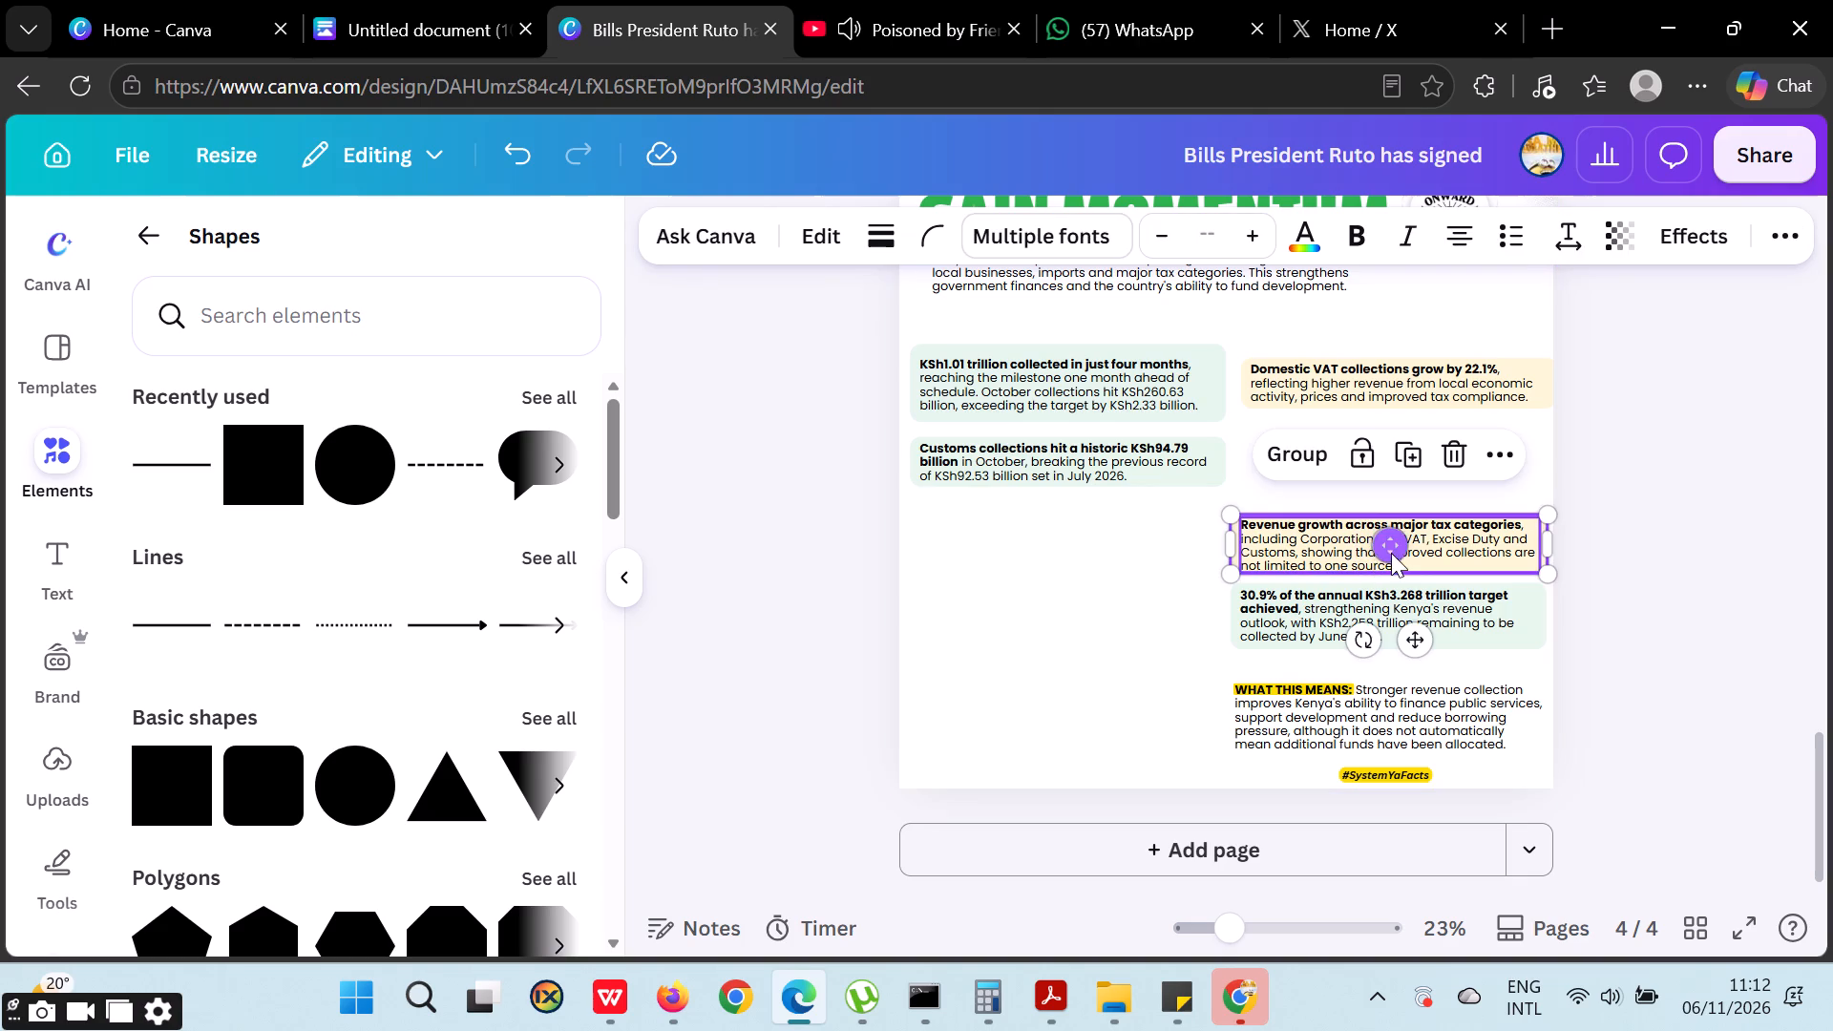
drag(1328, 557, 1341, 472)
Move the "30.9% of the annual" fact box under the "Customs collections" box, aligned and evenly spaced with the left column.
scroll(1296, 541, down, 1)
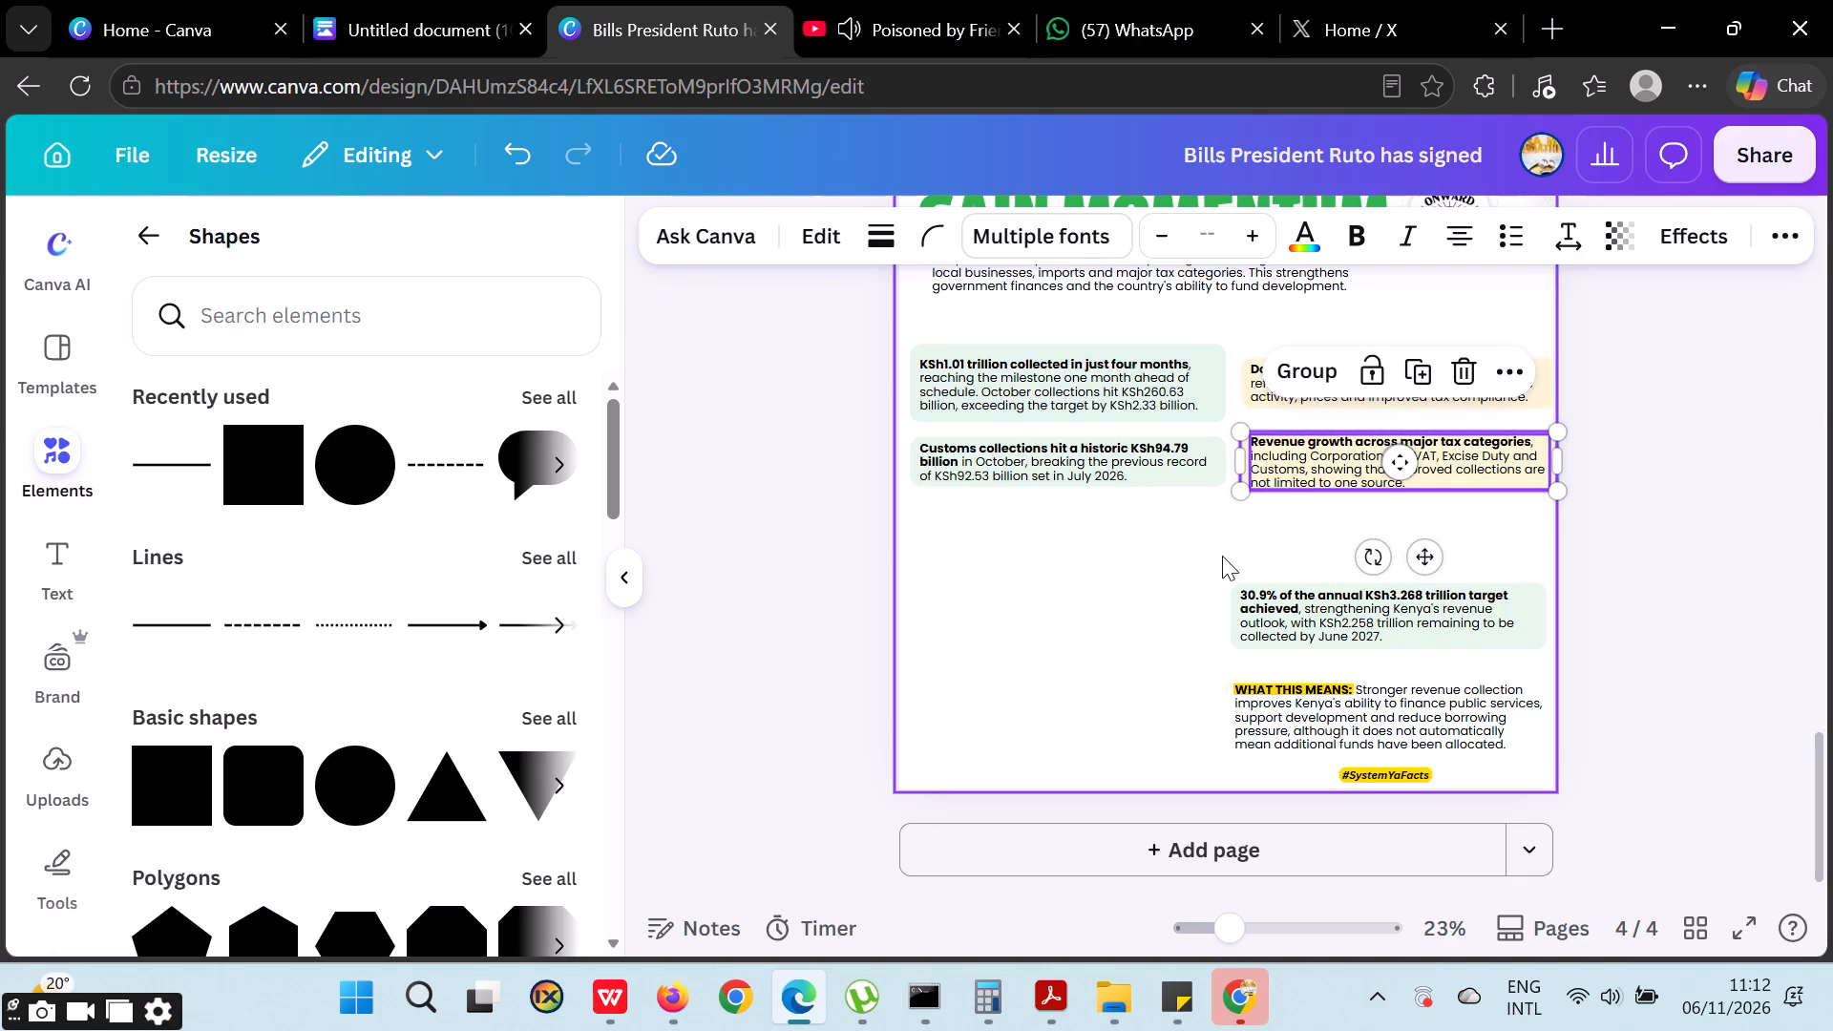
click(1217, 558)
drag(1198, 569, 1322, 626)
drag(1271, 625, 1268, 624)
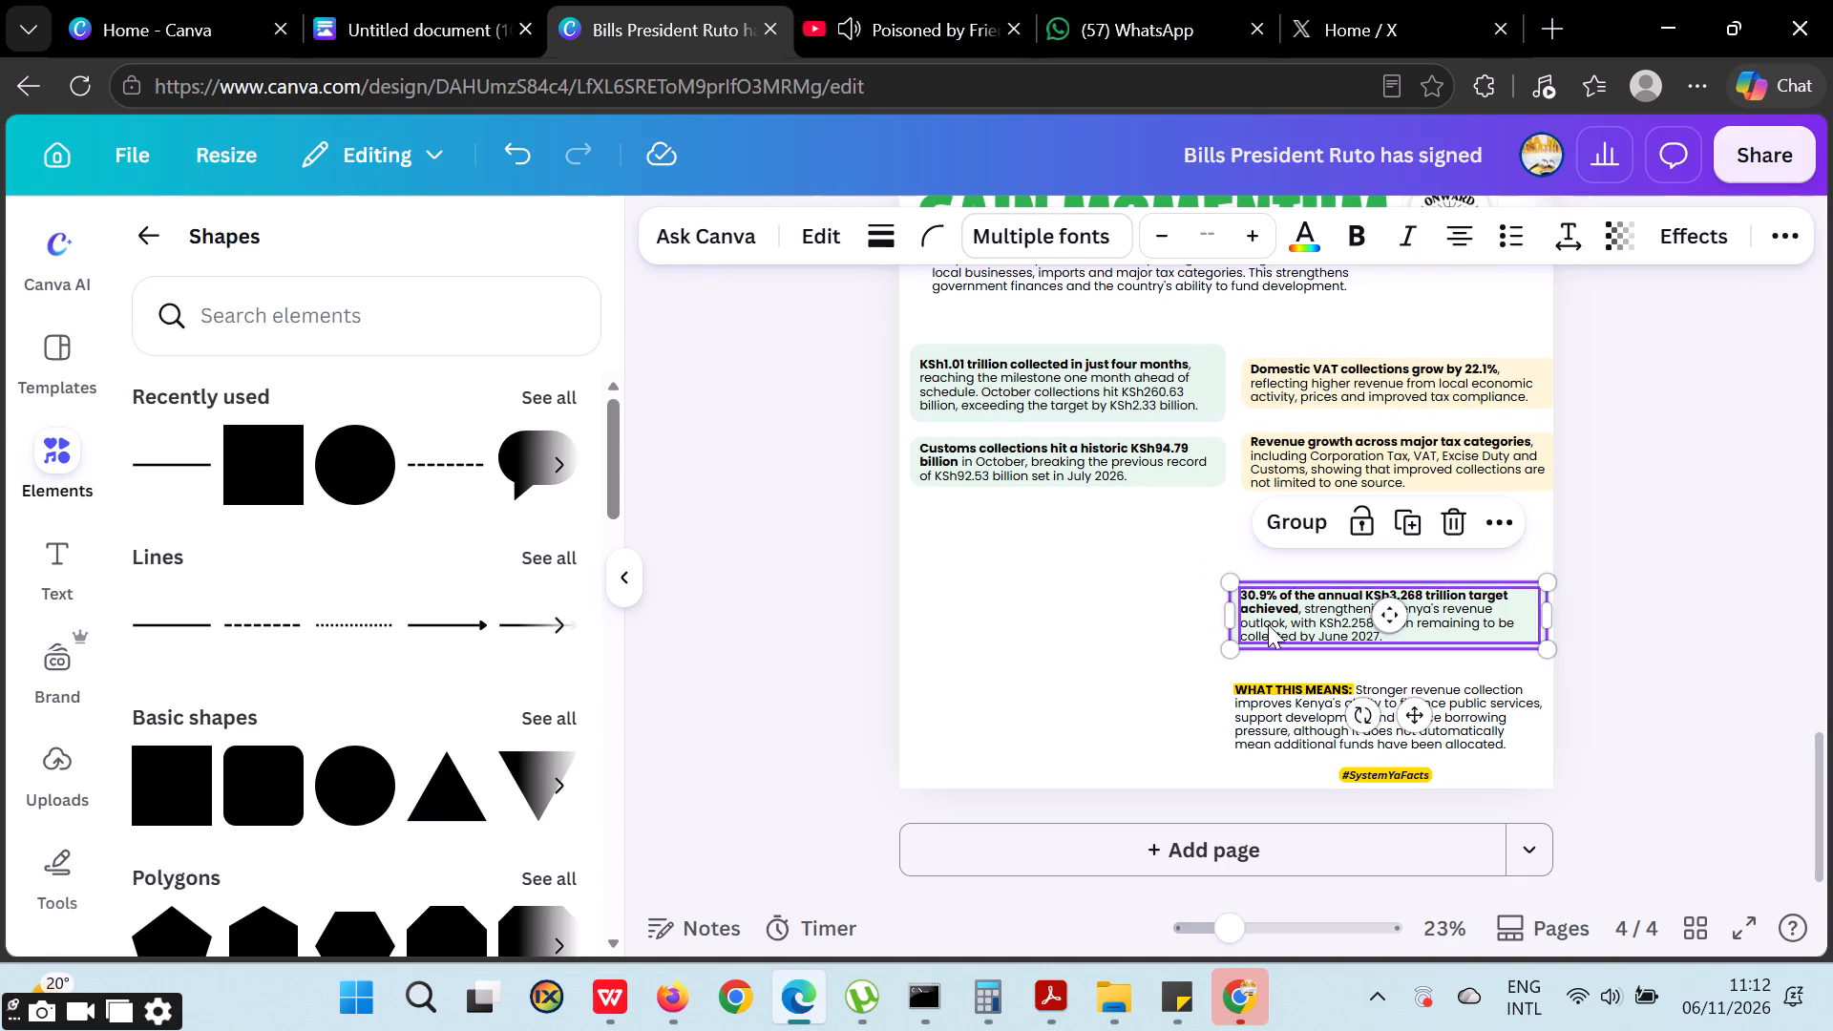
drag(1268, 624, 951, 540)
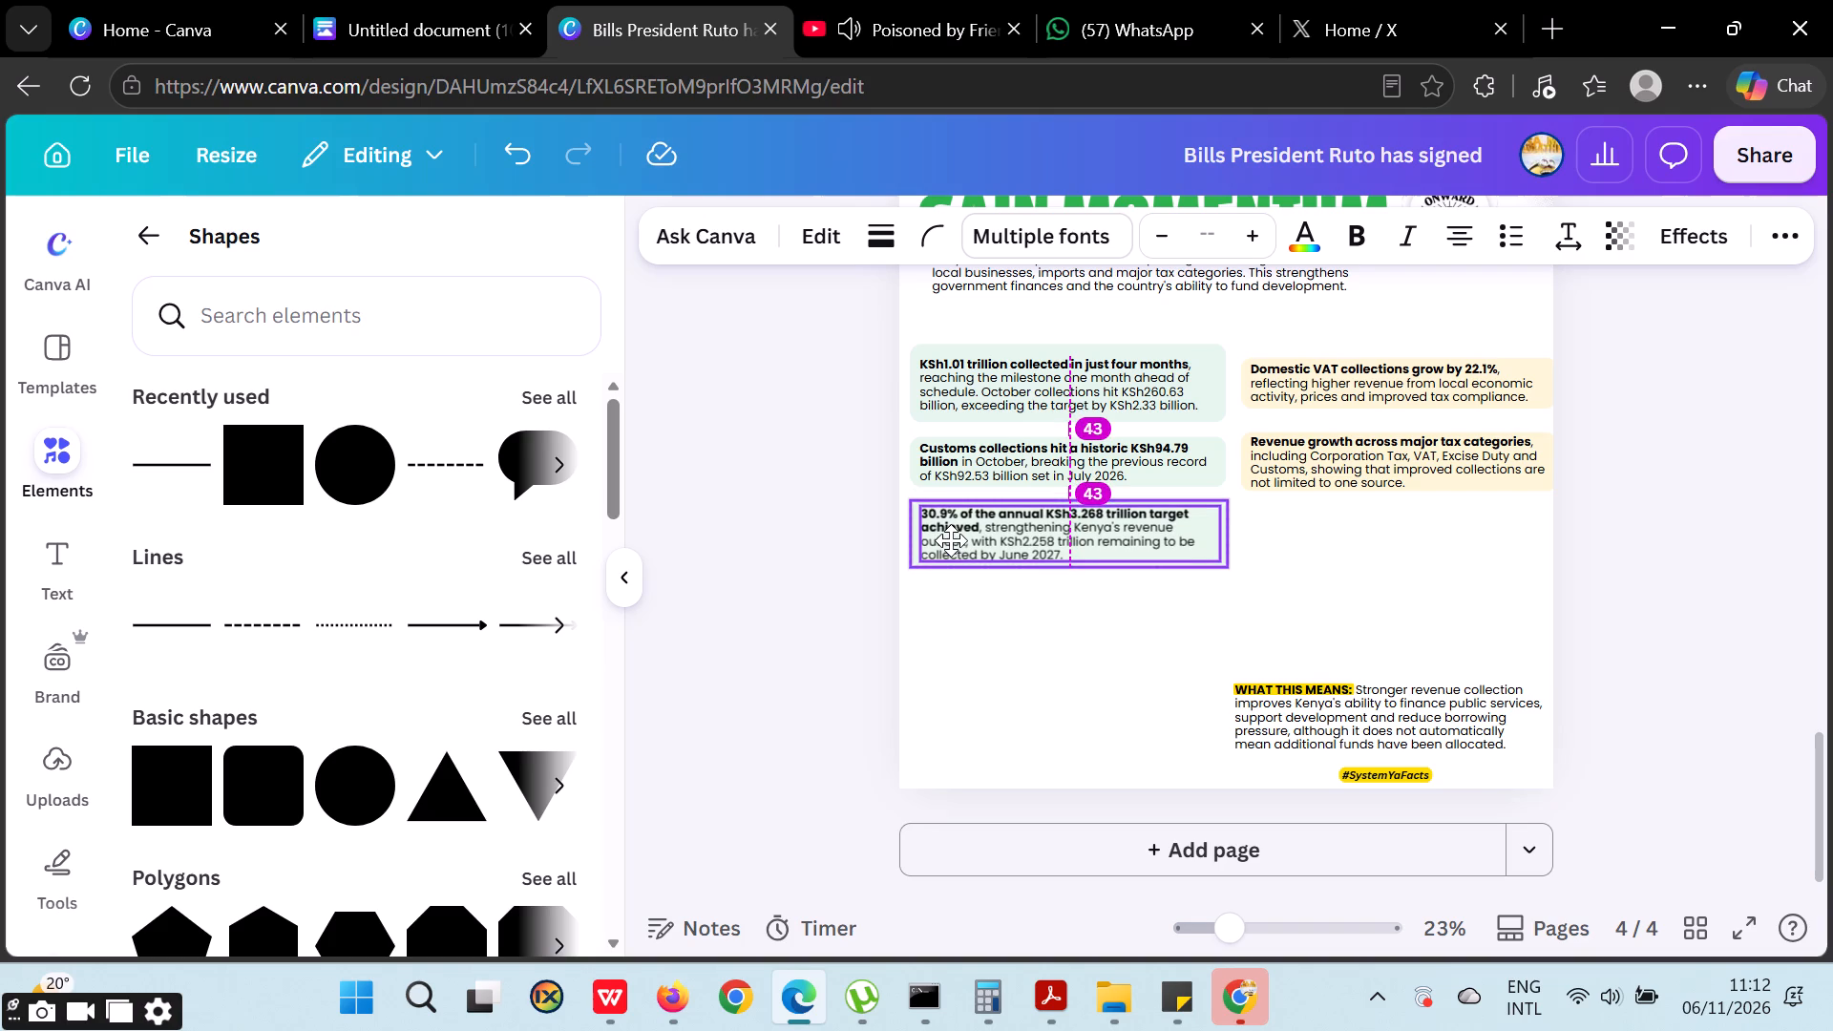
drag(951, 540, 950, 540)
Move the "WHAT THIS MEANS" paragraph with its yellow highlight up under the "Revenue growth" box in the right column.
click(1236, 650)
drag(1235, 646, 1294, 756)
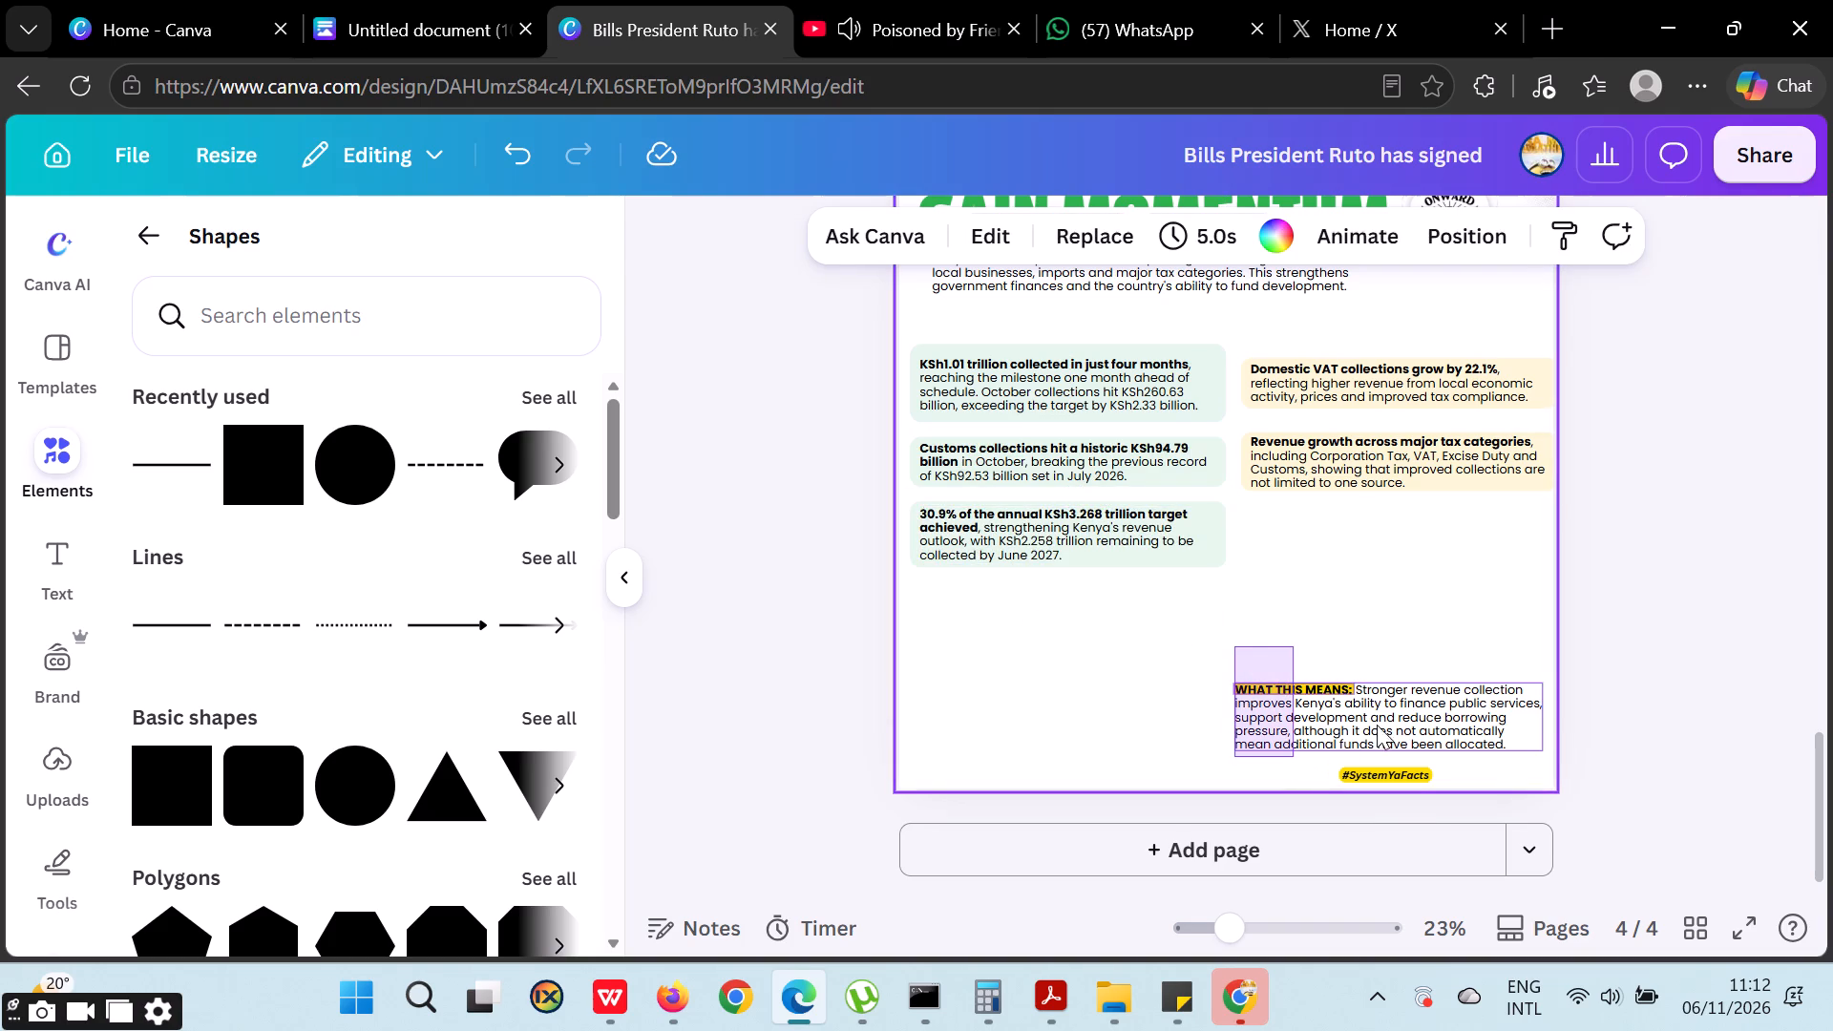
drag(1332, 734, 1341, 570)
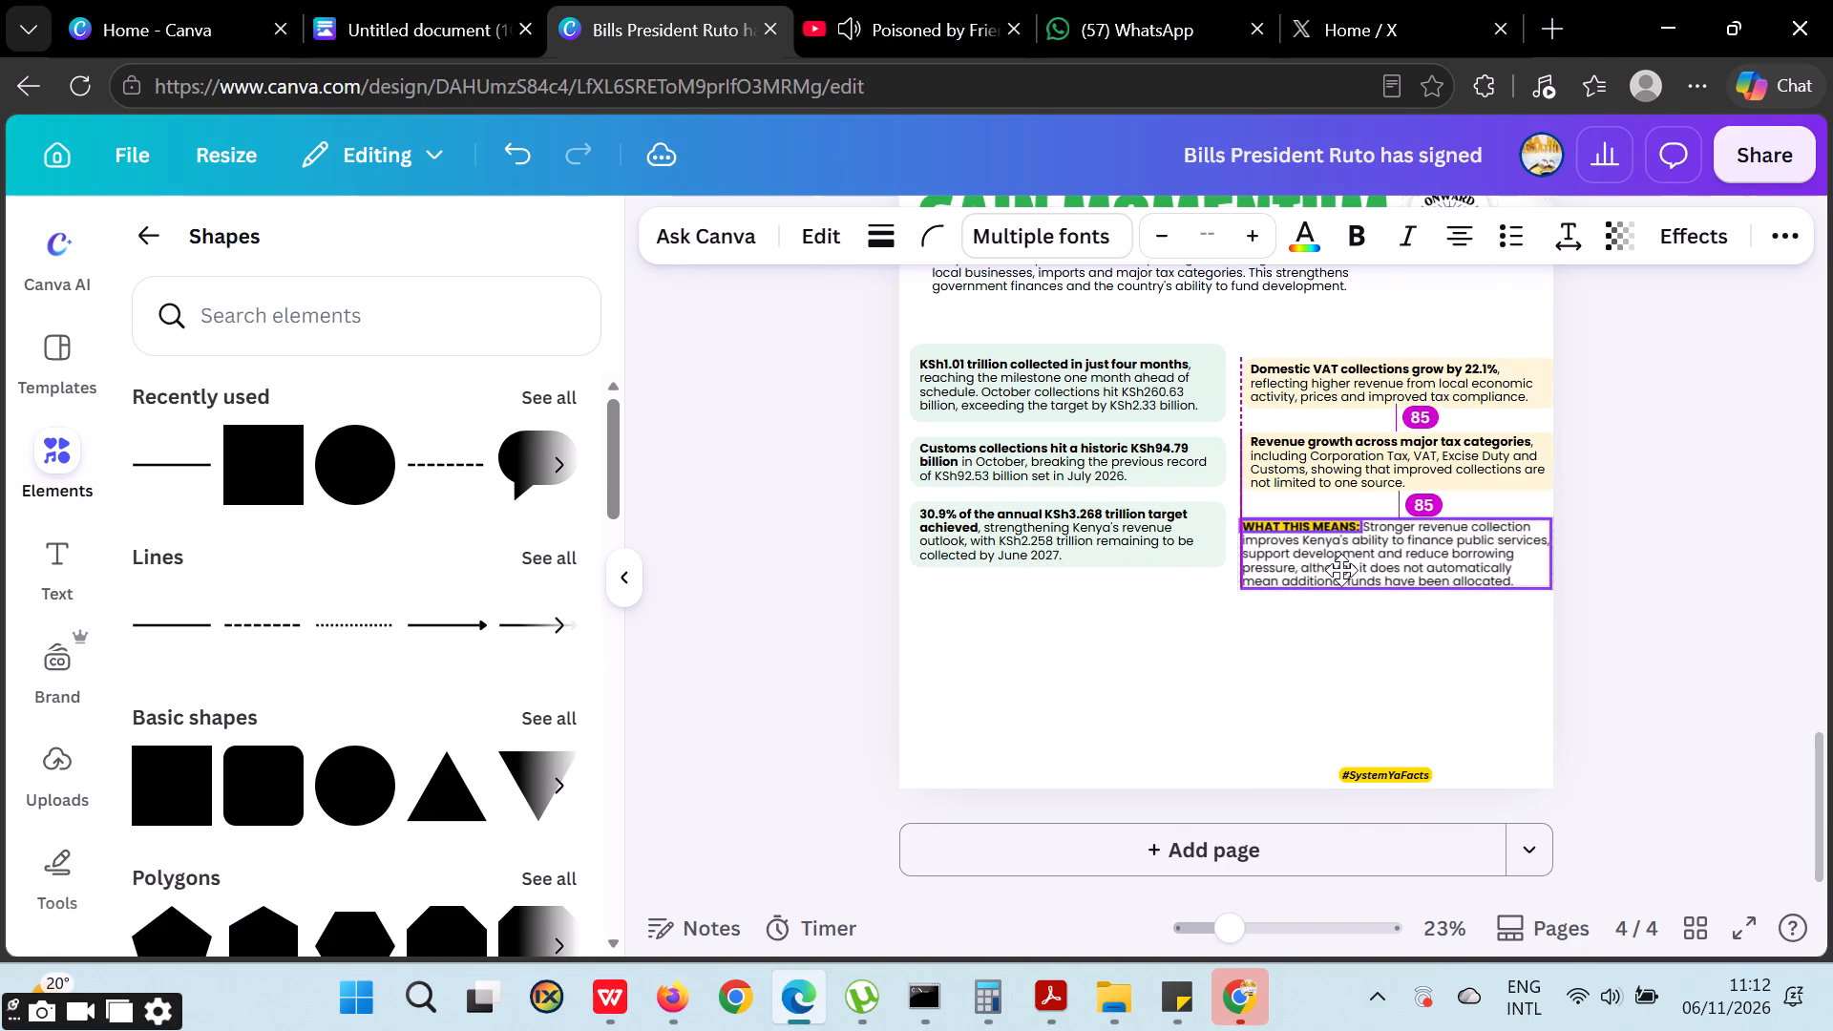
drag(1341, 570, 1342, 564)
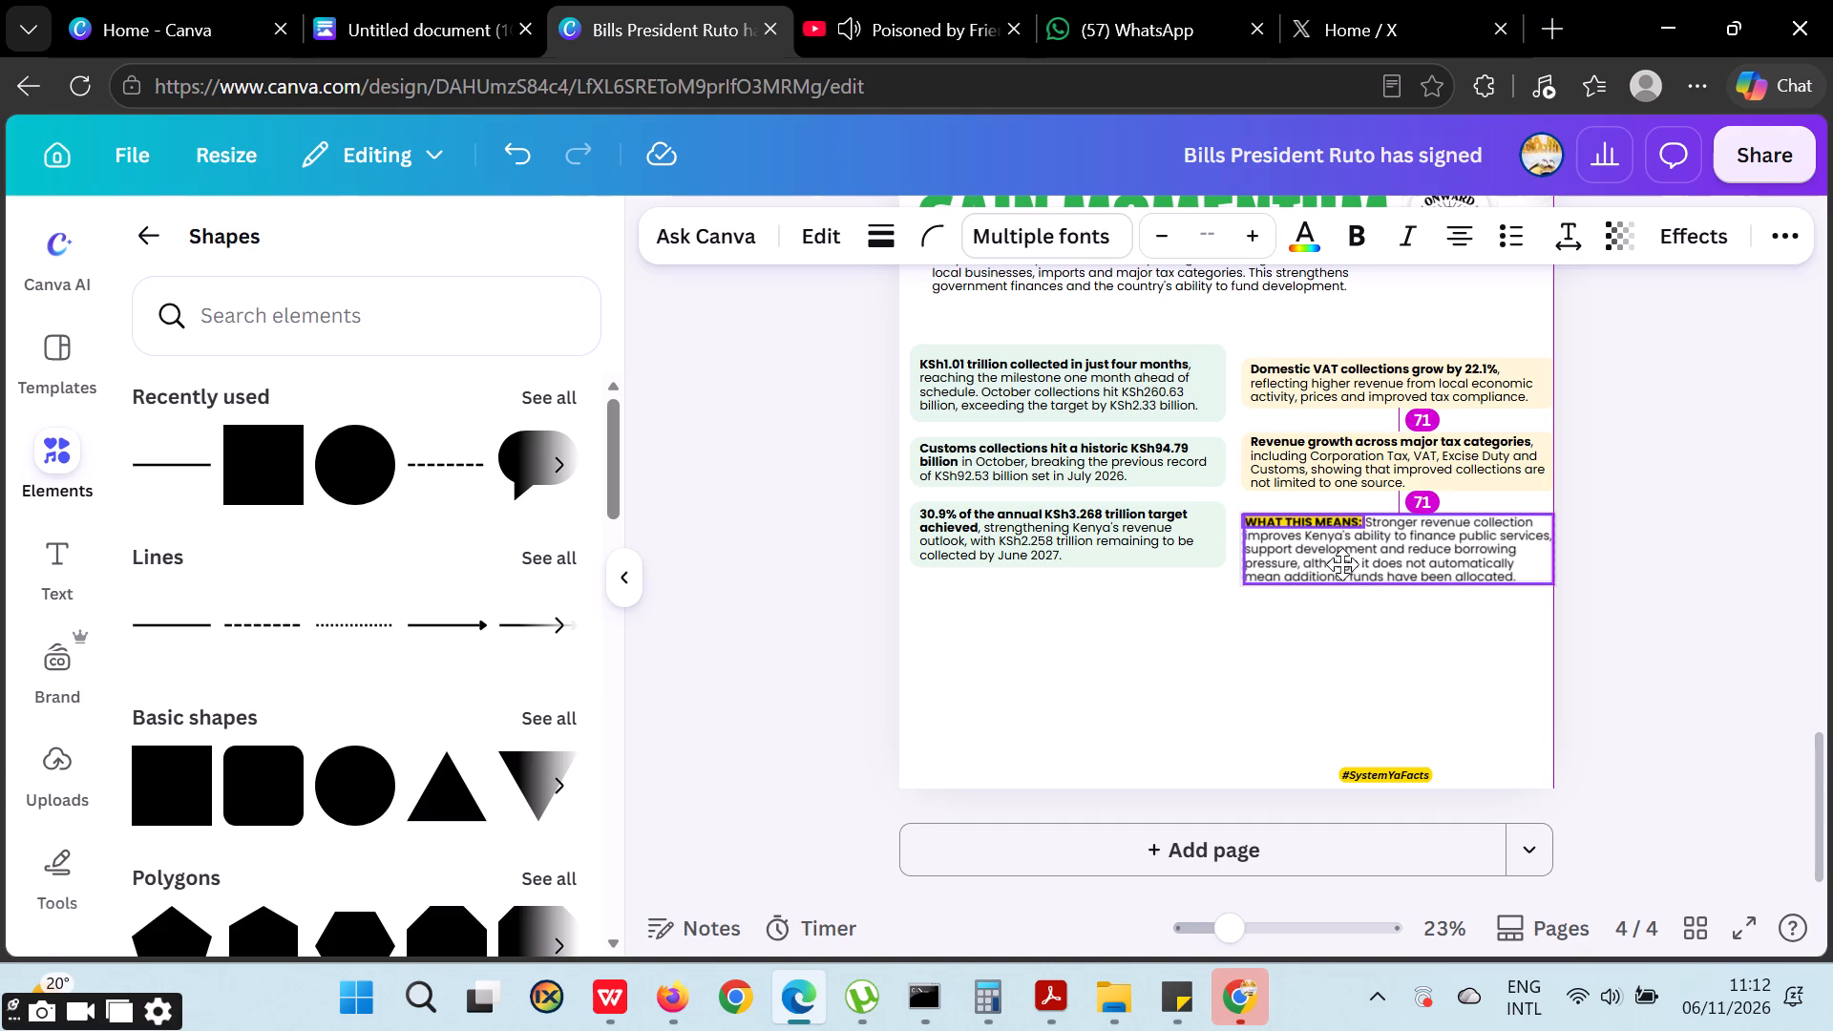
drag(1342, 564, 1342, 561)
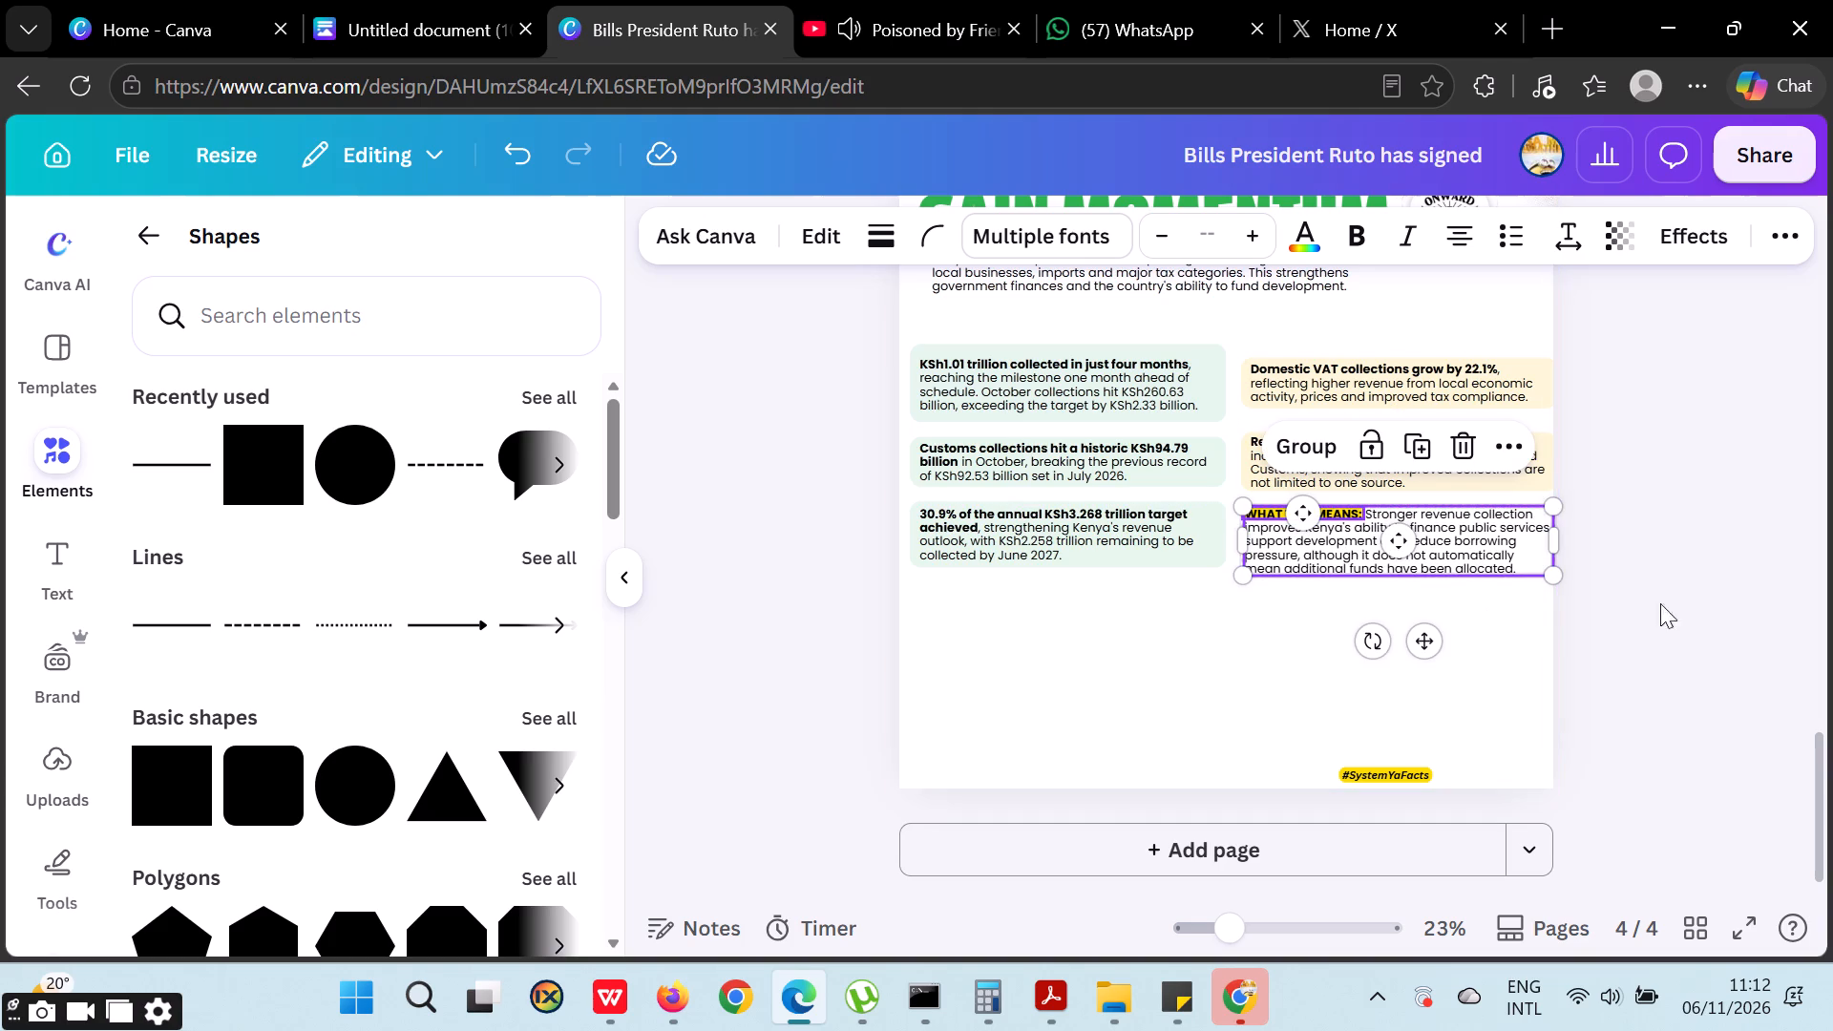
triple_click(1669, 501)
click(1670, 499)
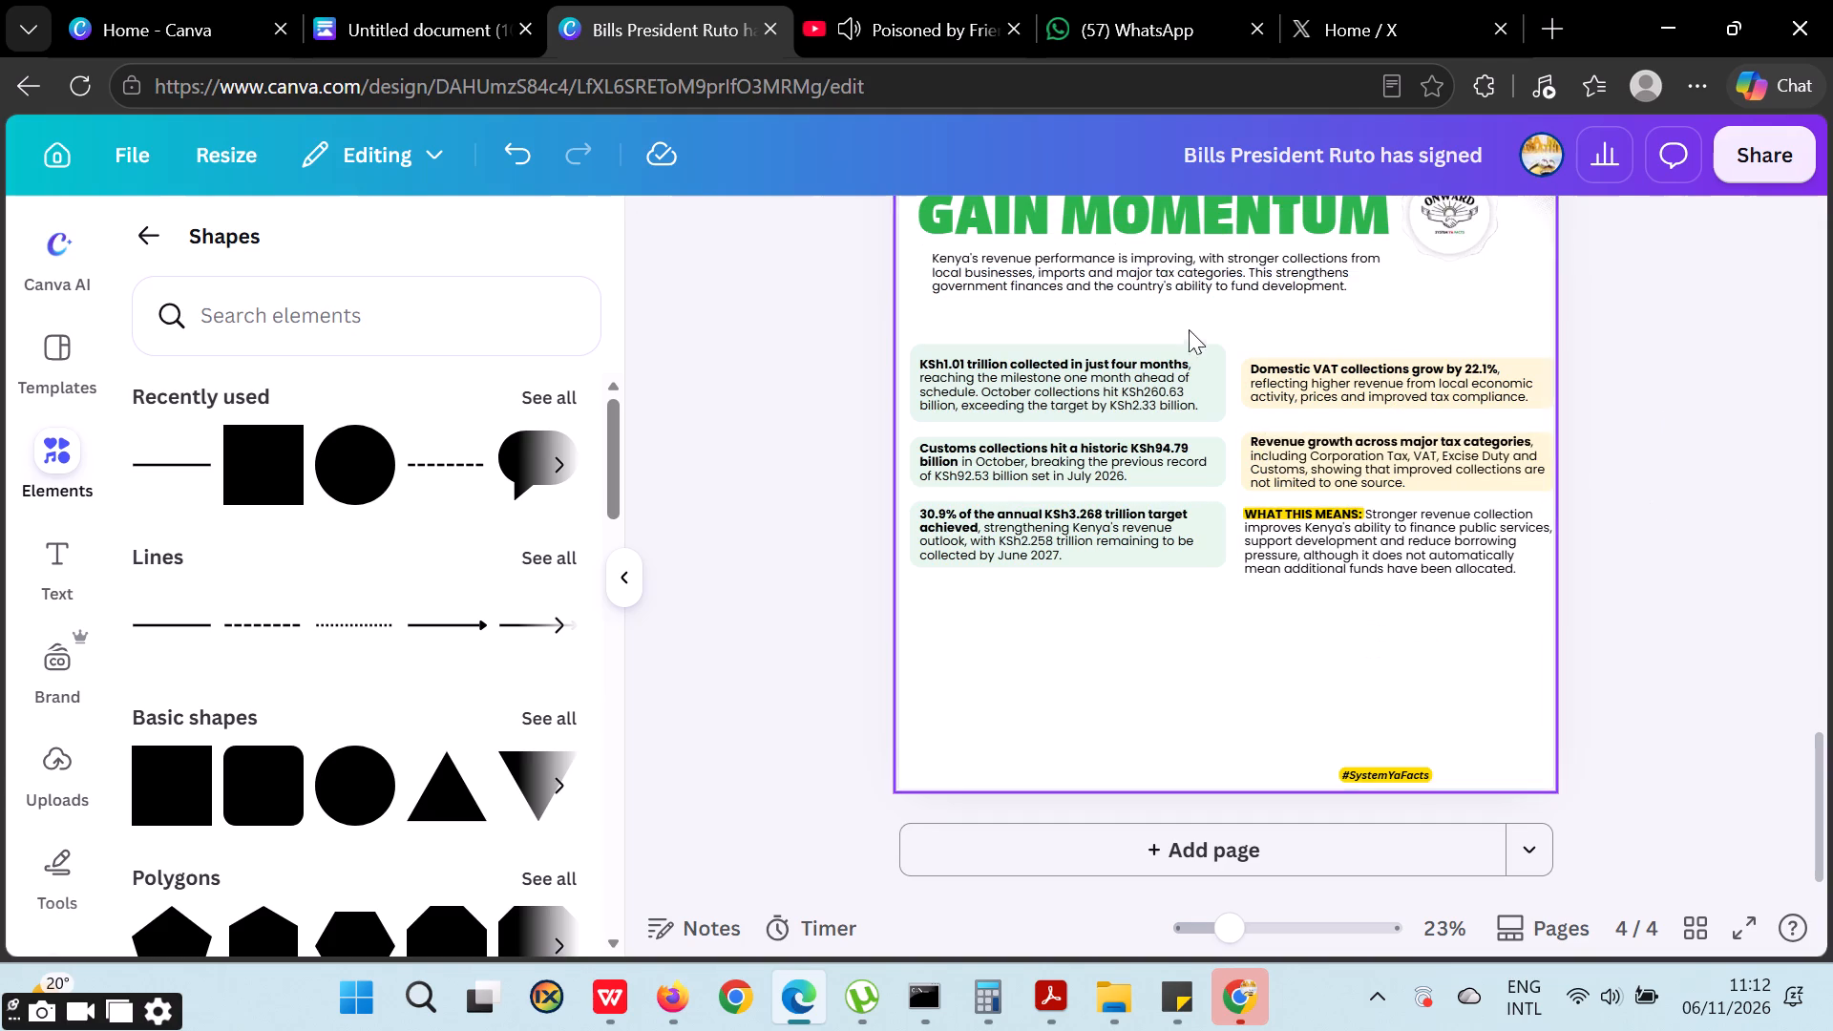
Recolour the three green fact boxes in the left column with the design's cream shape colour.
click(1190, 344)
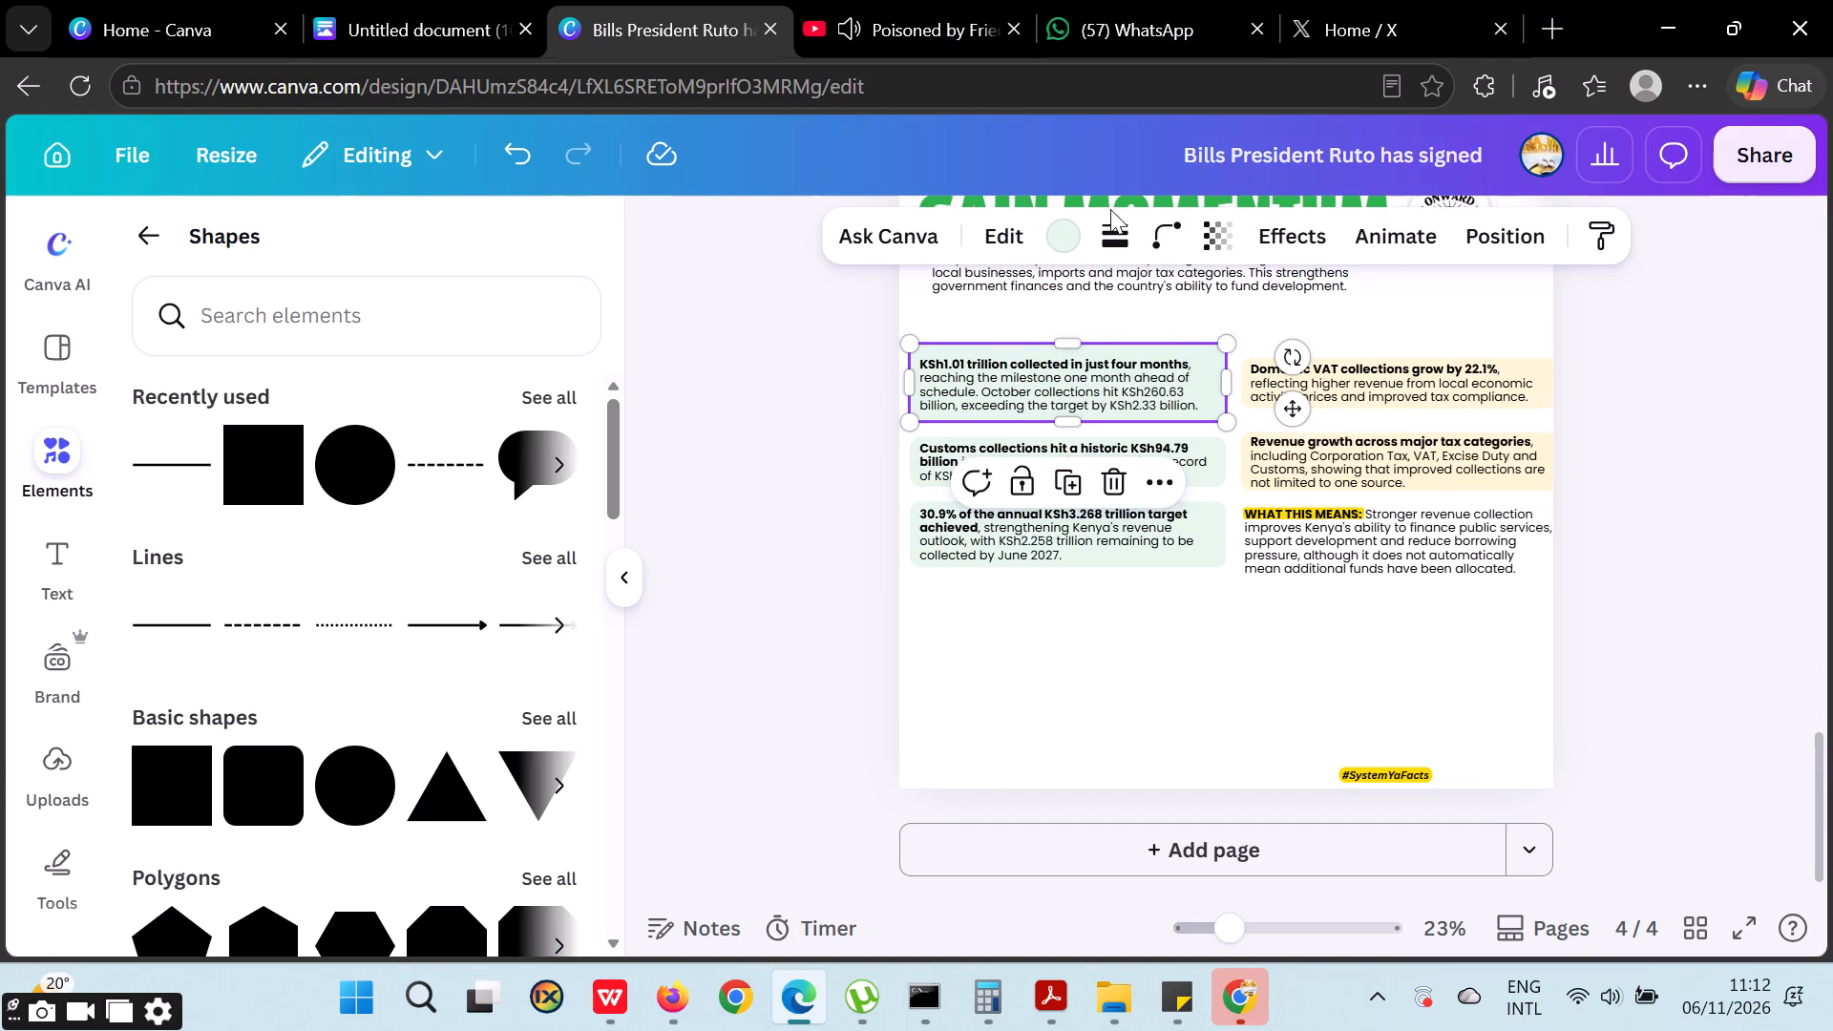
click(1053, 232)
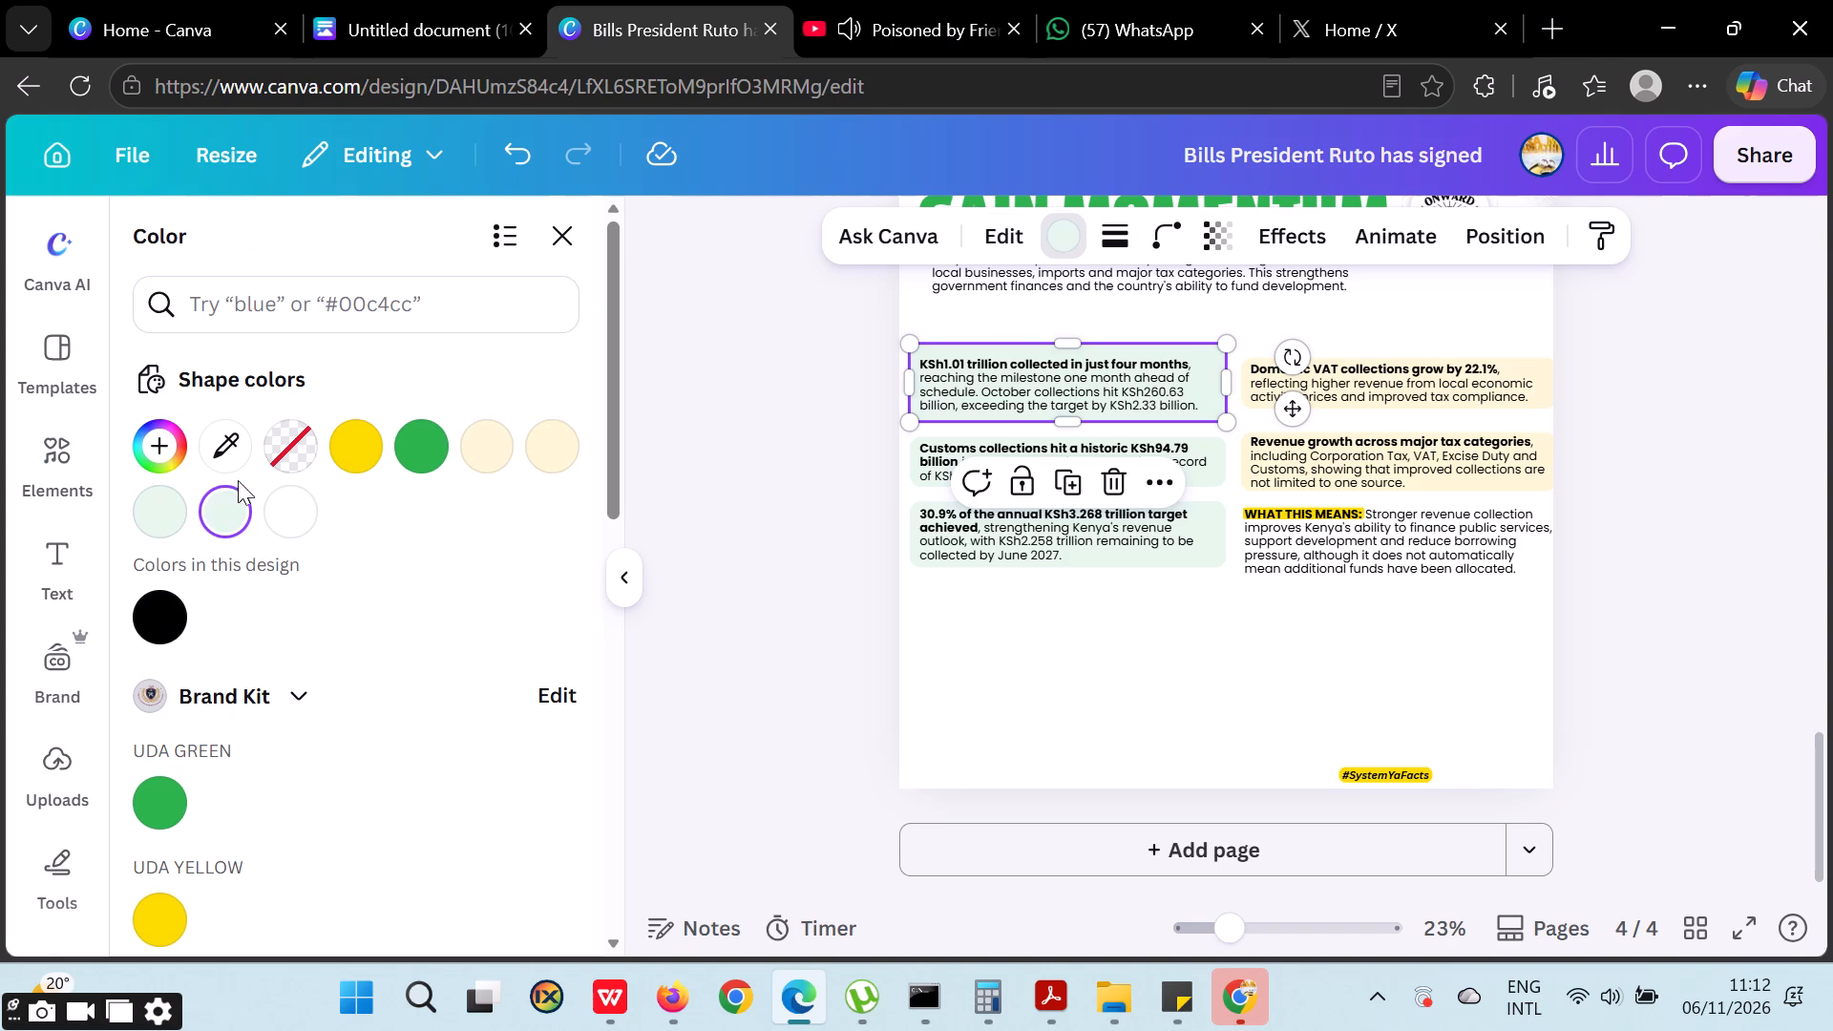
click(478, 448)
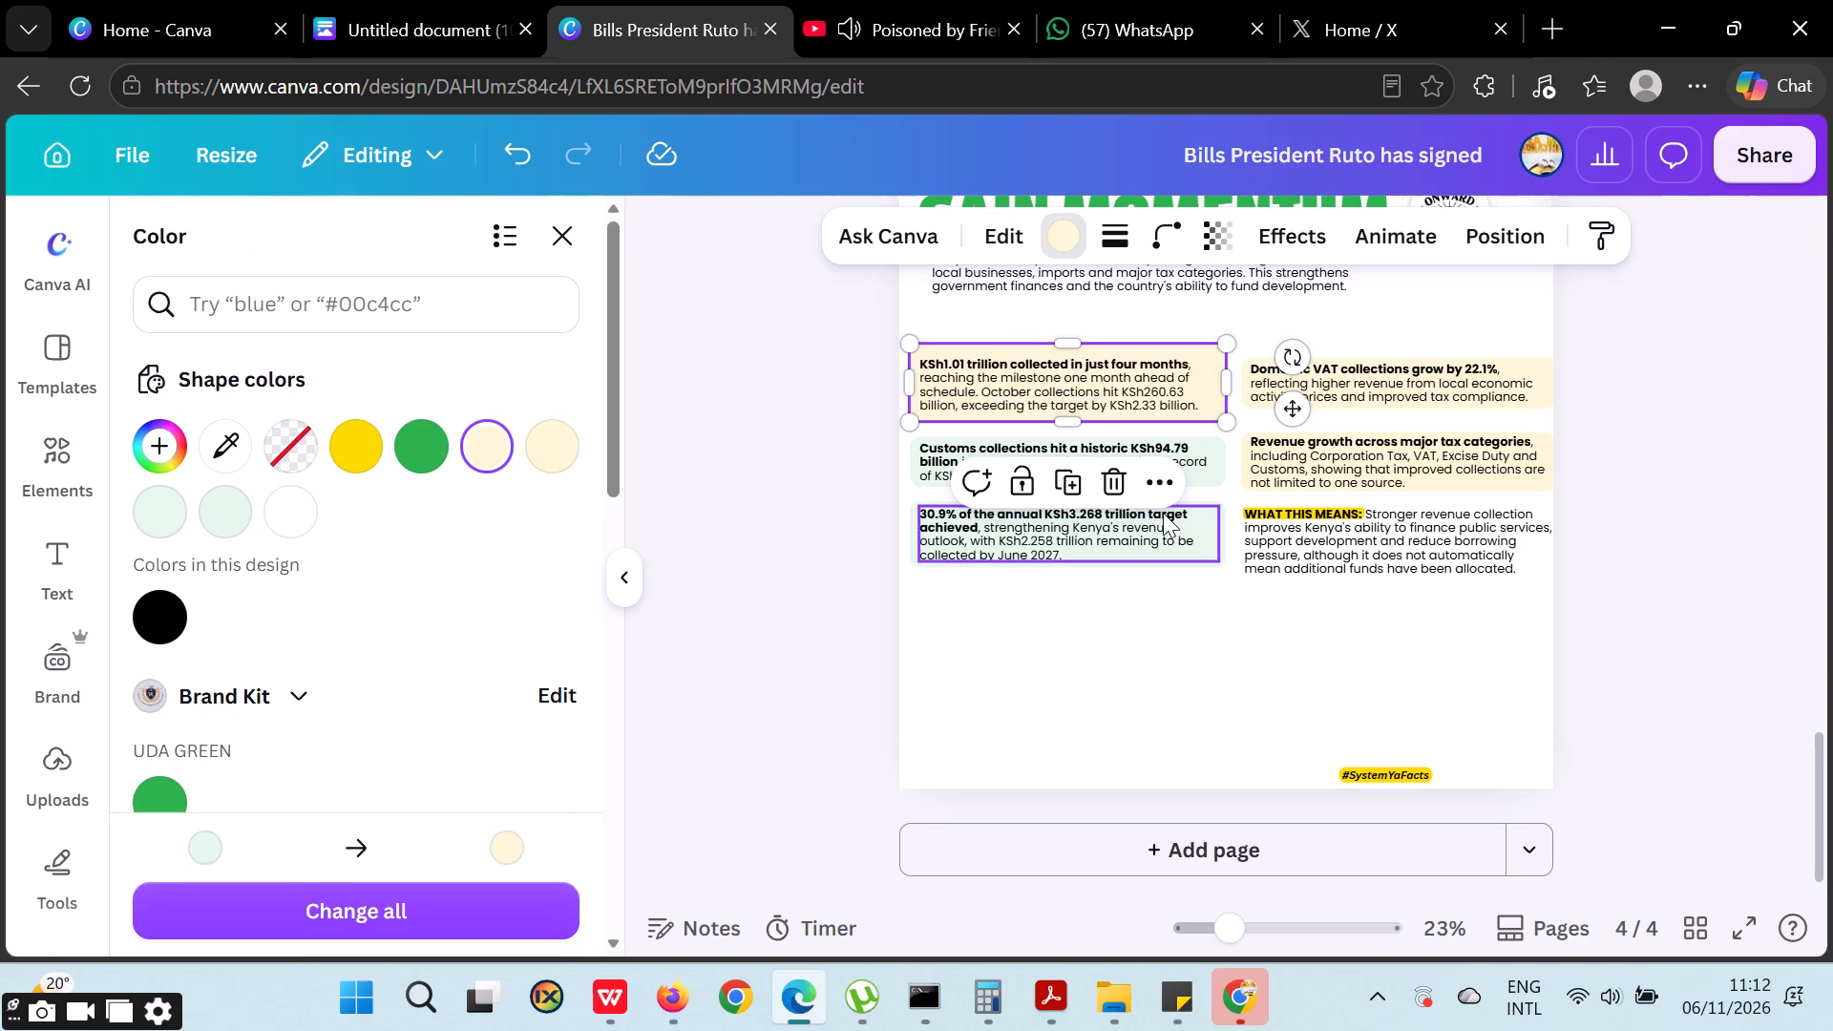
click(1222, 481)
click(500, 446)
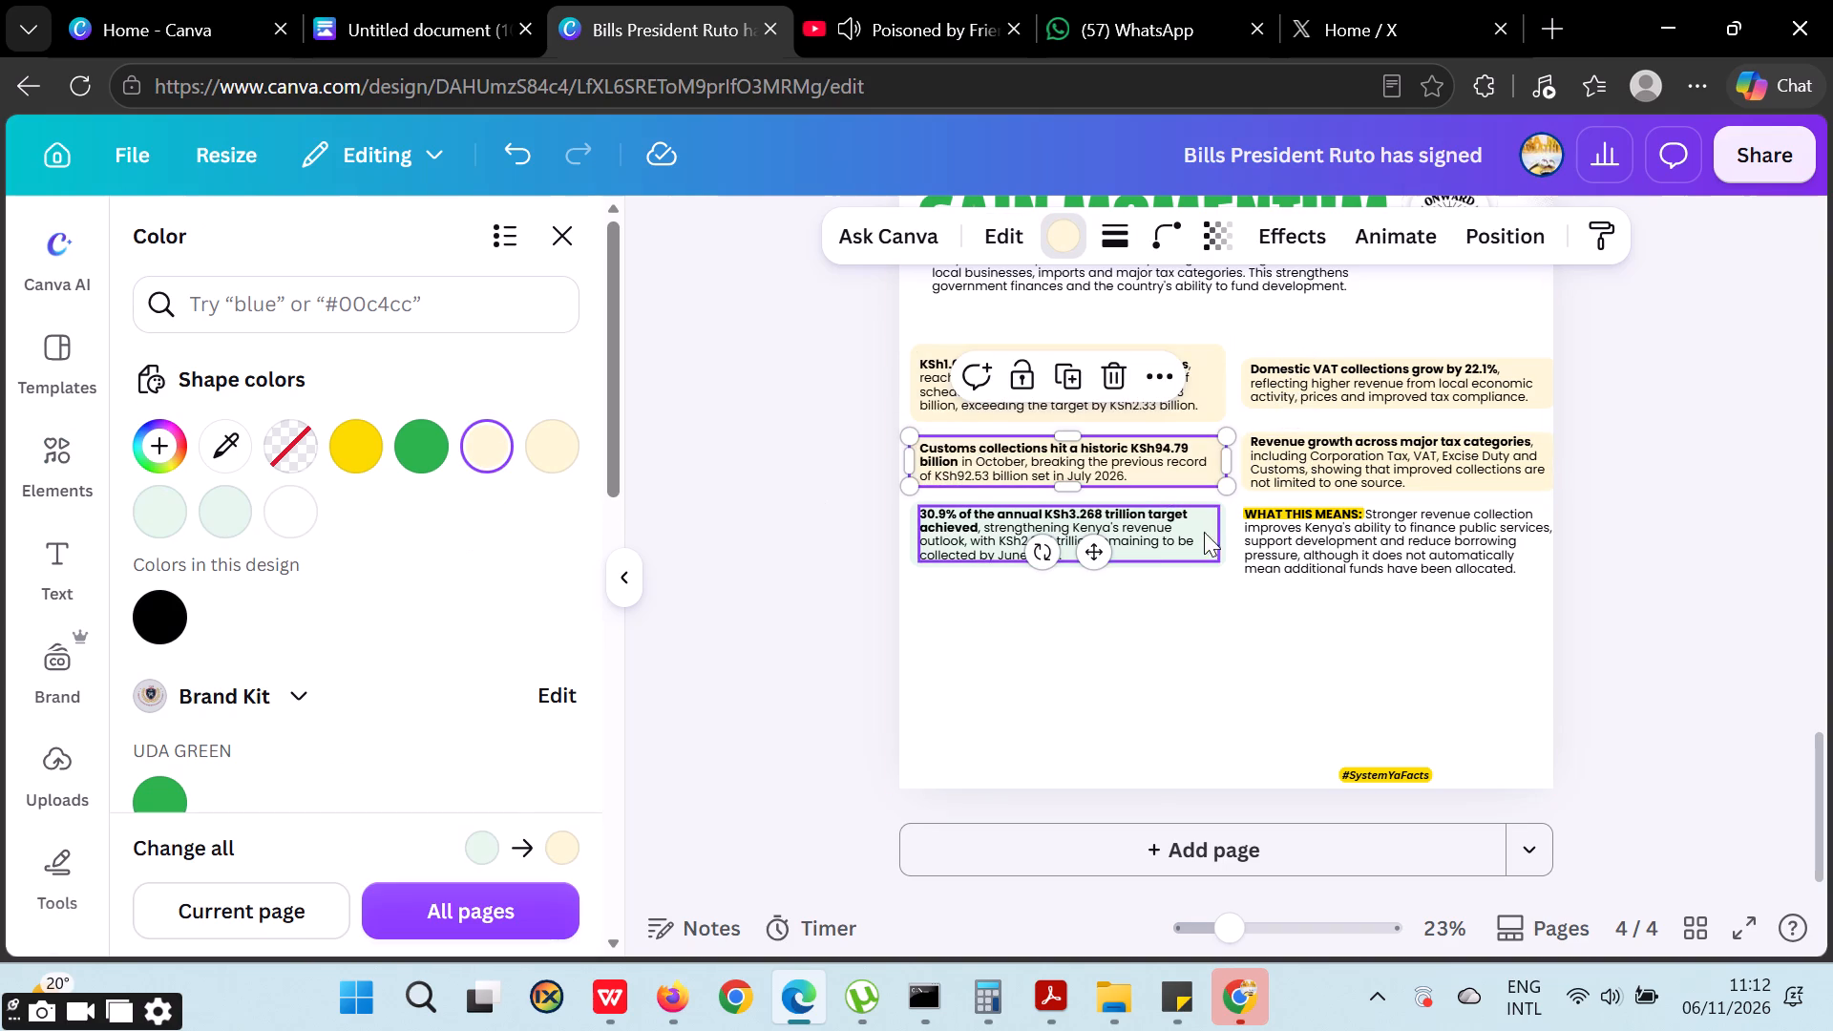
click(1223, 550)
click(503, 438)
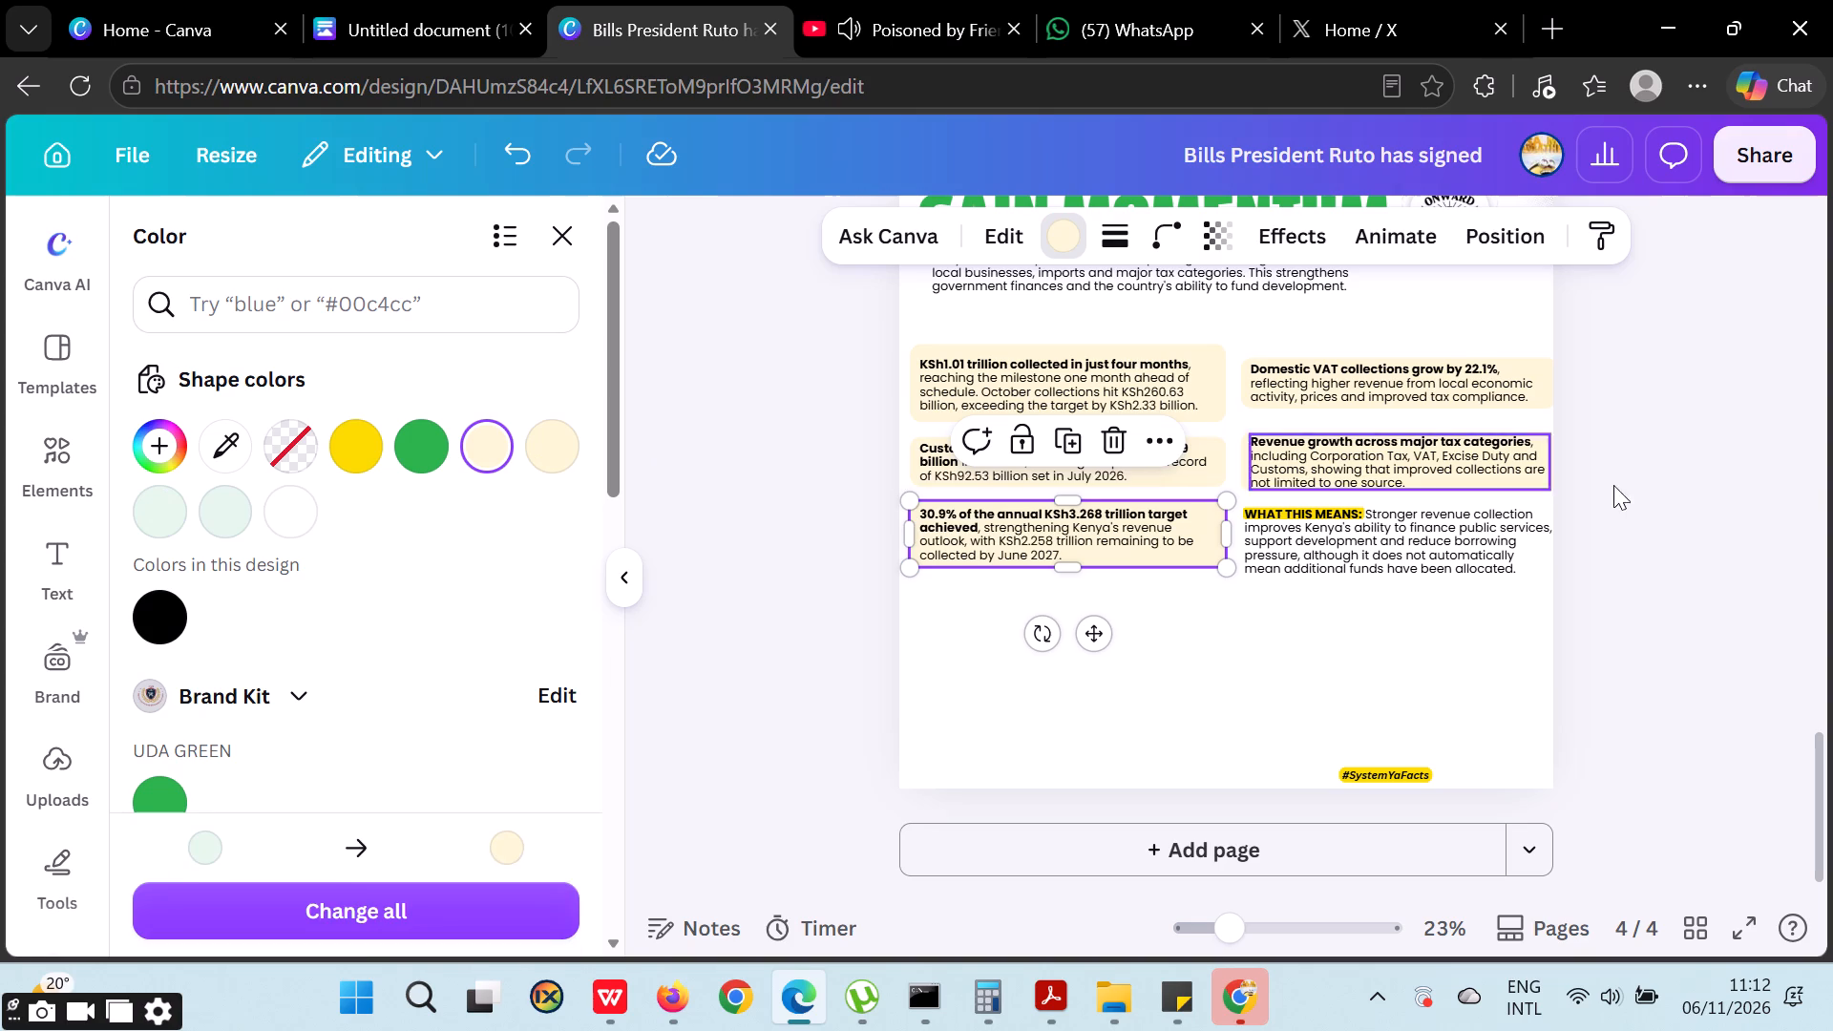
triple_click(1752, 510)
click(1752, 508)
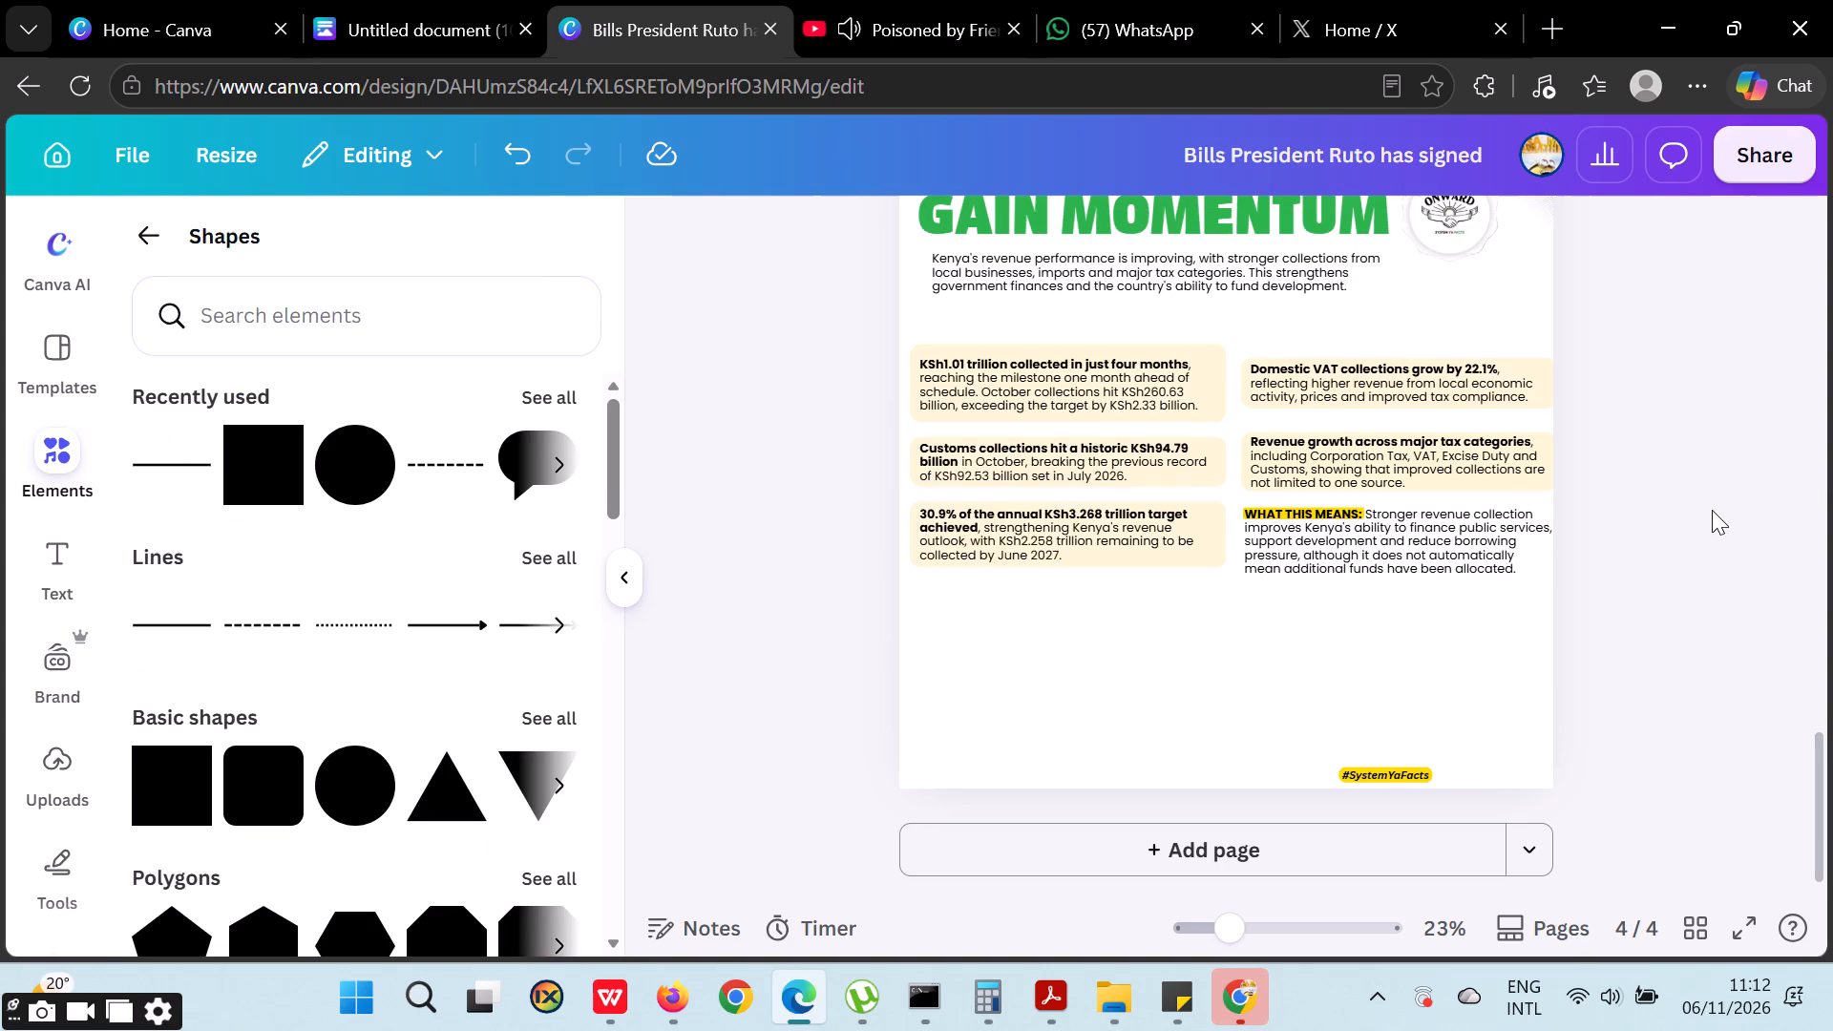
Scale all five fact boxes and the "WHAT THIS MEANS" paragraph down together slightly, leaving a margin at the page's right edge.
drag(814, 343, 1575, 611)
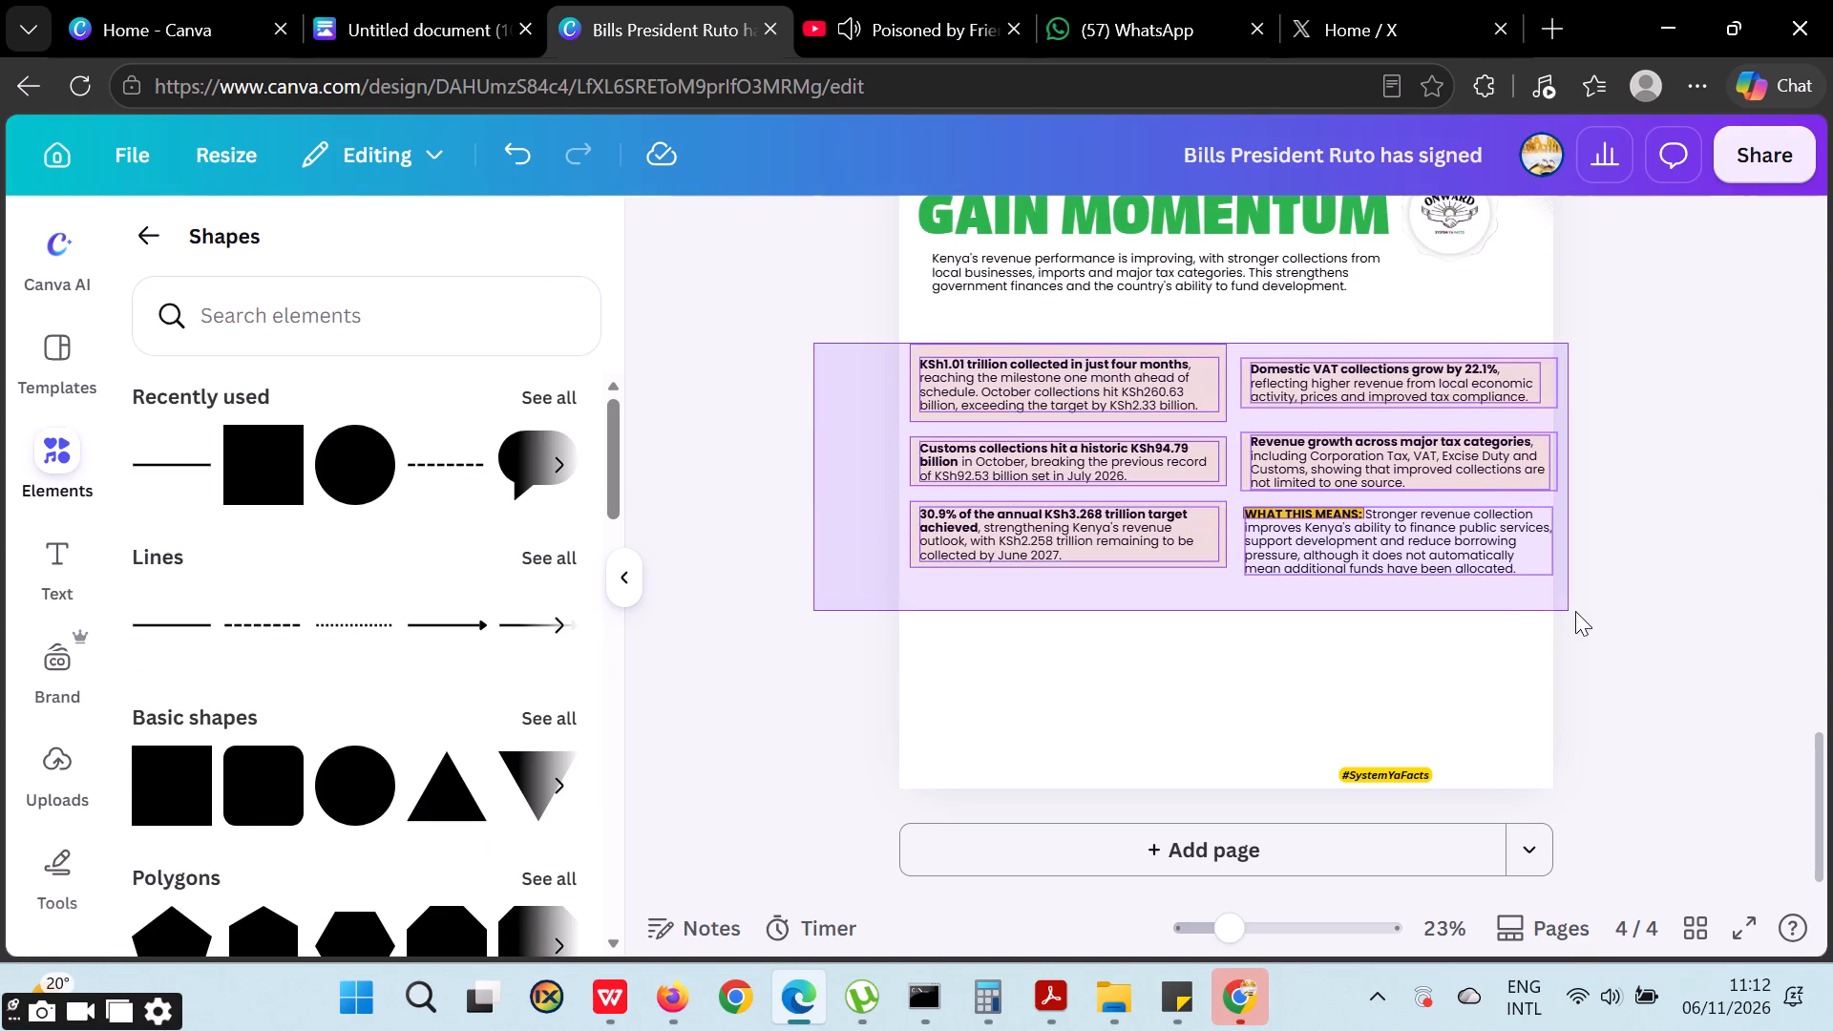
drag(1575, 611, 1580, 611)
drag(1558, 341, 1541, 347)
triple_click(1732, 487)
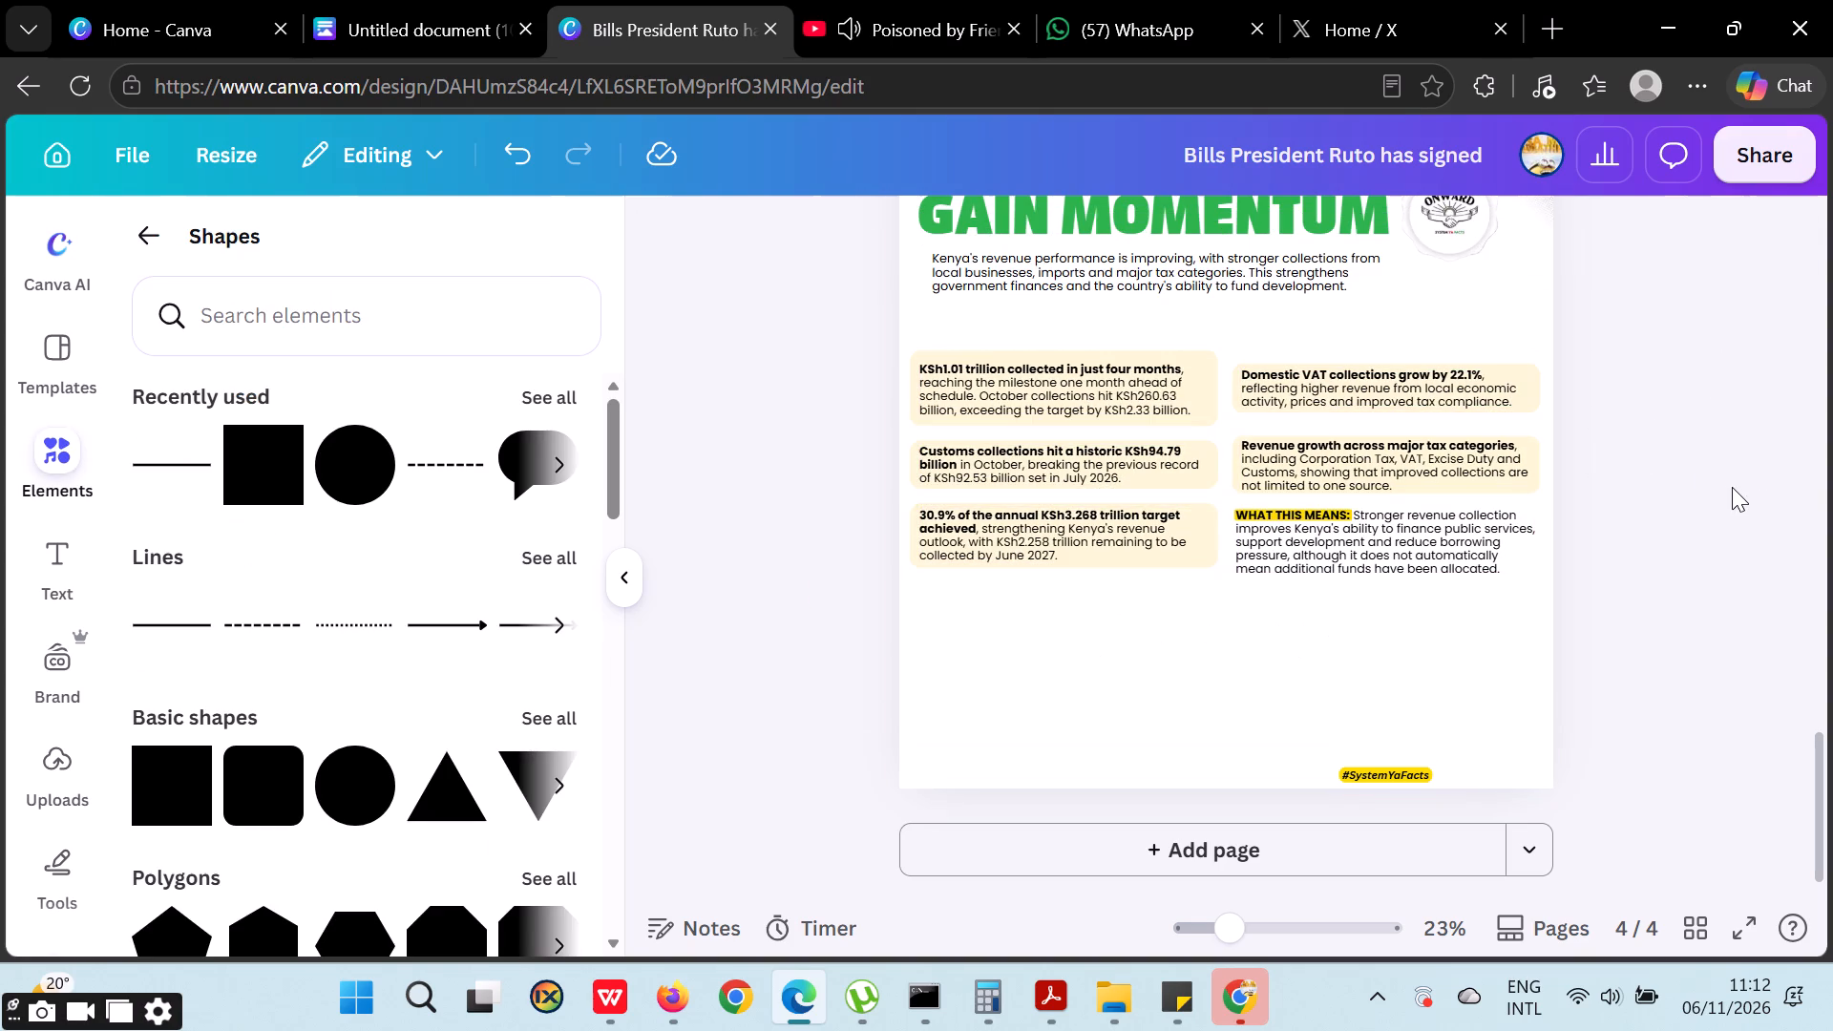
click(1732, 487)
Move the intro paragraph down to just above the fact boxes, lined up with the left column's text.
scroll(1611, 502, up, 1)
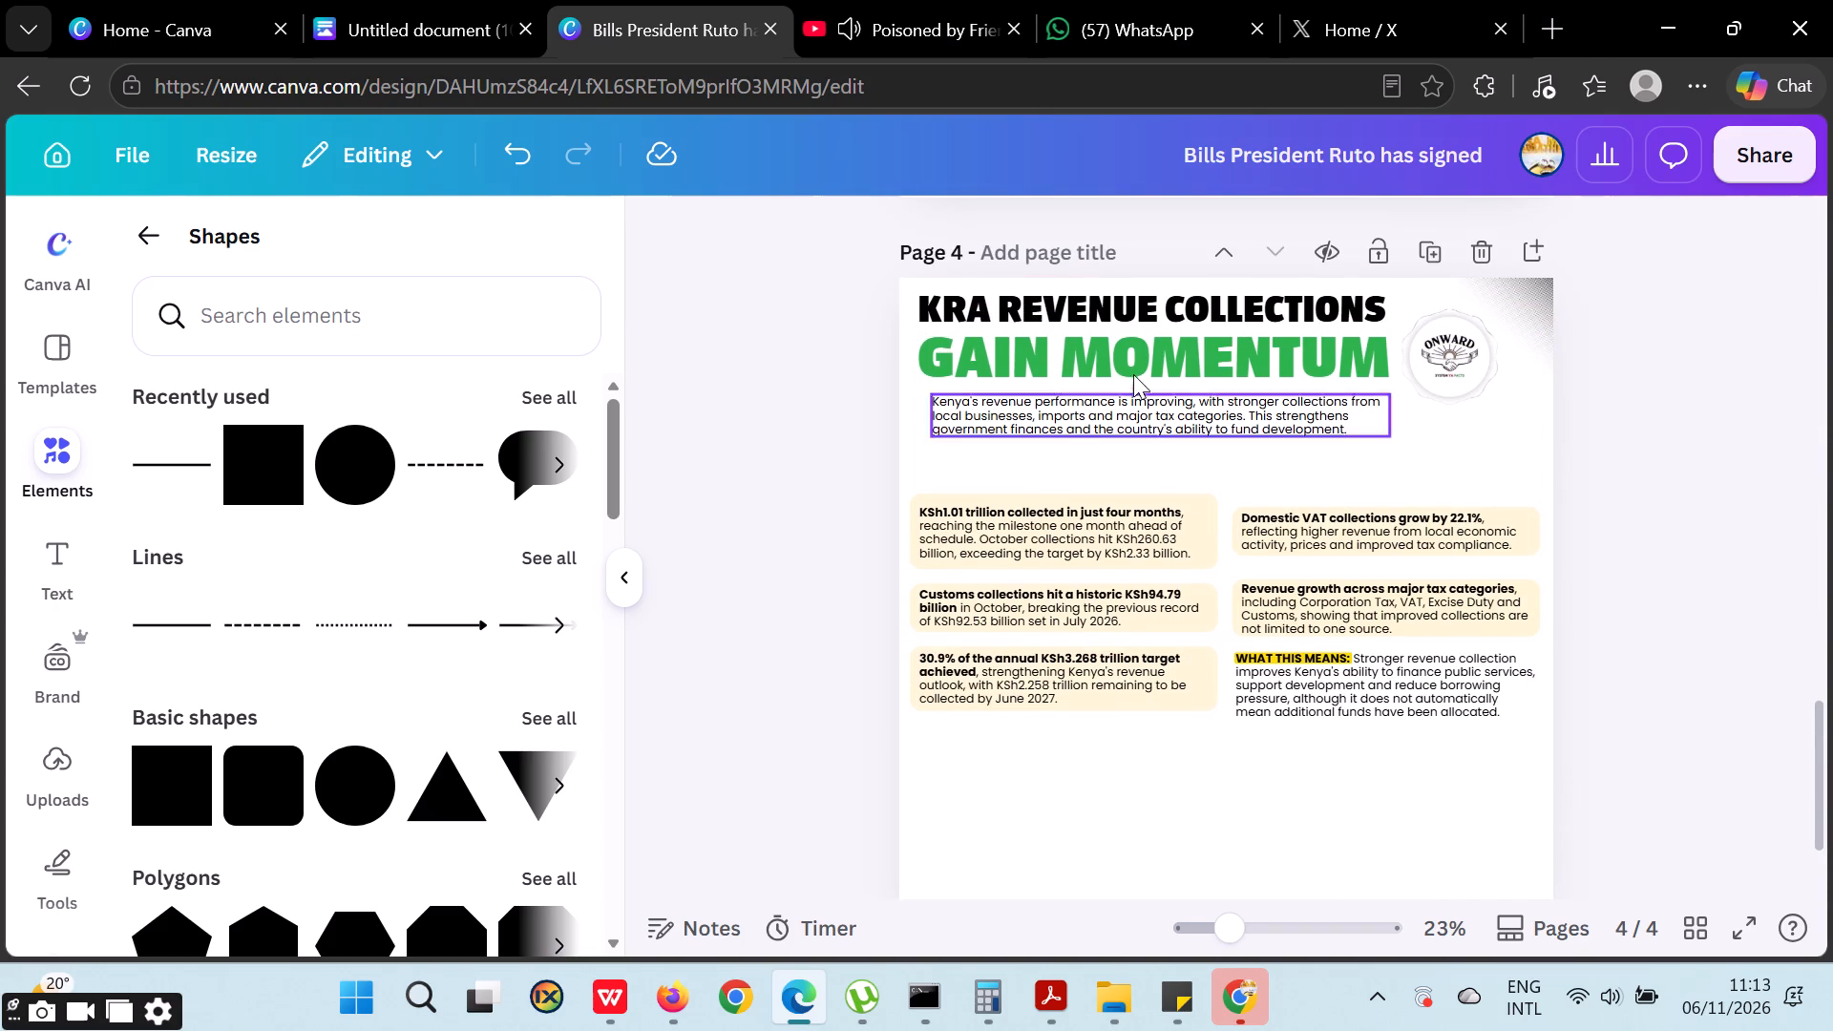
drag(1145, 420, 1127, 458)
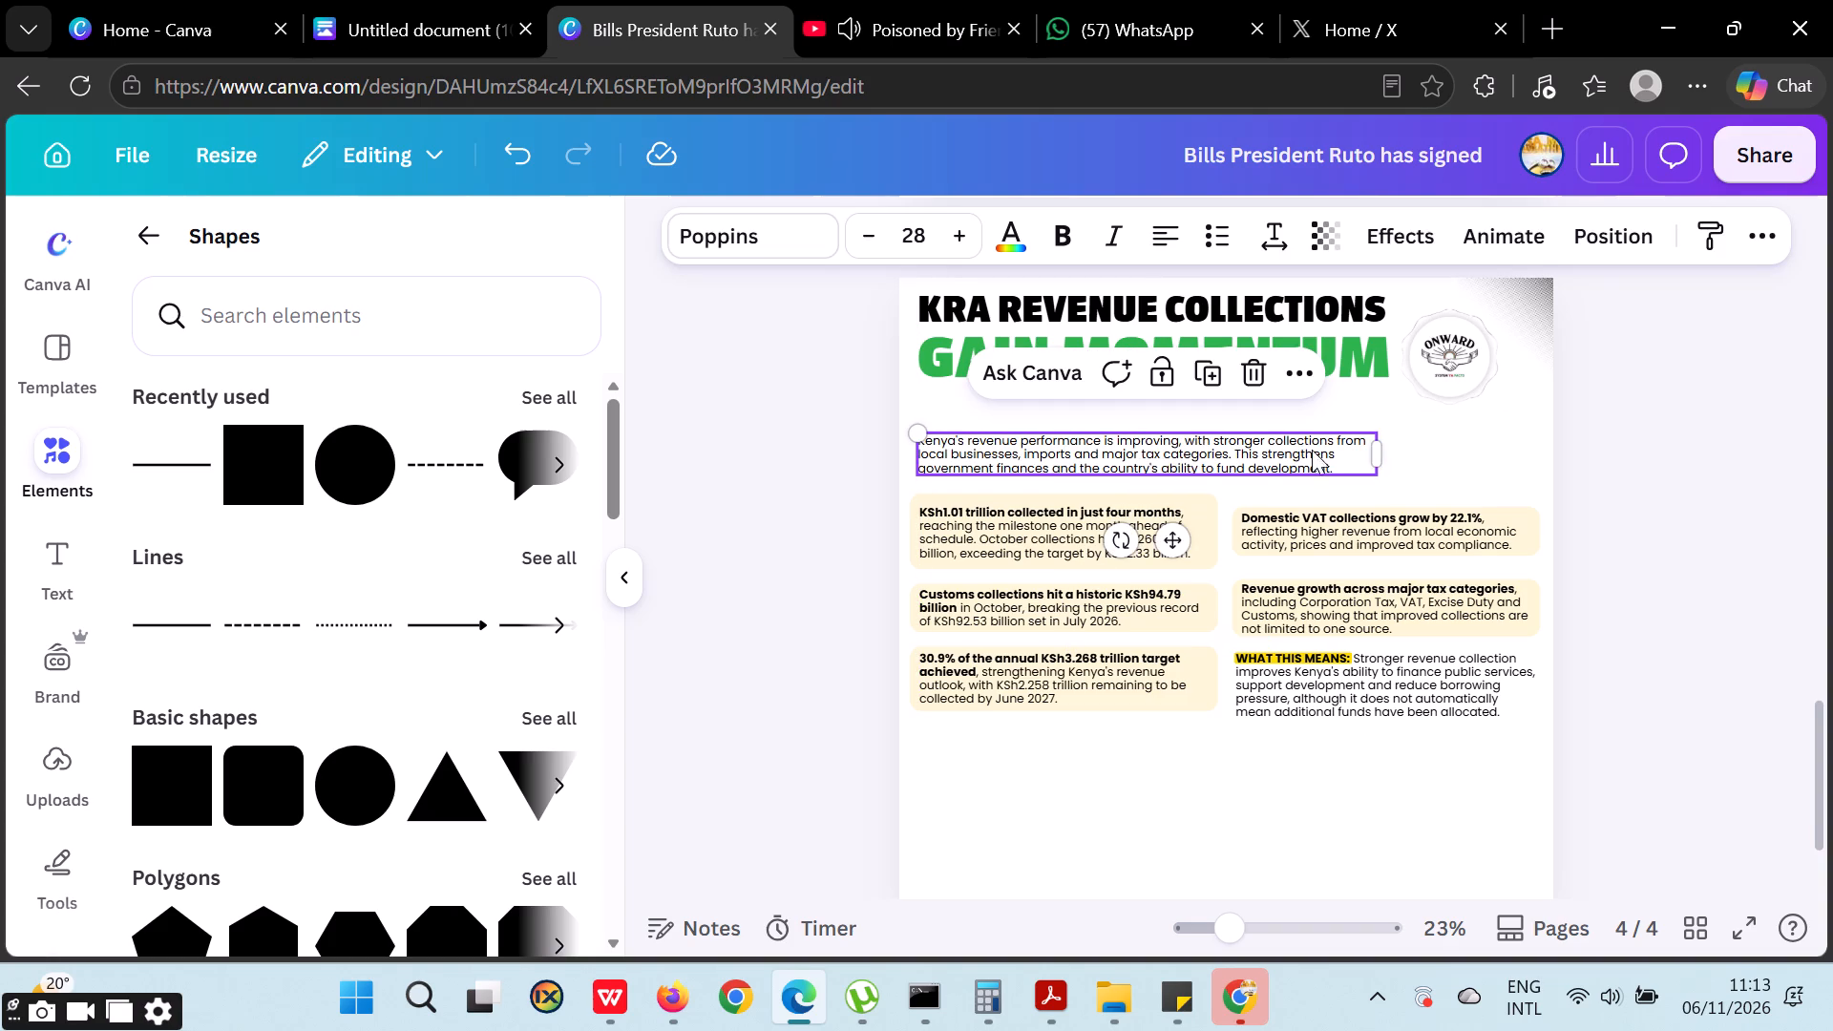
Widen the intro paragraph to the right column's outer edge and set its font size to 32.
drag(1380, 449, 1540, 463)
triple_click(958, 233)
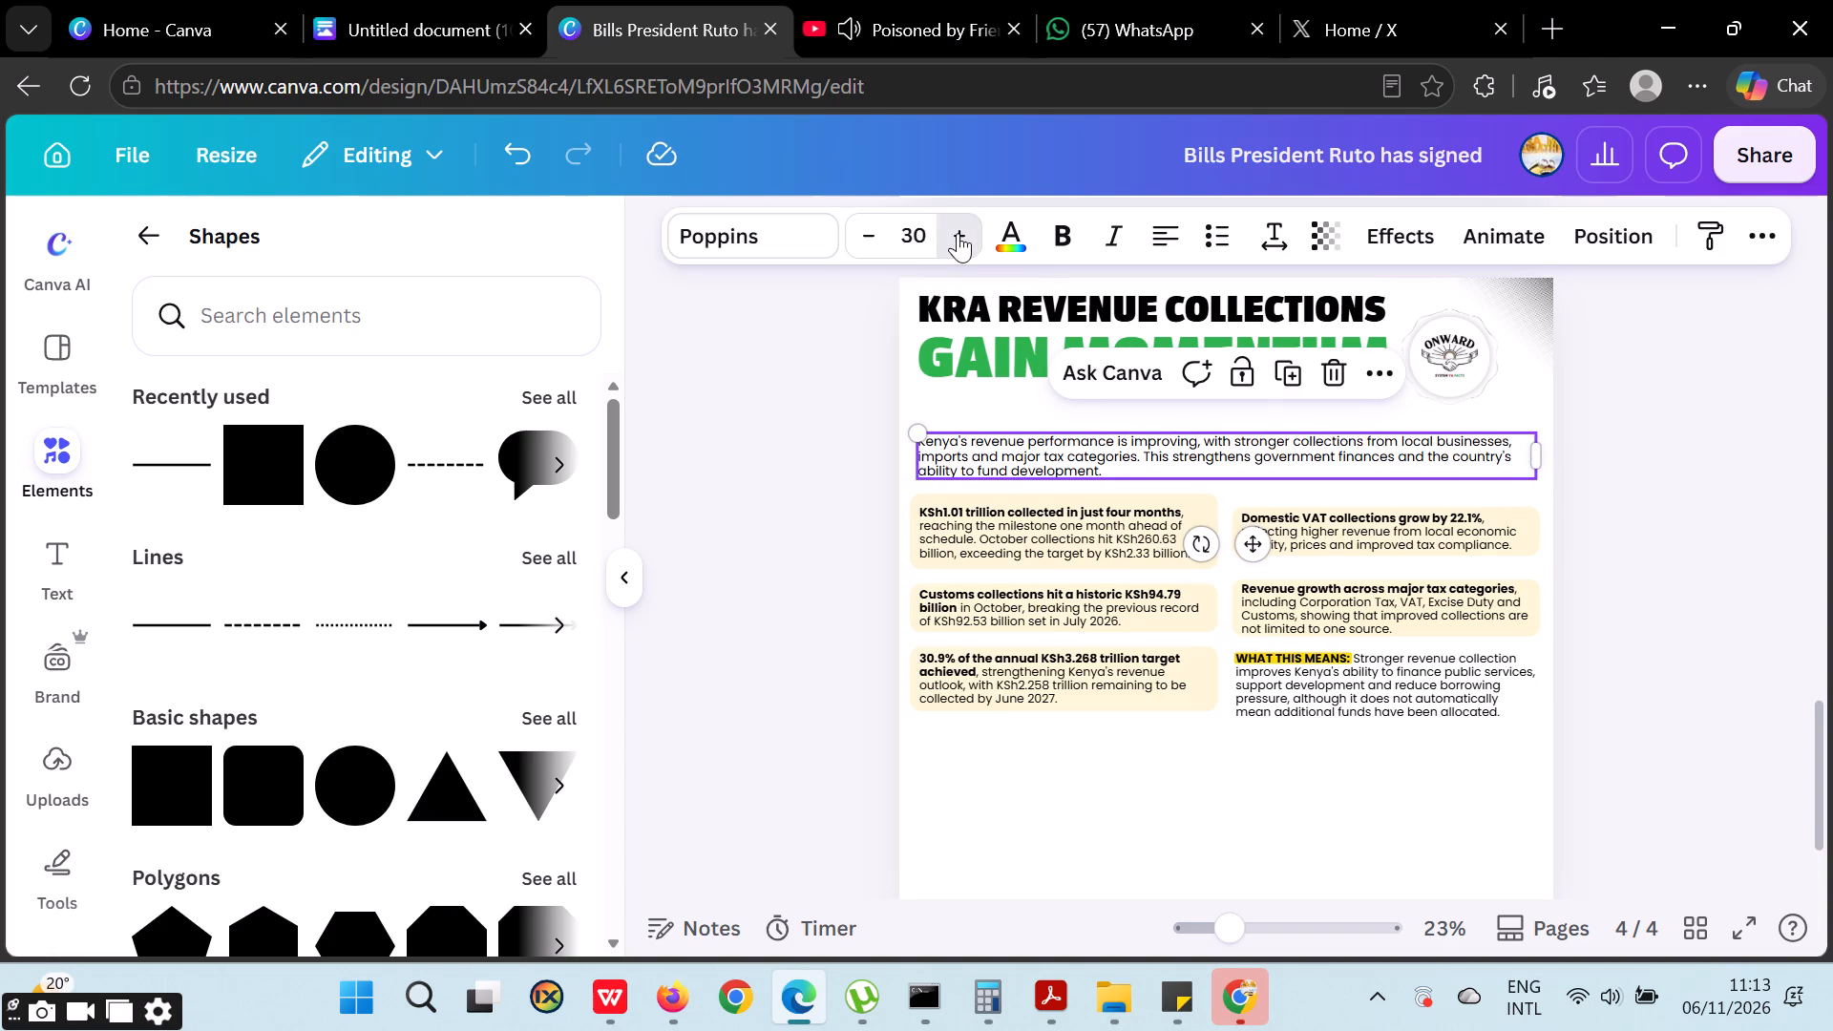
click(958, 233)
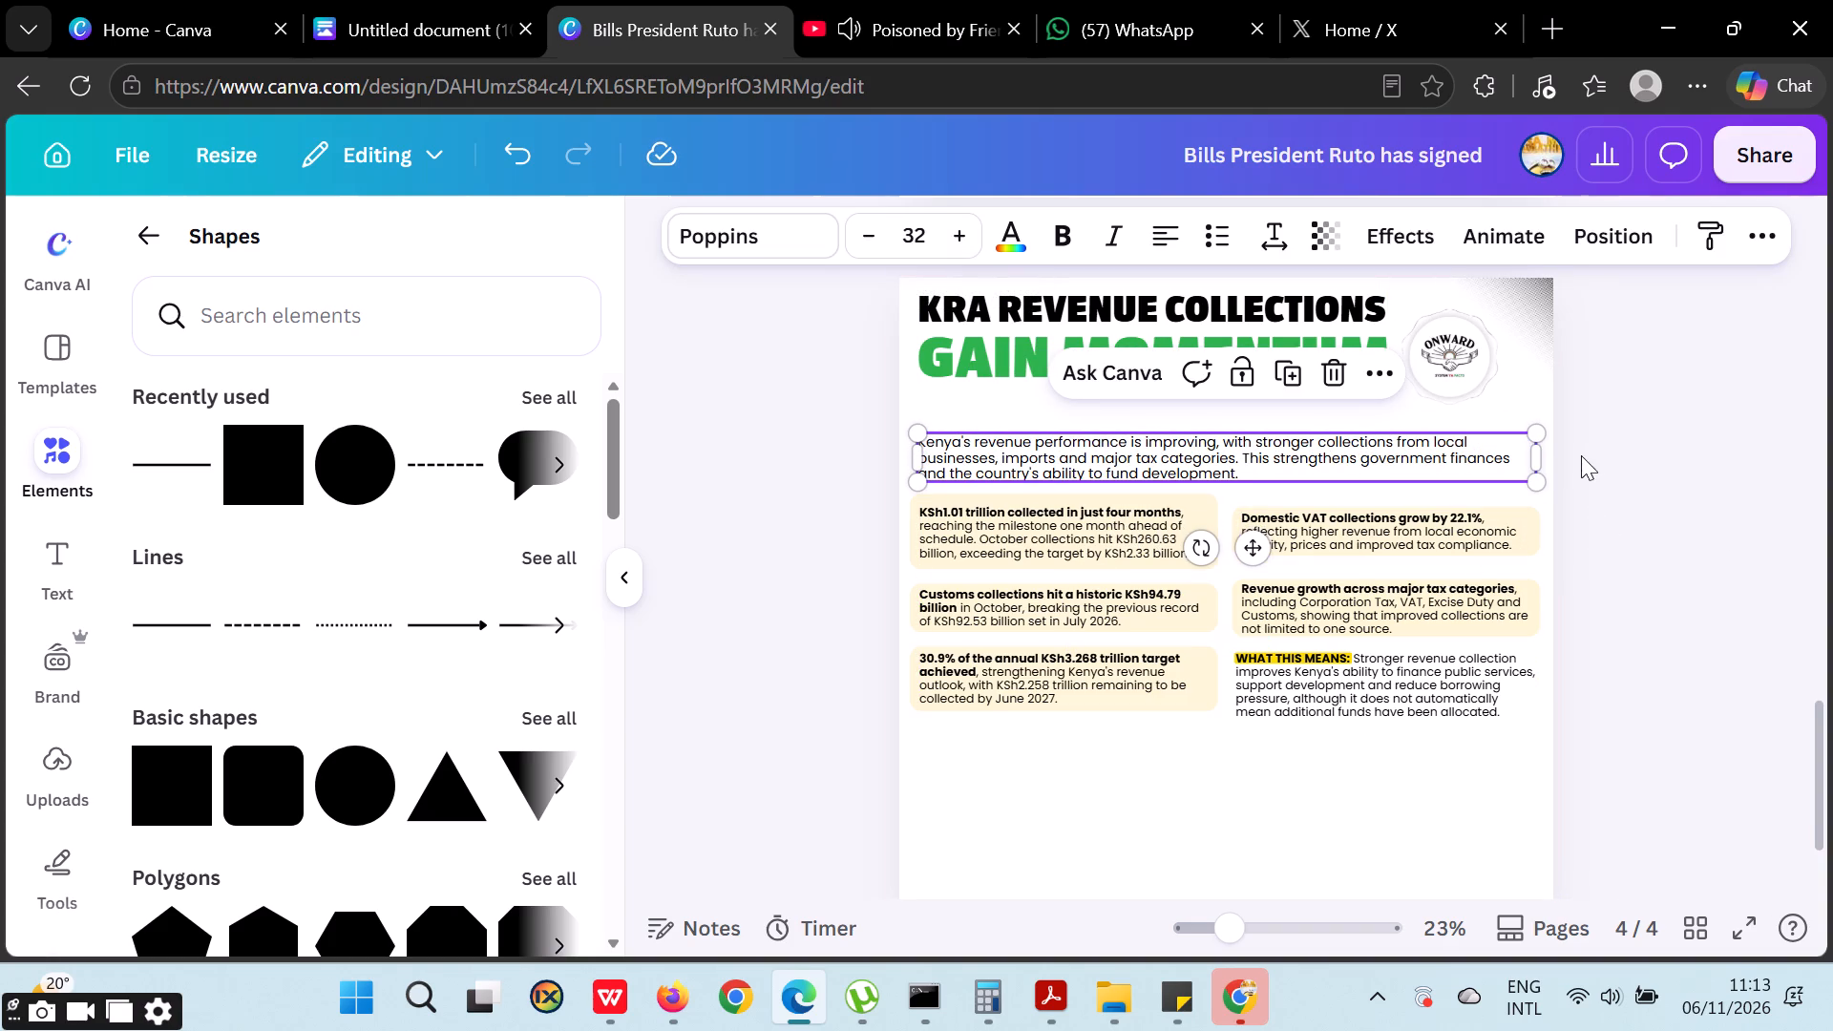
click(1540, 462)
click(1651, 473)
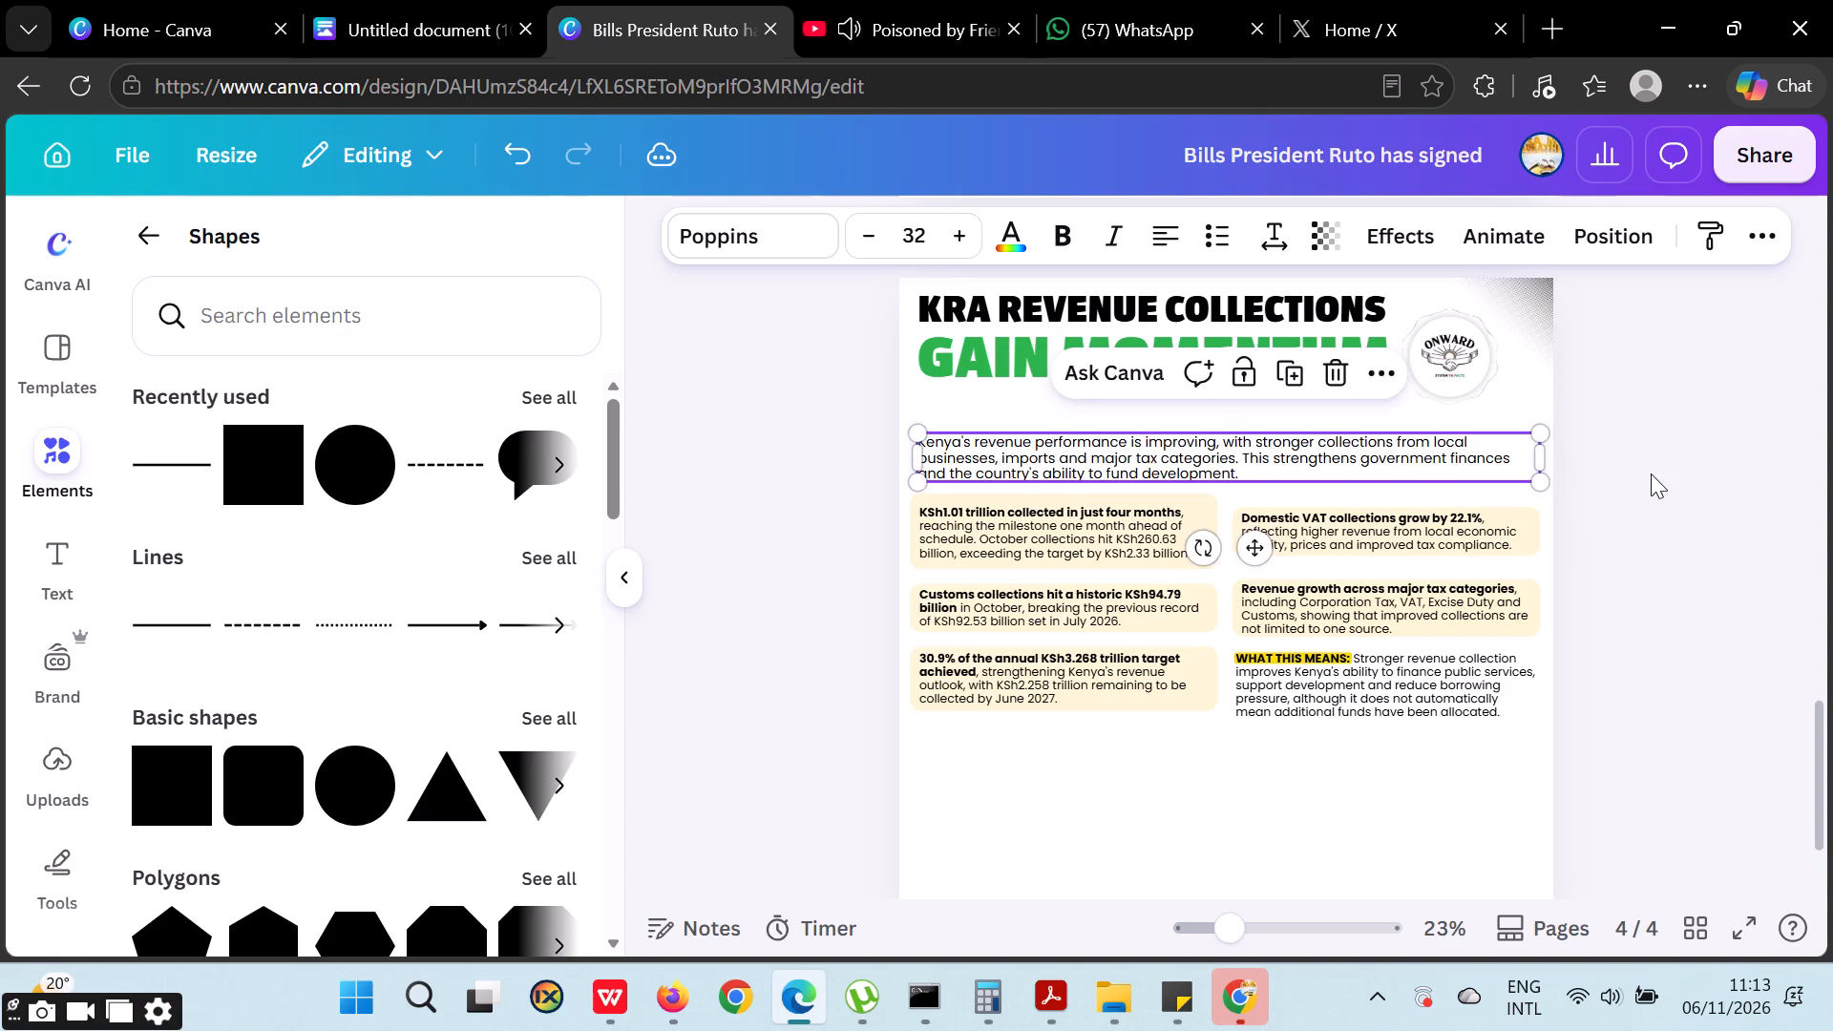
click(1359, 472)
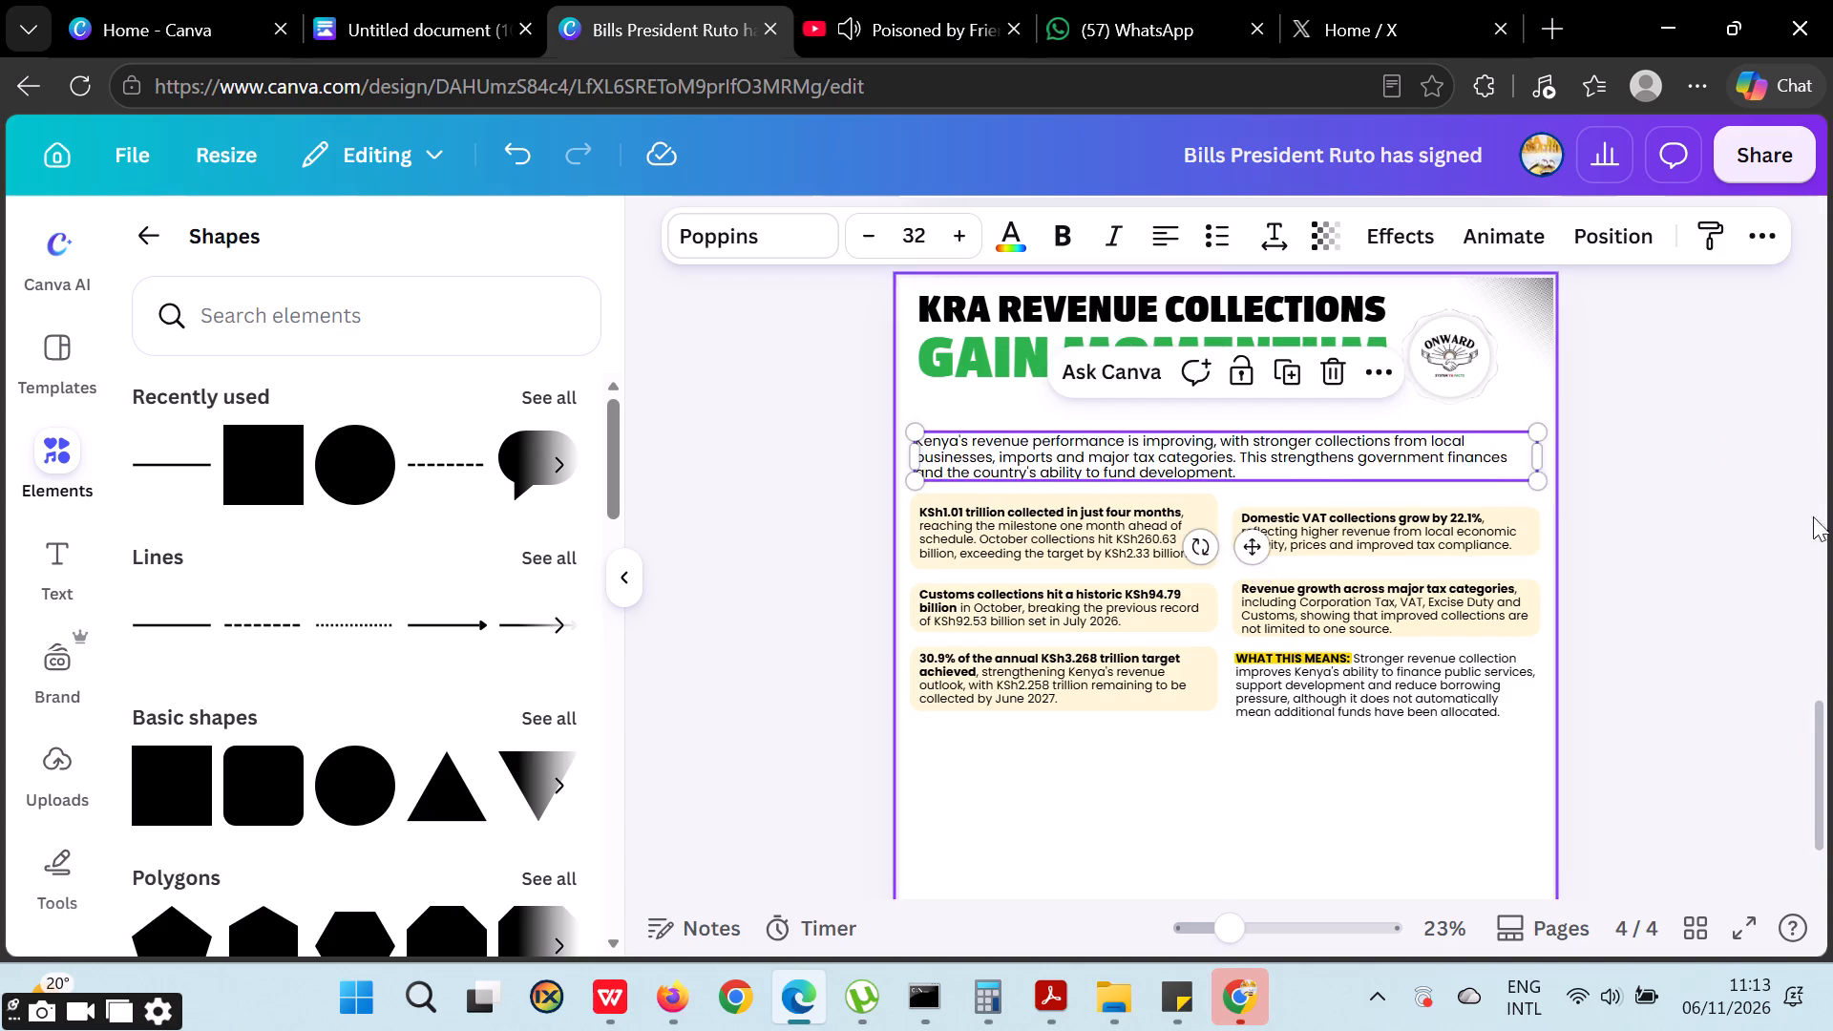
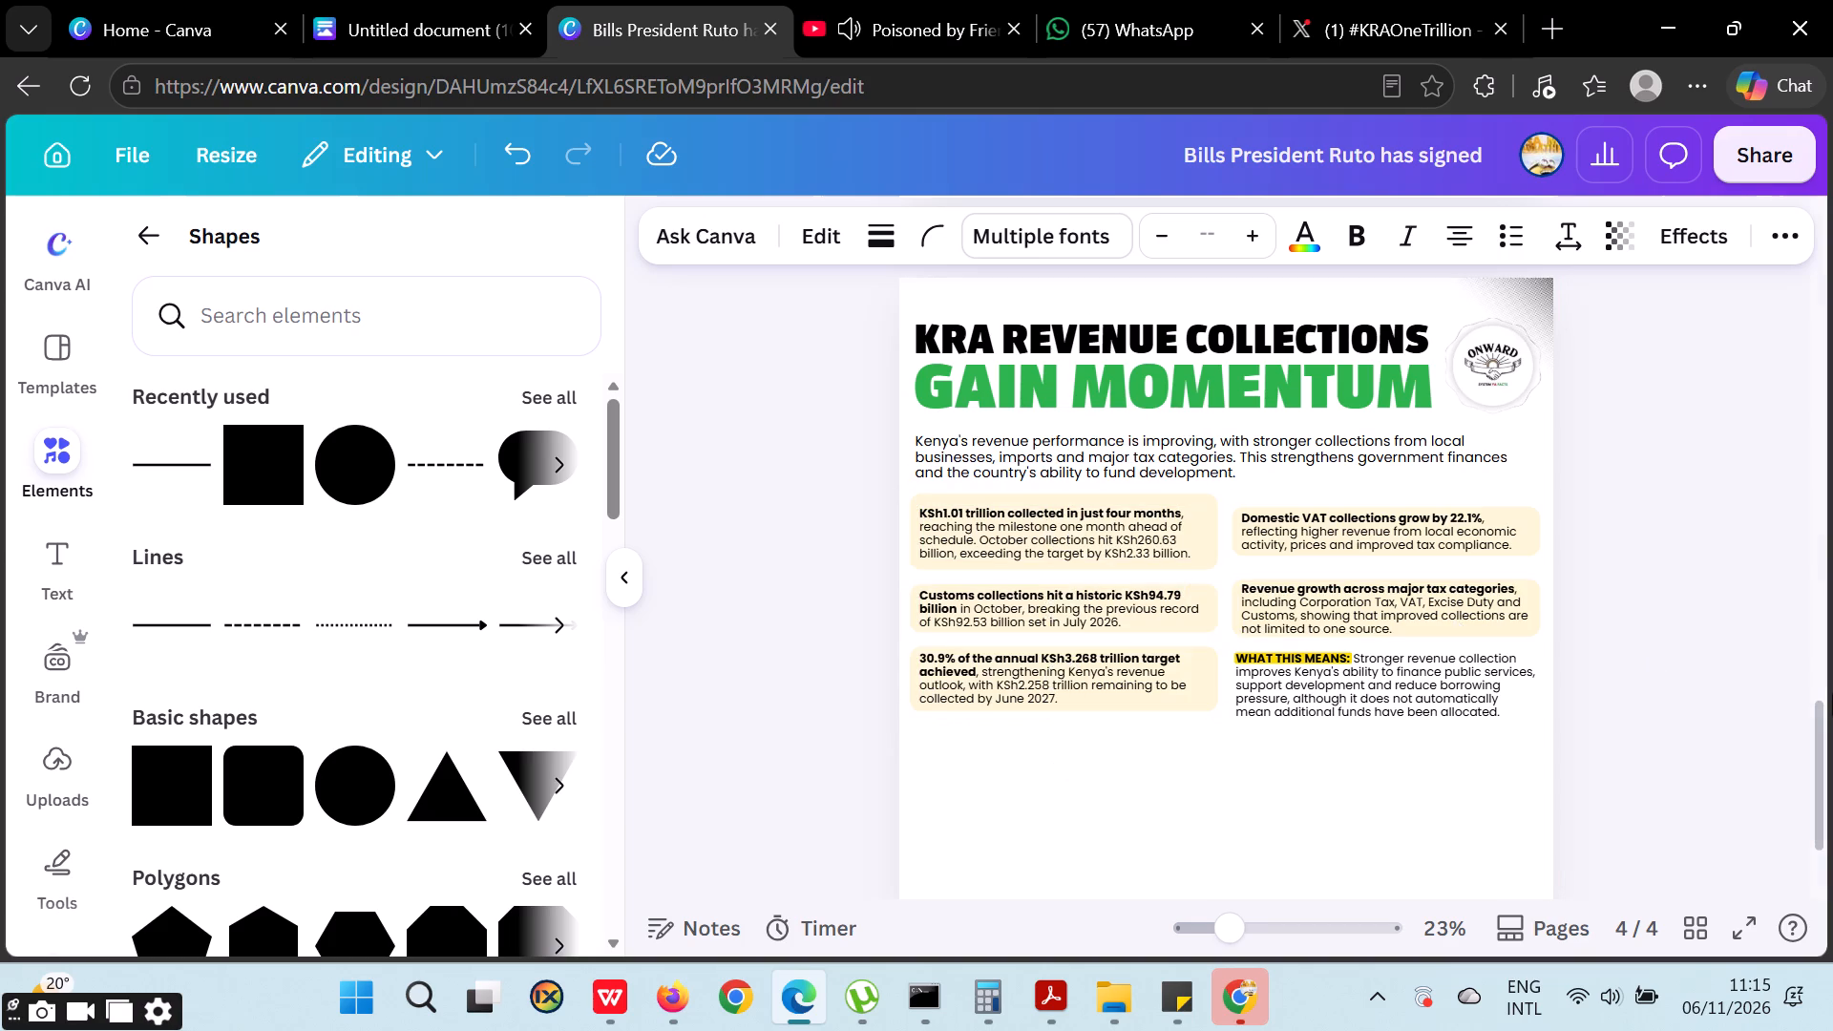
Nudge the three cream fact boxes in the left column down slightly, widening the gap below the intro paragraph.
key(Down)
key(Down)
key(Down)
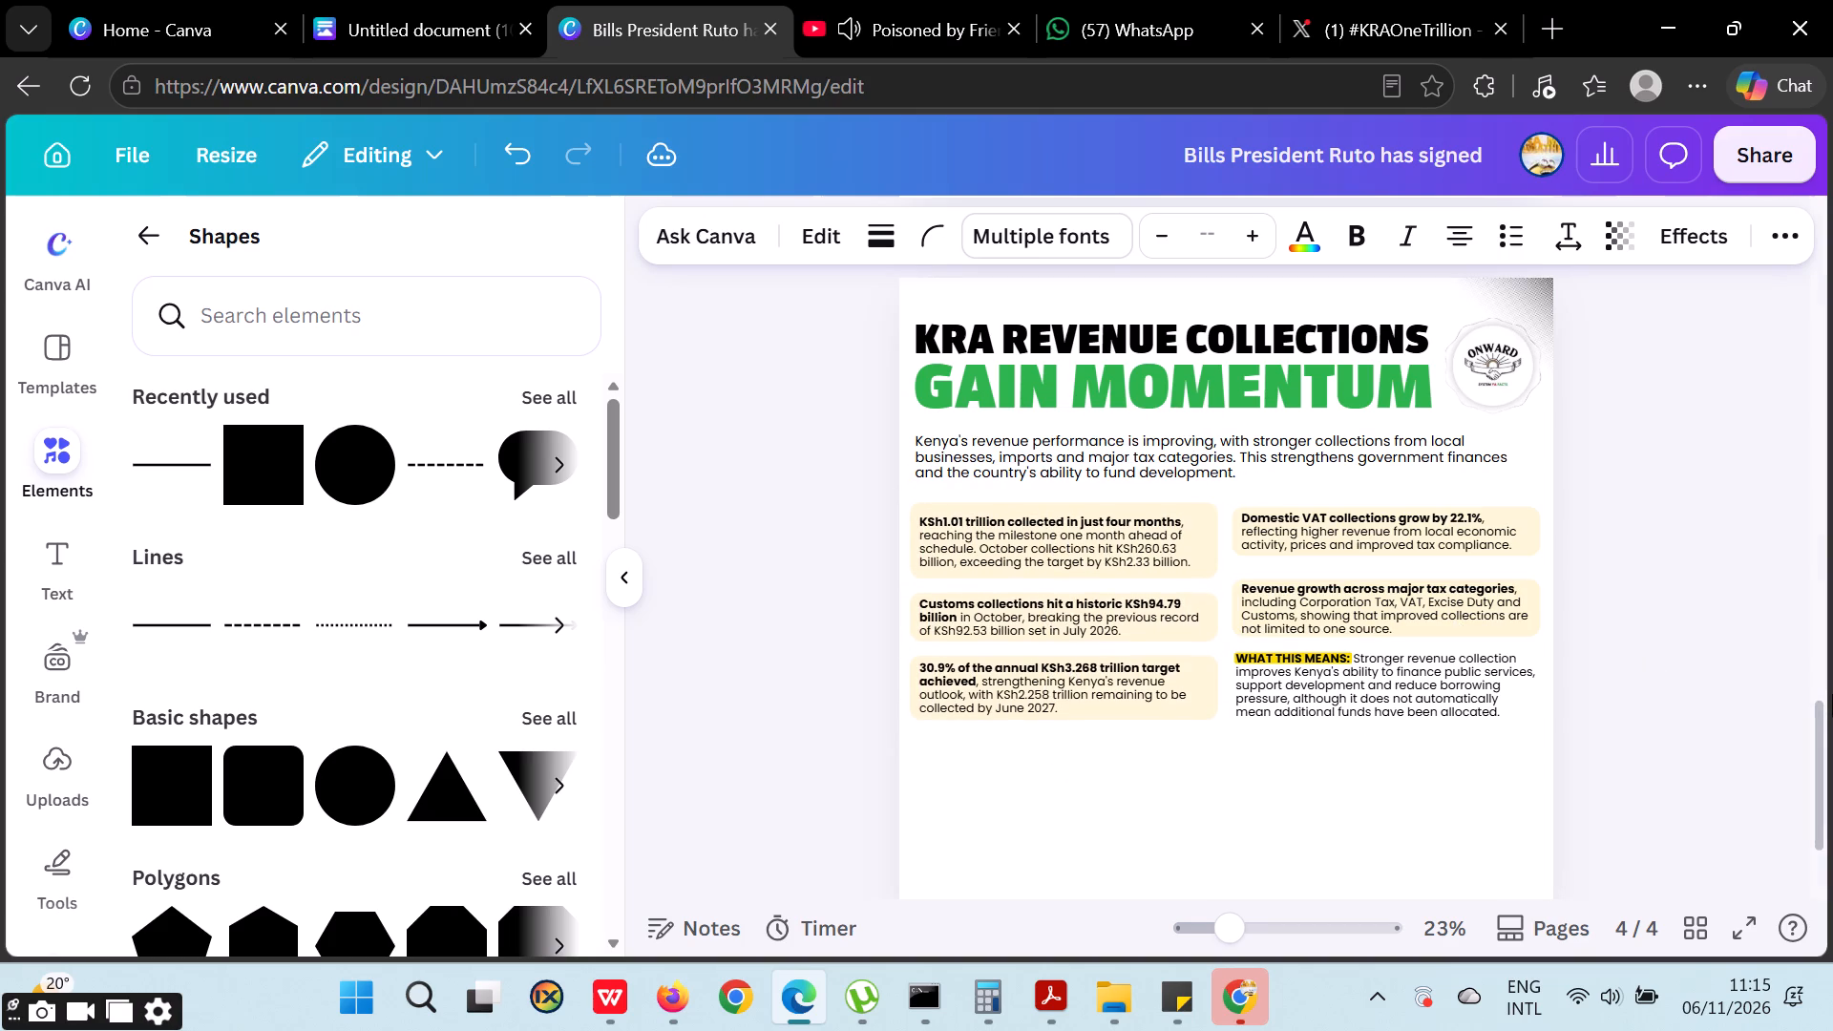
triple_click(1704, 490)
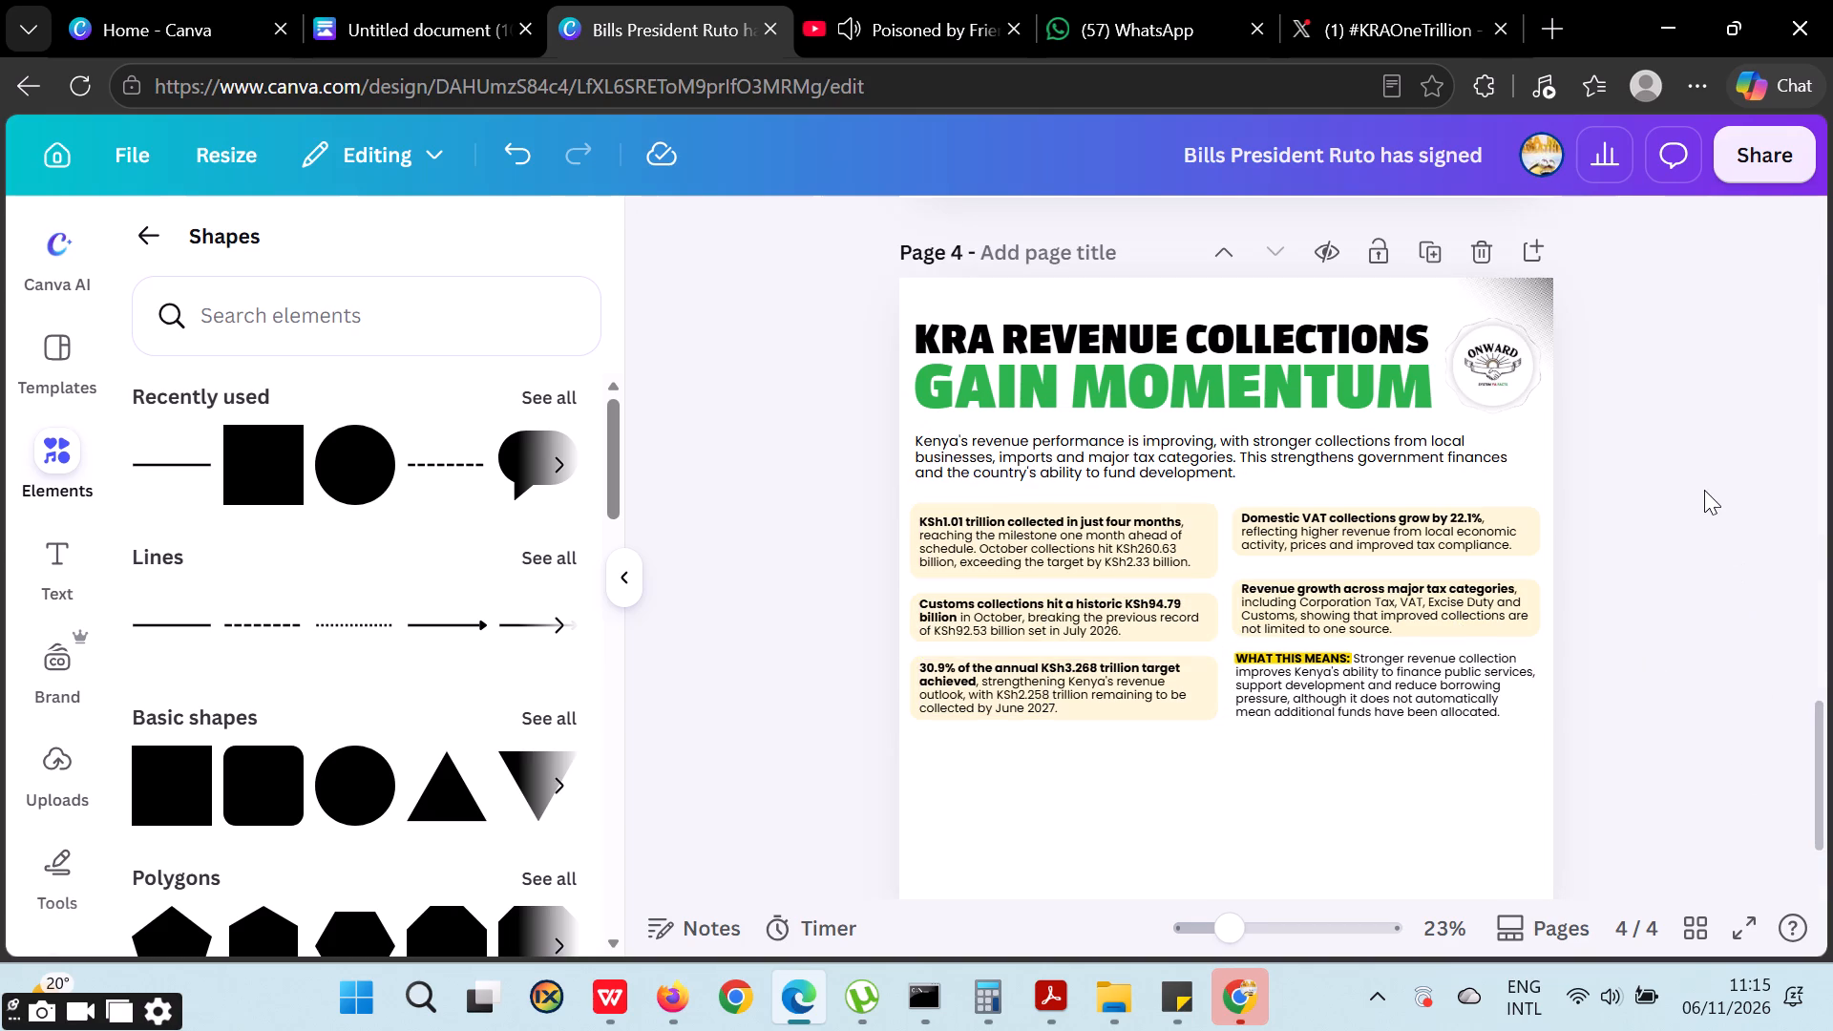
Switch to the Google Chrome browser.
scroll(1513, 583, down, 1)
scroll(1510, 588, up, 1)
scroll(1633, 577, down, 1)
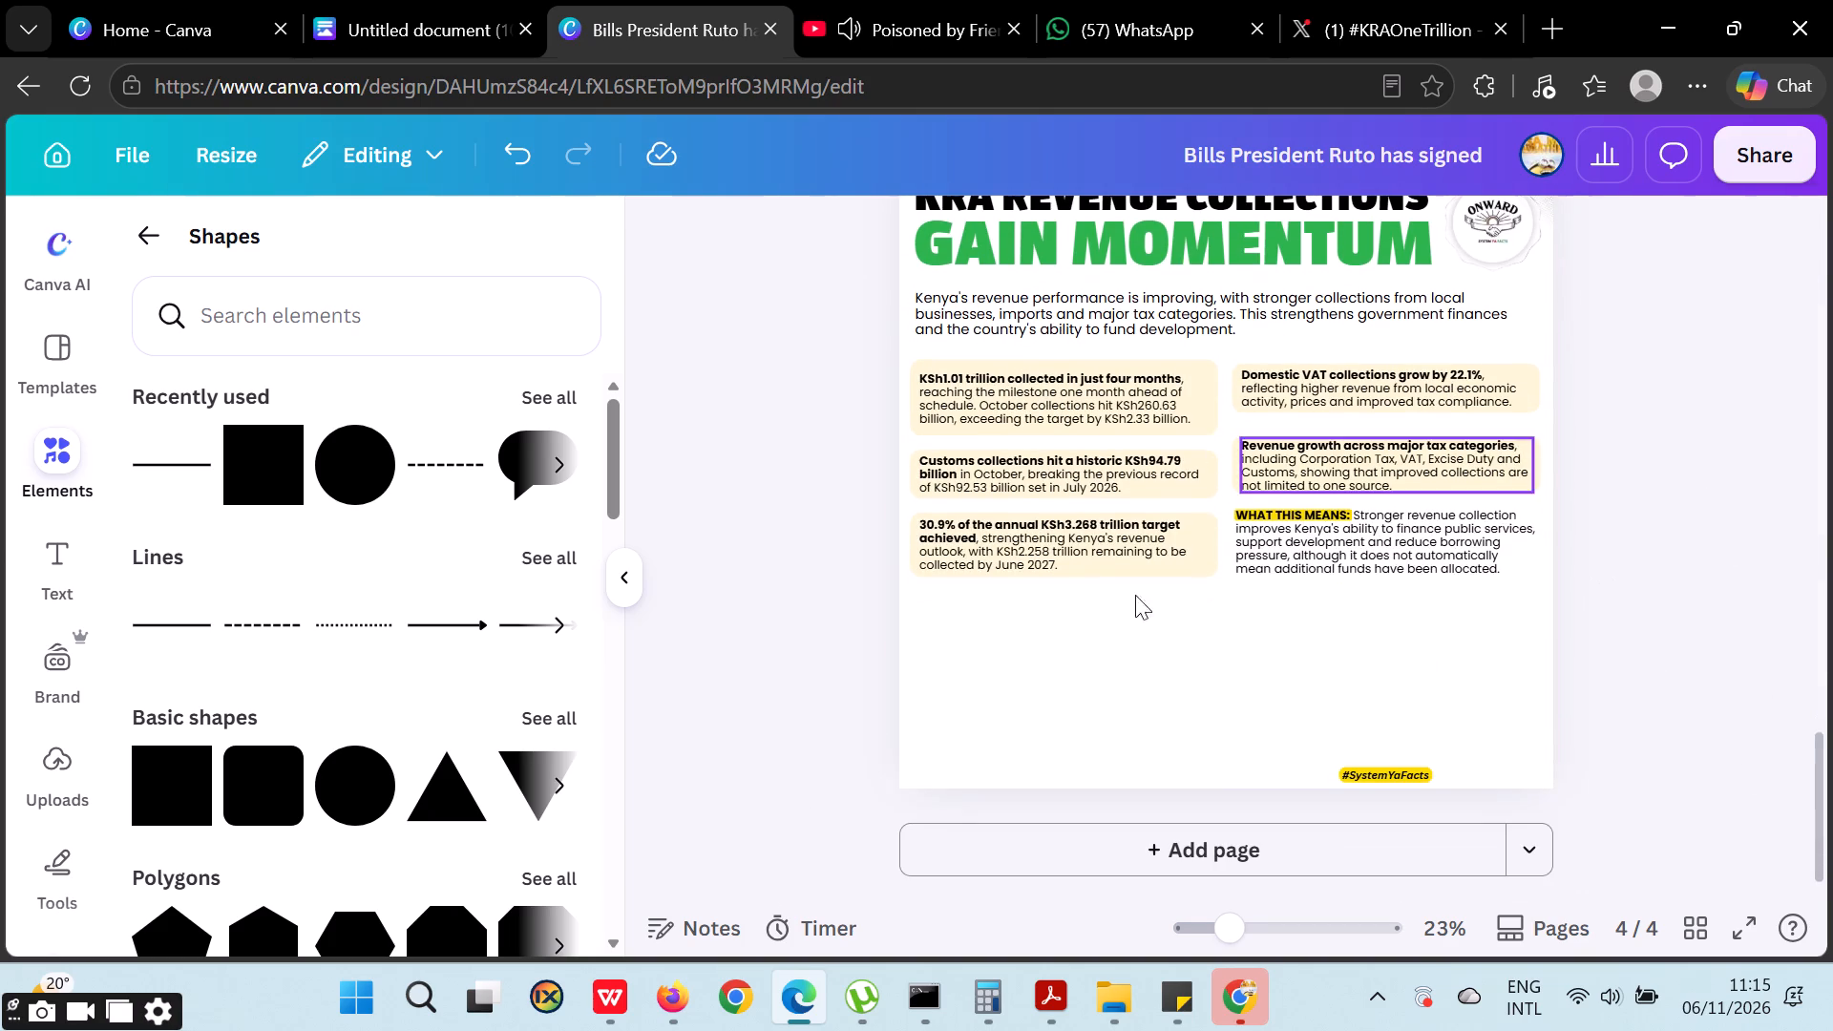
click(751, 990)
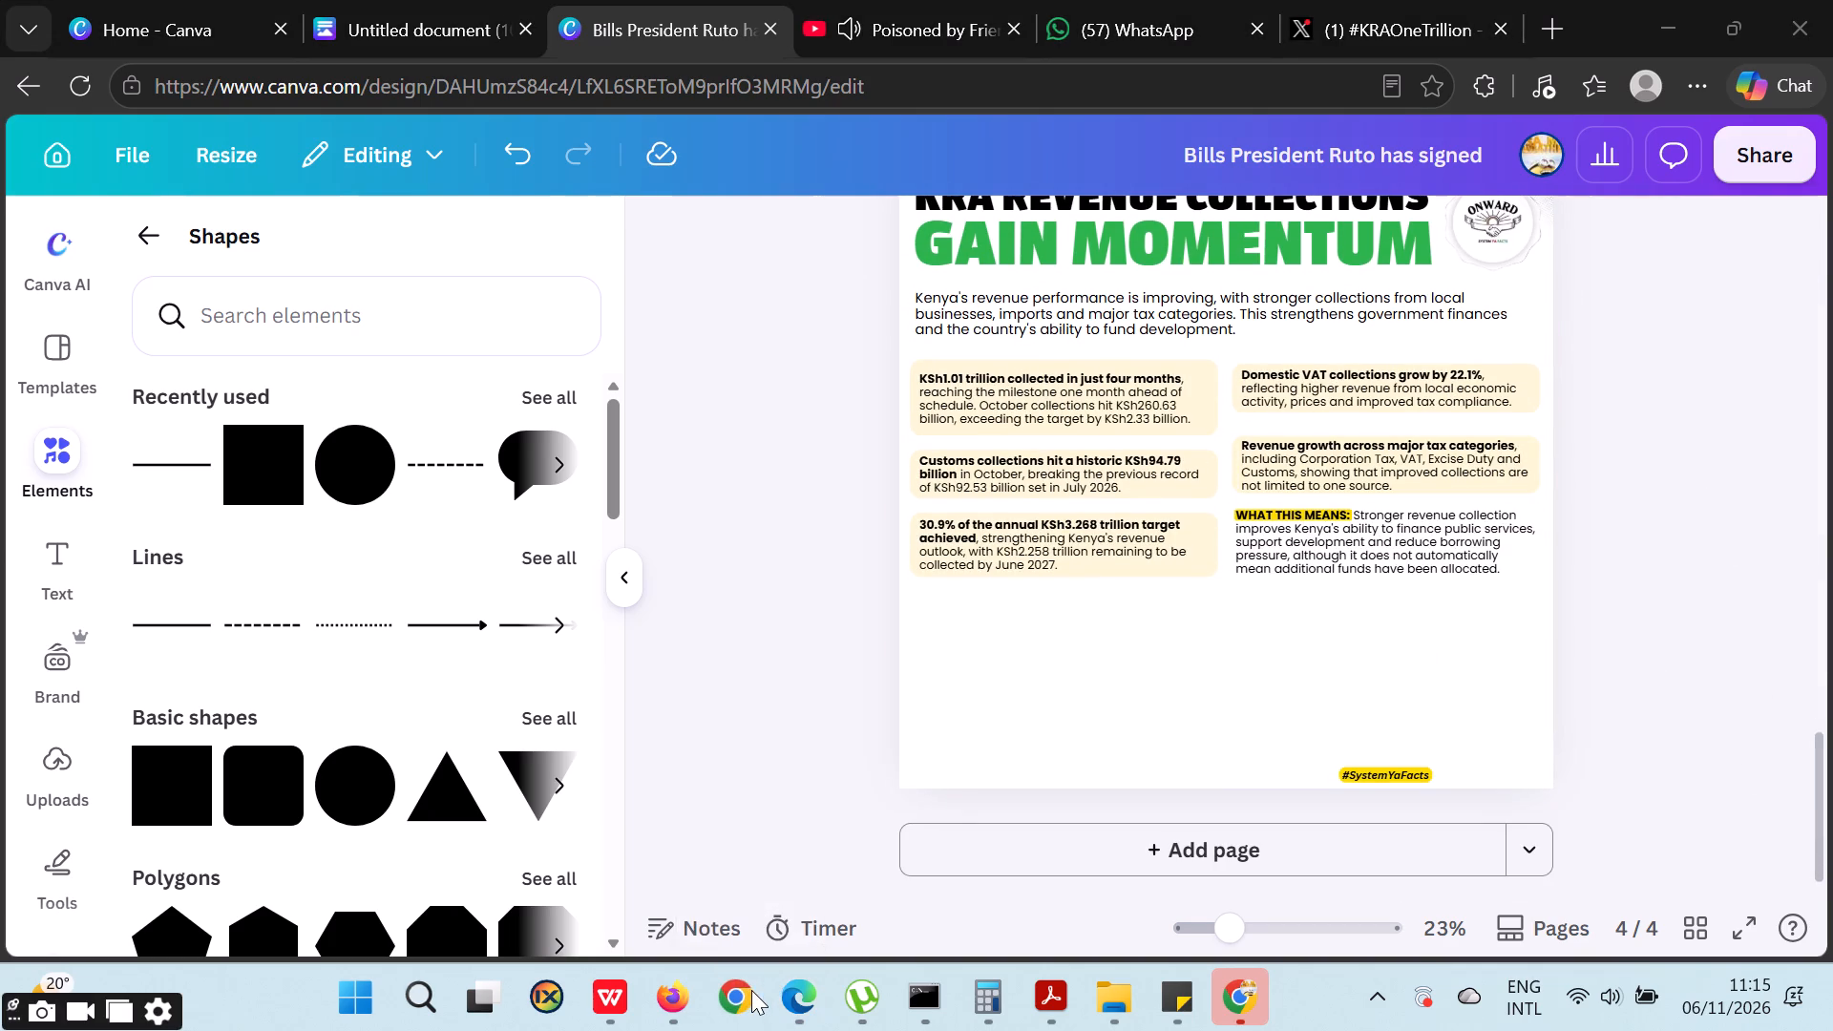
Search online for "kra" to find a photo for page 4.
click(1031, 512)
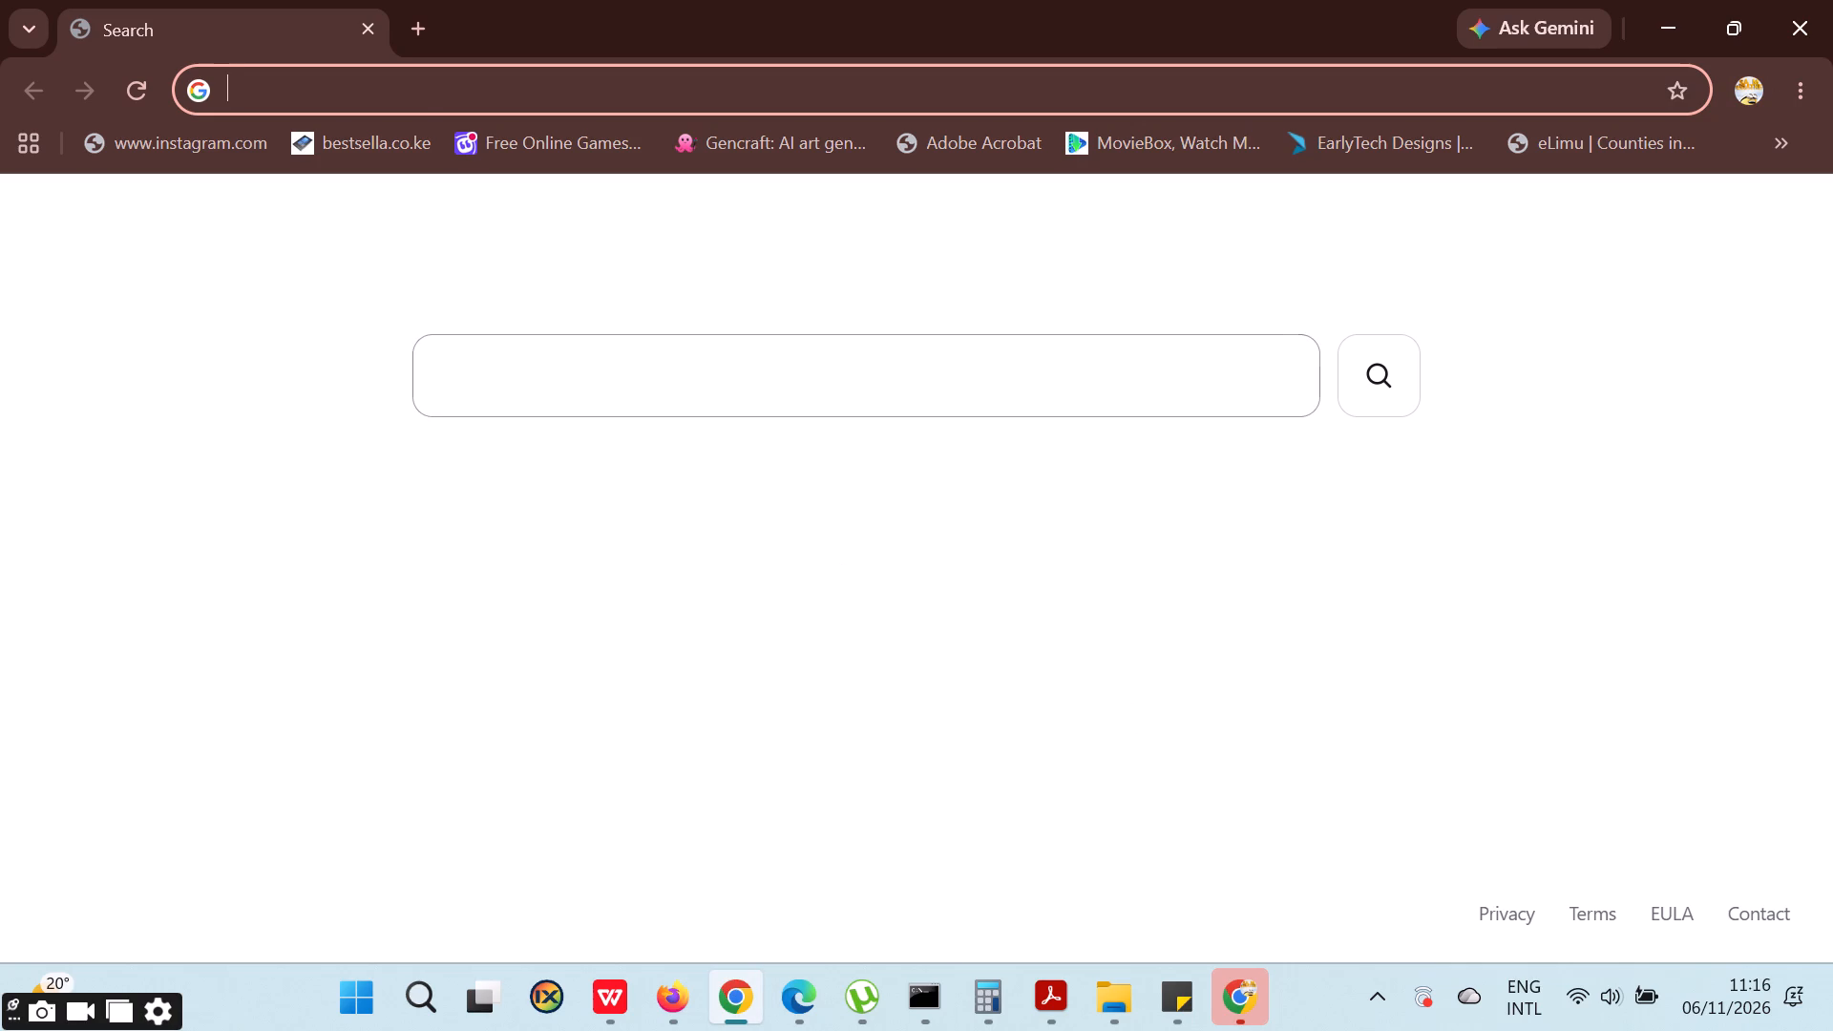
key(k)
scroll(411, 115, down, 1)
text(ra)
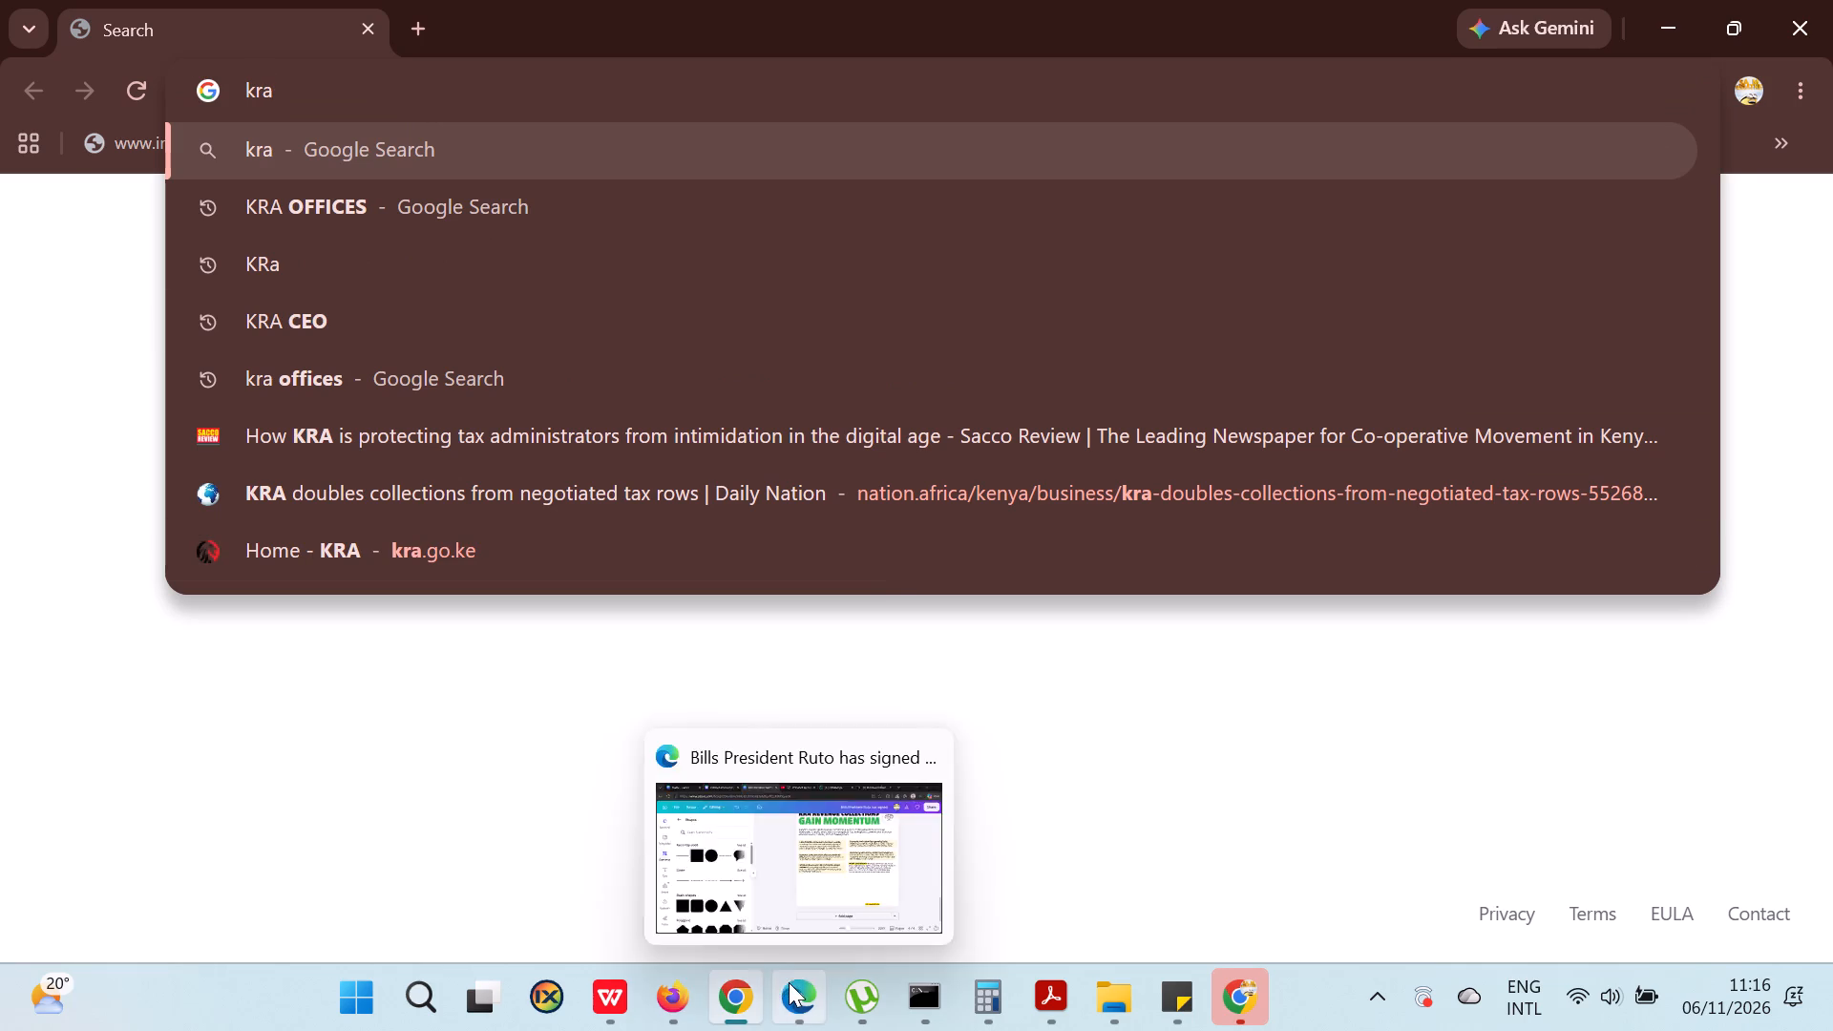
Switch to Edge, open Facebook in place of the Canva home page, and search it for "kra offices".
click(789, 982)
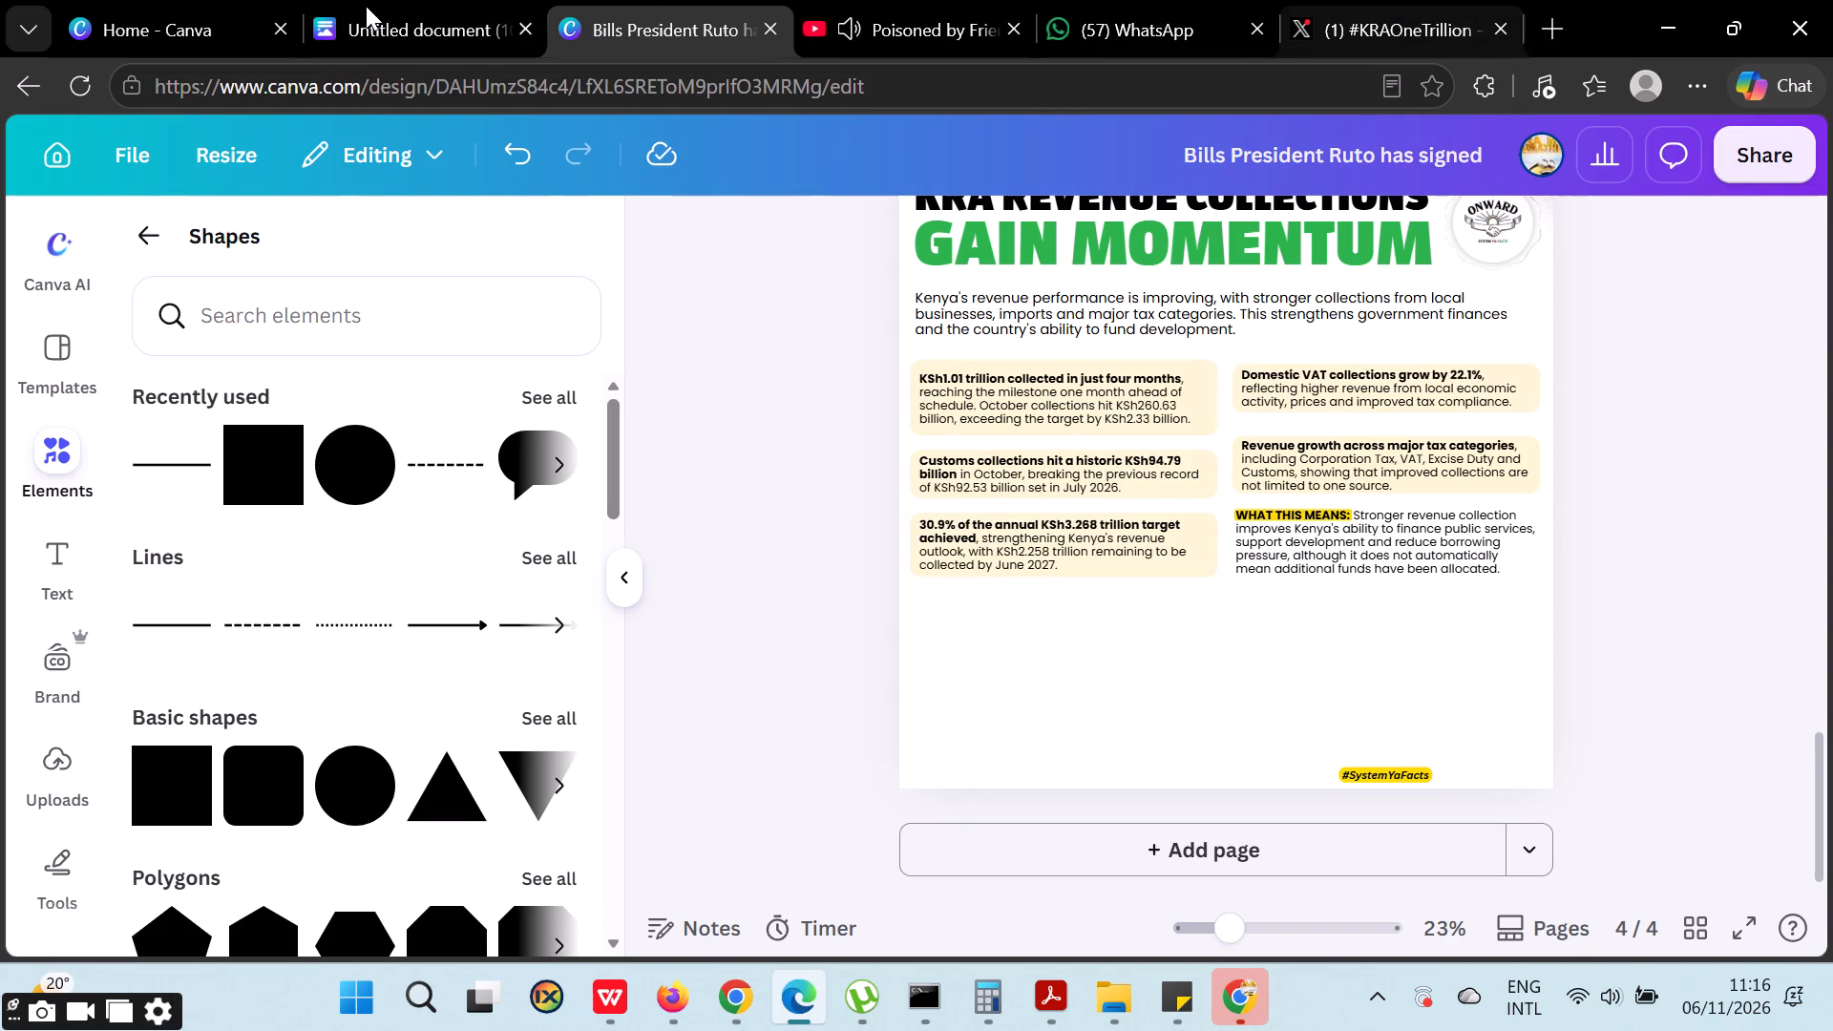
click(375, 0)
click(181, 4)
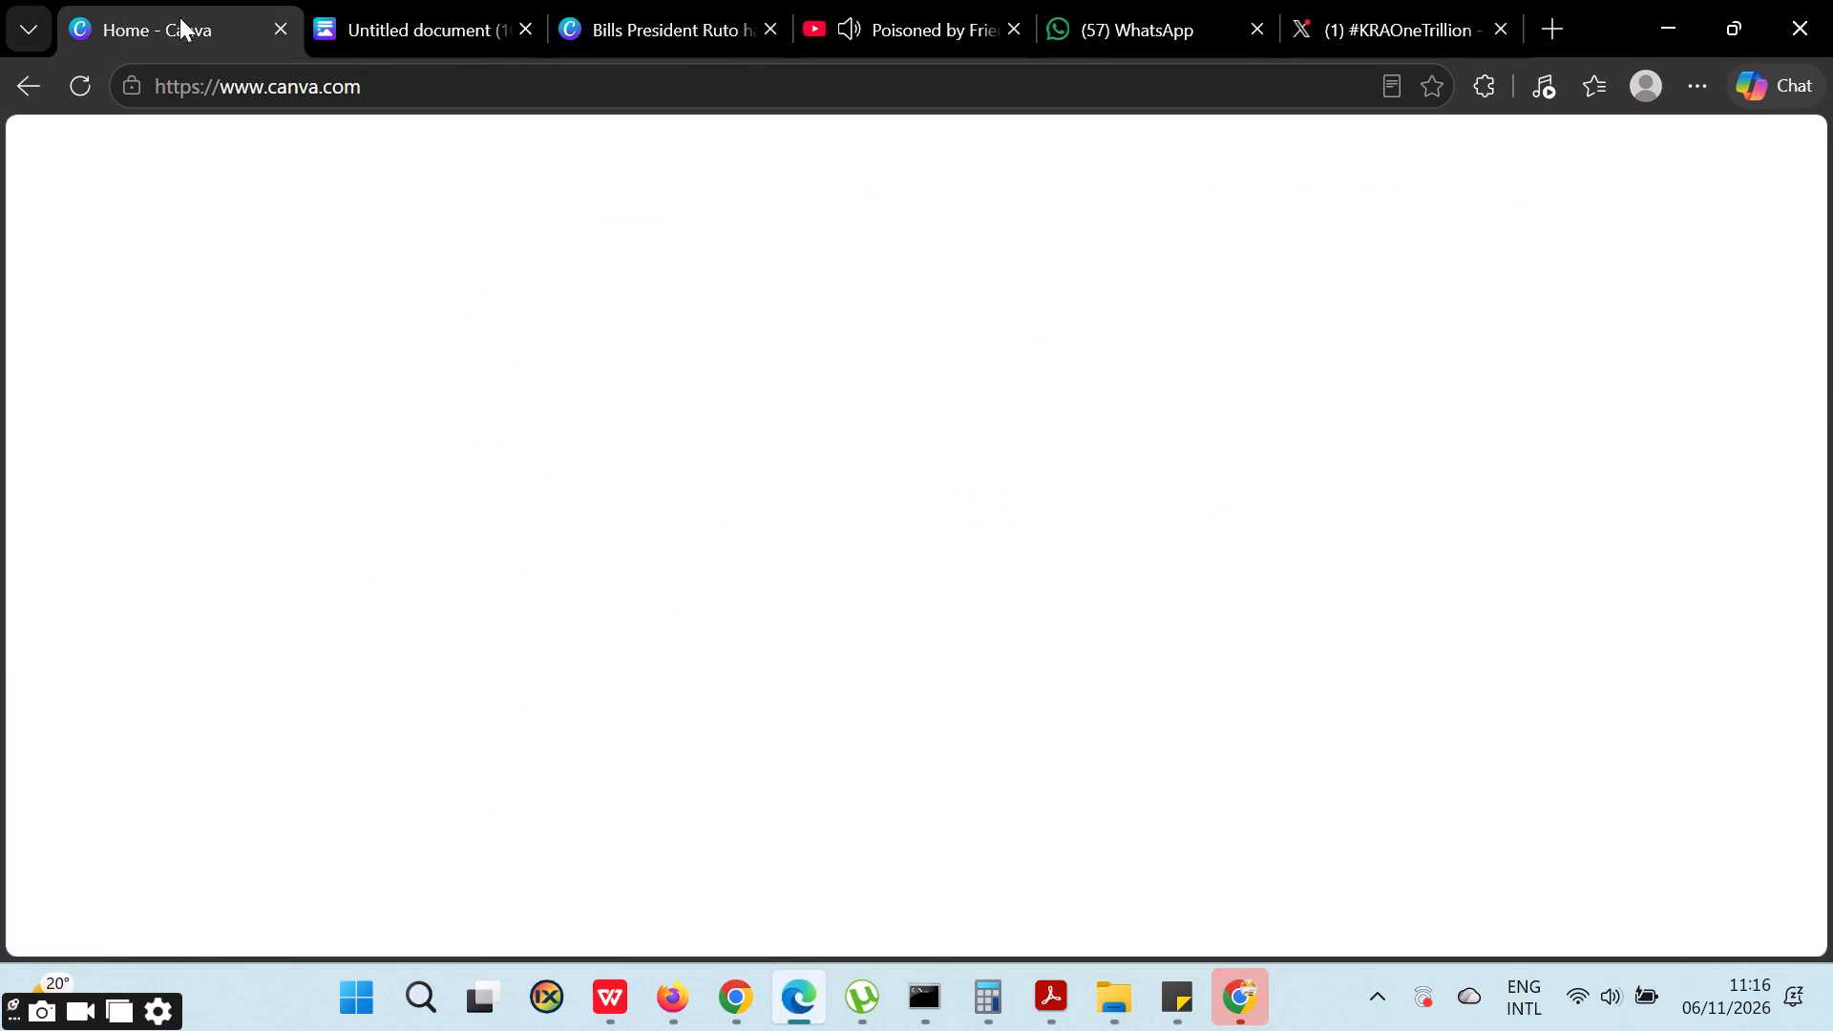
click(253, 79)
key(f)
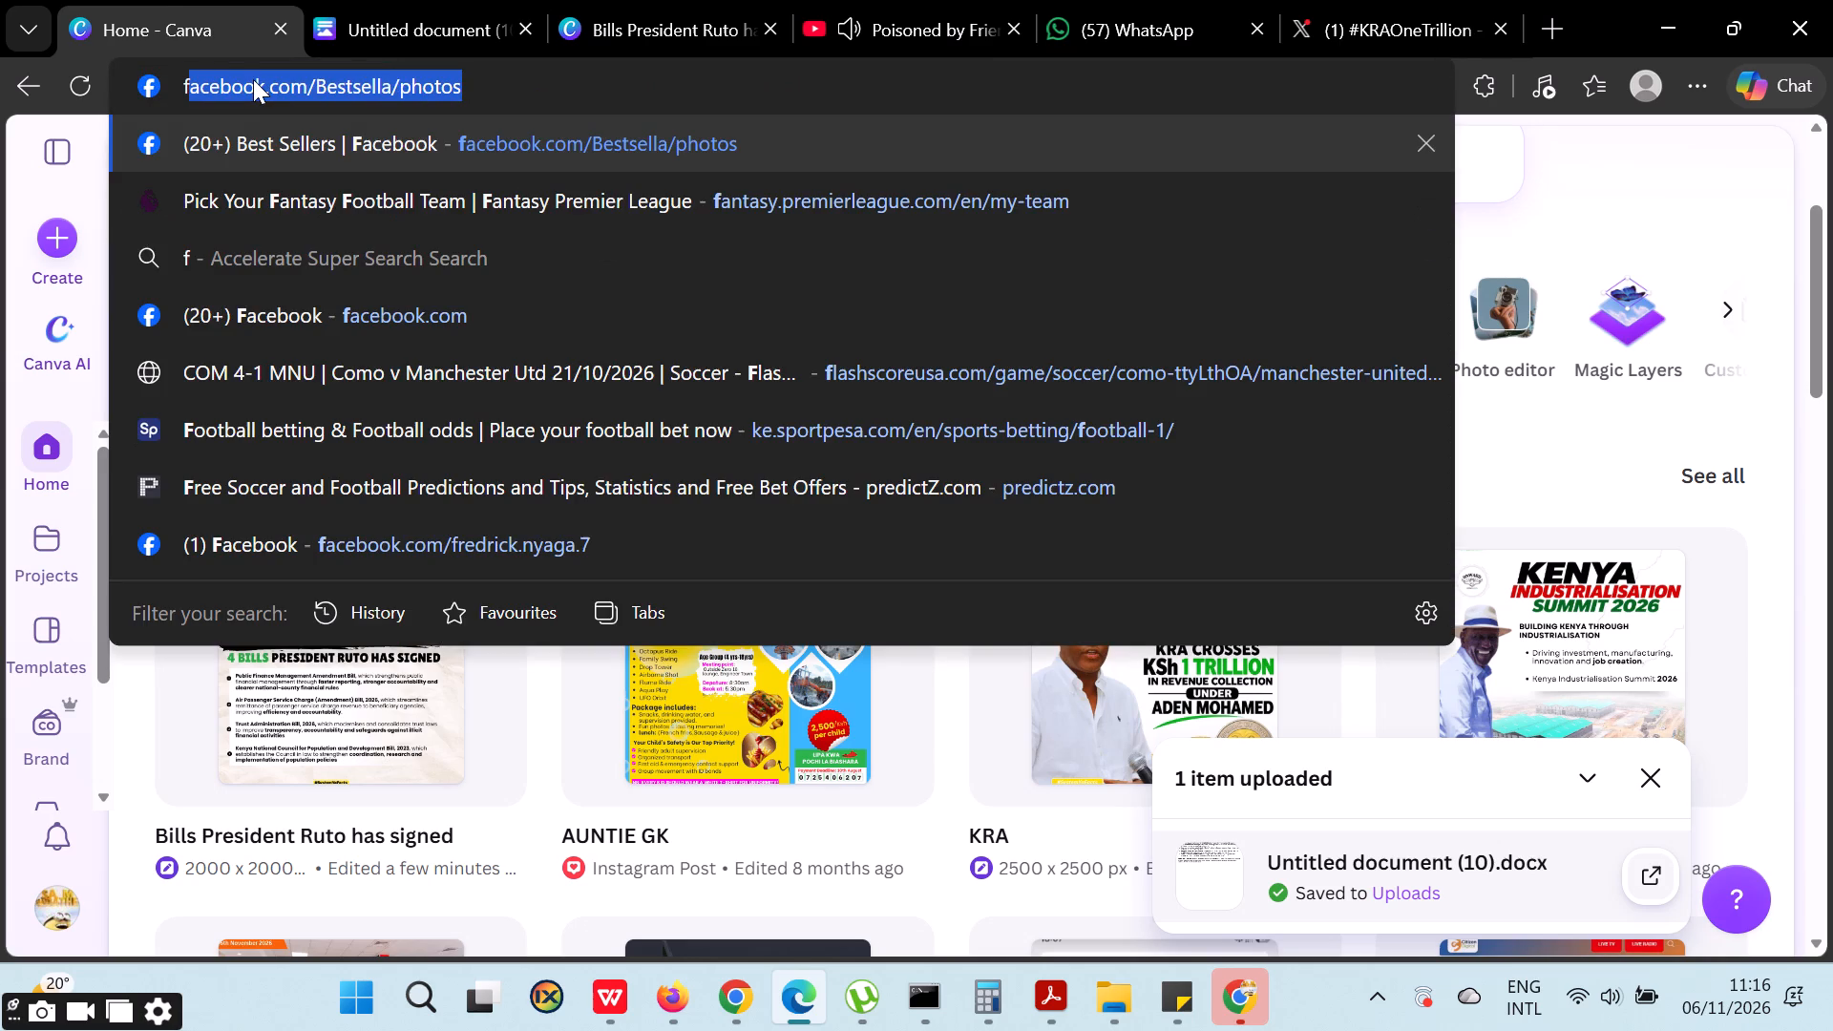
key(Return)
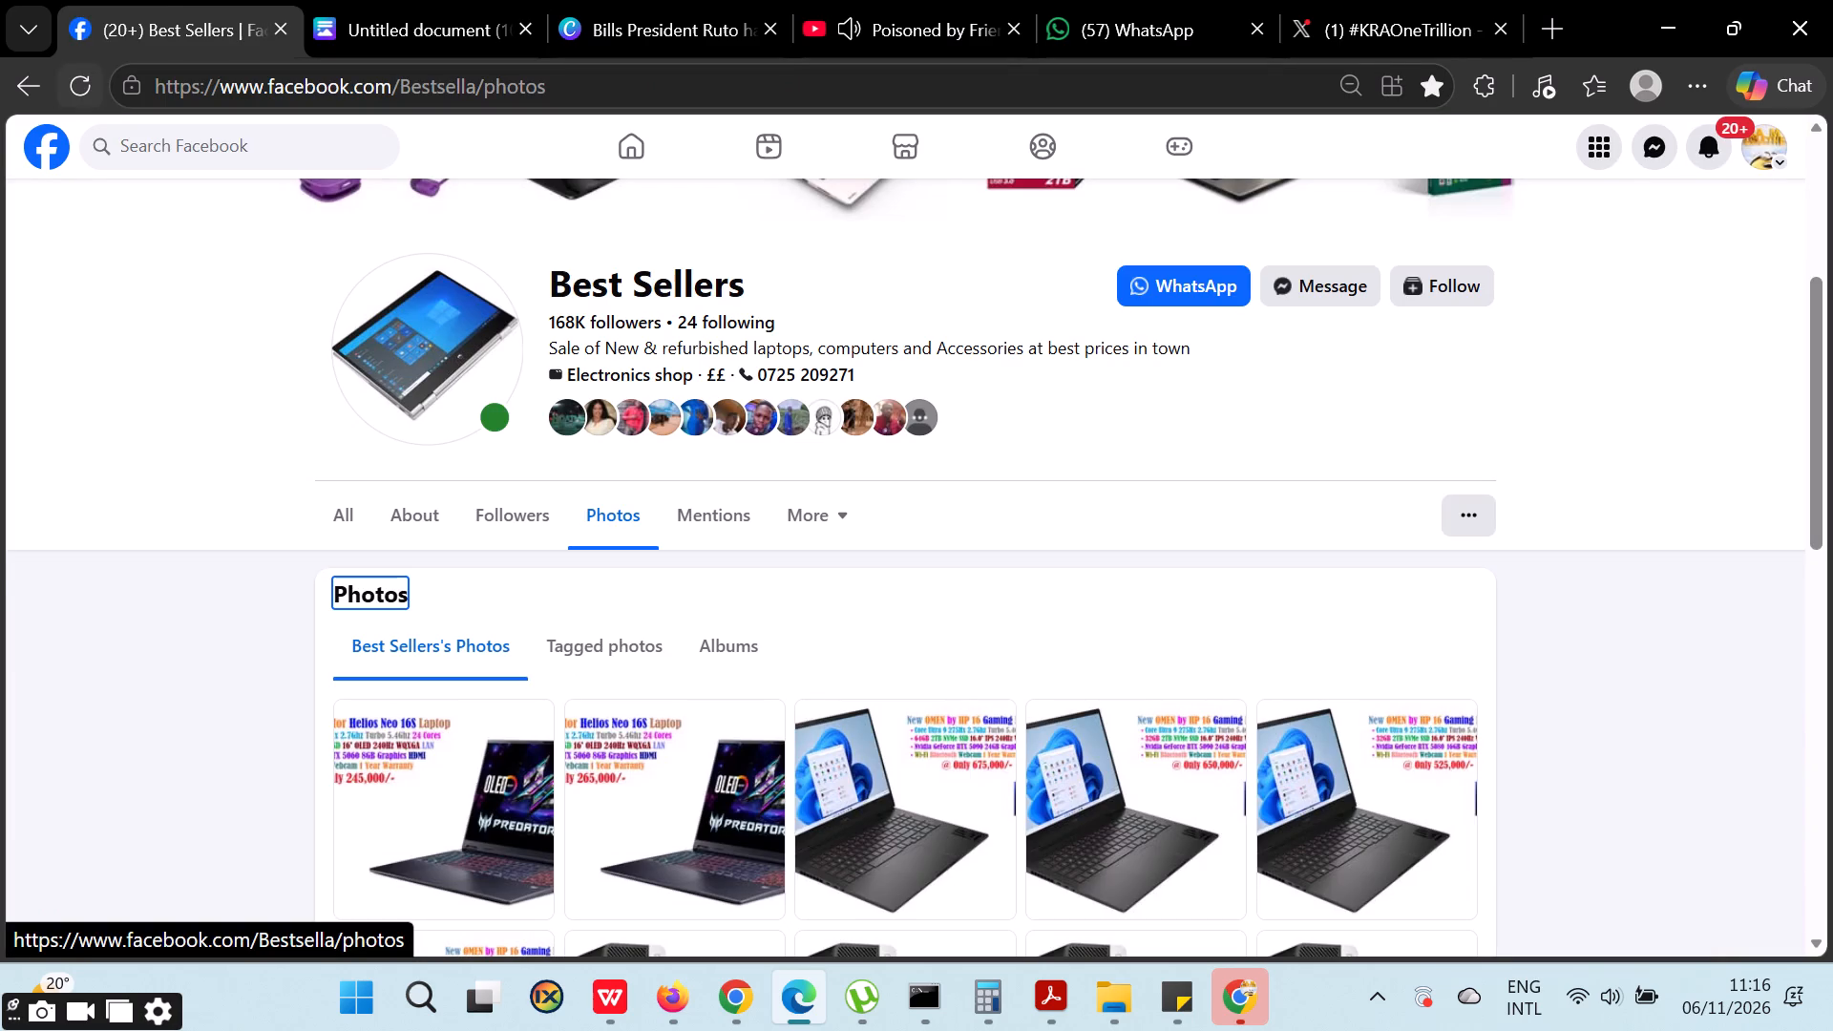
click(161, 137)
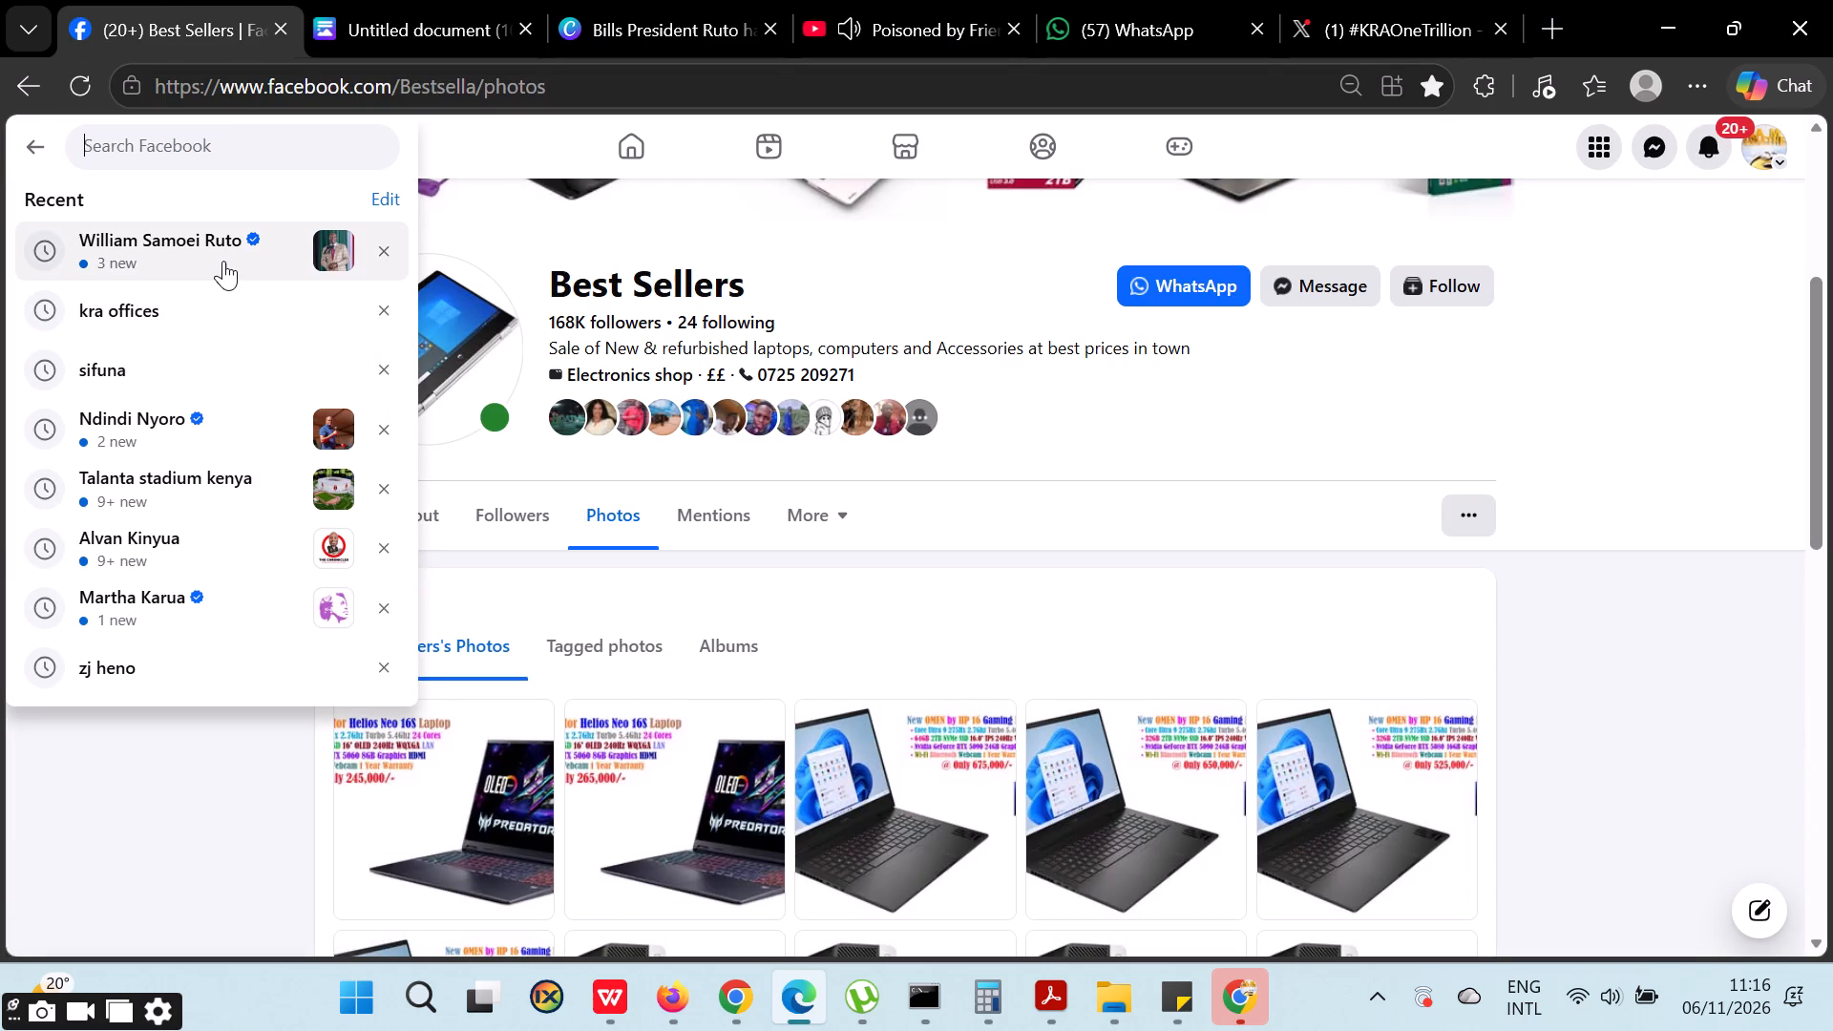
click(175, 326)
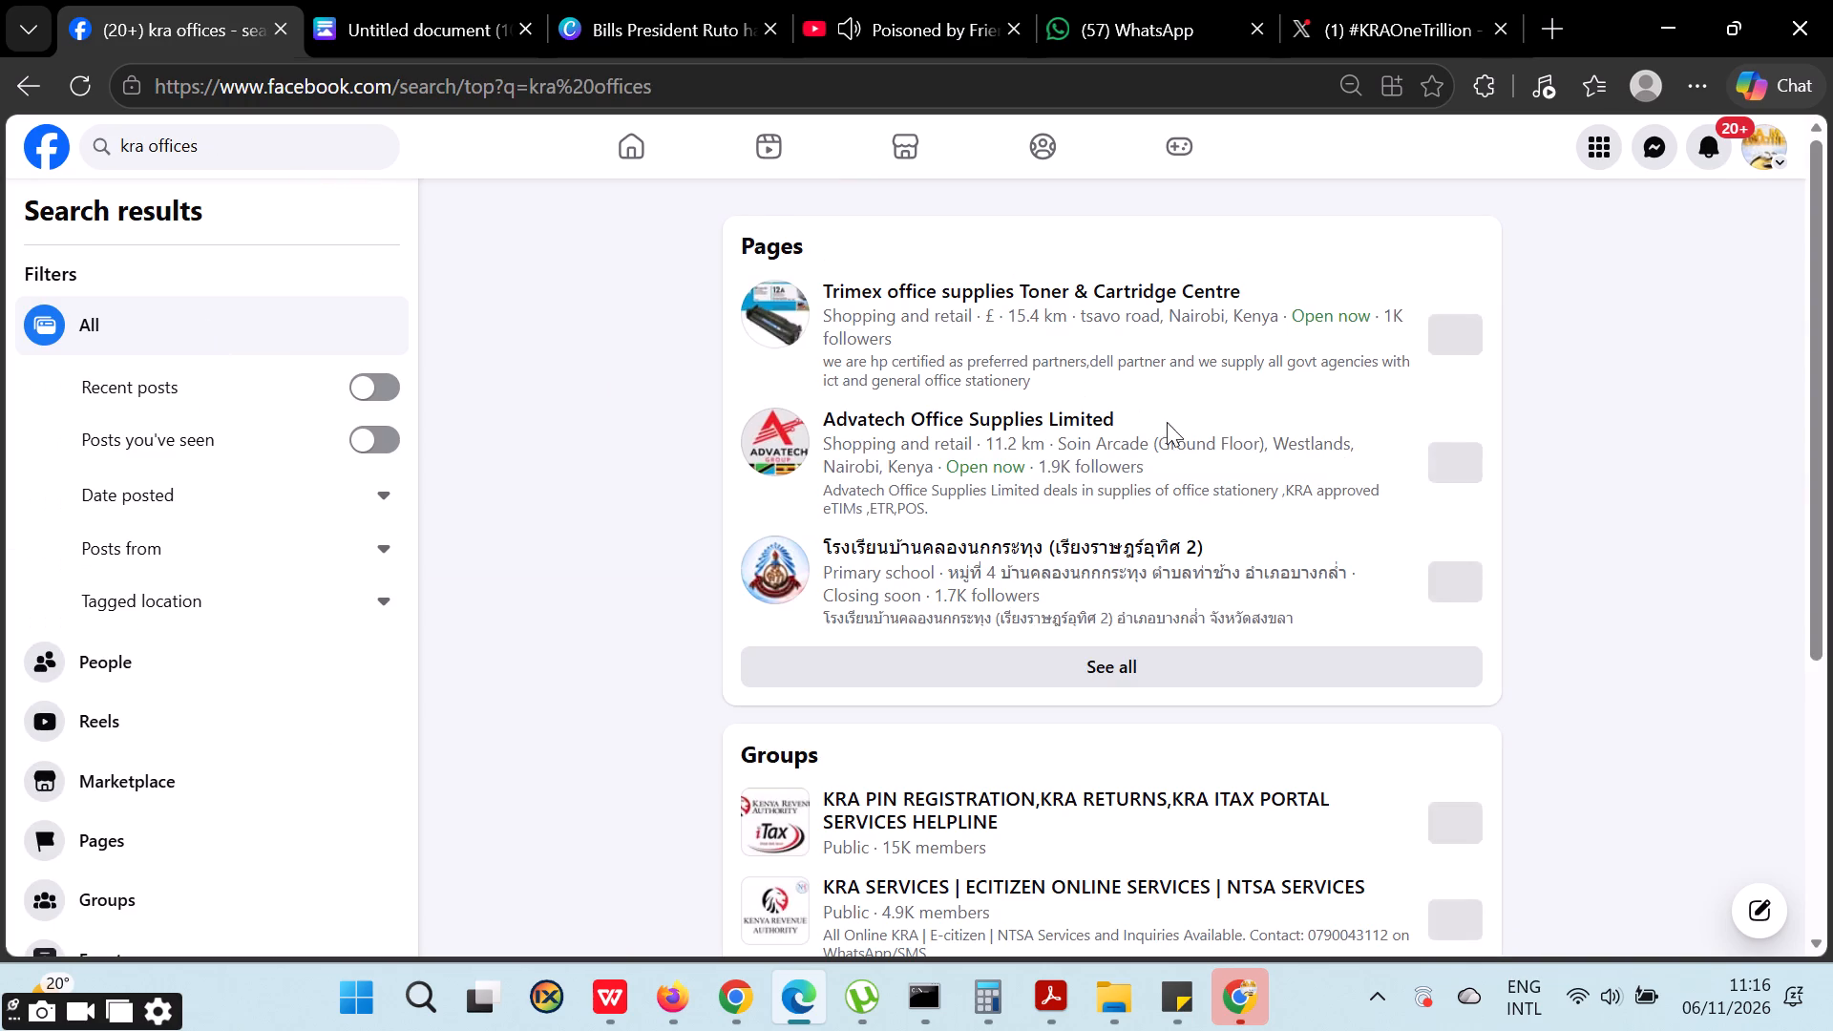
Find the Kenya Revenue Authority page among the Facebook search results and open its photo gallery.
scroll(1066, 455, down, 5)
scroll(1067, 474, up, 1)
scroll(1067, 475, down, 2)
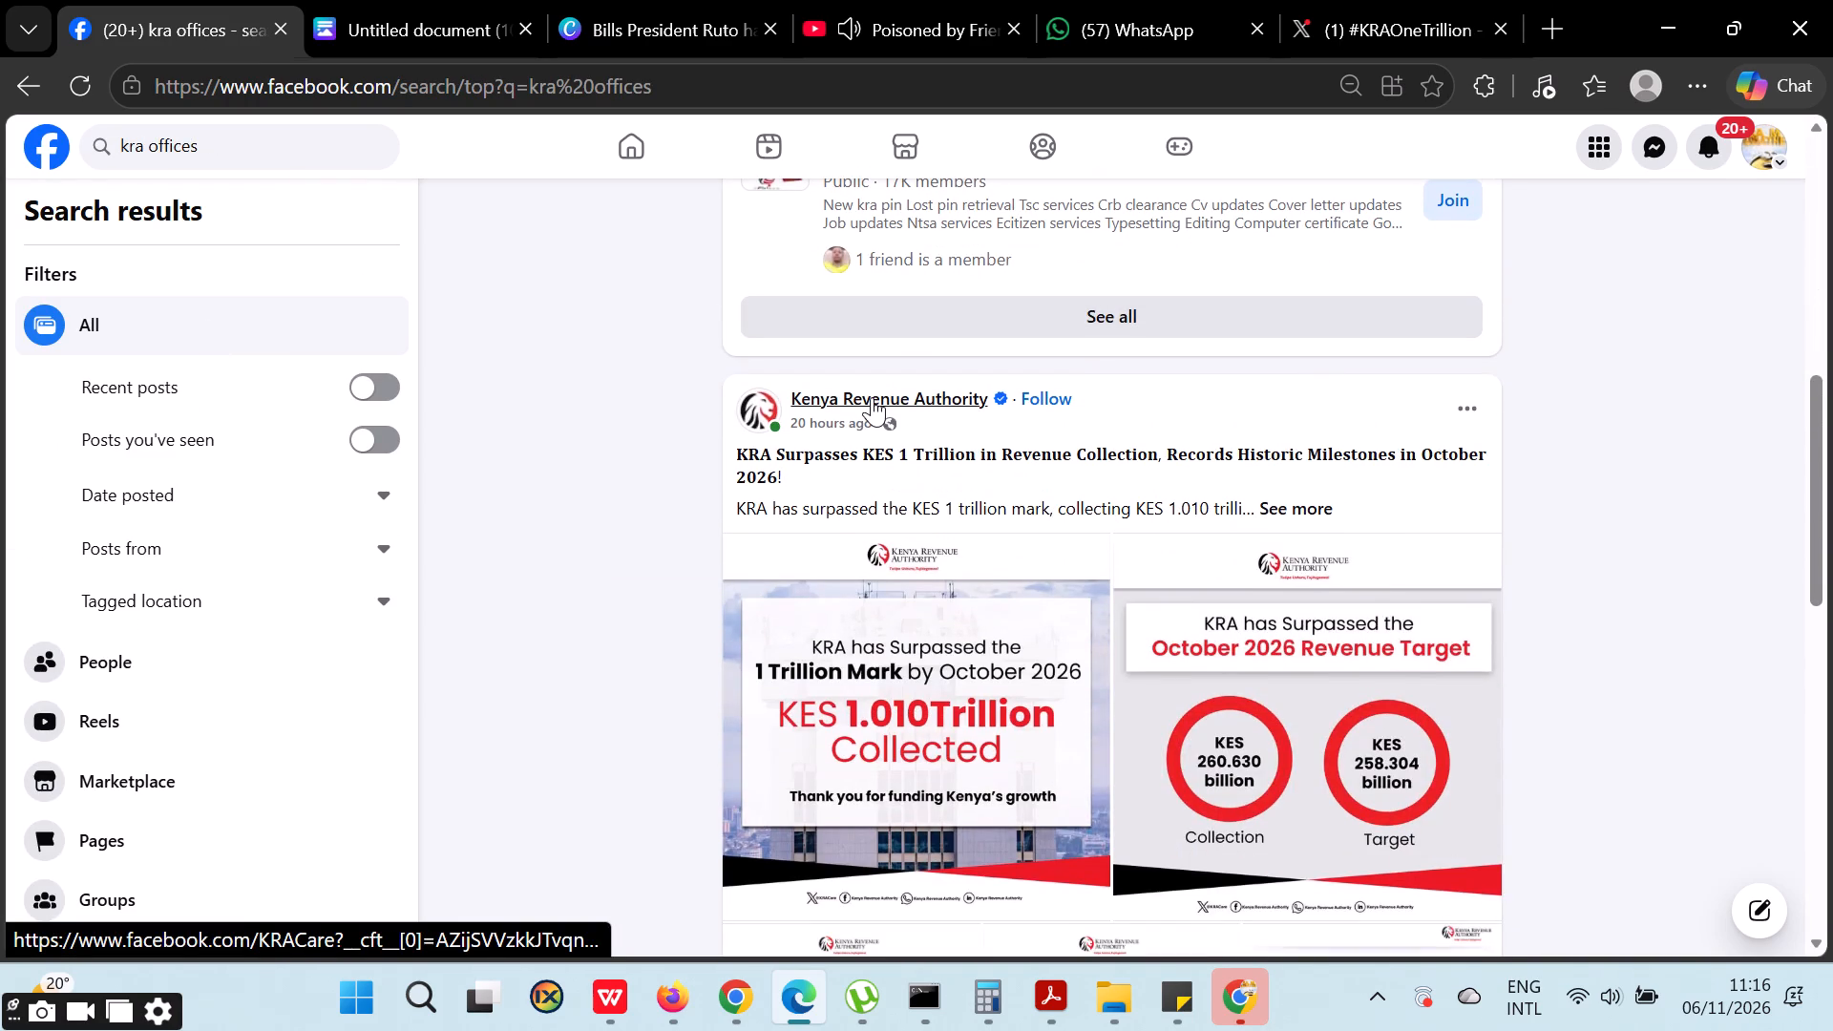
click(870, 397)
scroll(873, 401, down, 2)
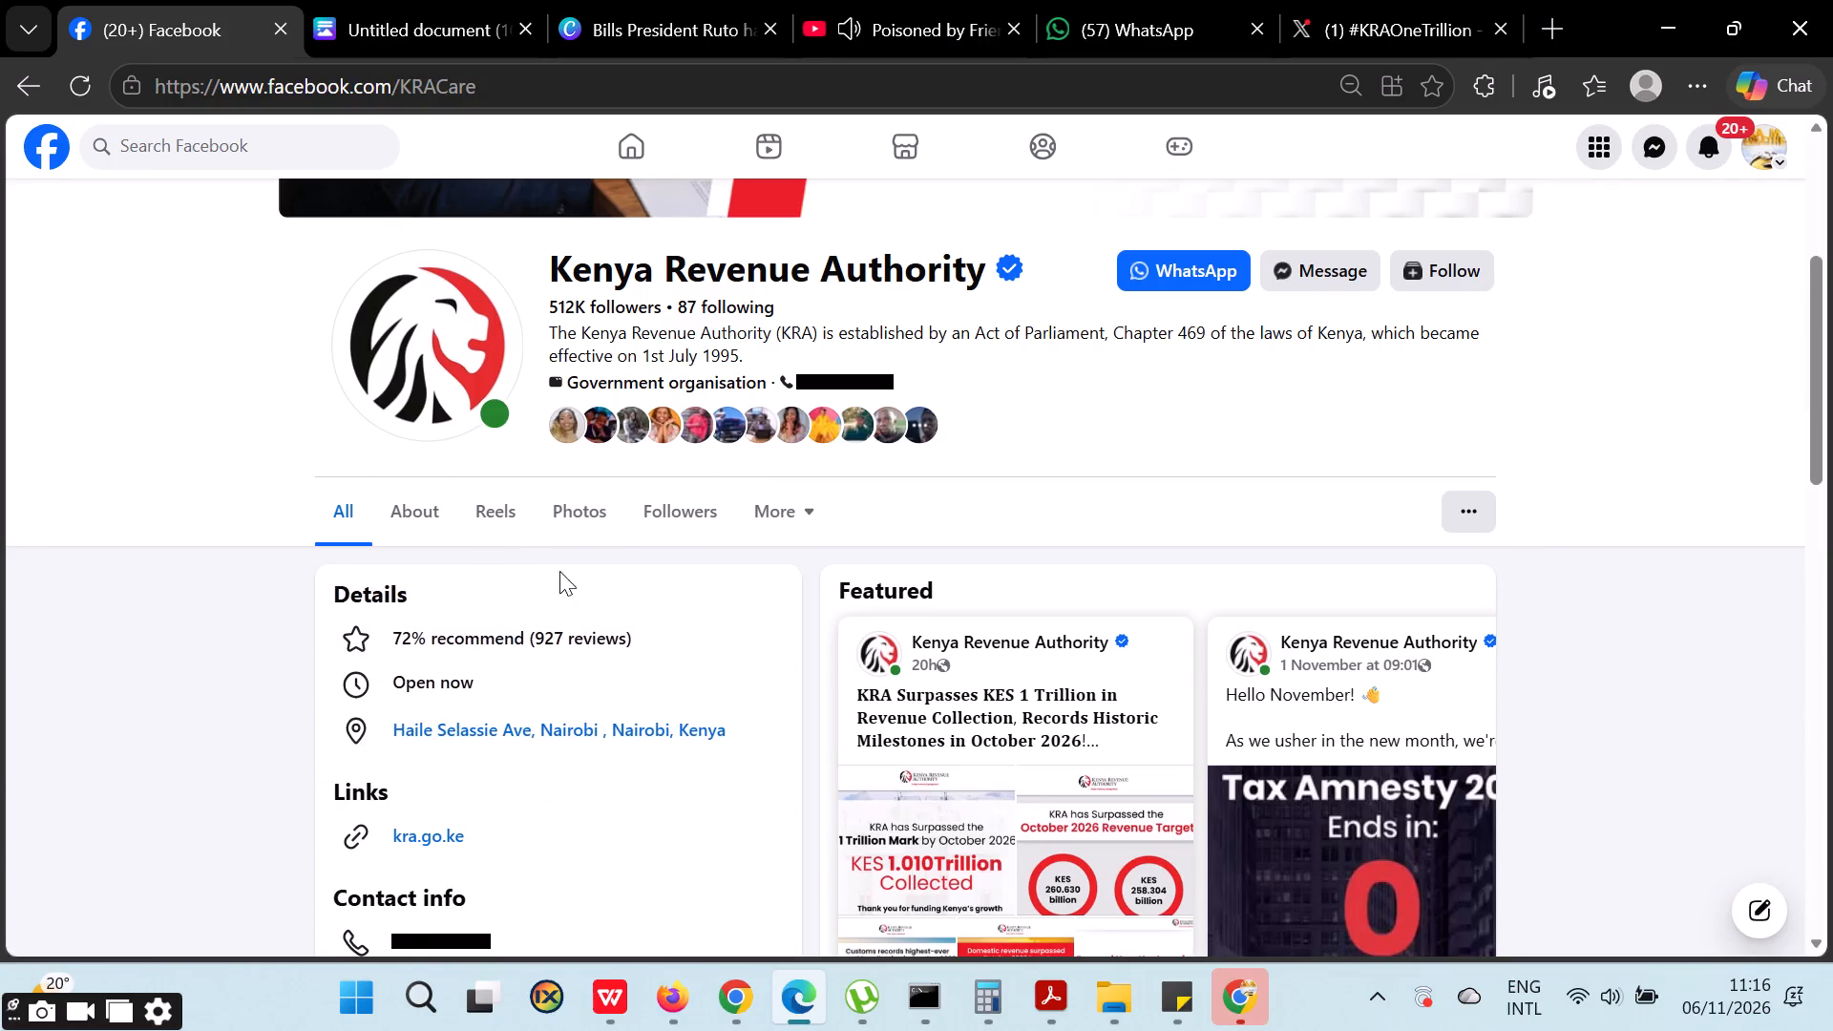
click(593, 517)
Examine the Kenya Revenue Authority photo gallery for a picture suited to the revenue poster.
scroll(1169, 542, down, 6)
scroll(1188, 544, up, 2)
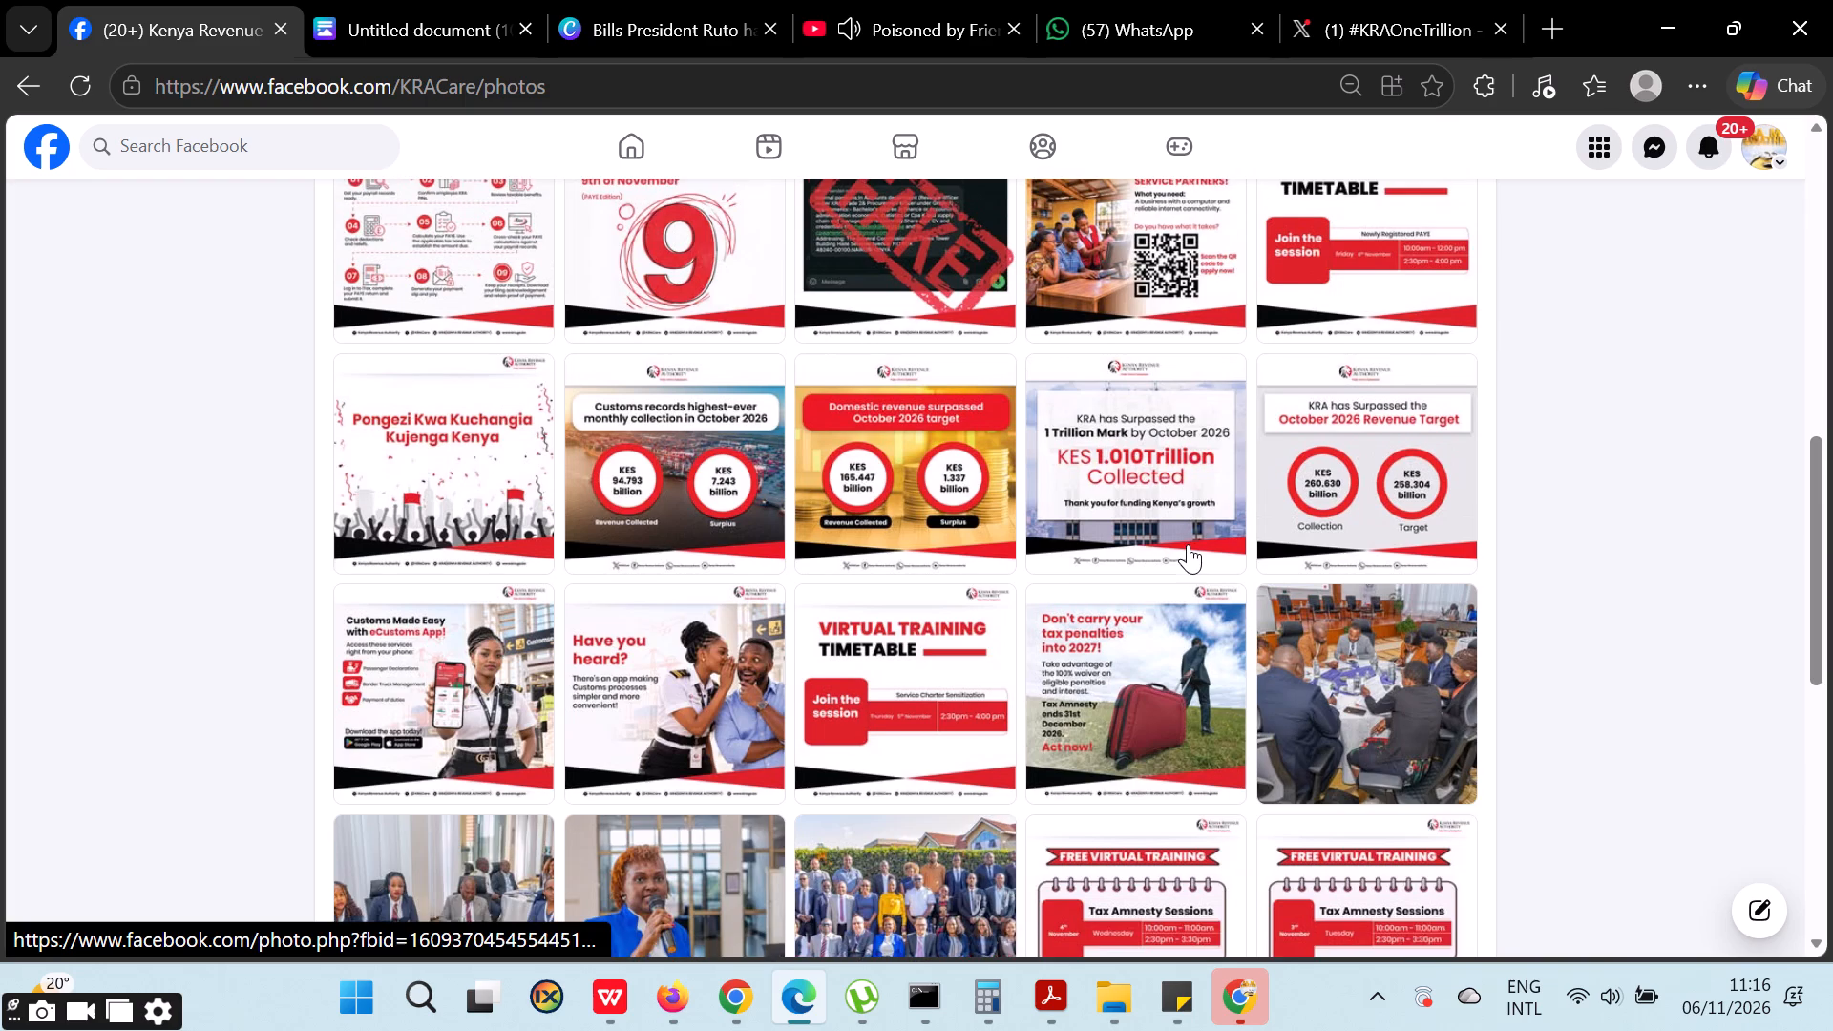
scroll(1188, 544, up, 1)
scroll(1188, 544, down, 2)
scroll(1188, 544, up, 1)
scroll(1188, 544, down, 2)
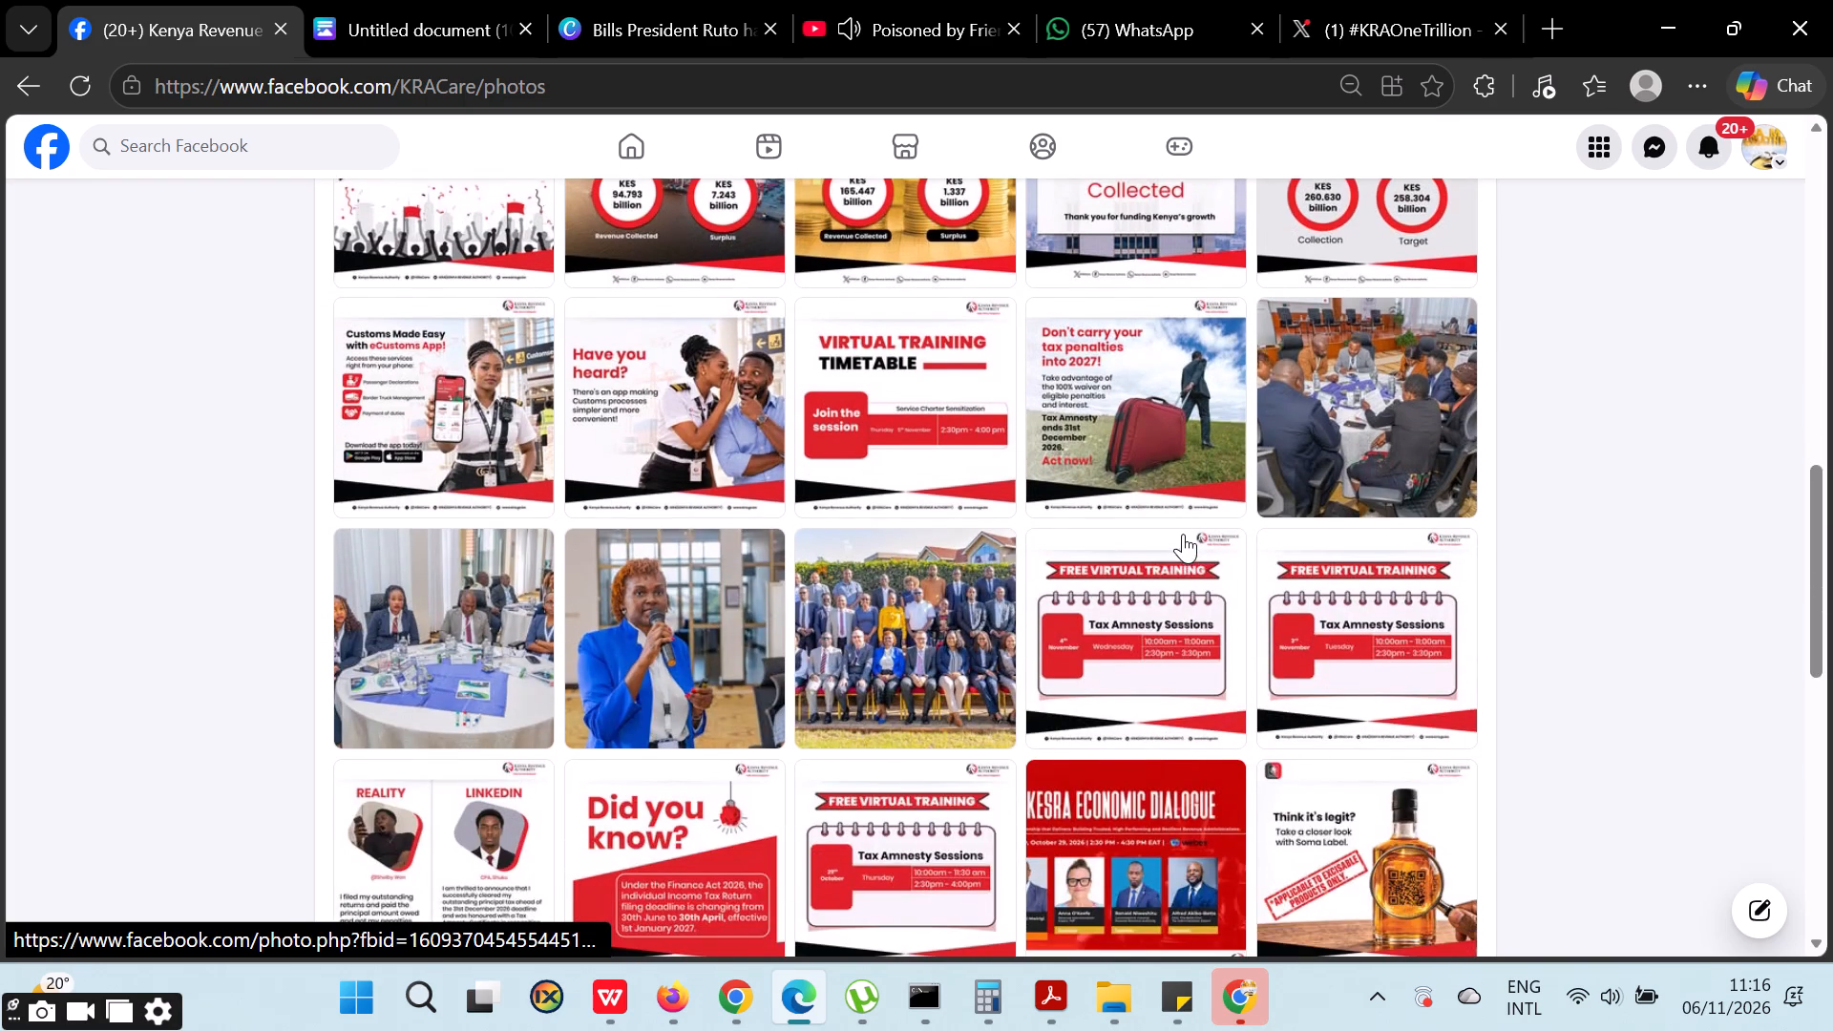
scroll(1183, 534, down, 3)
scroll(1183, 534, up, 1)
scroll(1183, 534, down, 6)
scroll(1181, 538, up, 1)
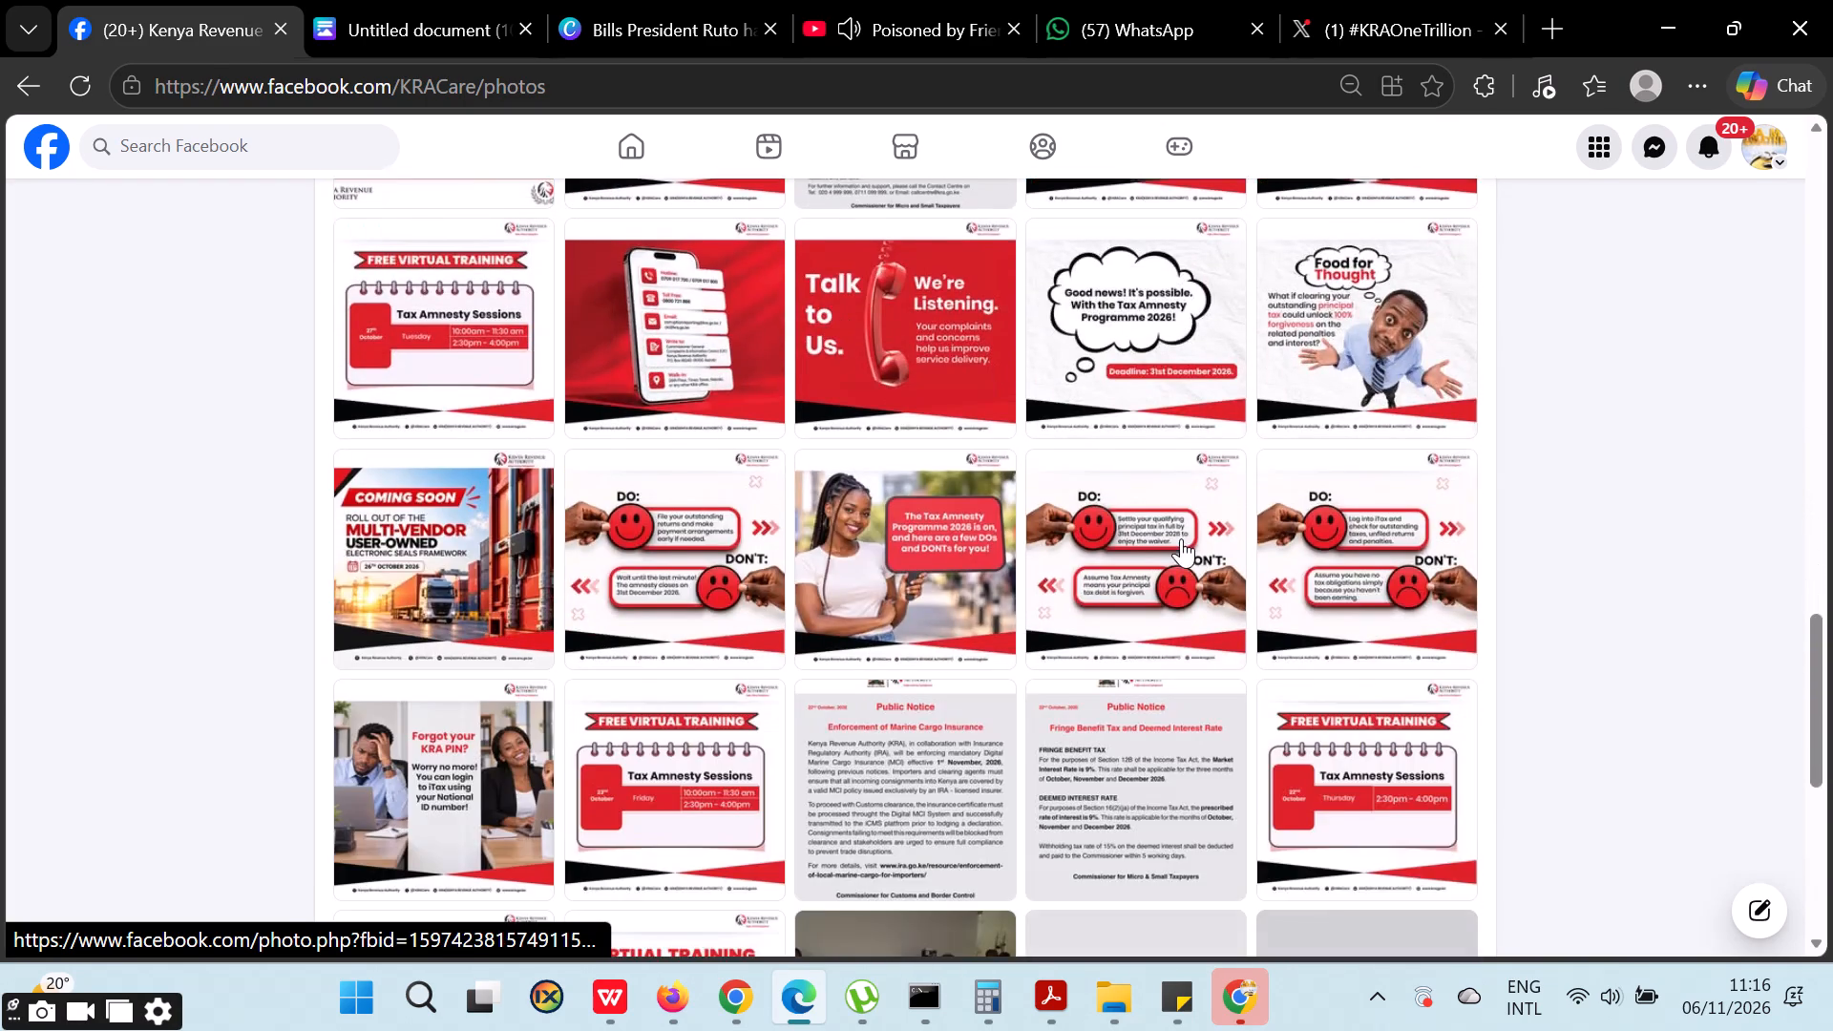
scroll(1181, 538, down, 3)
scroll(1181, 539, up, 1)
scroll(1181, 539, down, 1)
scroll(1181, 539, up, 1)
scroll(1181, 540, down, 2)
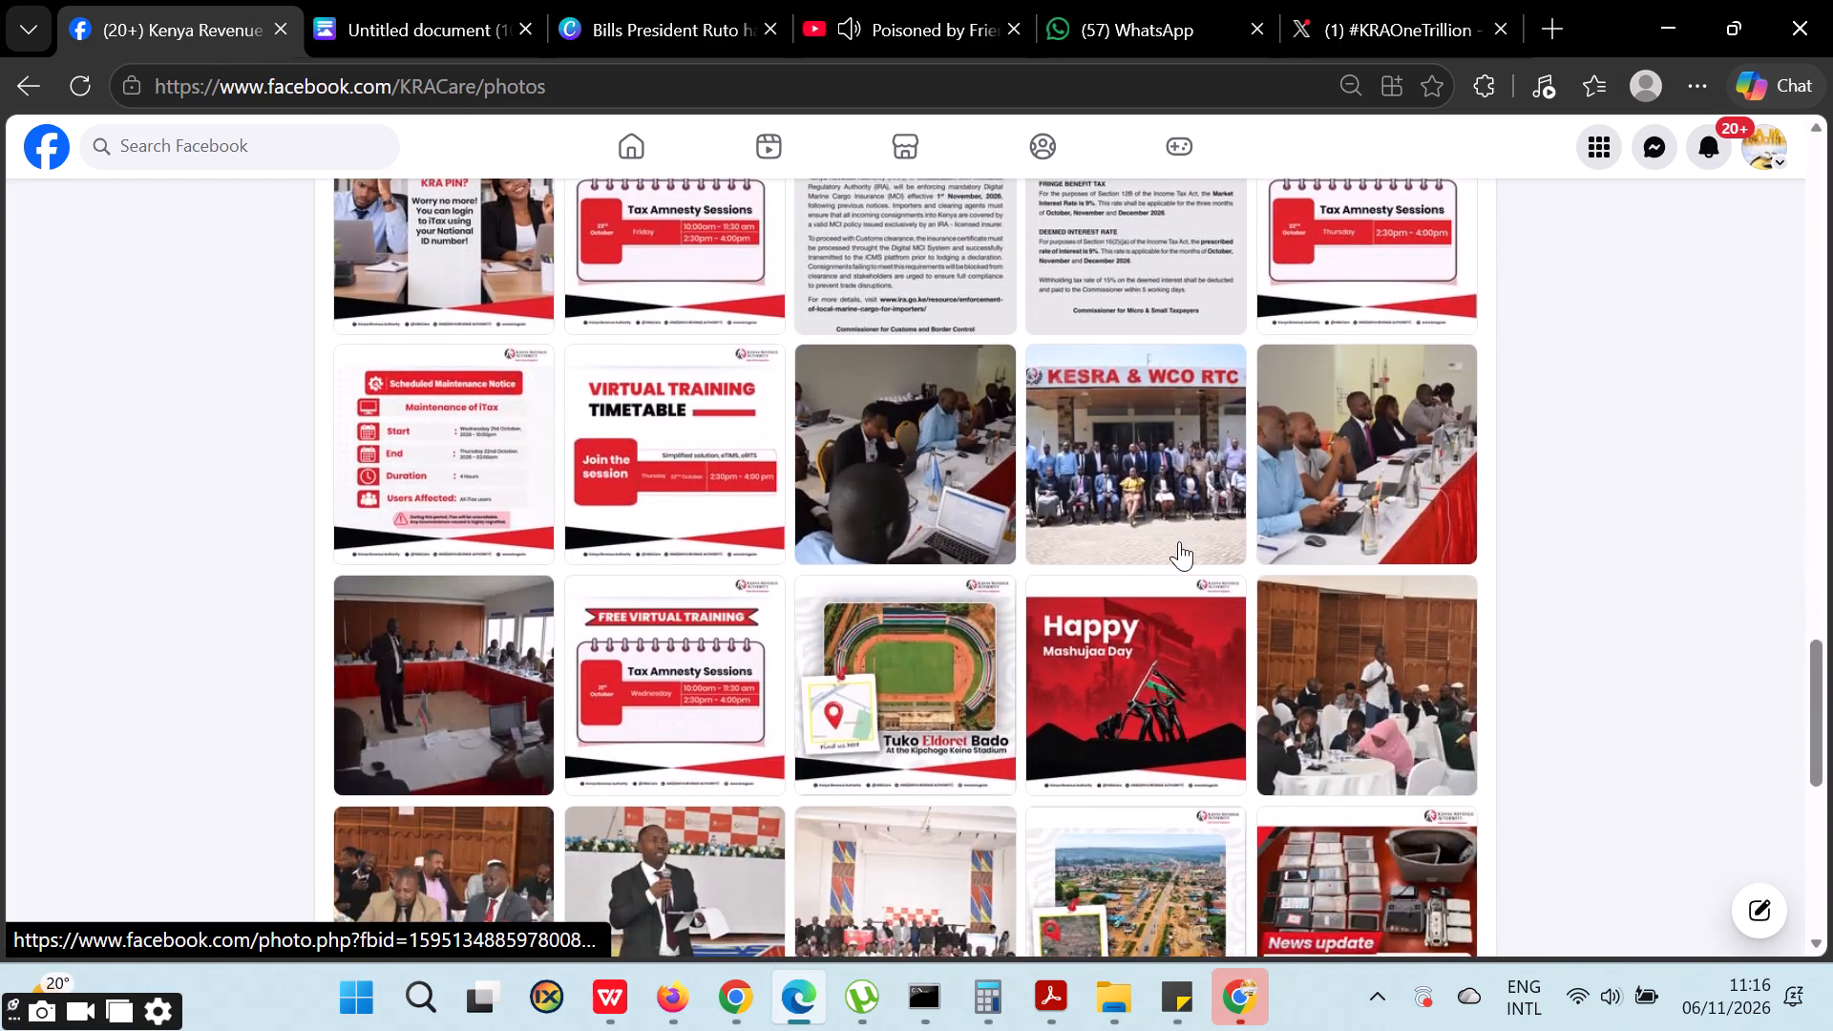
scroll(1179, 541, down, 5)
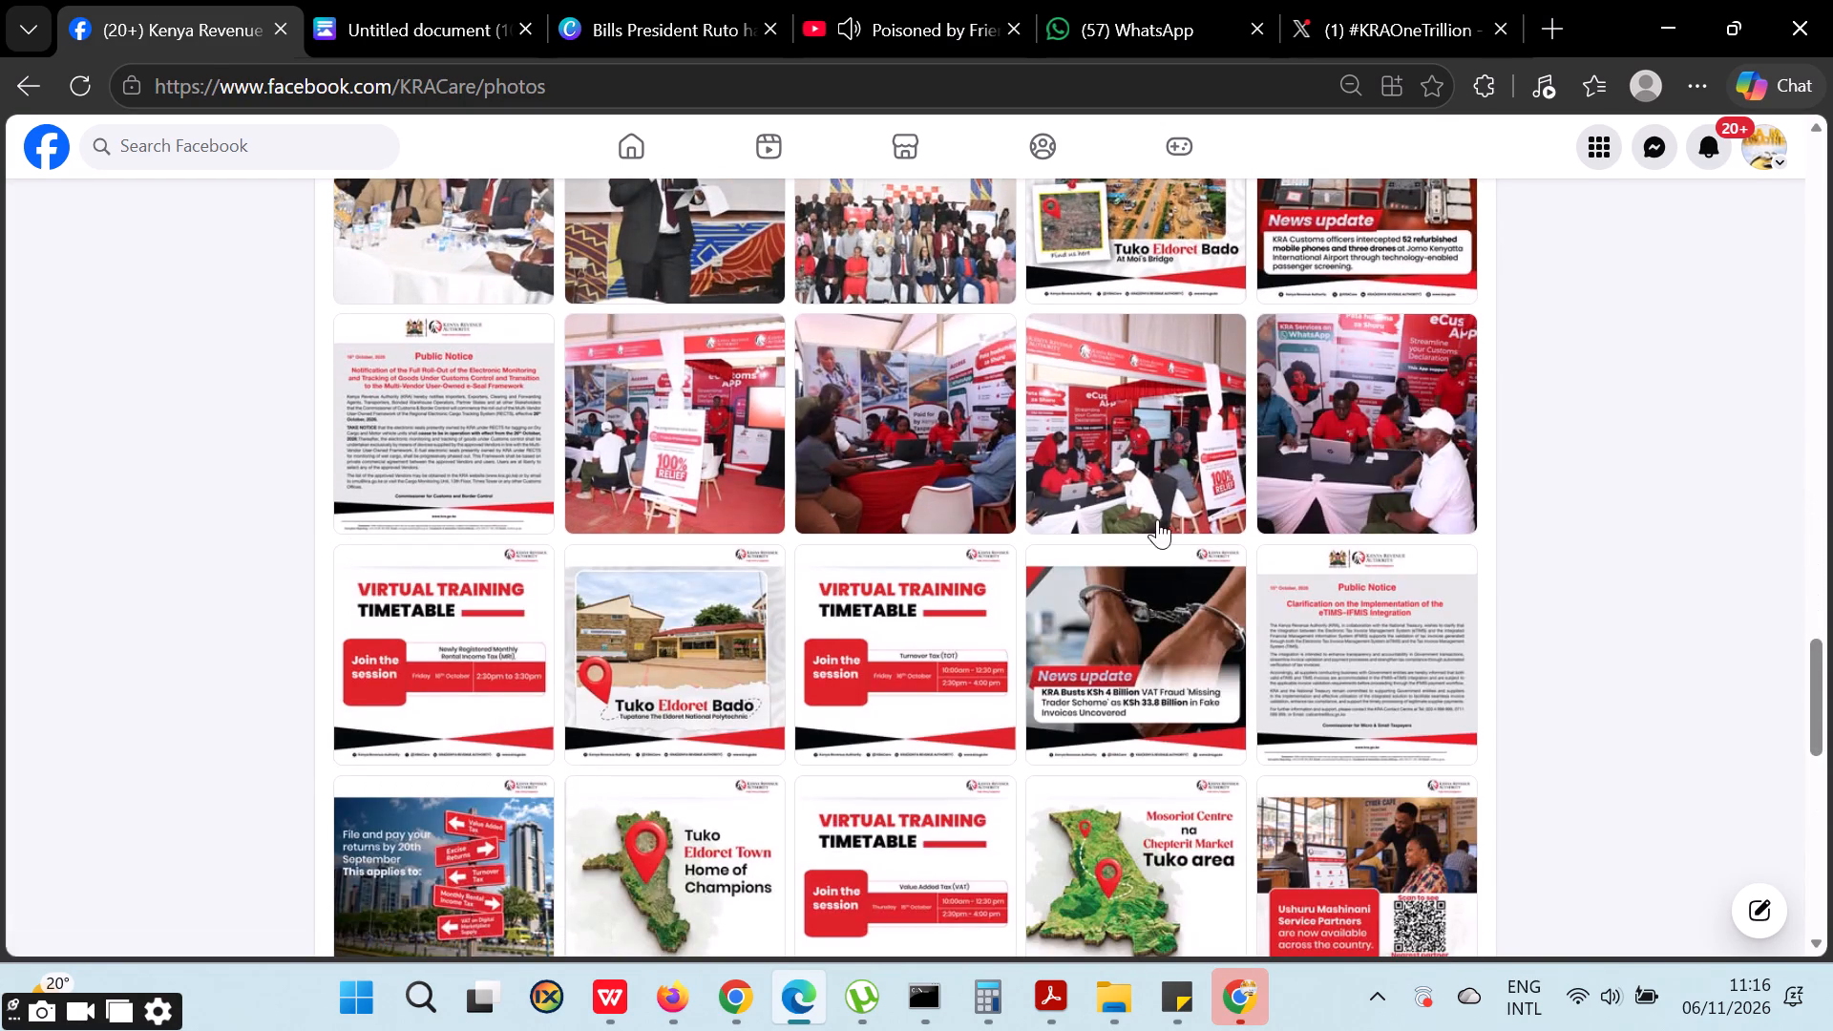
Copy the photo of the KRA service stand with the "100% Relief" board and paste it onto page 4 of the Canva design.
click(1115, 420)
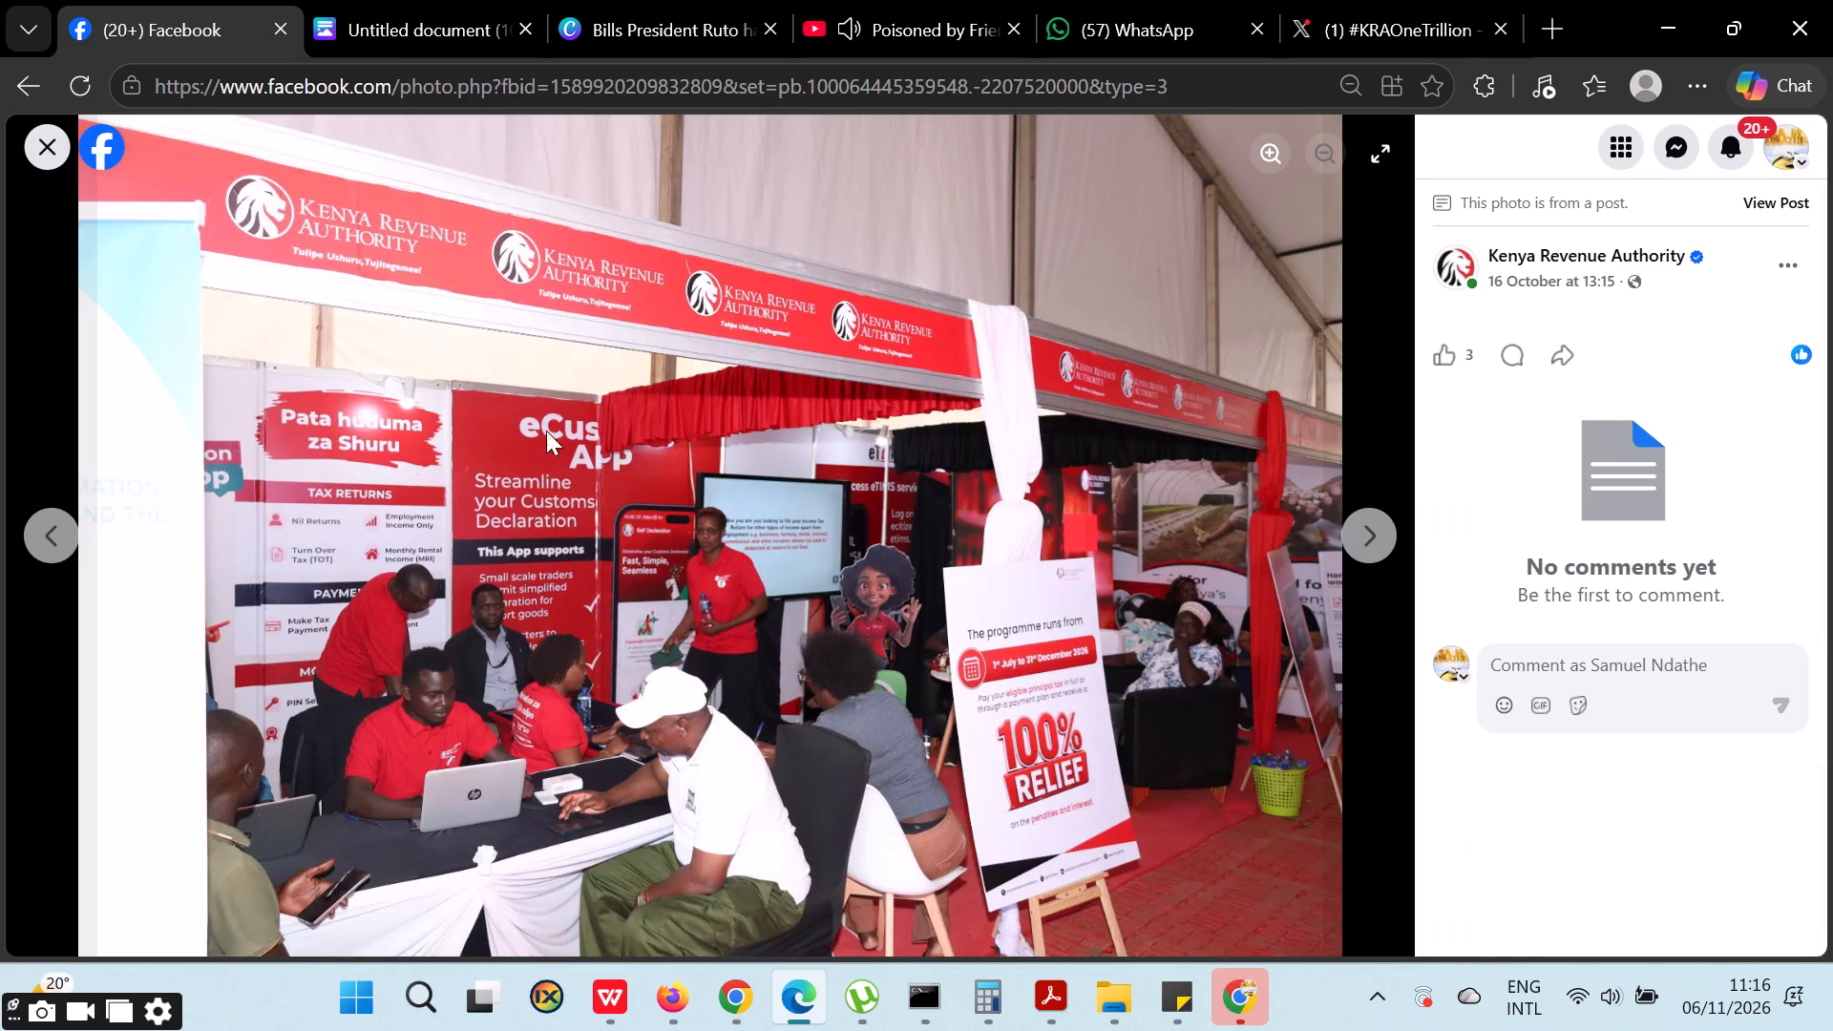
right_click(872, 350)
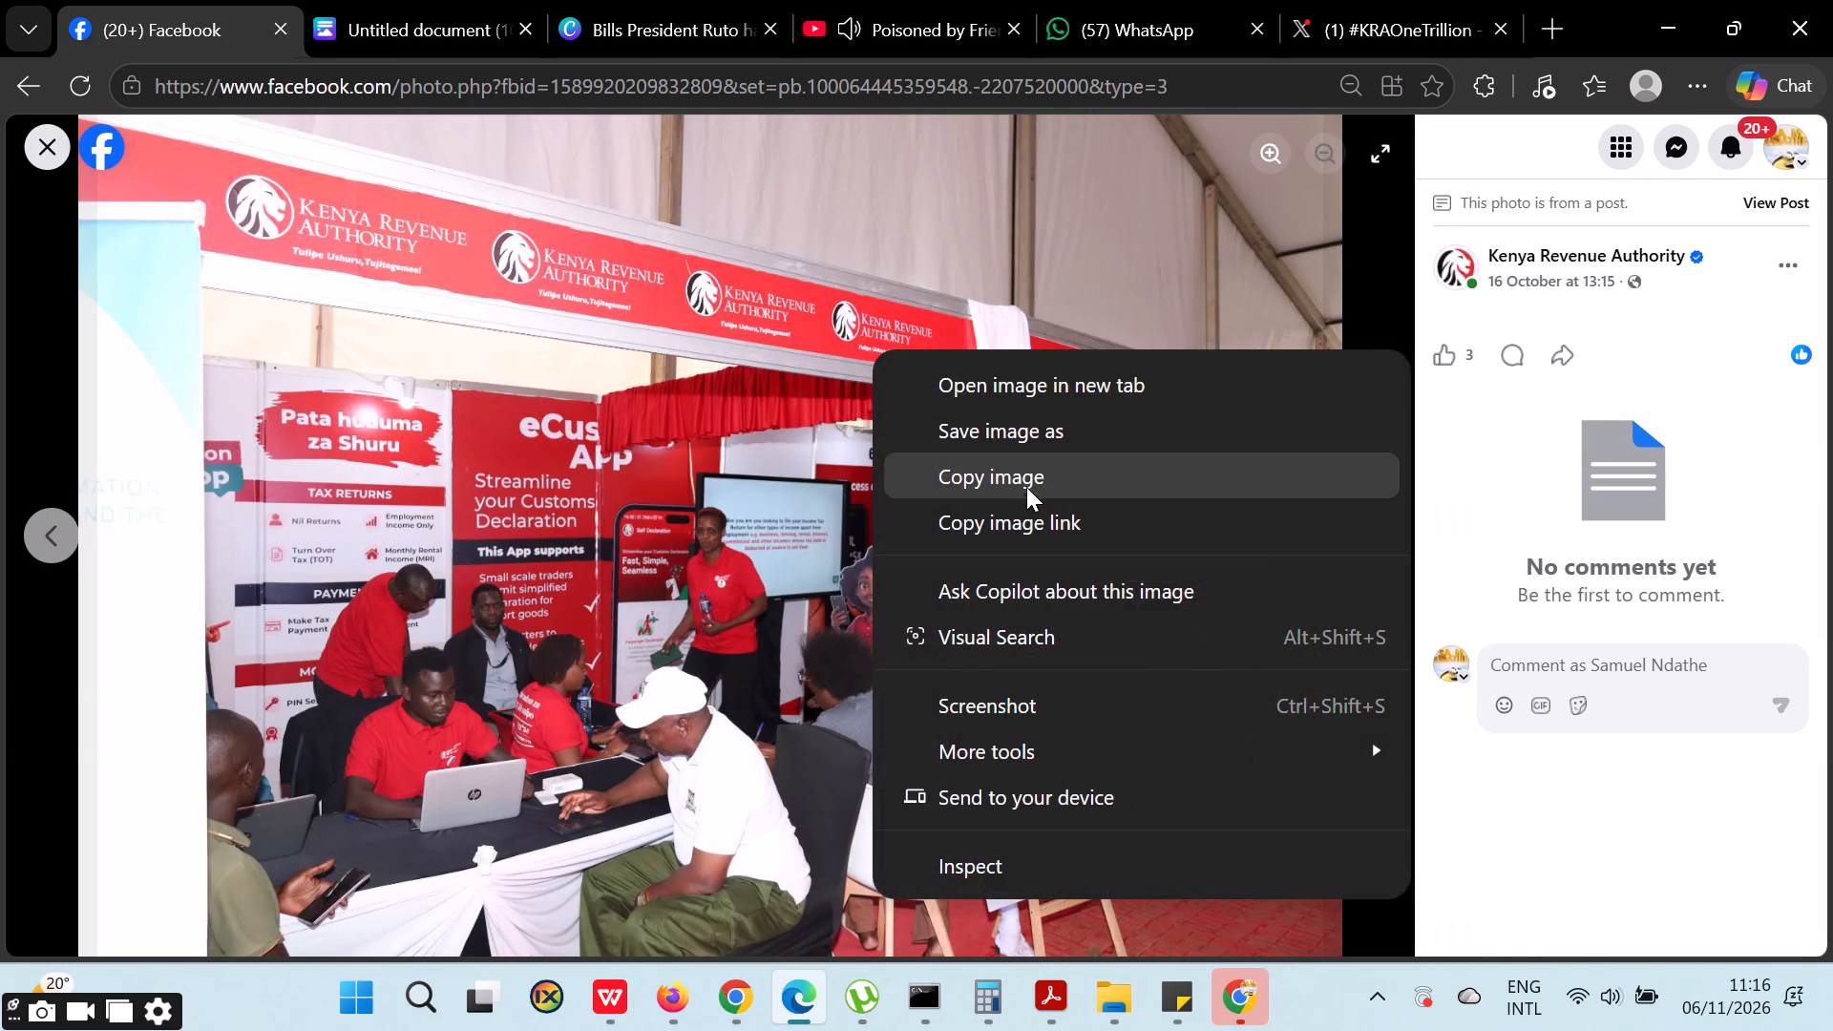
click(1027, 488)
click(666, 0)
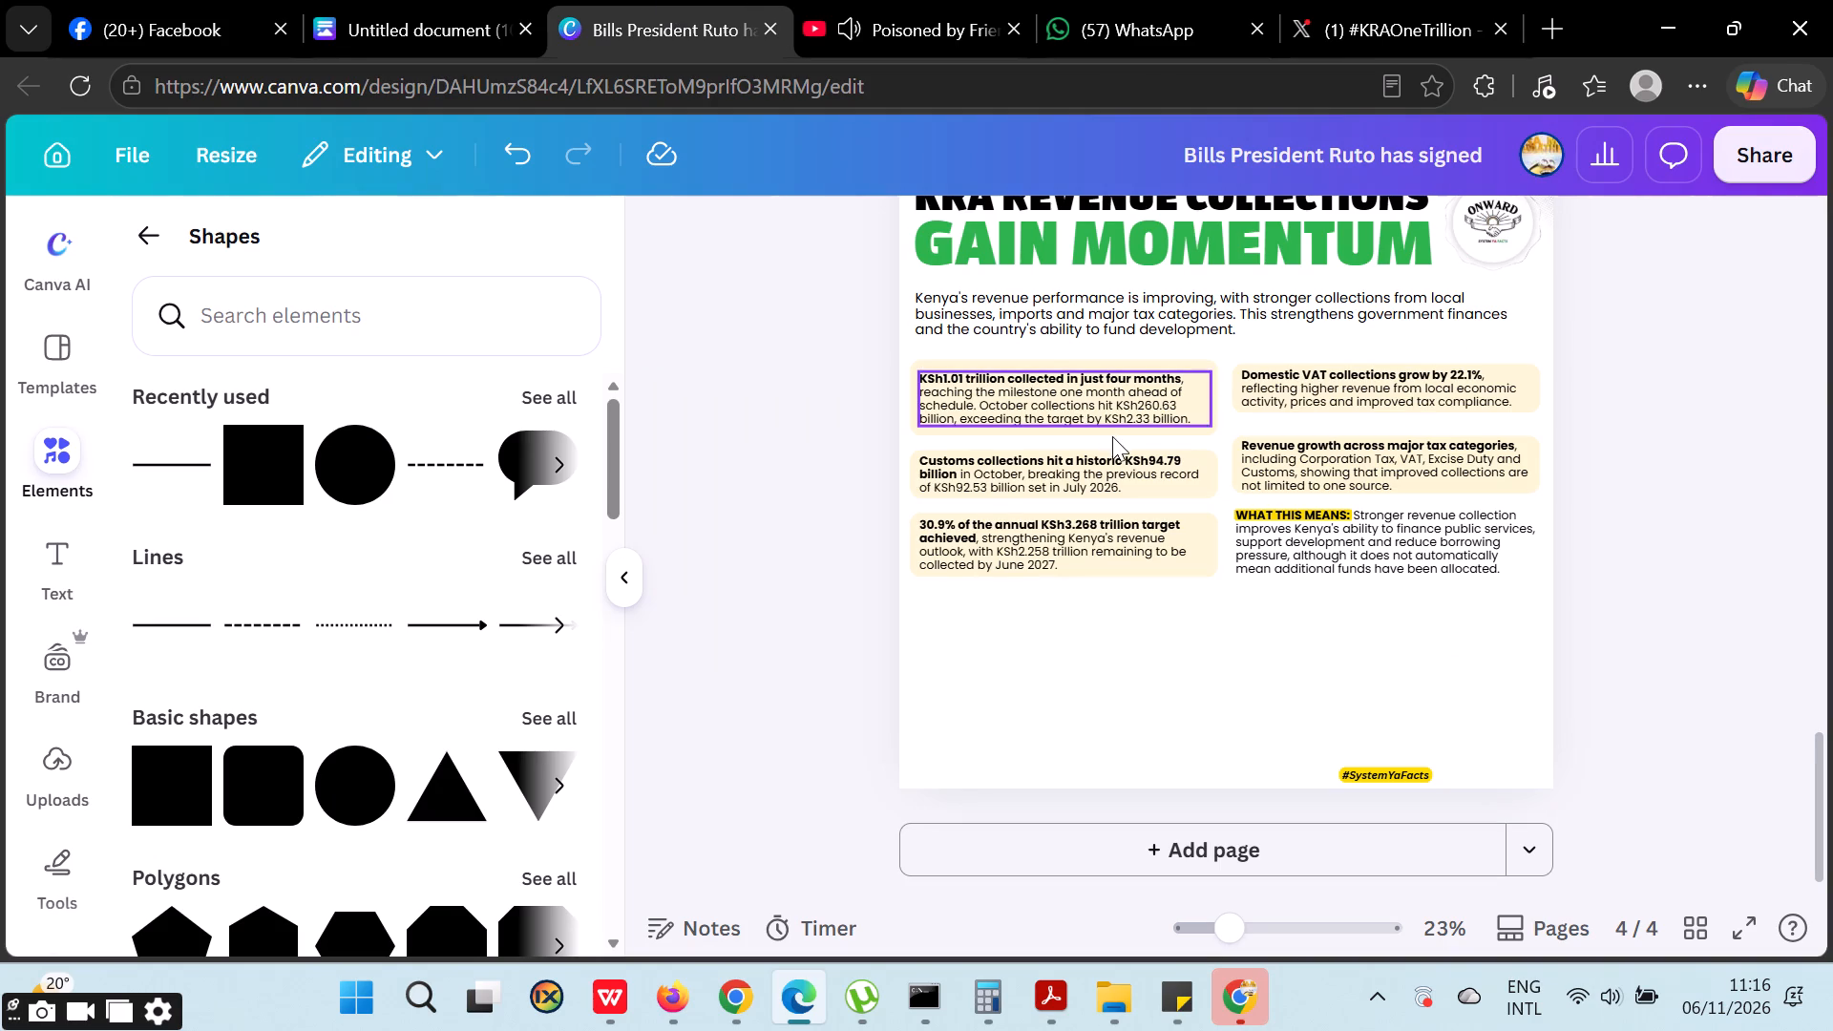
scroll(1112, 438, down, 1)
click(1232, 701)
key(ctrl+v)
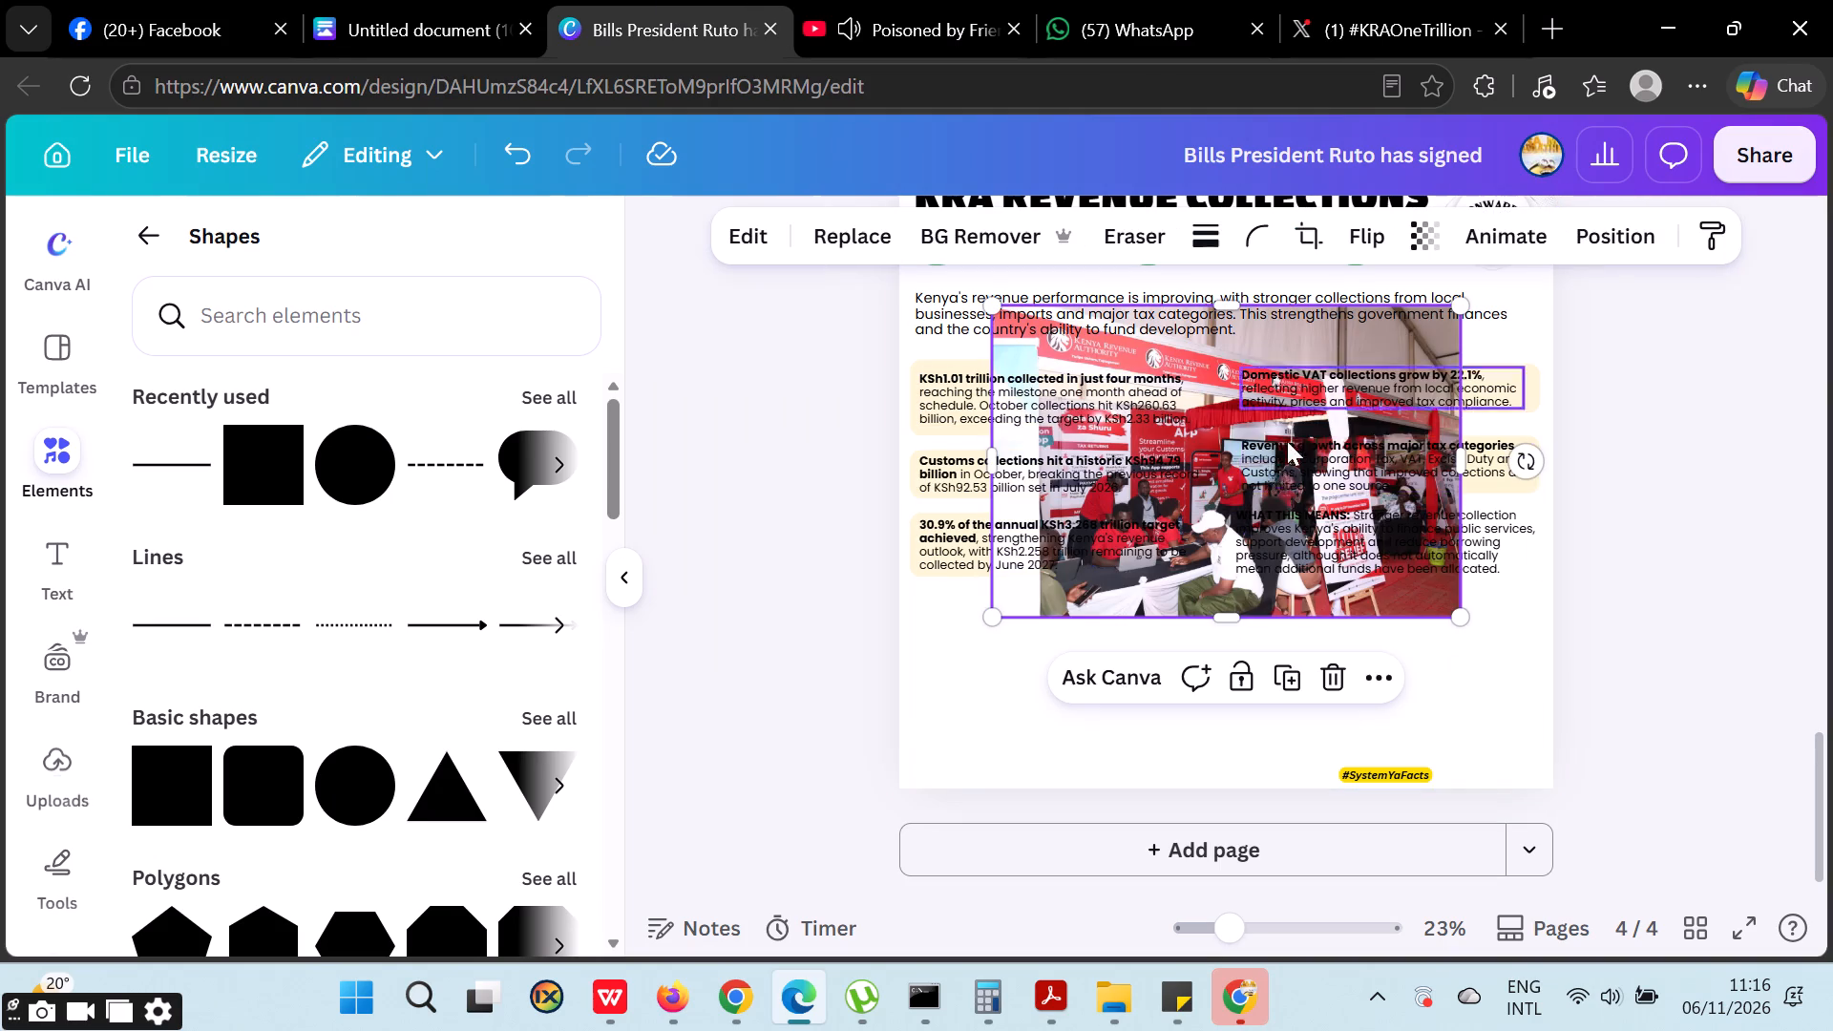
Enlarge the pasted photo to about 2,134 px wide, slightly beyond the page width, and position it over the lower part of page 4.
drag(1229, 561, 1128, 747)
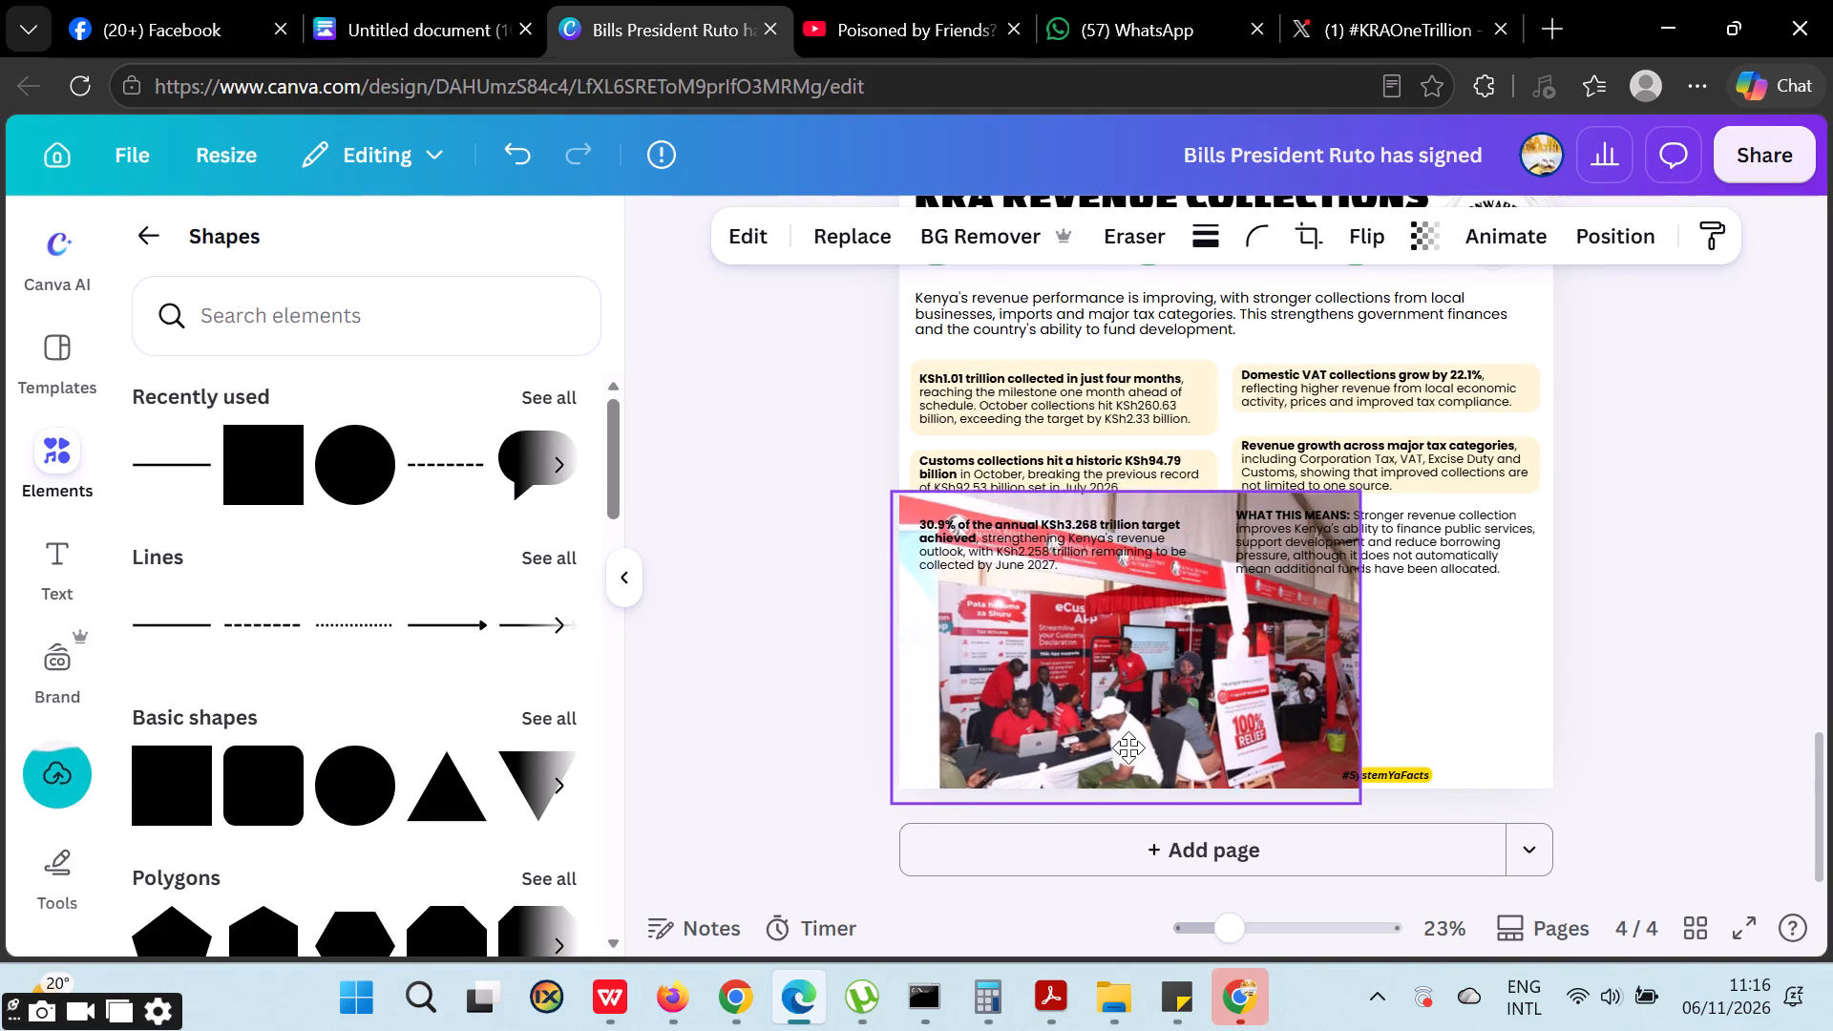
drag(1128, 747, 1096, 627)
drag(1323, 685, 1596, 775)
drag(1488, 620, 1488, 634)
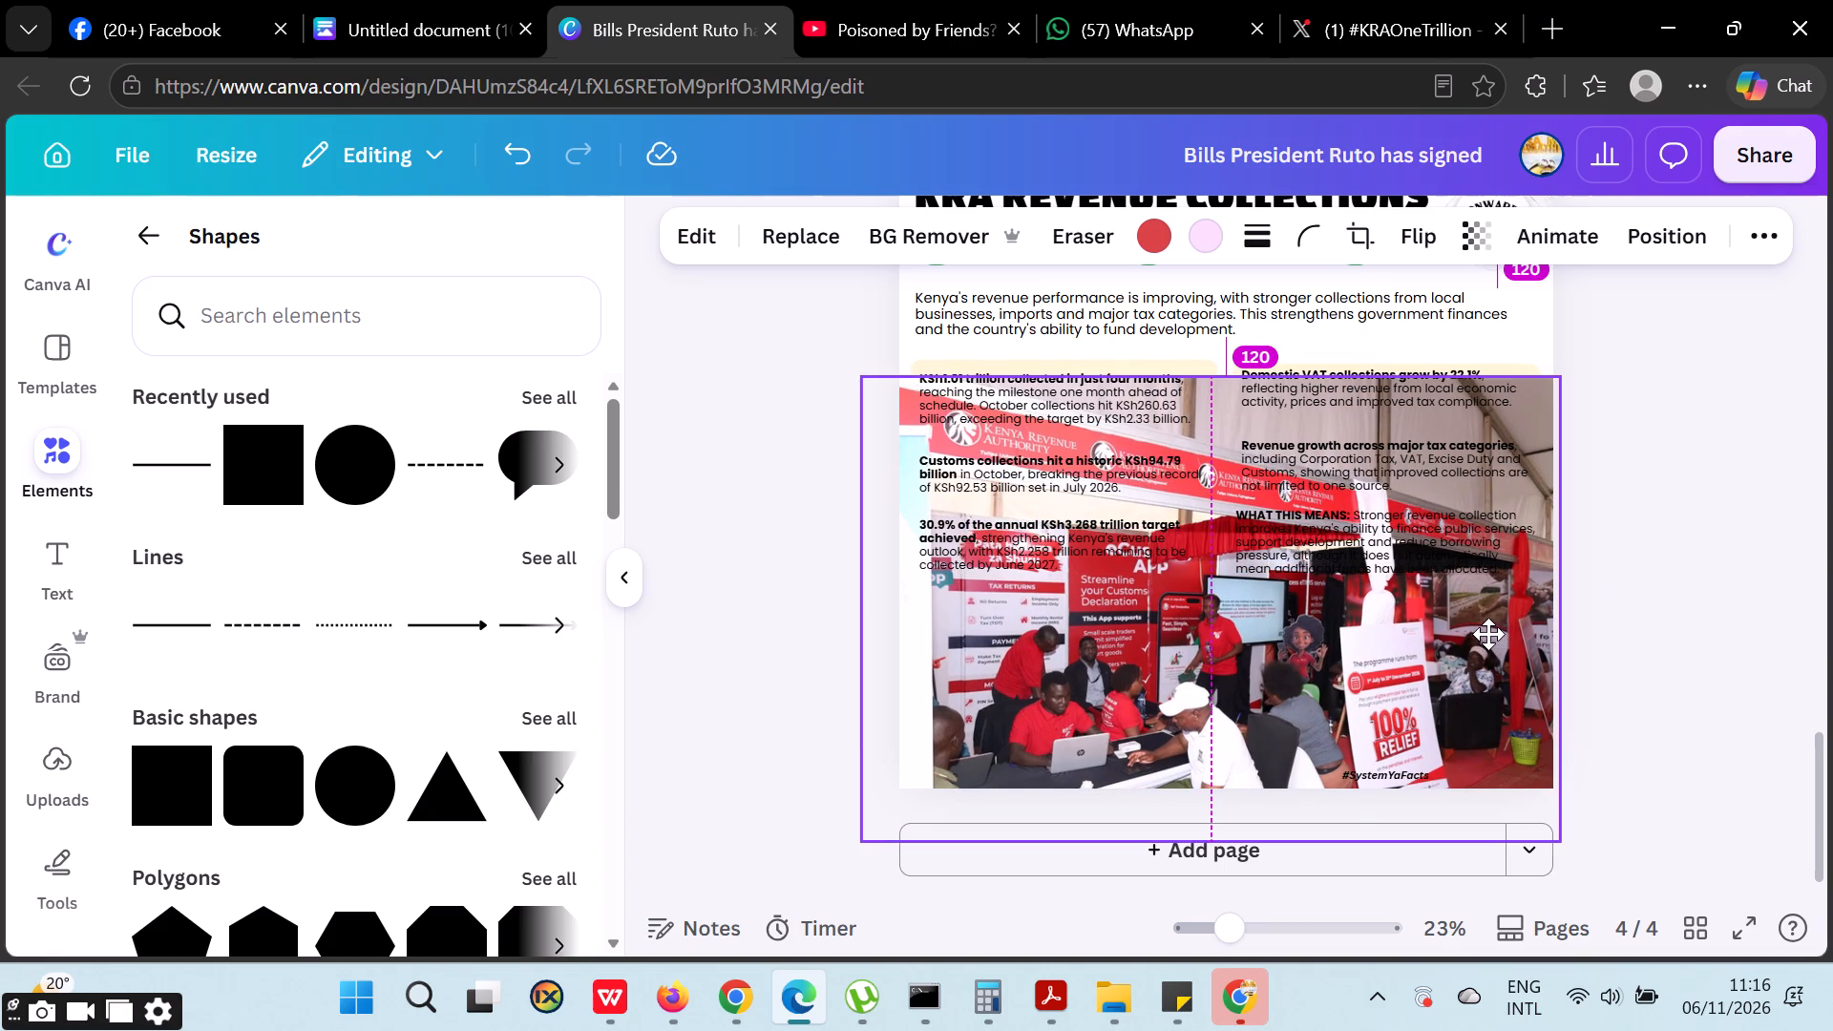
drag(1488, 634, 1496, 741)
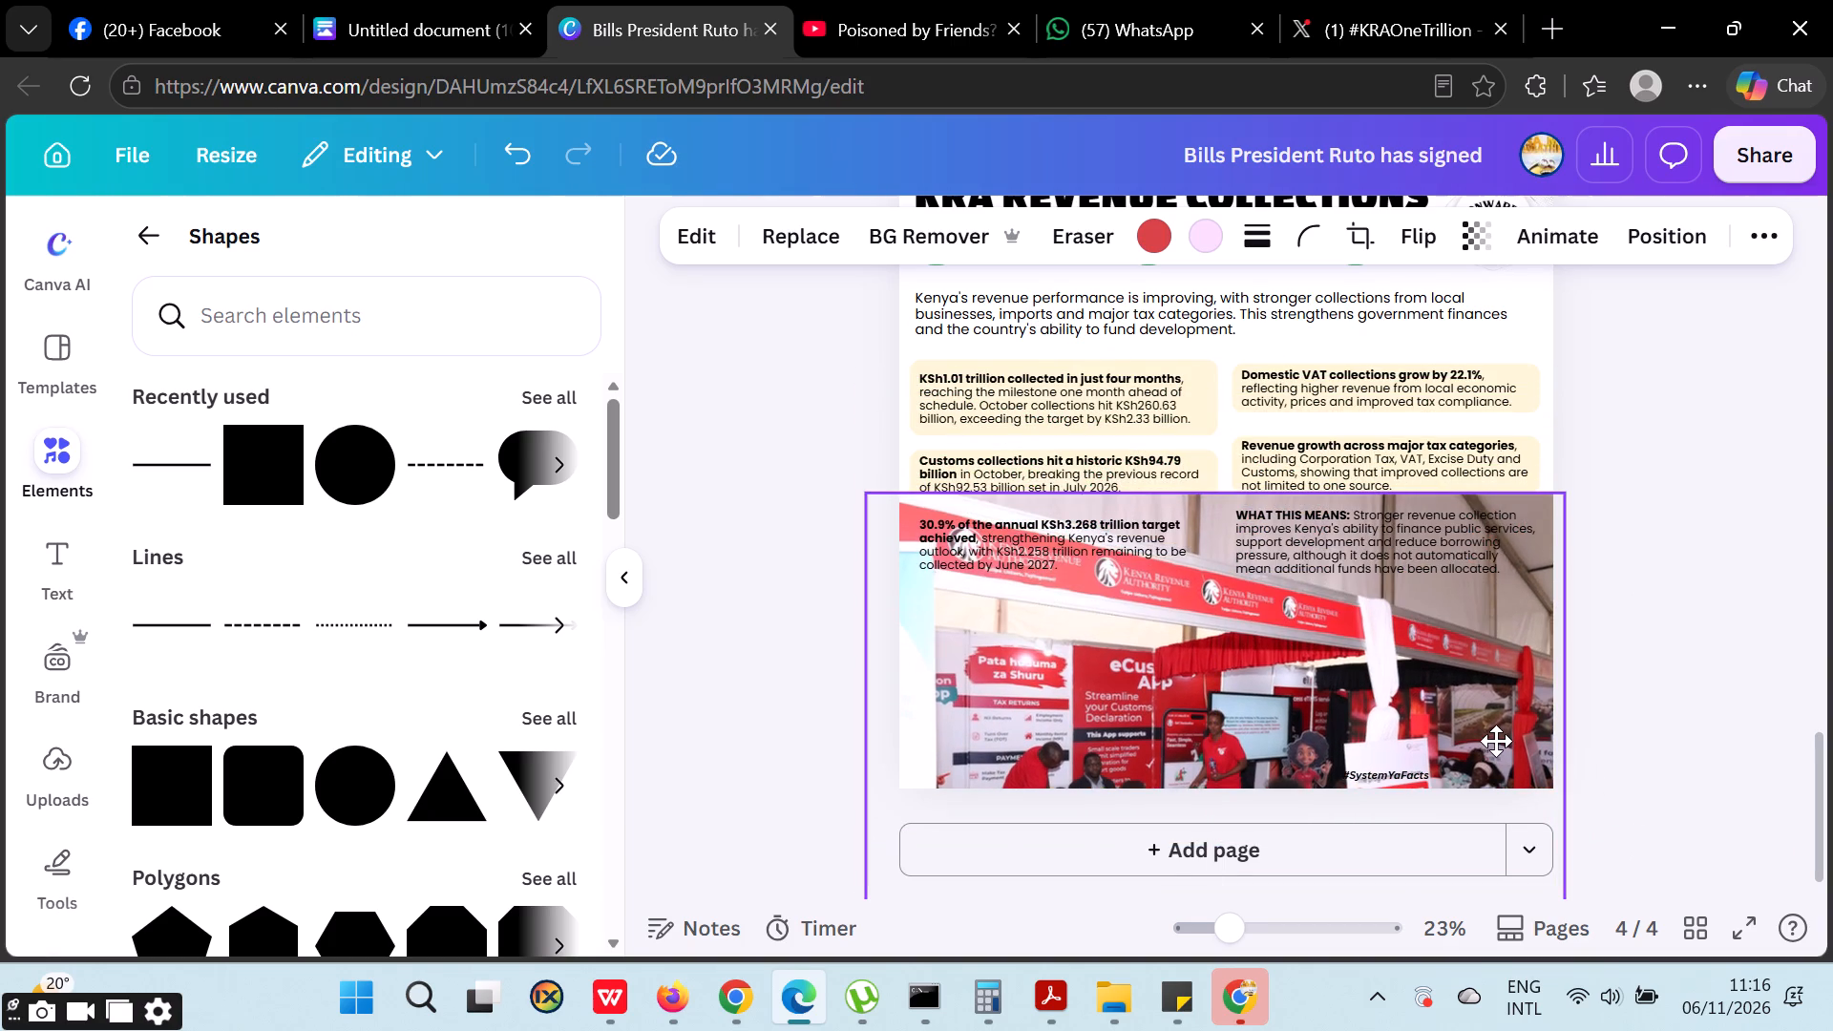
drag(1496, 741, 1505, 634)
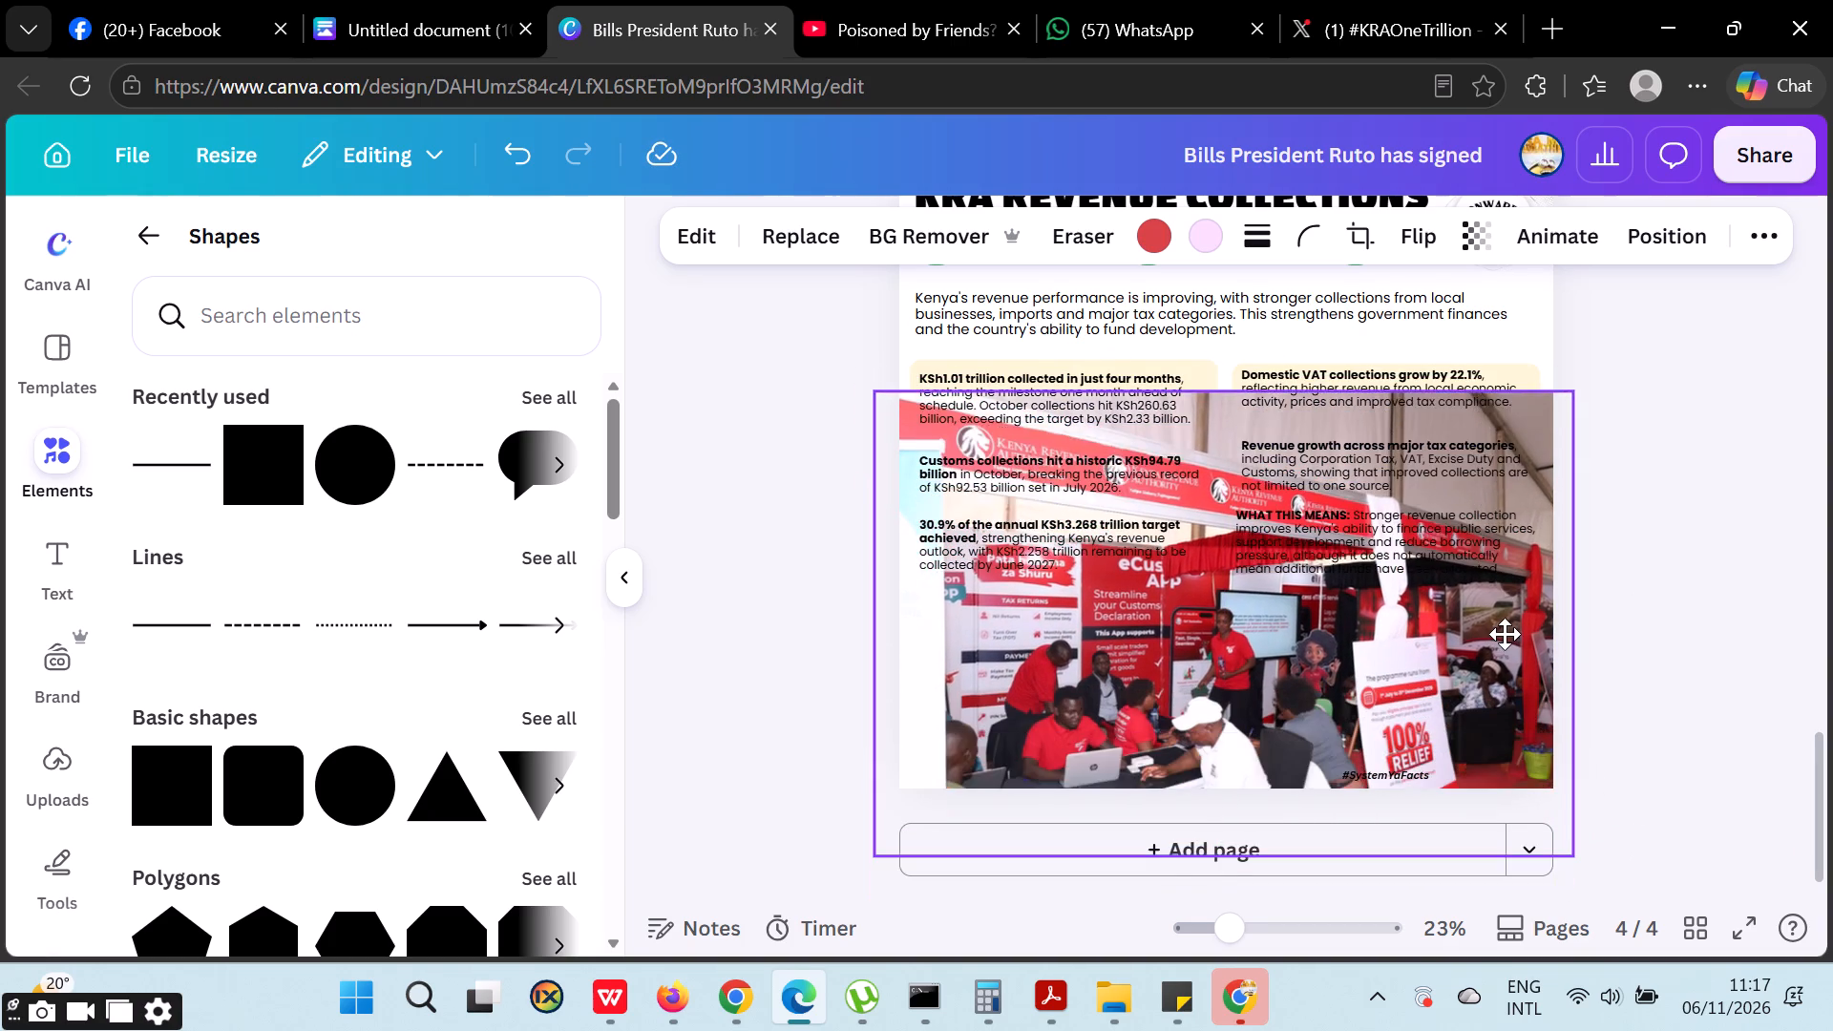
drag(1505, 634, 1500, 678)
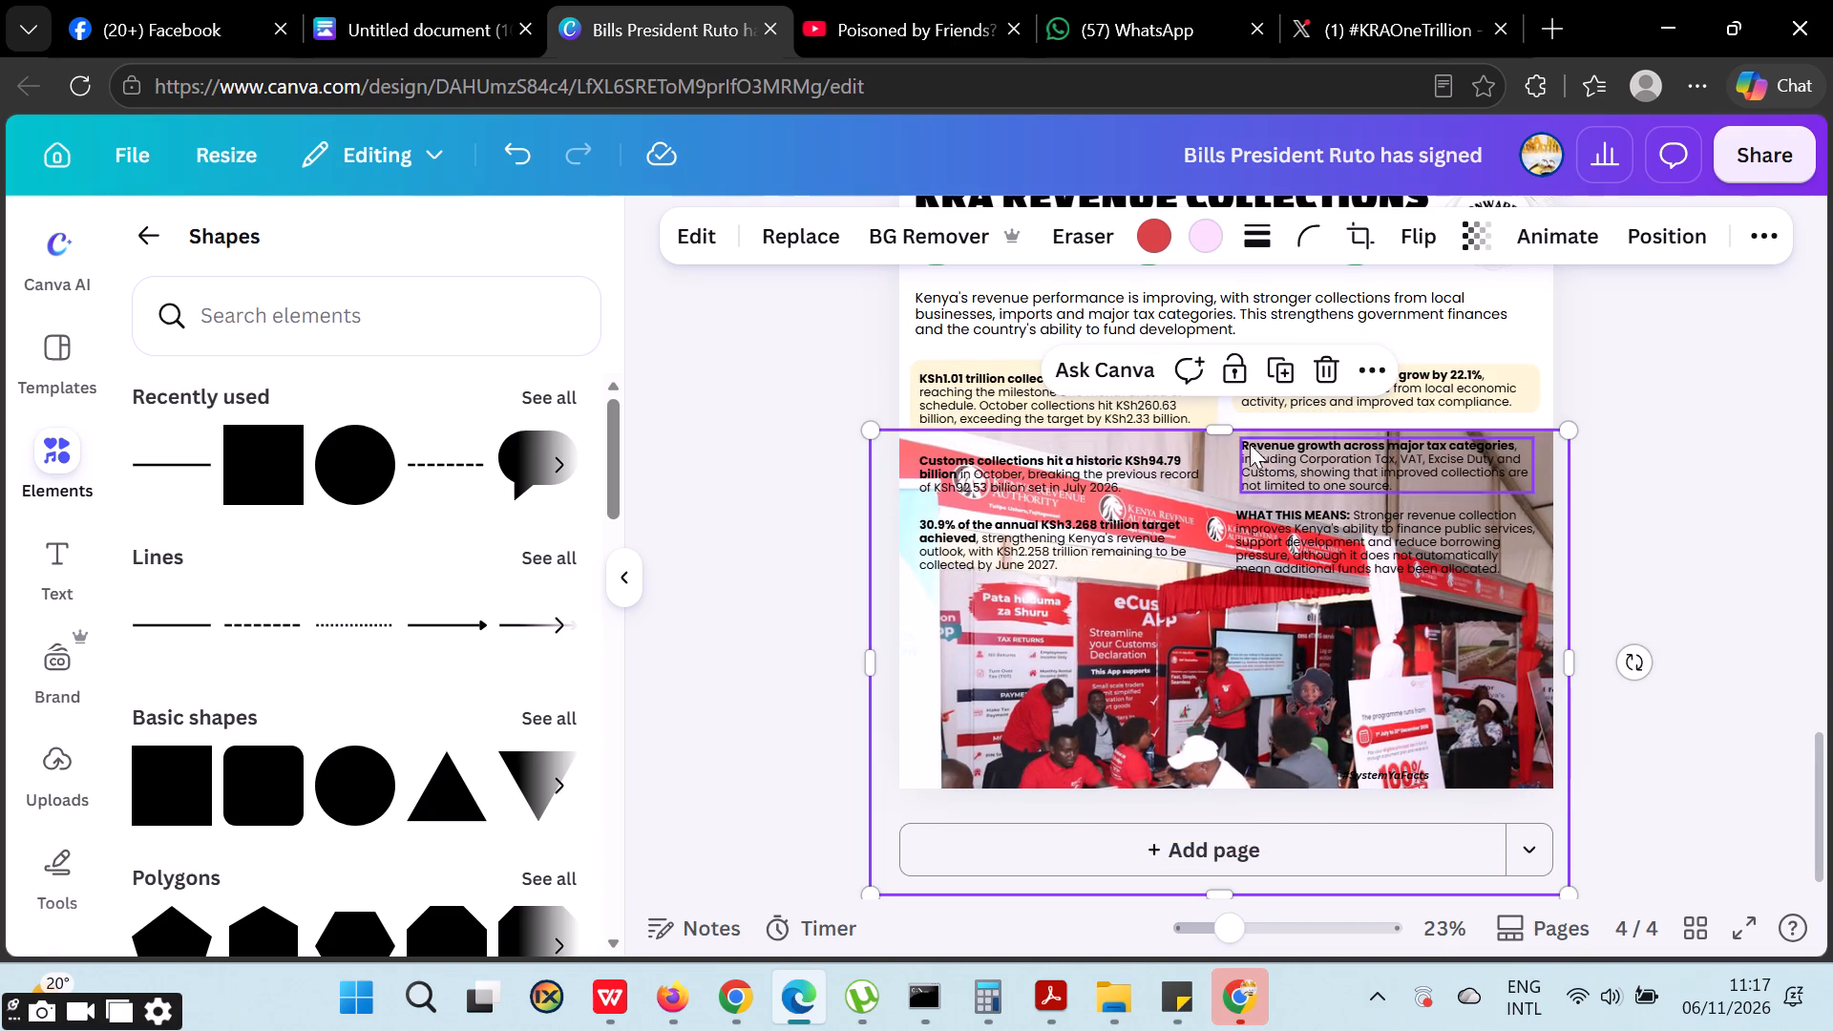
Crop the photo's top edge down to just below the fact boxes and the "WHAT THIS MEANS" paragraph.
drag(1222, 430, 1239, 588)
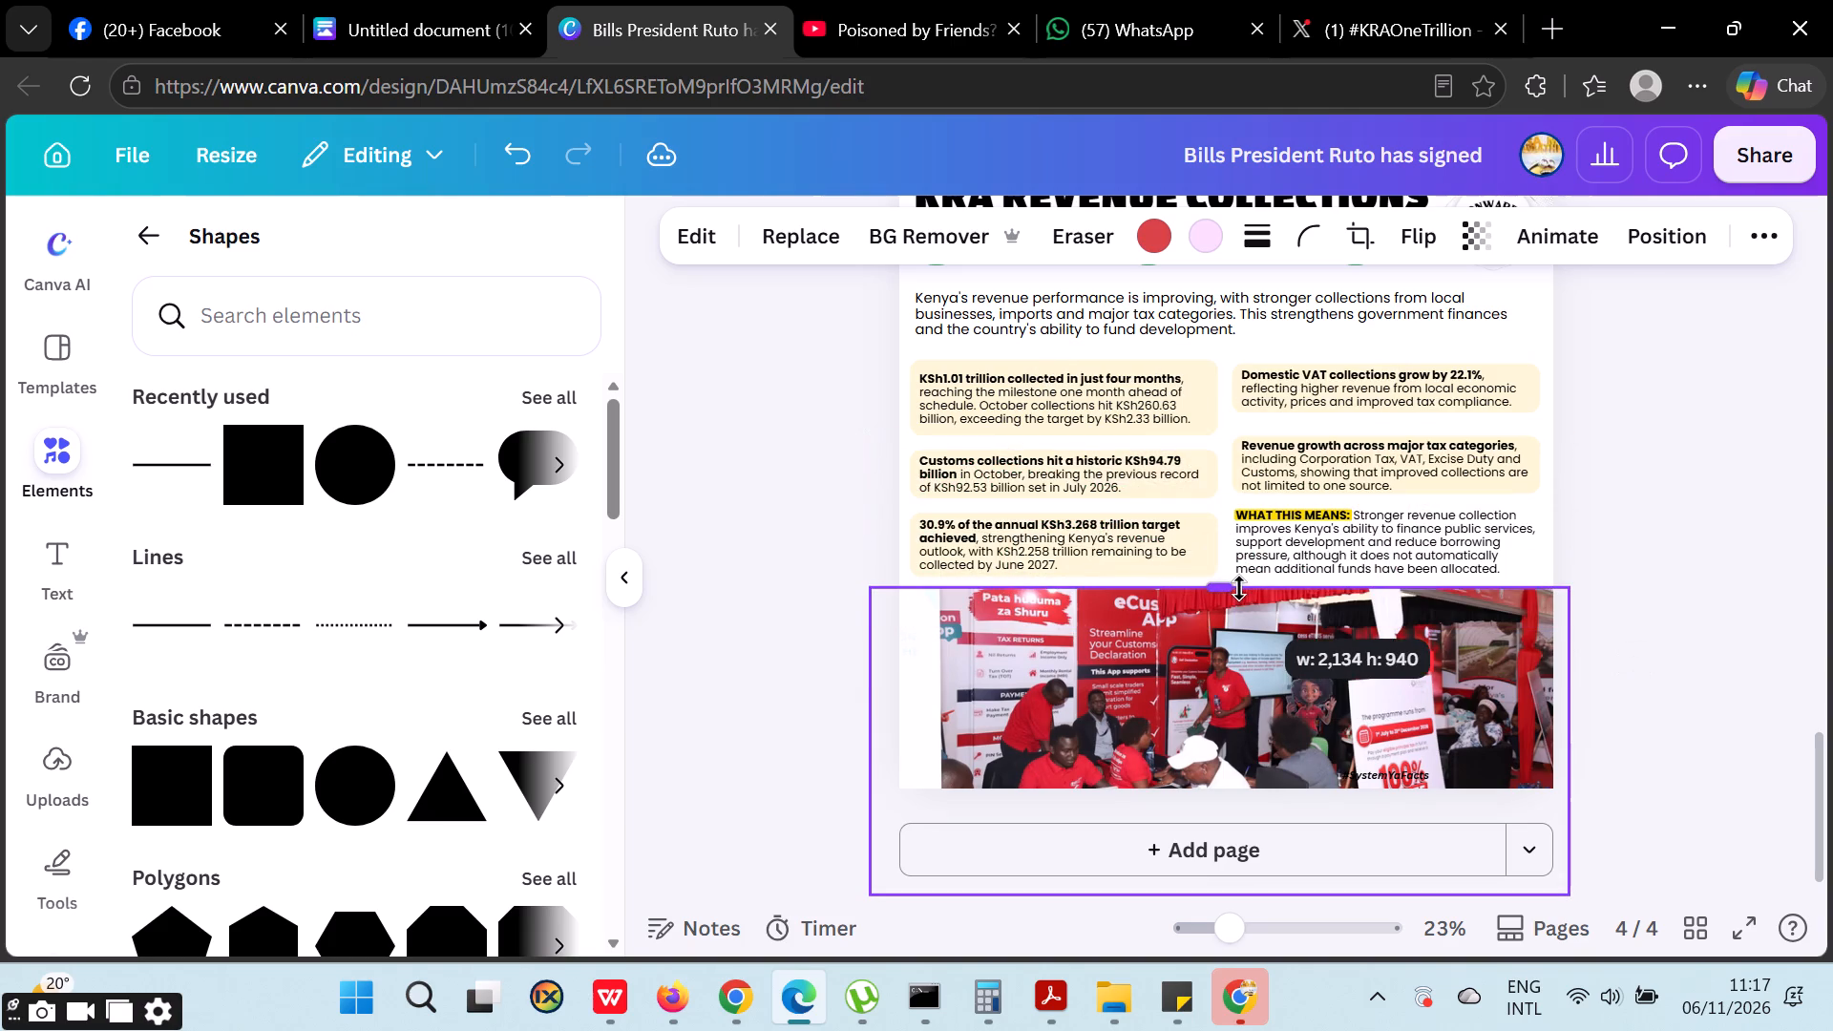
drag(1239, 588, 1246, 584)
Return to the KRA photo gallery on Facebook and inspect the photo of the Mobile Taxpayer Services Unit bus.
click(158, 0)
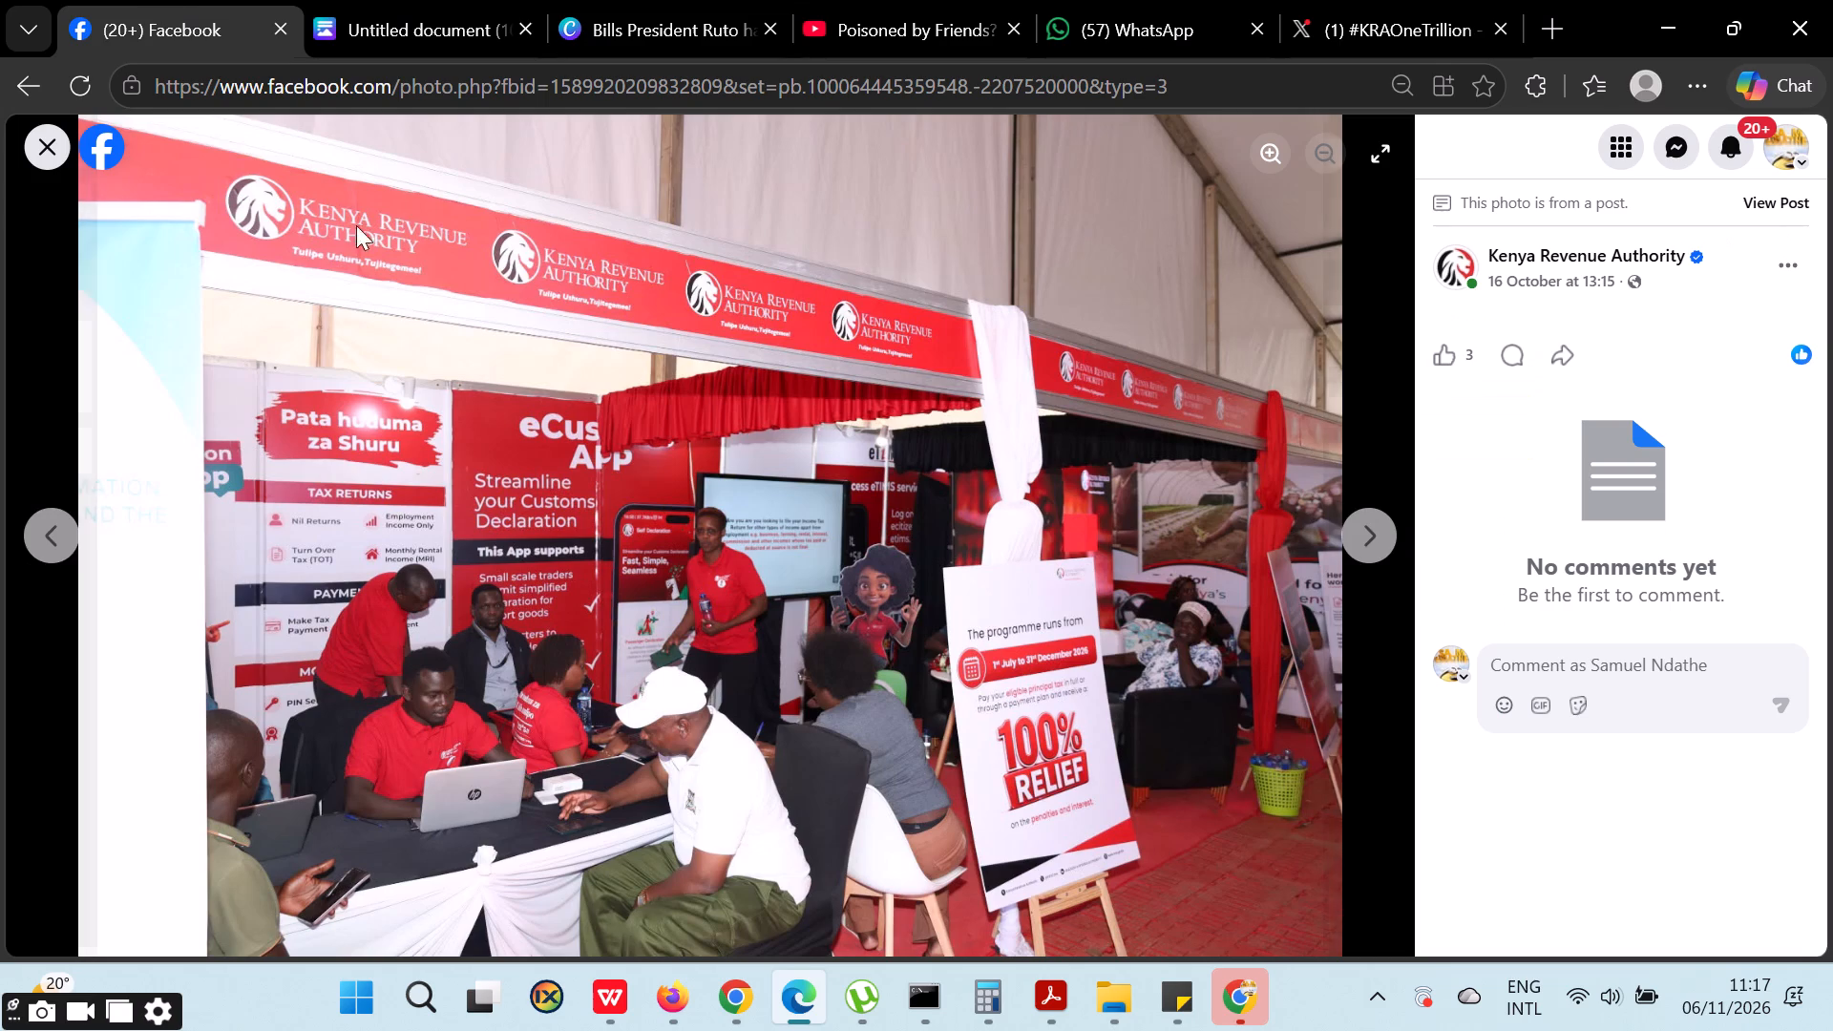
click(53, 137)
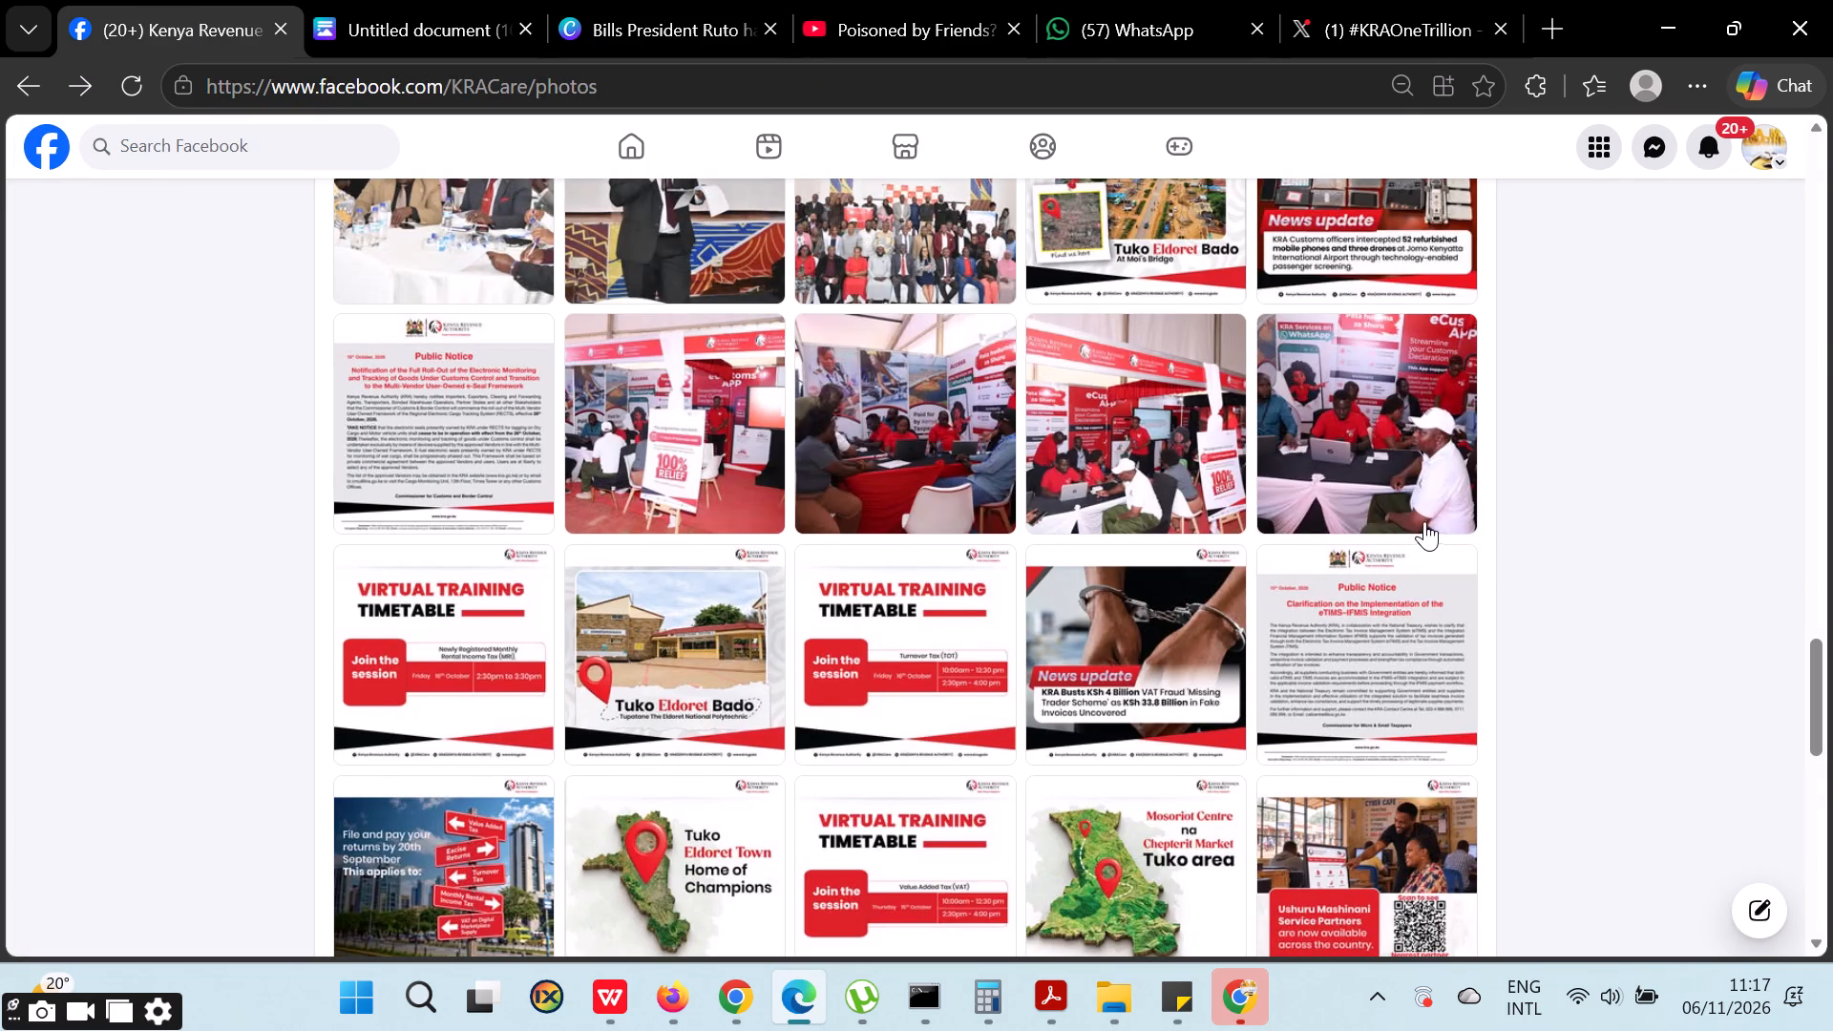
scroll(1431, 523, down, 2)
scroll(1549, 541, down, 2)
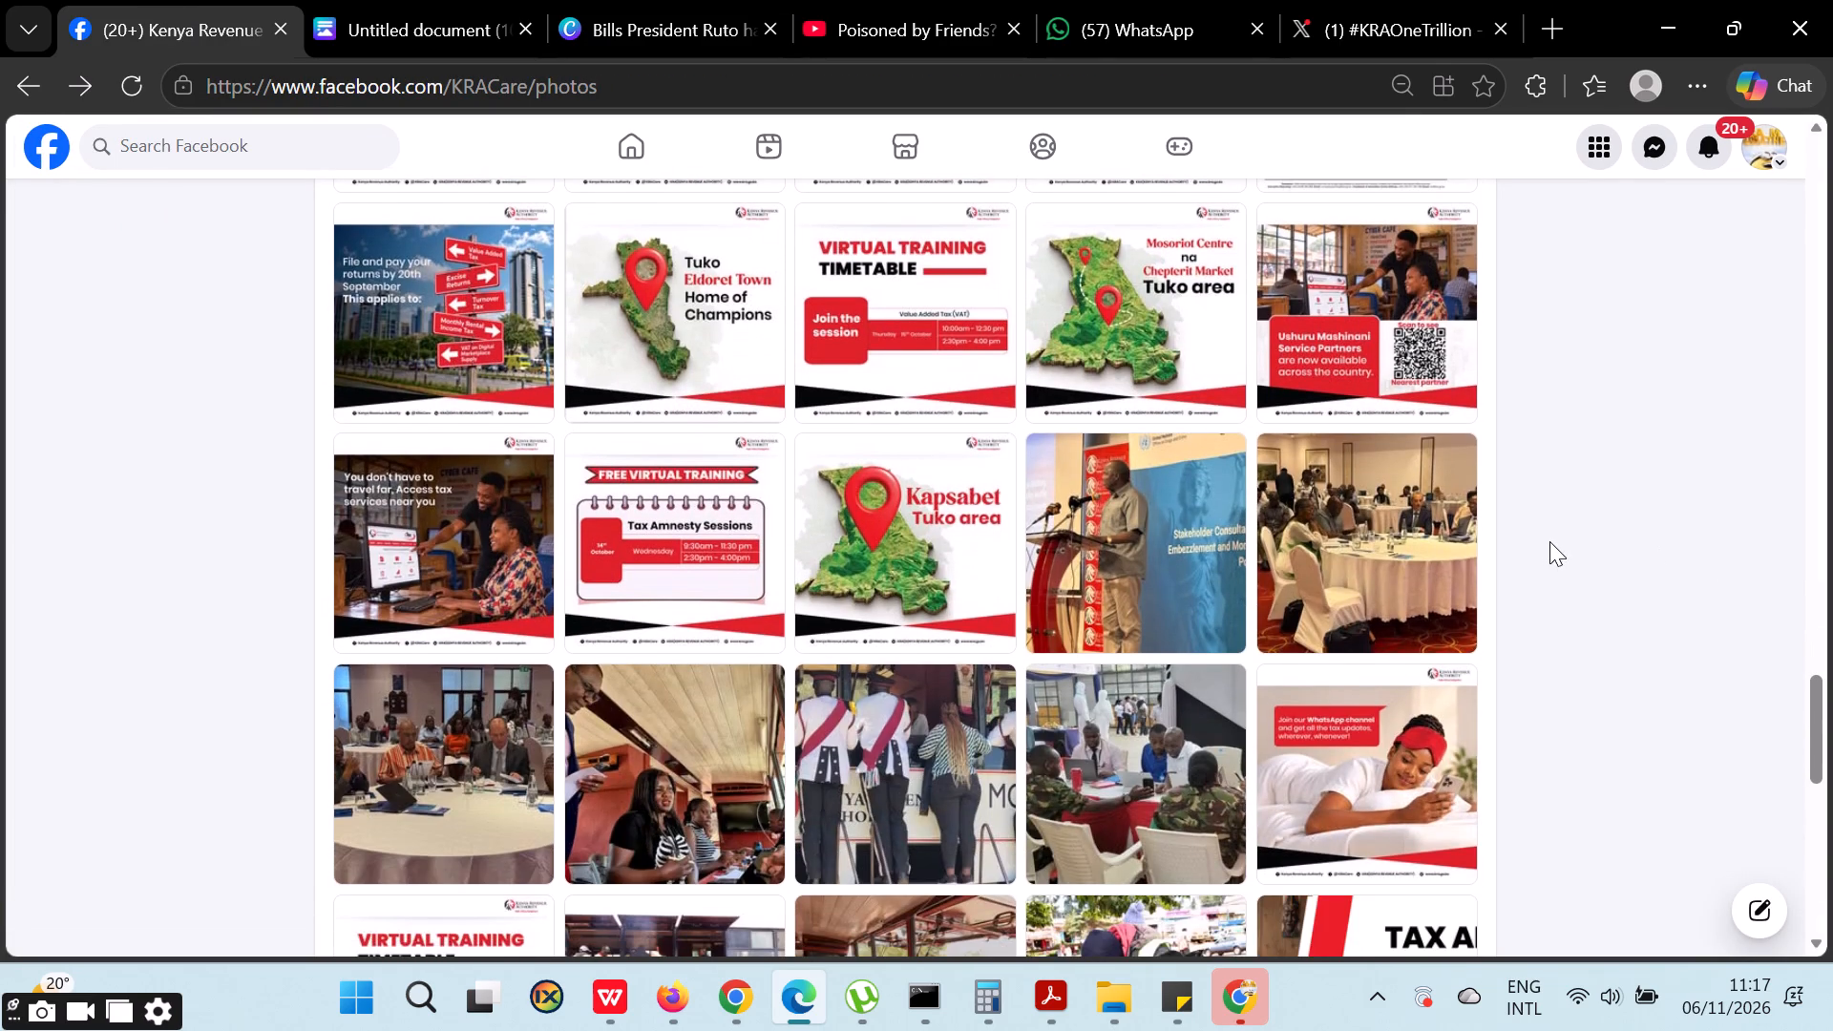
scroll(1549, 541, down, 1)
scroll(1549, 541, up, 1)
scroll(1549, 541, down, 1)
scroll(1549, 541, up, 1)
scroll(1549, 541, down, 1)
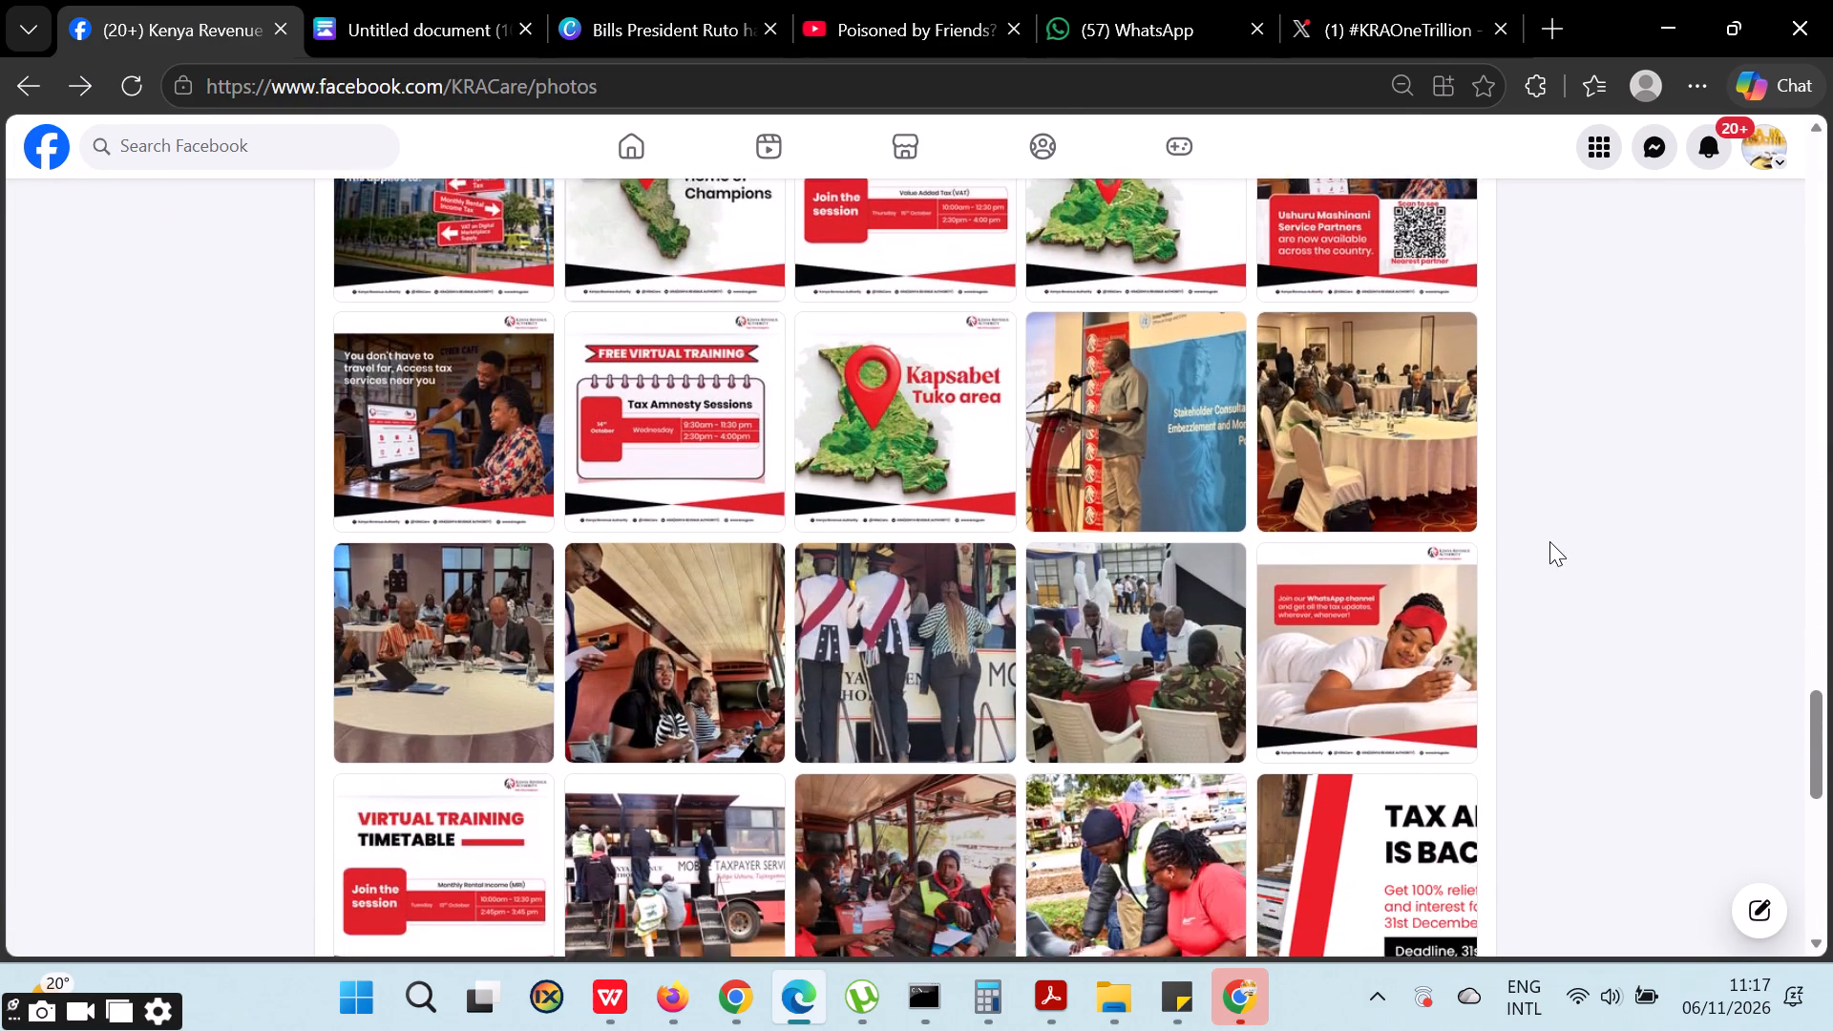
scroll(1549, 541, down, 2)
click(682, 555)
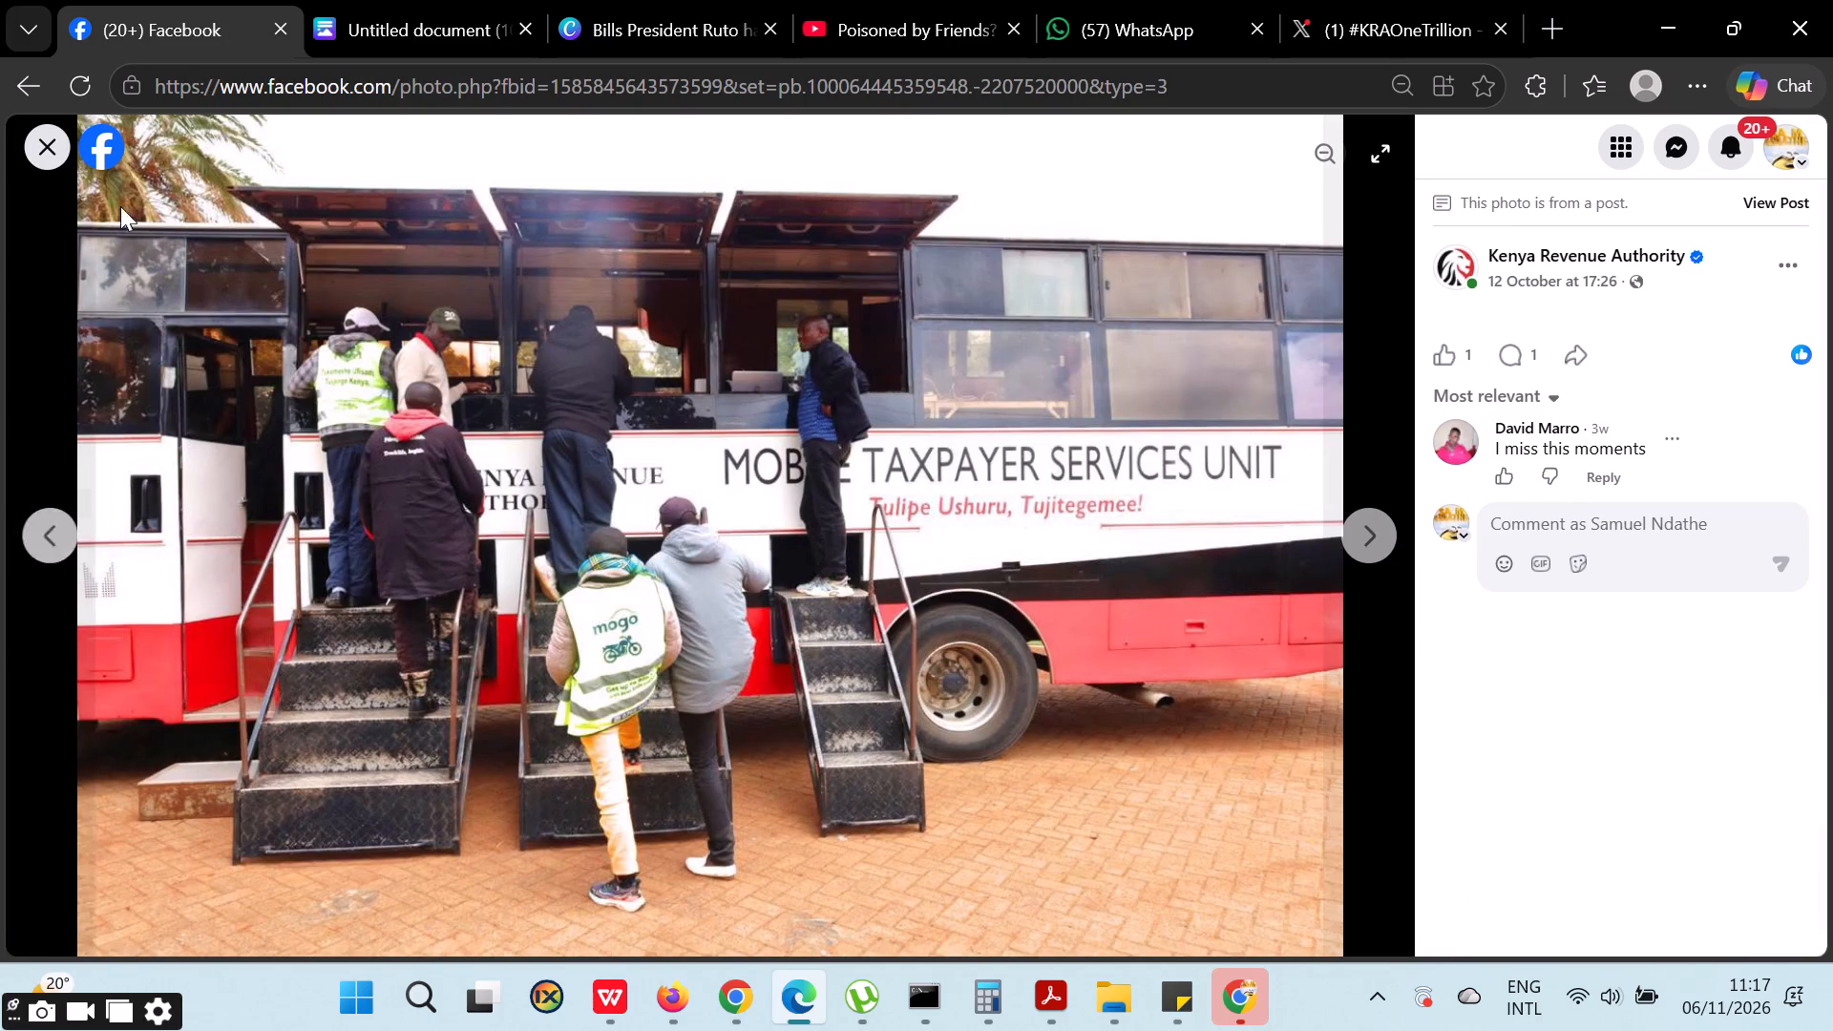
click(50, 148)
Browse further back through the Kenya Revenue Authority photo gallery on Facebook, examining thumbnails for a photo suited to the poster.
scroll(723, 525, down, 2)
scroll(724, 530, up, 1)
scroll(724, 530, down, 1)
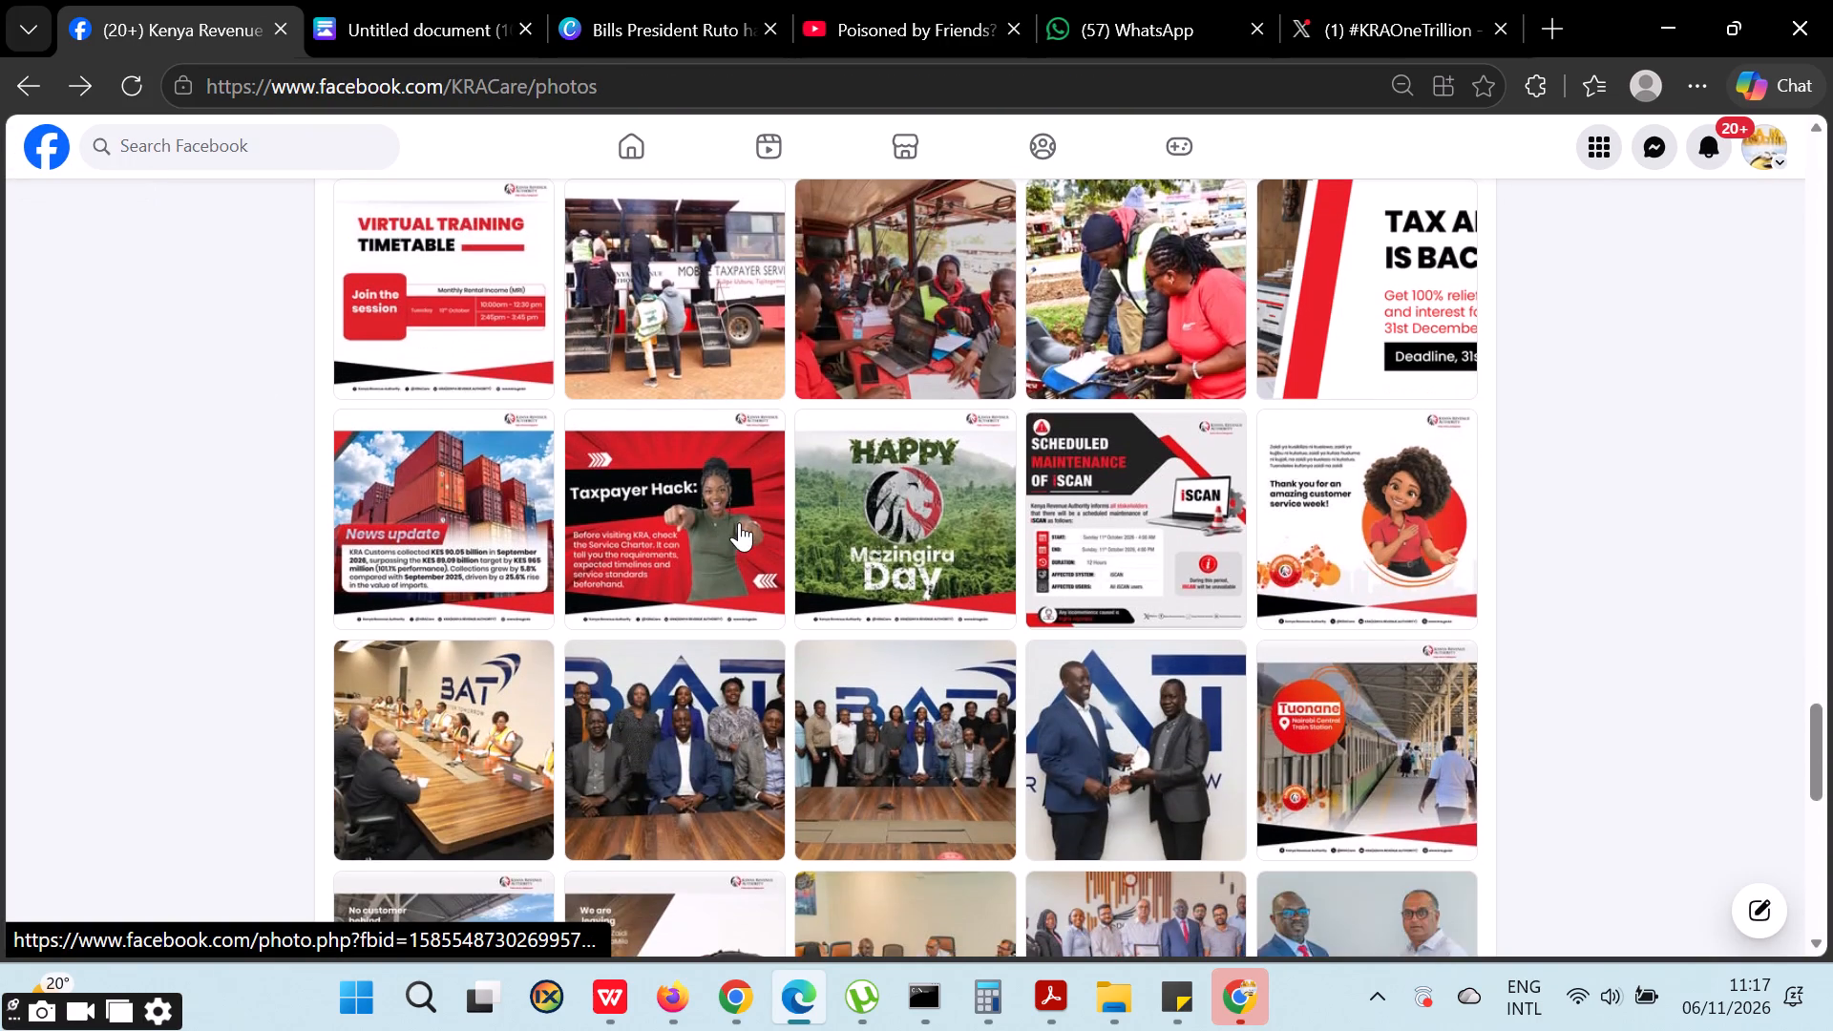
scroll(739, 522, down, 6)
scroll(740, 520, up, 1)
scroll(741, 524, down, 1)
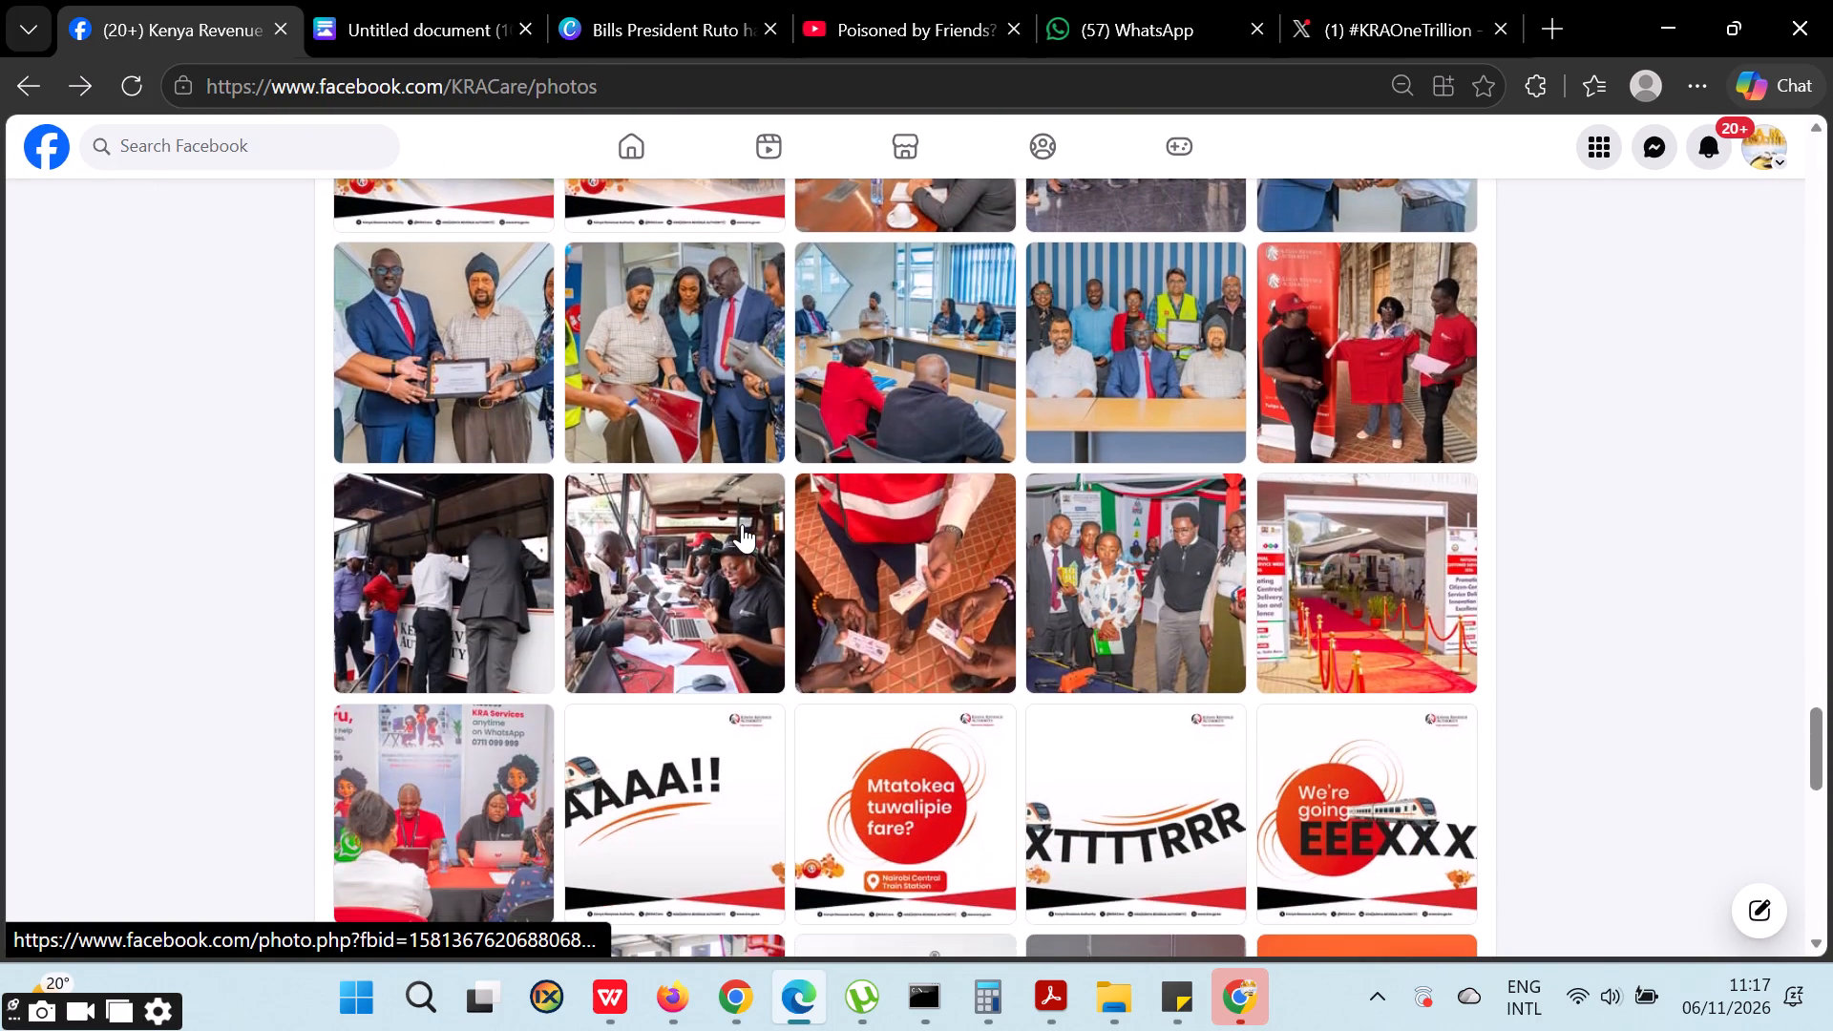
scroll(742, 524, down, 4)
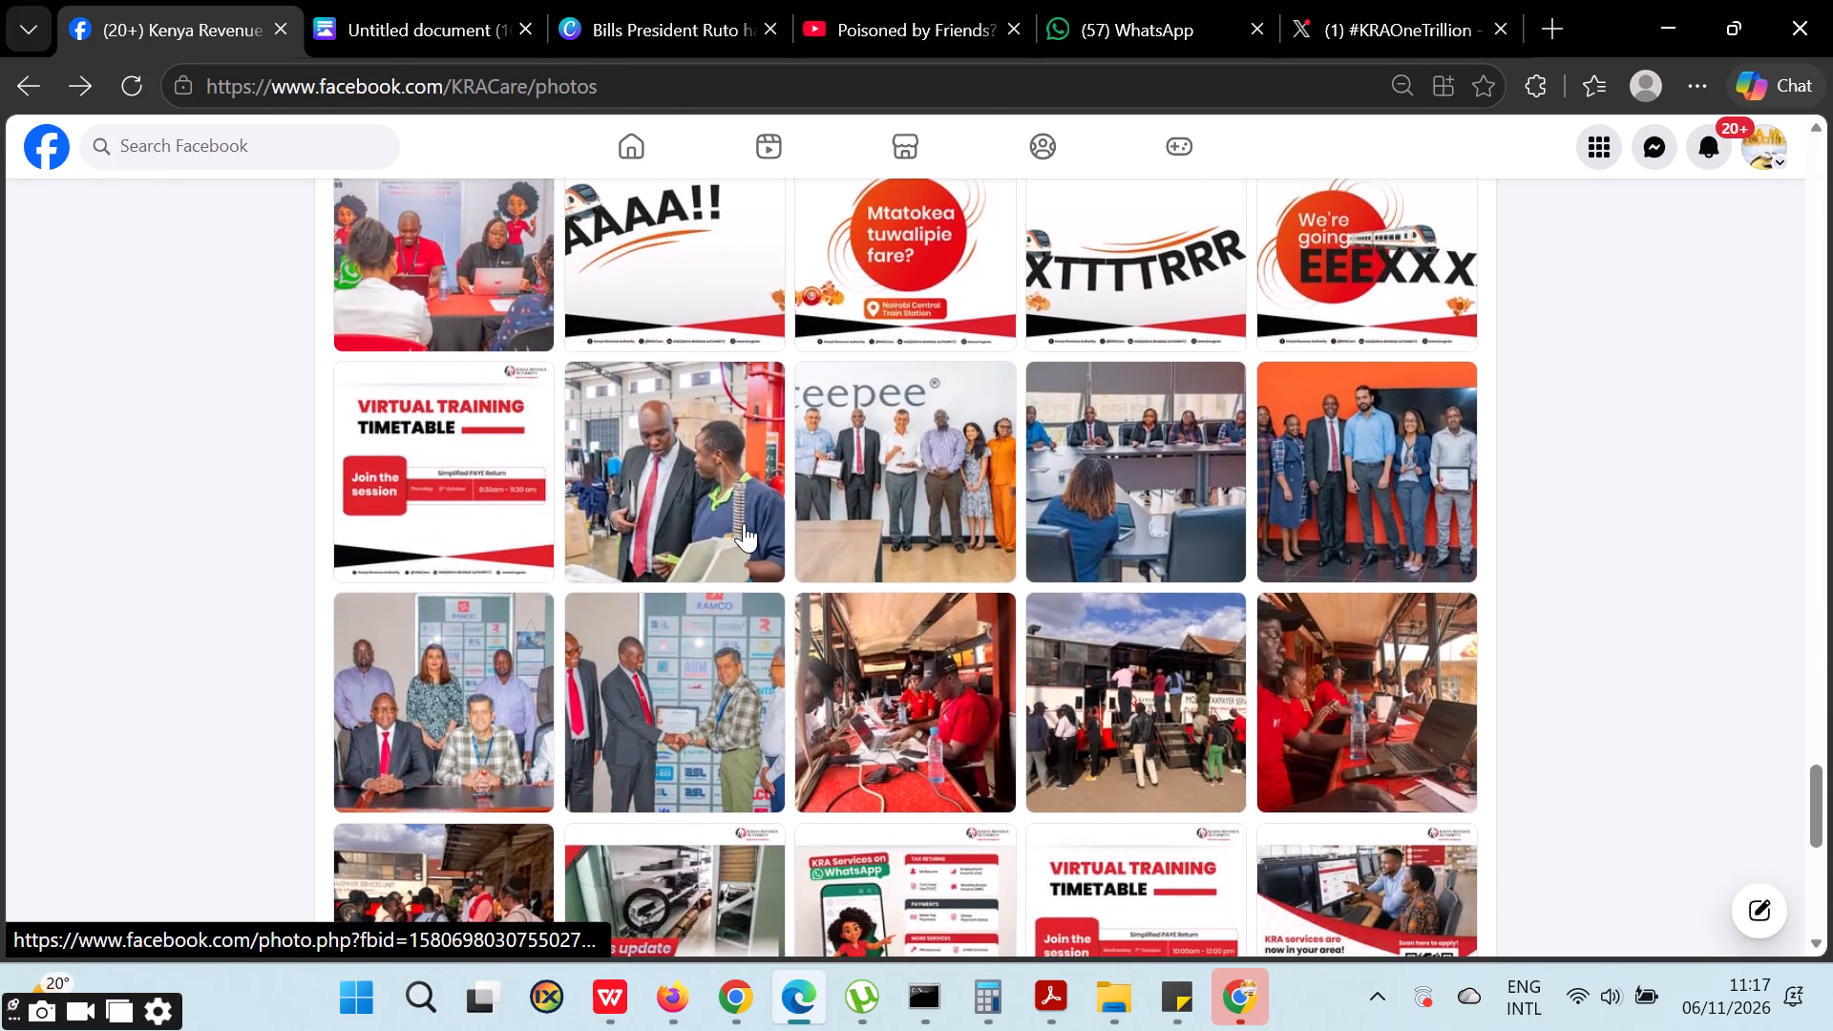
scroll(744, 523, down, 2)
scroll(744, 523, up, 1)
scroll(744, 523, down, 3)
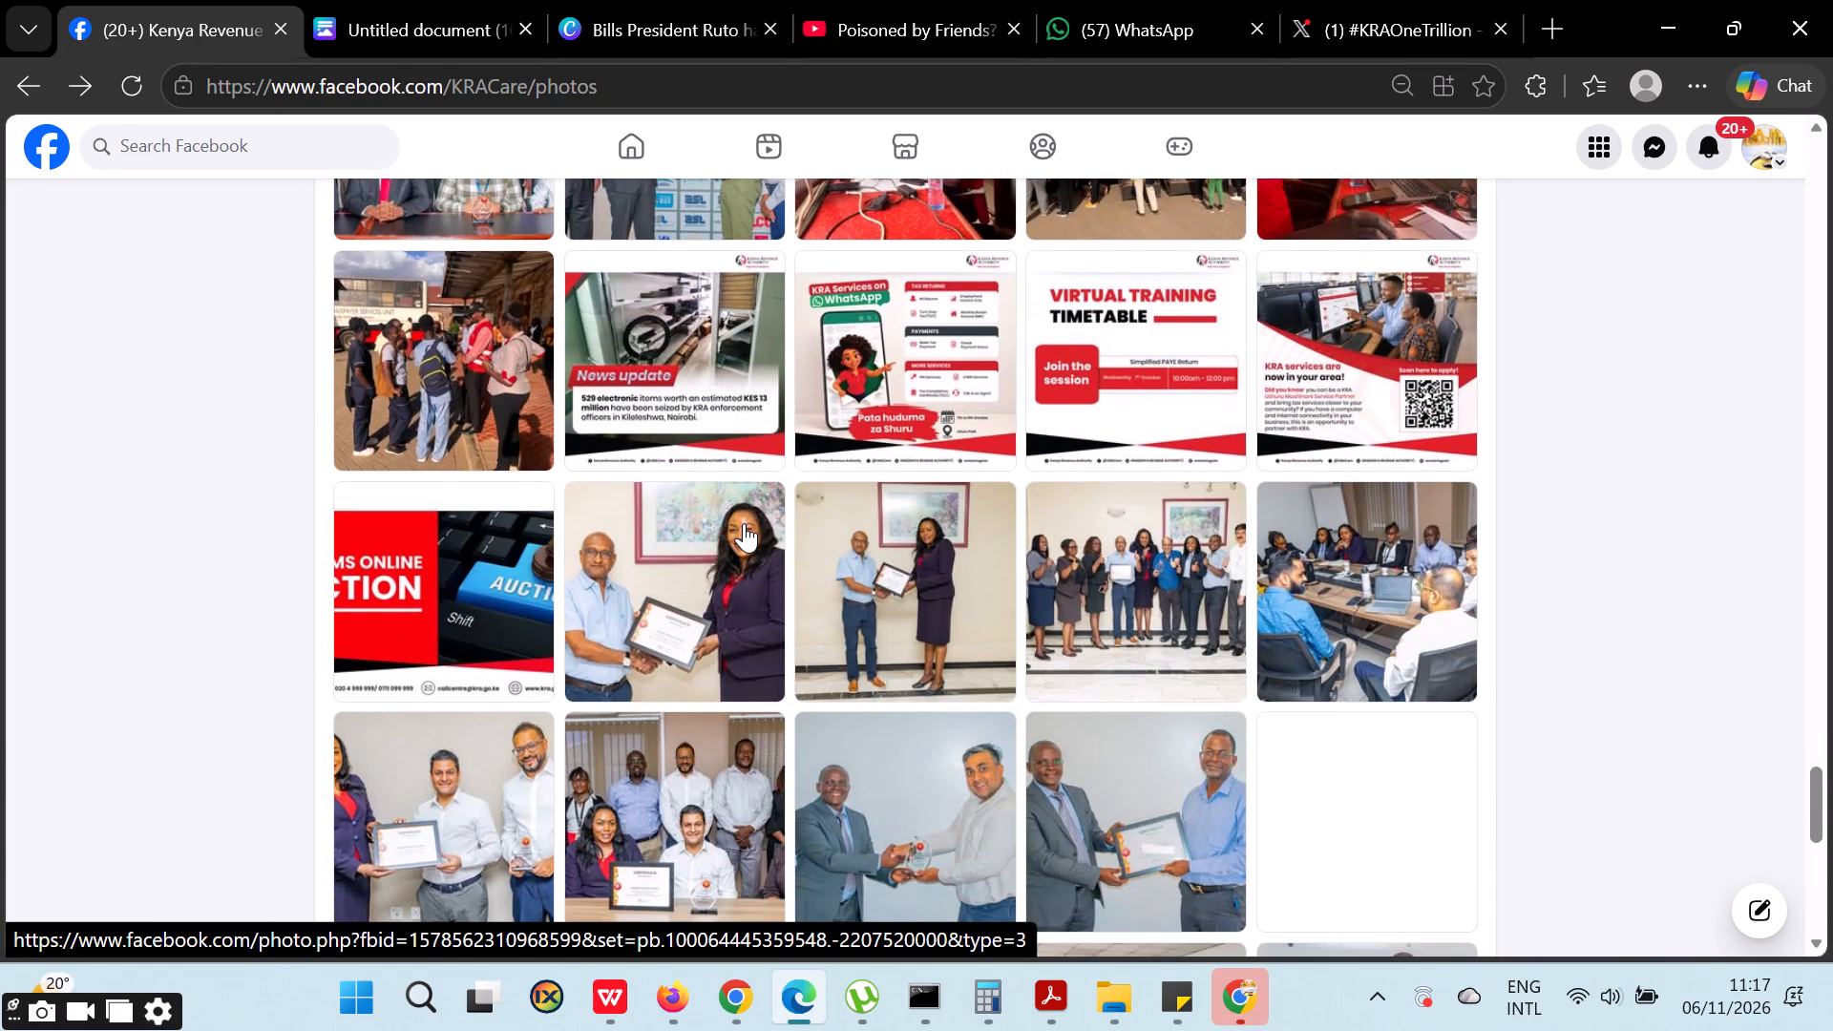
scroll(1033, 571, down, 3)
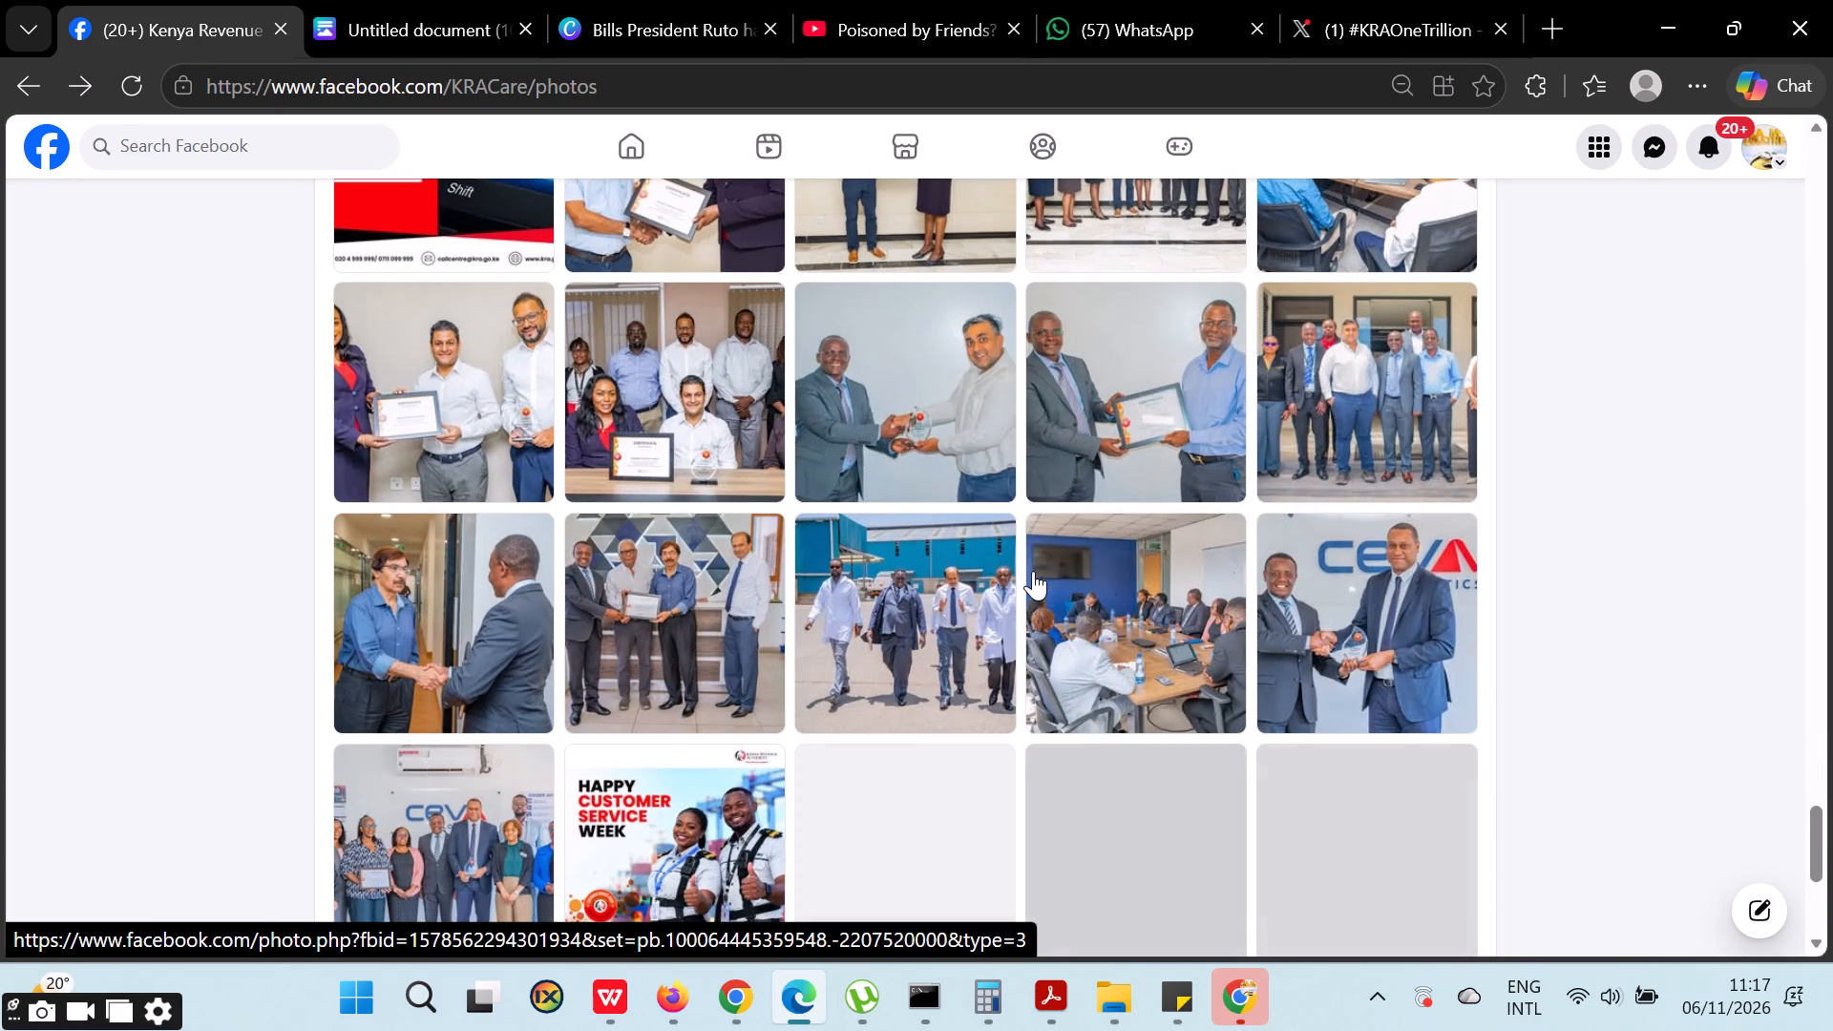
scroll(1033, 571, up, 1)
scroll(1033, 571, down, 9)
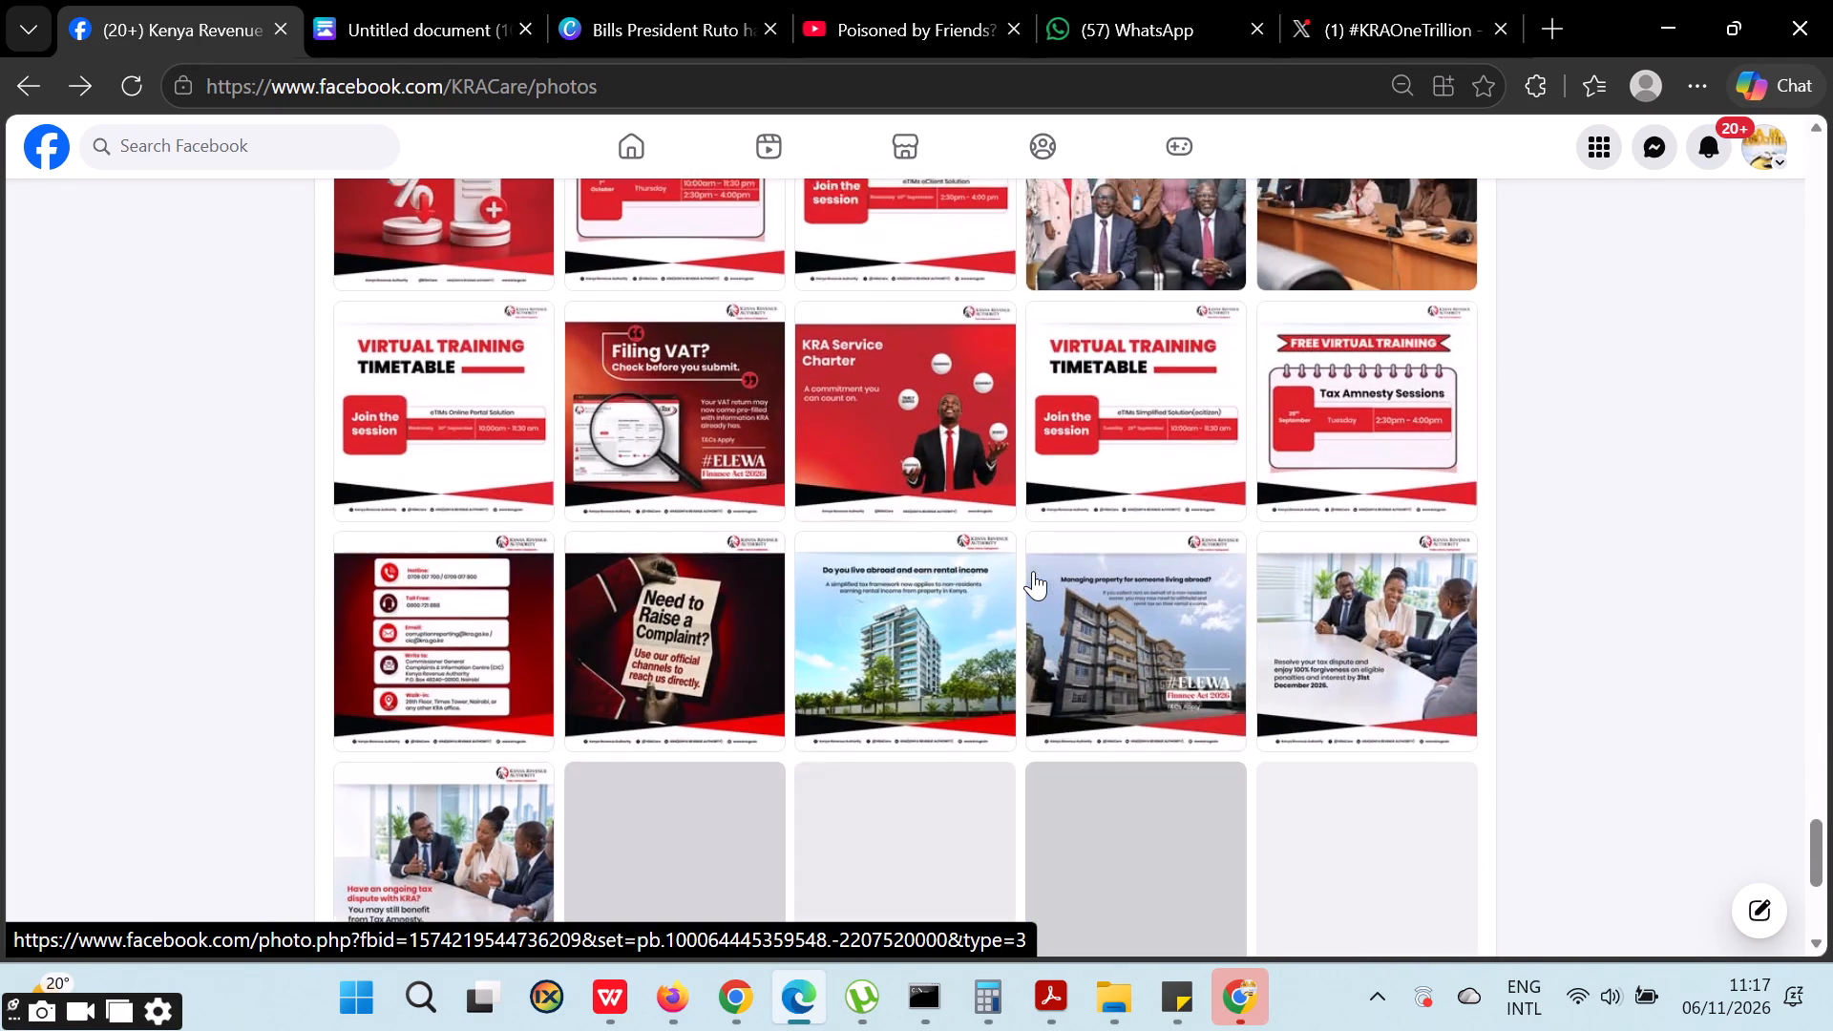
scroll(1033, 571, down, 4)
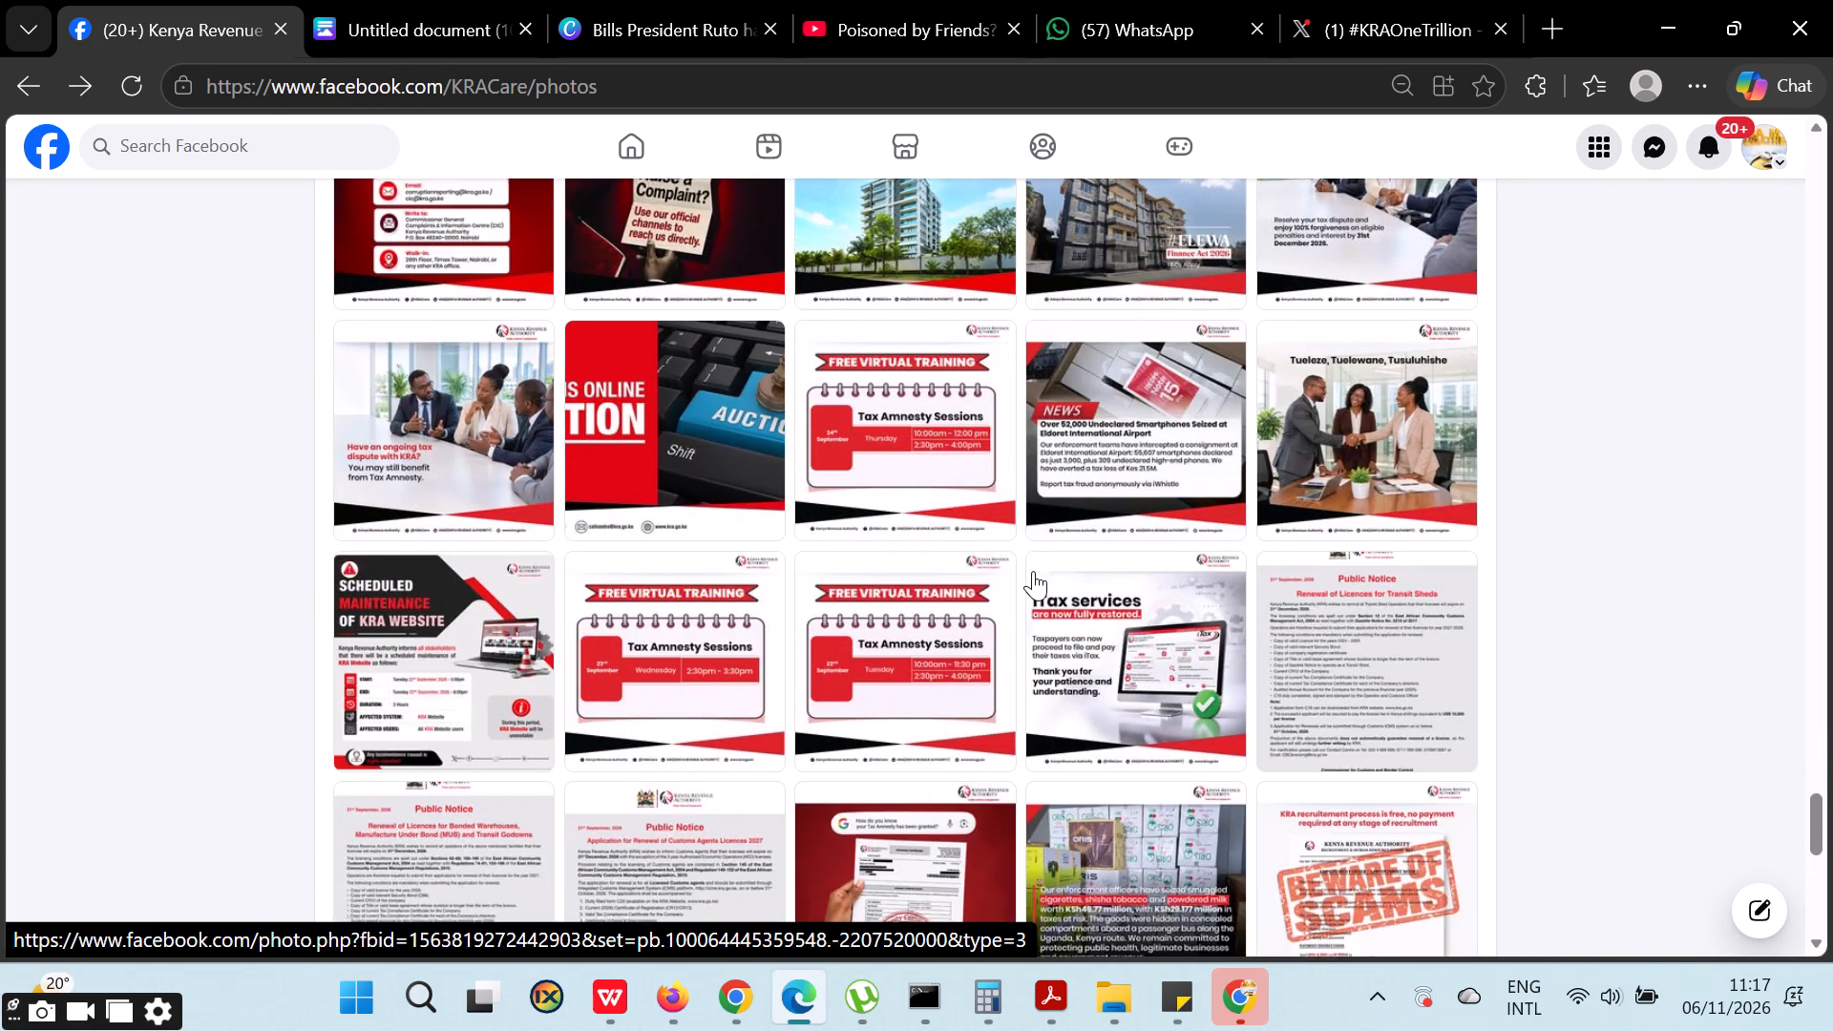
scroll(1033, 571, down, 4)
scroll(1033, 571, up, 1)
scroll(1033, 571, down, 1)
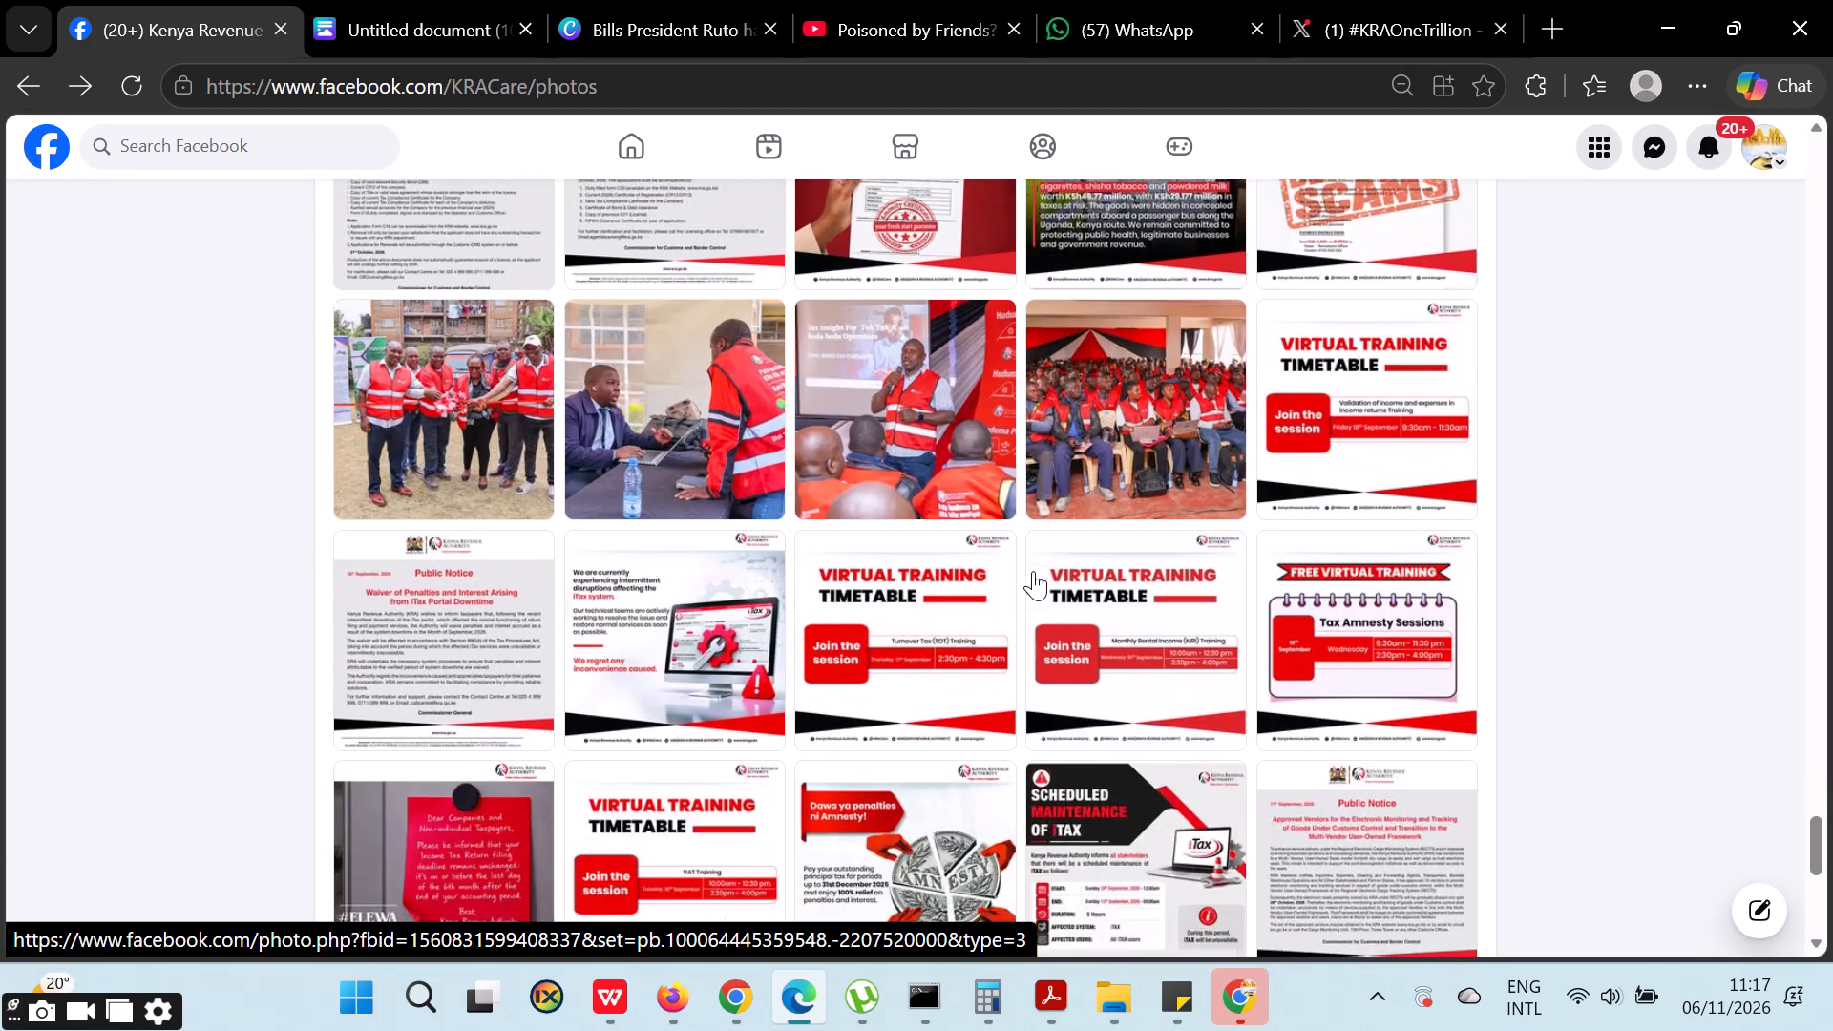
scroll(1033, 571, down, 4)
scroll(1029, 572, up, 1)
scroll(1029, 572, down, 4)
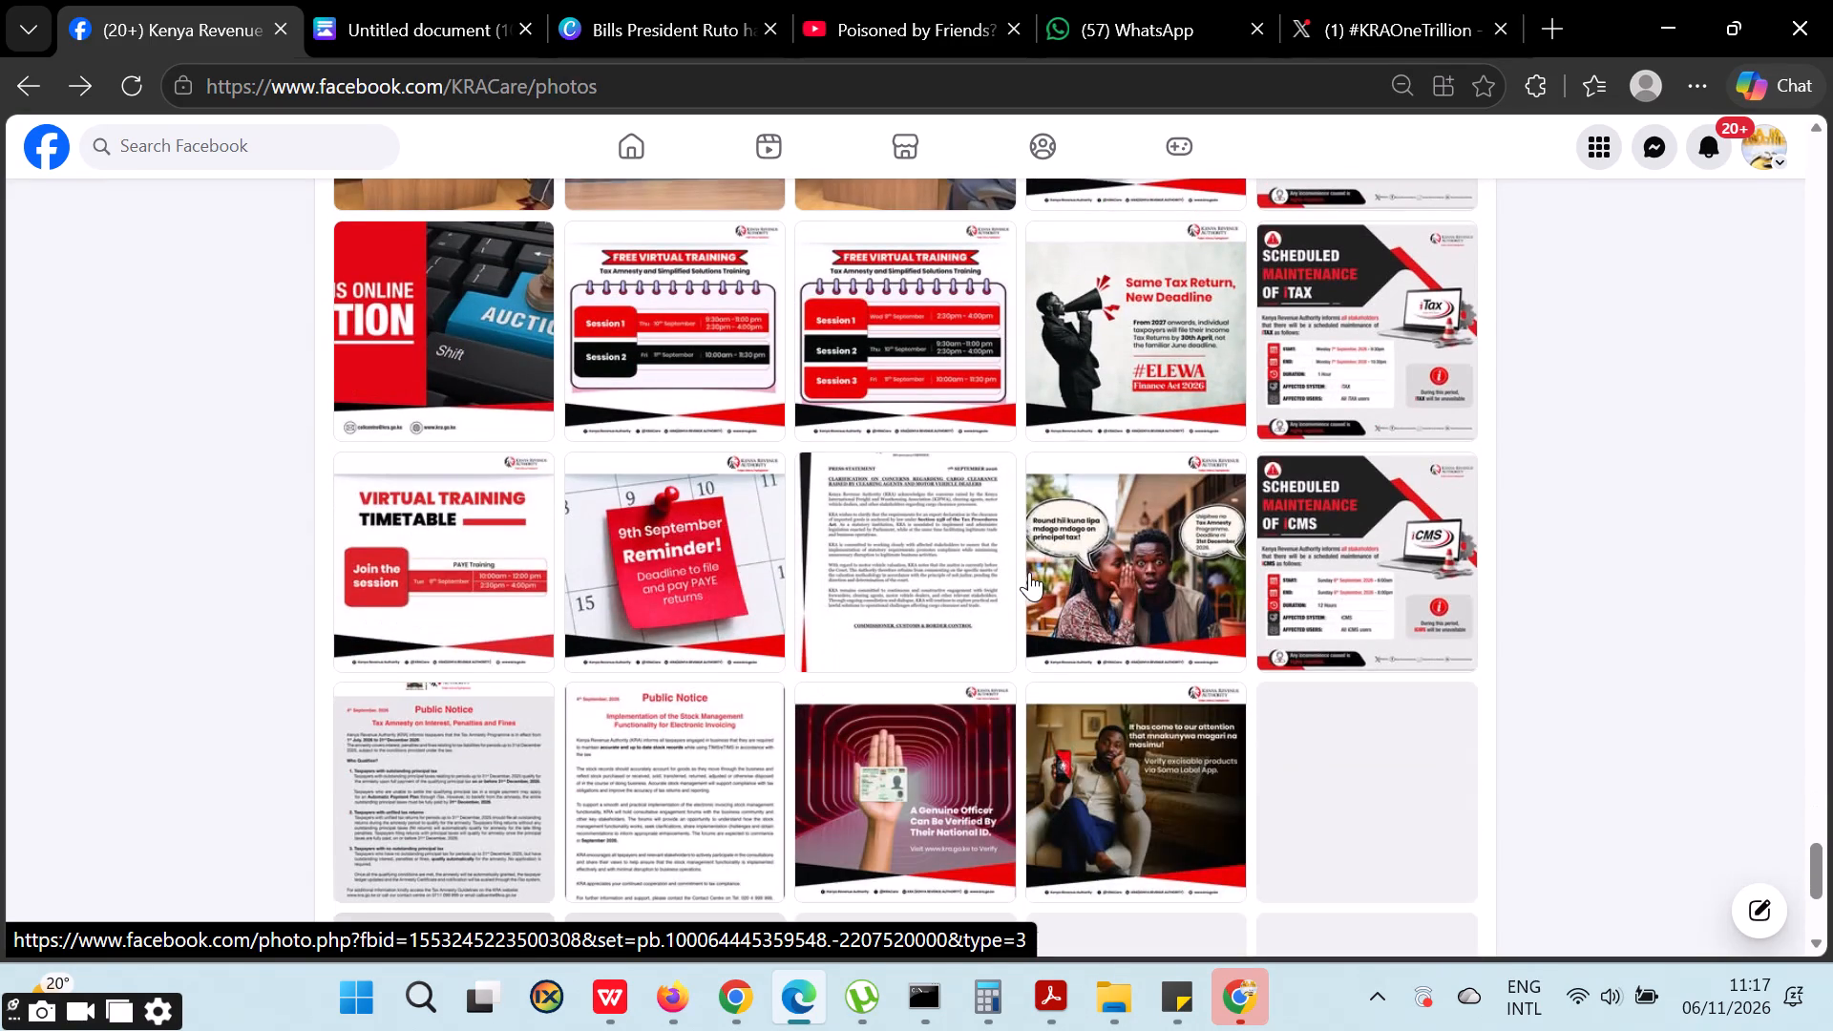
scroll(1029, 572, down, 5)
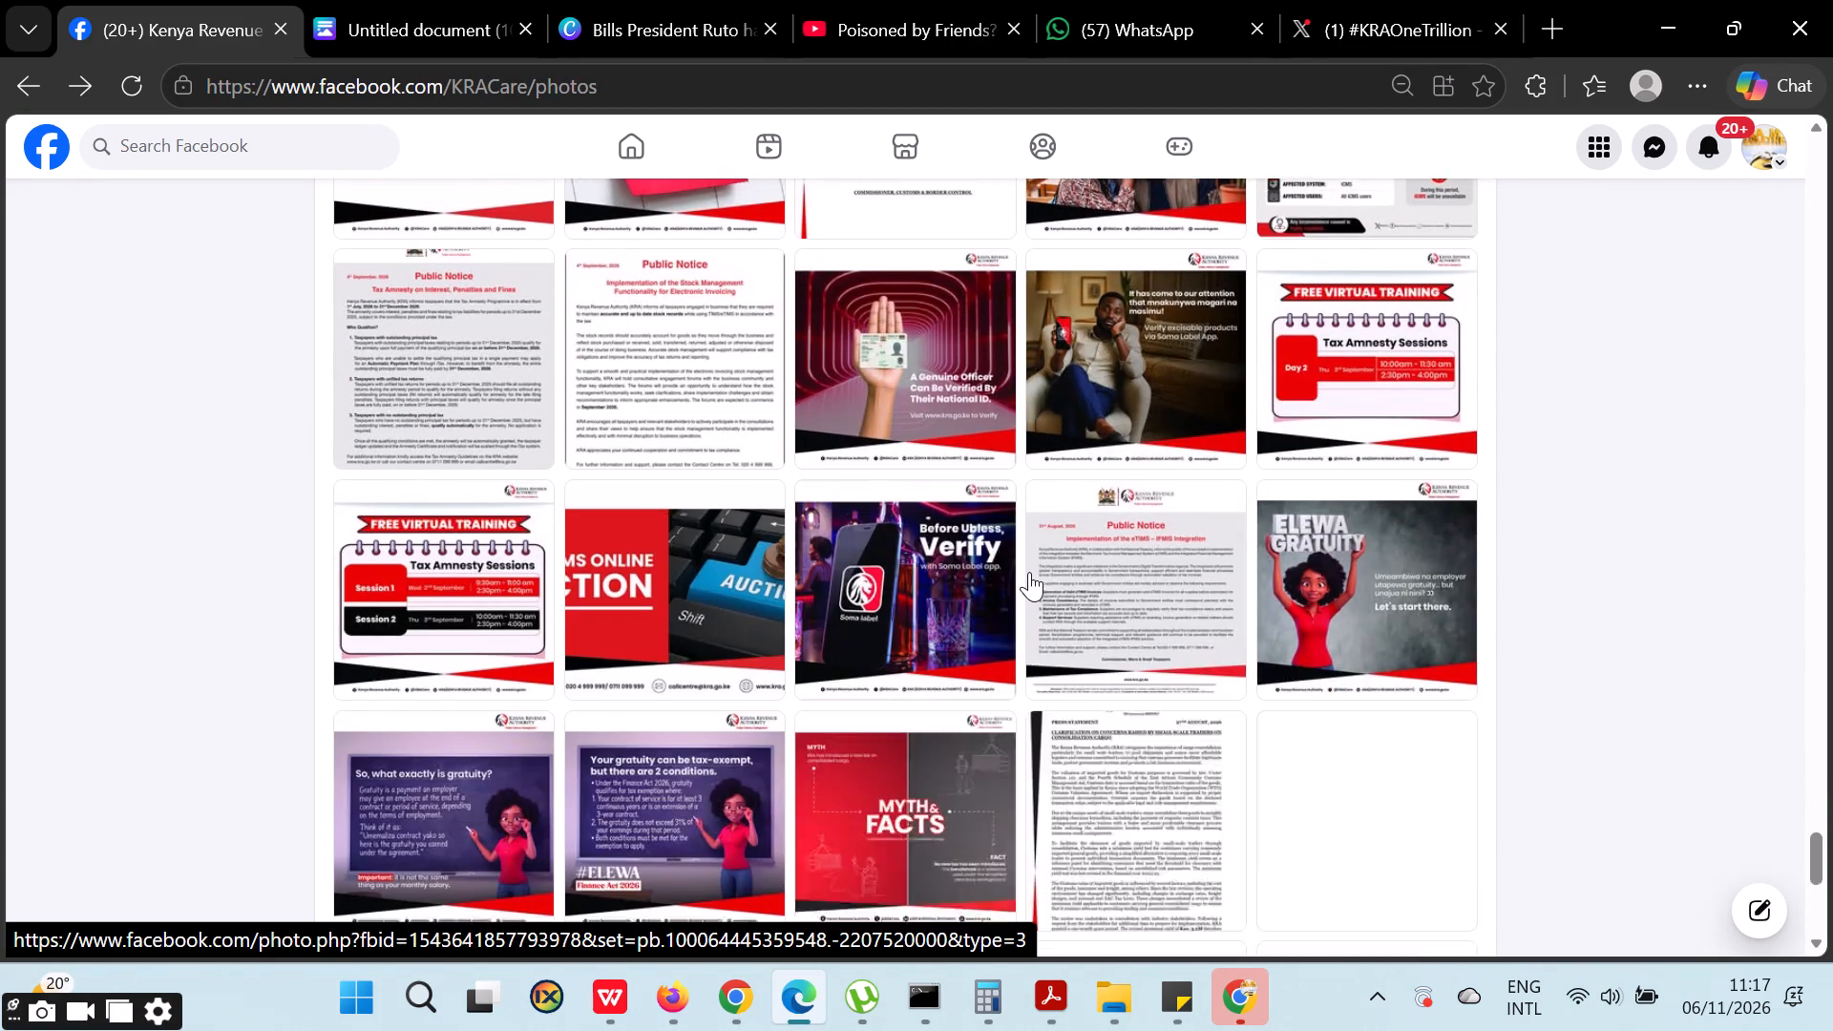
scroll(1029, 572, down, 4)
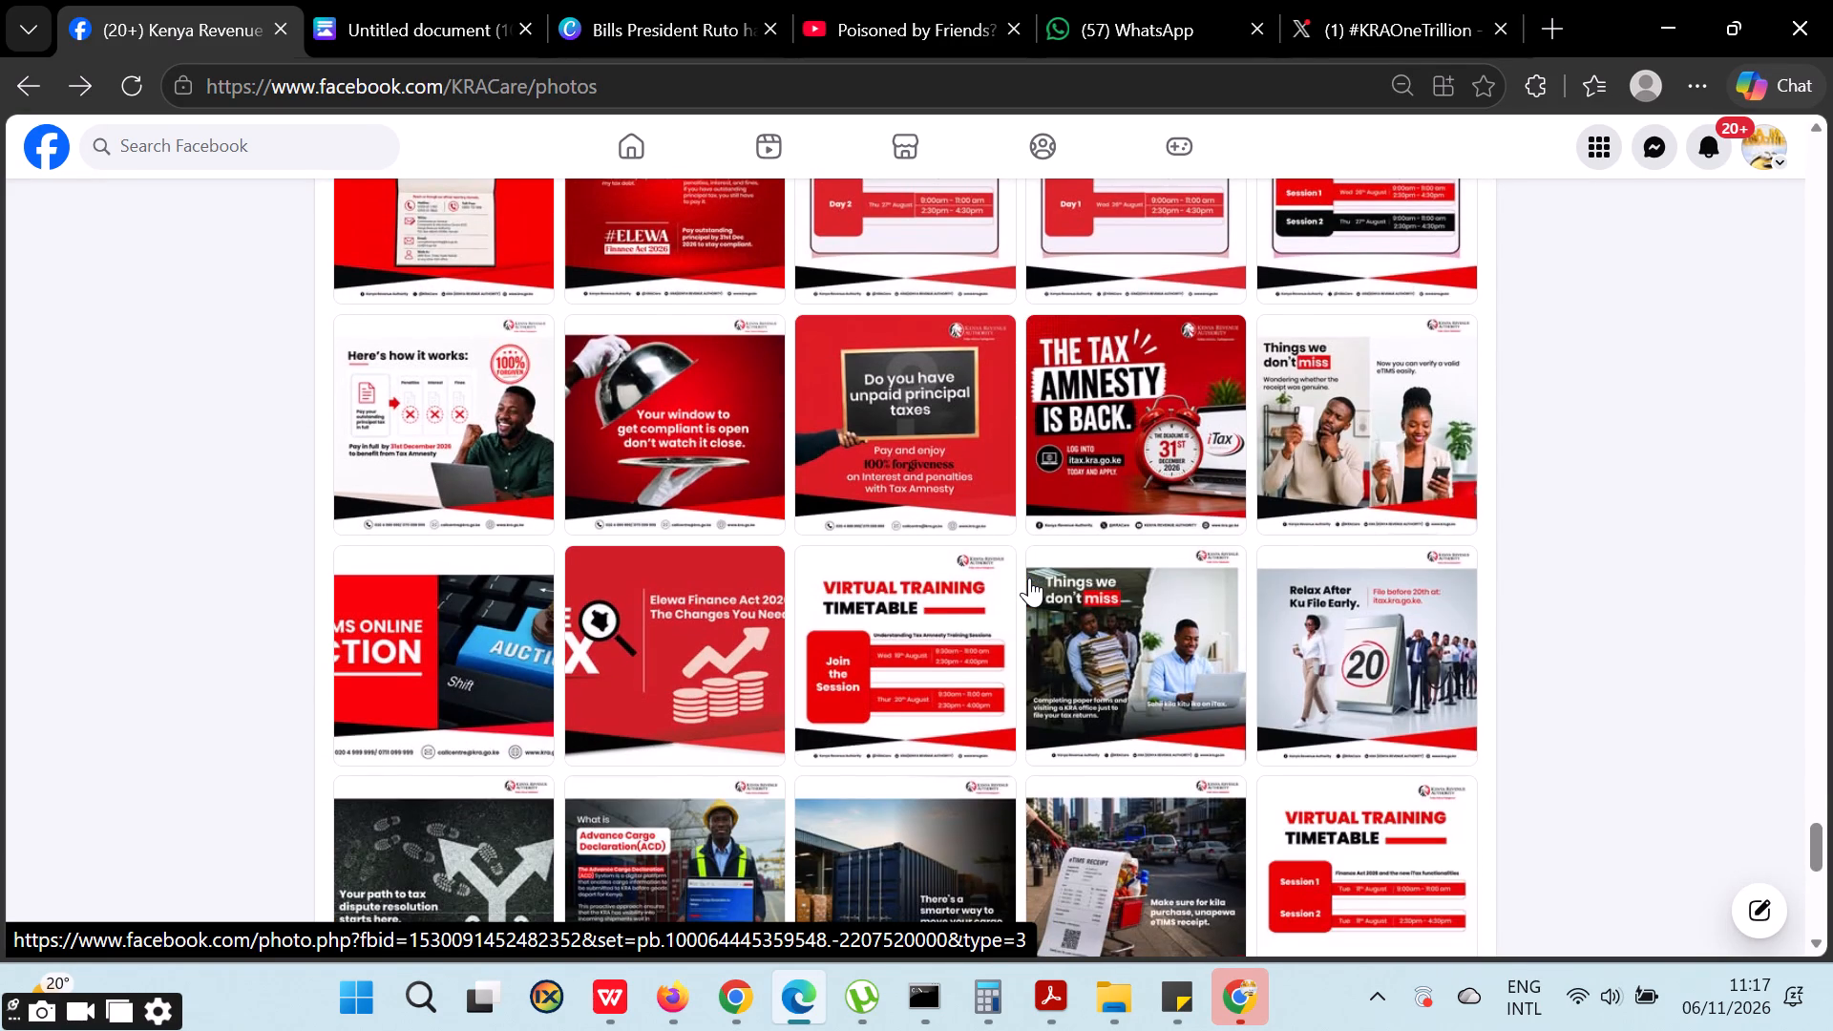
scroll(1029, 578, down, 3)
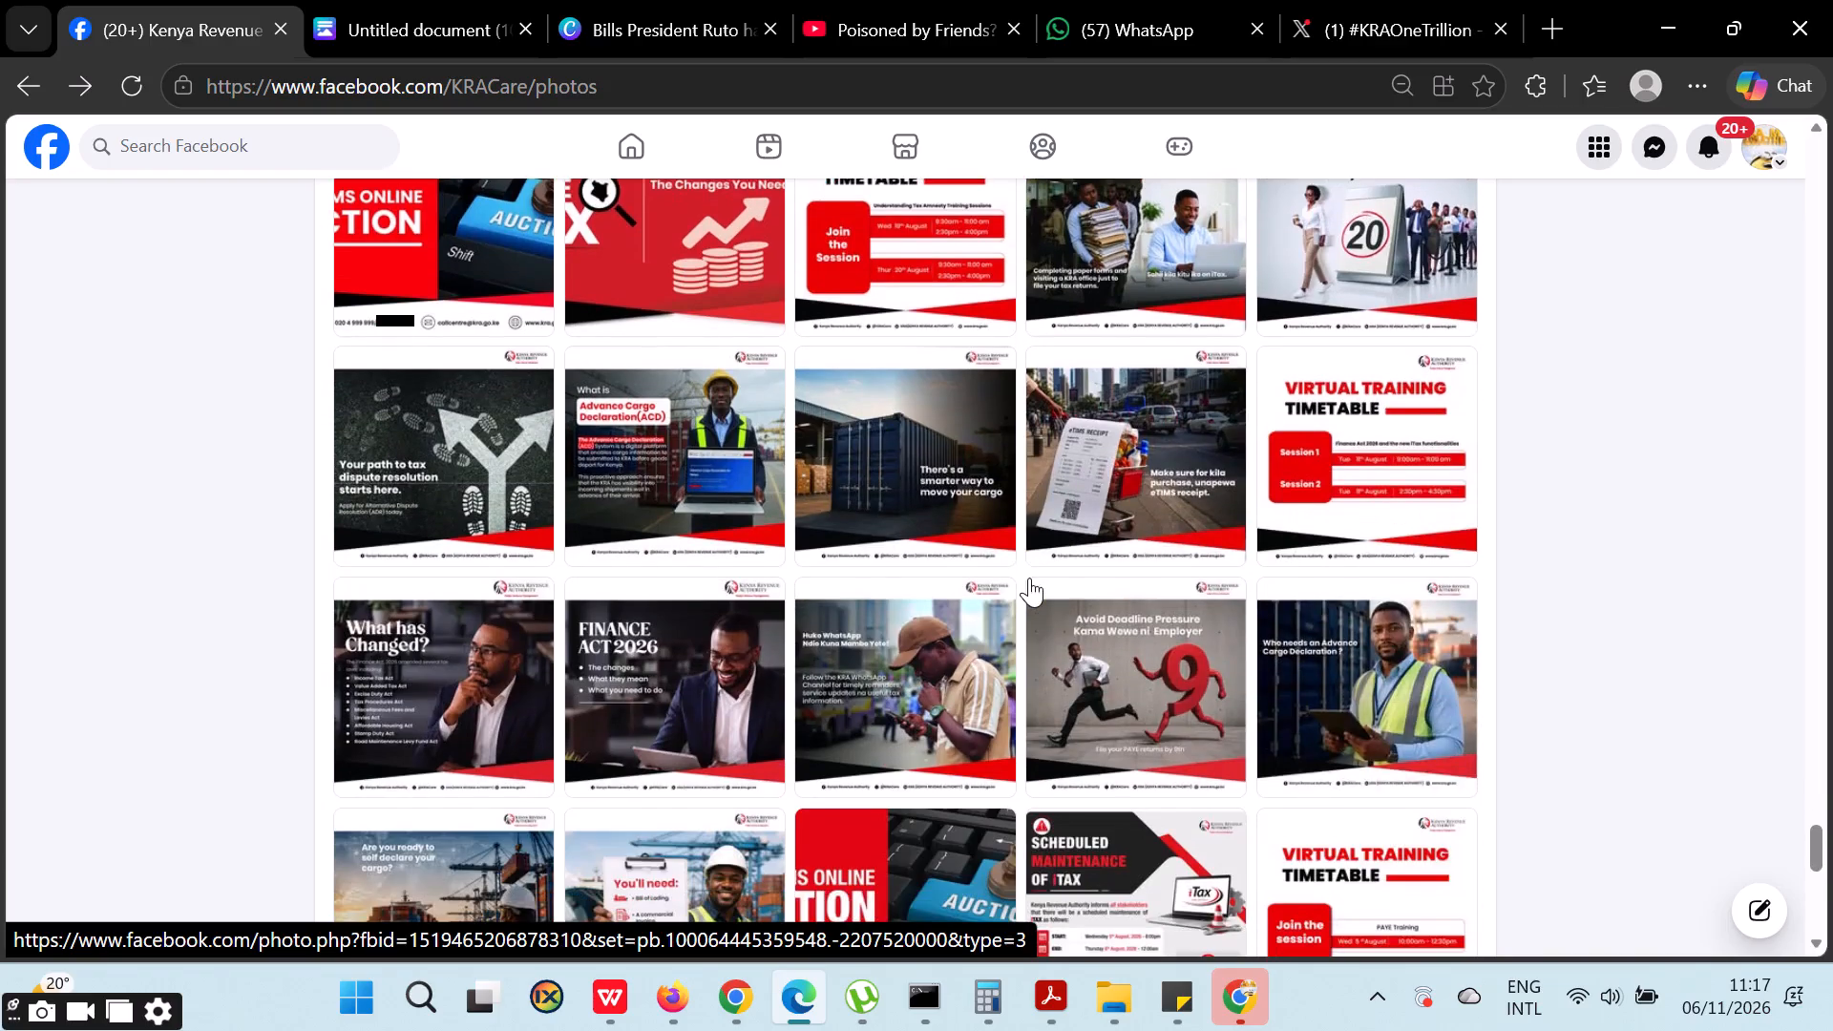
scroll(1029, 578, down, 7)
scroll(1026, 580, up, 1)
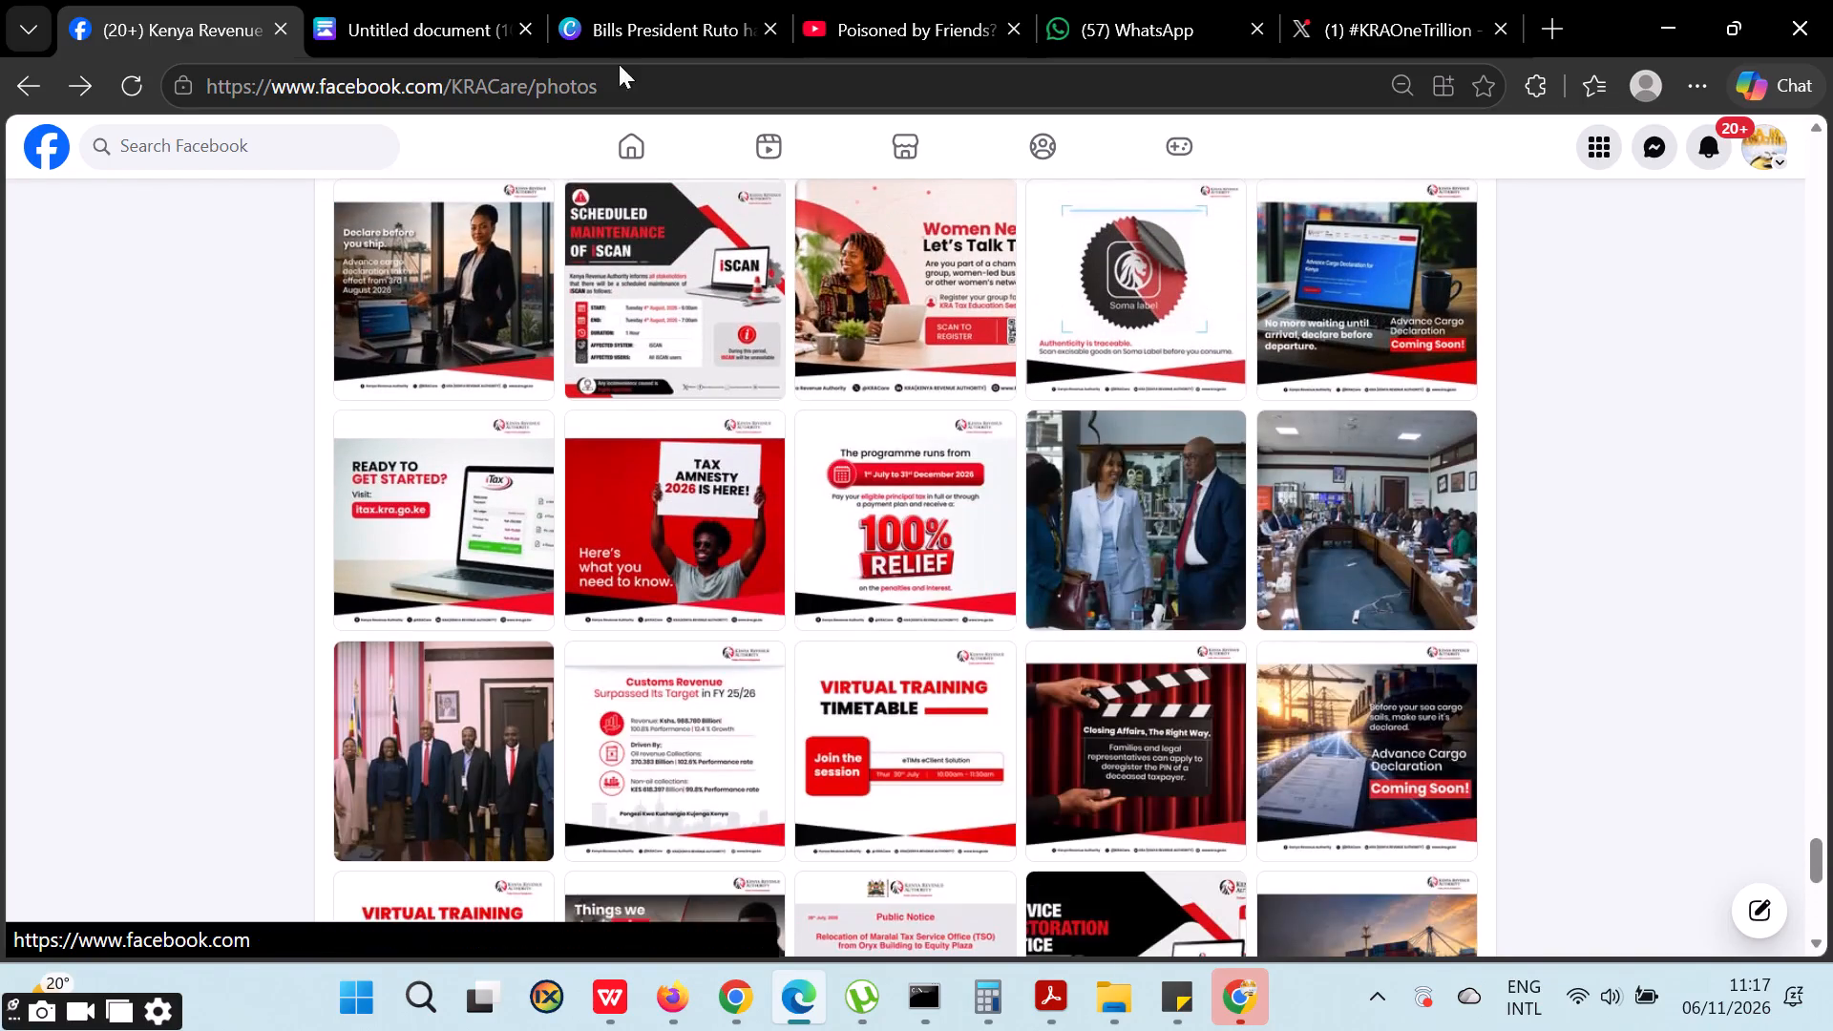
Switch to Canva, move the page 4 photo up to the page's bottom edge and uncrop its top to about 1,379 px high.
click(706, 0)
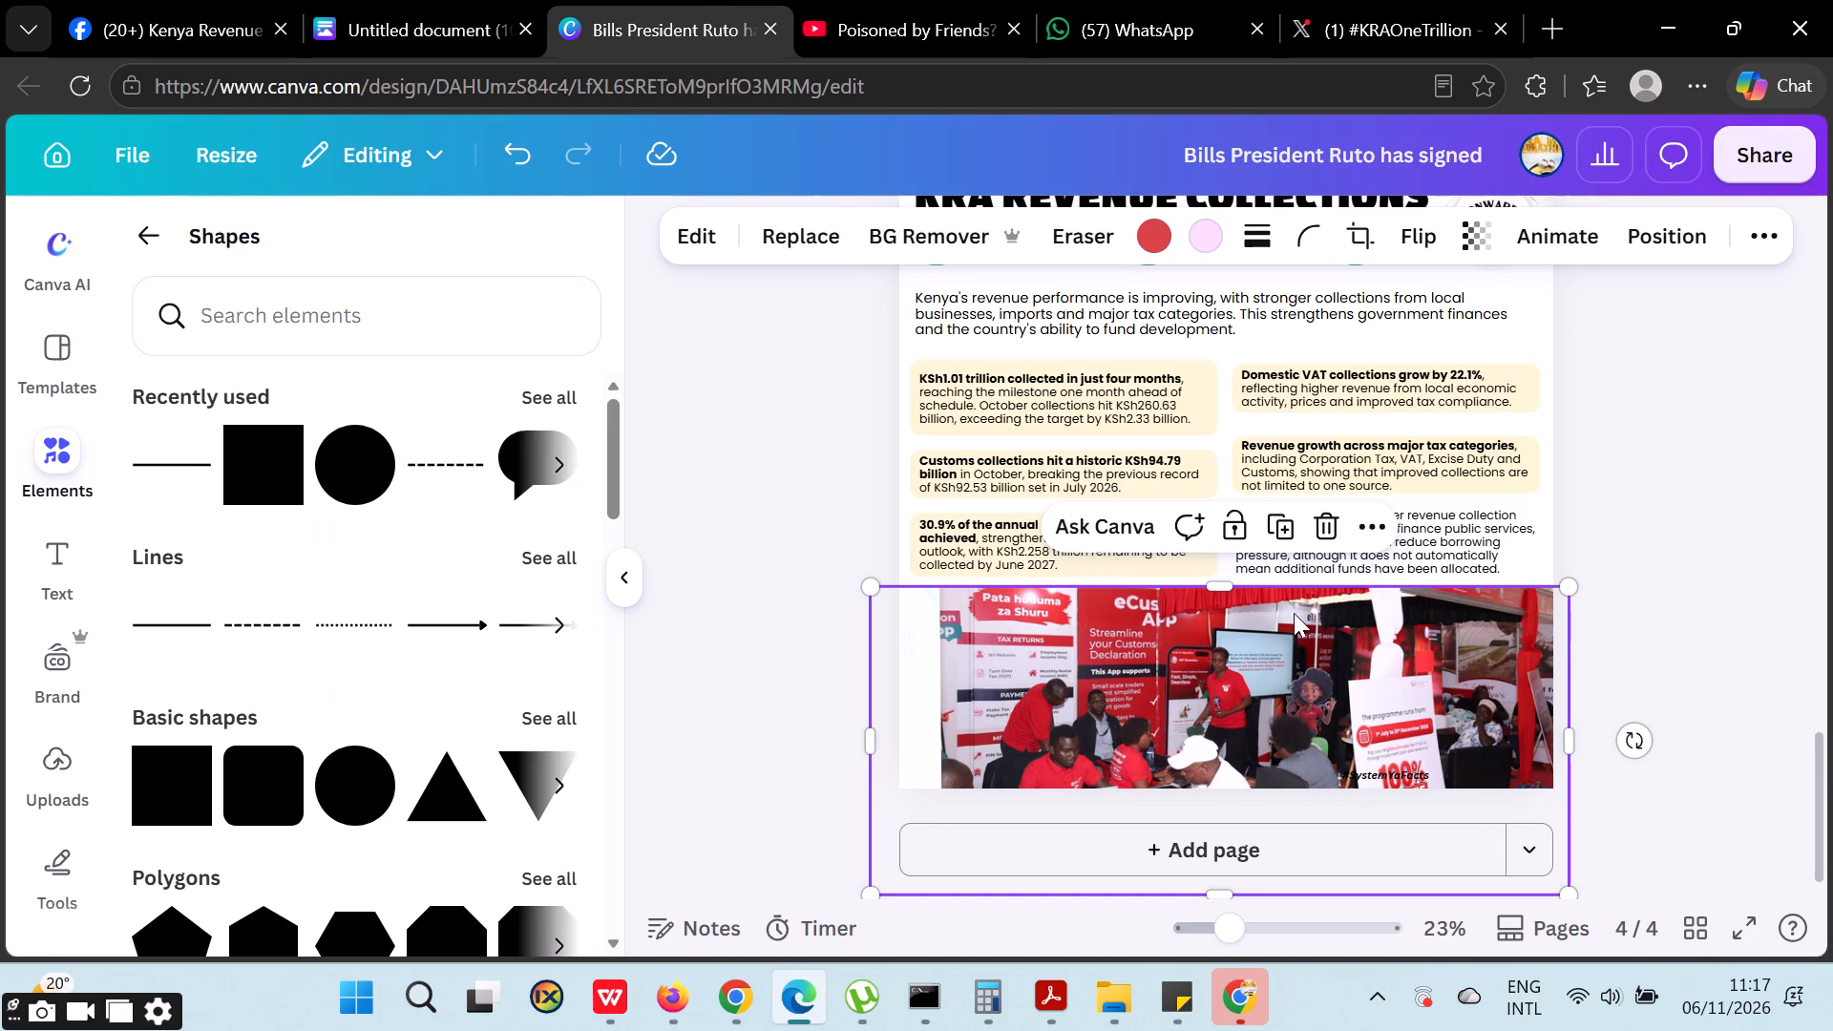
drag(1242, 699, 1252, 590)
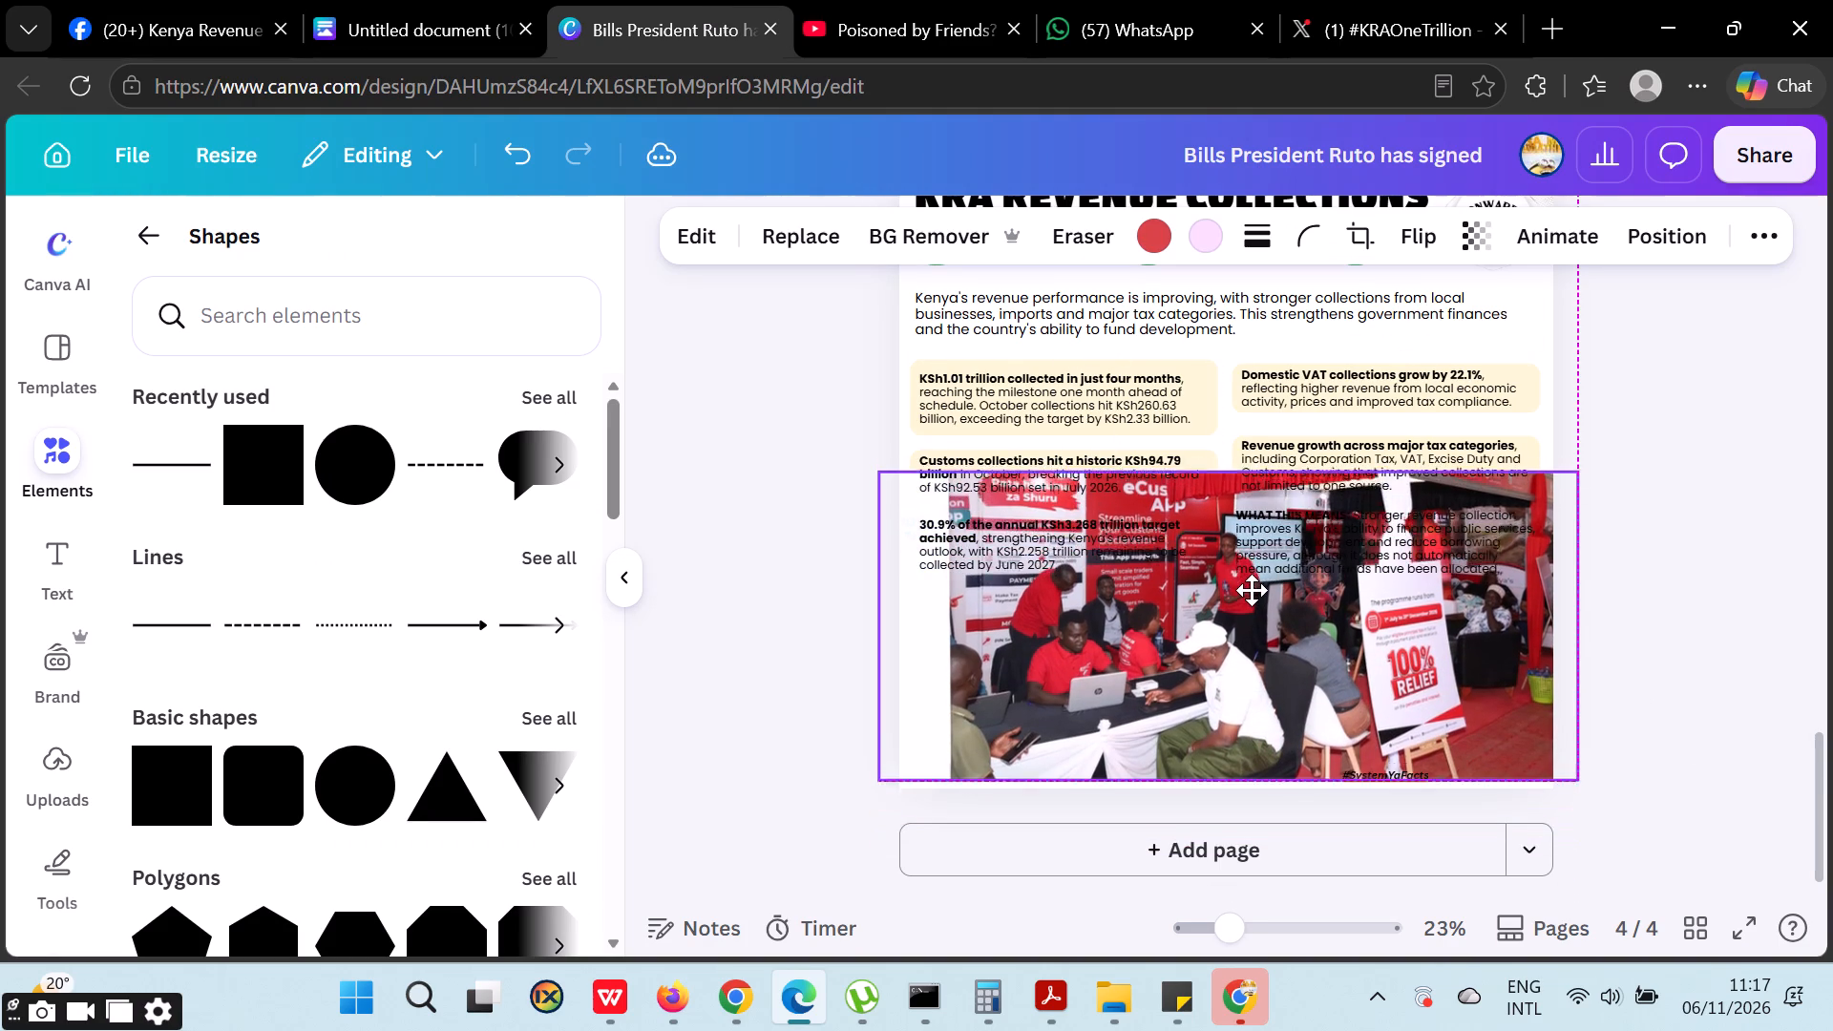
drag(1252, 590, 1252, 591)
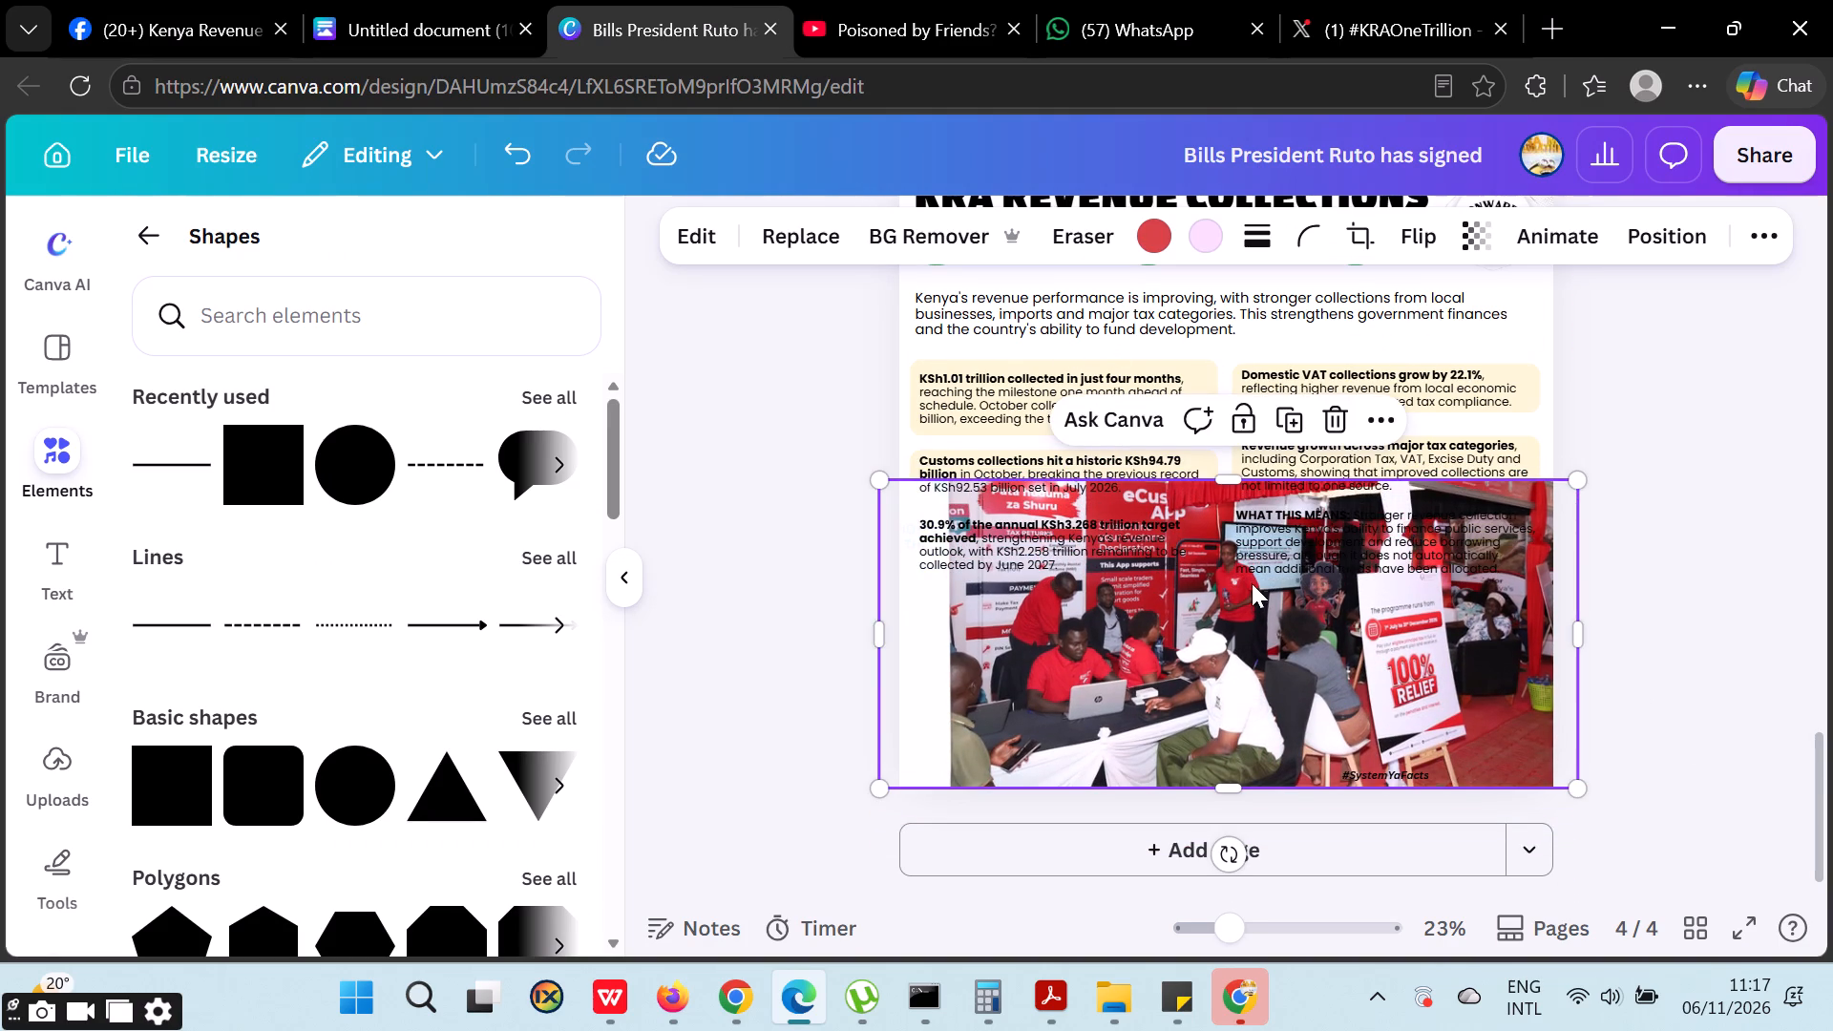
drag(1223, 480, 1350, 334)
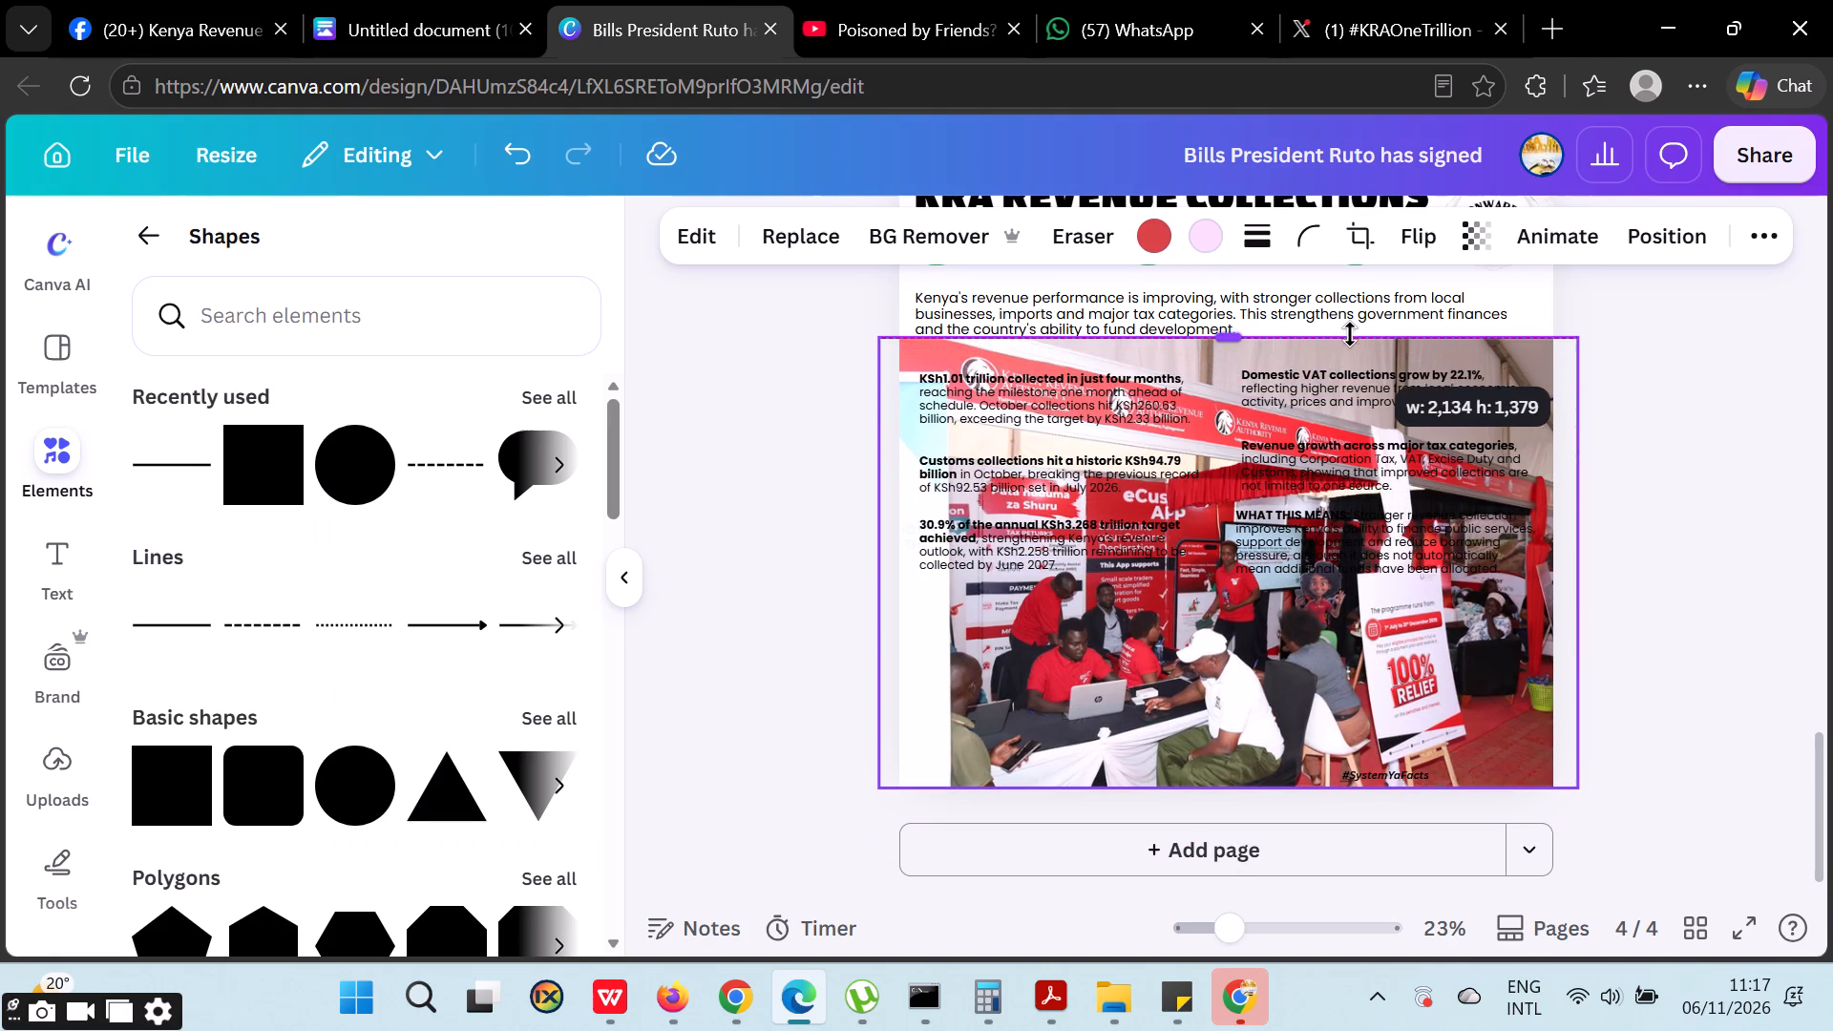
drag(1350, 334, 1366, 345)
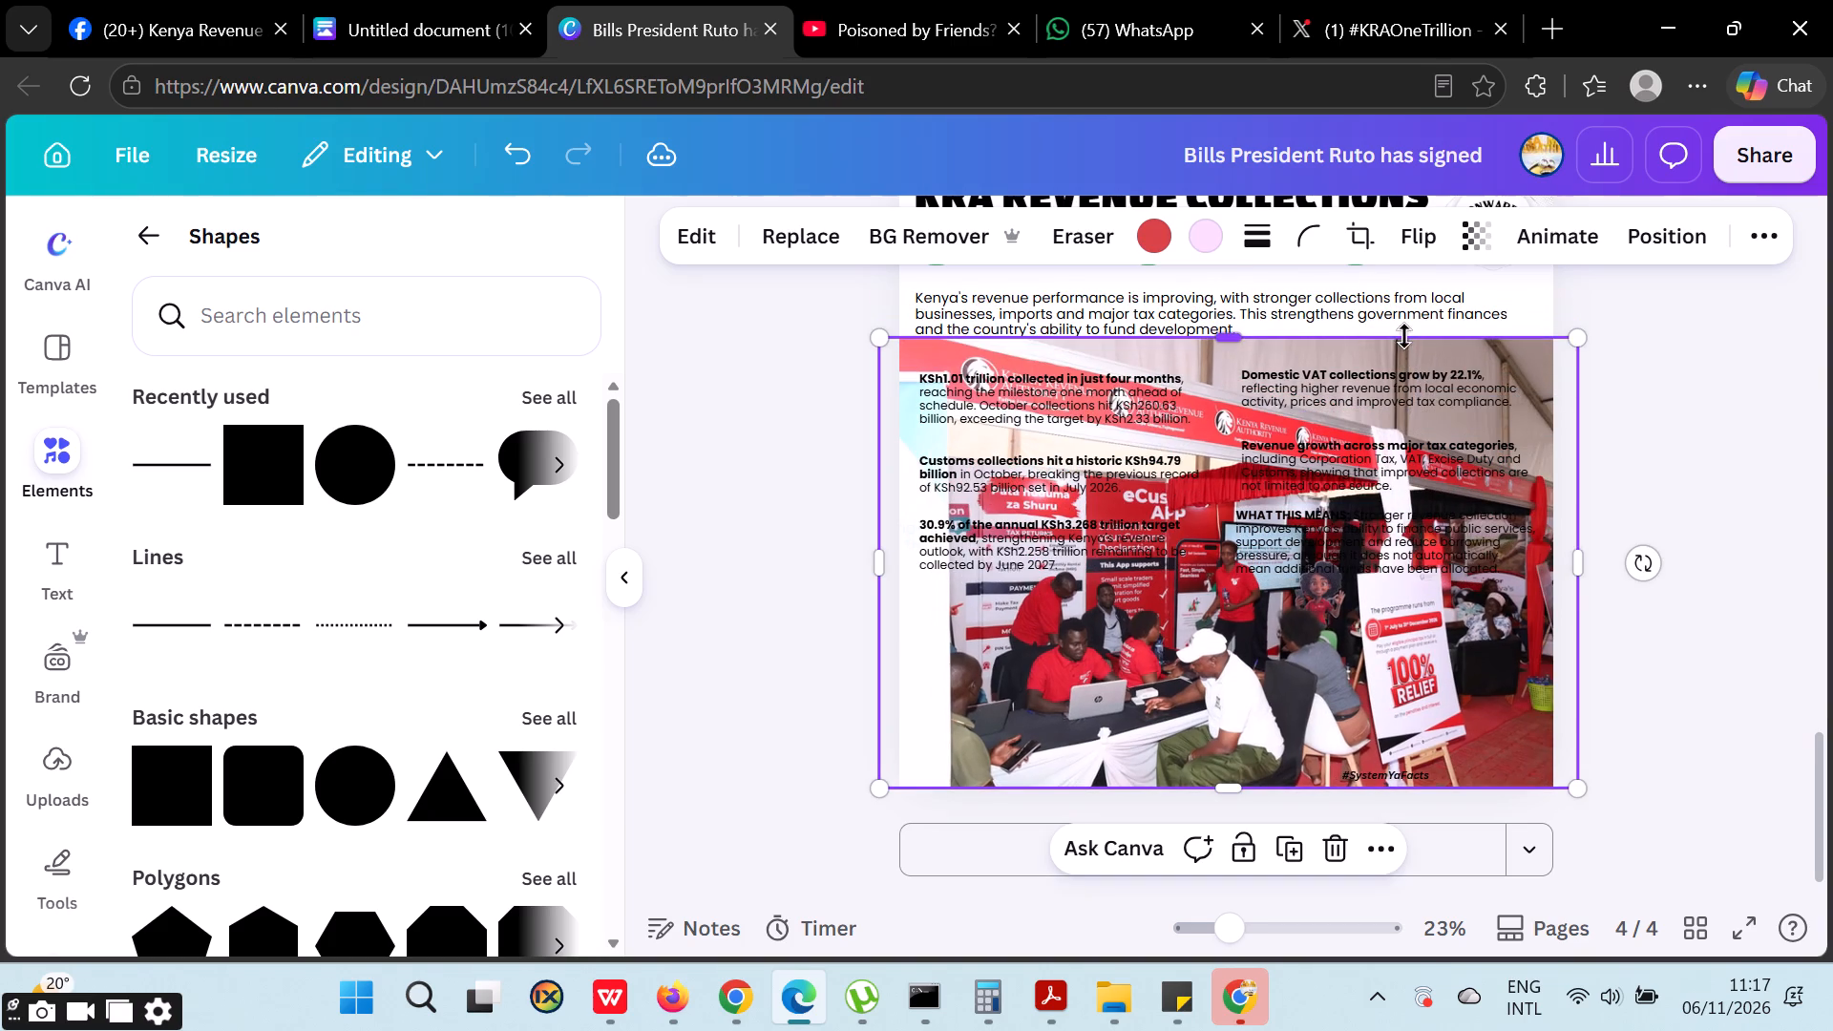
Scale the photo down to about 604 px high below the fact boxes and widen its frame towards the page's right edge, about 1,951 px.
drag(1577, 339, 1136, 656)
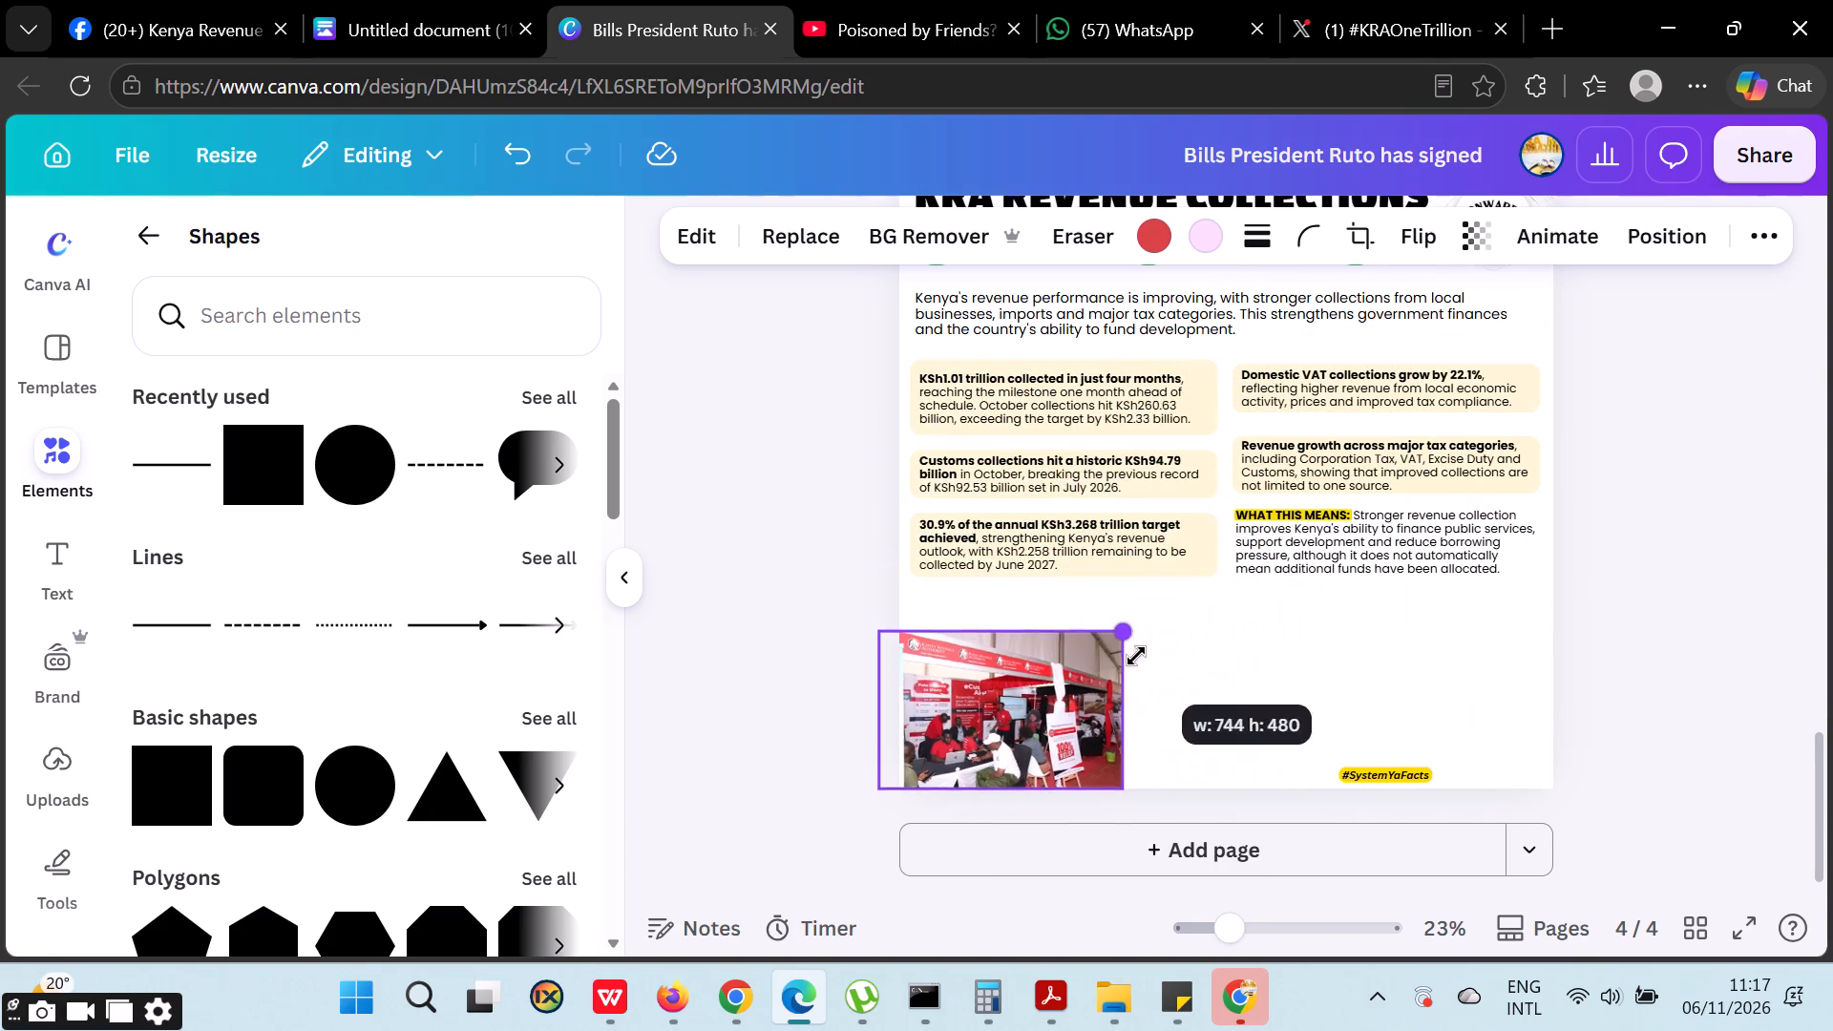
drag(1136, 656, 1210, 624)
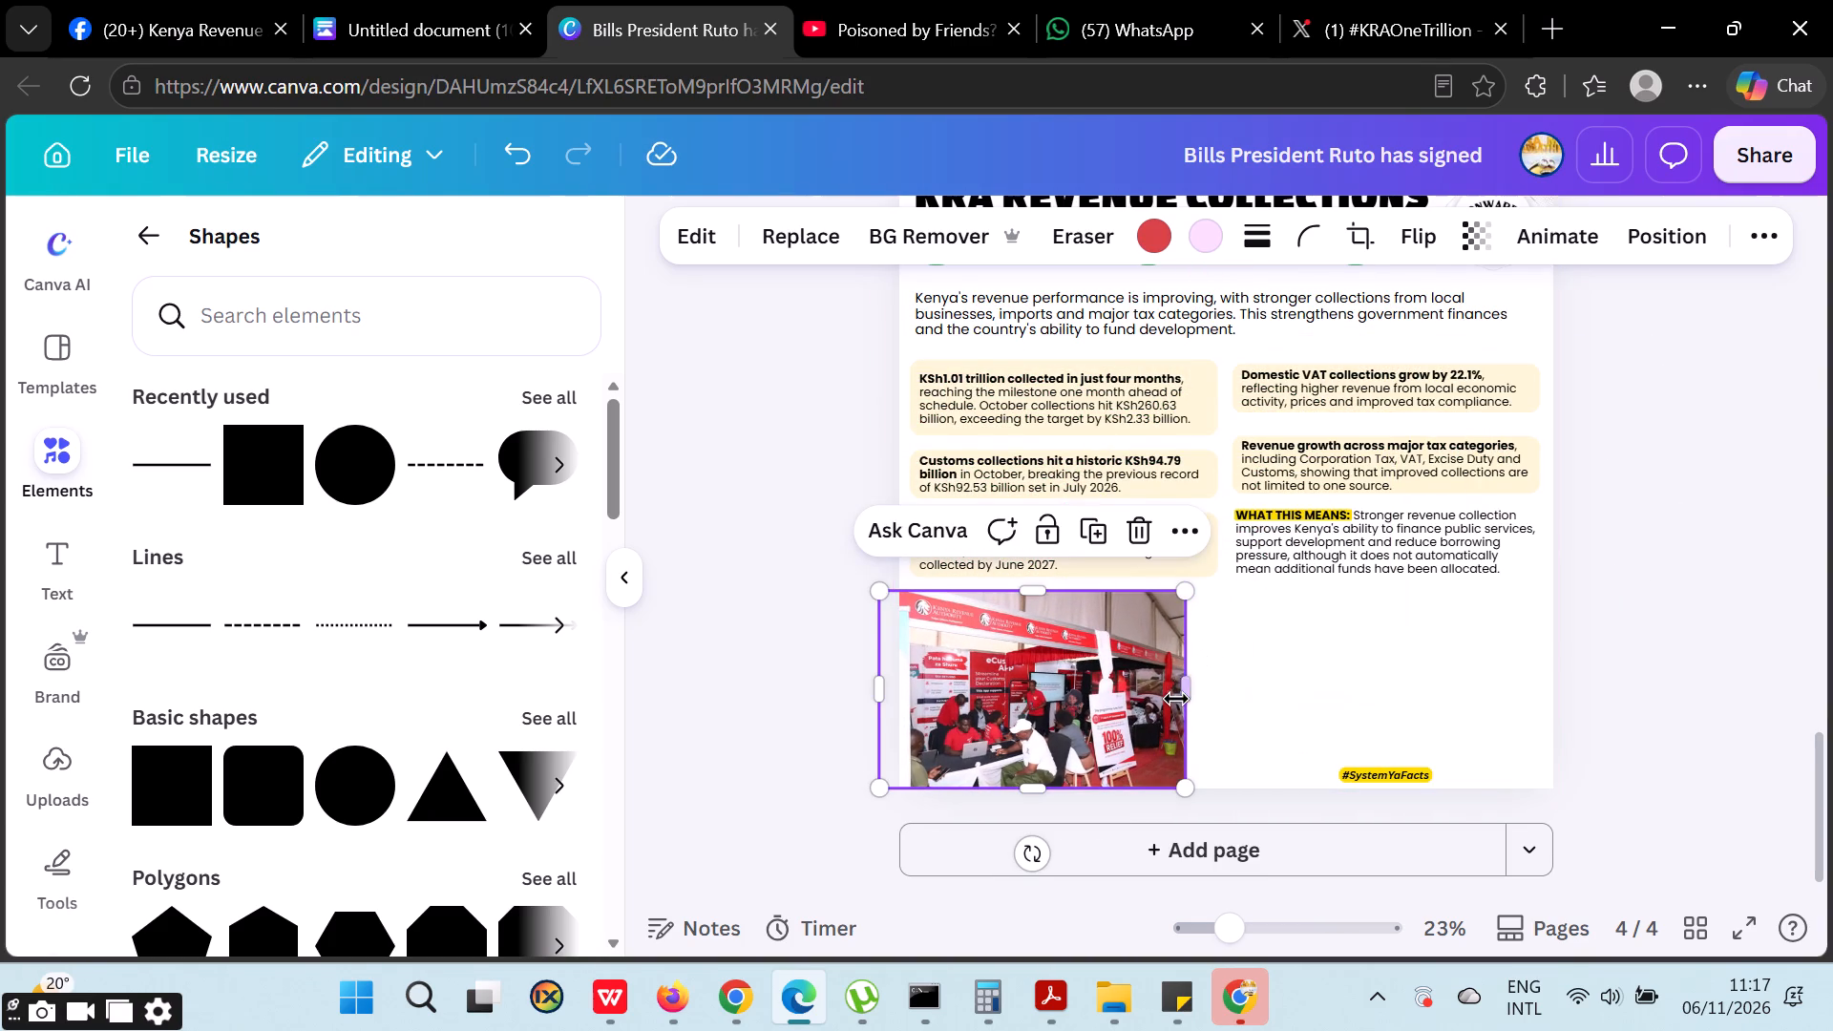
click(1176, 699)
drag(1189, 696, 1525, 702)
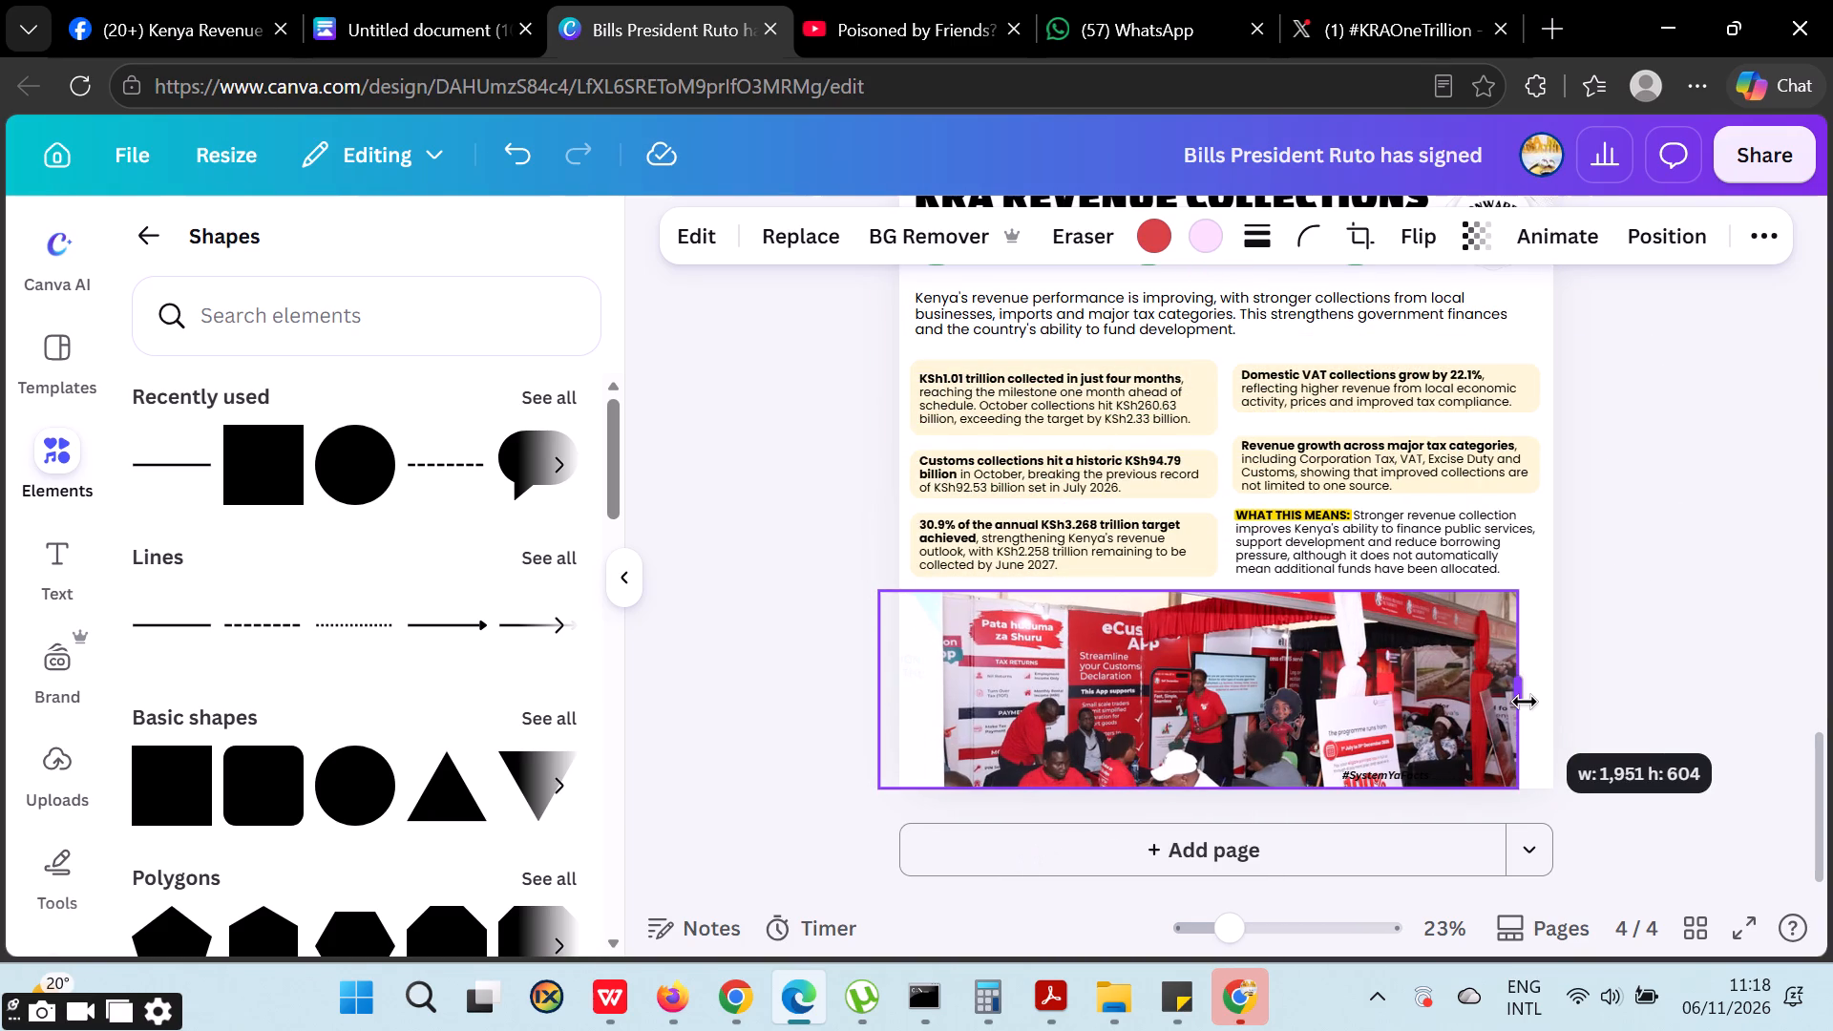
Enlarge the KRA event photo at the bottom of page 4 and shift it down beneath the fact boxes, running past the page's bottom edge.
drag(1525, 702, 1534, 702)
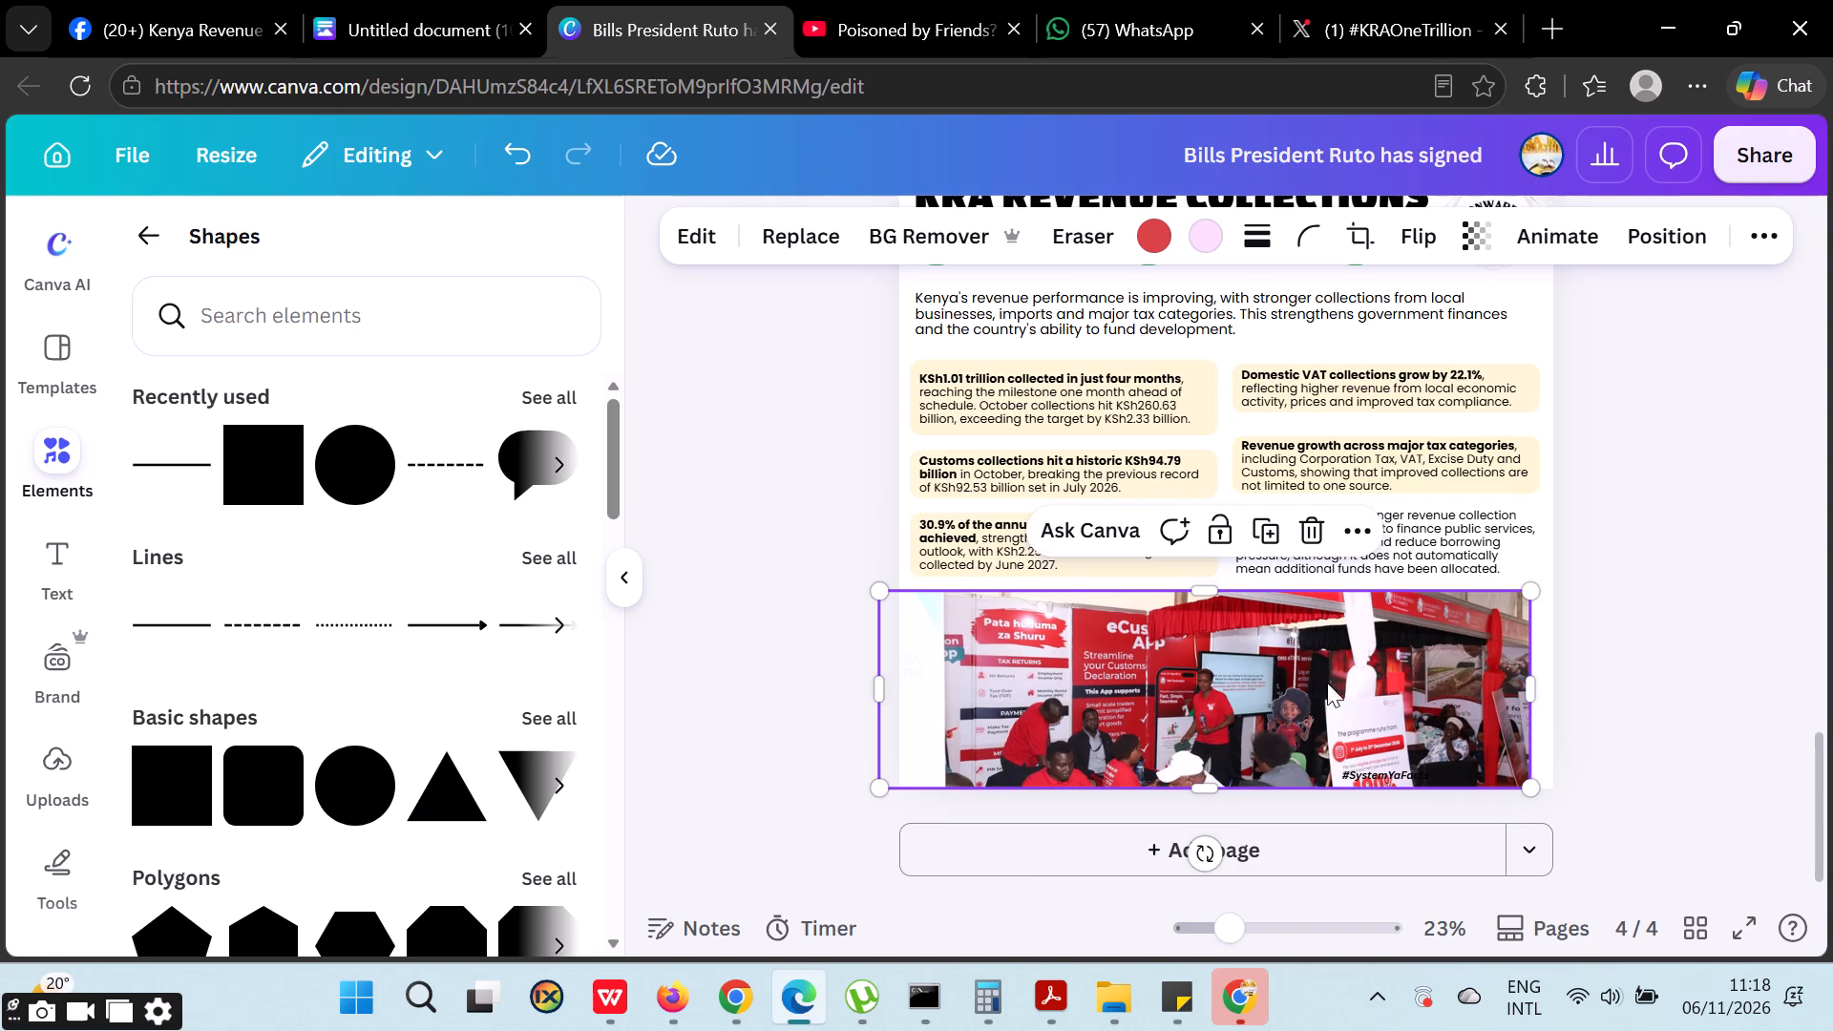
drag(1214, 588, 1187, 642)
drag(1184, 705, 1192, 603)
drag(1210, 690, 1203, 800)
drag(1376, 672, 1375, 717)
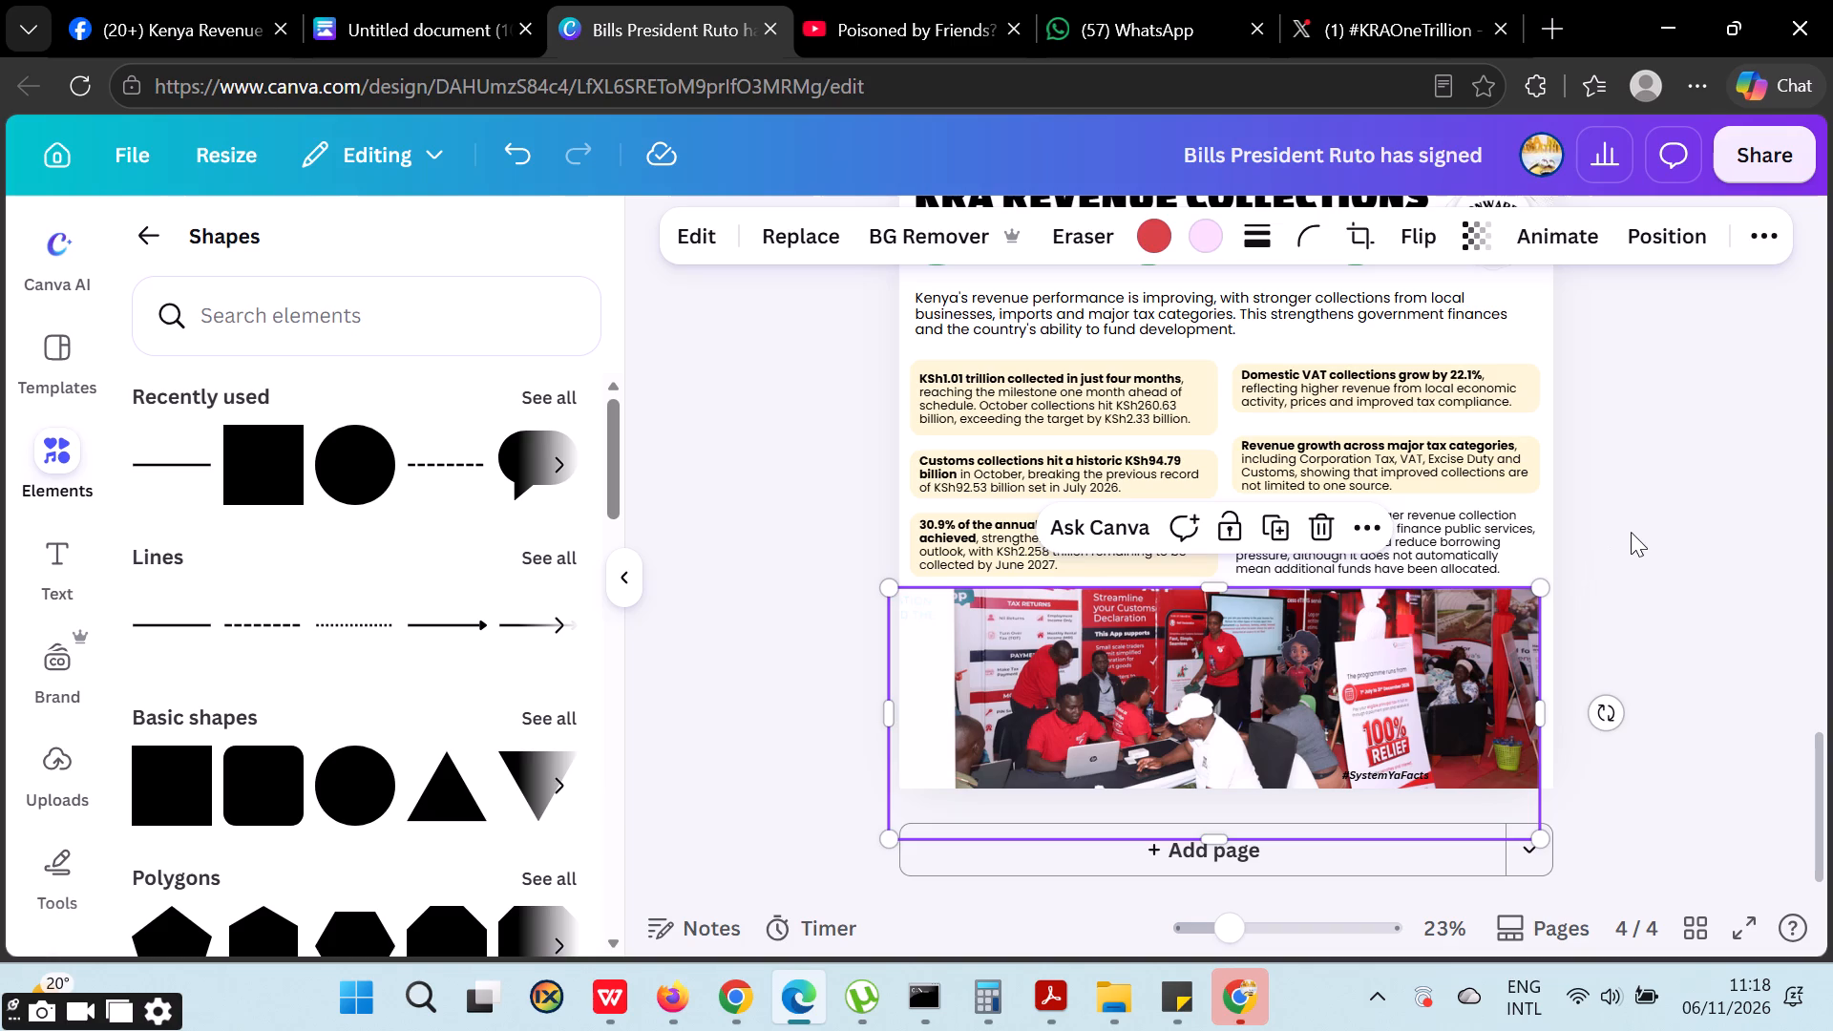
triple_click(1631, 532)
Stretch the photo sideways so it starts at the page's left edge and extends past the right edge.
click(968, 646)
drag(889, 705, 843, 701)
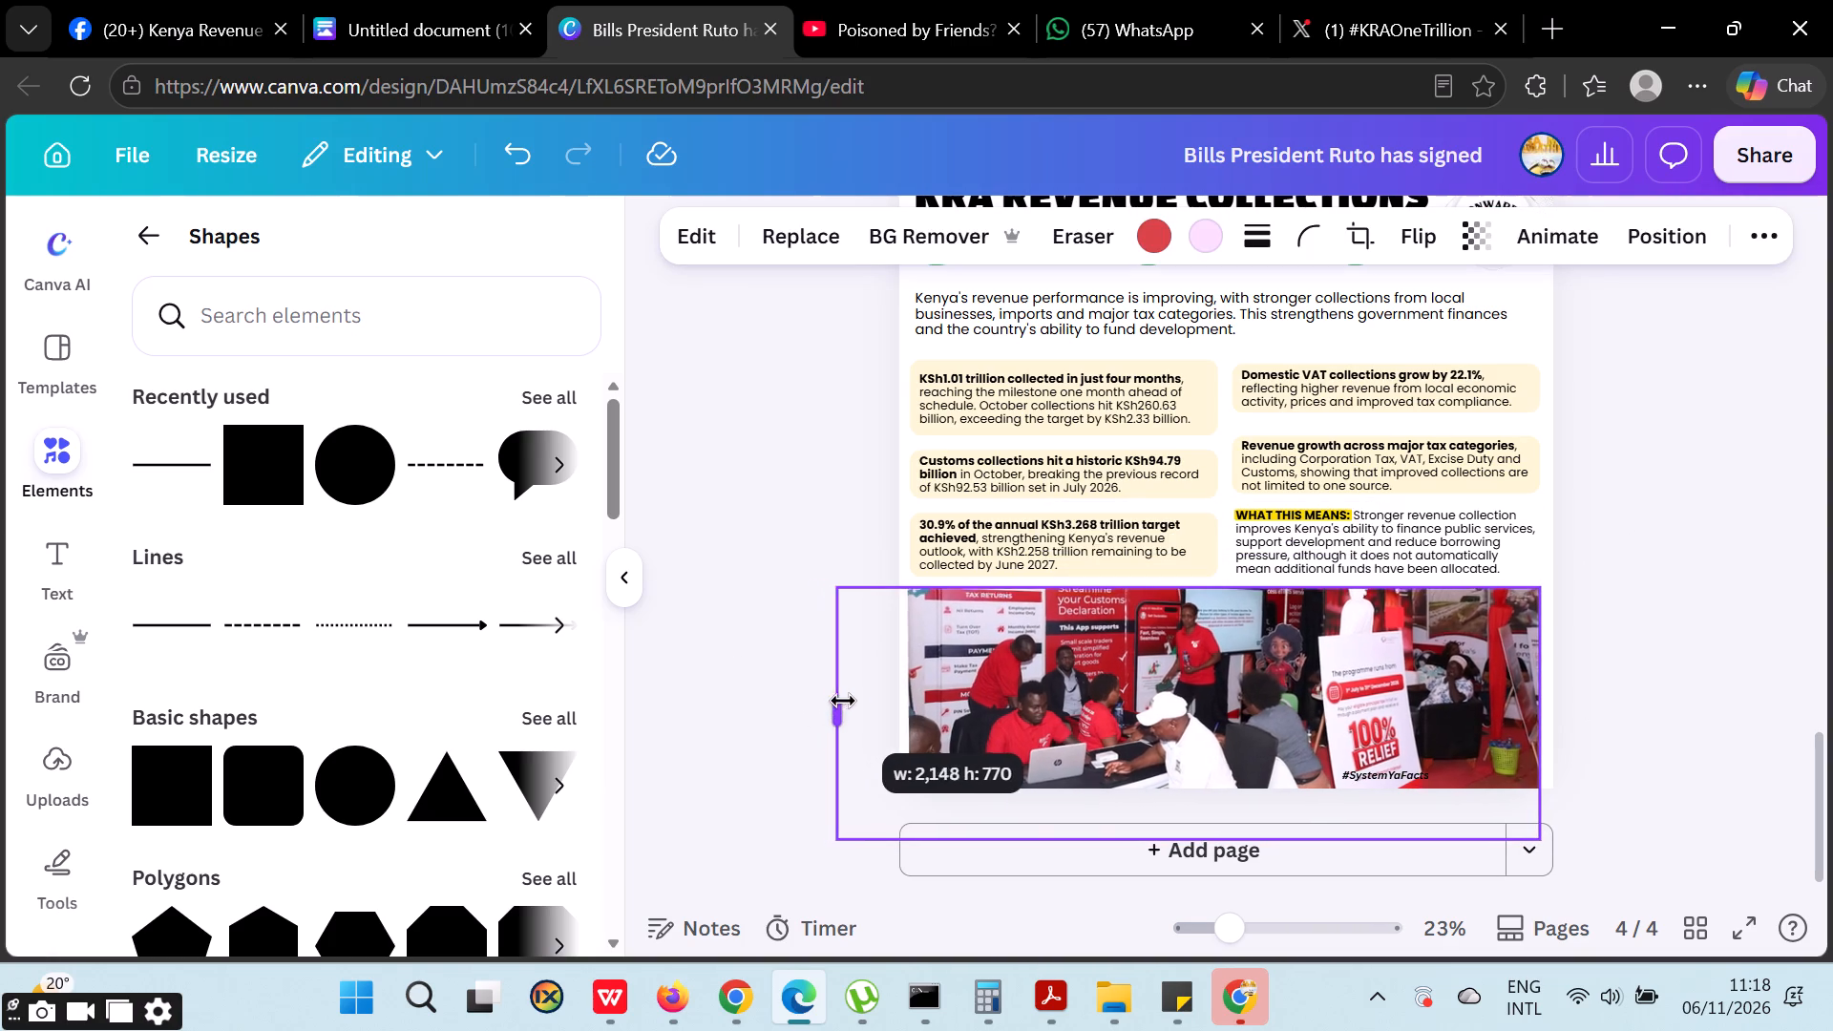
drag(843, 701, 823, 706)
click(823, 706)
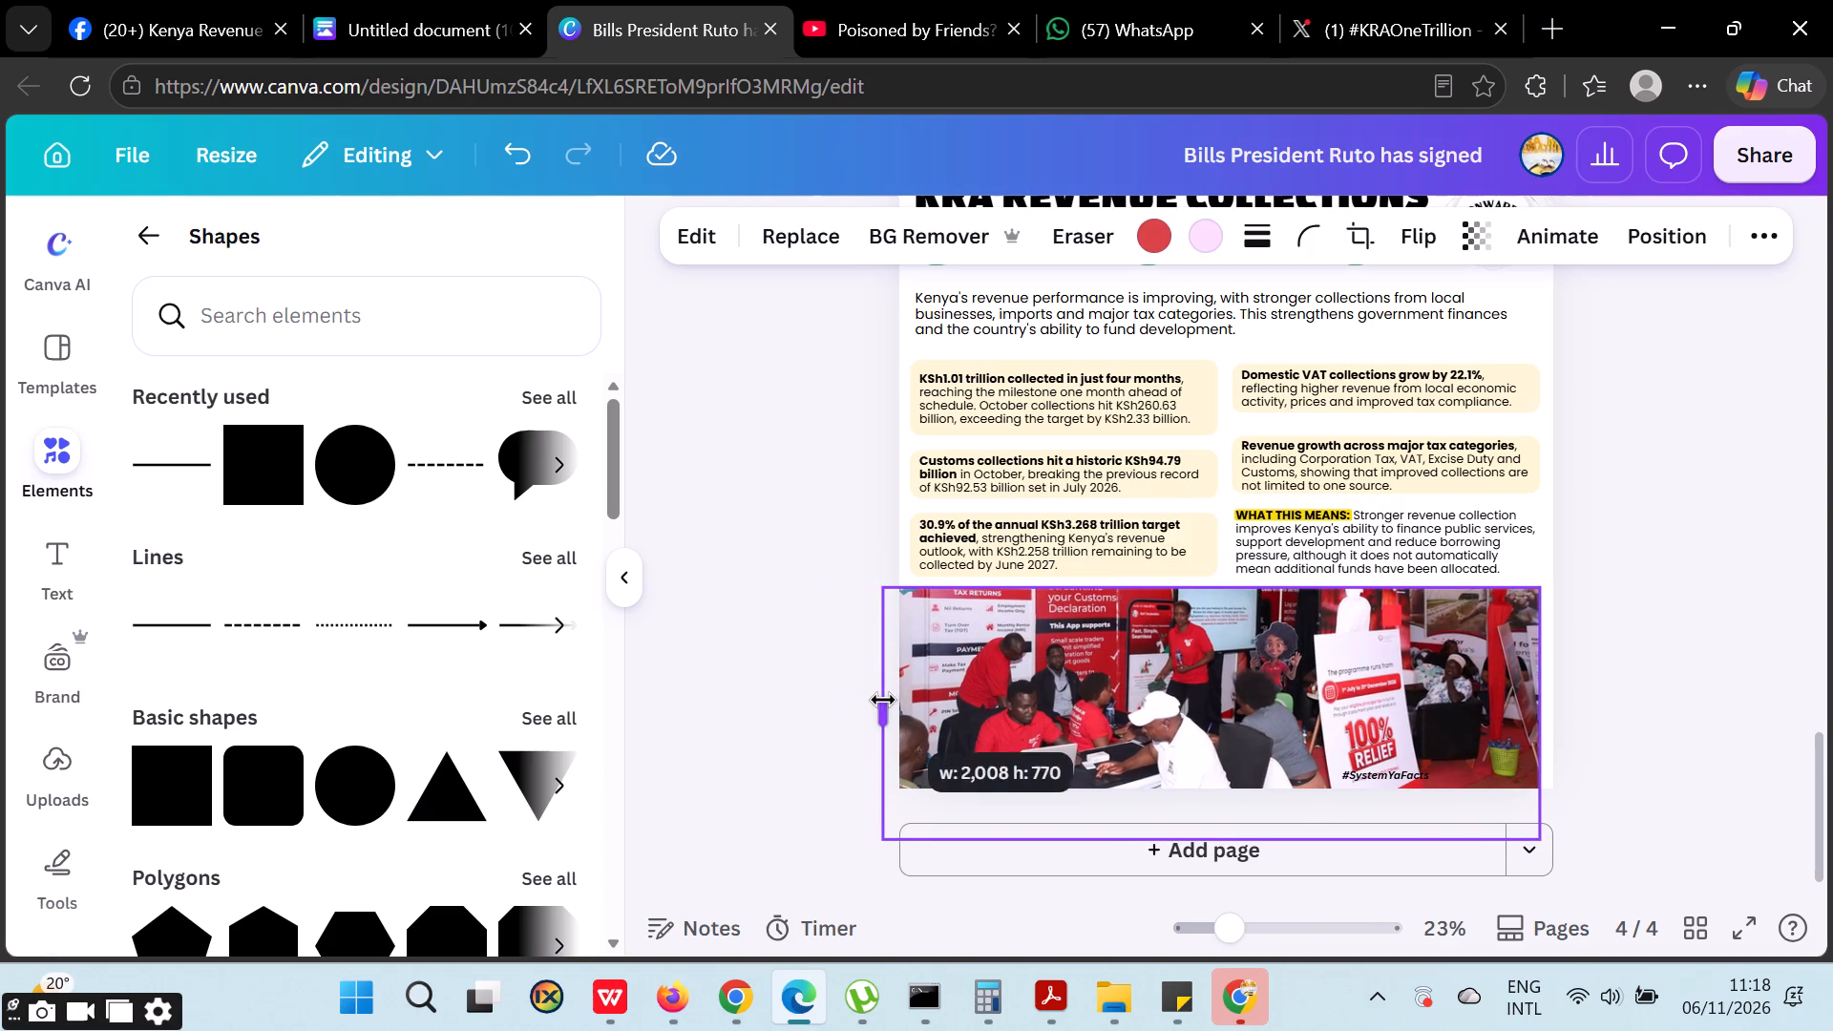
click(886, 699)
drag(893, 716, 907, 712)
drag(1539, 706, 1549, 701)
drag(1549, 701, 1653, 672)
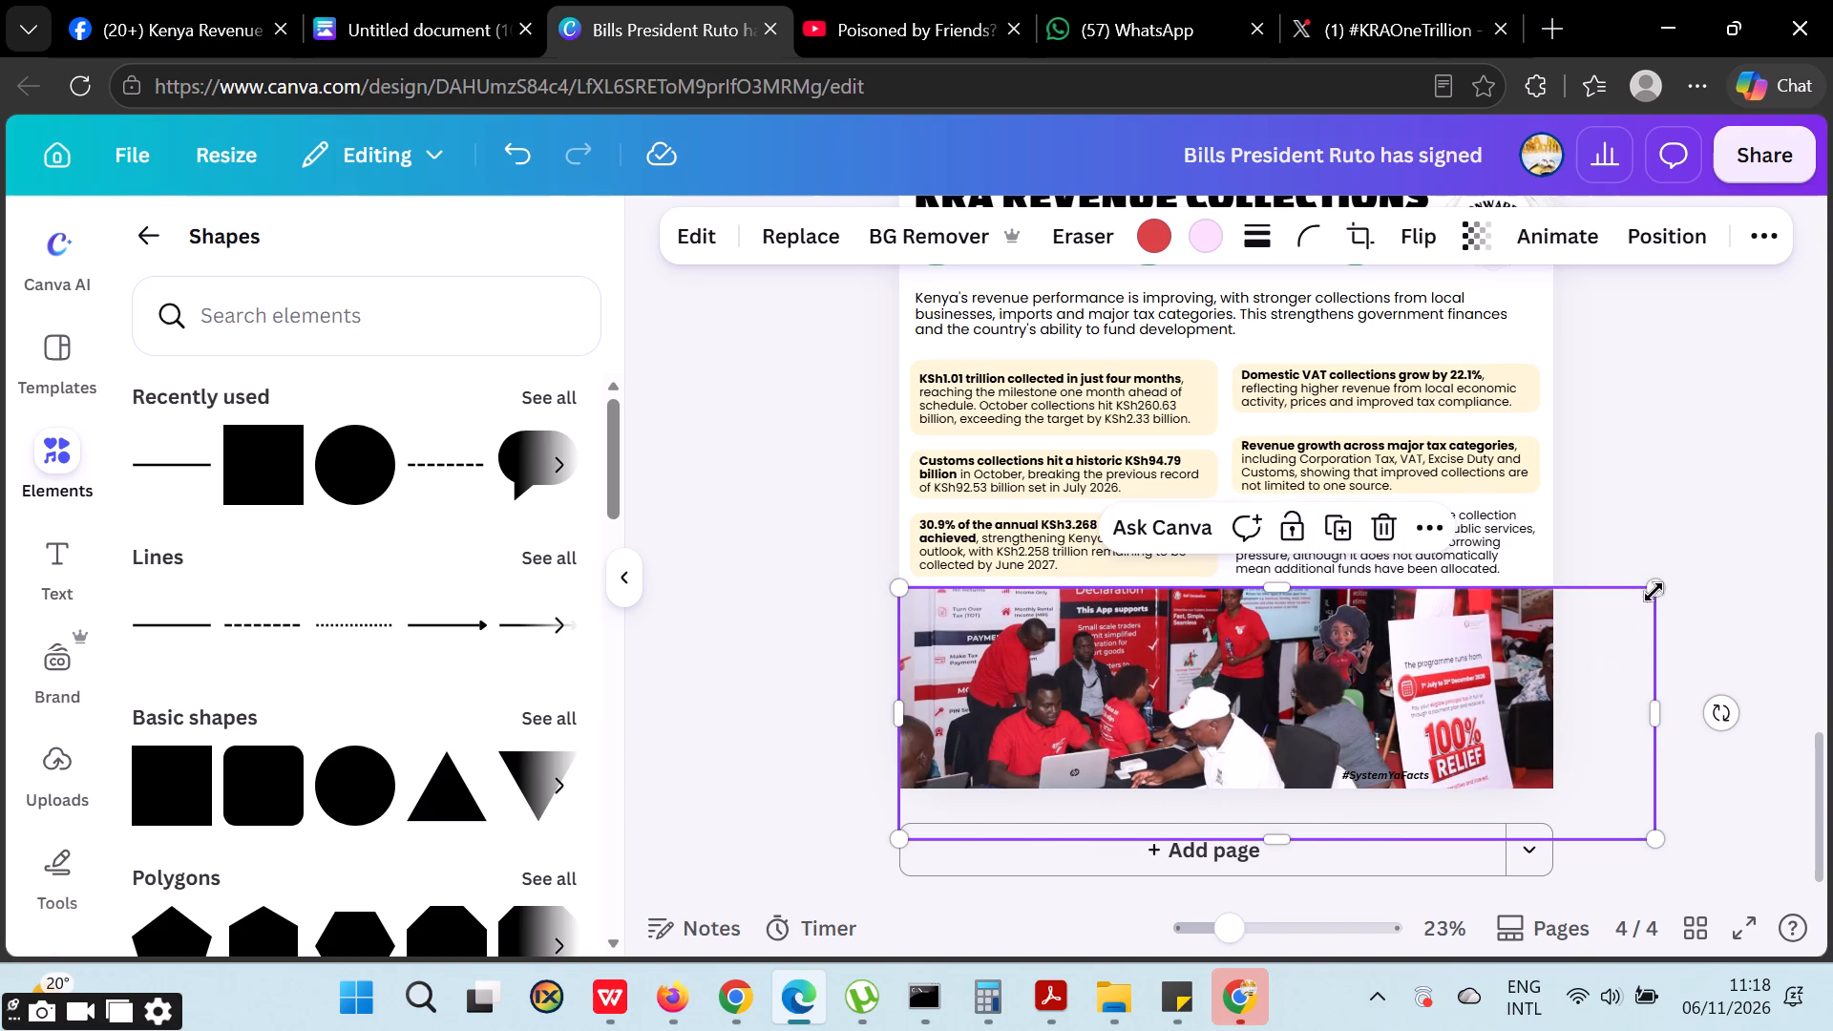
Scale the photo down to exactly the page's width and raise its top edge to just below the fact boxes.
drag(1654, 586, 1544, 614)
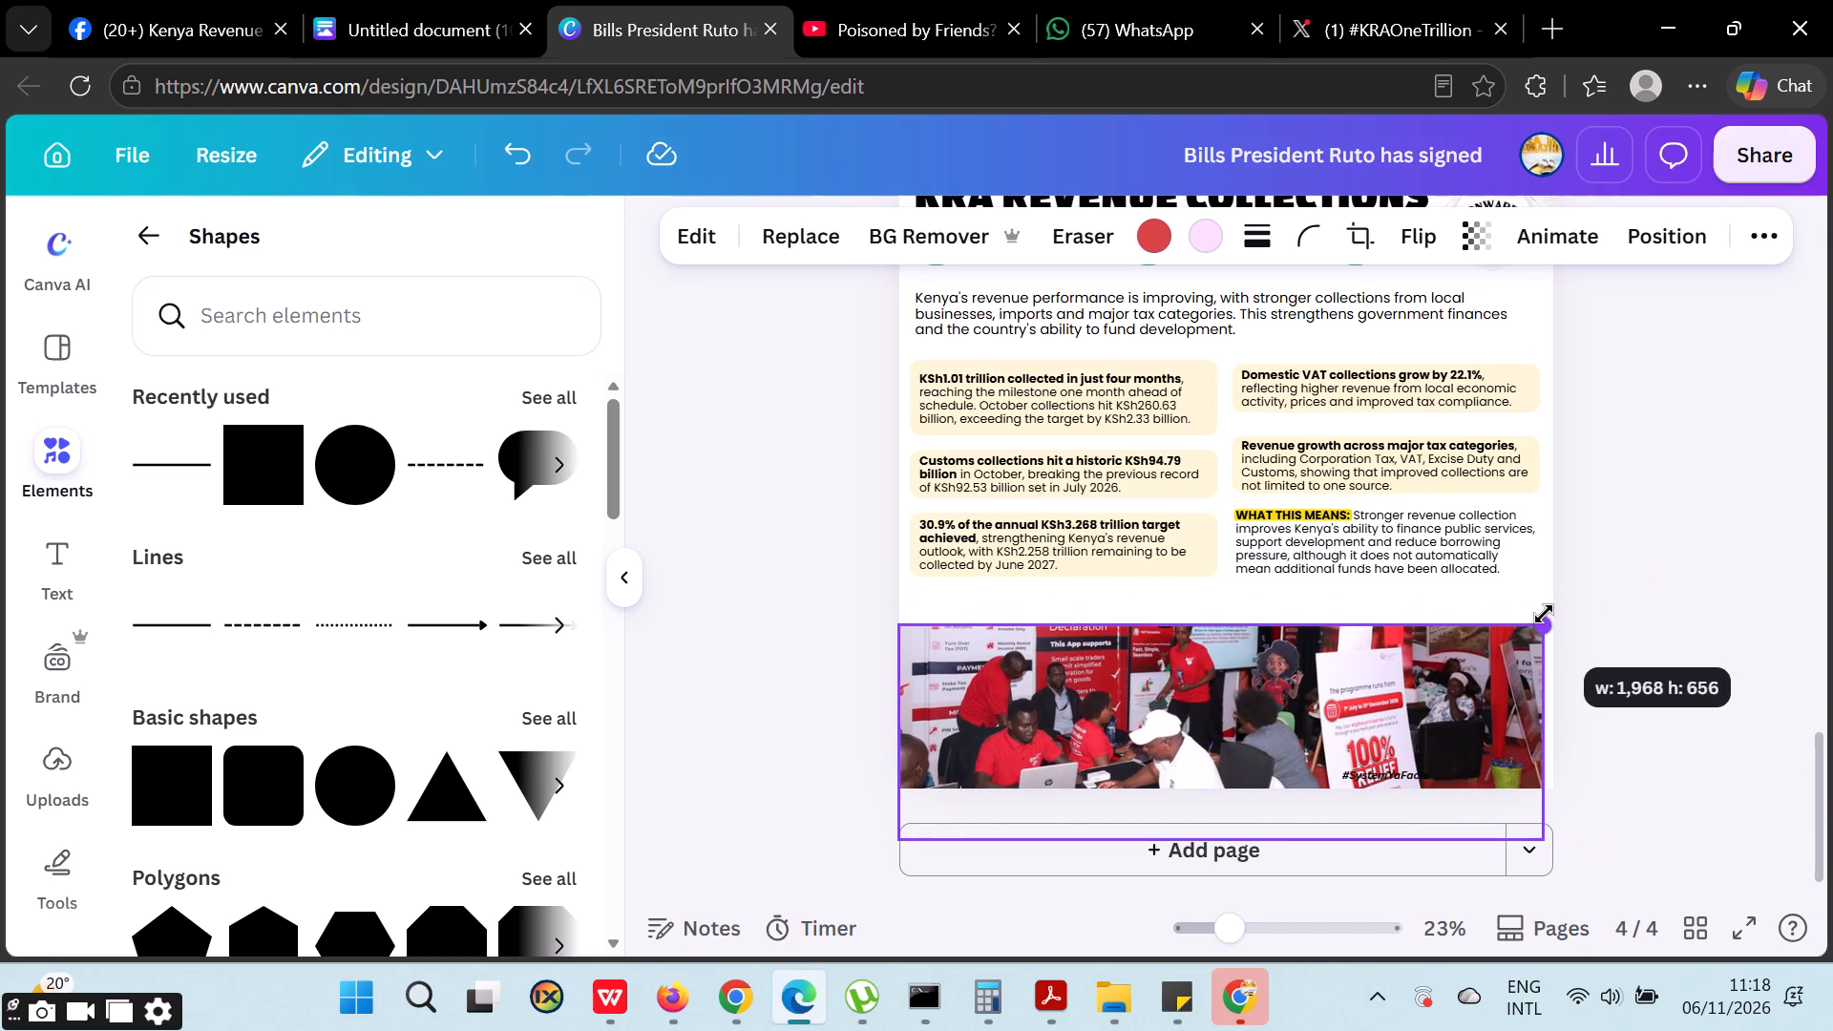
drag(1544, 614, 1550, 611)
triple_click(1702, 596)
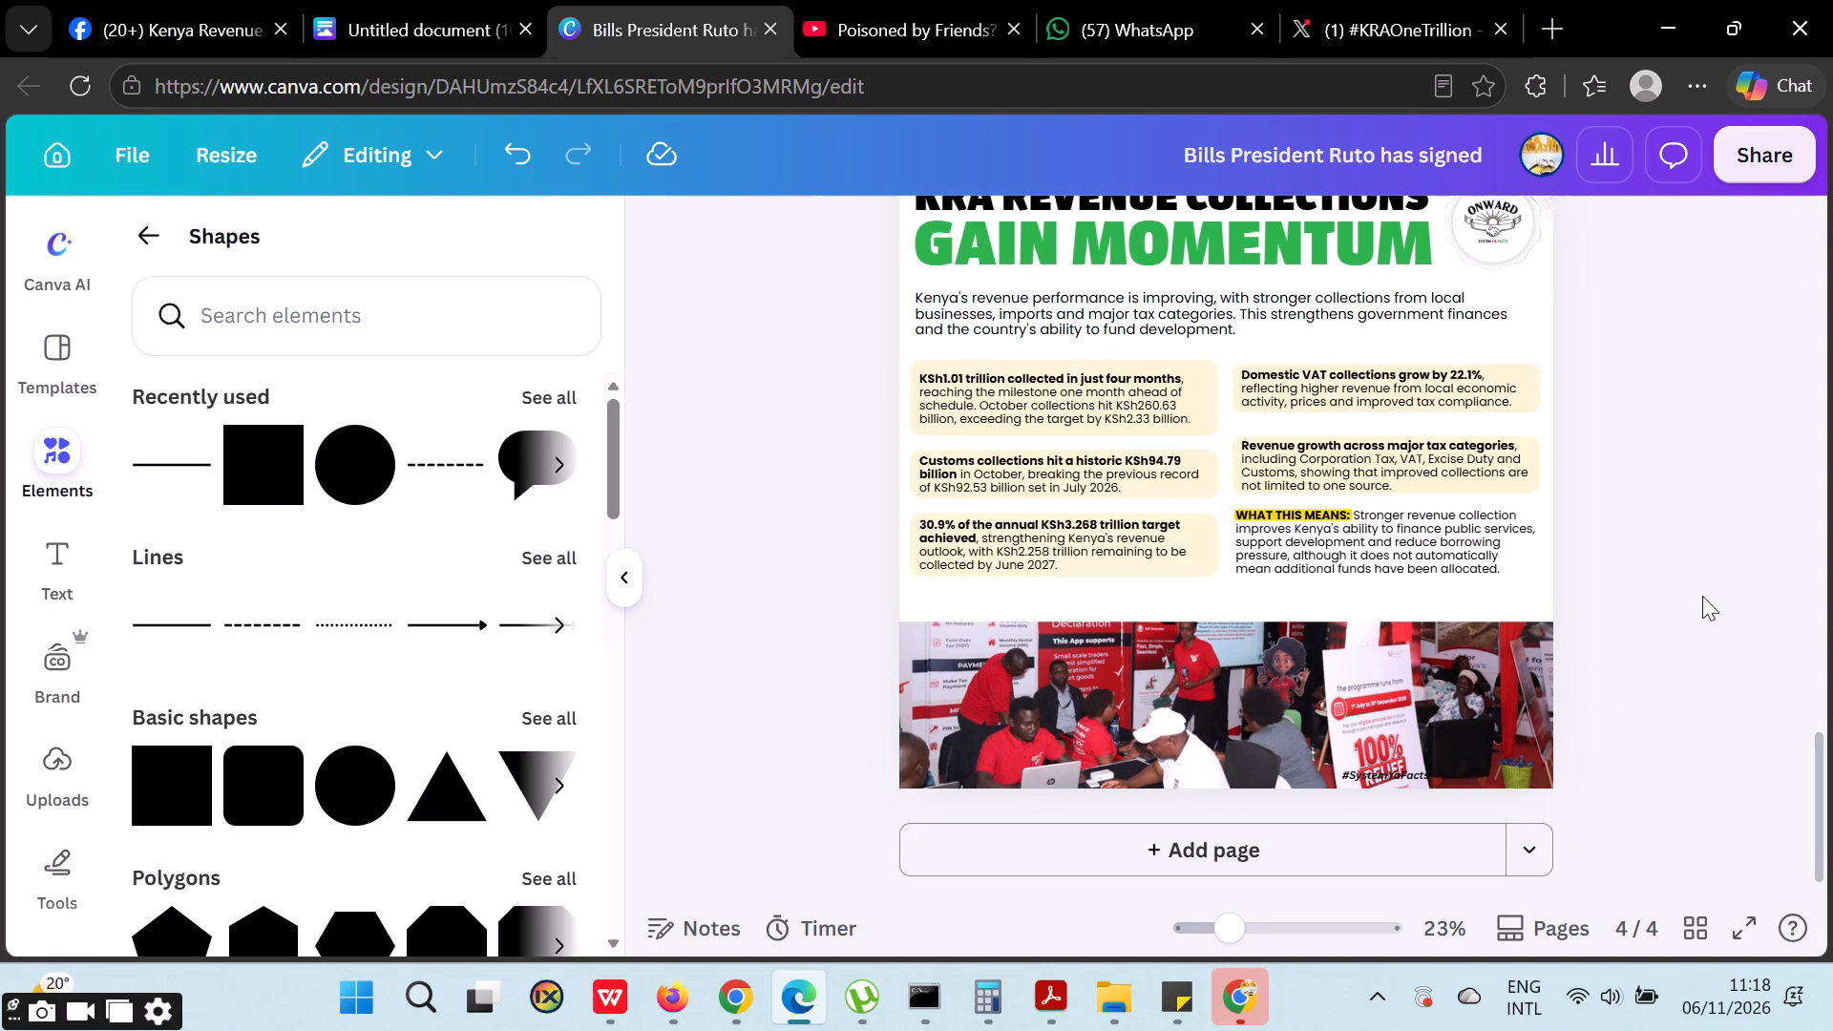
click(1737, 656)
click(942, 681)
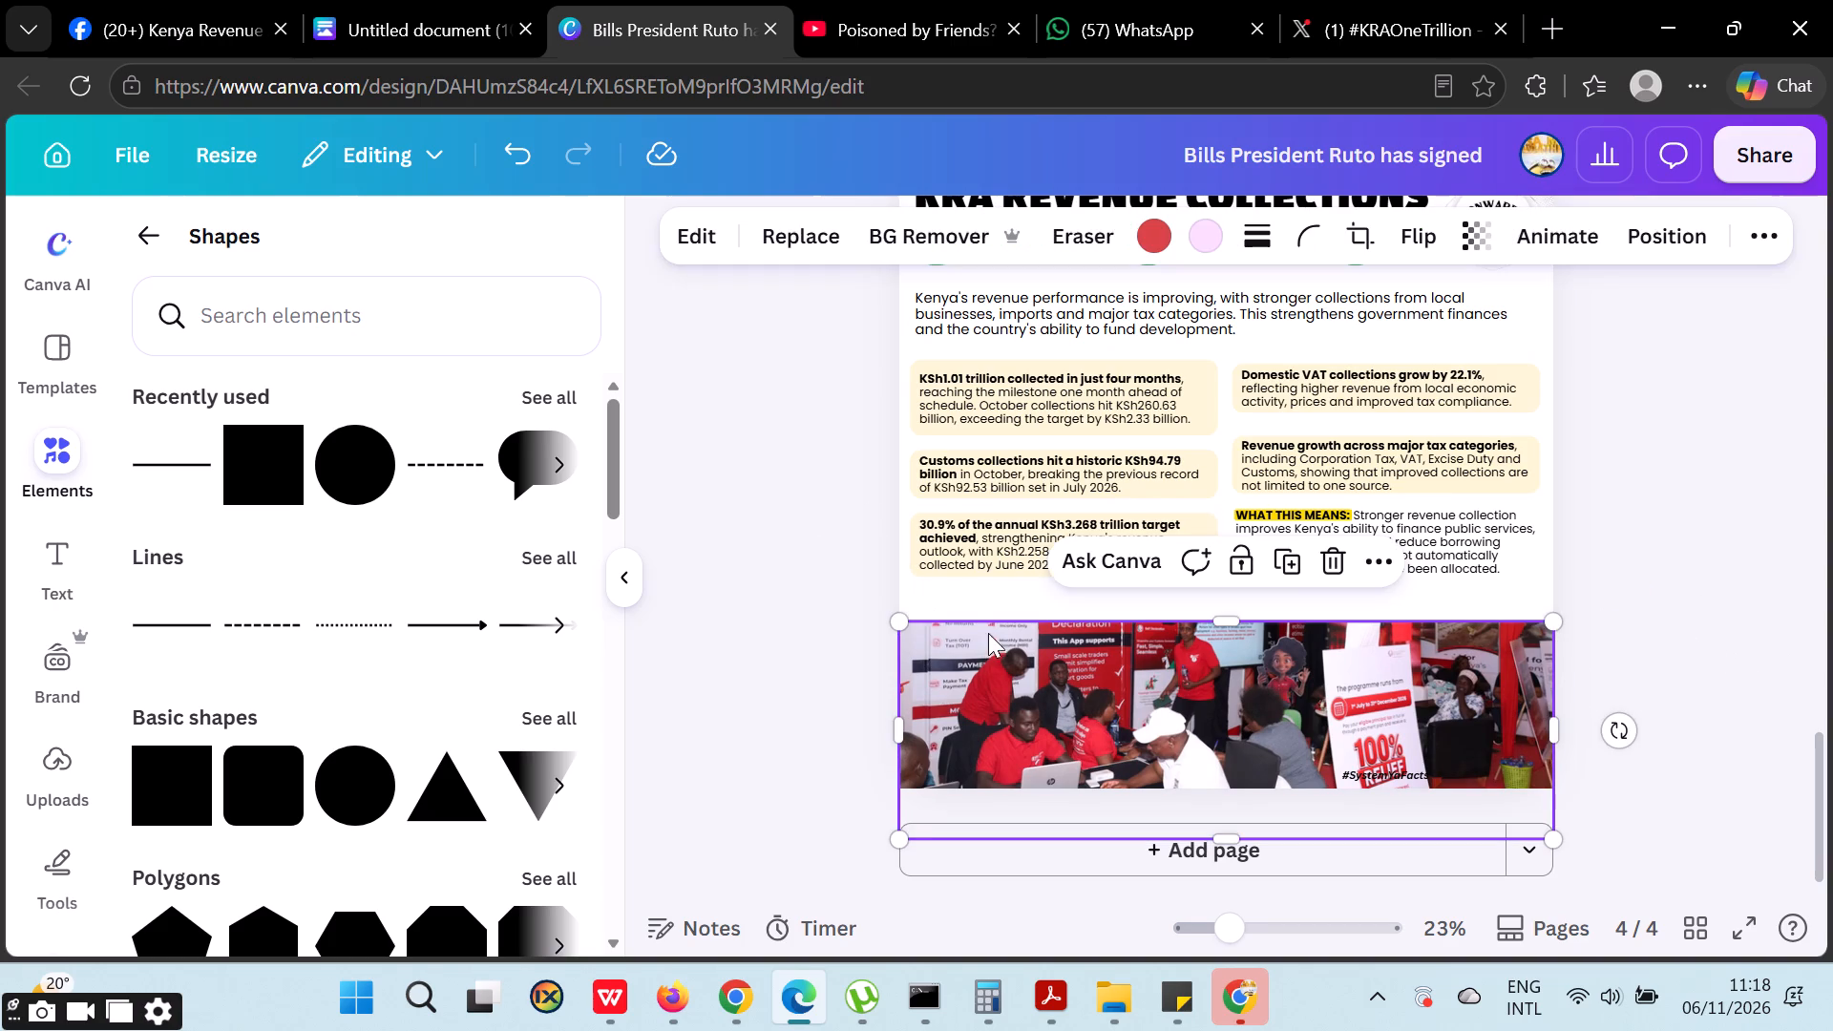
drag(990, 627, 1036, 608)
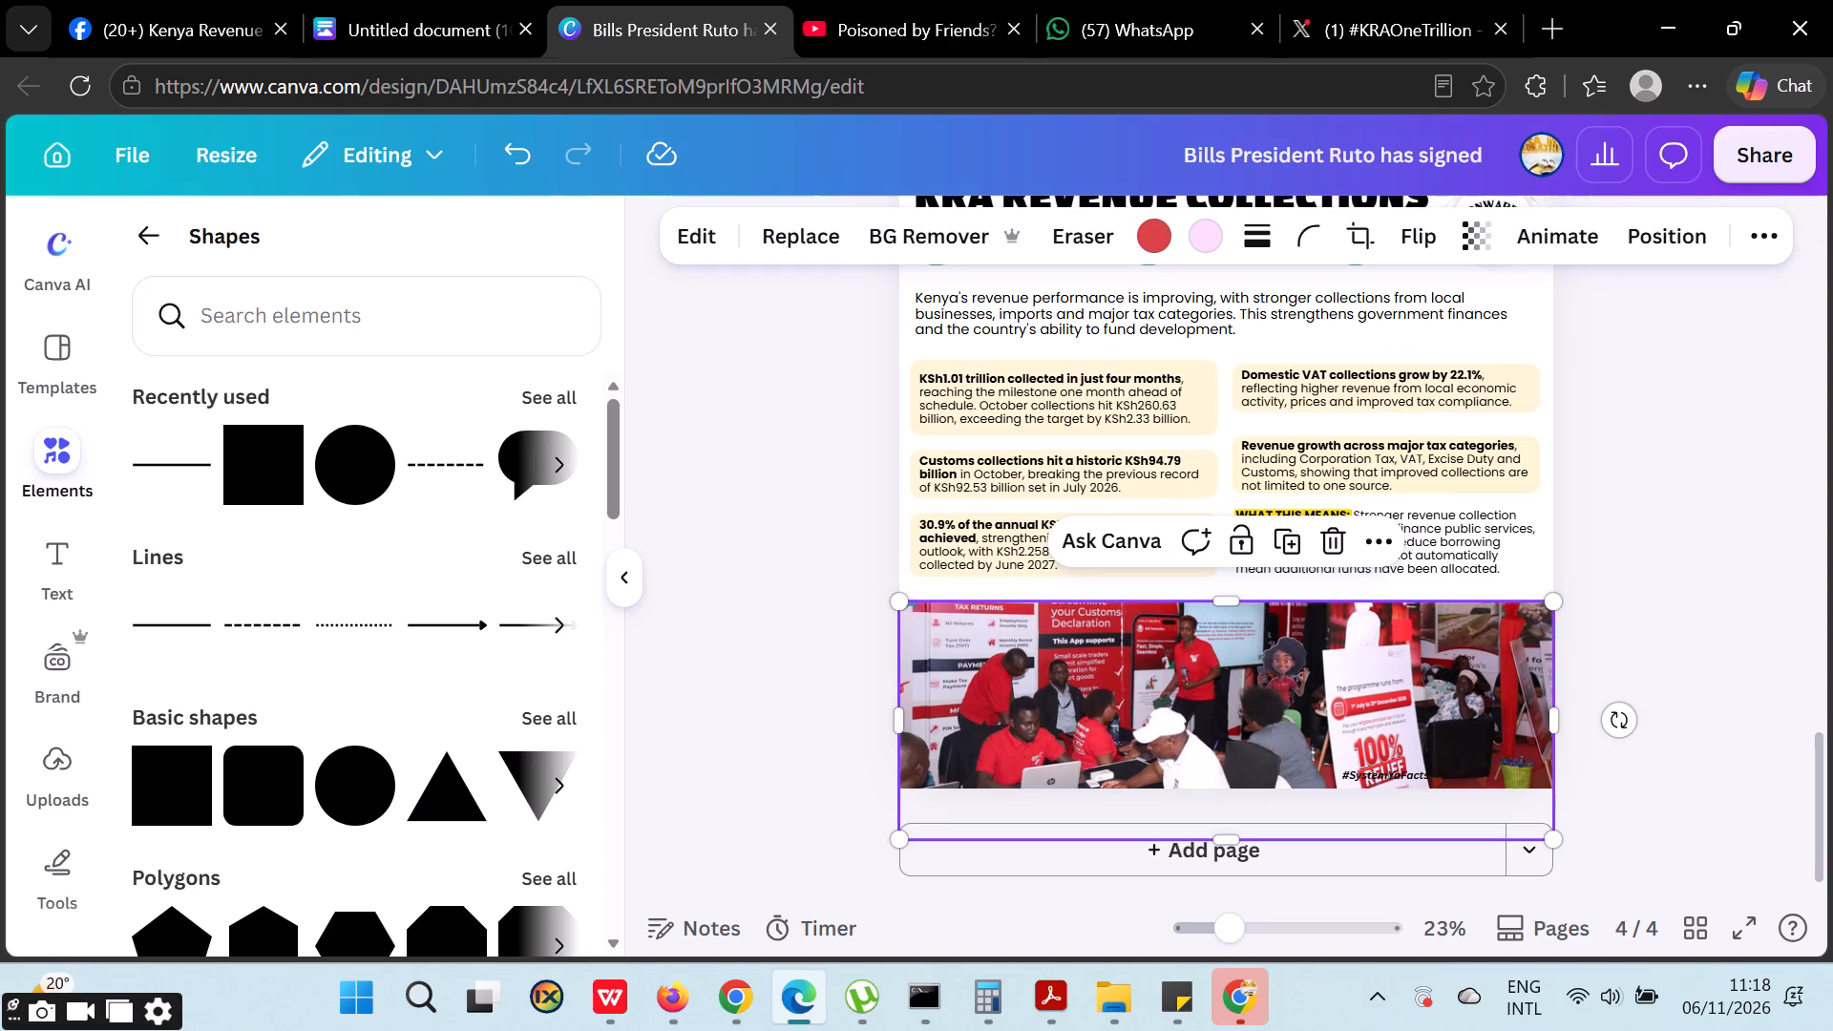
Search the elements library for "white gradient".
click(148, 232)
click(308, 261)
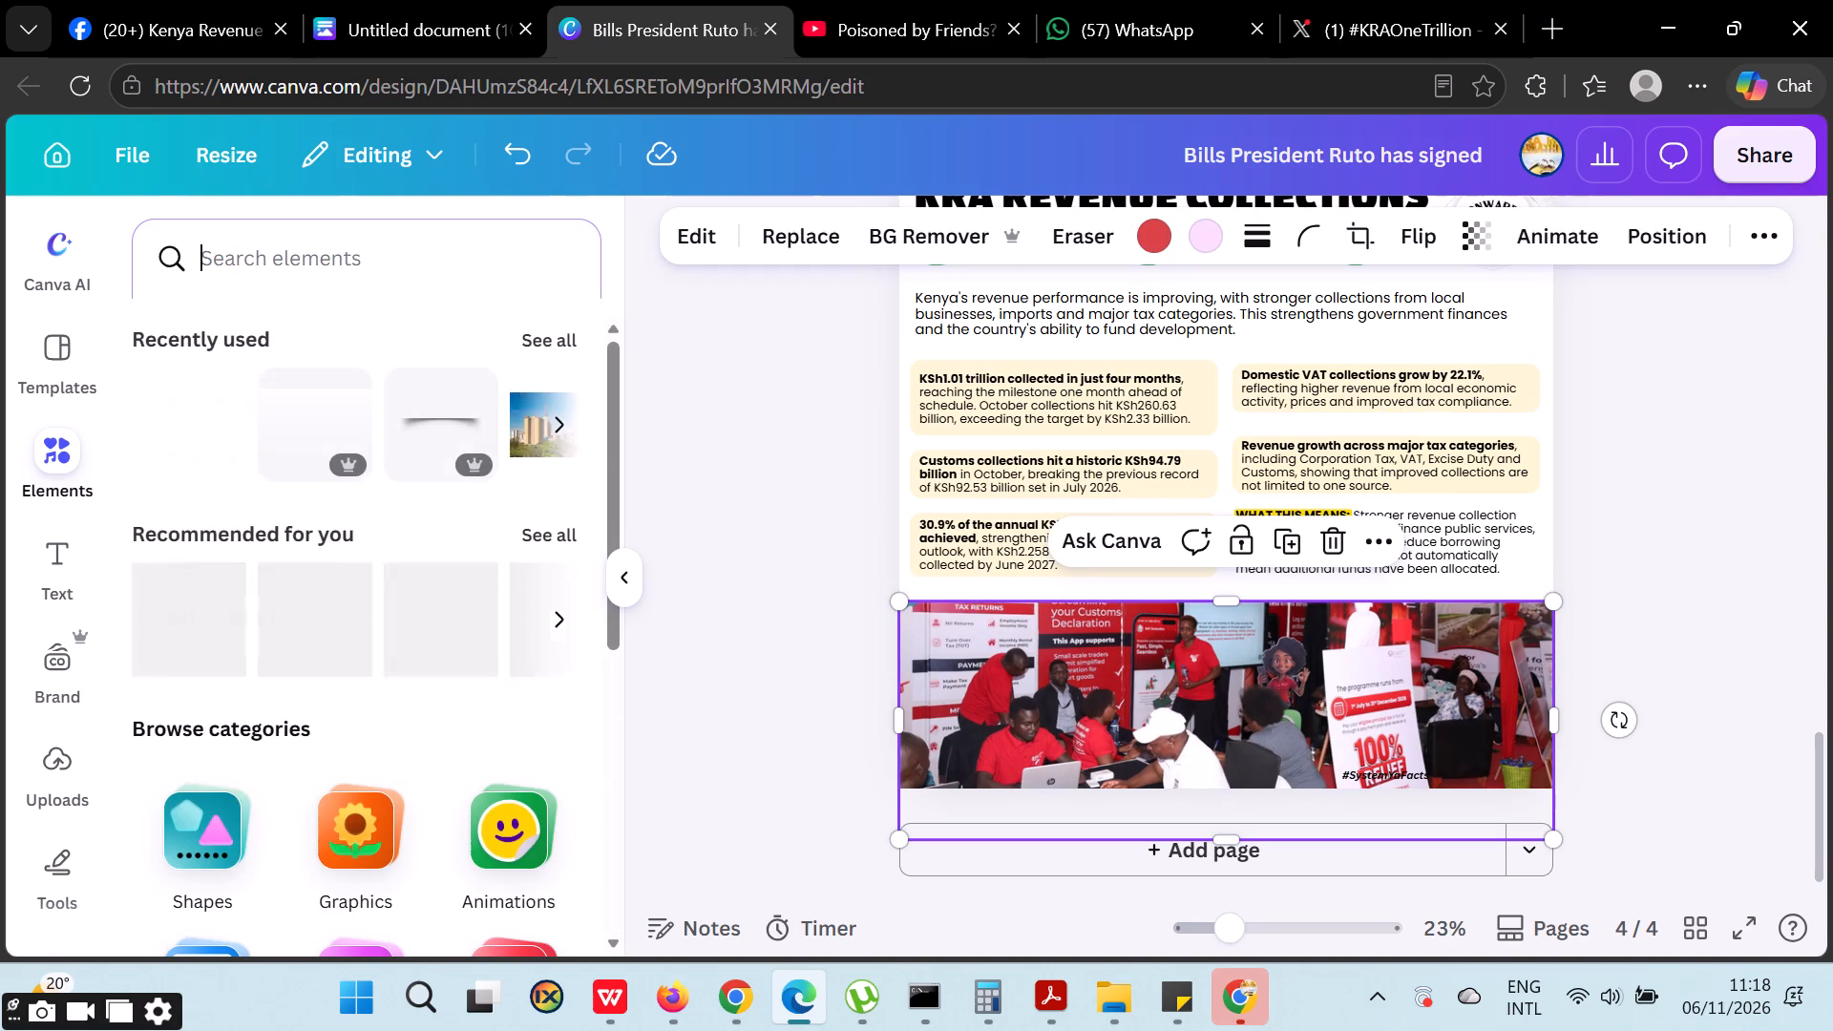
text(white gradient)
key(Return)
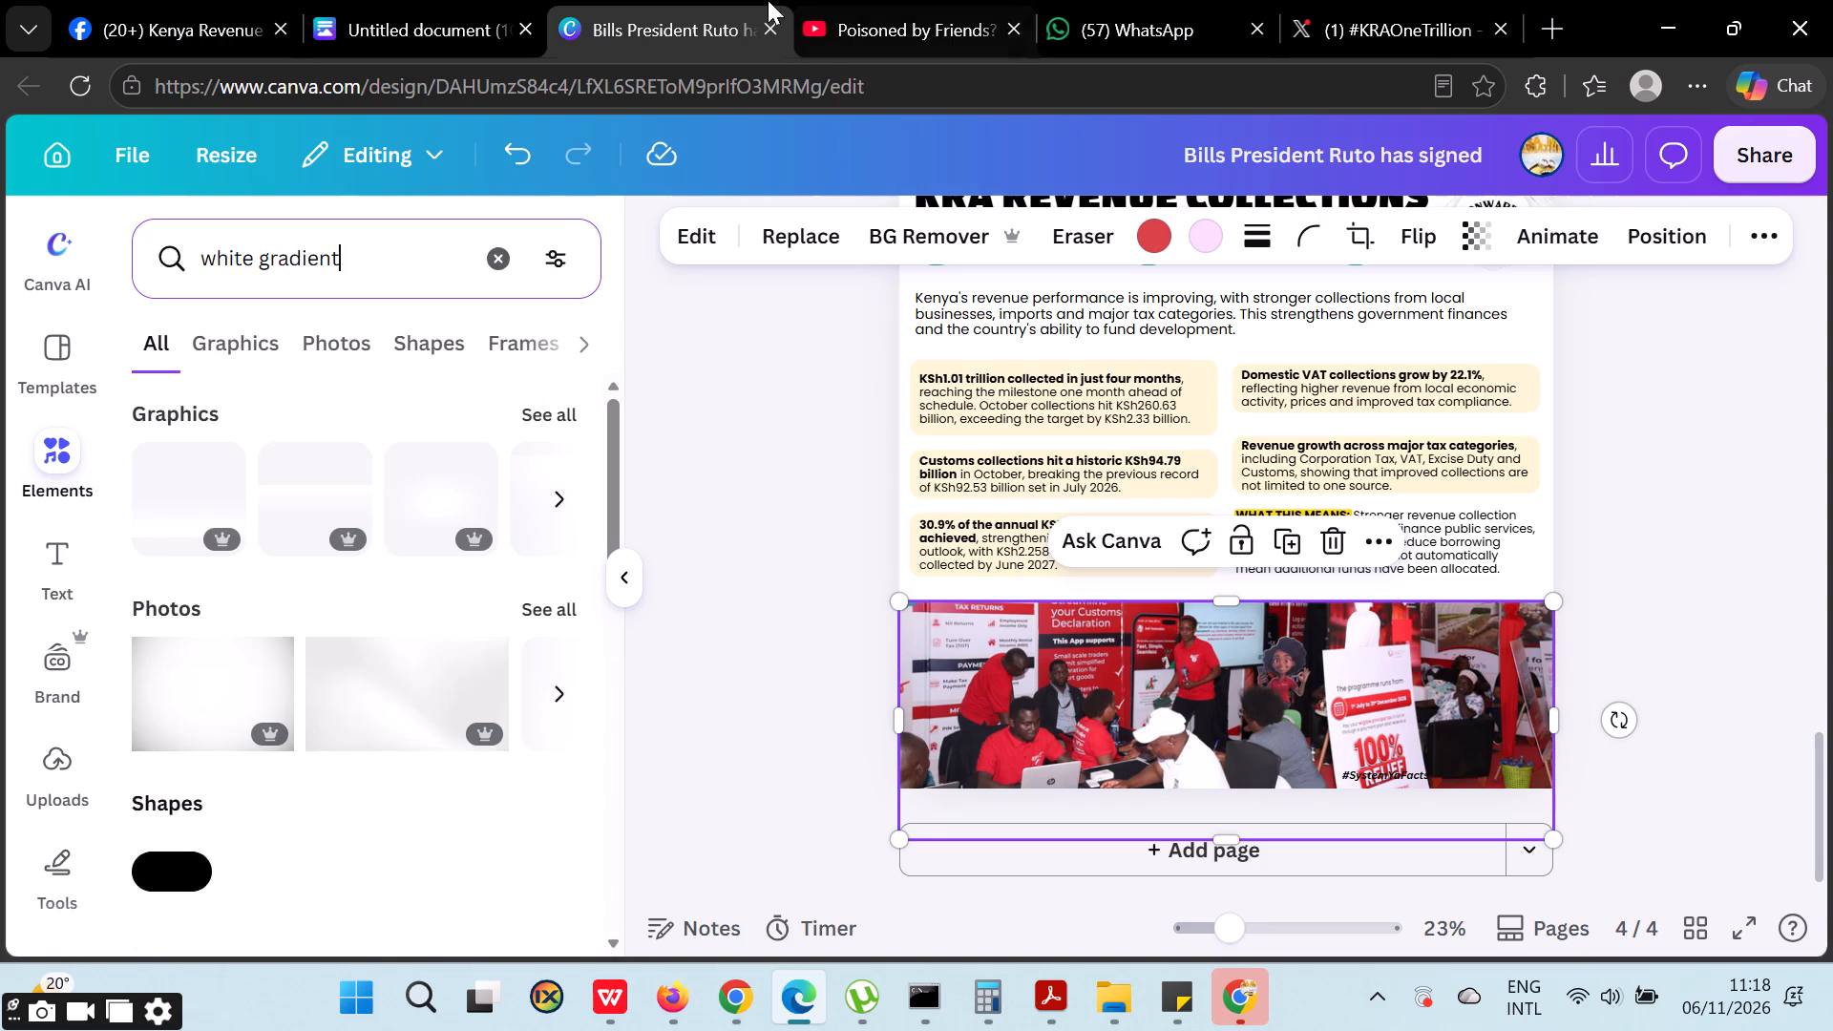
Switch to YouTube and browse the home feed and its Shorts.
click(898, 0)
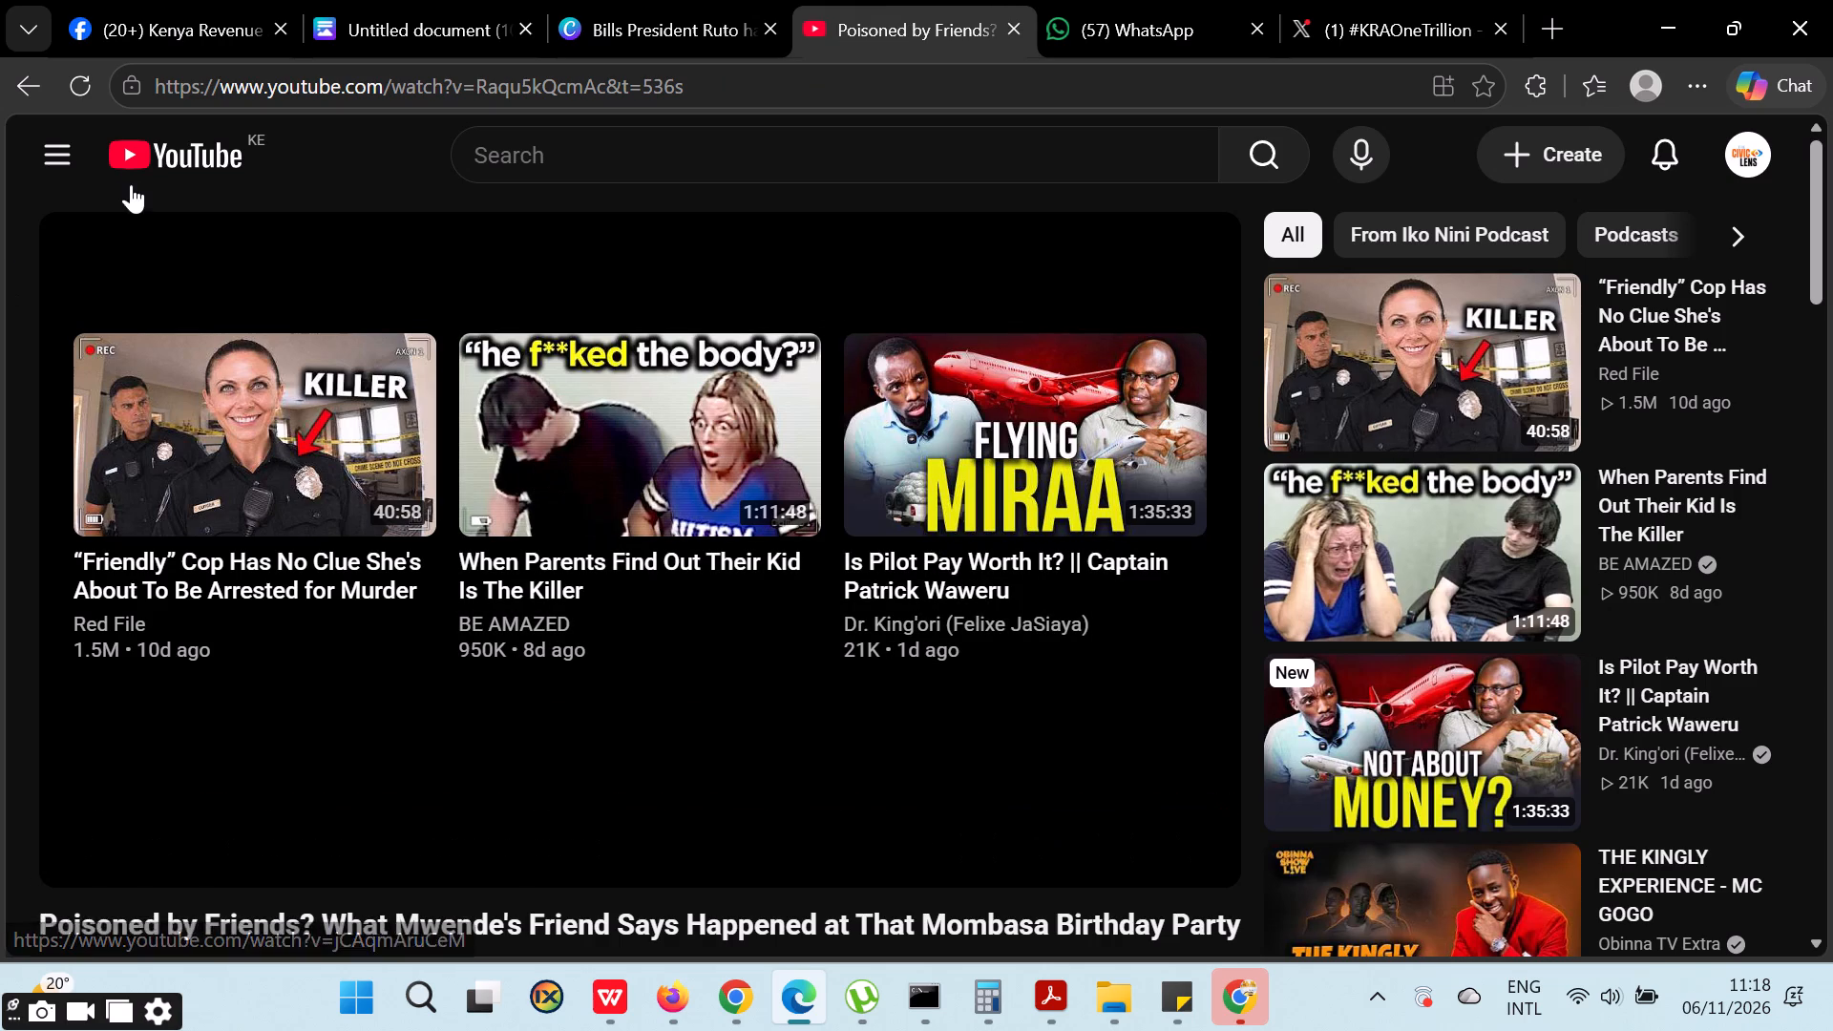
click(123, 145)
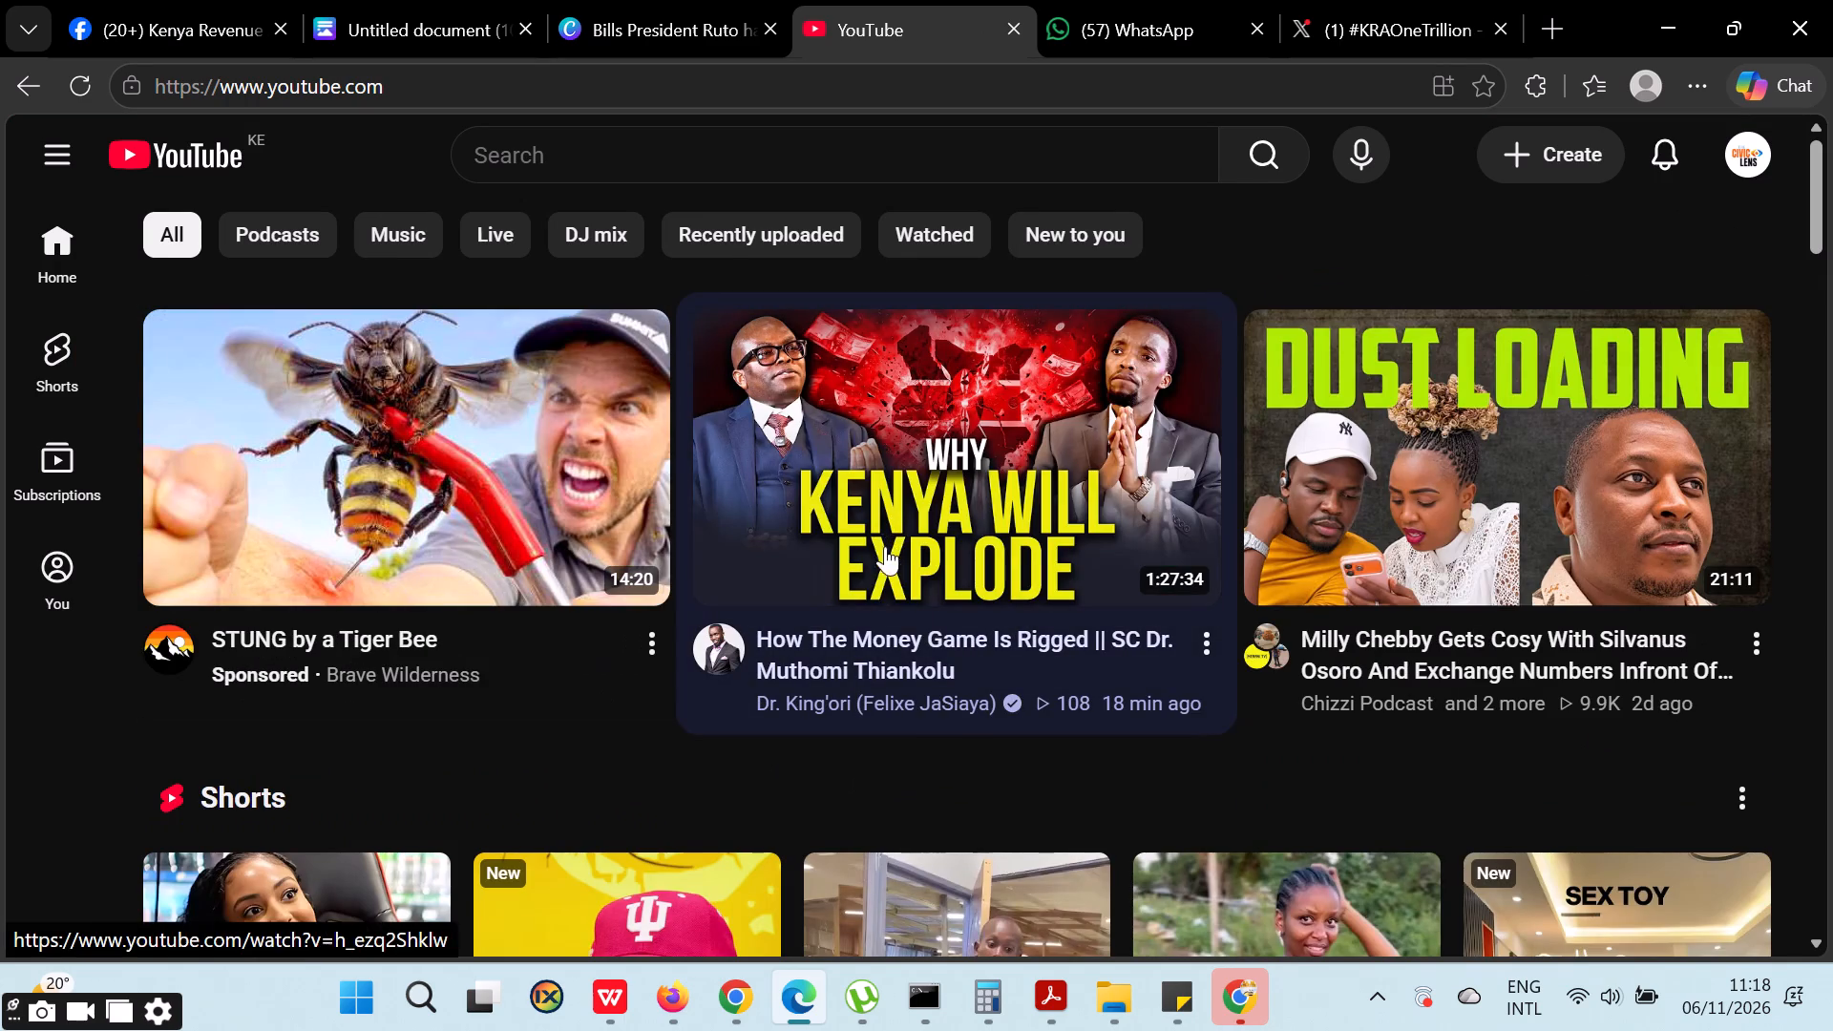
scroll(864, 651, down, 1)
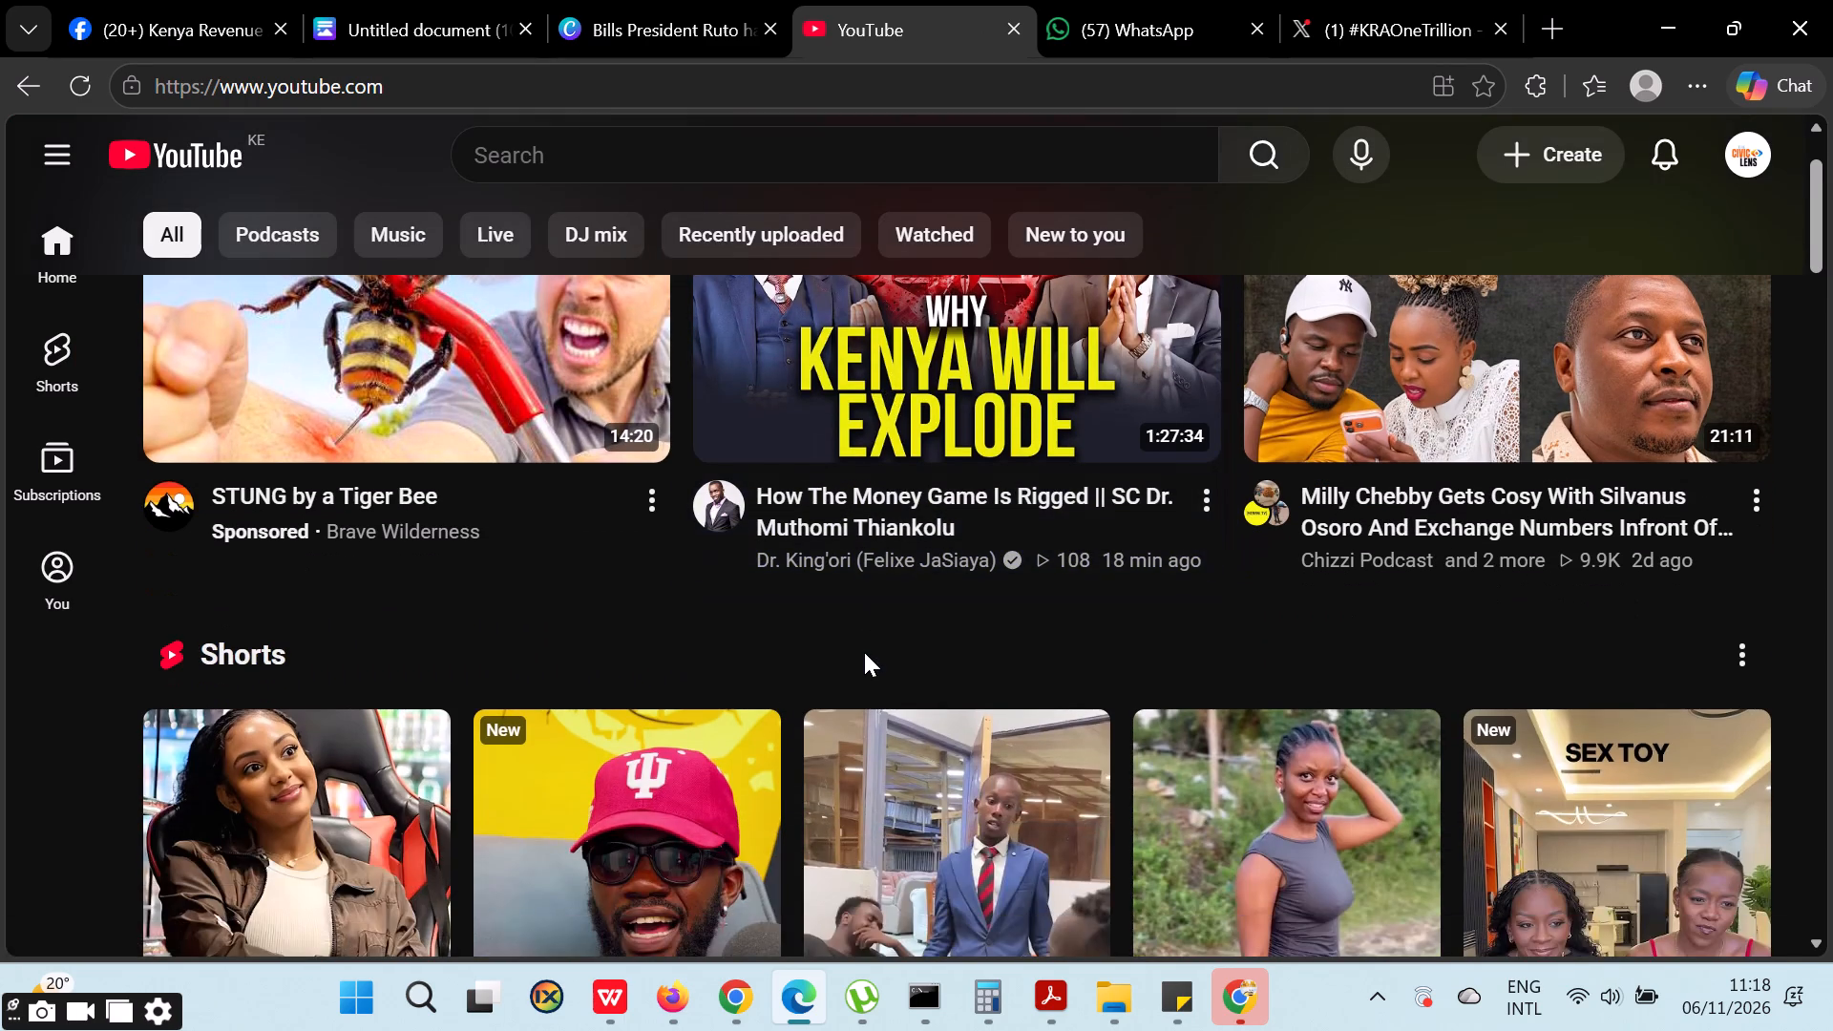
scroll(864, 652, up, 1)
scroll(864, 654, down, 3)
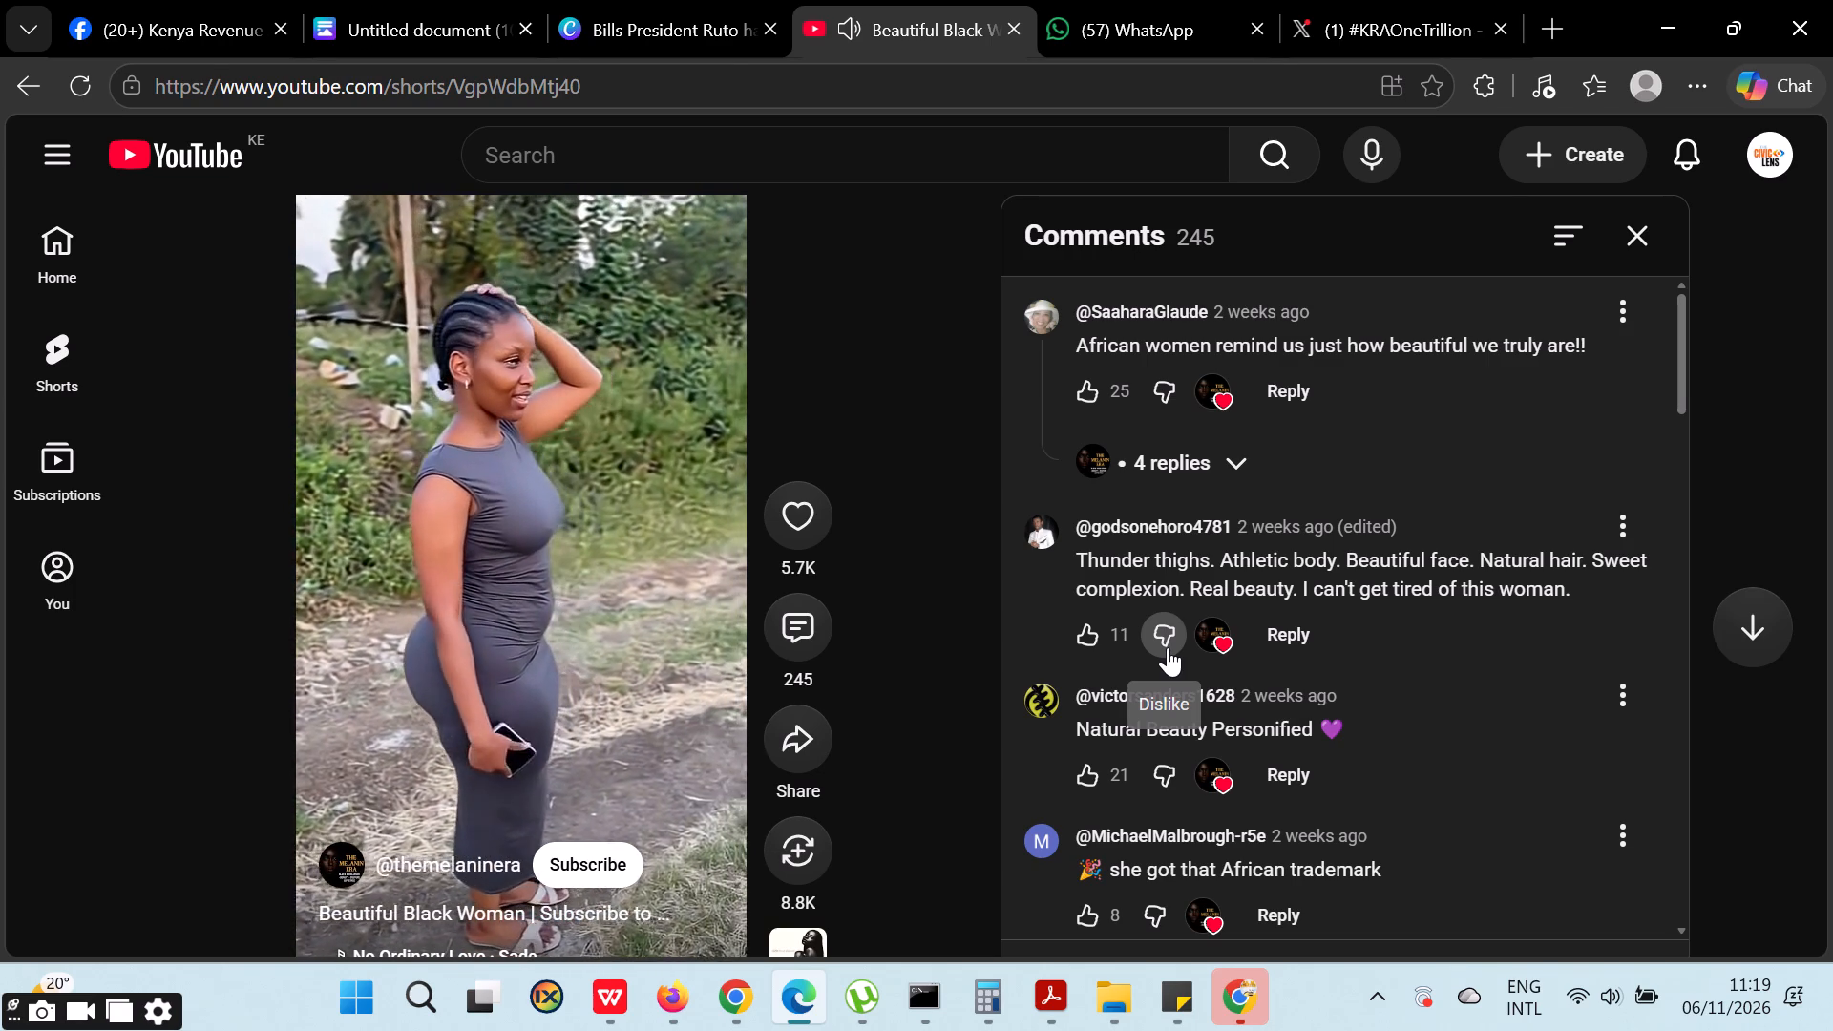
Read through the comments on the open YouTube Short.
scroll(1337, 701, down, 1)
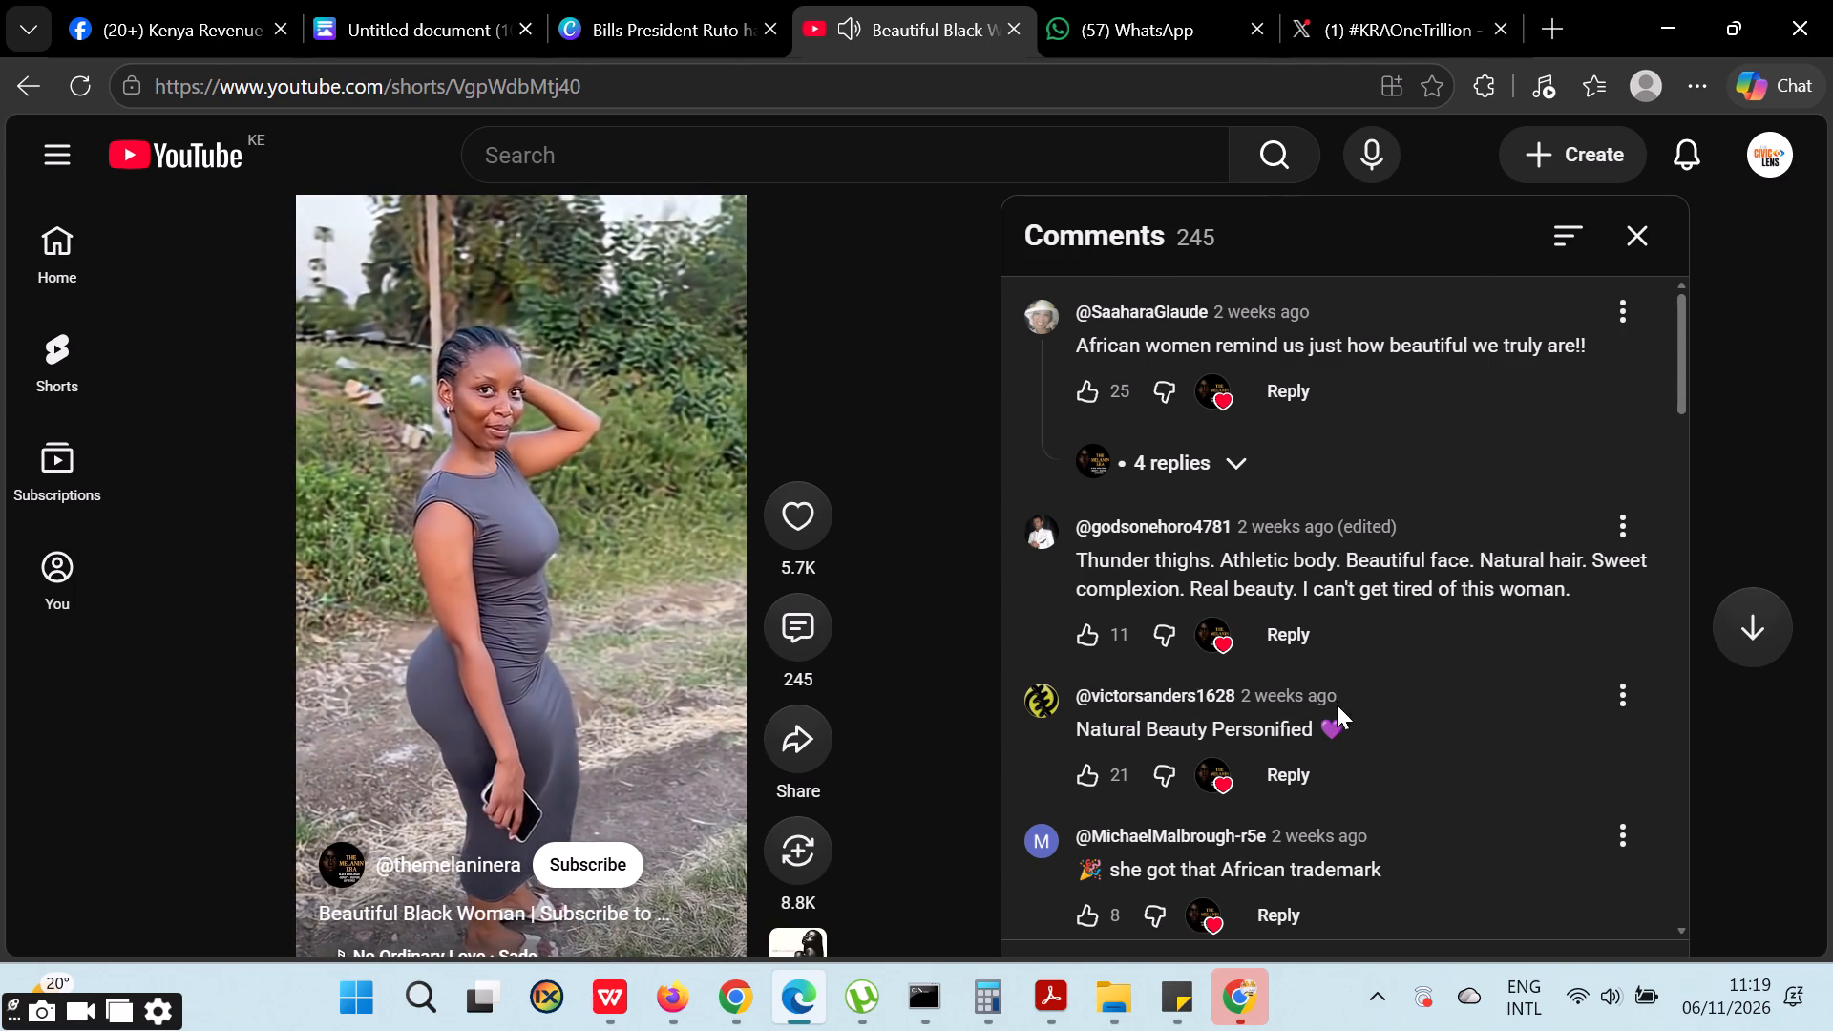
scroll(1337, 705, down, 4)
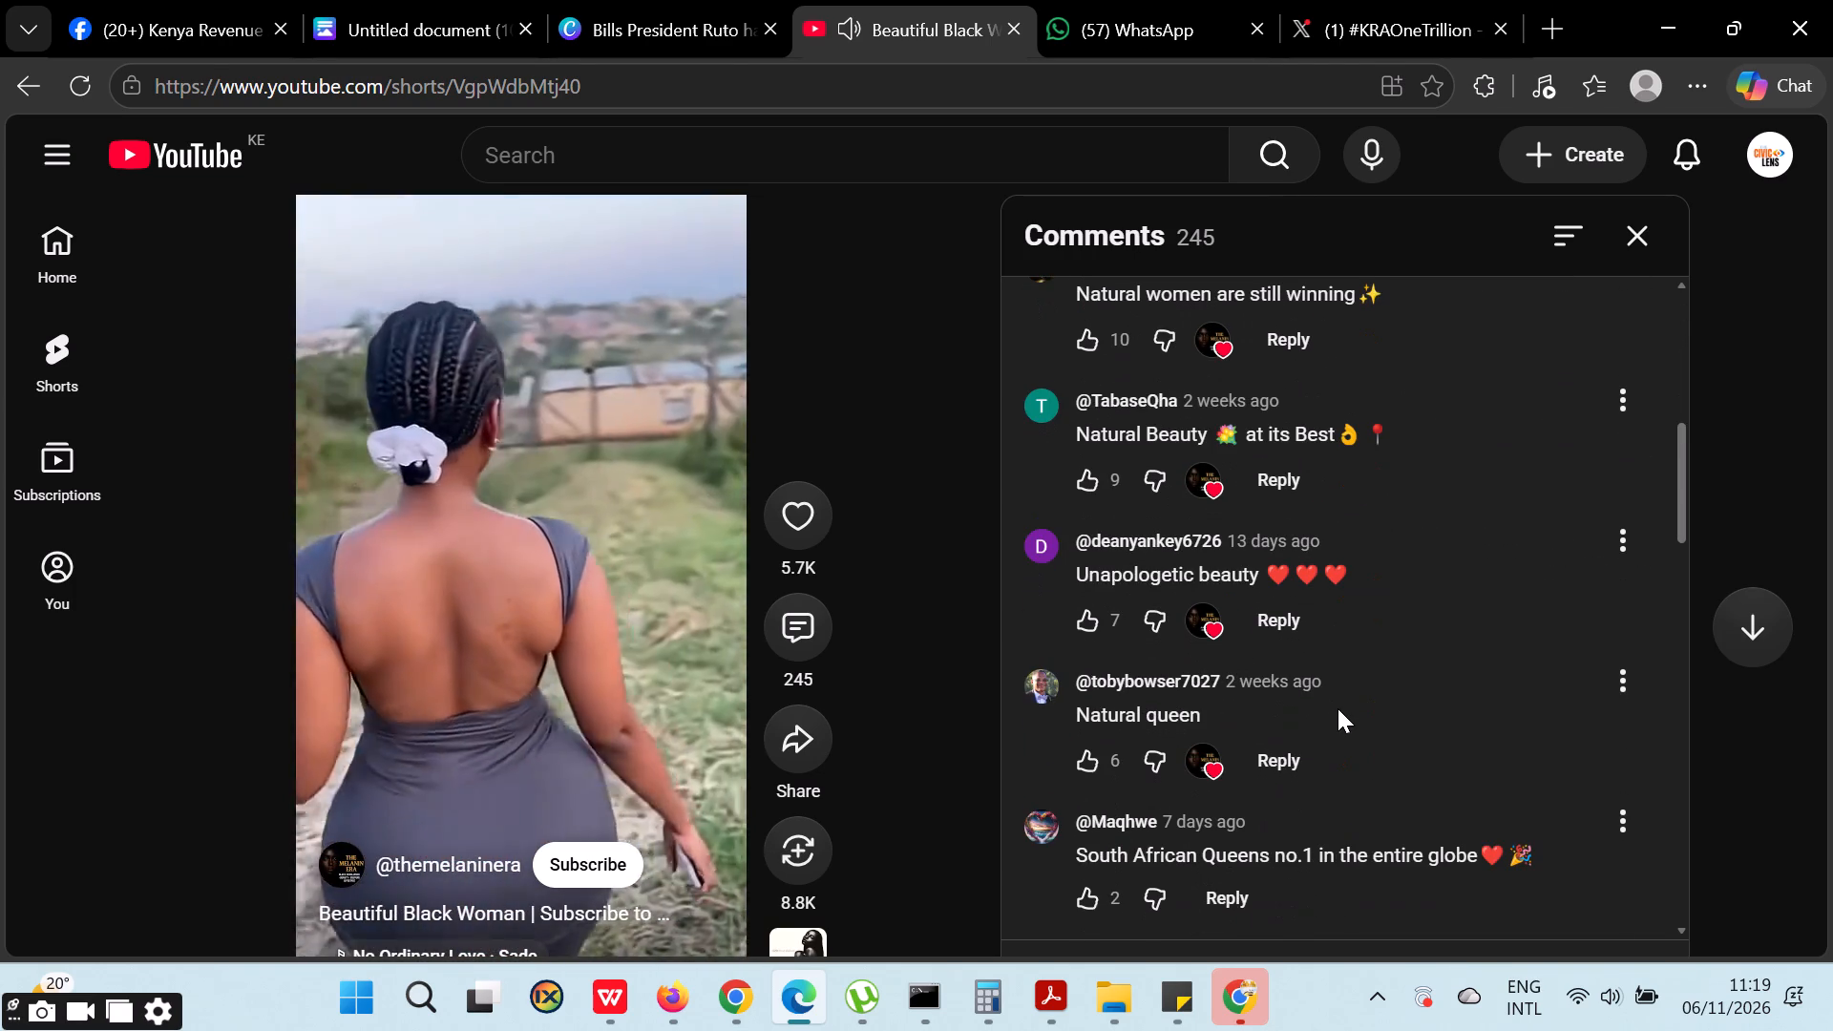
scroll(1332, 708, down, 2)
scroll(1407, 692, down, 1)
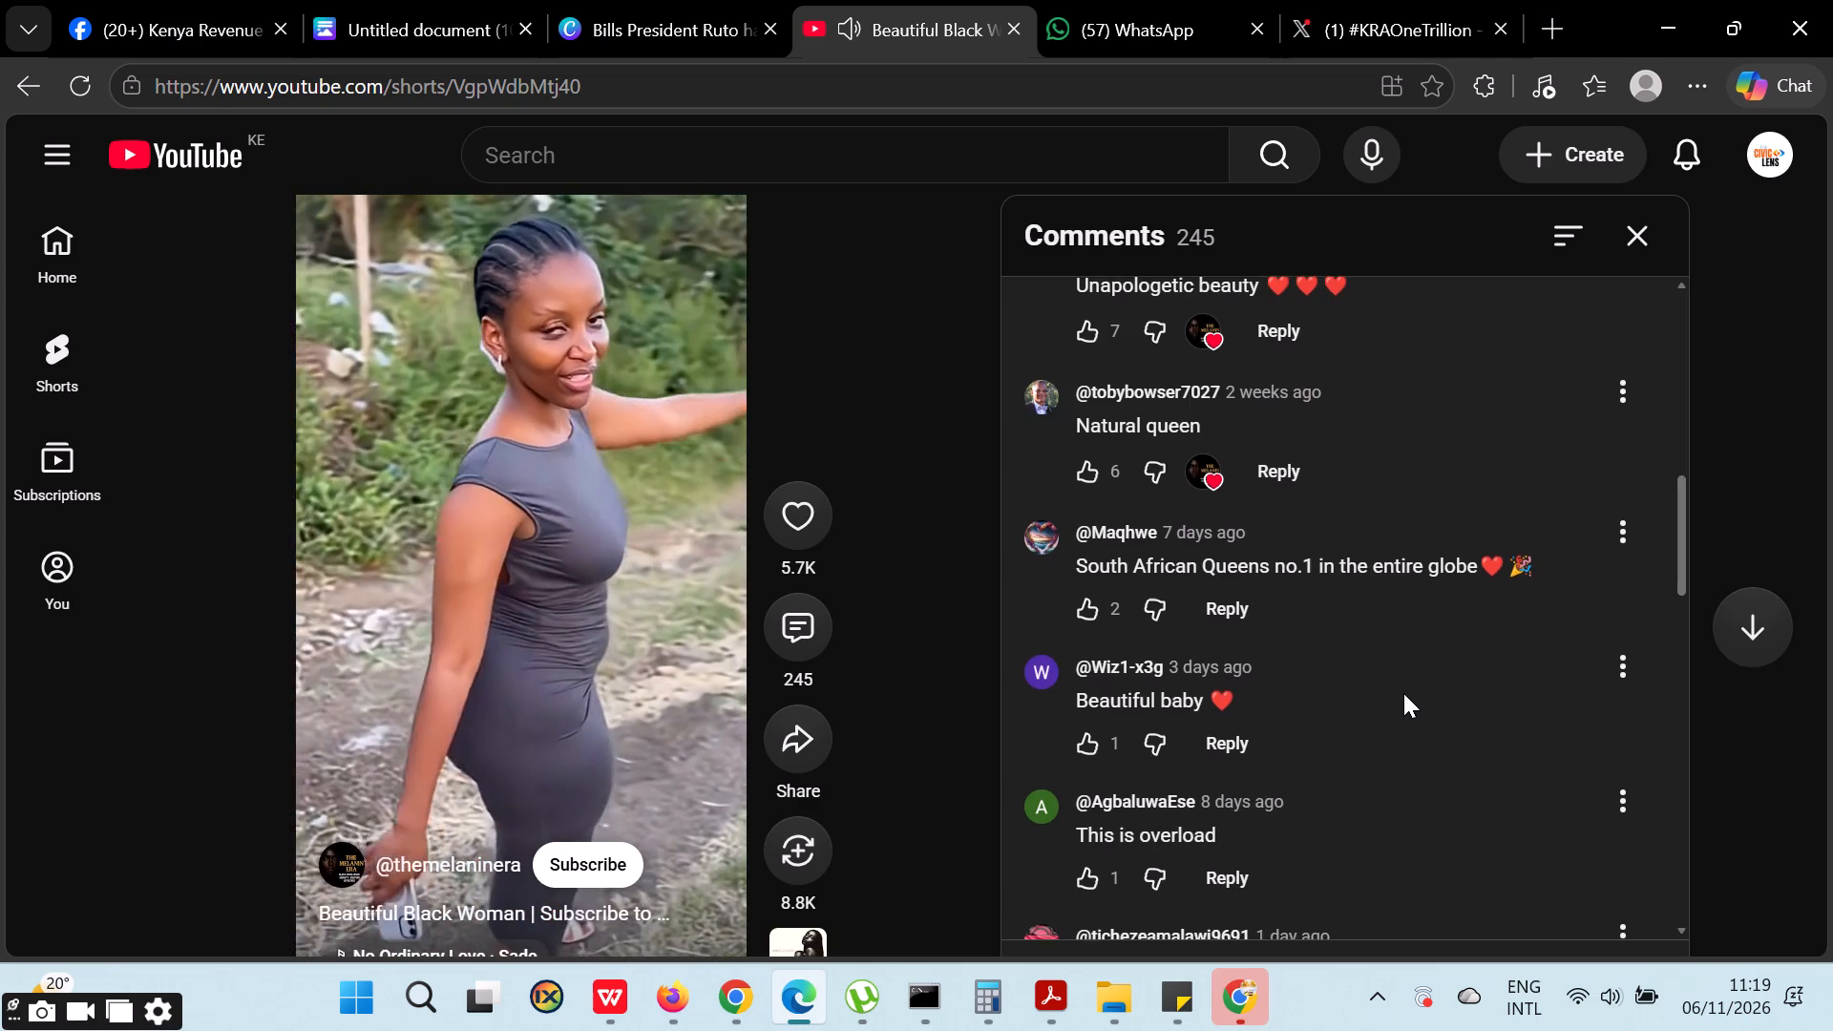
scroll(1403, 693, down, 1)
scroll(1403, 693, up, 1)
scroll(1403, 693, down, 1)
scroll(1403, 693, up, 1)
scroll(1403, 693, down, 3)
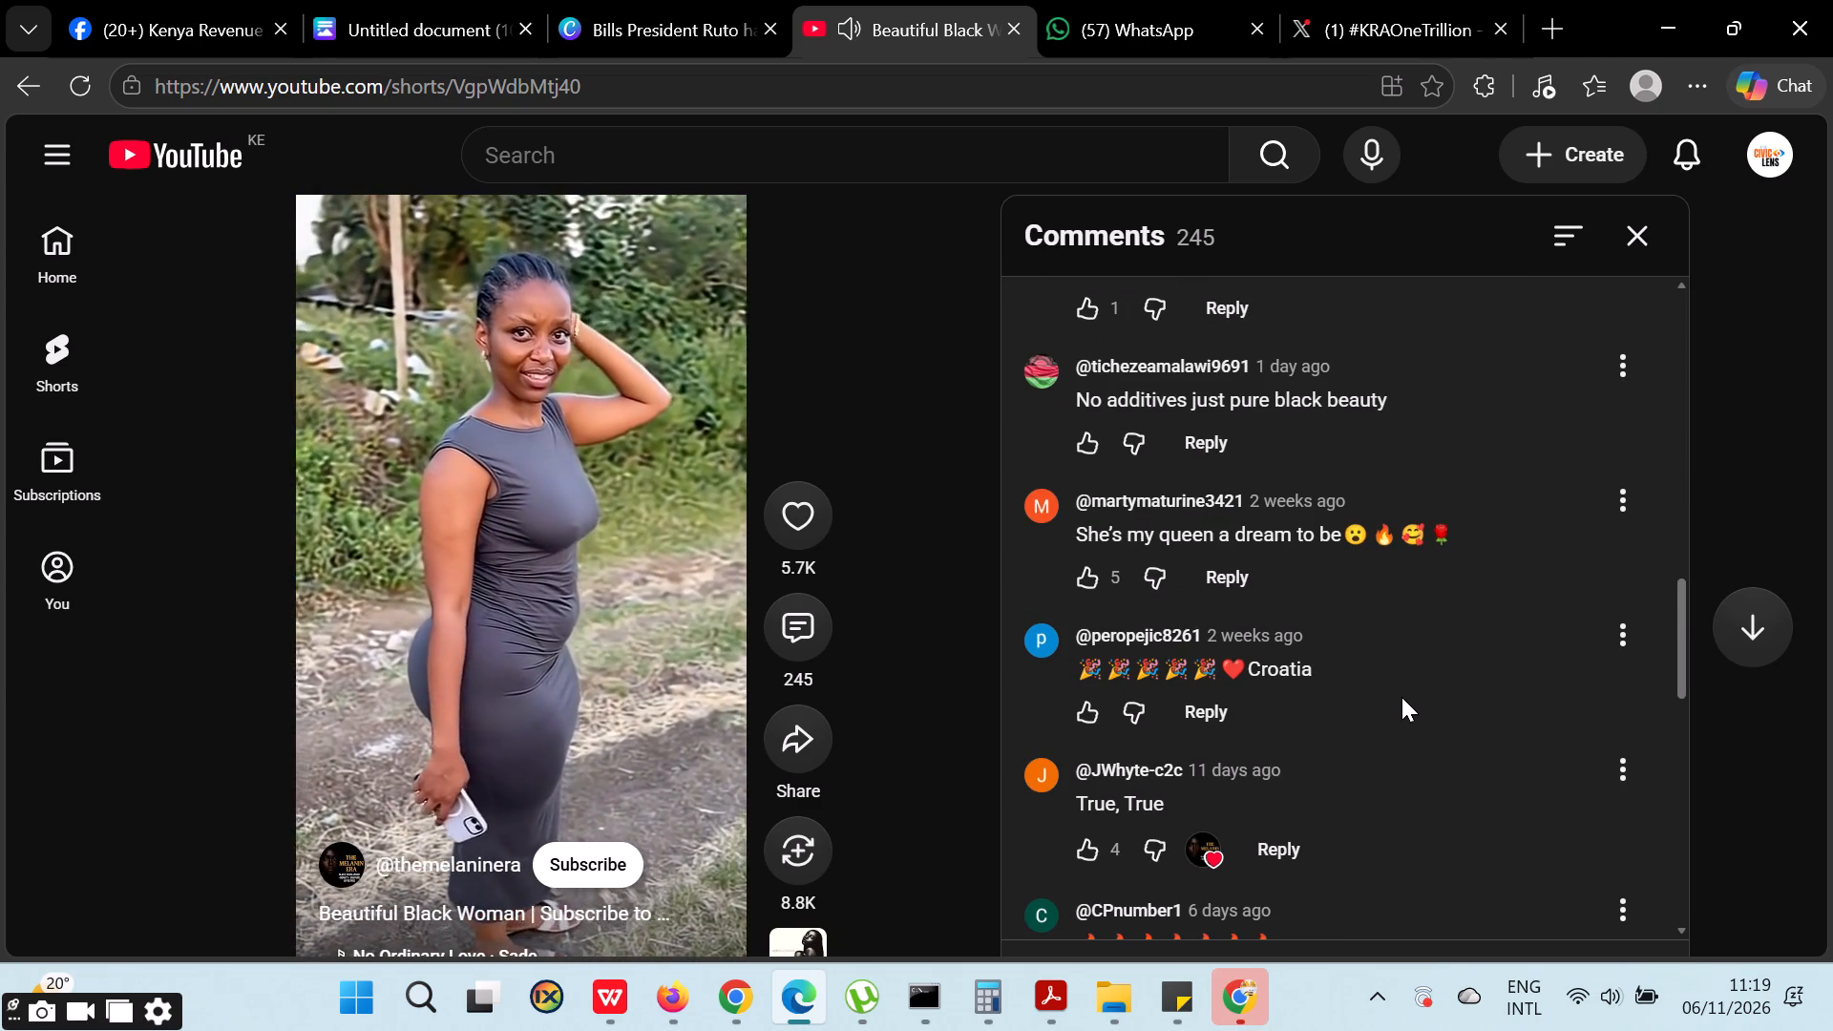
scroll(1401, 697, down, 2)
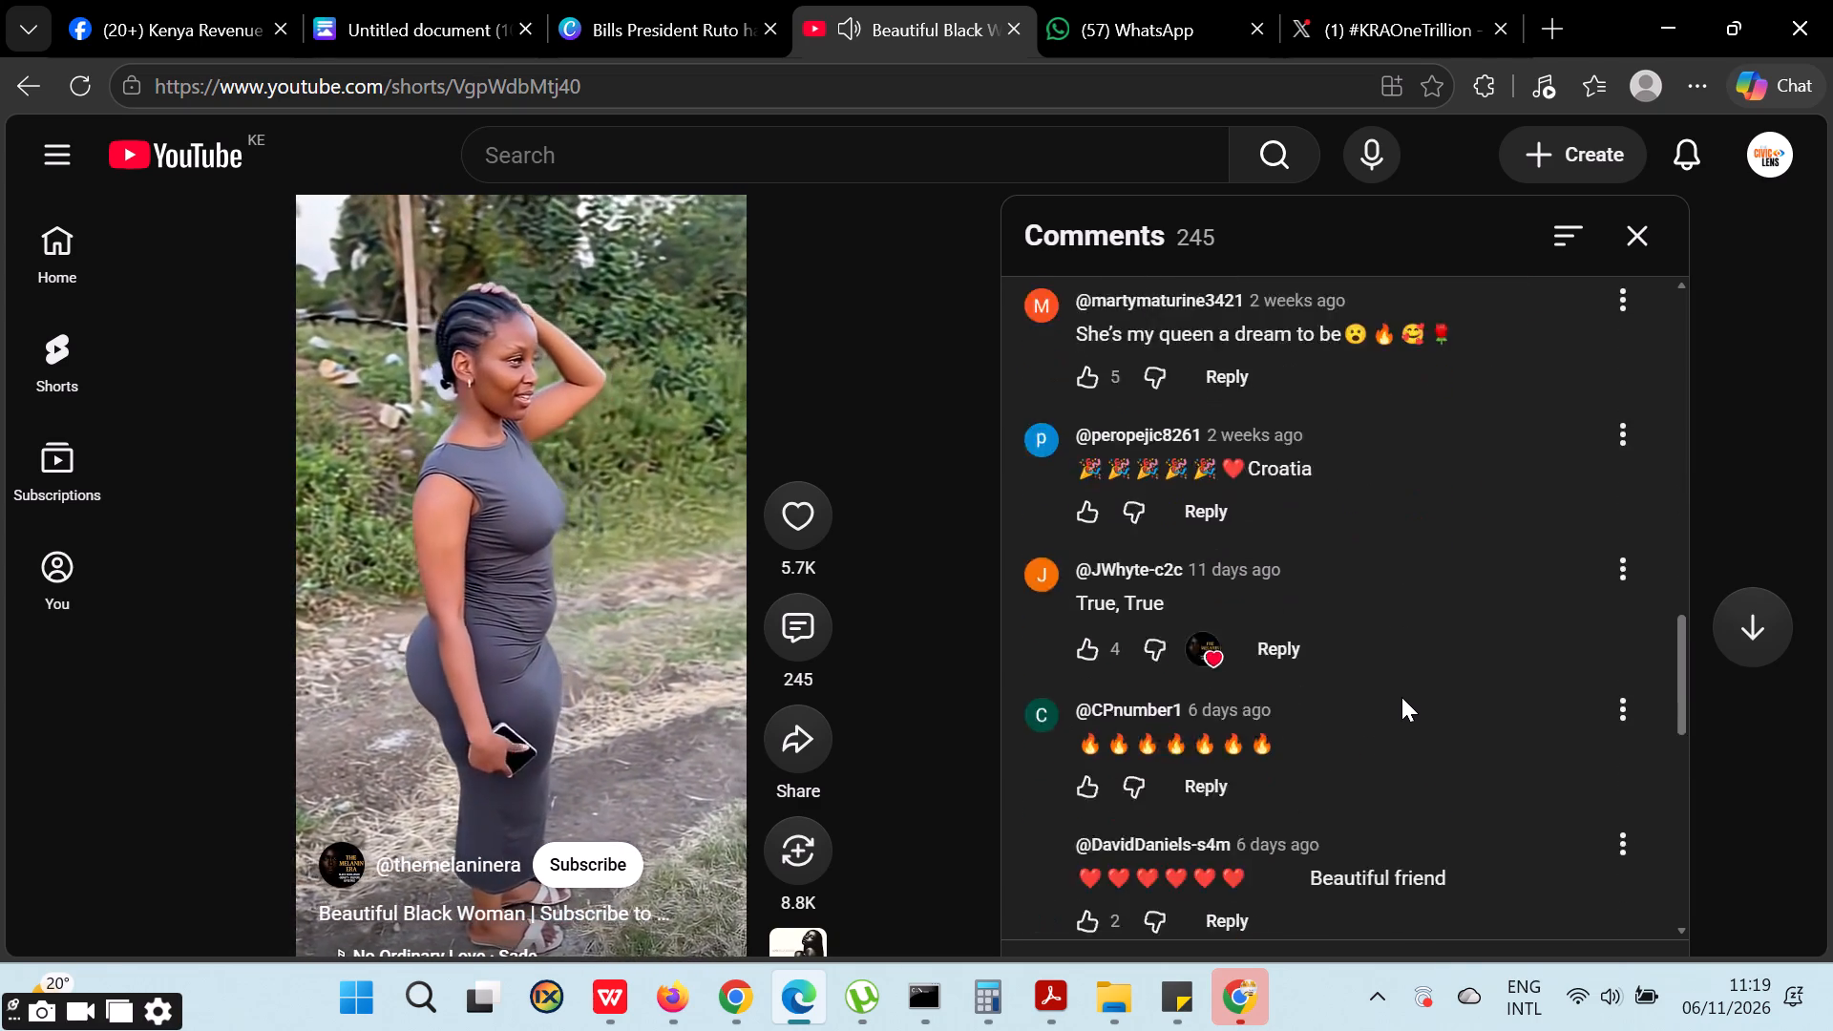
scroll(1401, 697, up, 1)
scroll(1401, 697, down, 1)
scroll(1401, 697, up, 1)
scroll(1401, 693, down, 3)
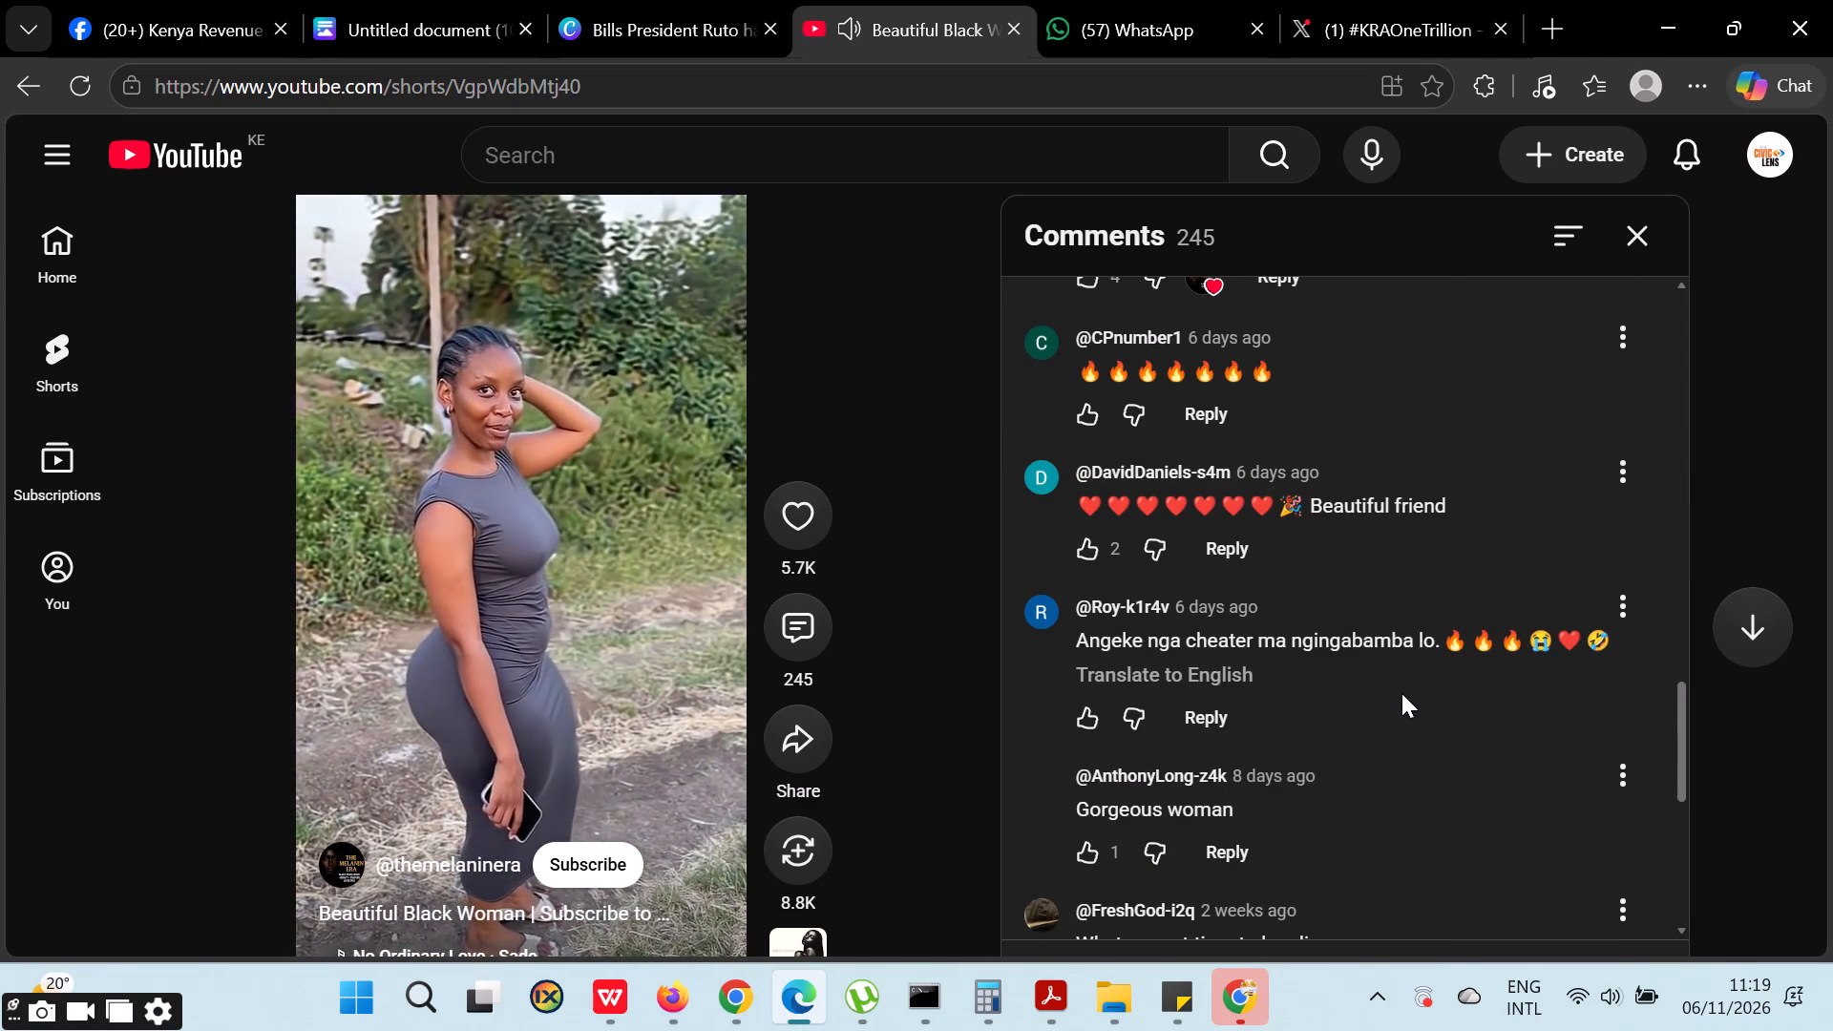
scroll(1401, 693, down, 15)
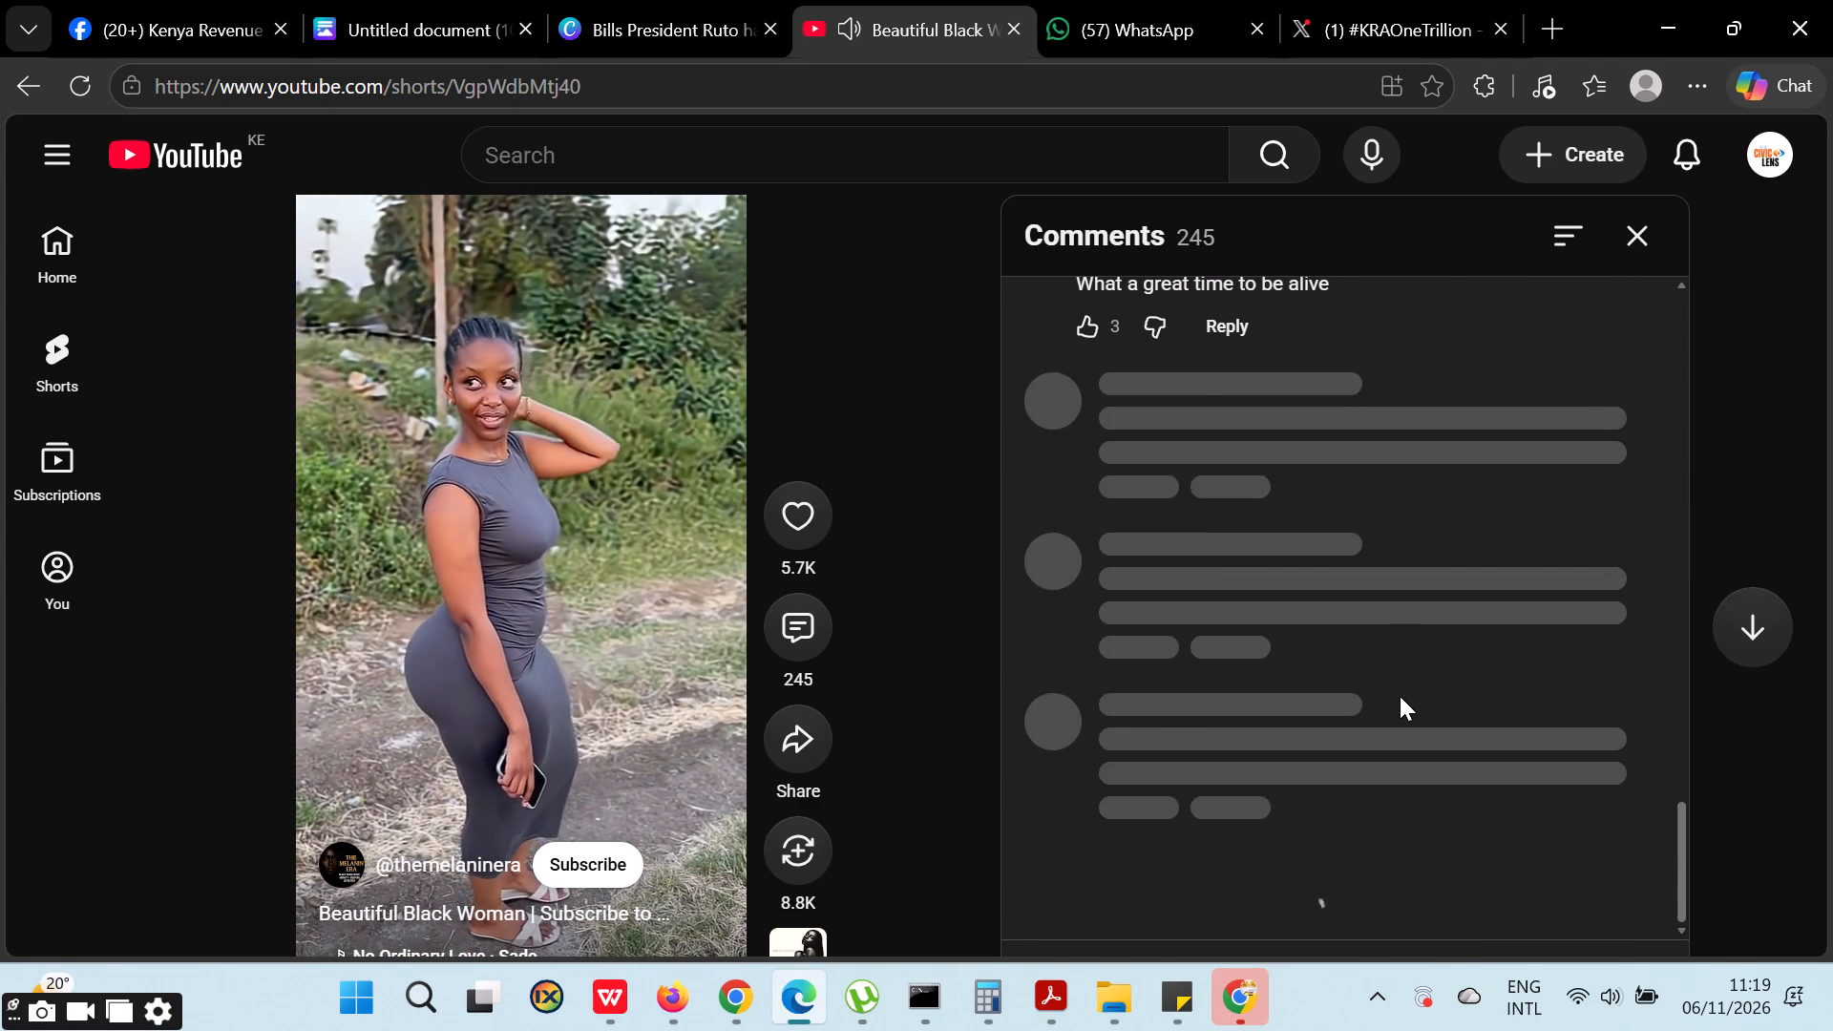
scroll(1400, 696, down, 1)
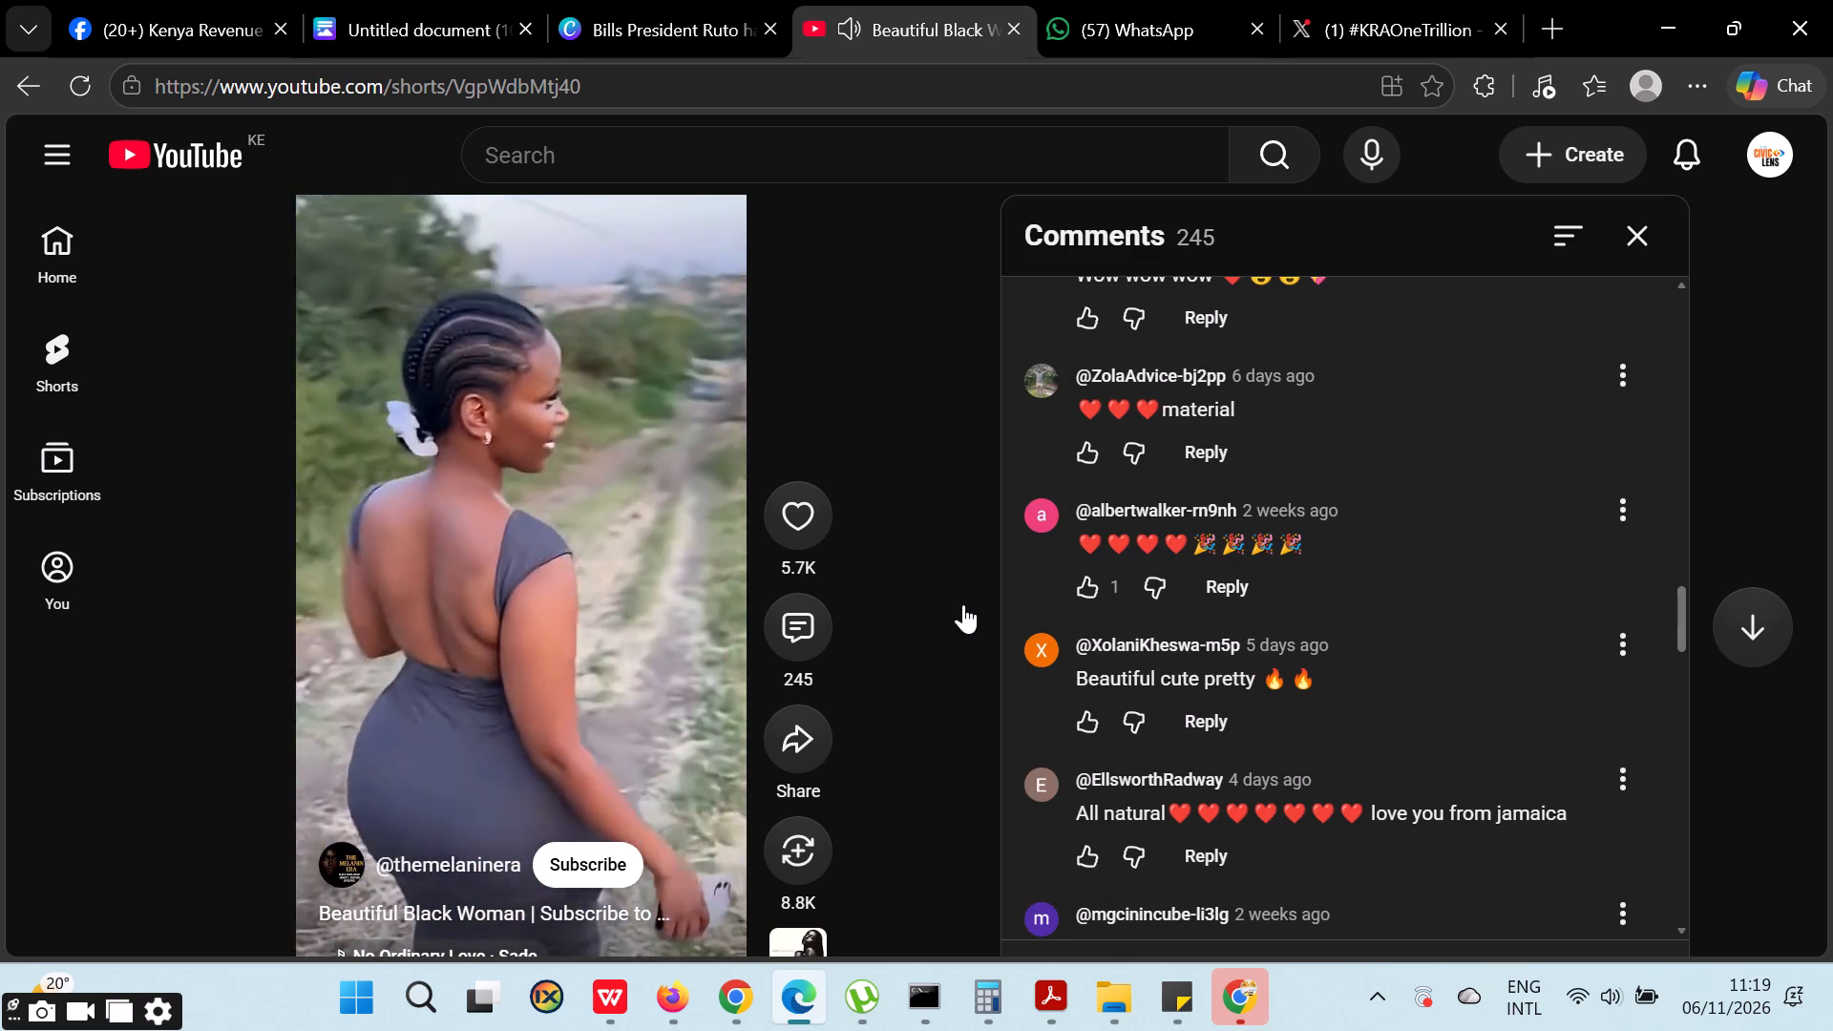
Return to the YouTube home feed, browse the recommended videos and open the Chizzi Podcast video about an undelivered Audi Q7.
click(117, 160)
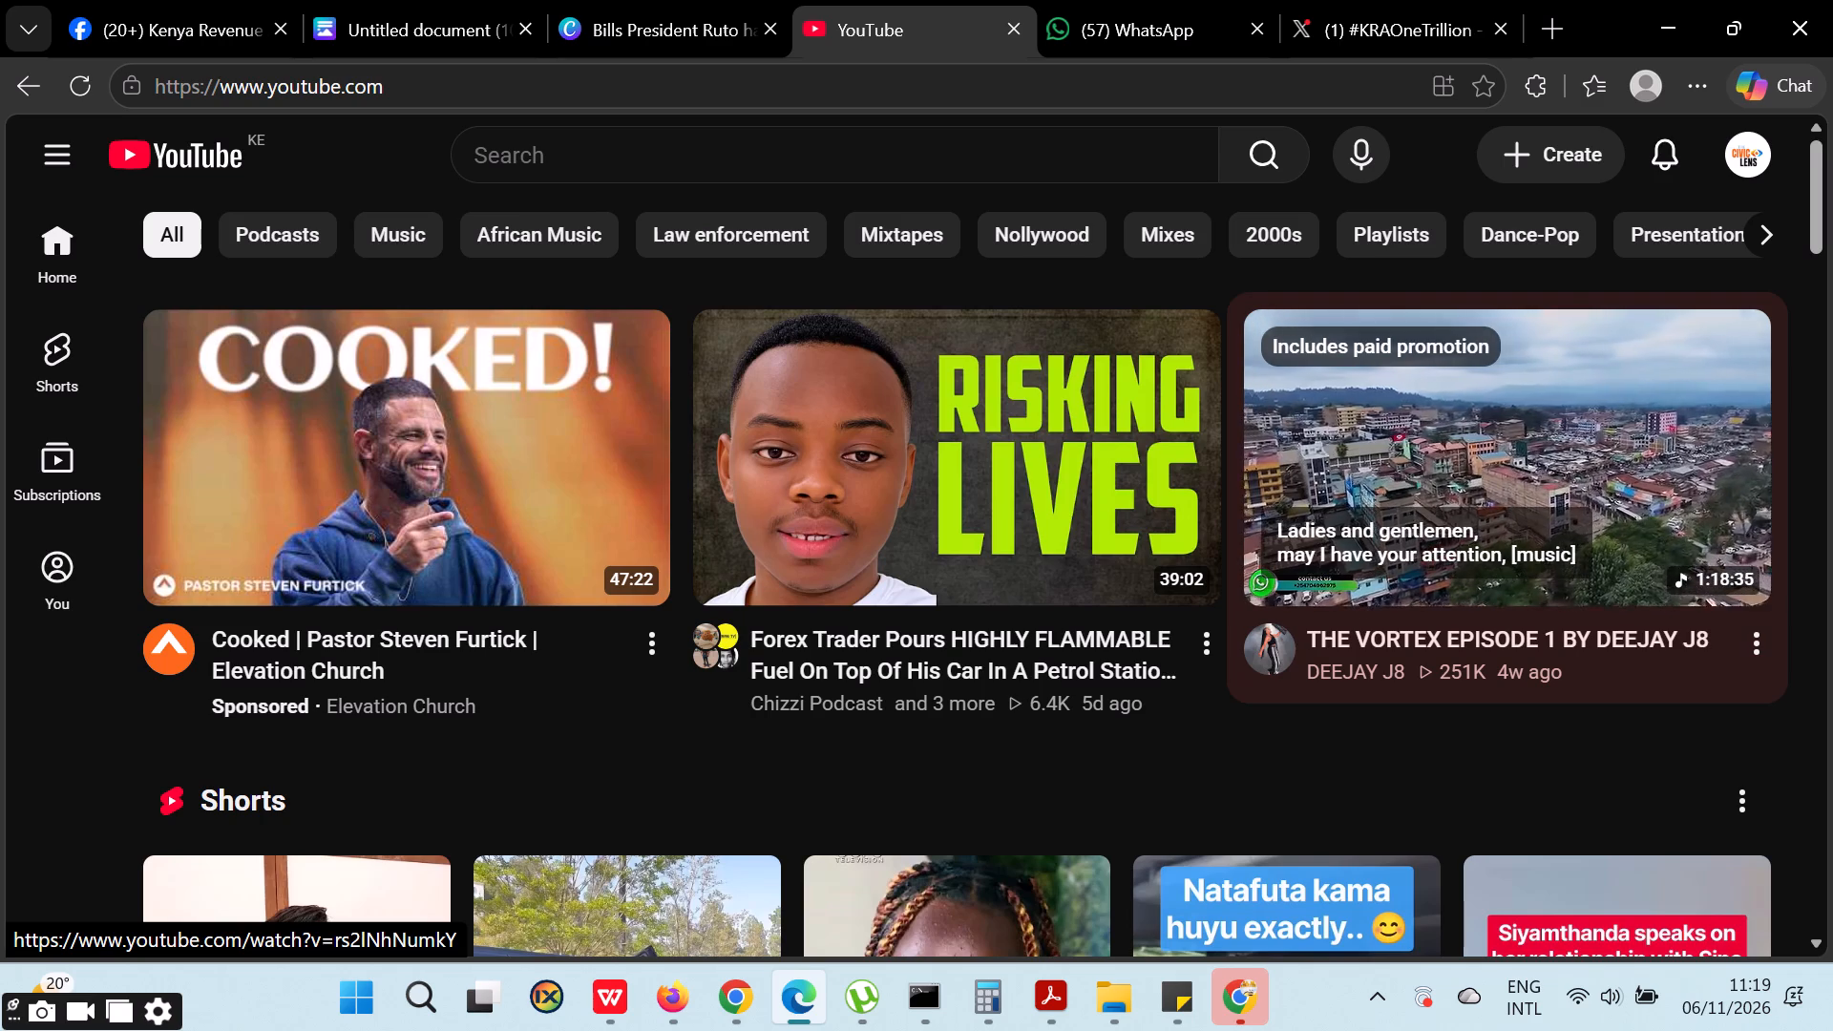
scroll(1460, 419, down, 2)
scroll(1300, 476, up, 1)
scroll(1494, 428, down, 5)
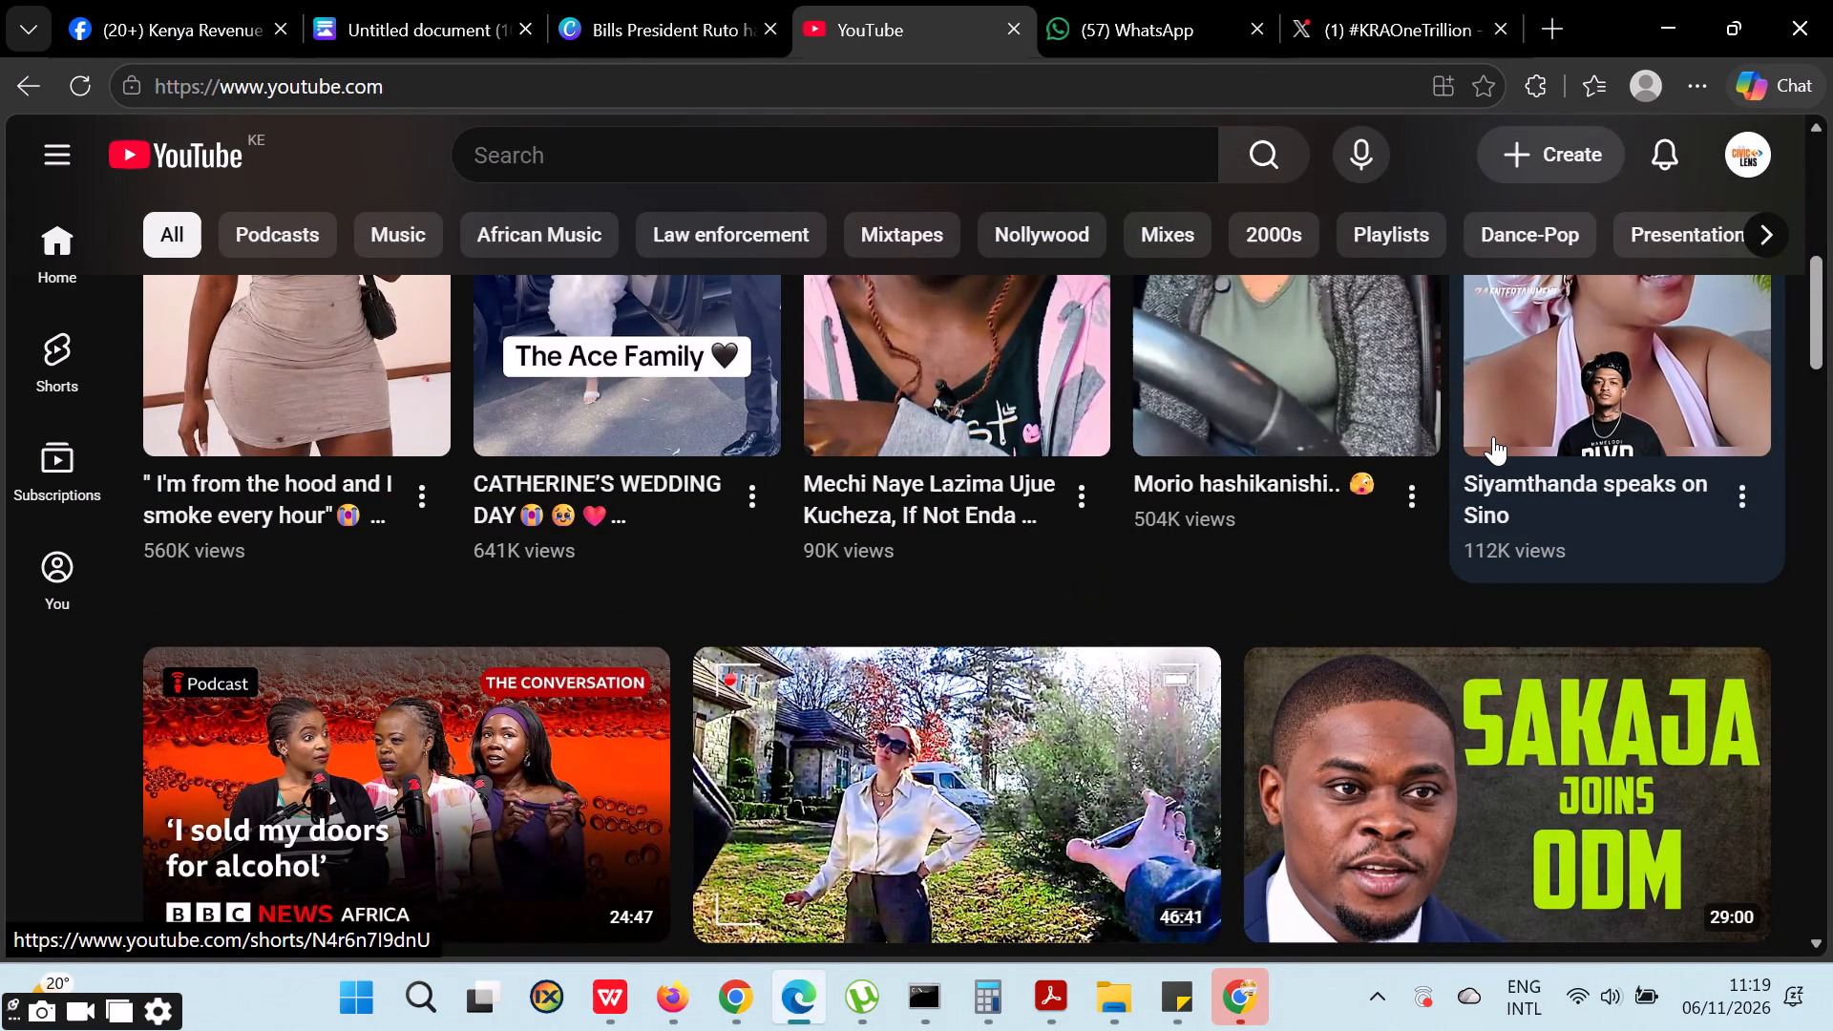
scroll(1493, 436, down, 4)
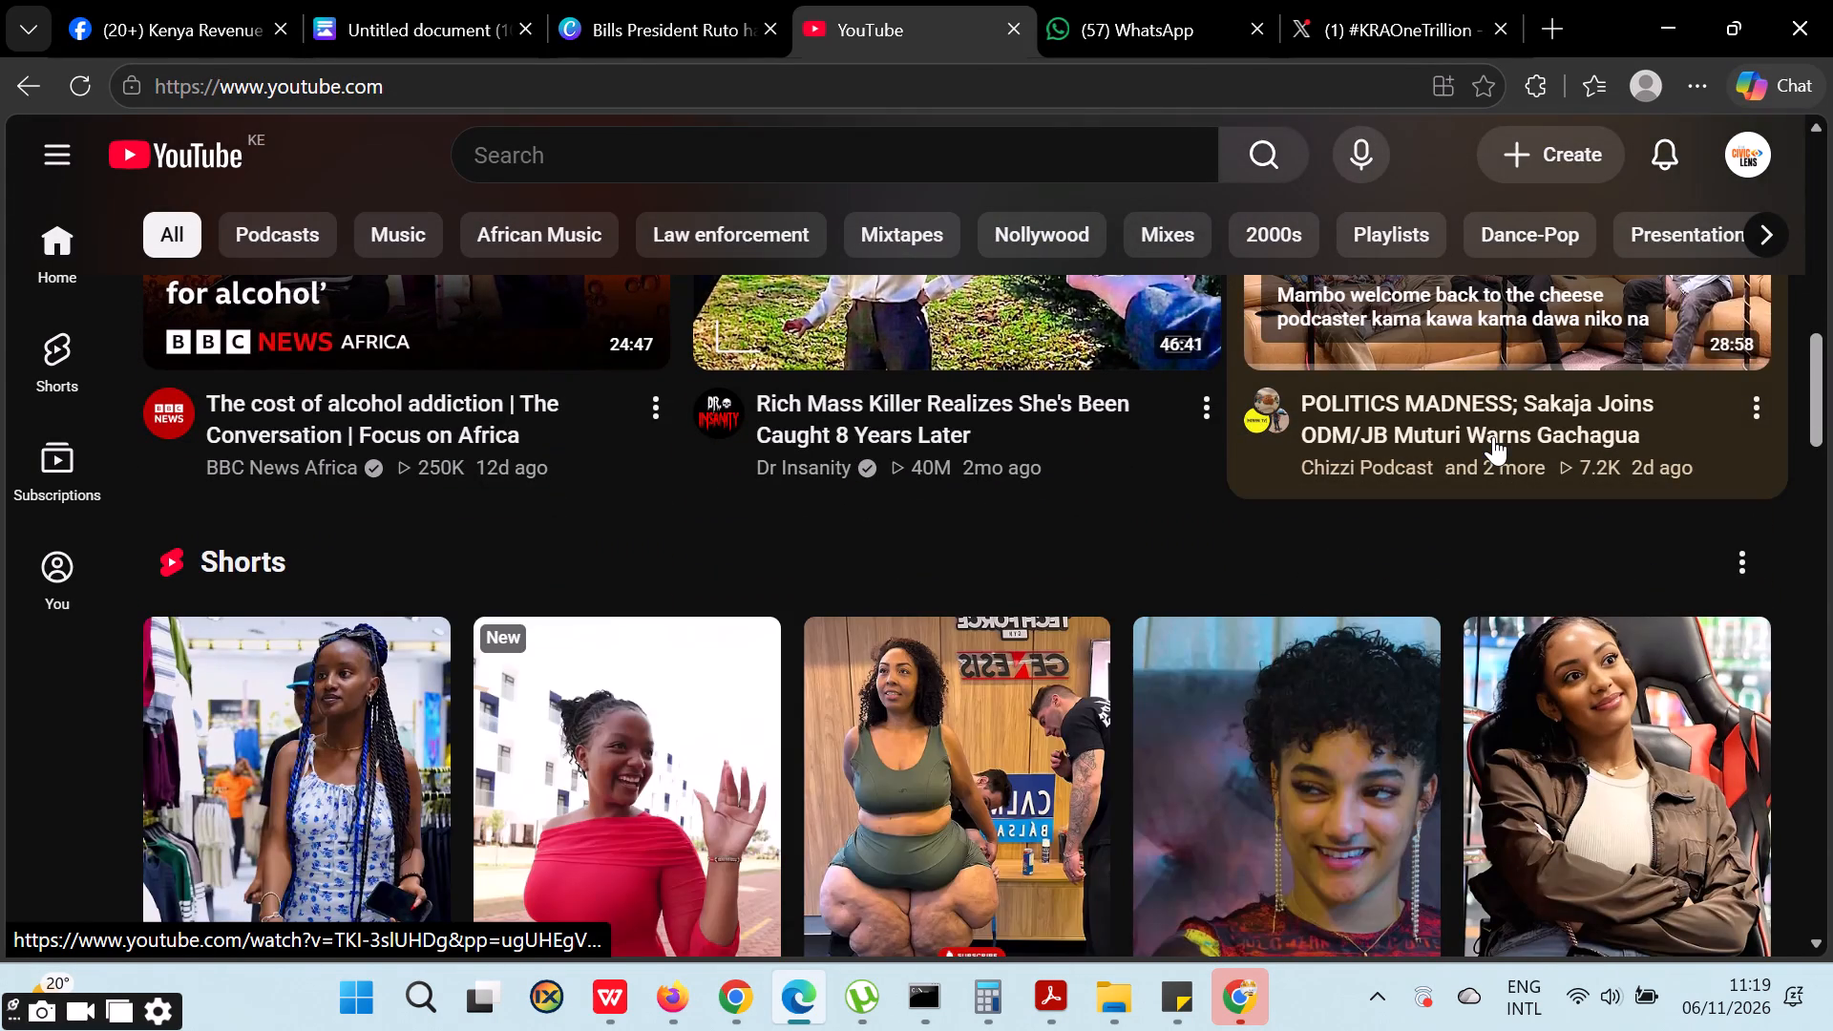
scroll(1493, 436, down, 4)
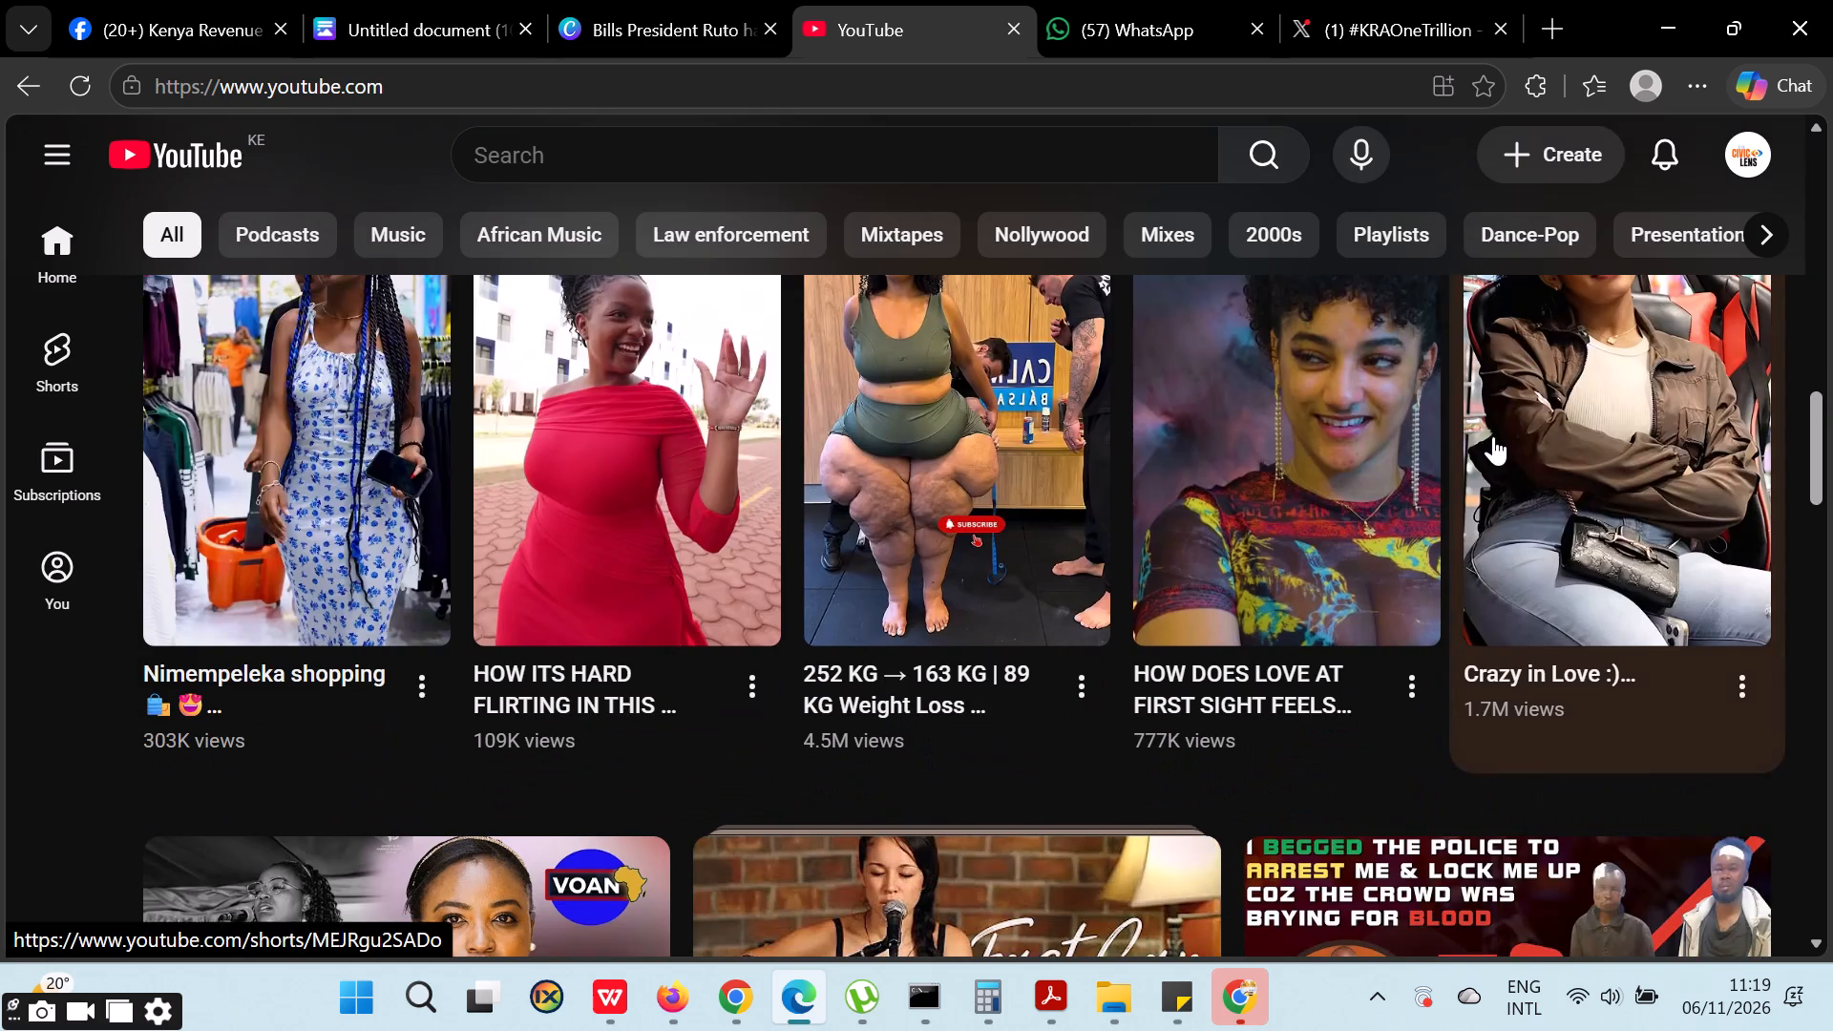
scroll(1493, 436, down, 1)
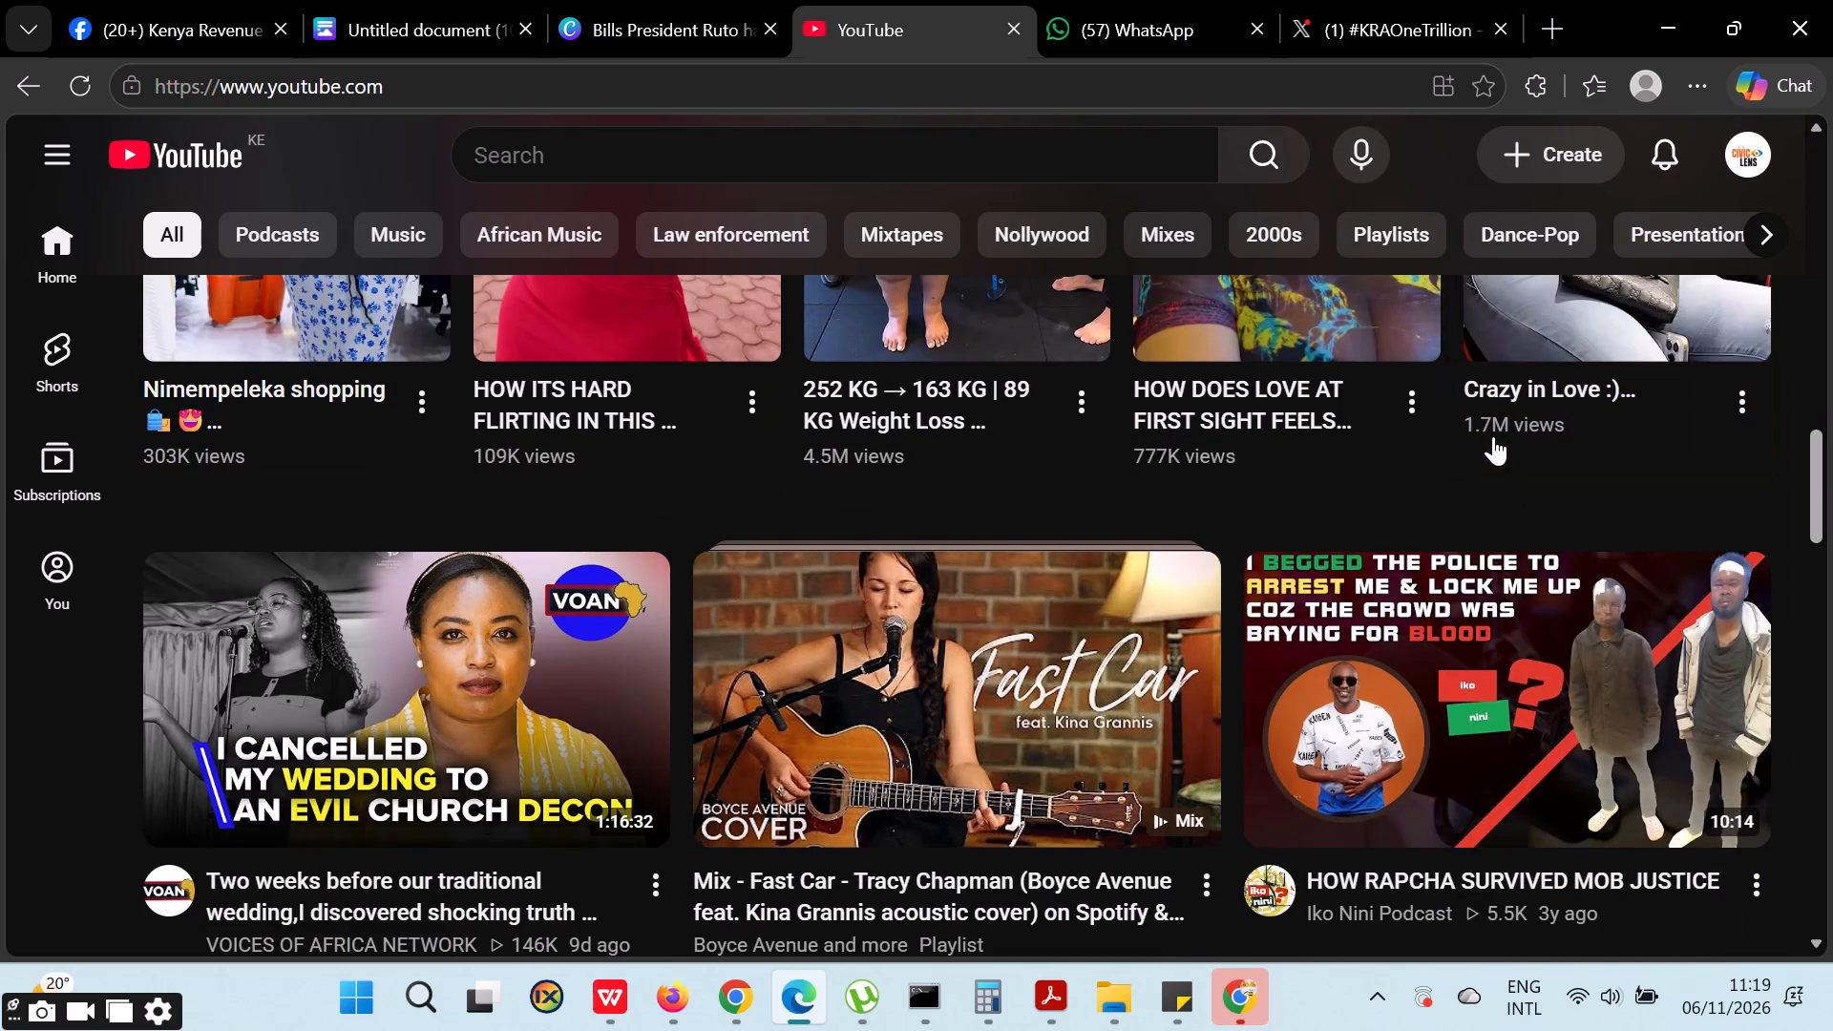
scroll(1493, 436, down, 1)
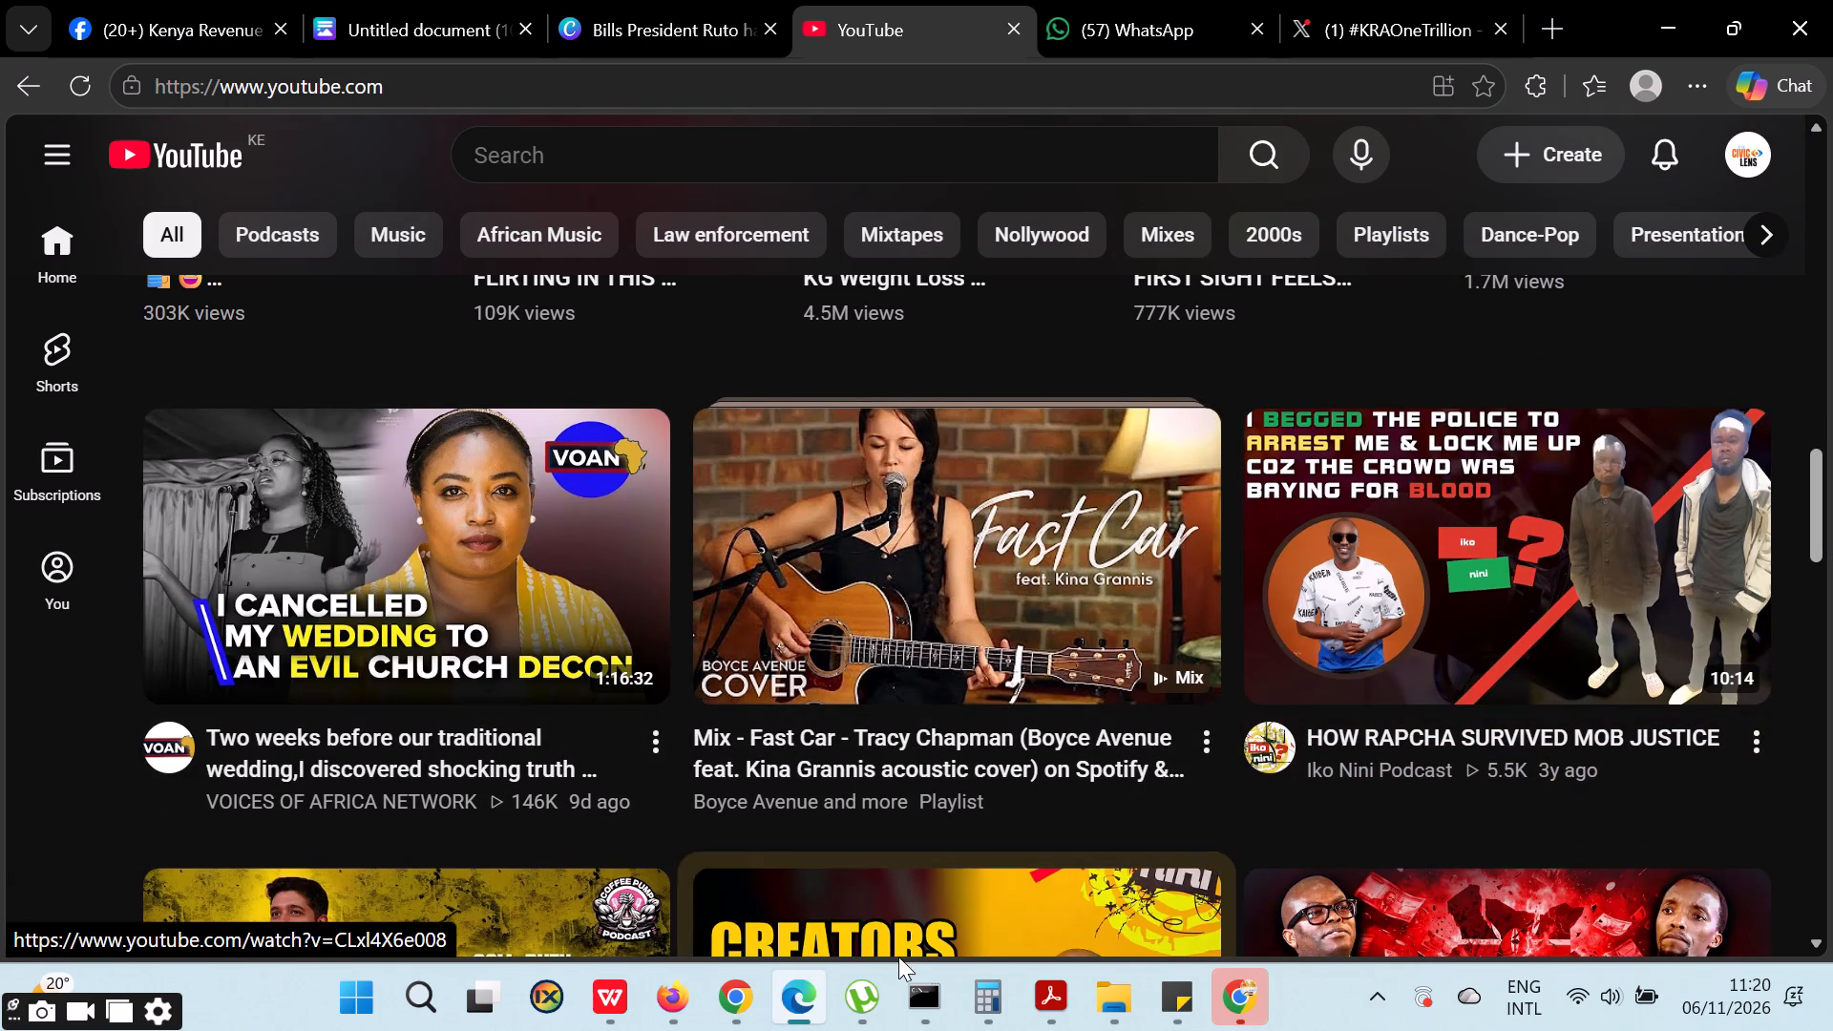
scroll(320, 810, down, 2)
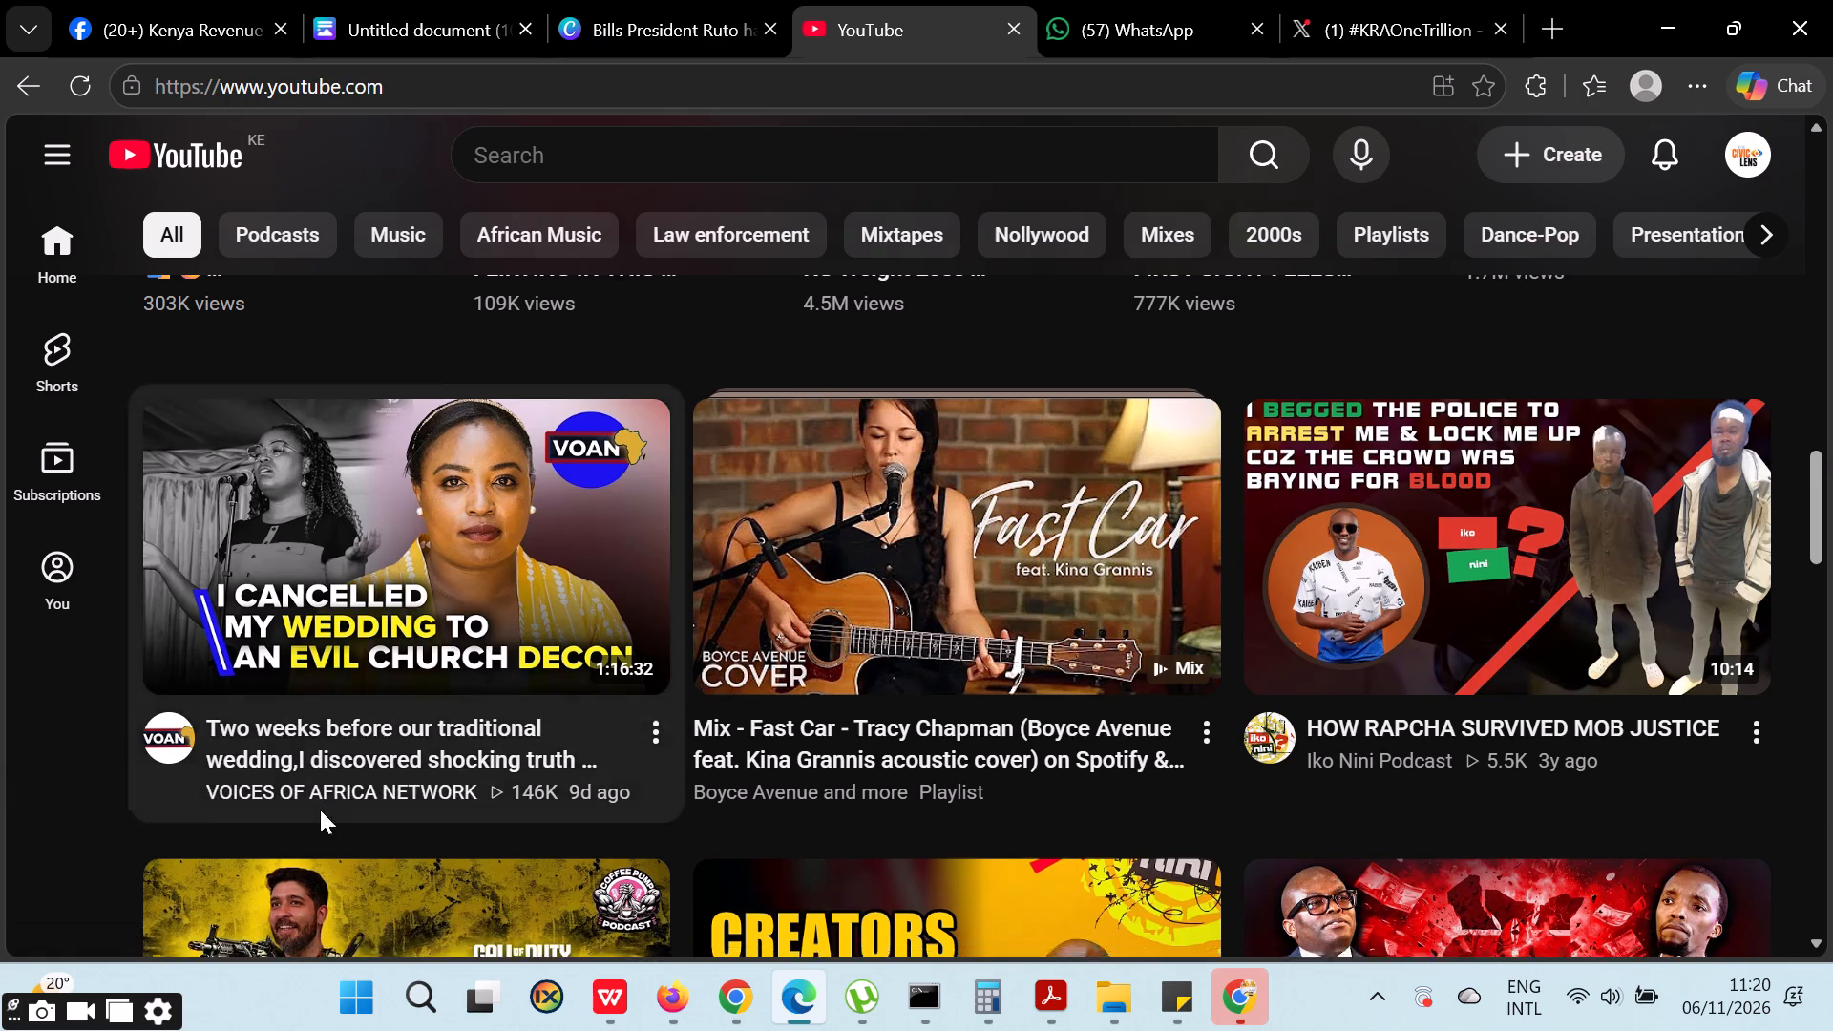
scroll(320, 810, down, 2)
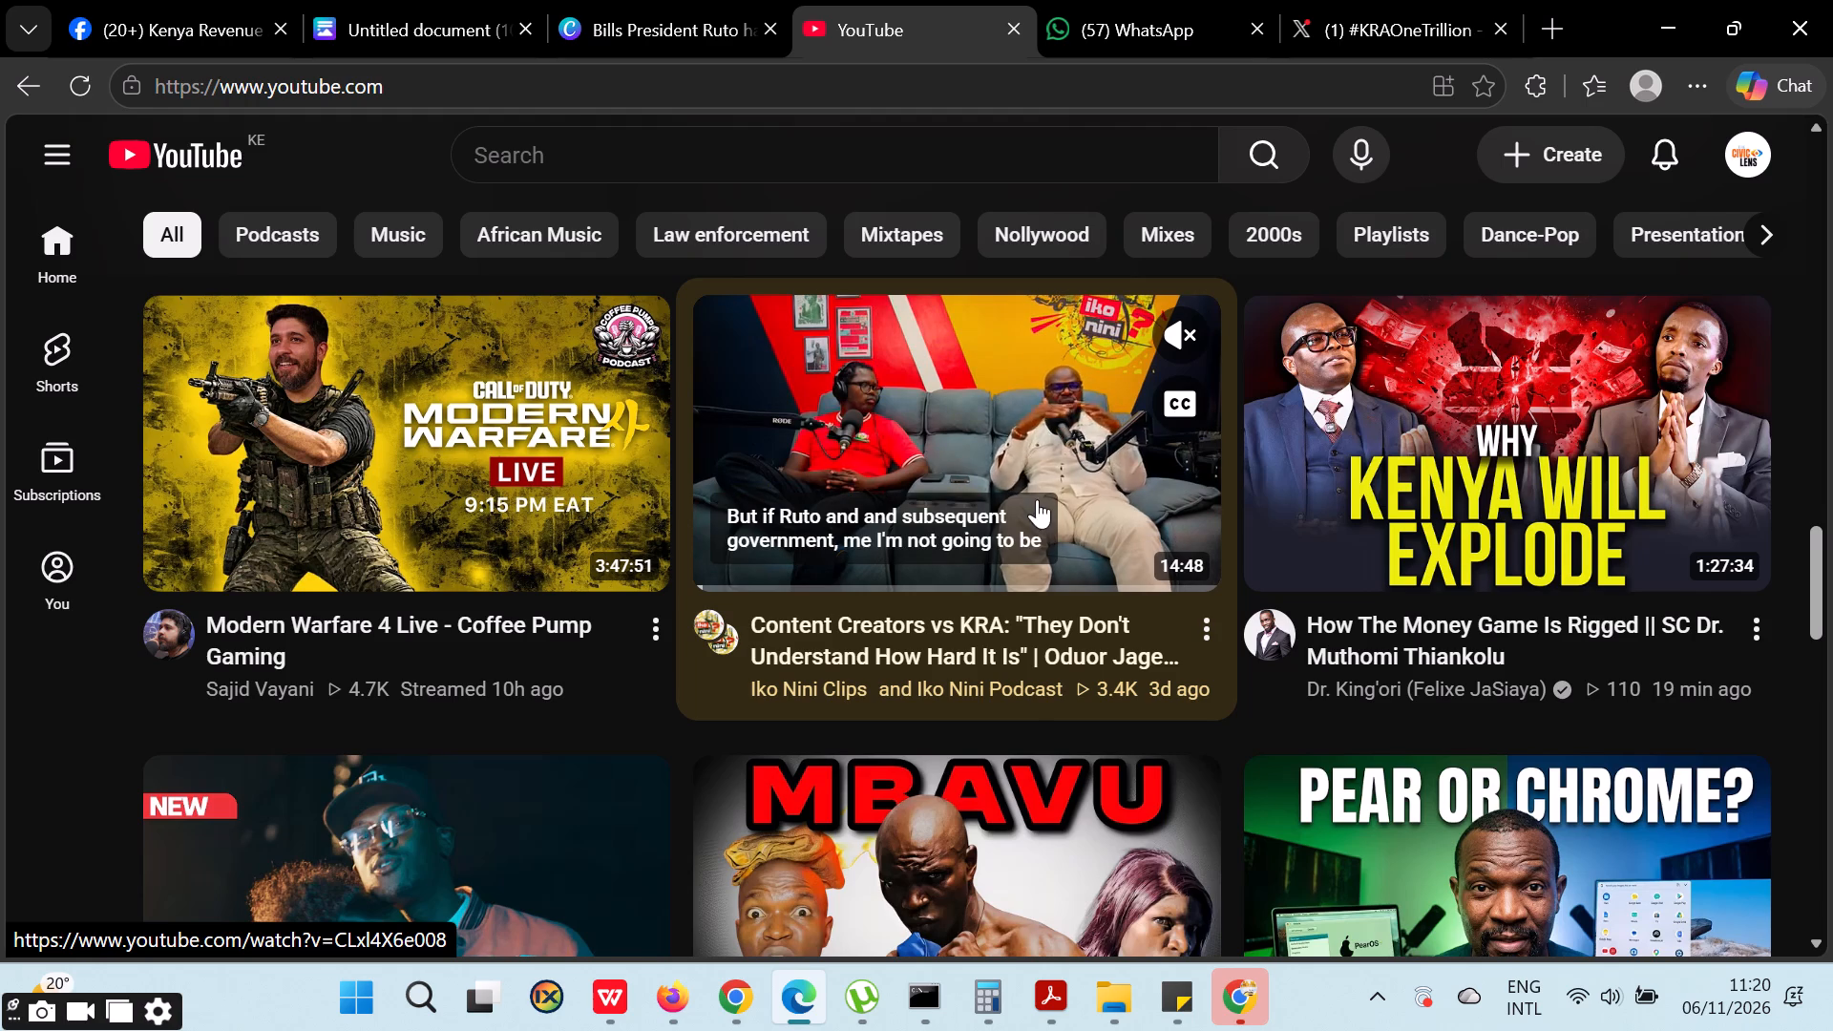
scroll(1032, 516, down, 2)
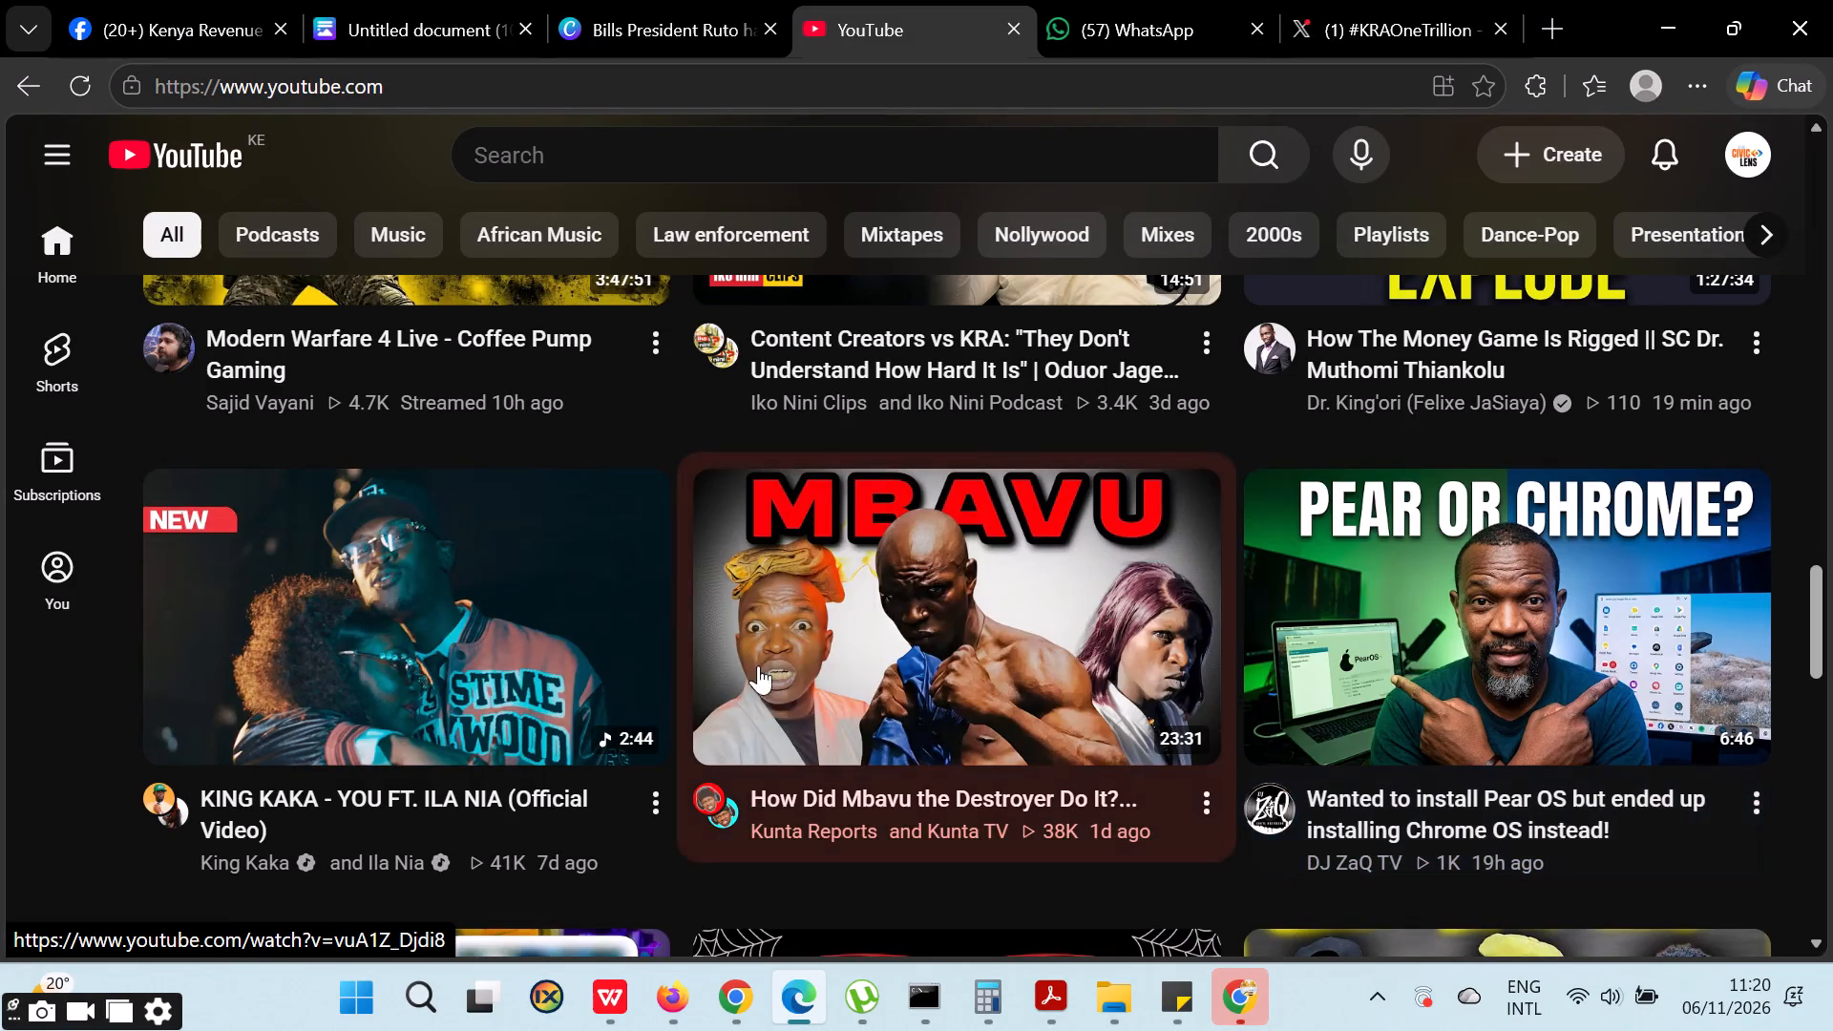
scroll(733, 663, up, 1)
scroll(733, 663, down, 5)
scroll(738, 662, up, 1)
scroll(828, 672, up, 8)
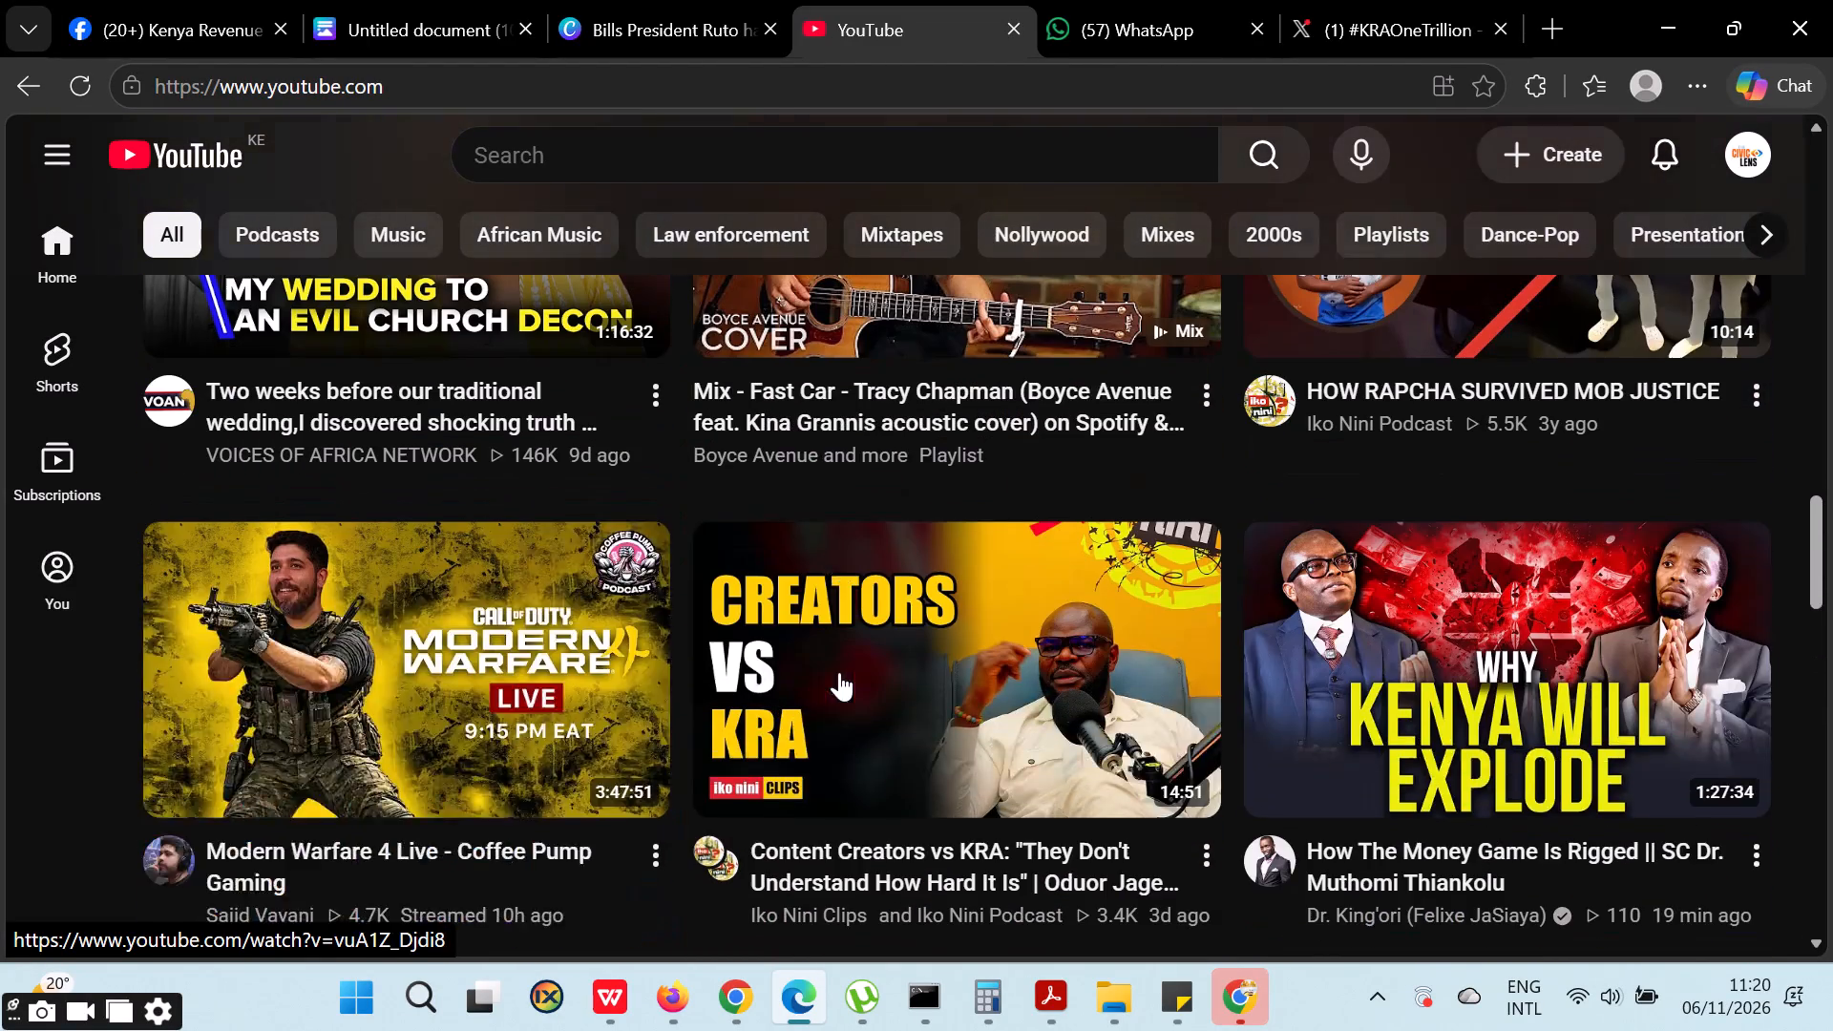
scroll(901, 678, down, 1)
scroll(901, 681, up, 1)
scroll(901, 683, down, 5)
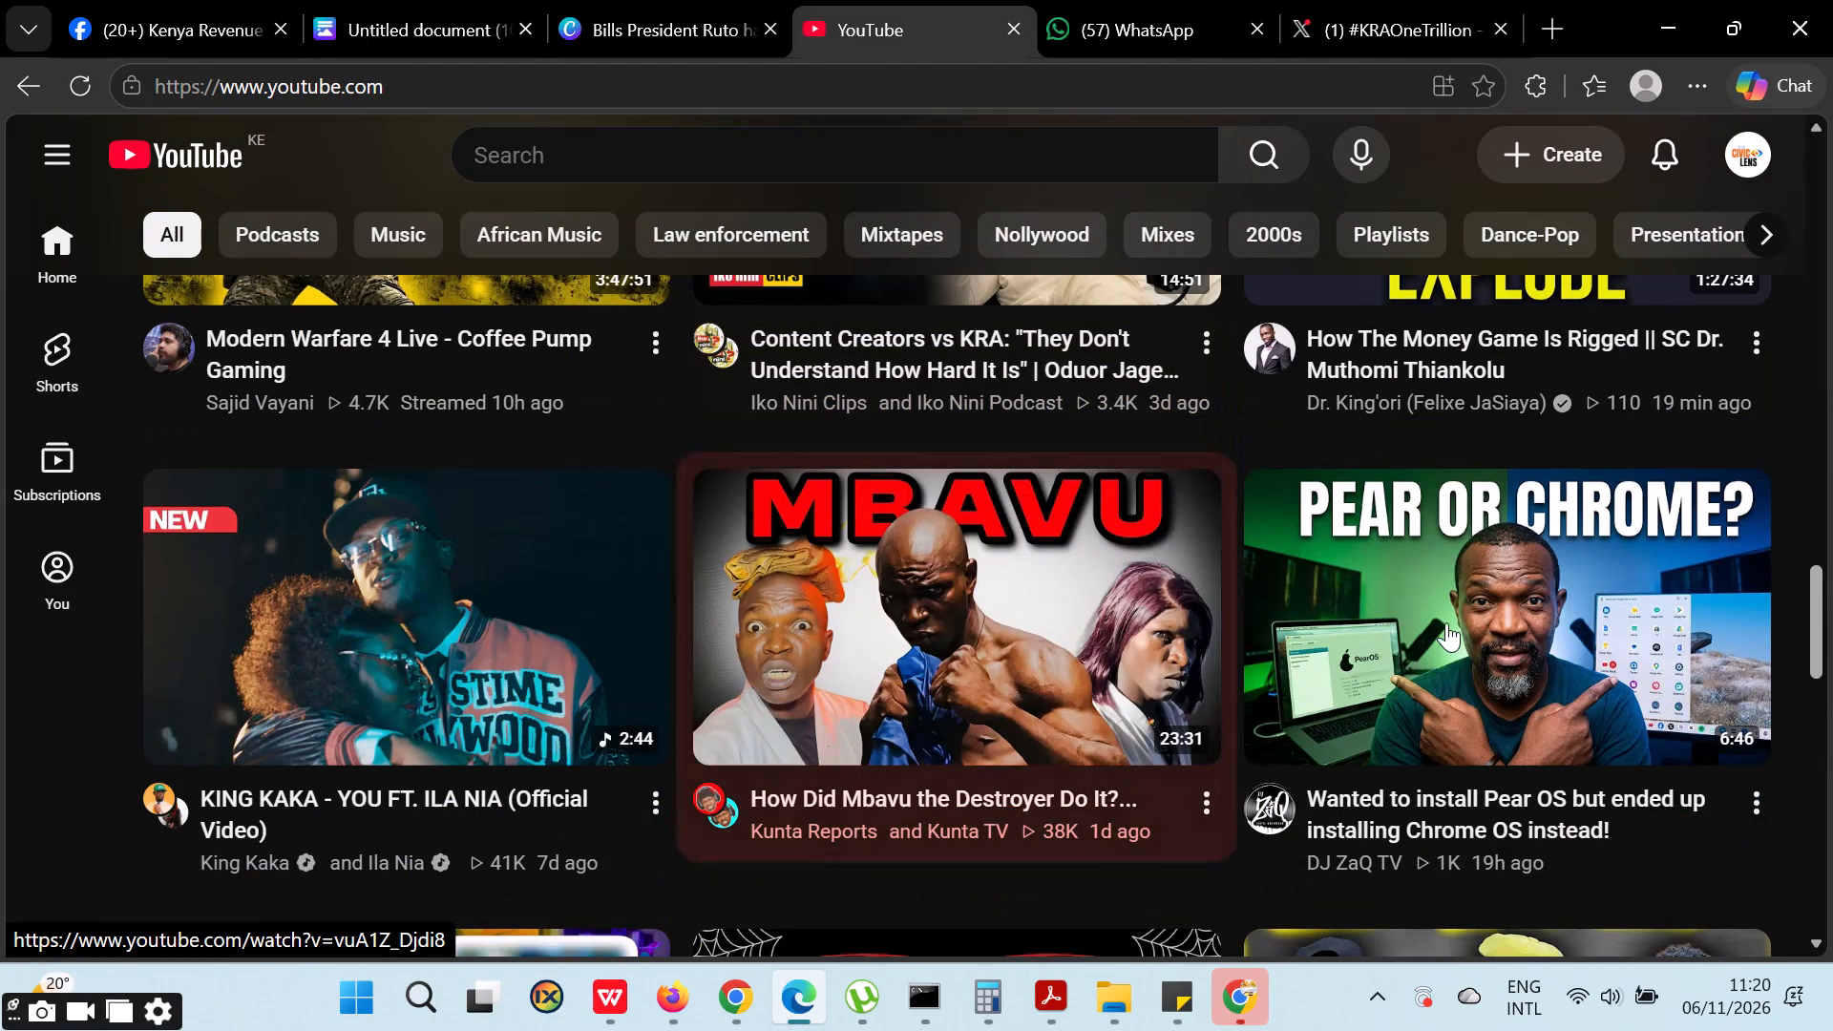
scroll(1385, 631, down, 1)
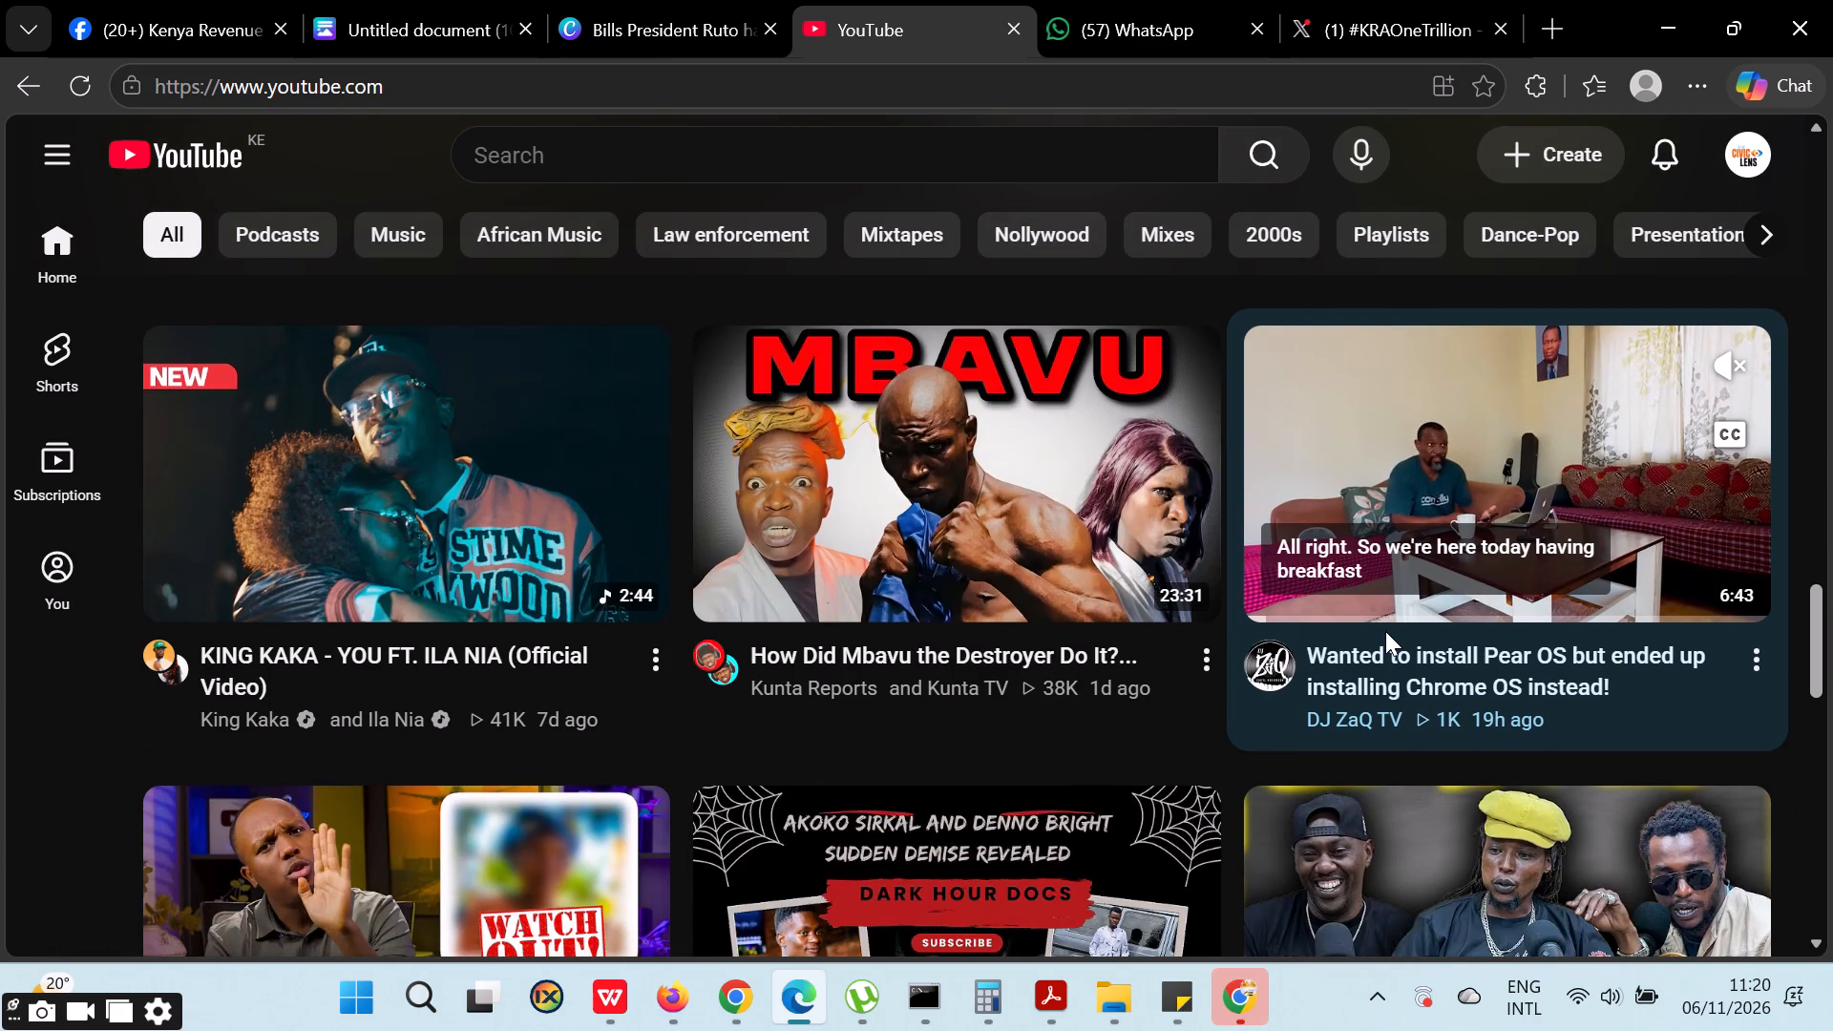
scroll(933, 617, down, 1)
scroll(924, 627, up, 1)
scroll(924, 627, down, 3)
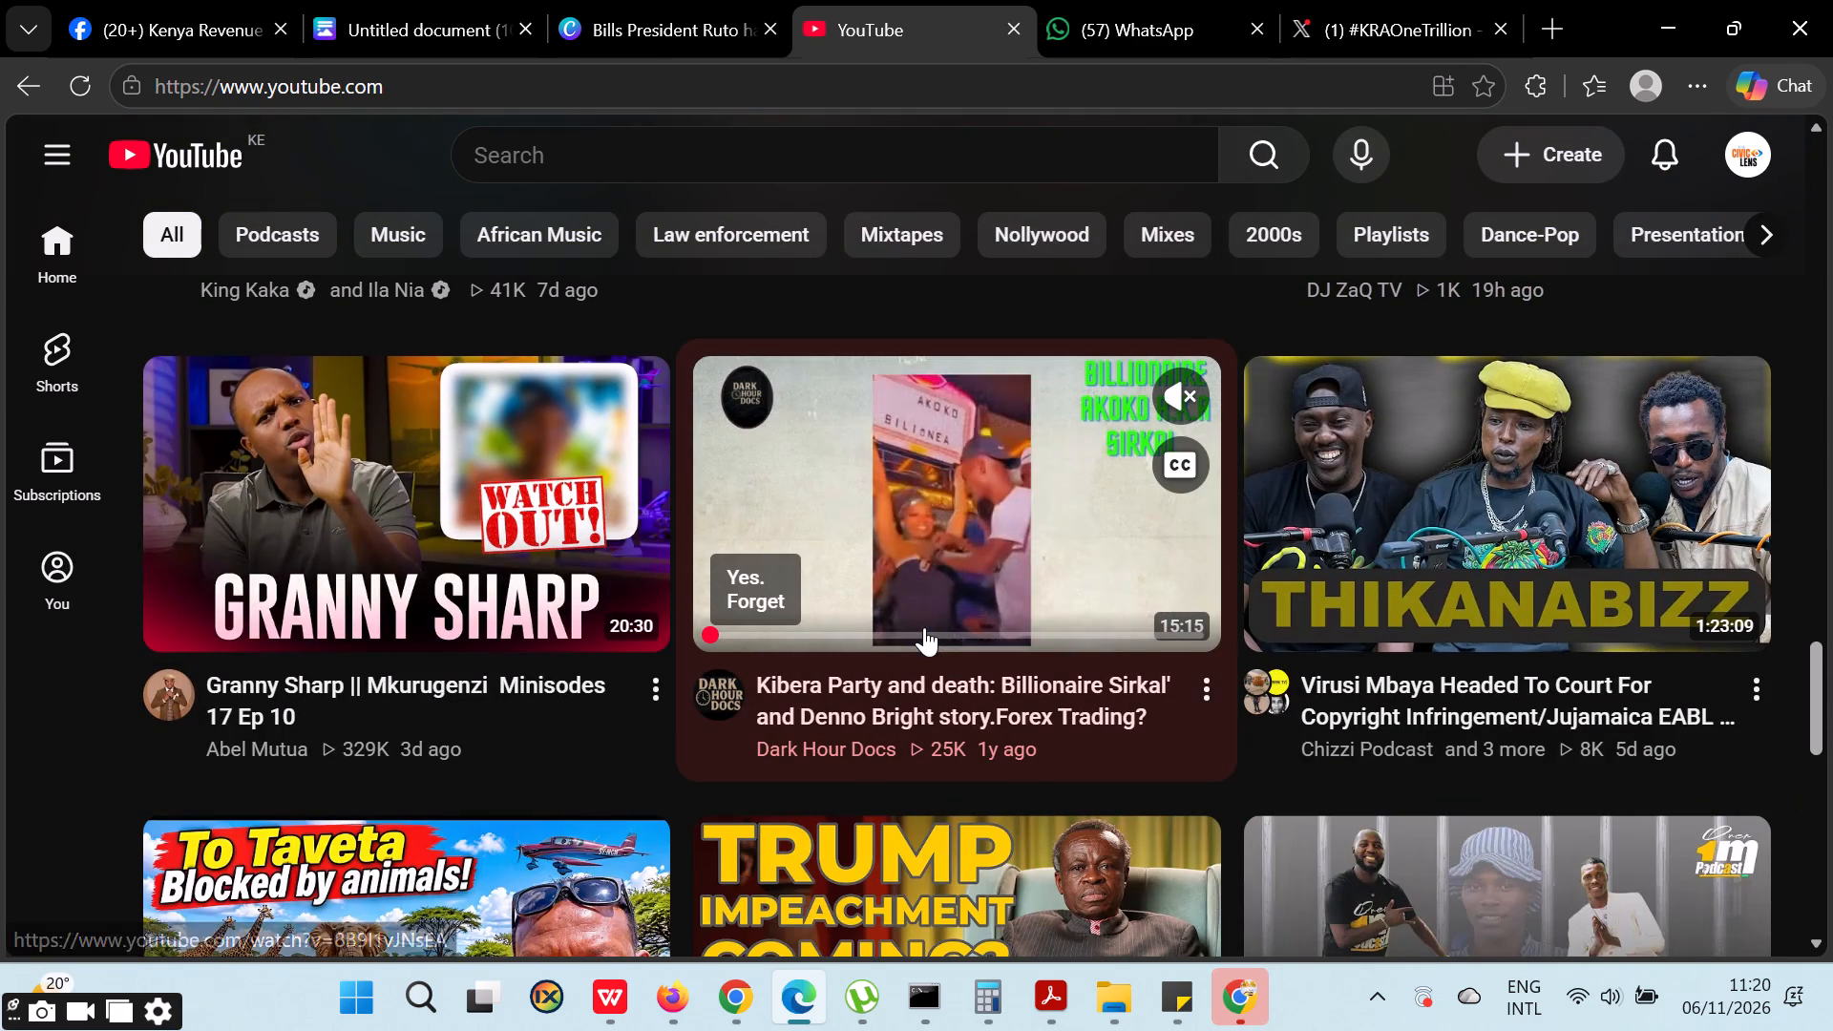
scroll(924, 627, down, 4)
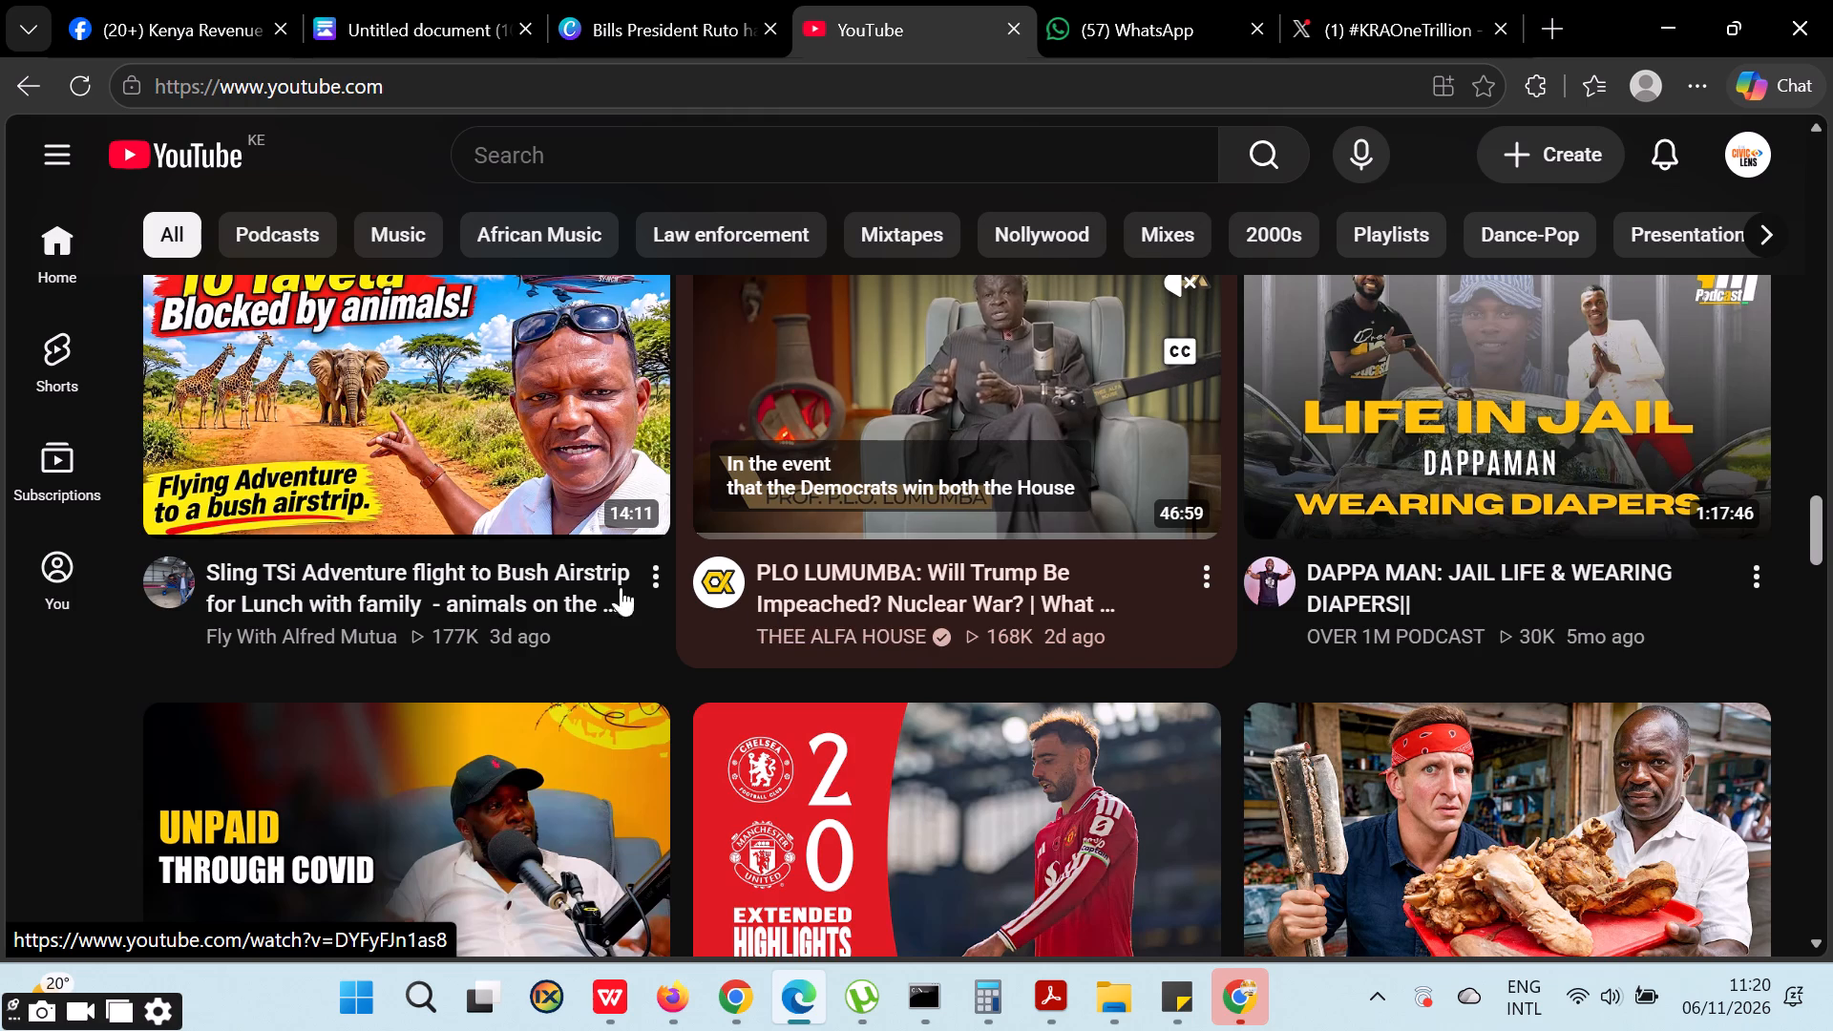
scroll(1014, 643, up, 1)
scroll(1014, 644, down, 2)
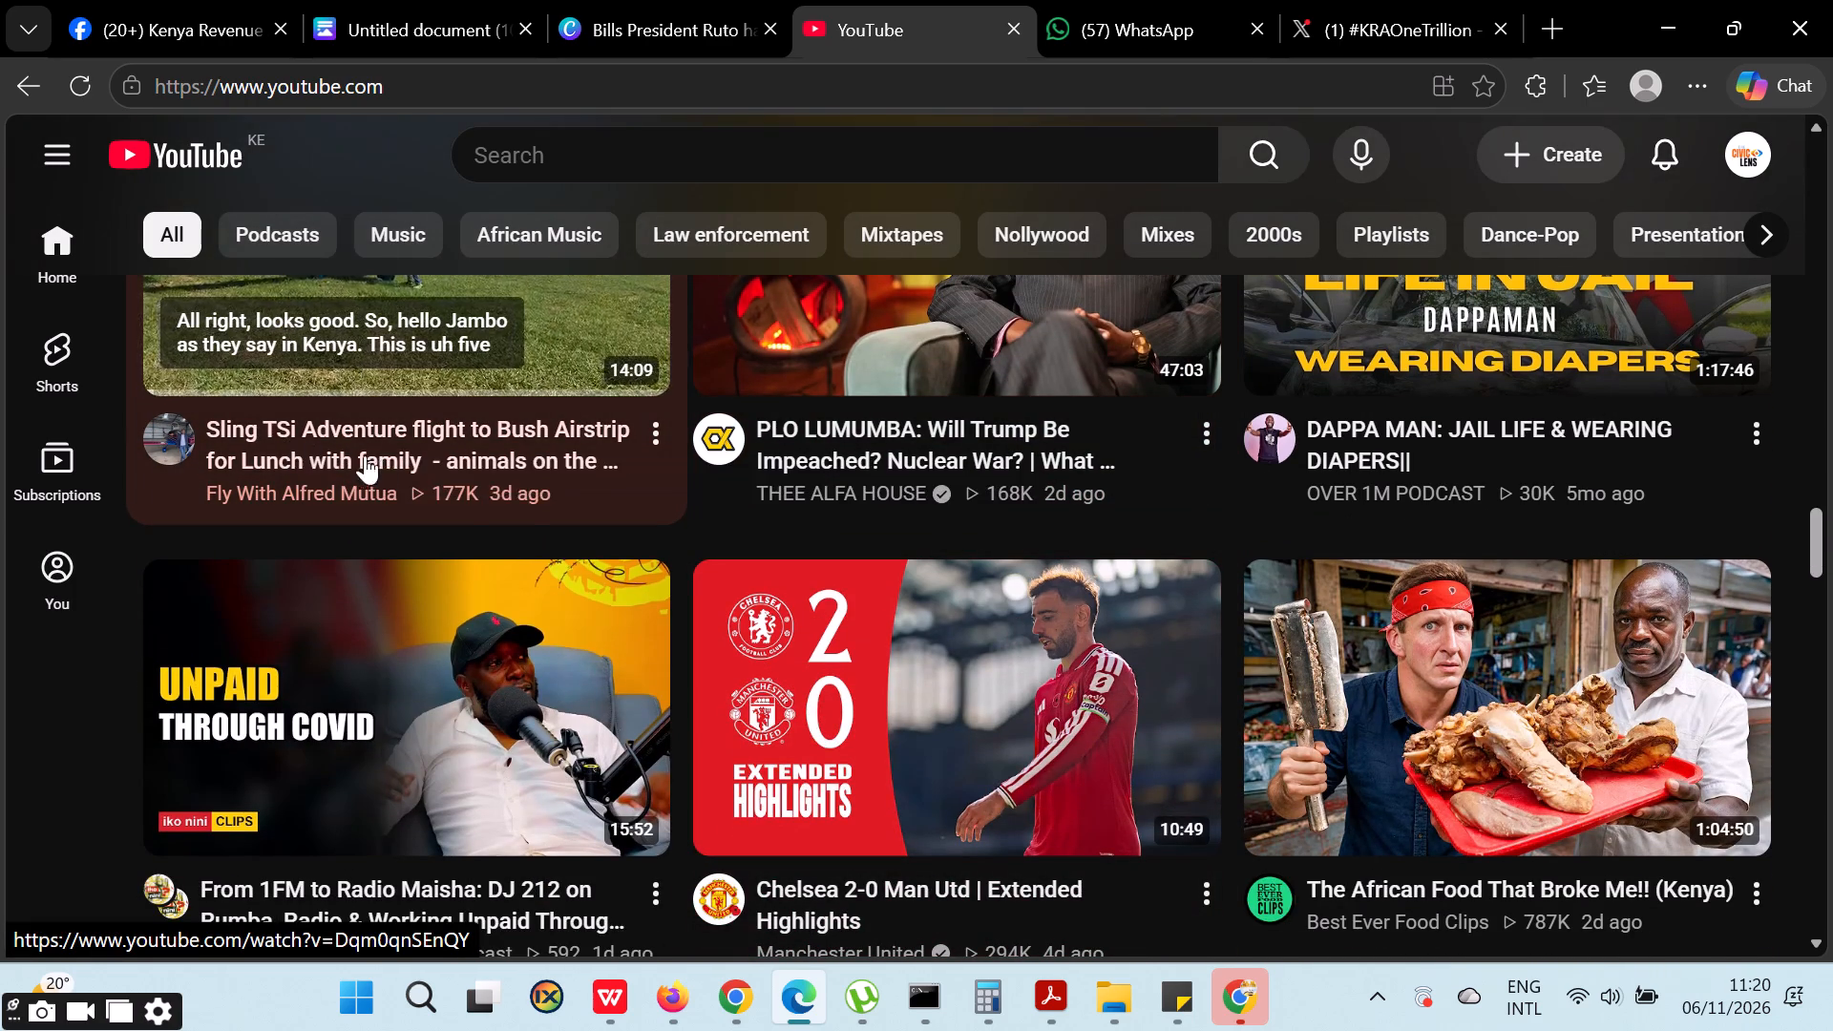
scroll(525, 495, down, 4)
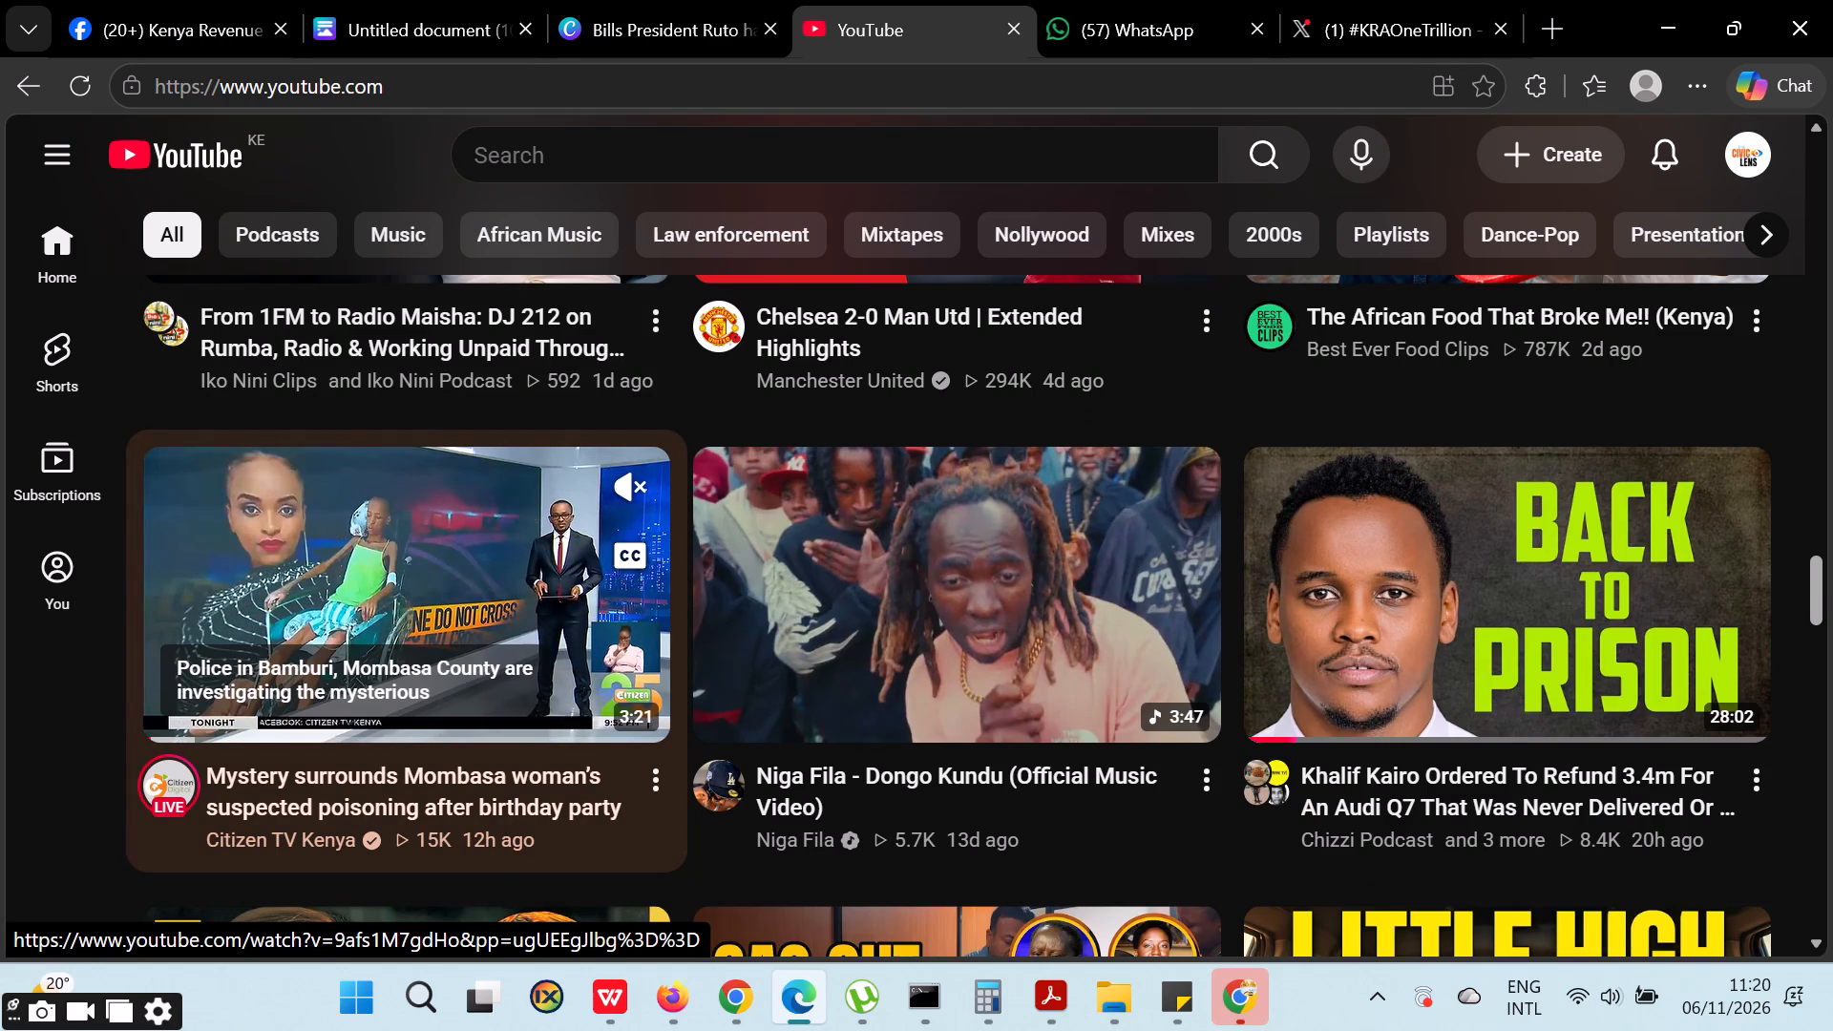
scroll(526, 497, down, 2)
scroll(526, 497, up, 1)
click(1453, 482)
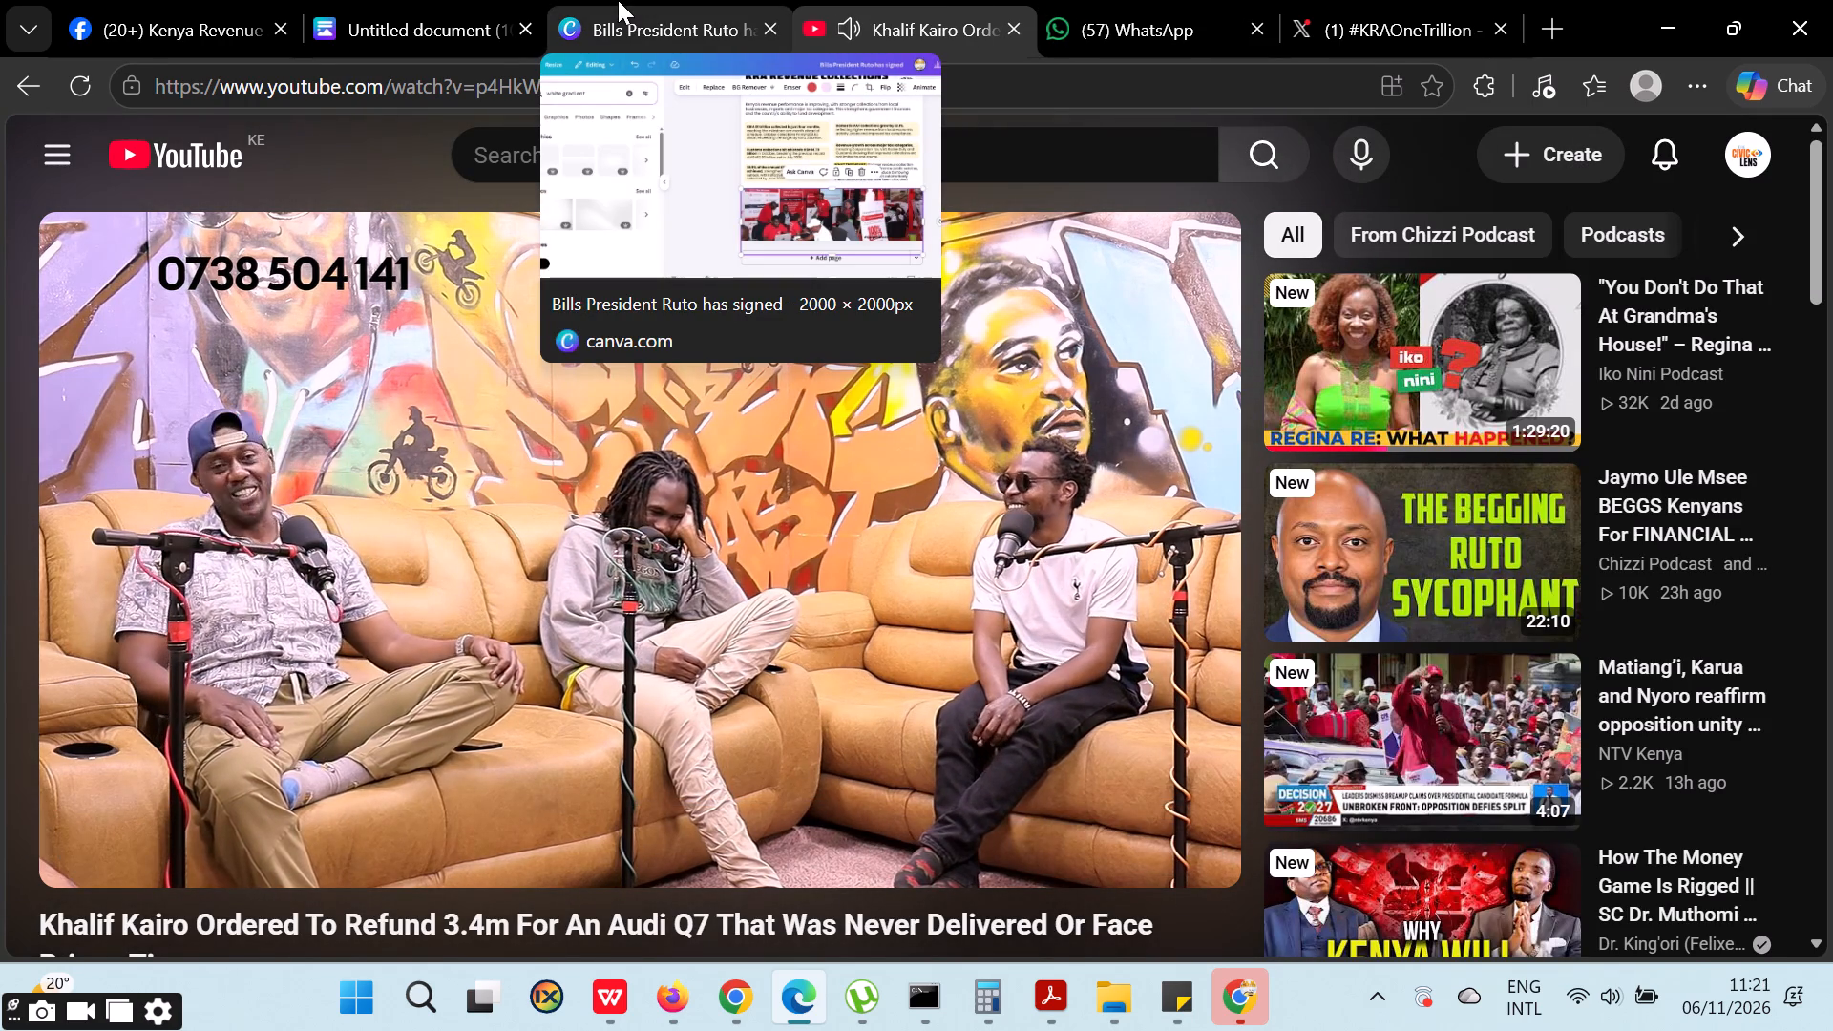
Switch back to the Canva design and narrow the "white gradient" element results to graphics only.
click(618, 0)
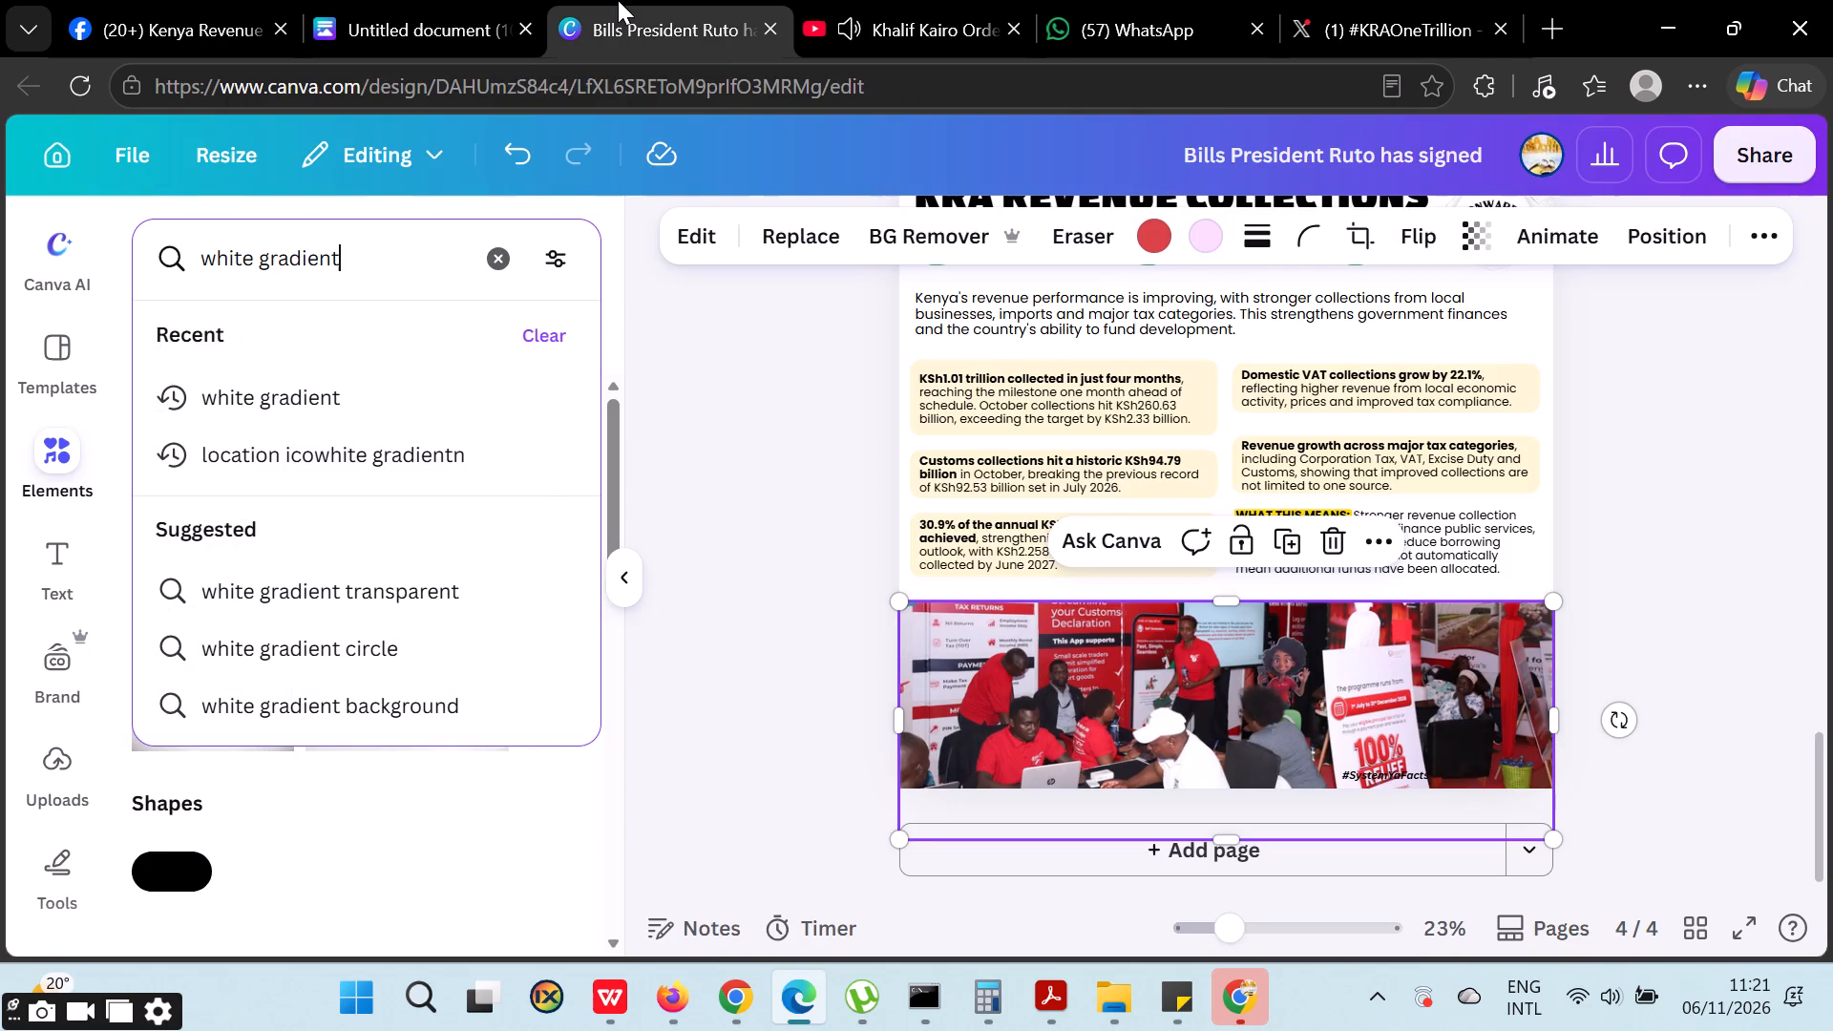
click(694, 382)
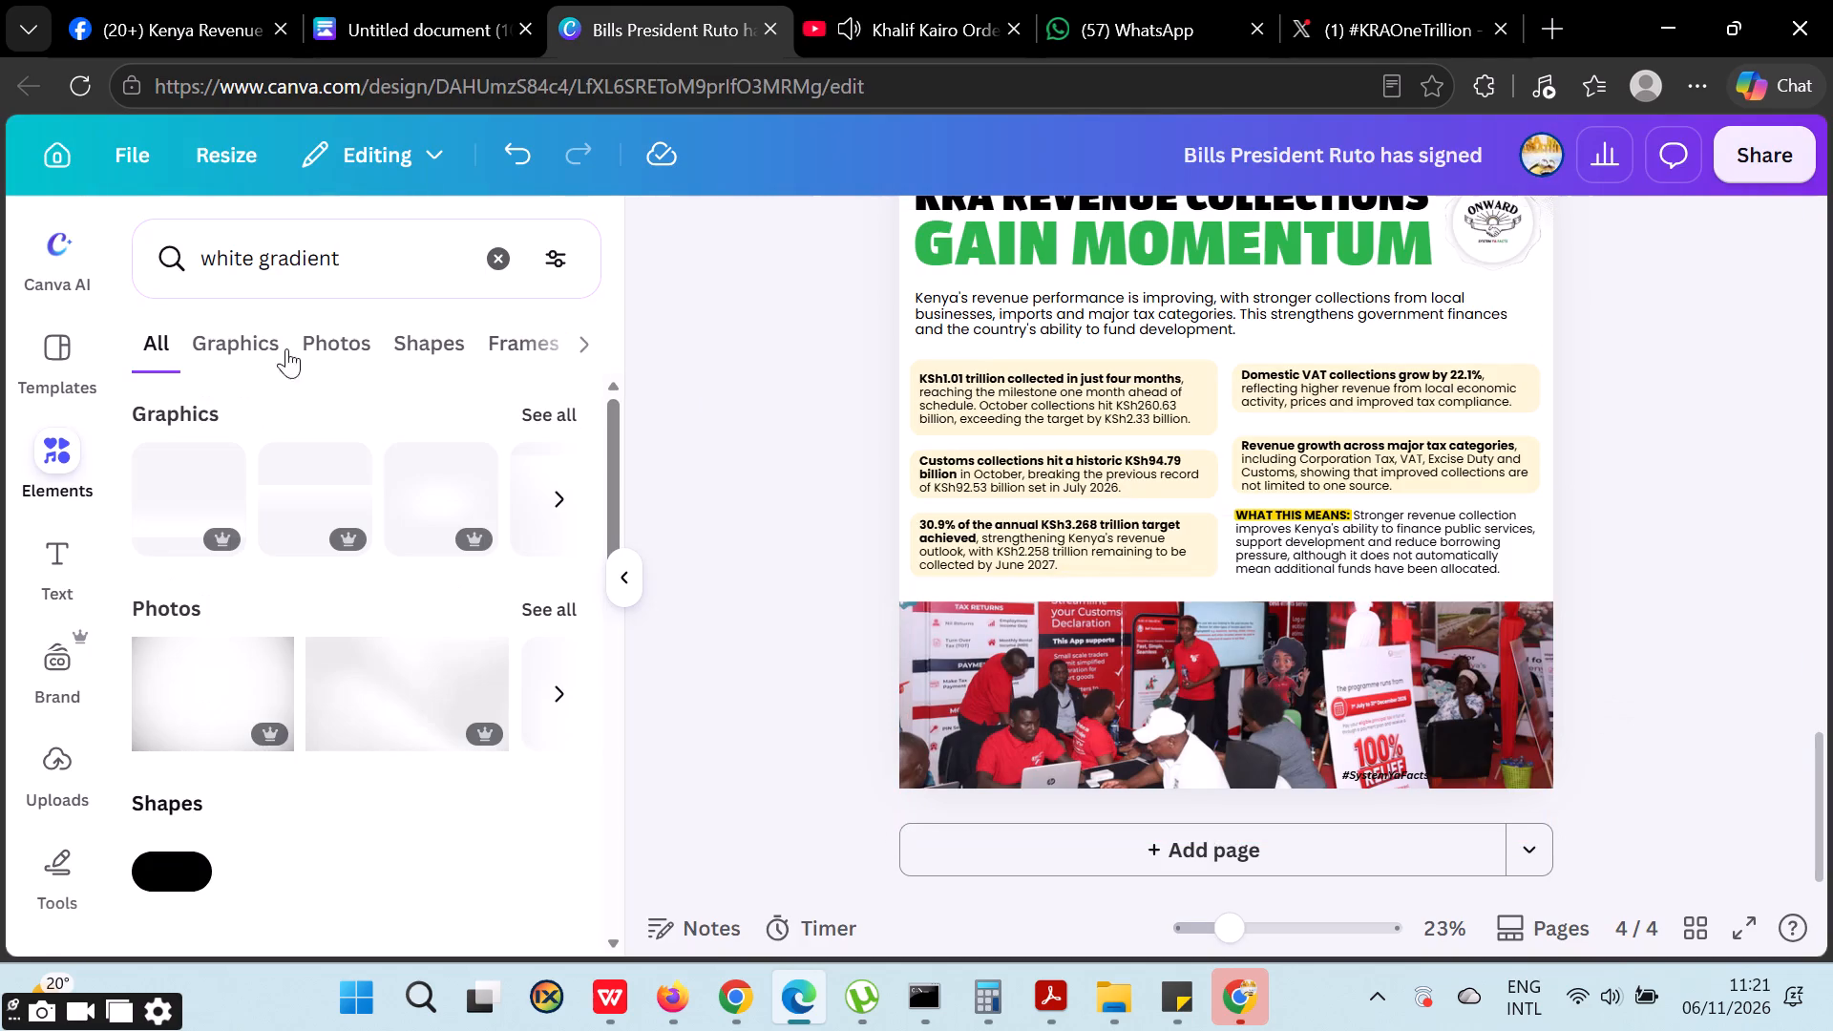
click(253, 352)
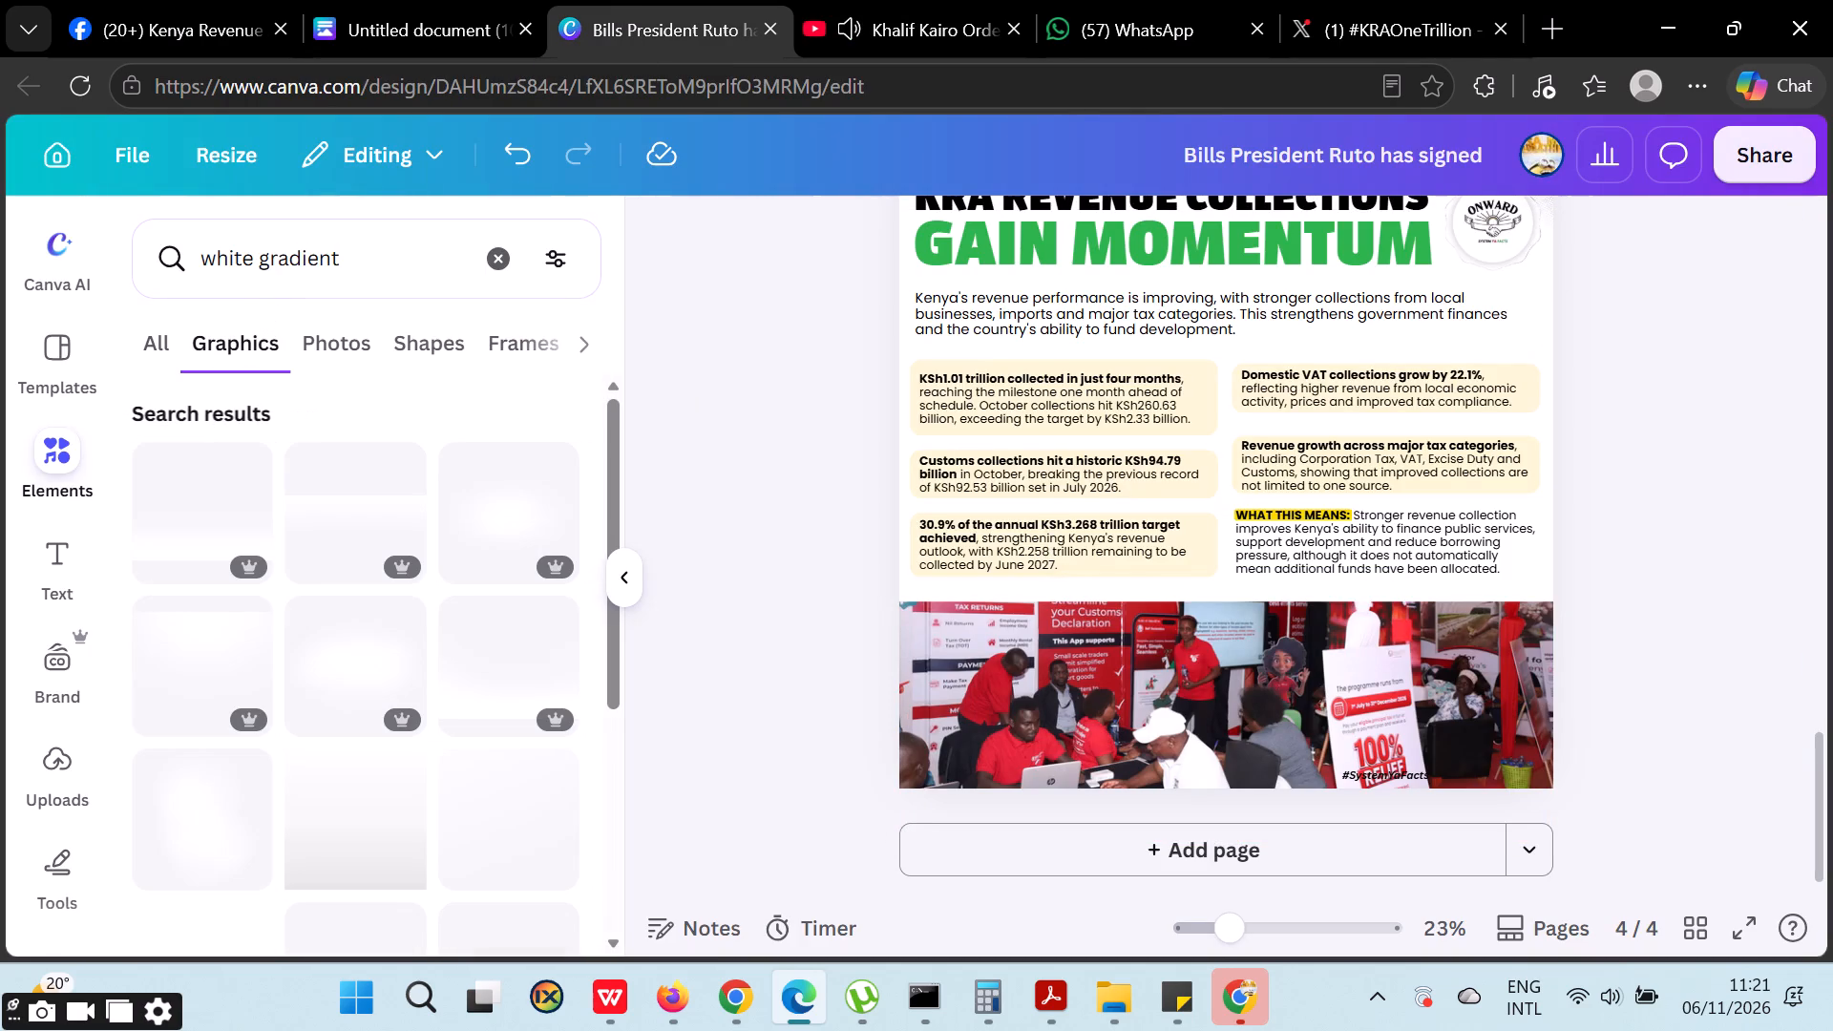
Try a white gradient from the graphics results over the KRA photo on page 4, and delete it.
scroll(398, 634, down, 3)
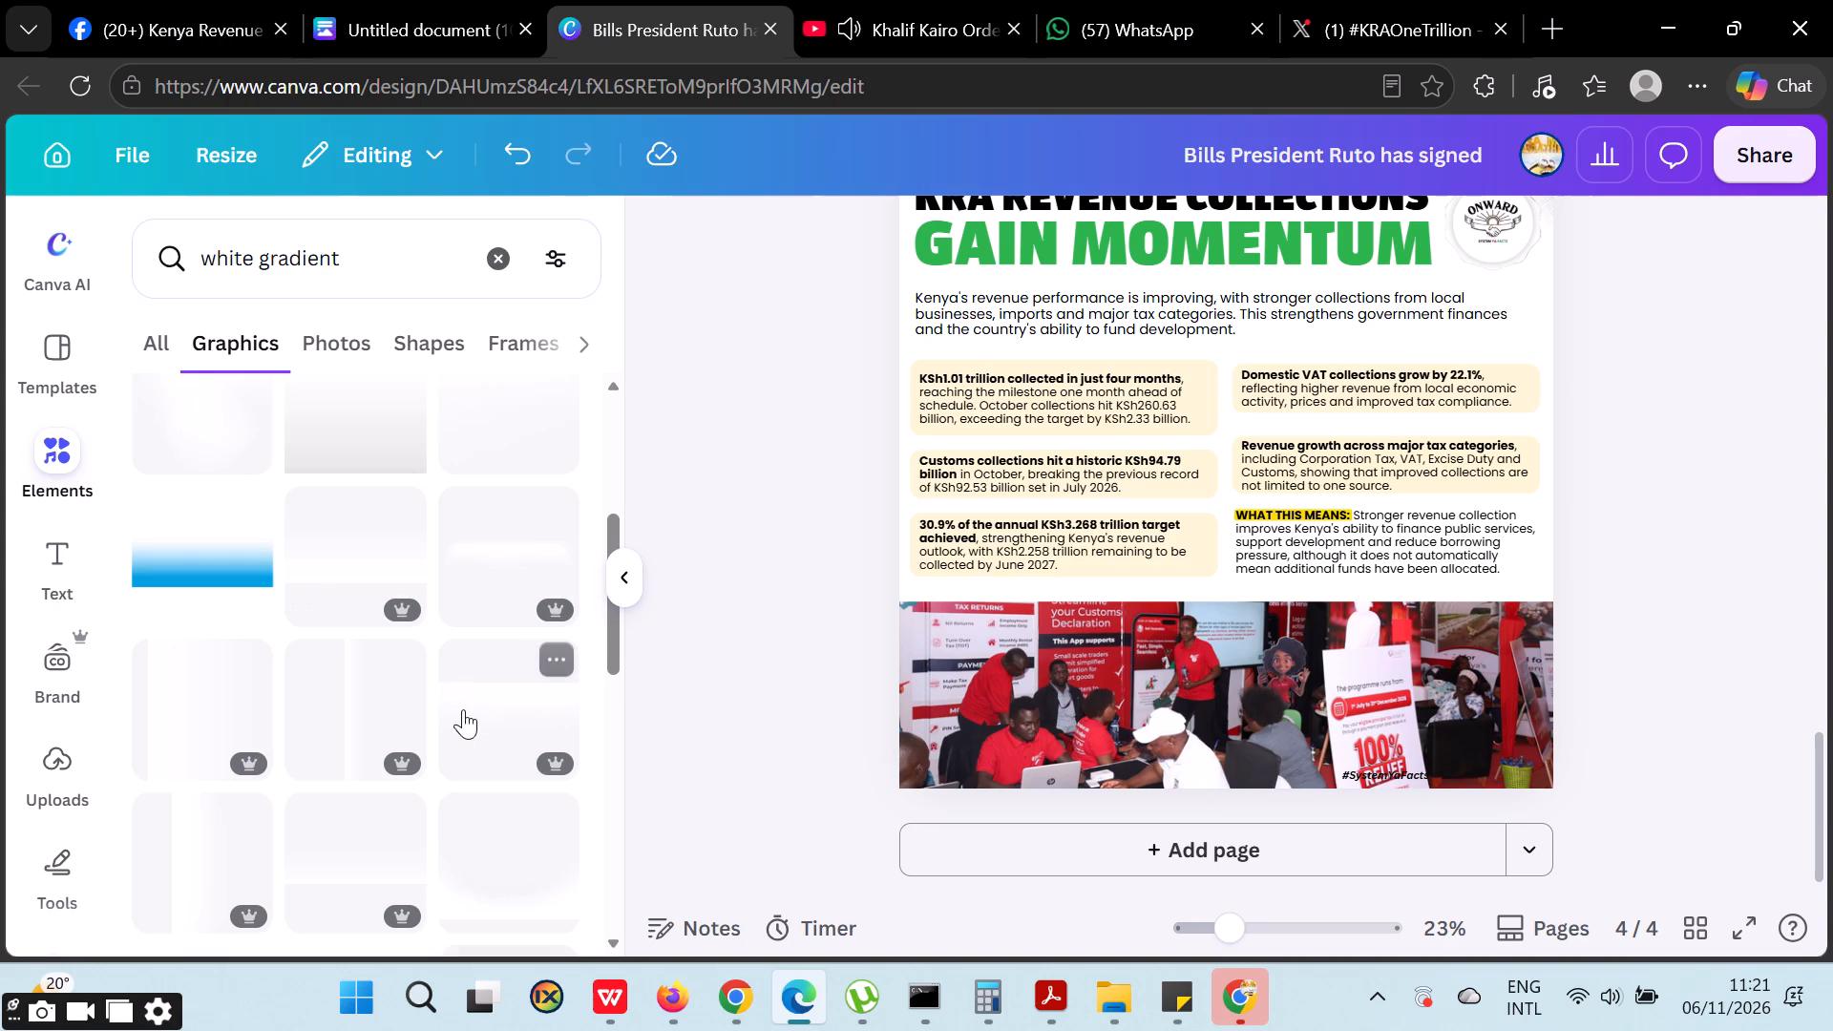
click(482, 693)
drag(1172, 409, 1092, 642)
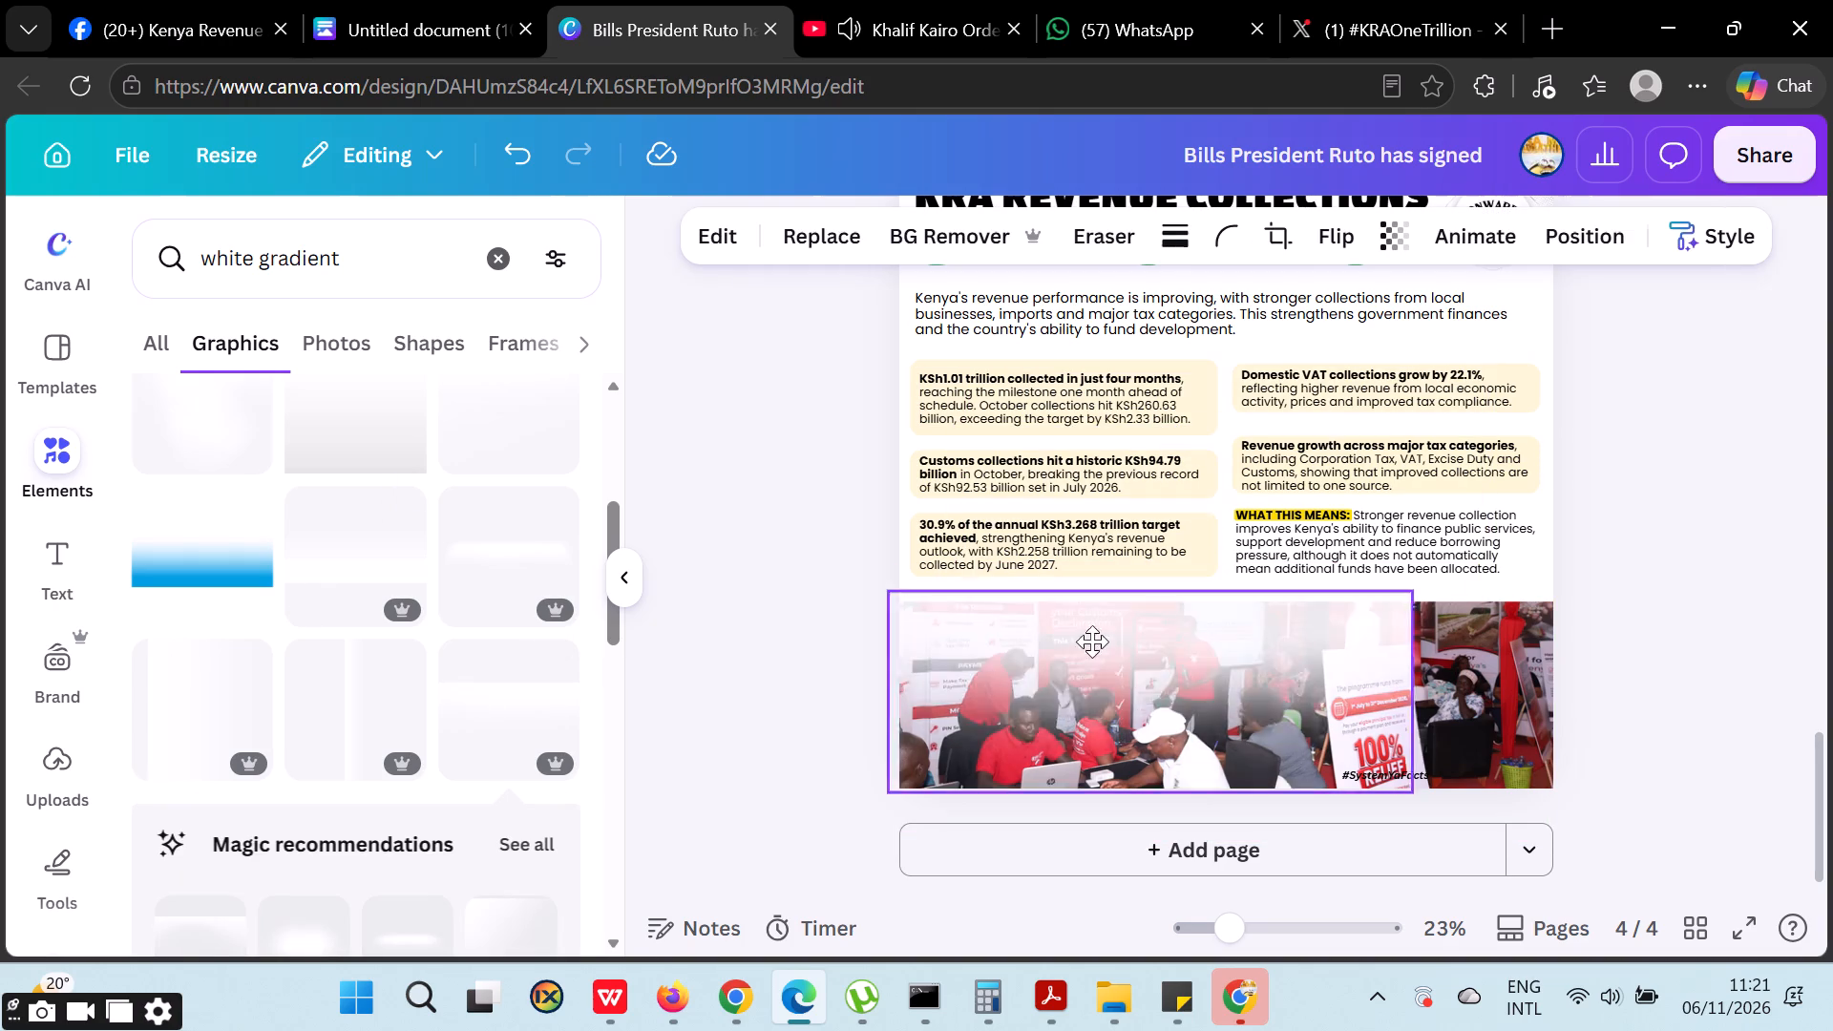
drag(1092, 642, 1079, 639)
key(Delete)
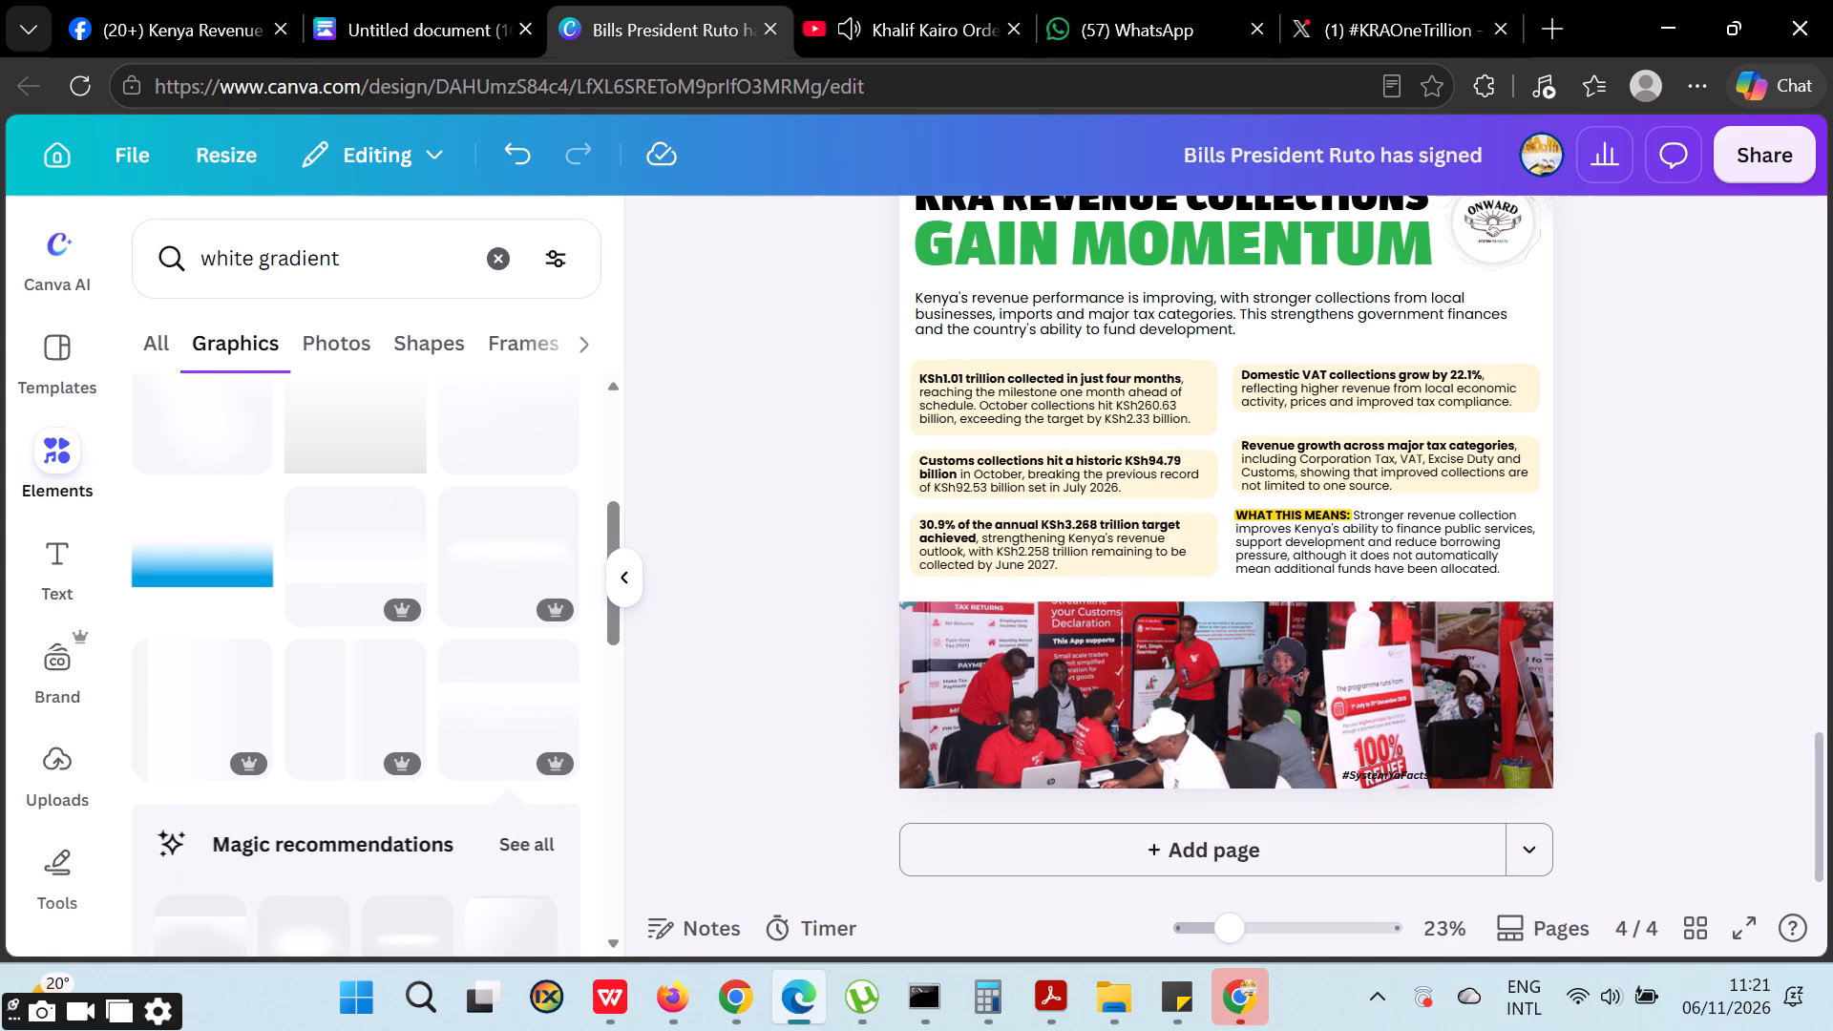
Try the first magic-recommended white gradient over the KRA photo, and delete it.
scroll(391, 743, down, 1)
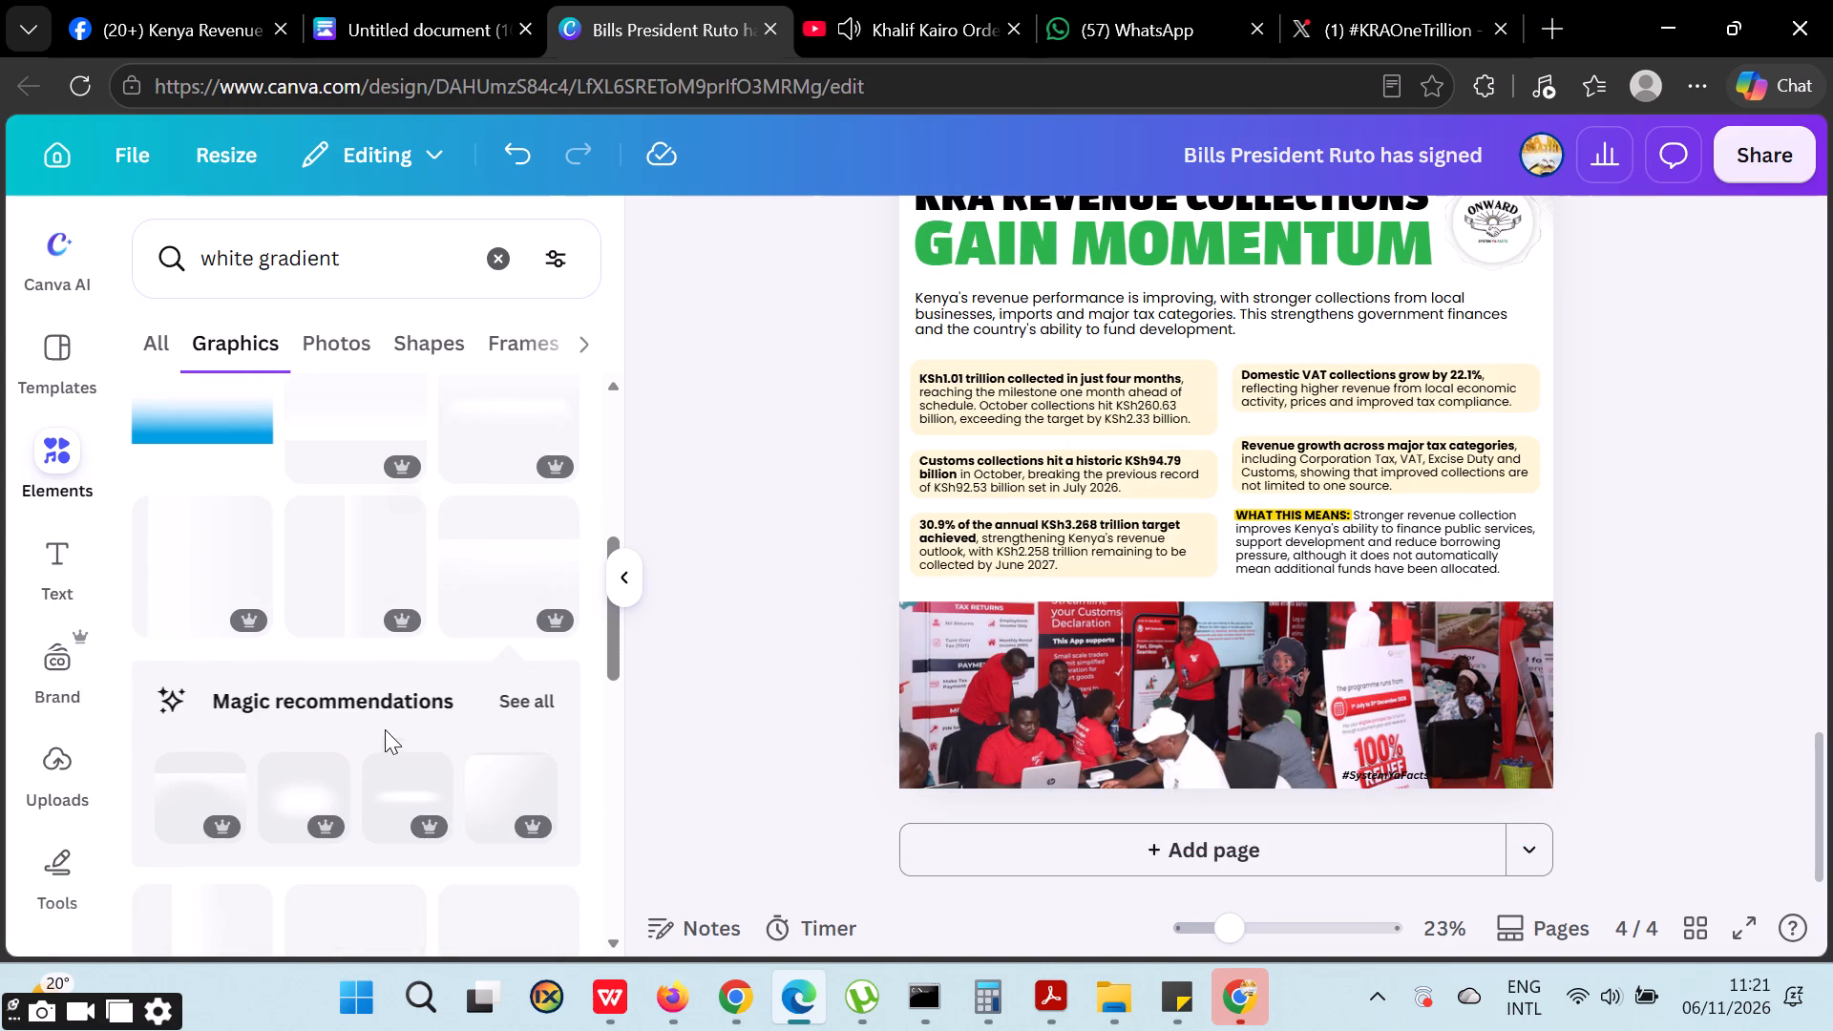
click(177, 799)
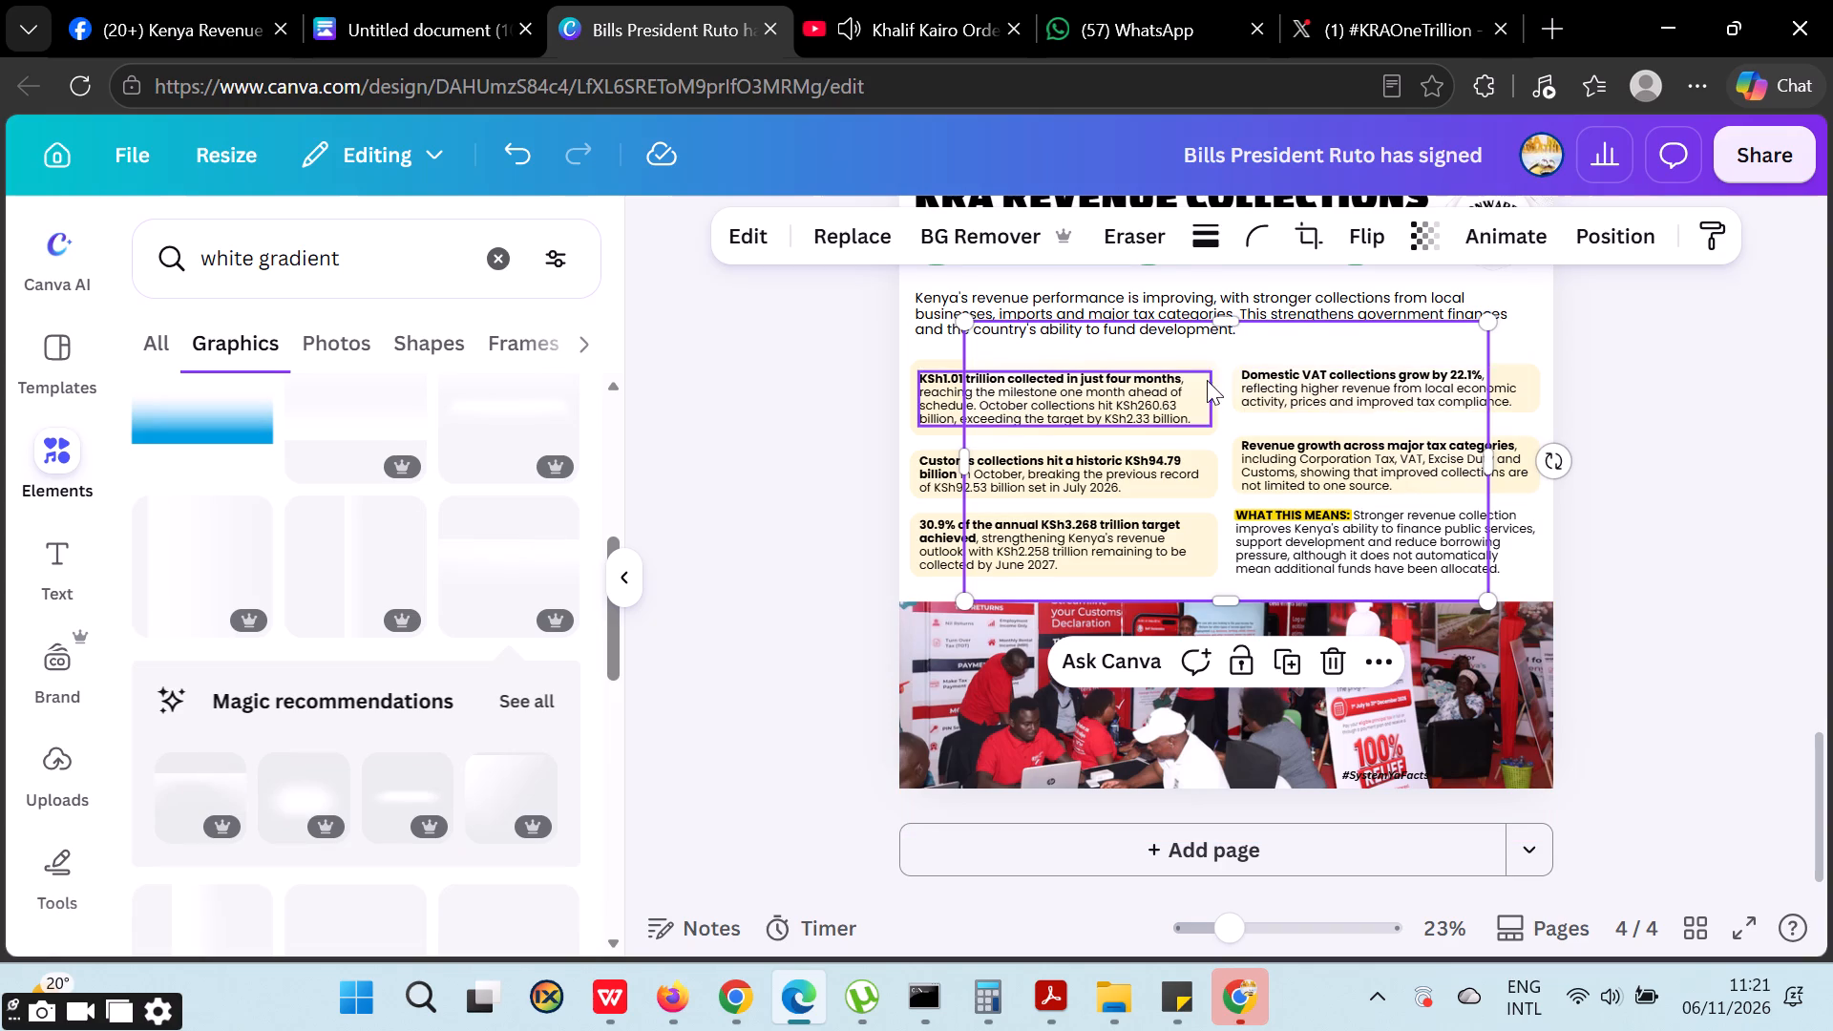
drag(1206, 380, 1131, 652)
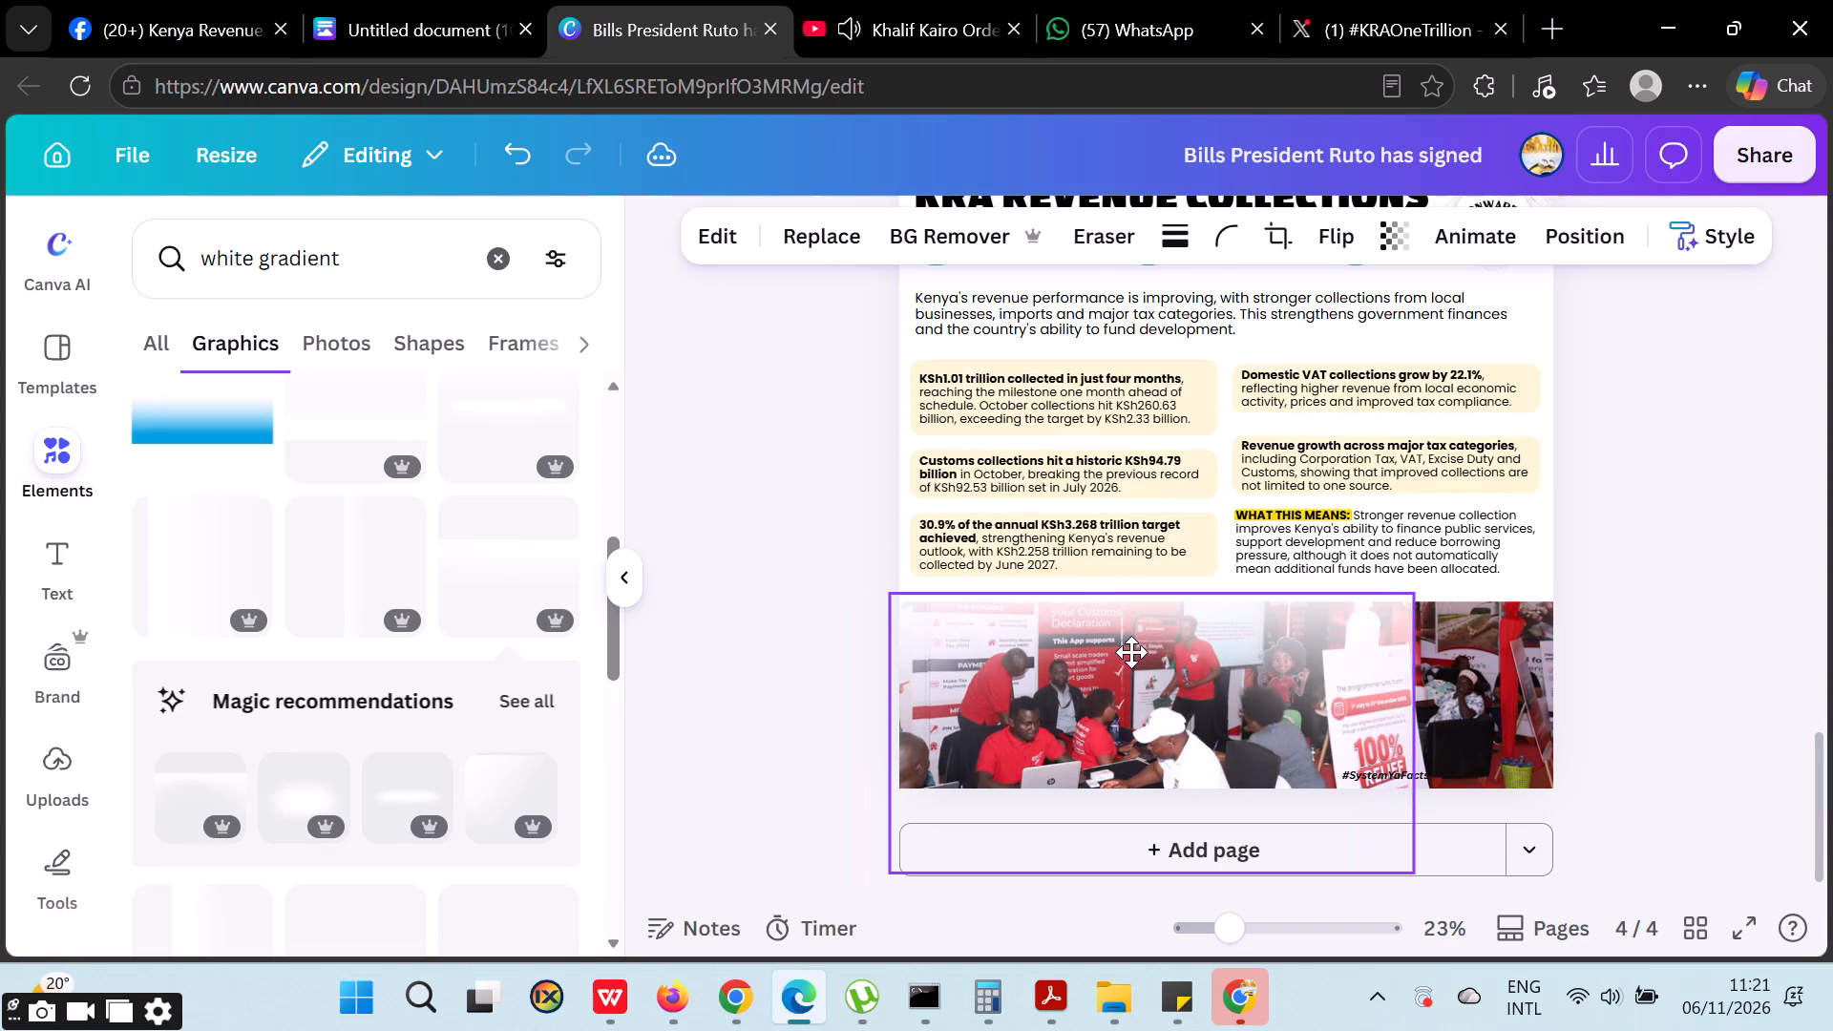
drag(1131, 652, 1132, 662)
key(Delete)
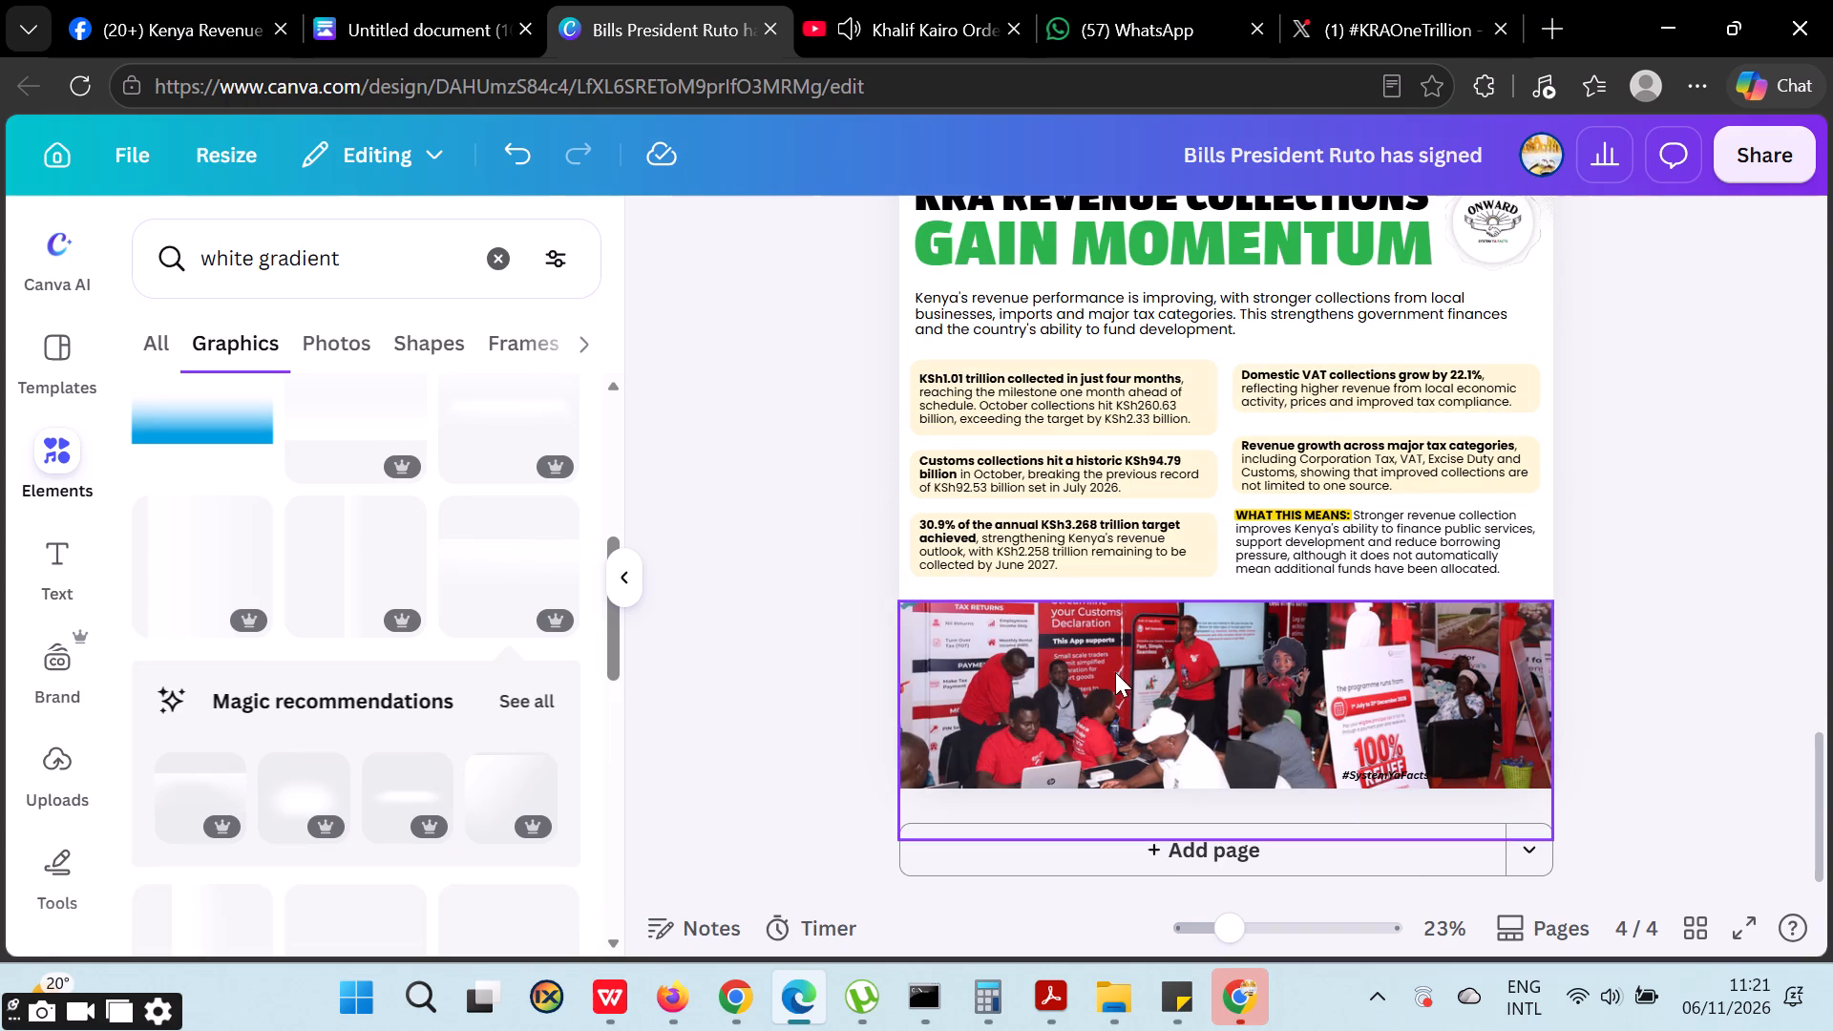
Add the third magic-recommended white gradient, place it across the photo's upper-left edge and enlarge it to about 1,917 × 441.
click(399, 799)
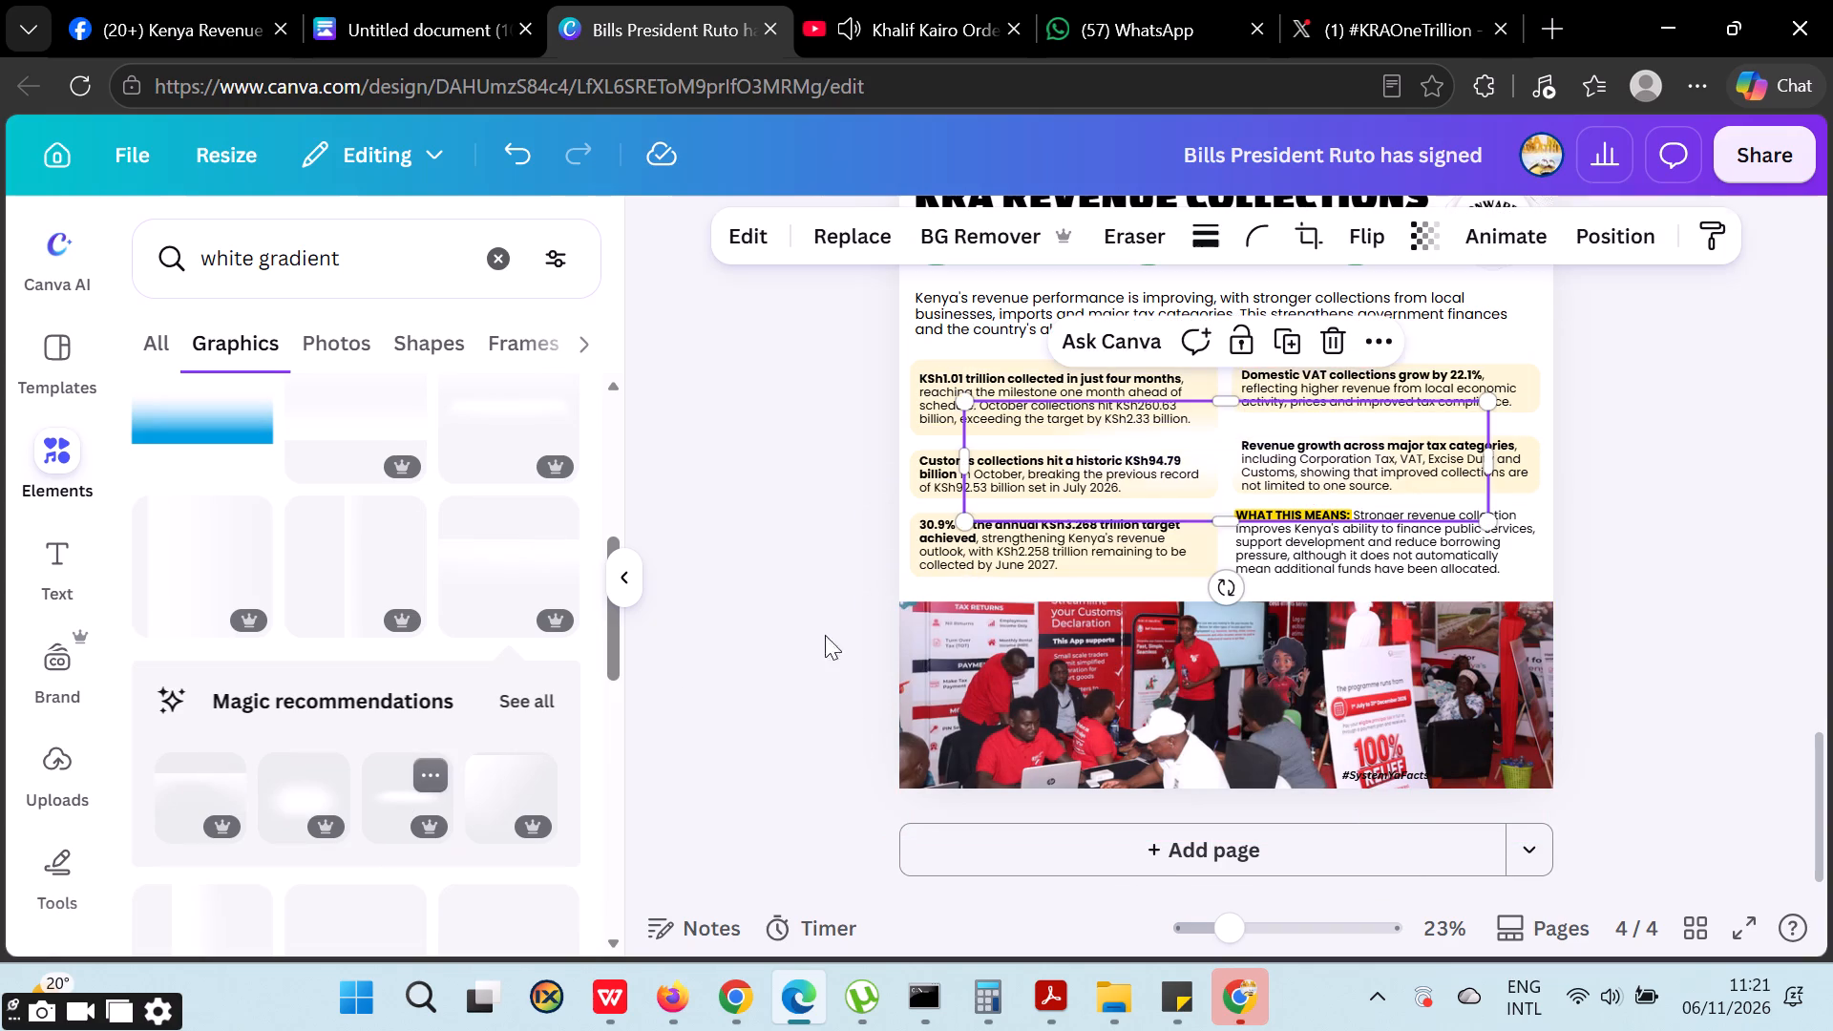
drag(1221, 444, 1105, 590)
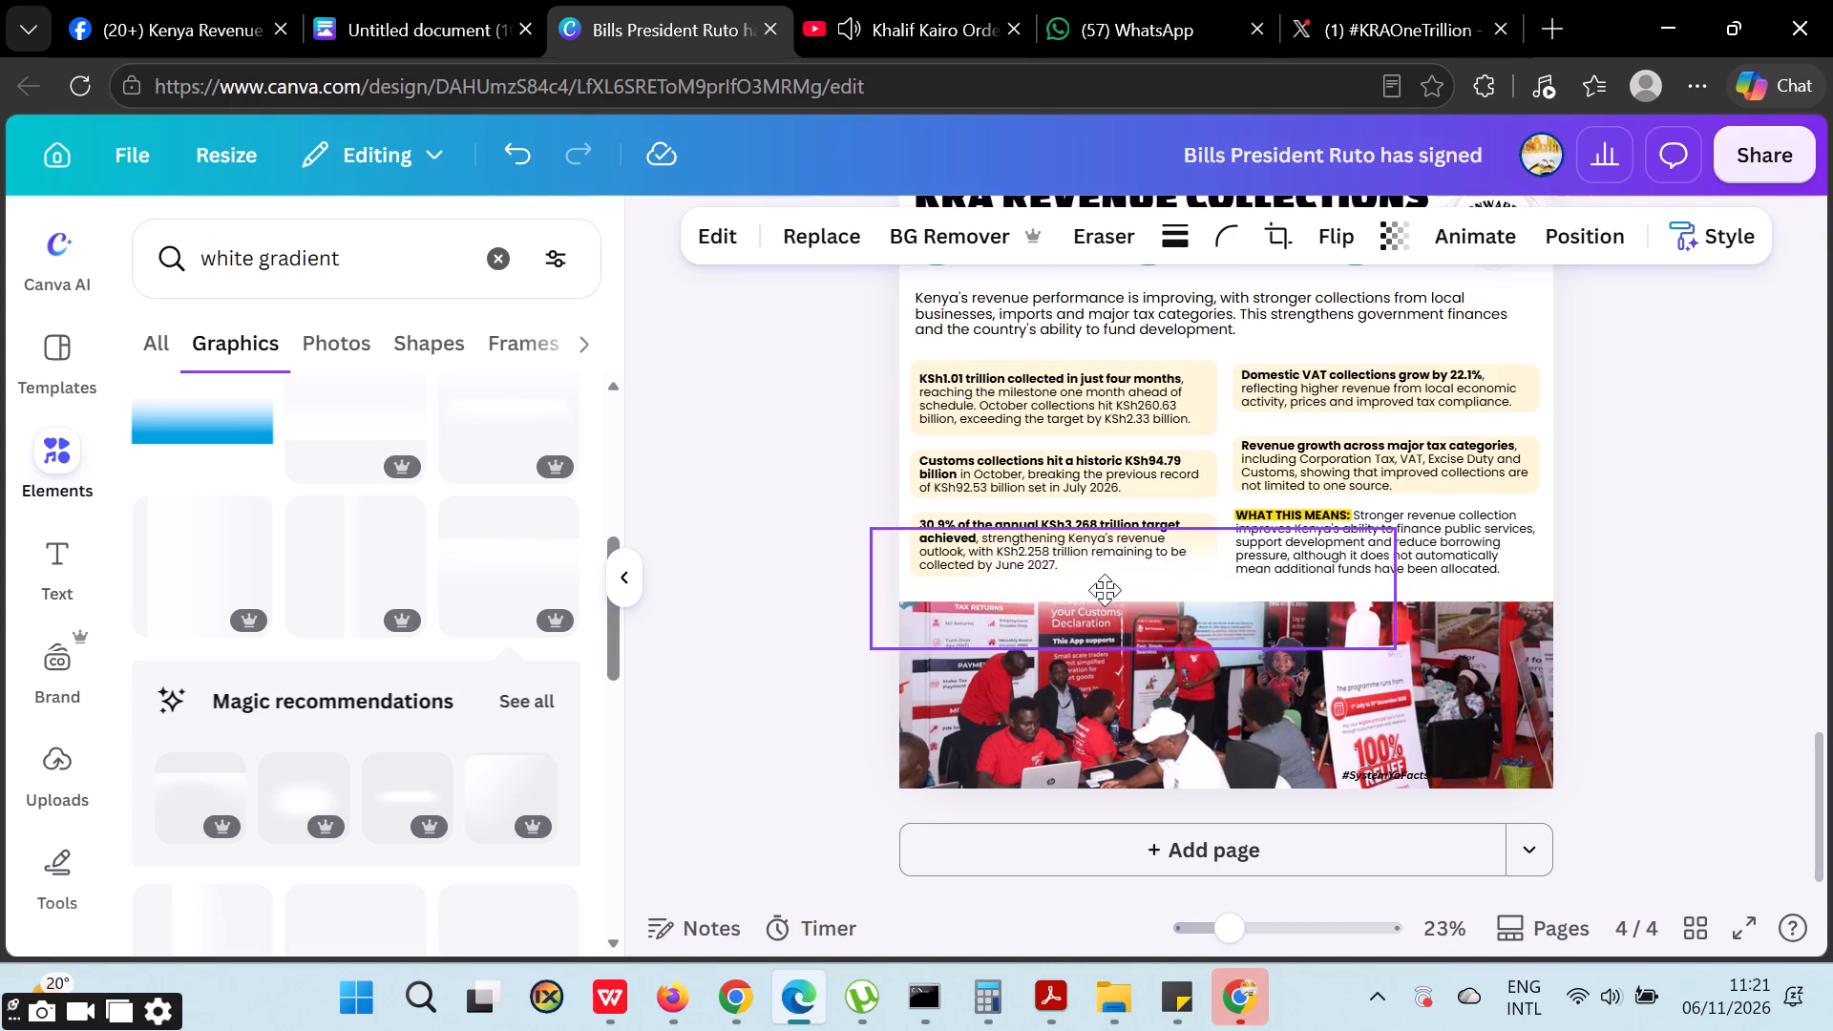
drag(1105, 590, 996, 594)
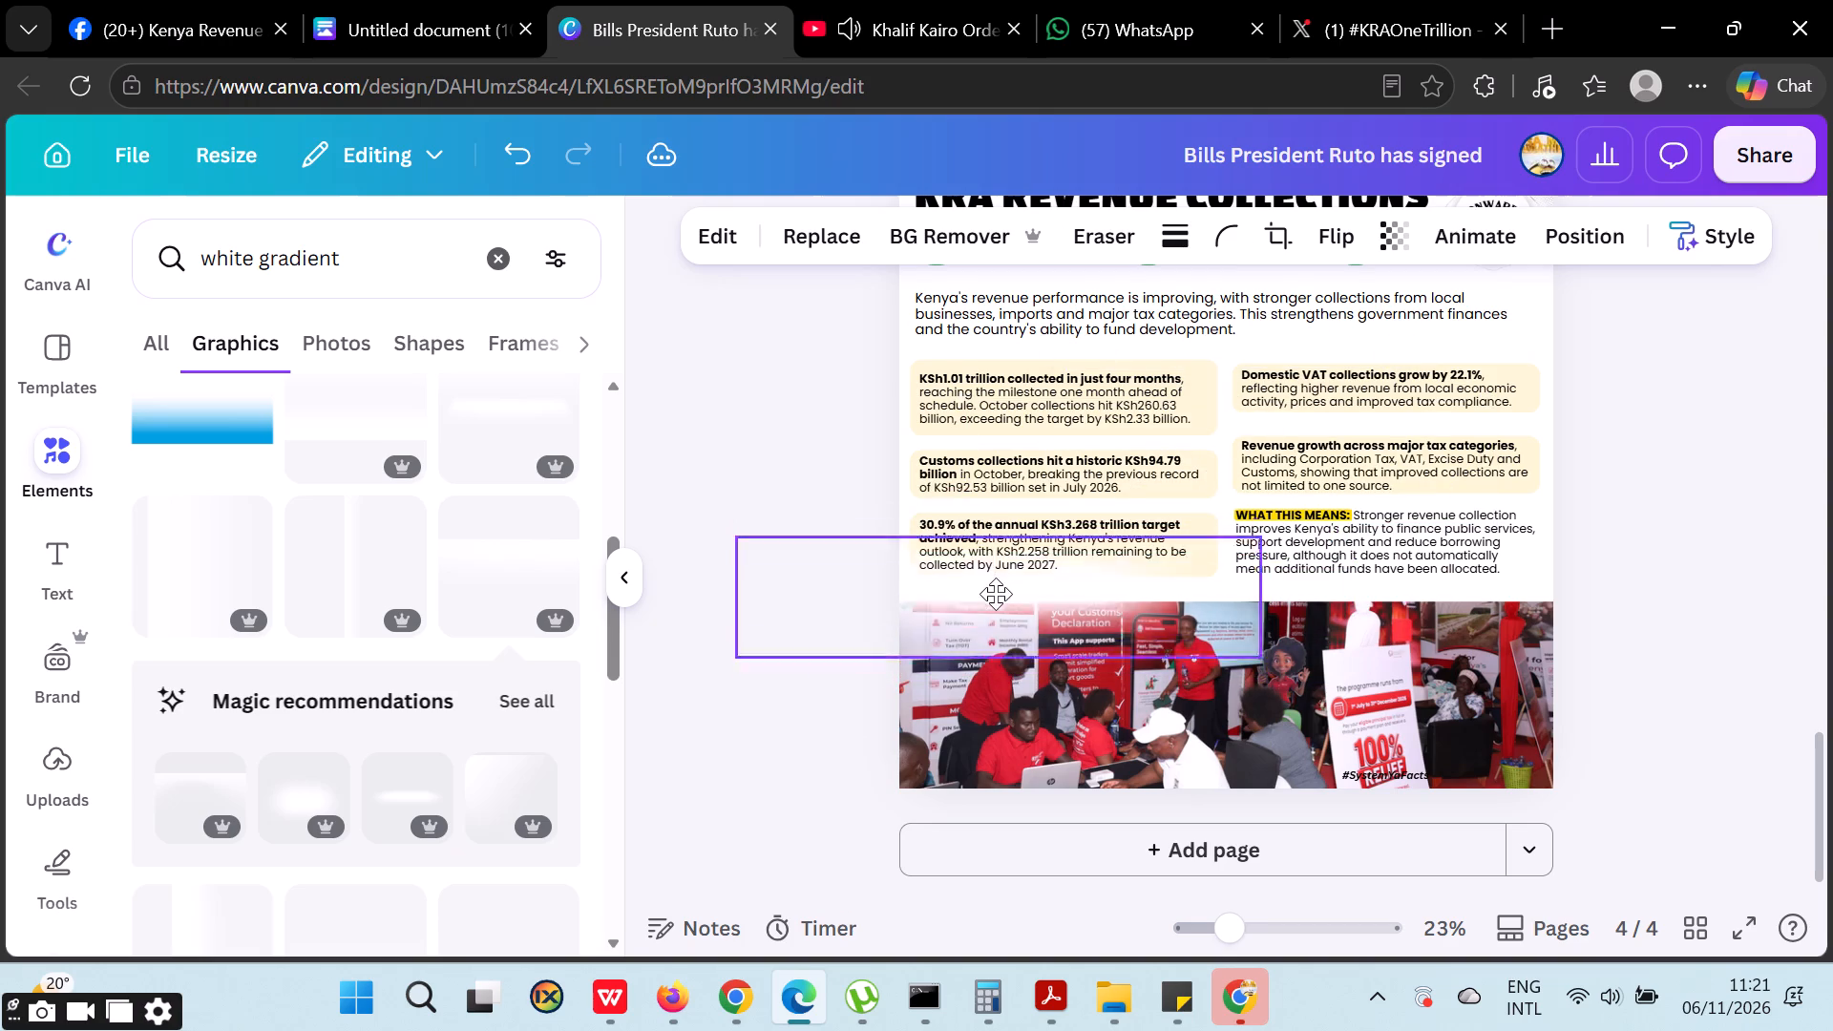
drag(996, 594, 997, 599)
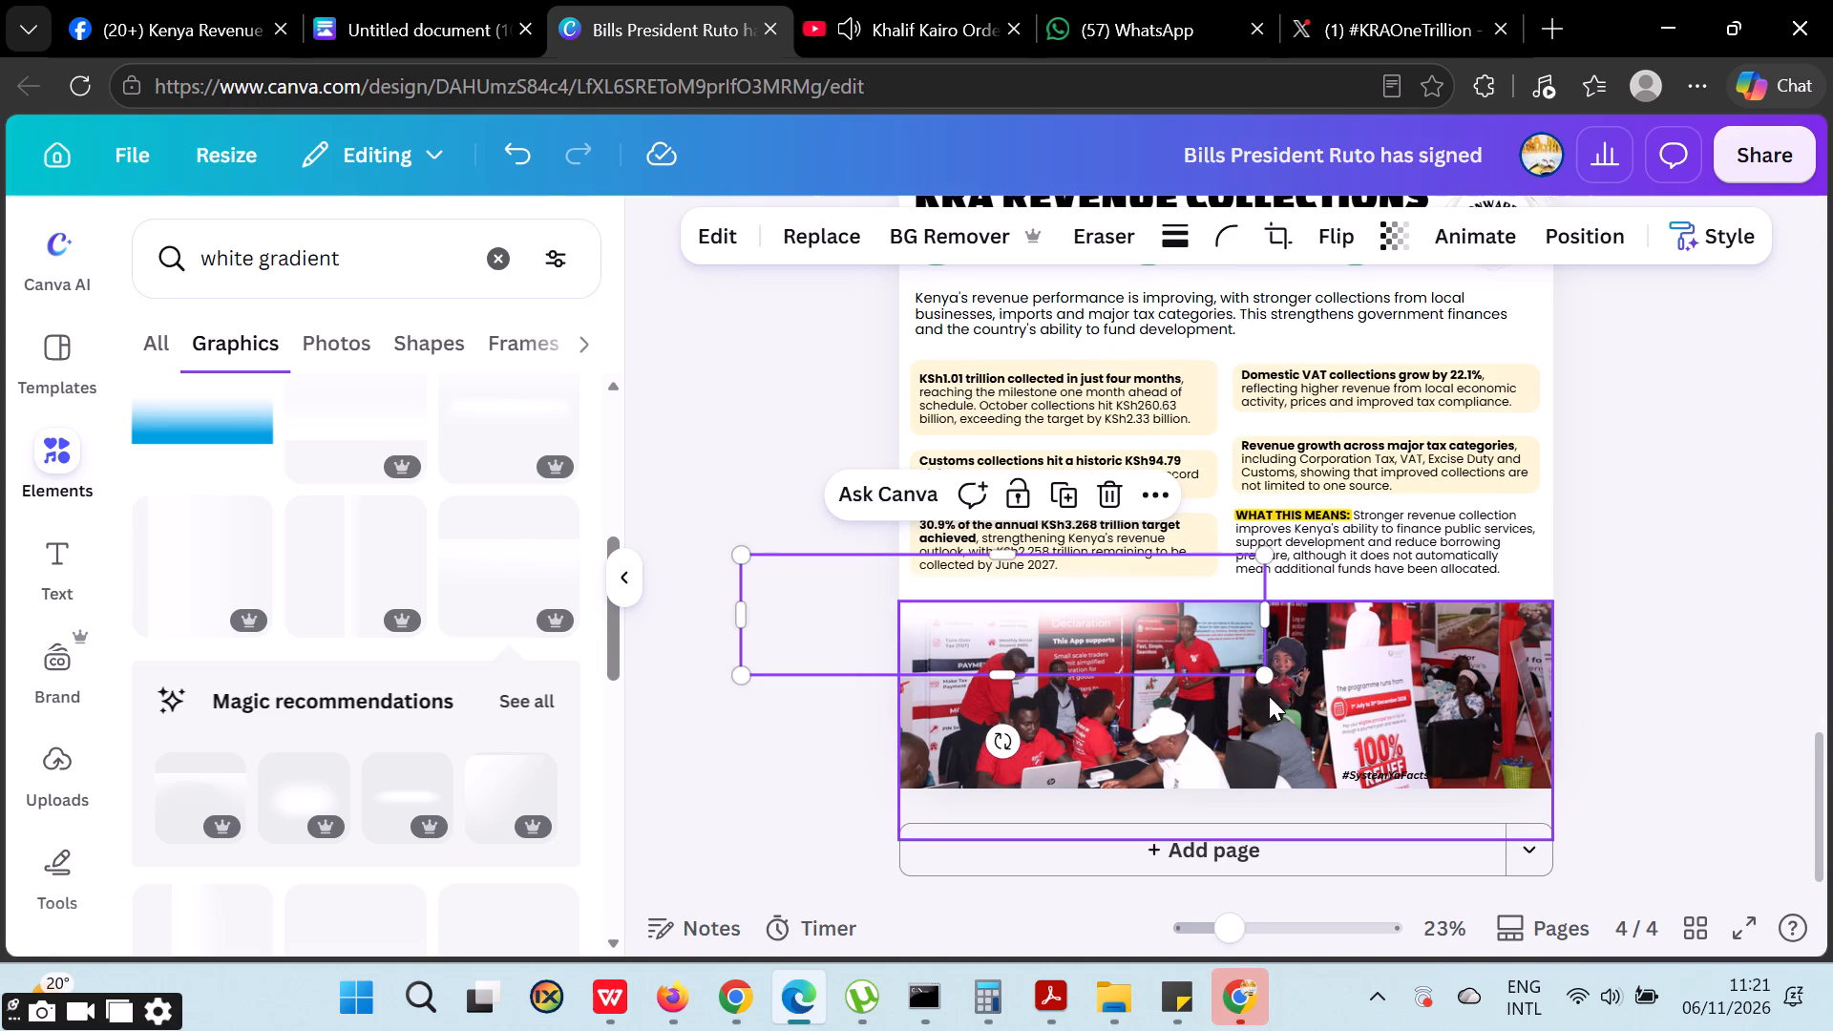
drag(1259, 681, 1366, 687)
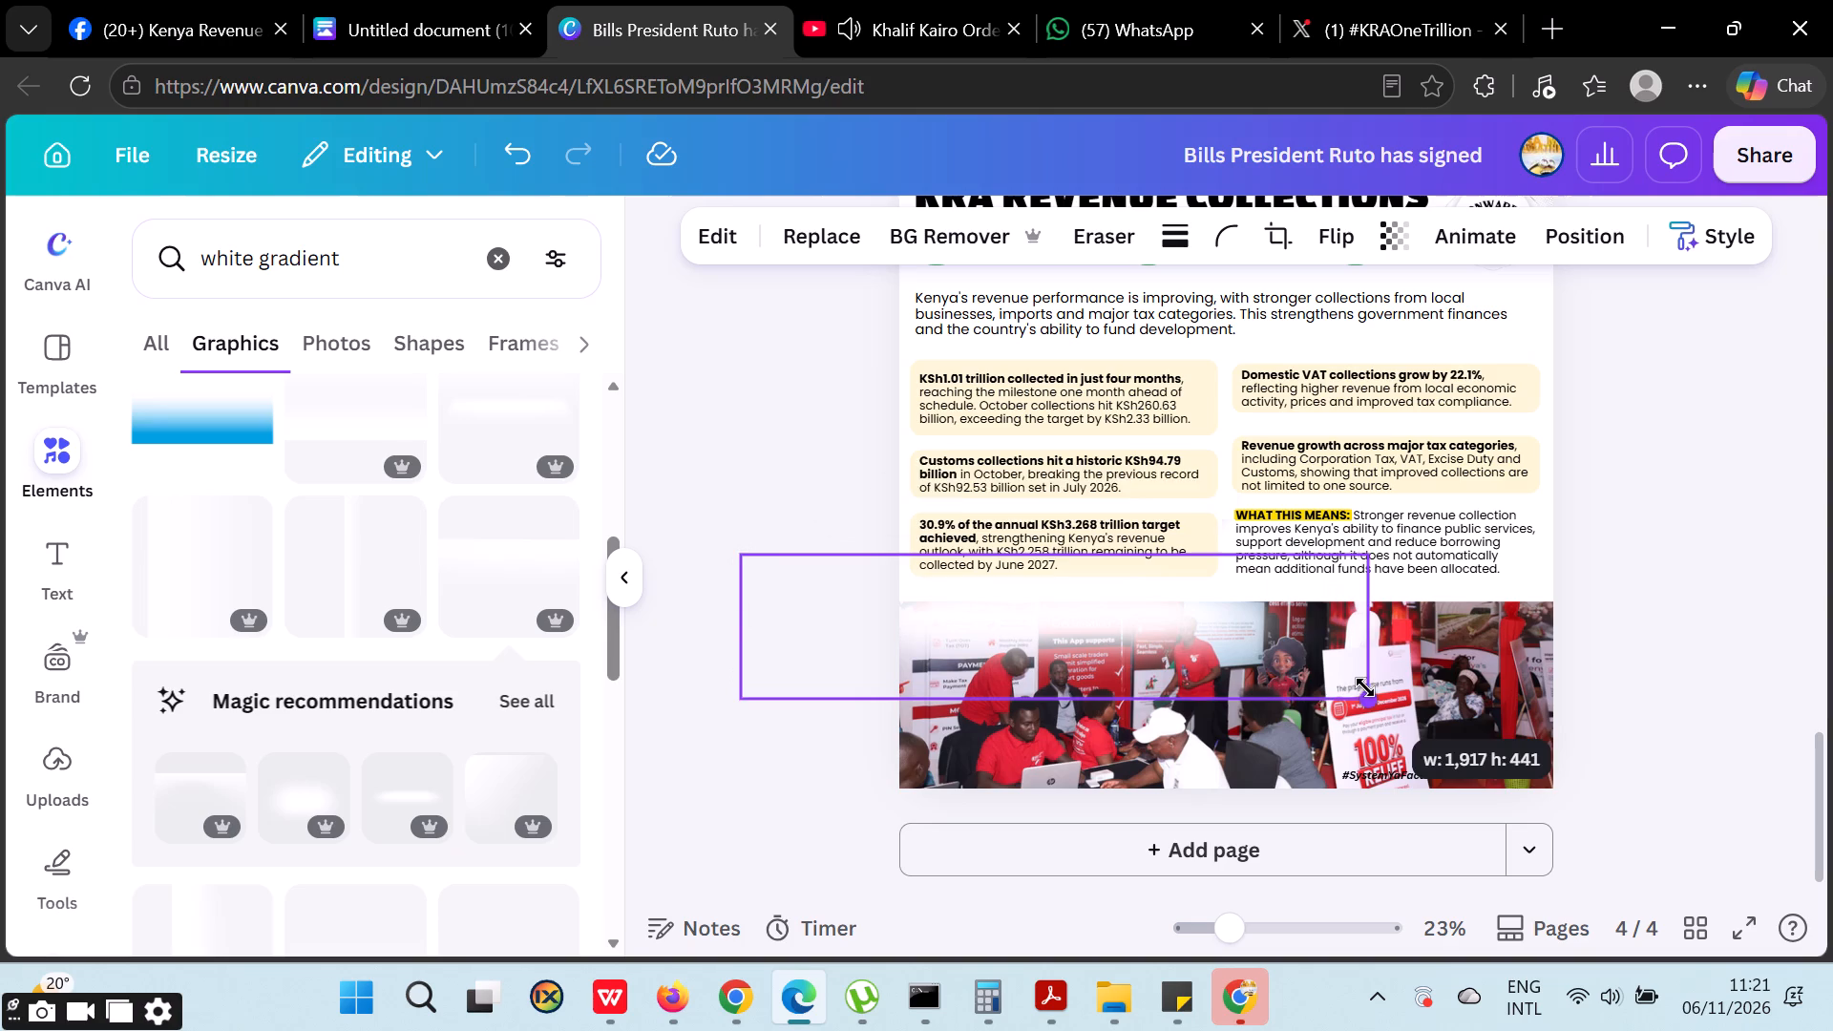
Duplicate the white gradient and shift the copy further left along the photo's top edge.
click(1113, 499)
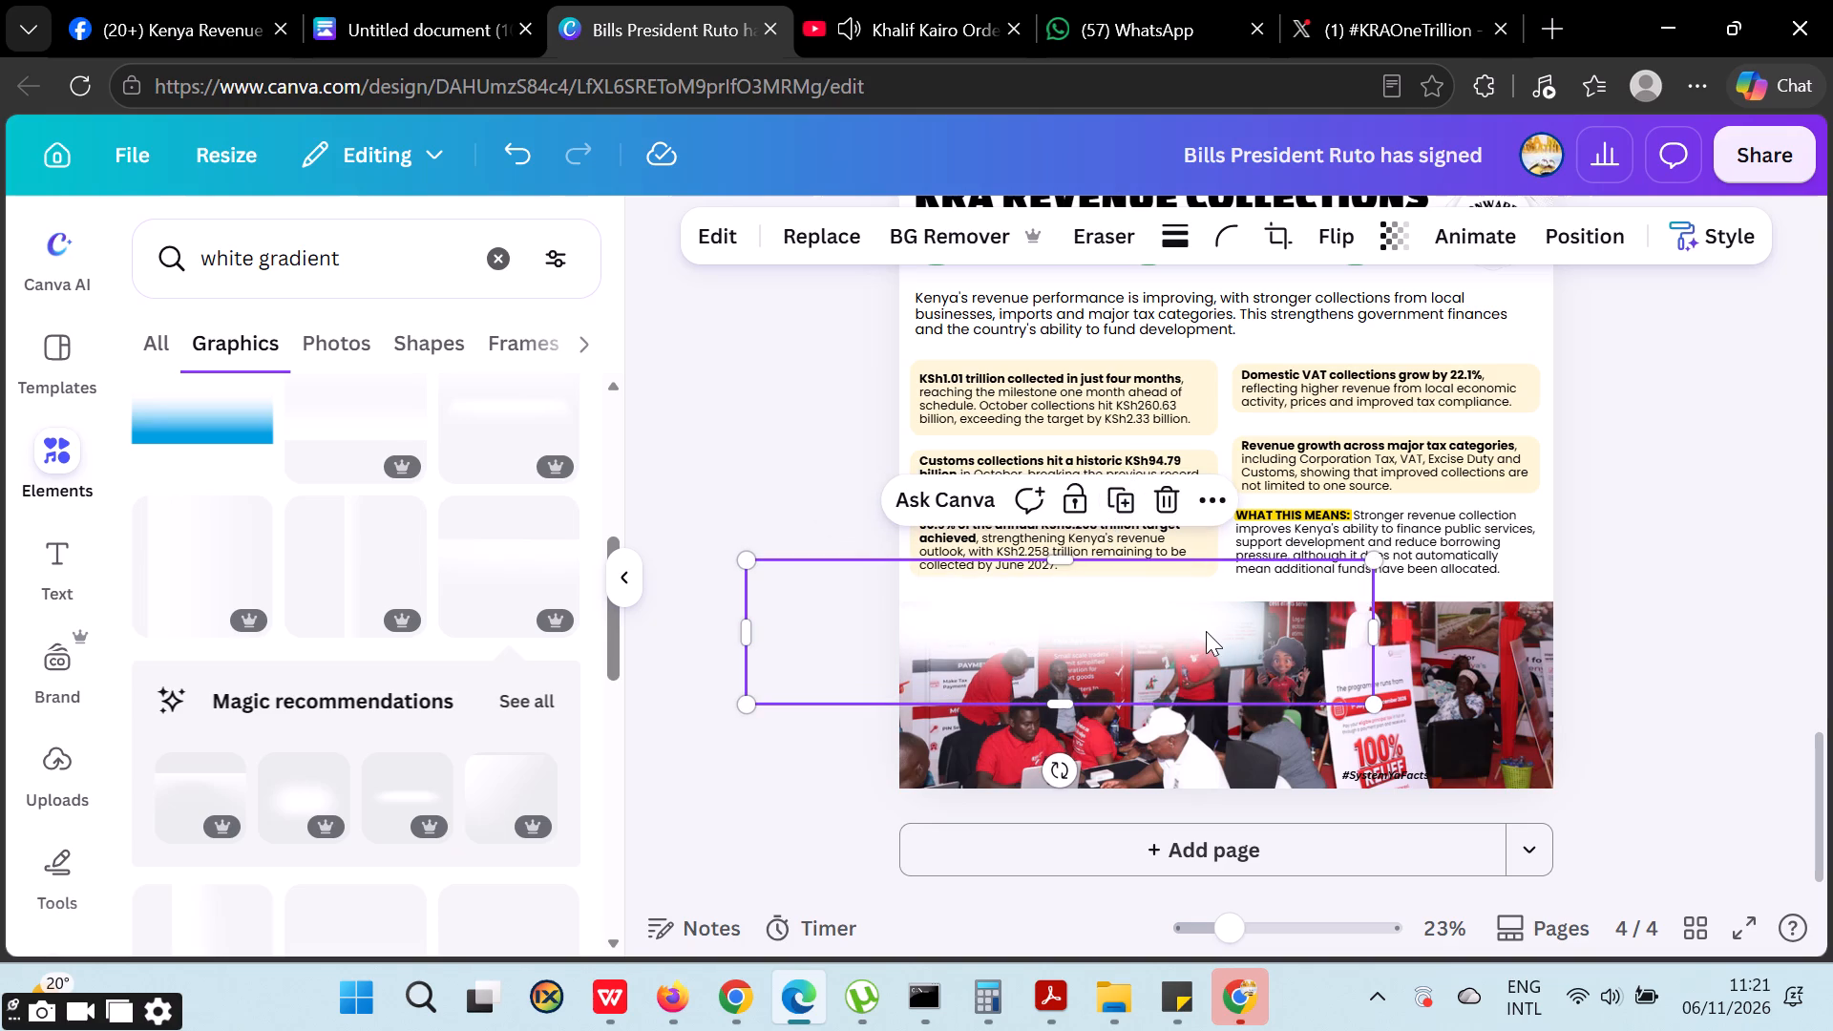
right_click(1153, 604)
click(1060, 626)
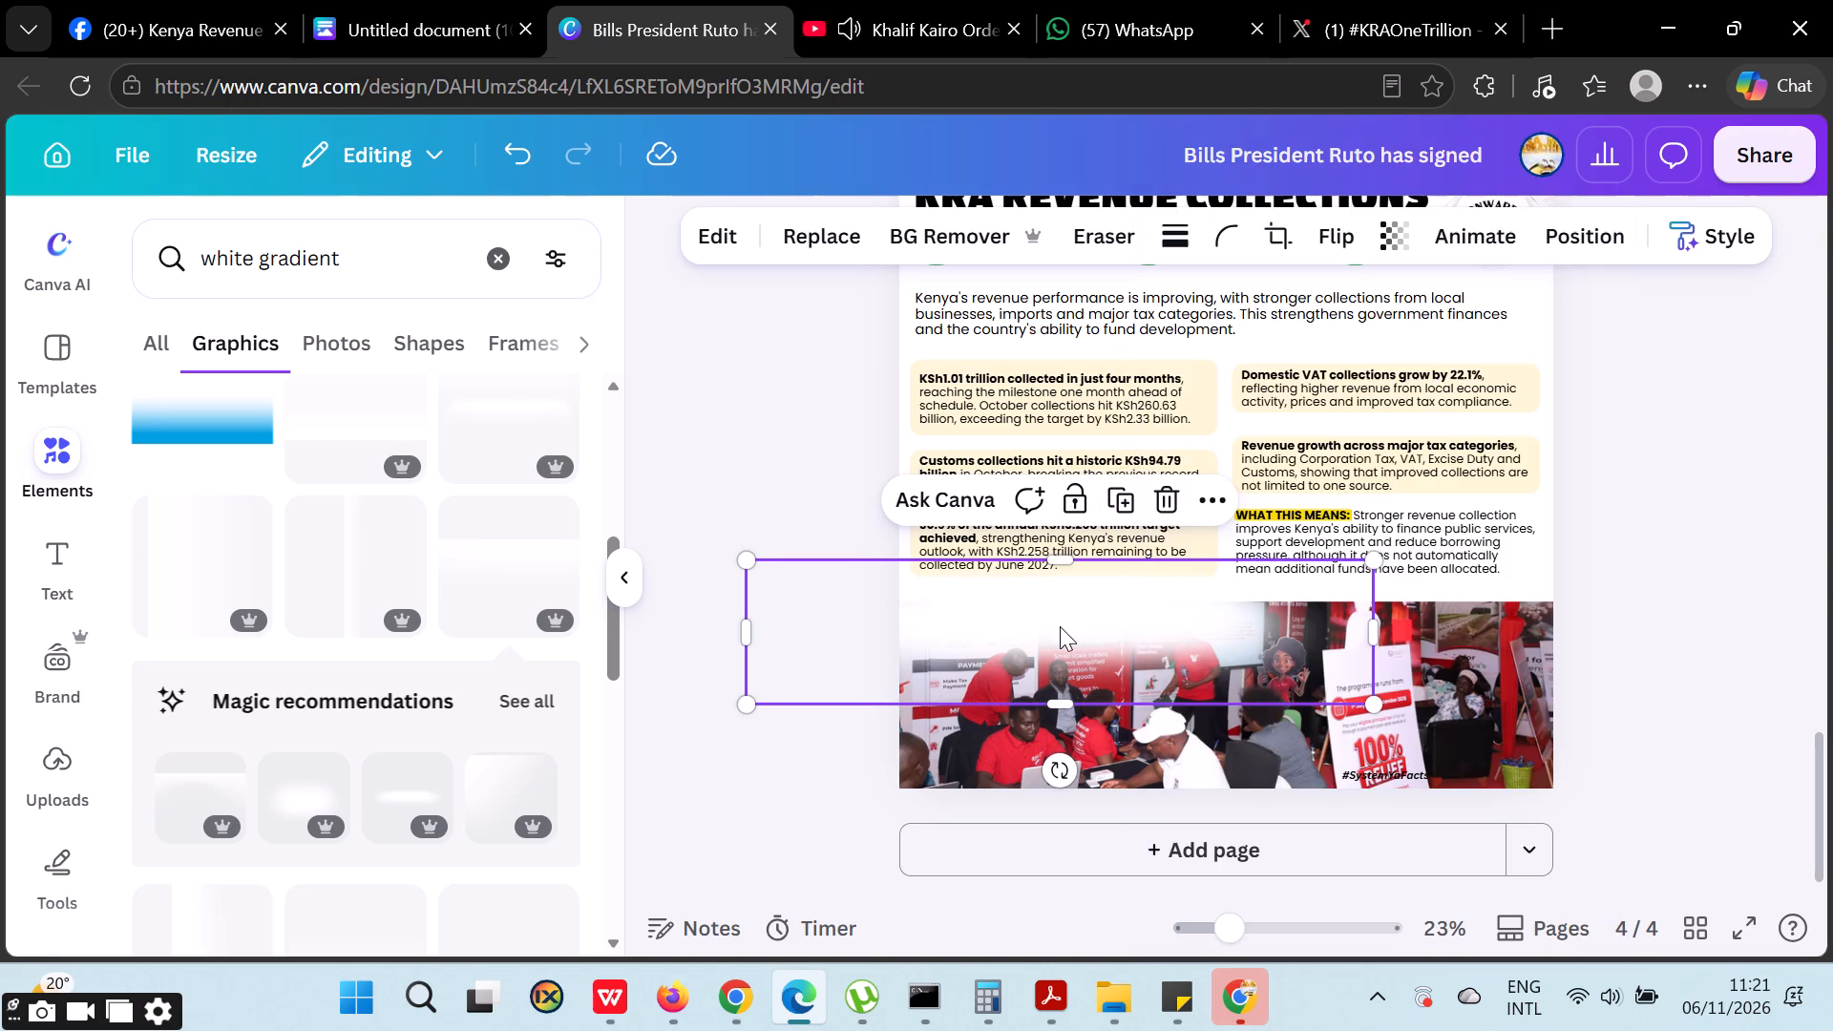
drag(1107, 625, 1050, 622)
Show the page's layers and move the white gradient copy down the stack, directly above the KRA photo beside the other gradient.
right_click(1058, 622)
click(1169, 426)
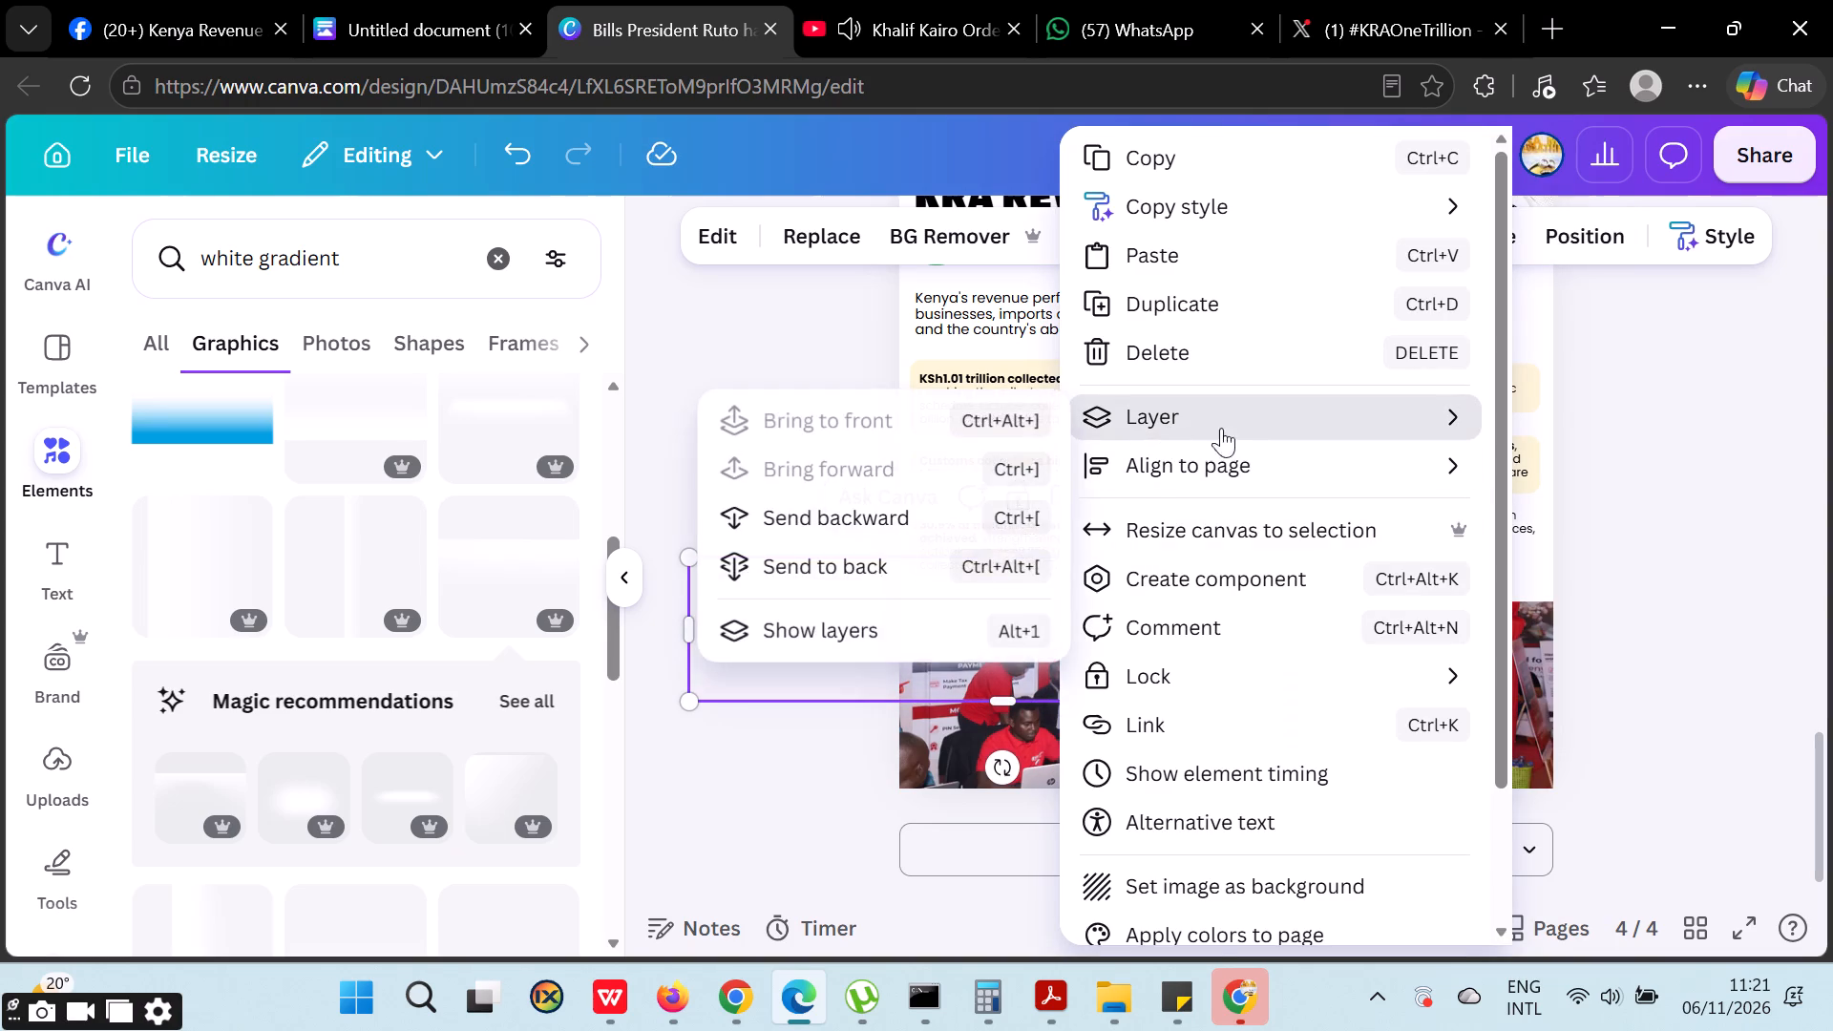
click(1138, 429)
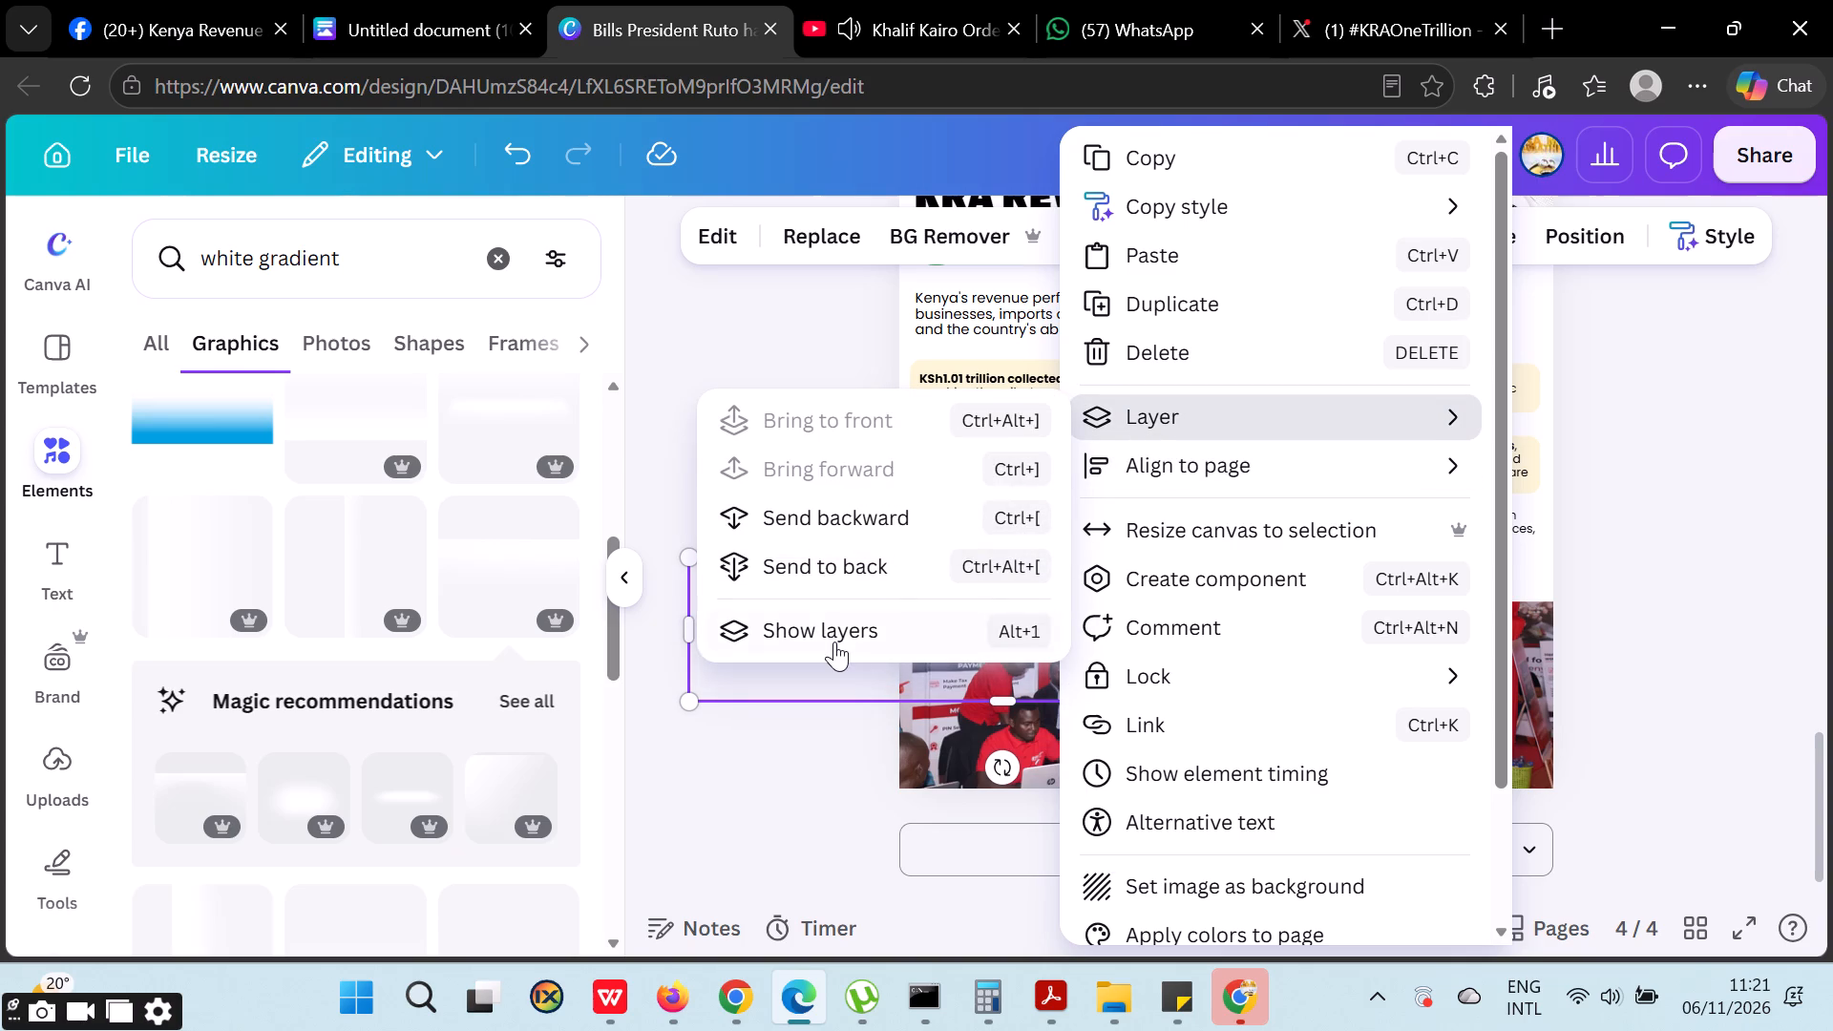
click(834, 642)
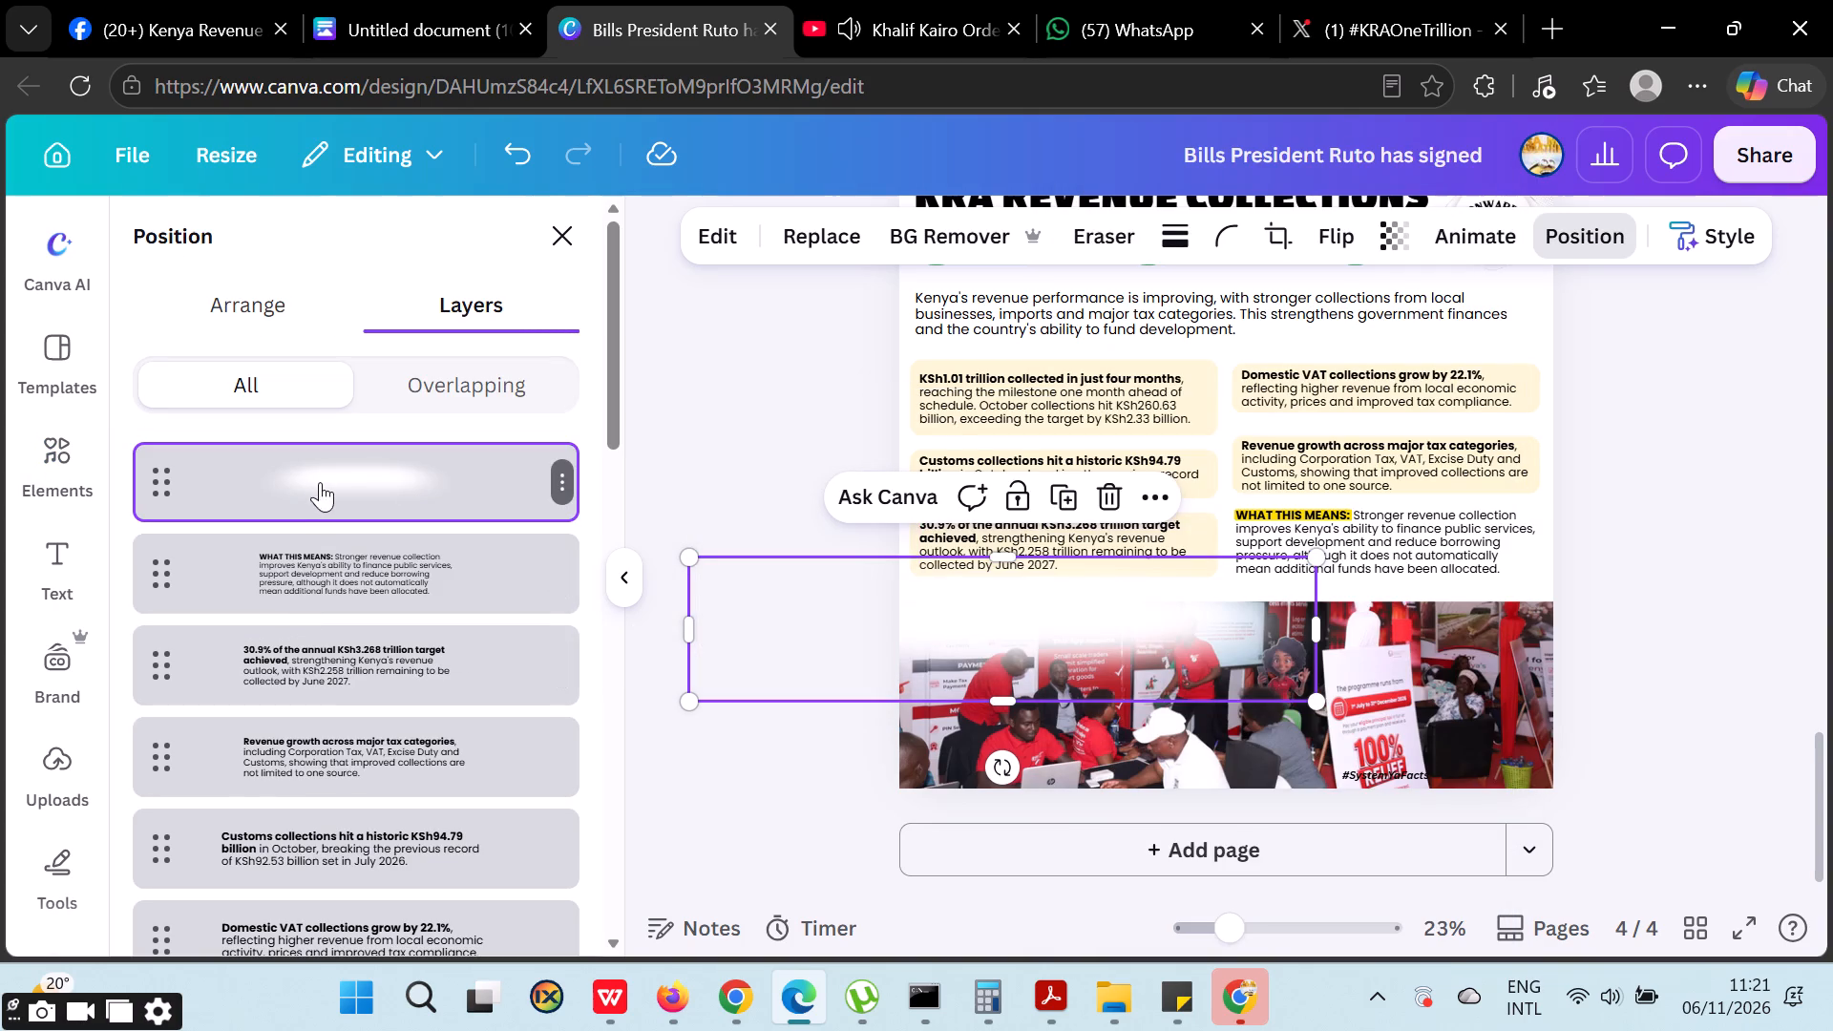
drag(309, 491, 294, 517)
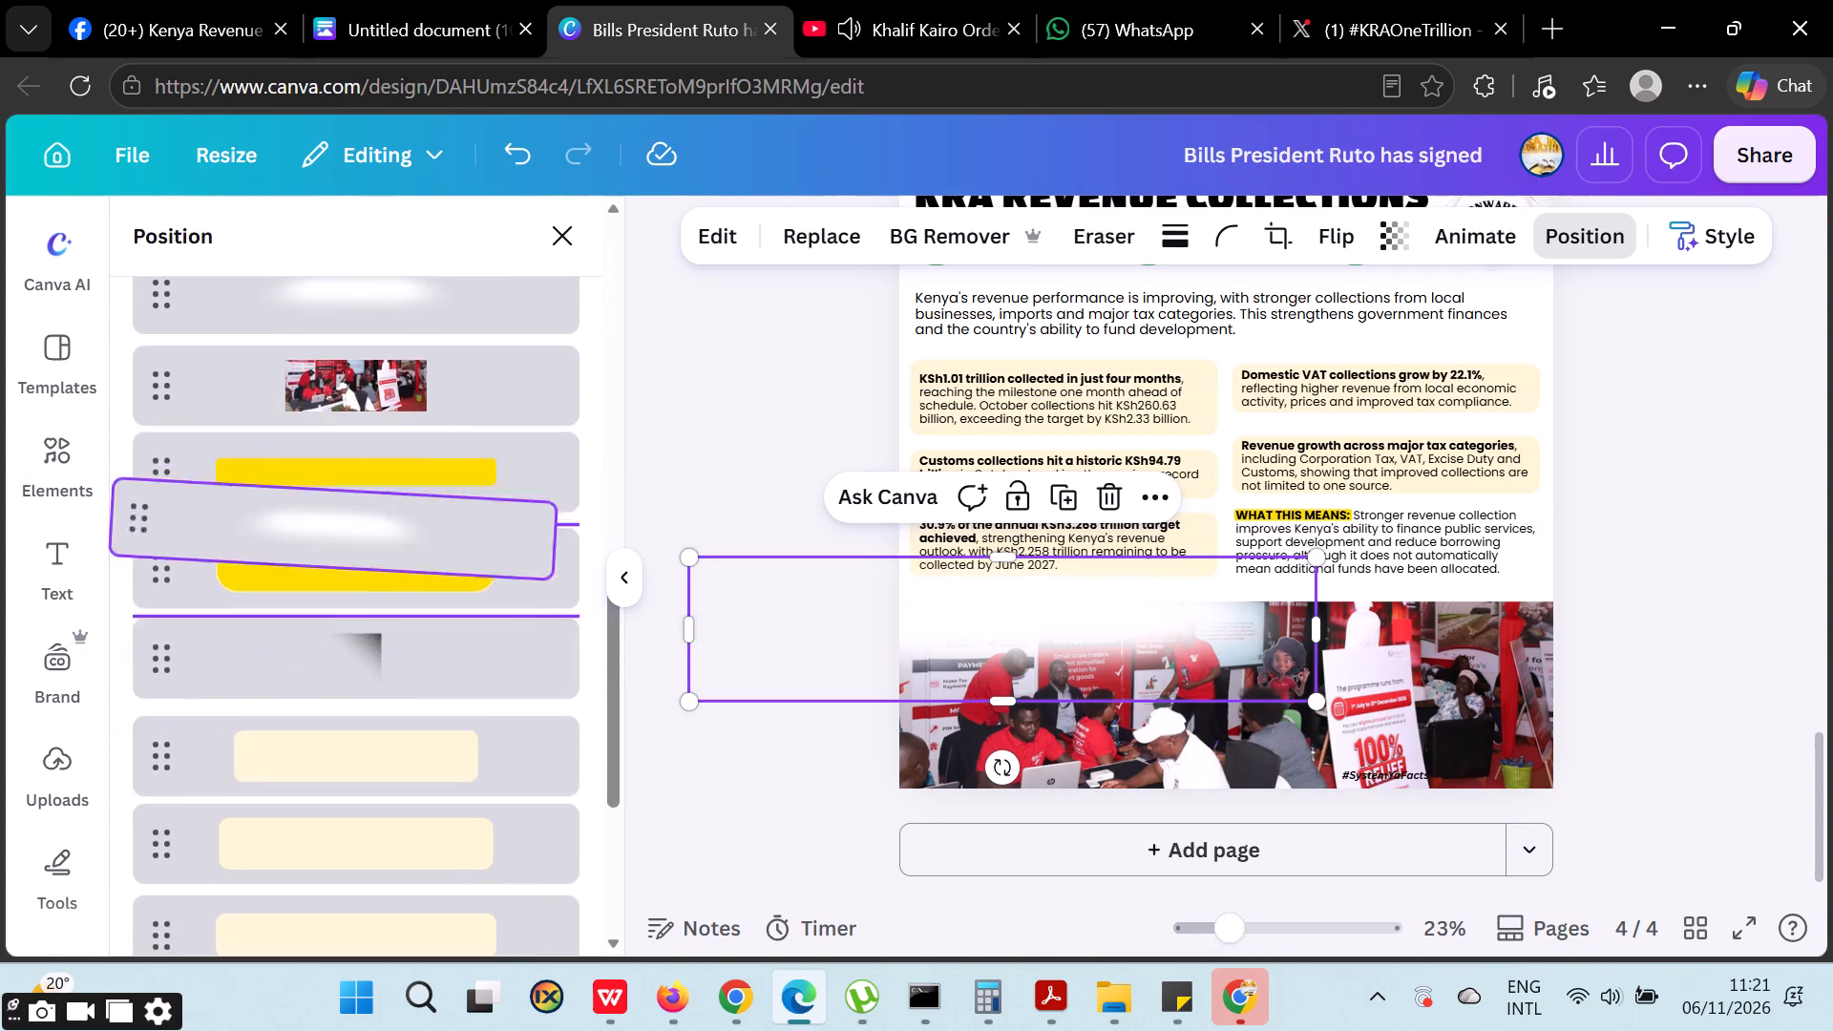
drag(294, 517, 336, 463)
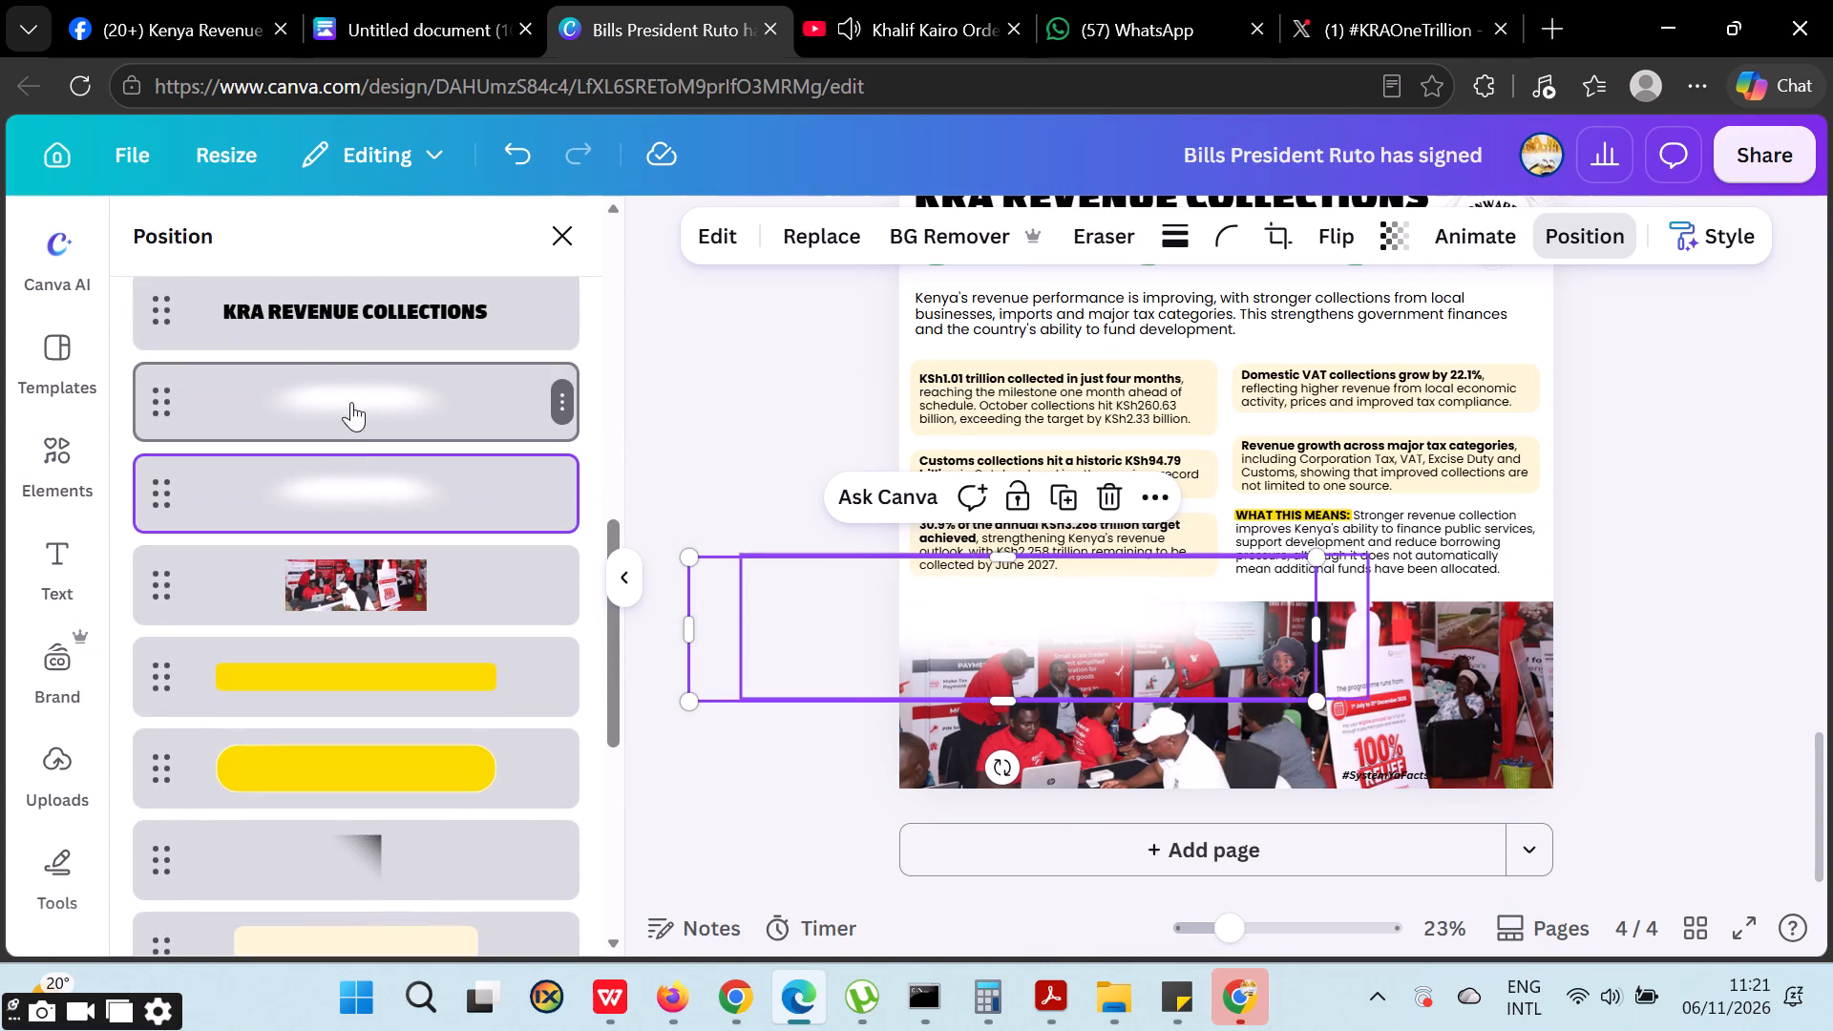
Group the two white gradients, duplicate the group and place the copy across the right part of the photo's top edge.
shift+click(344, 396)
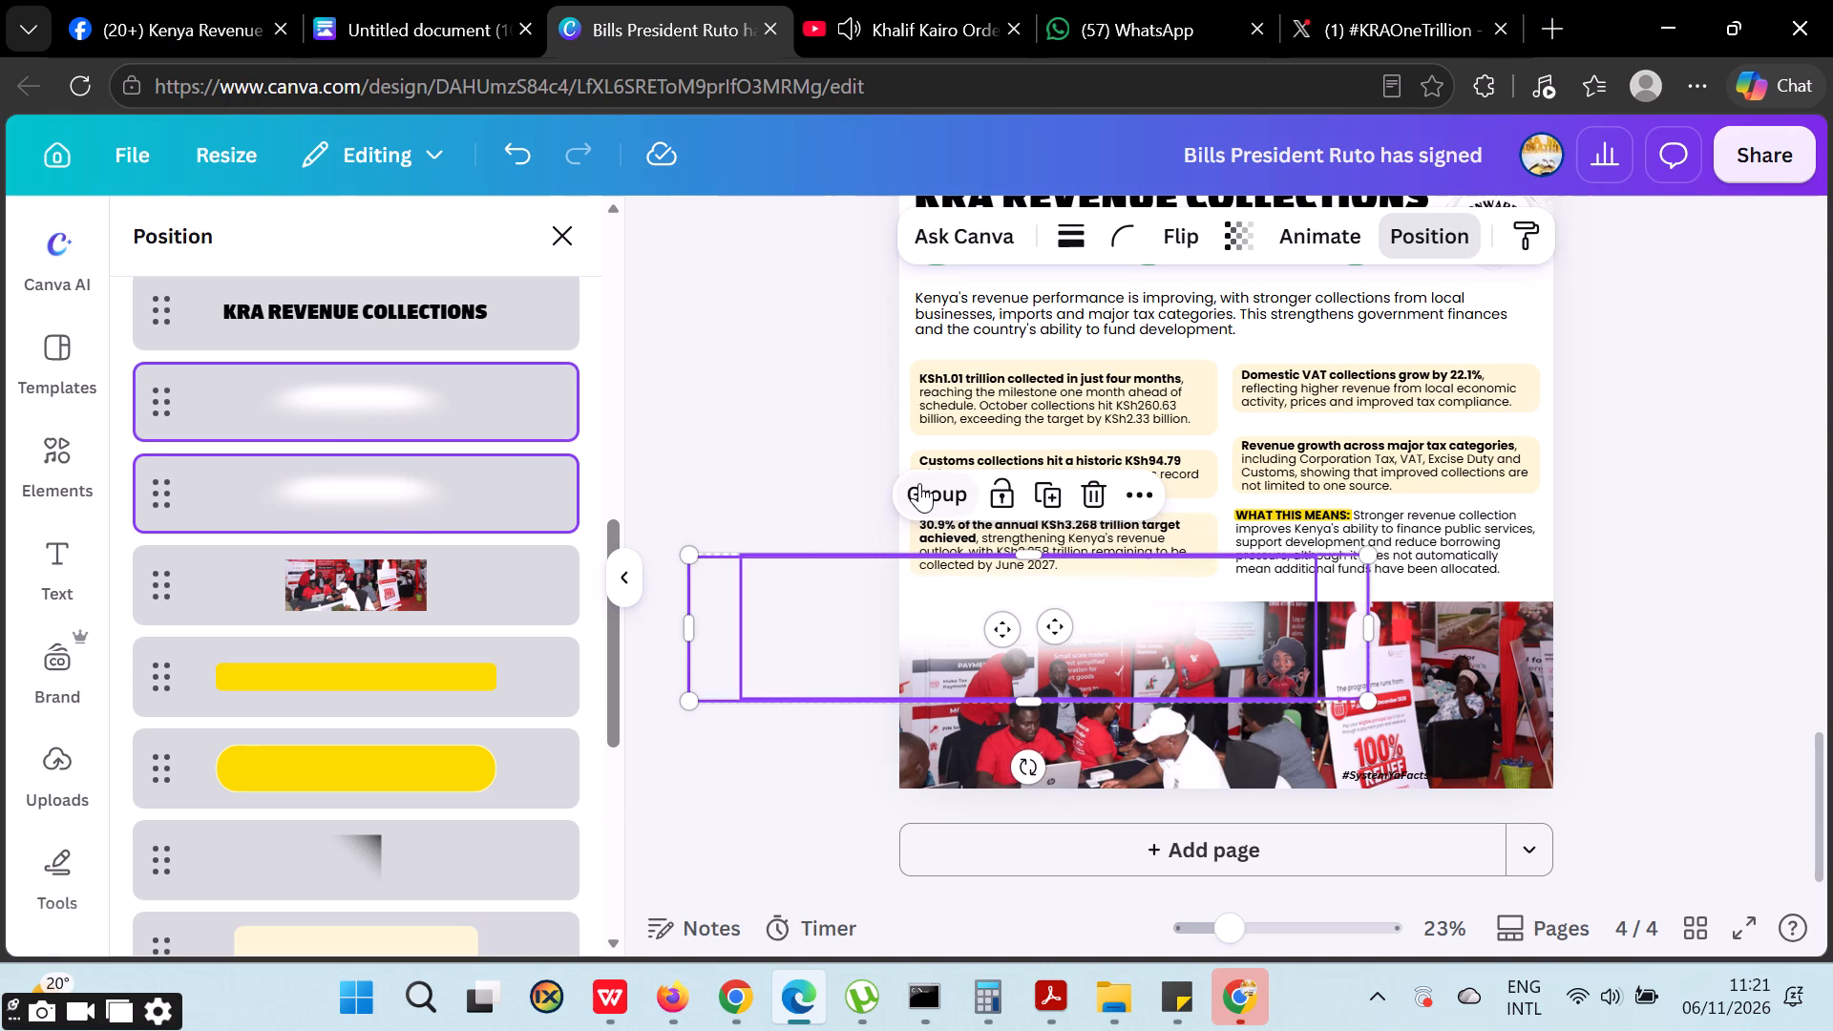
click(919, 483)
click(1072, 484)
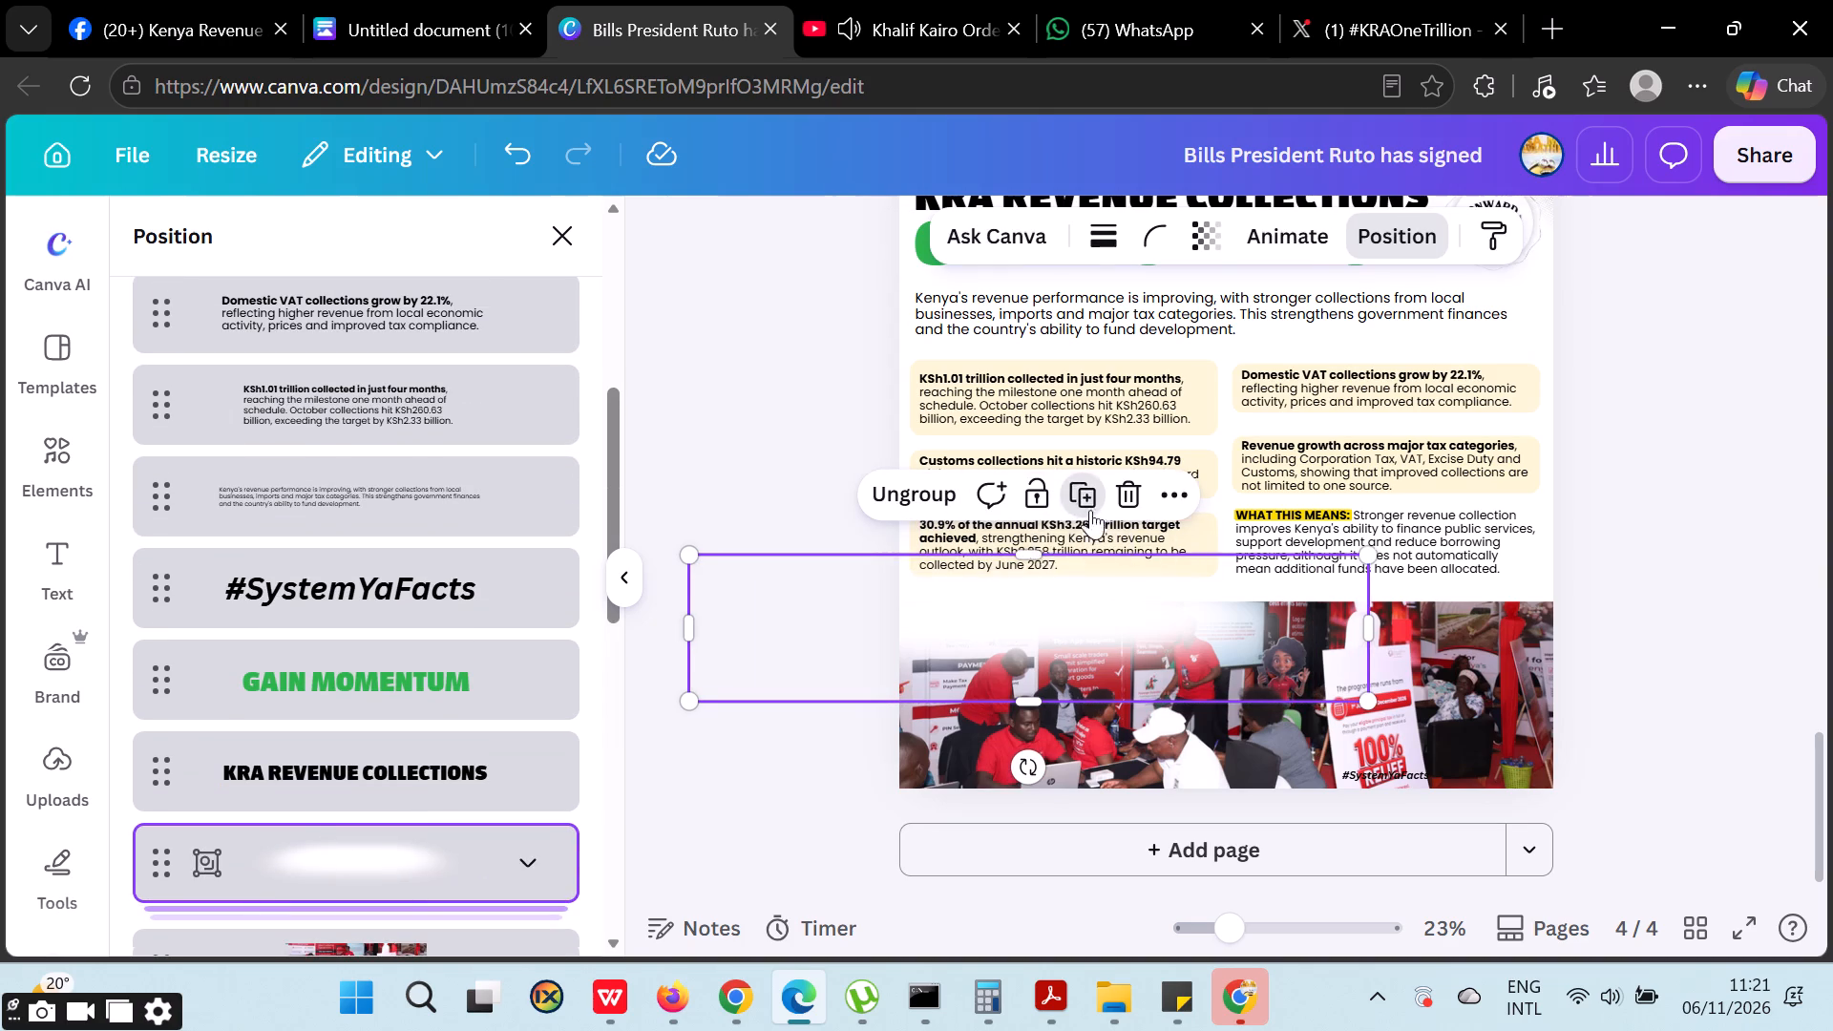
drag(1004, 622, 1300, 613)
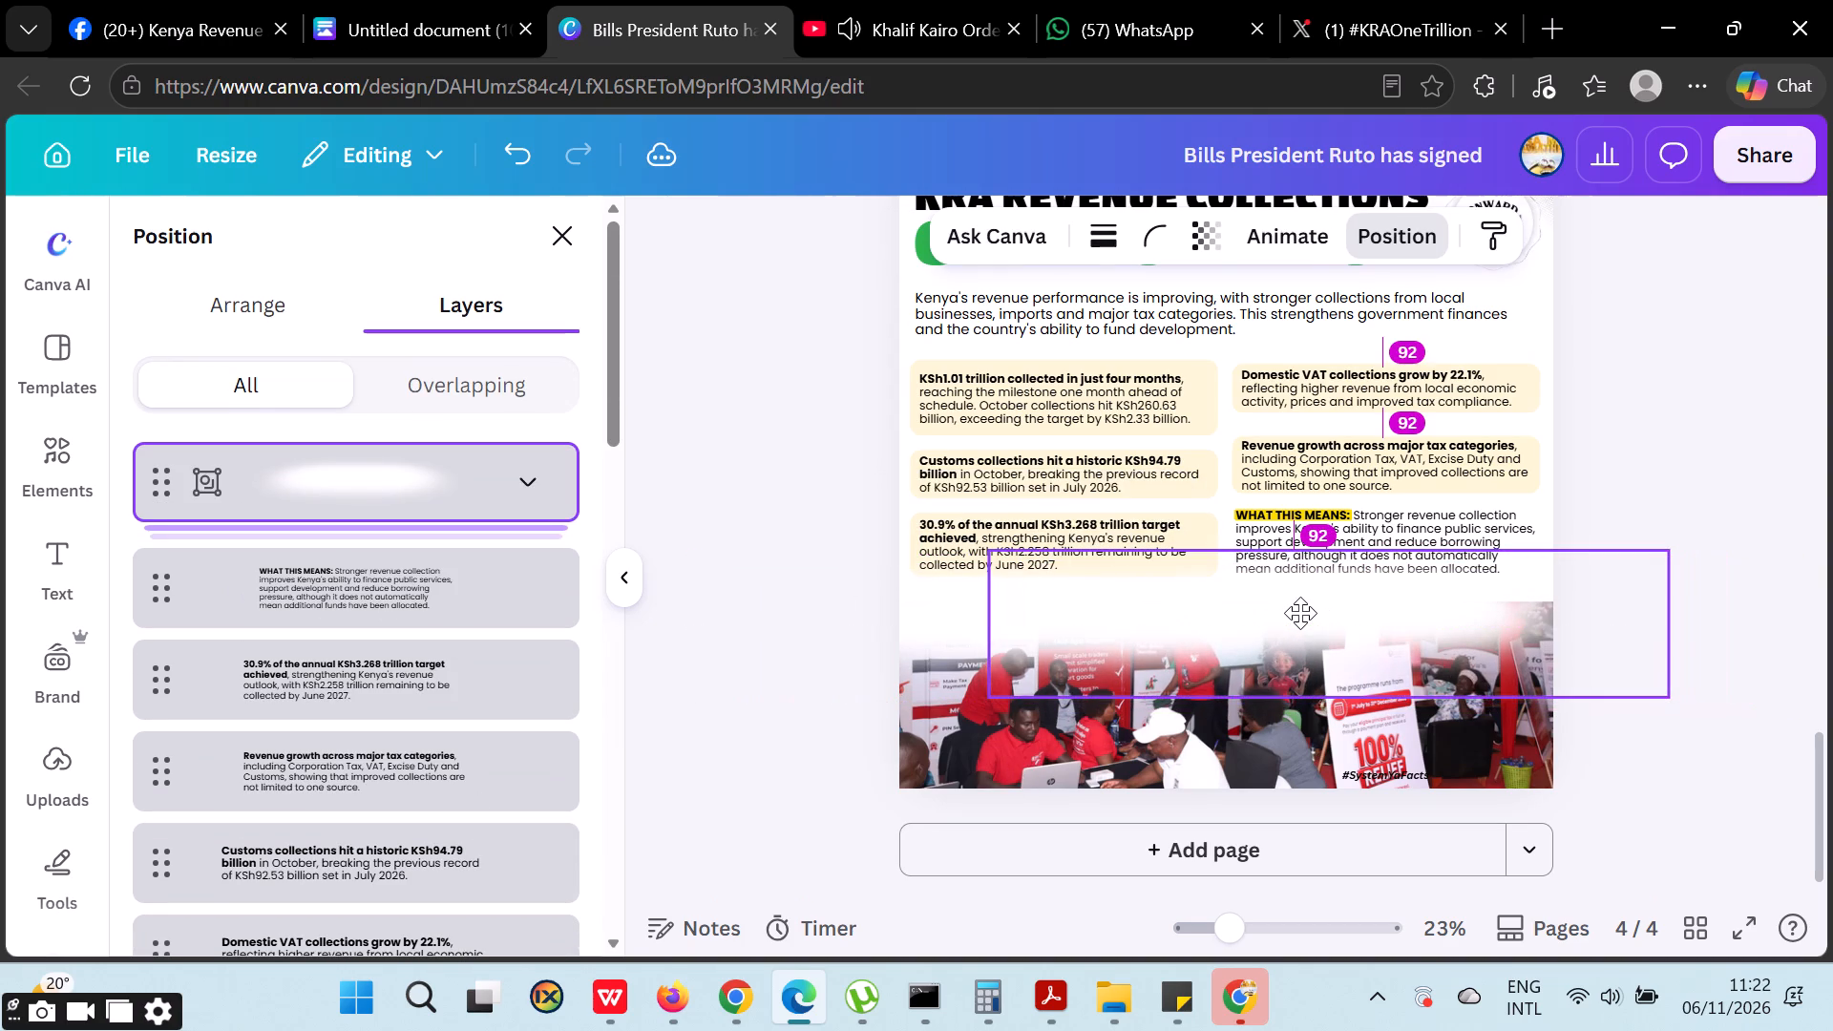
drag(1300, 613, 1300, 612)
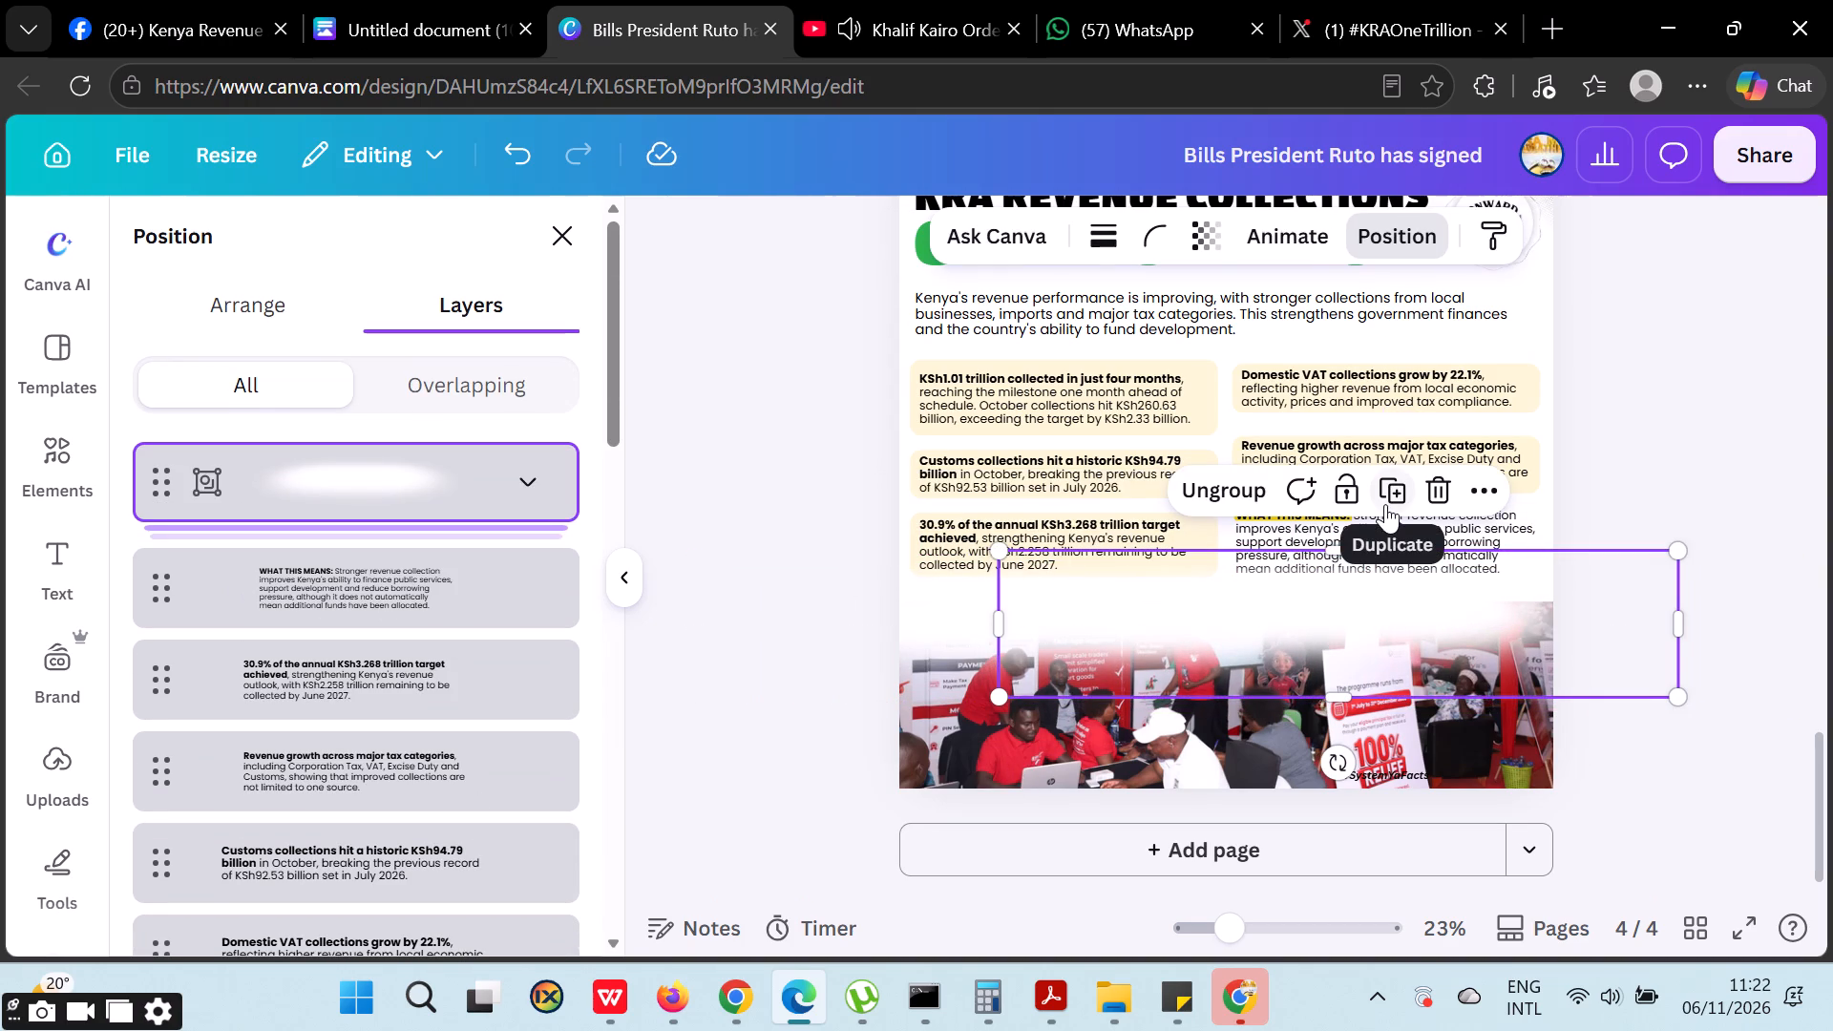
Duplicate the gradient group once more and move both copies down the layer stack to directly above the KRA photo.
click(1388, 497)
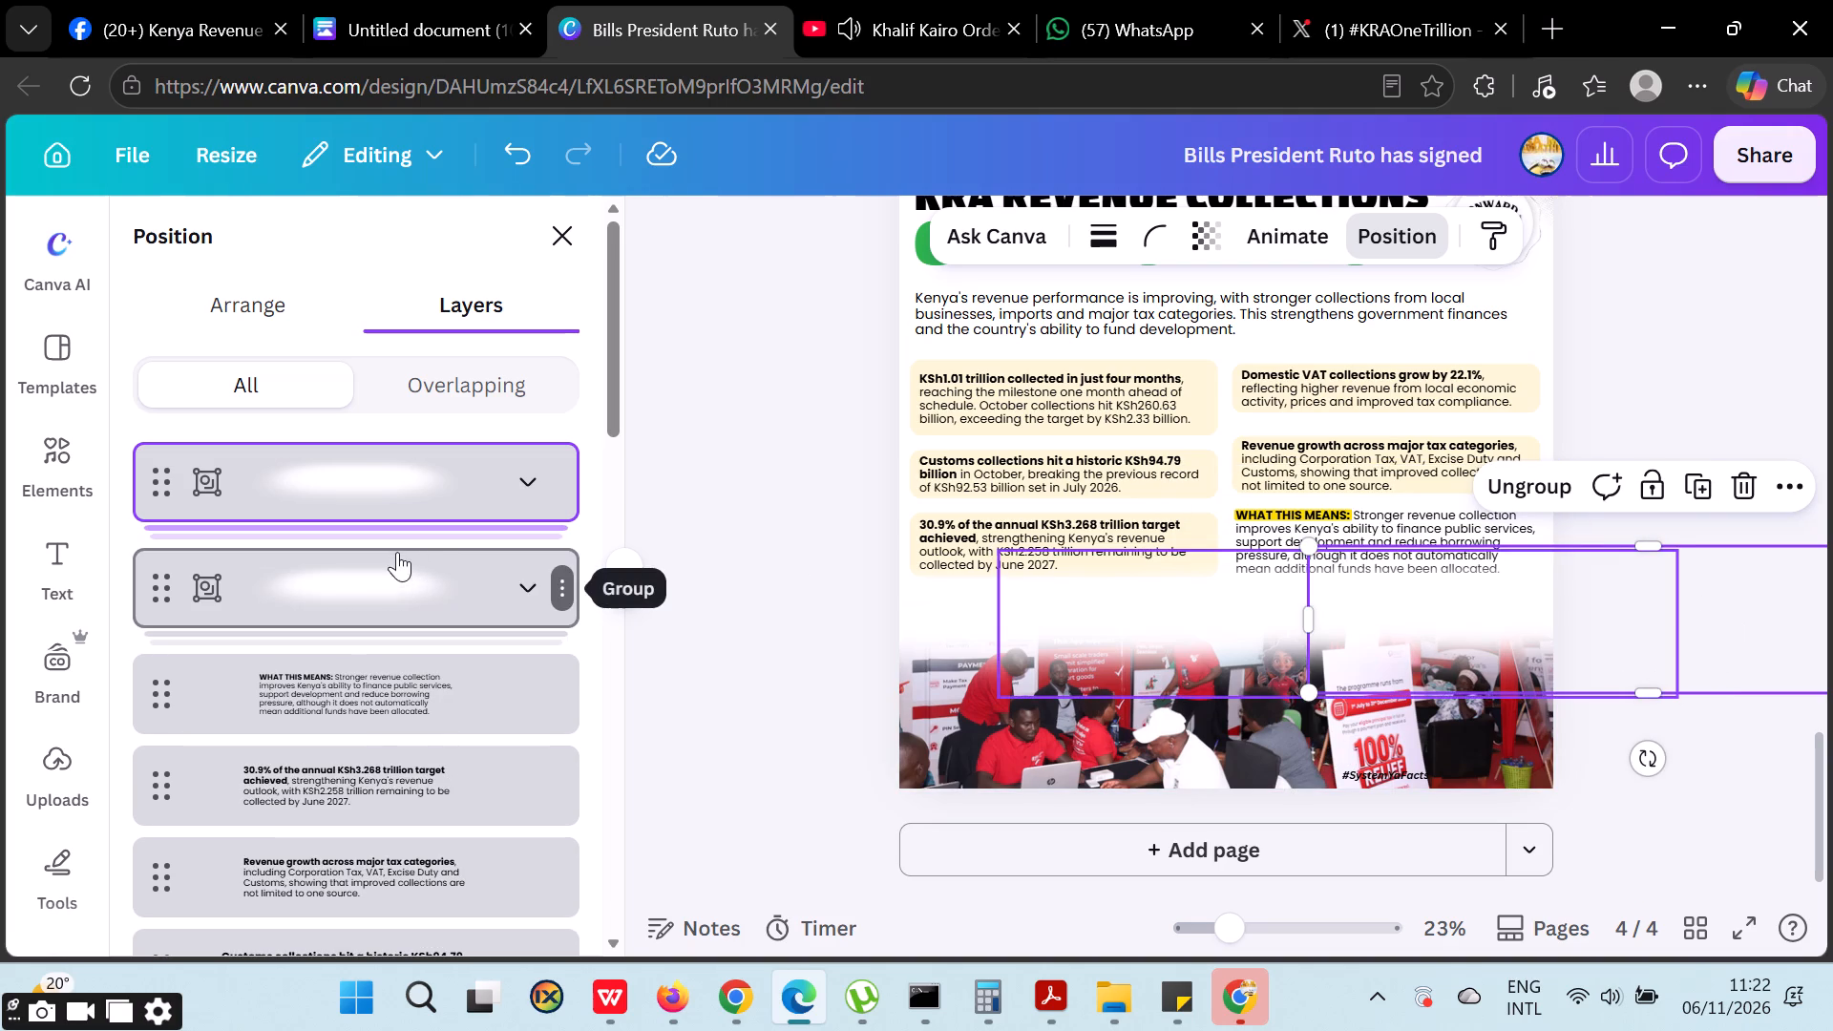
click(364, 607)
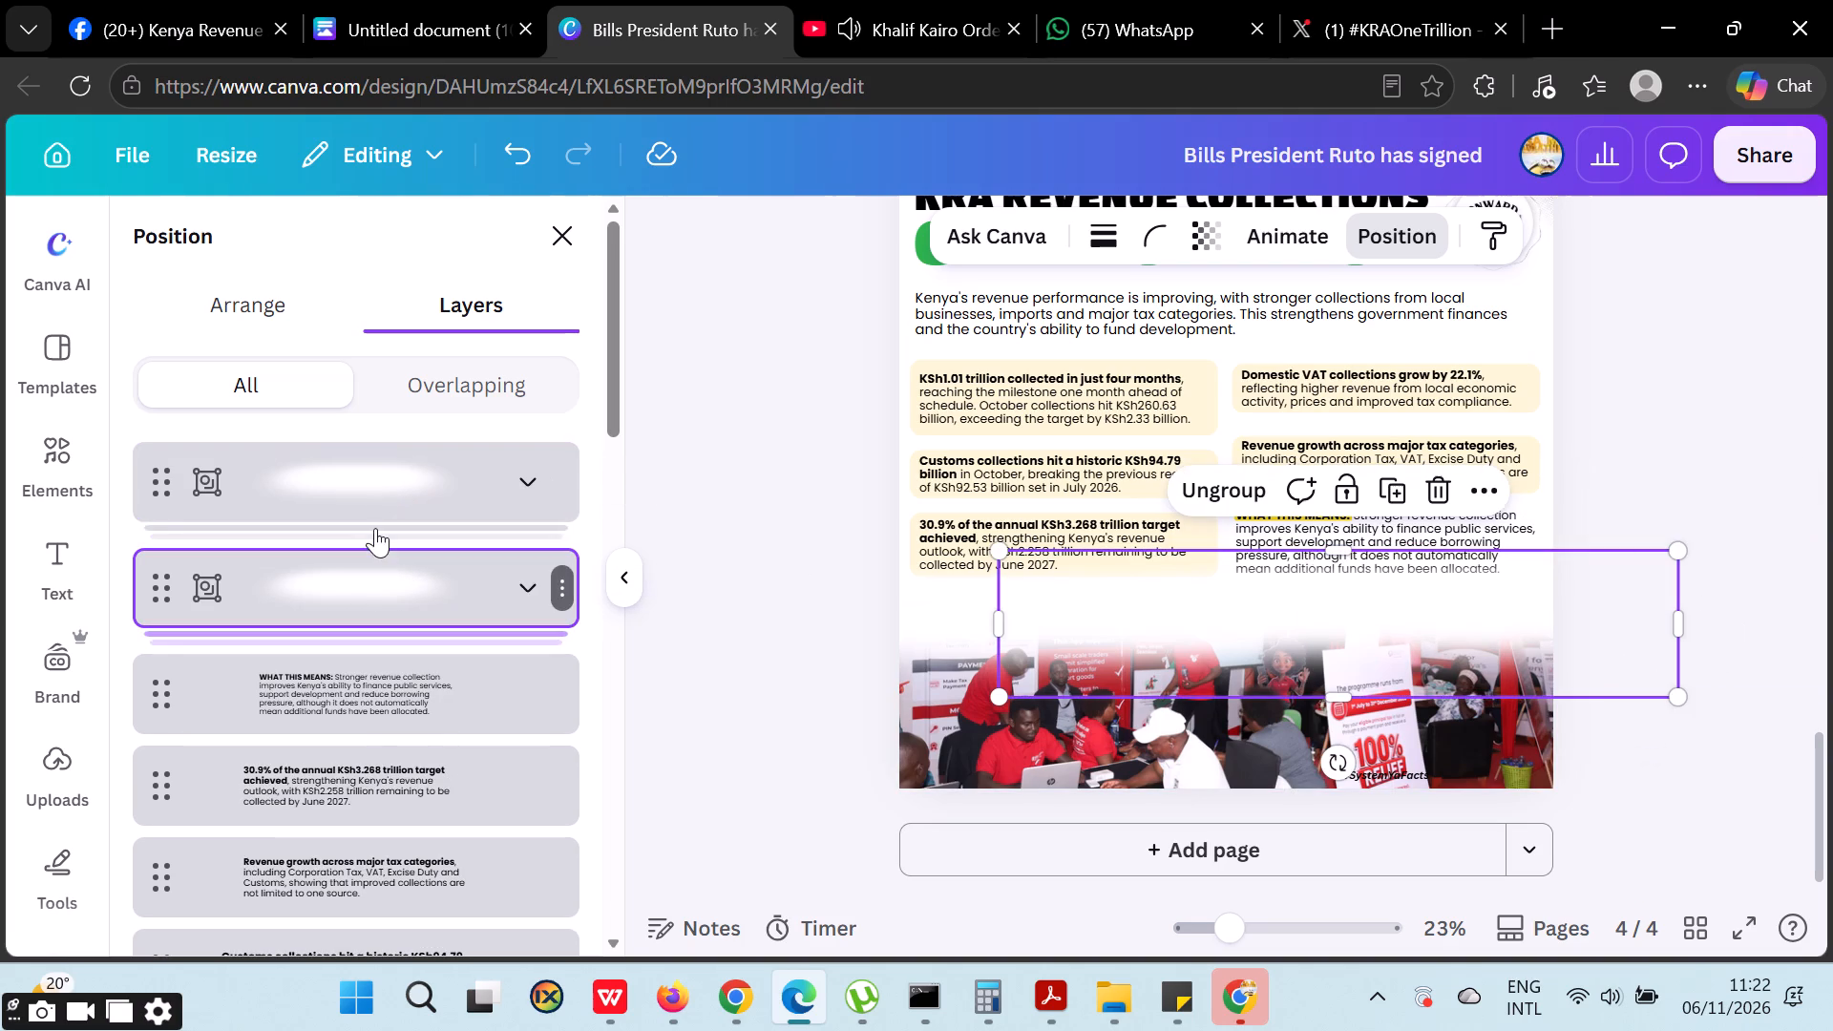
shift+click(375, 490)
drag(348, 575, 330, 968)
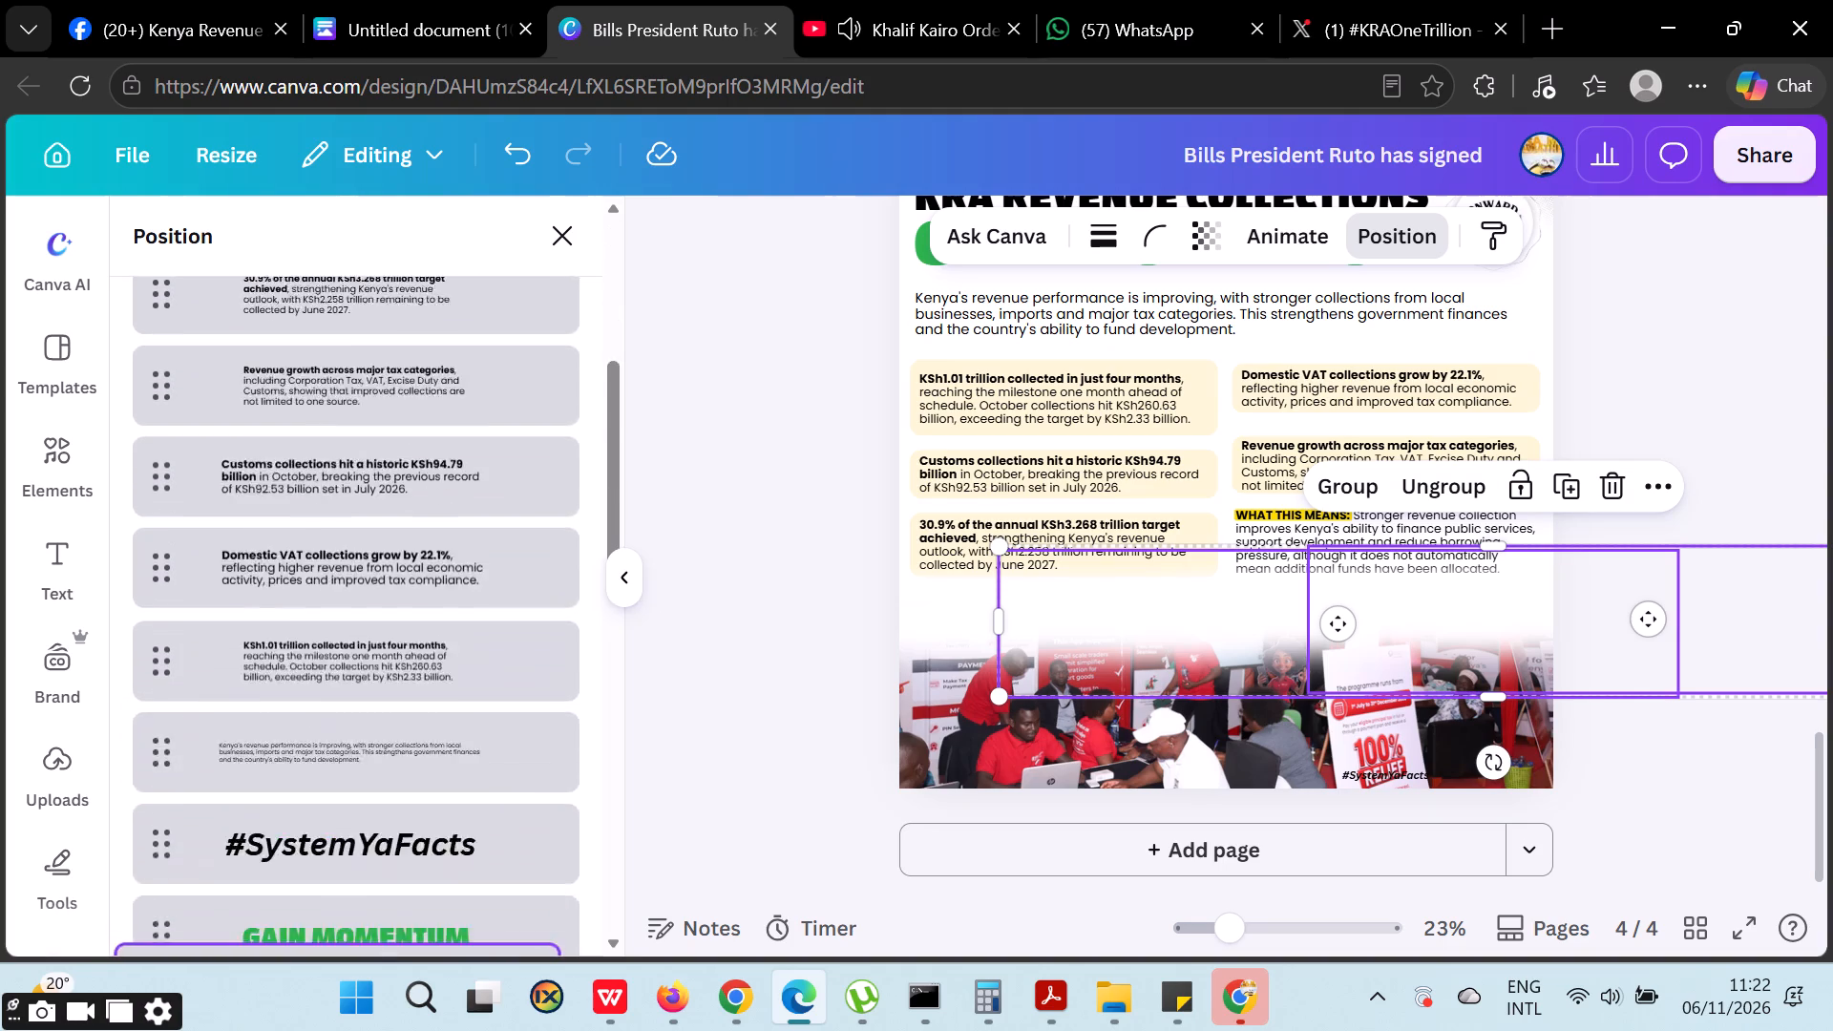
drag(330, 968, 444, 507)
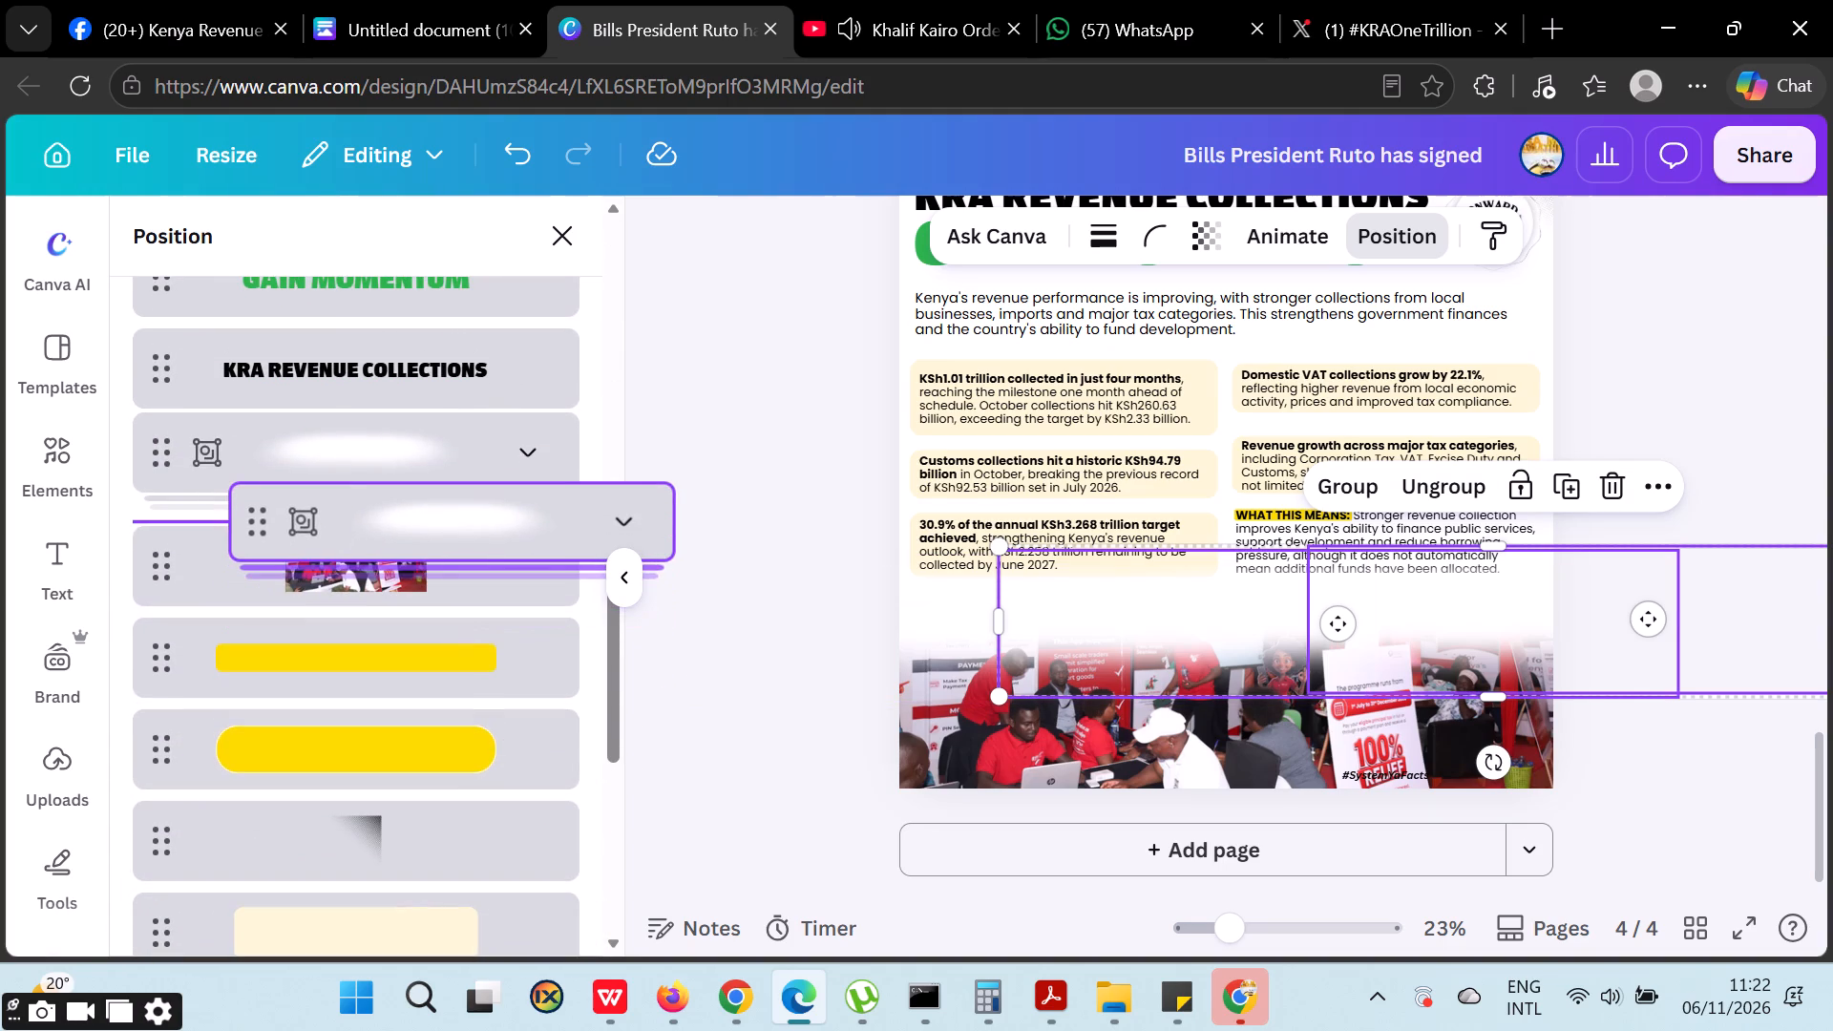
drag(444, 507, 423, 492)
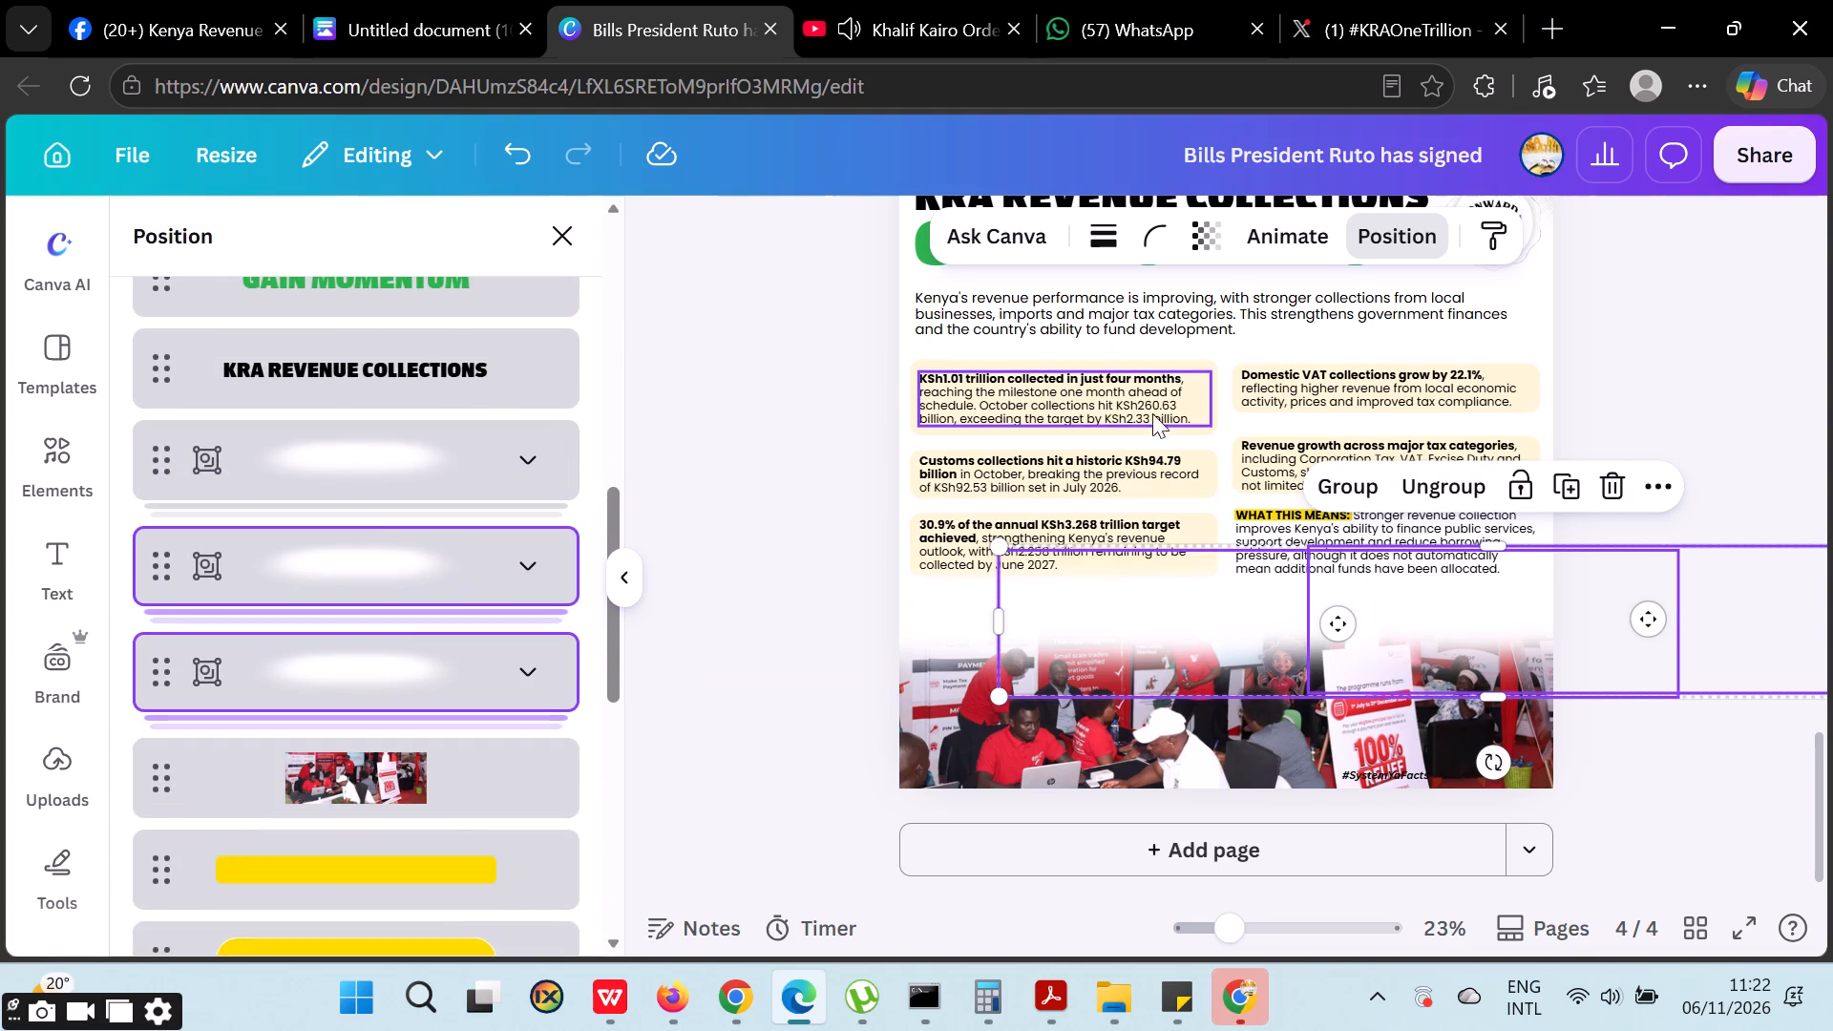
Select the five cream text boxes and move their layers up the stack to directly below the introductory paragraph.
scroll(417, 568, up, 5)
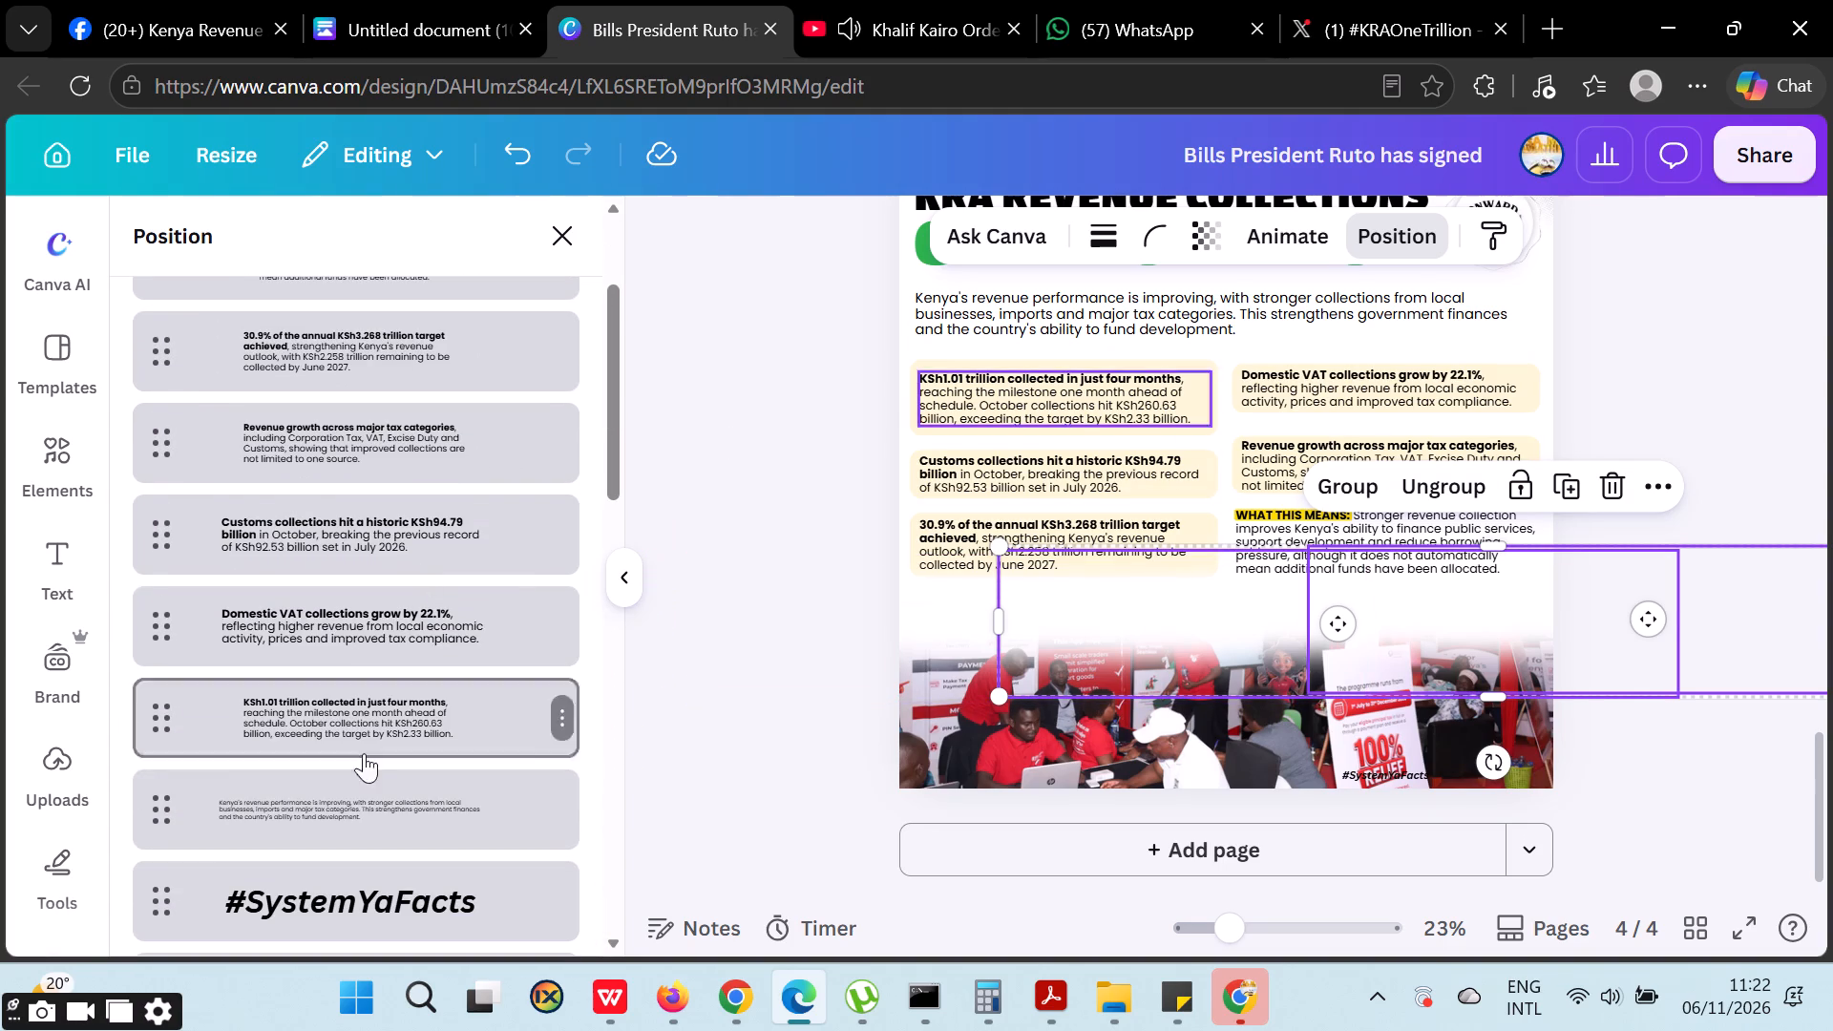
click(351, 802)
scroll(344, 596, up, 5)
scroll(344, 596, down, 1)
scroll(375, 579, up, 4)
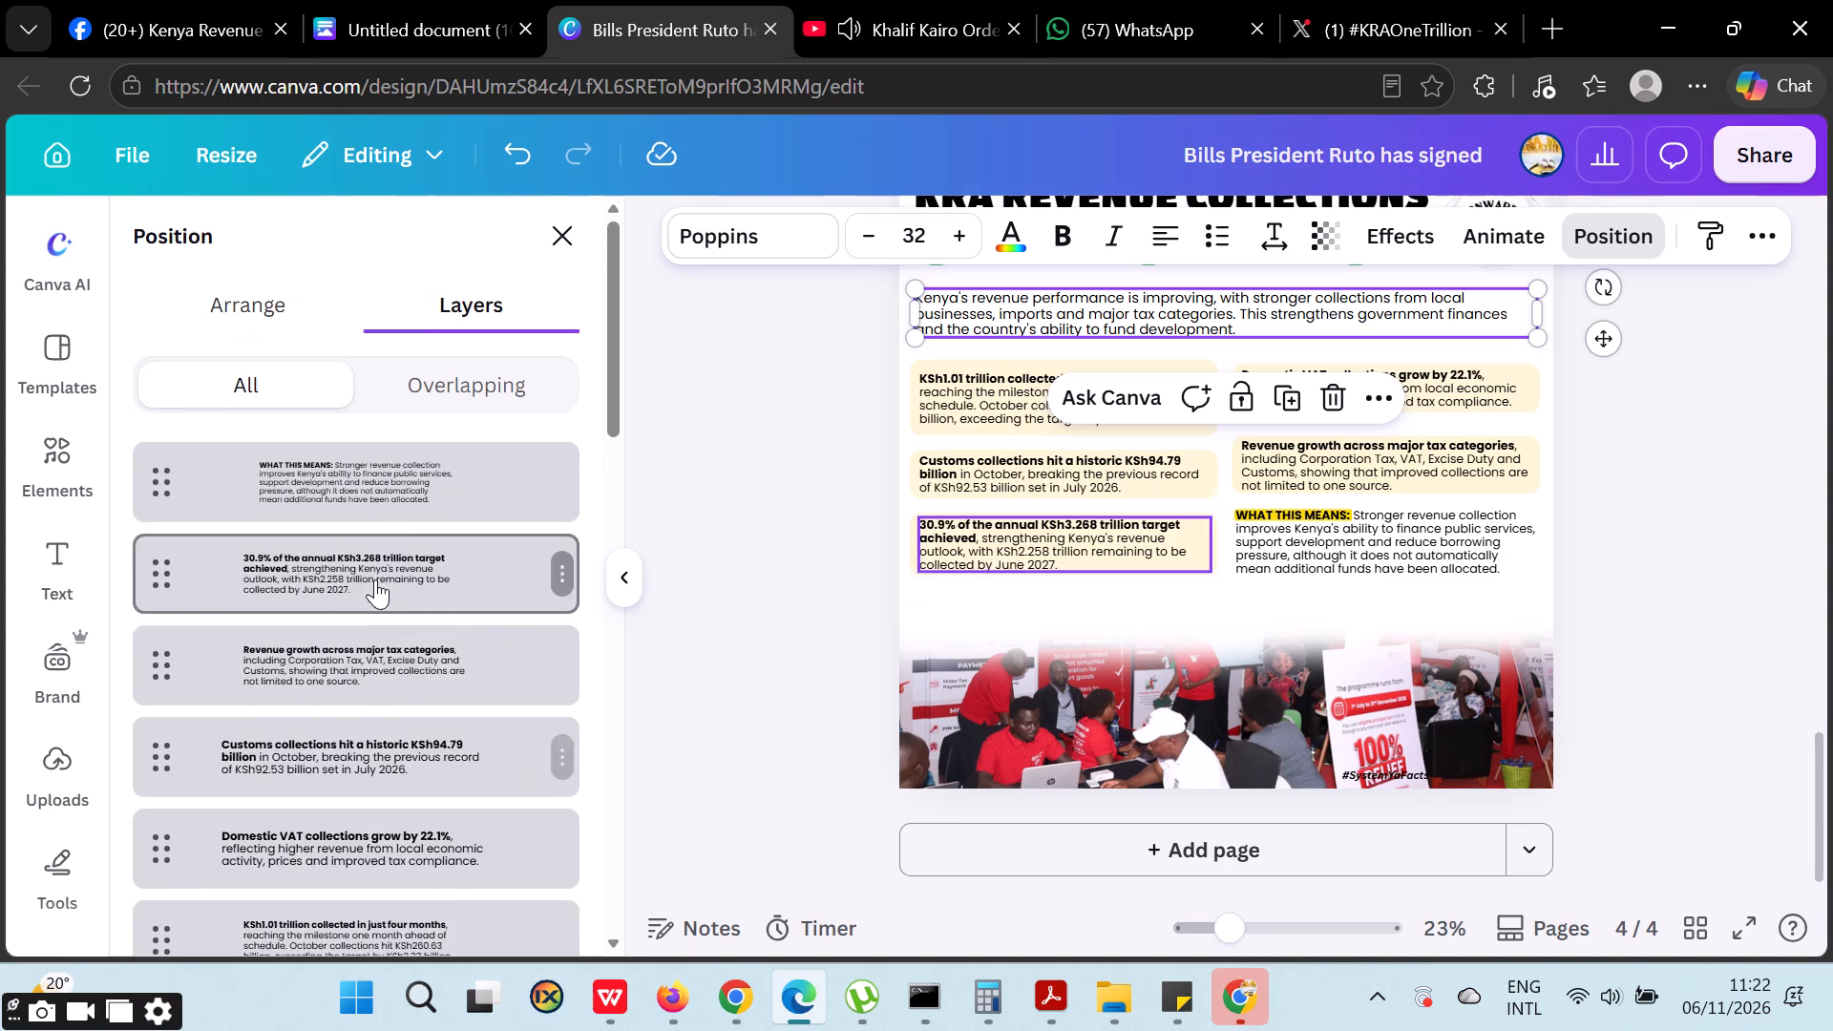
scroll(395, 530, down, 4)
scroll(395, 559, up, 1)
scroll(395, 559, down, 7)
scroll(398, 569, up, 1)
scroll(398, 569, down, 1)
scroll(398, 573, up, 1)
scroll(398, 573, down, 1)
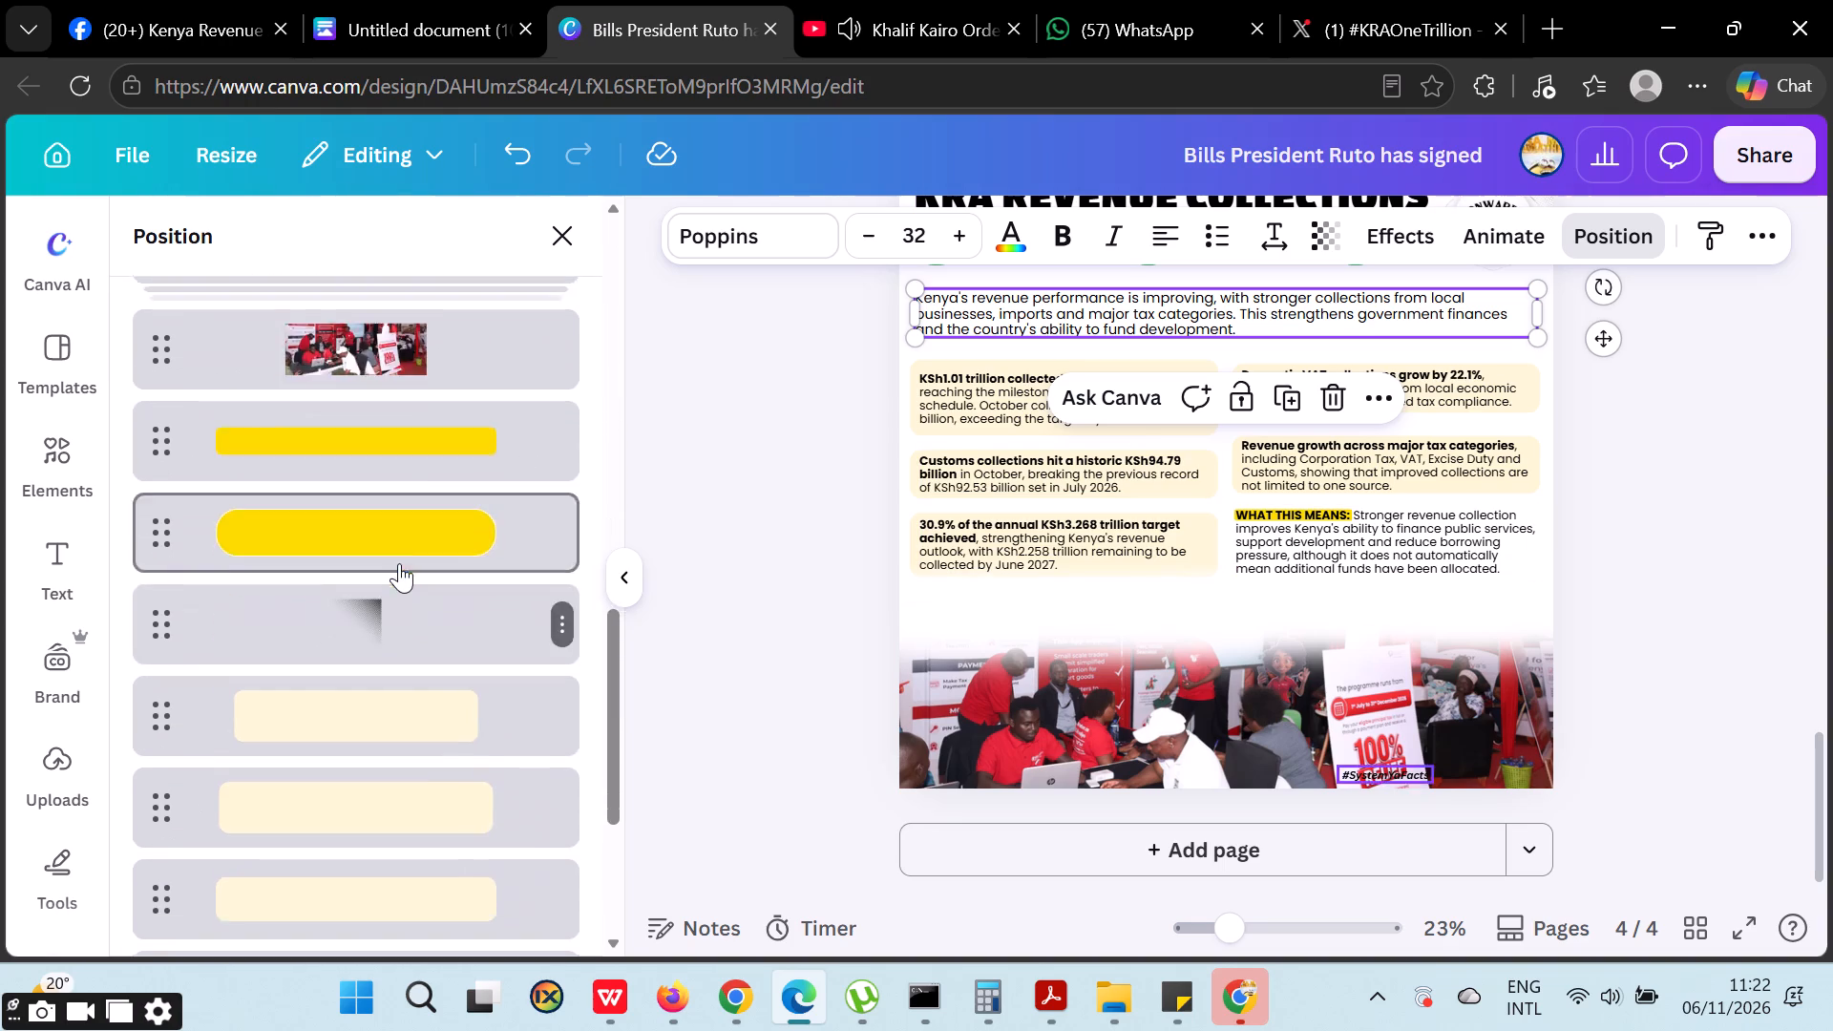
scroll(366, 623, down, 4)
click(355, 709)
scroll(365, 640, up, 2)
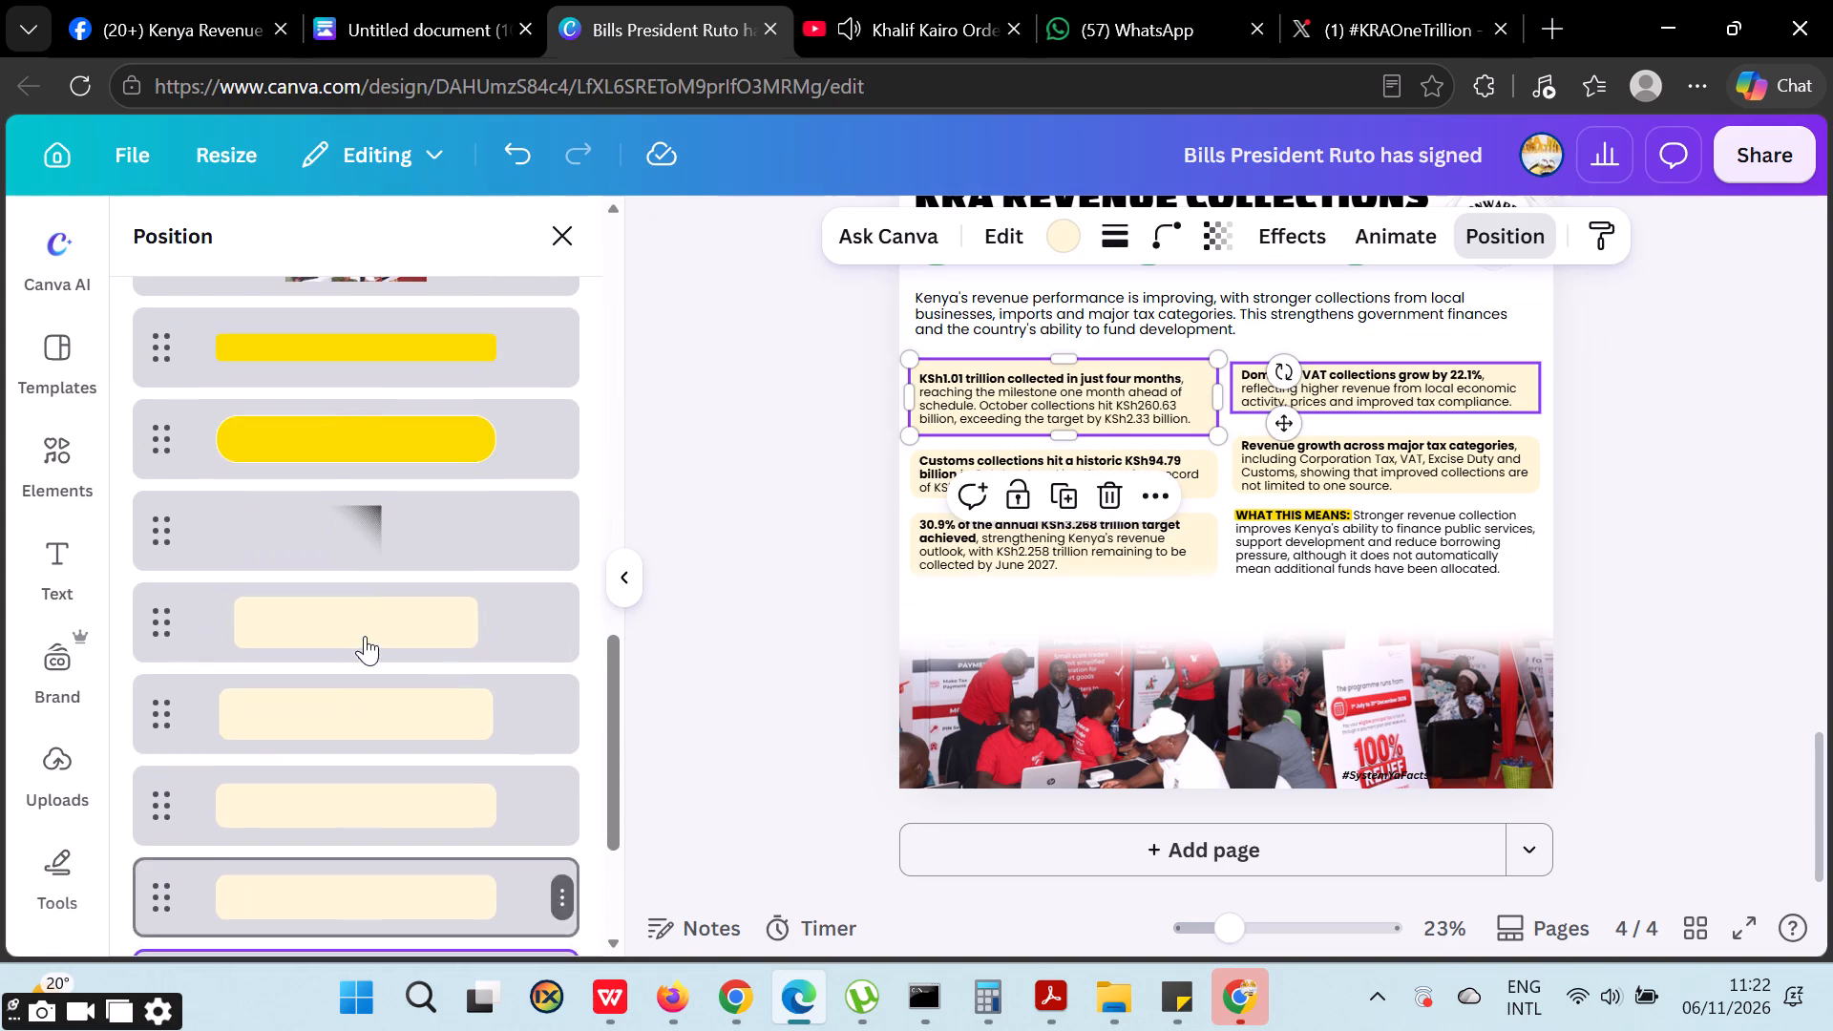
shift+click(344, 634)
drag(348, 642, 428, 360)
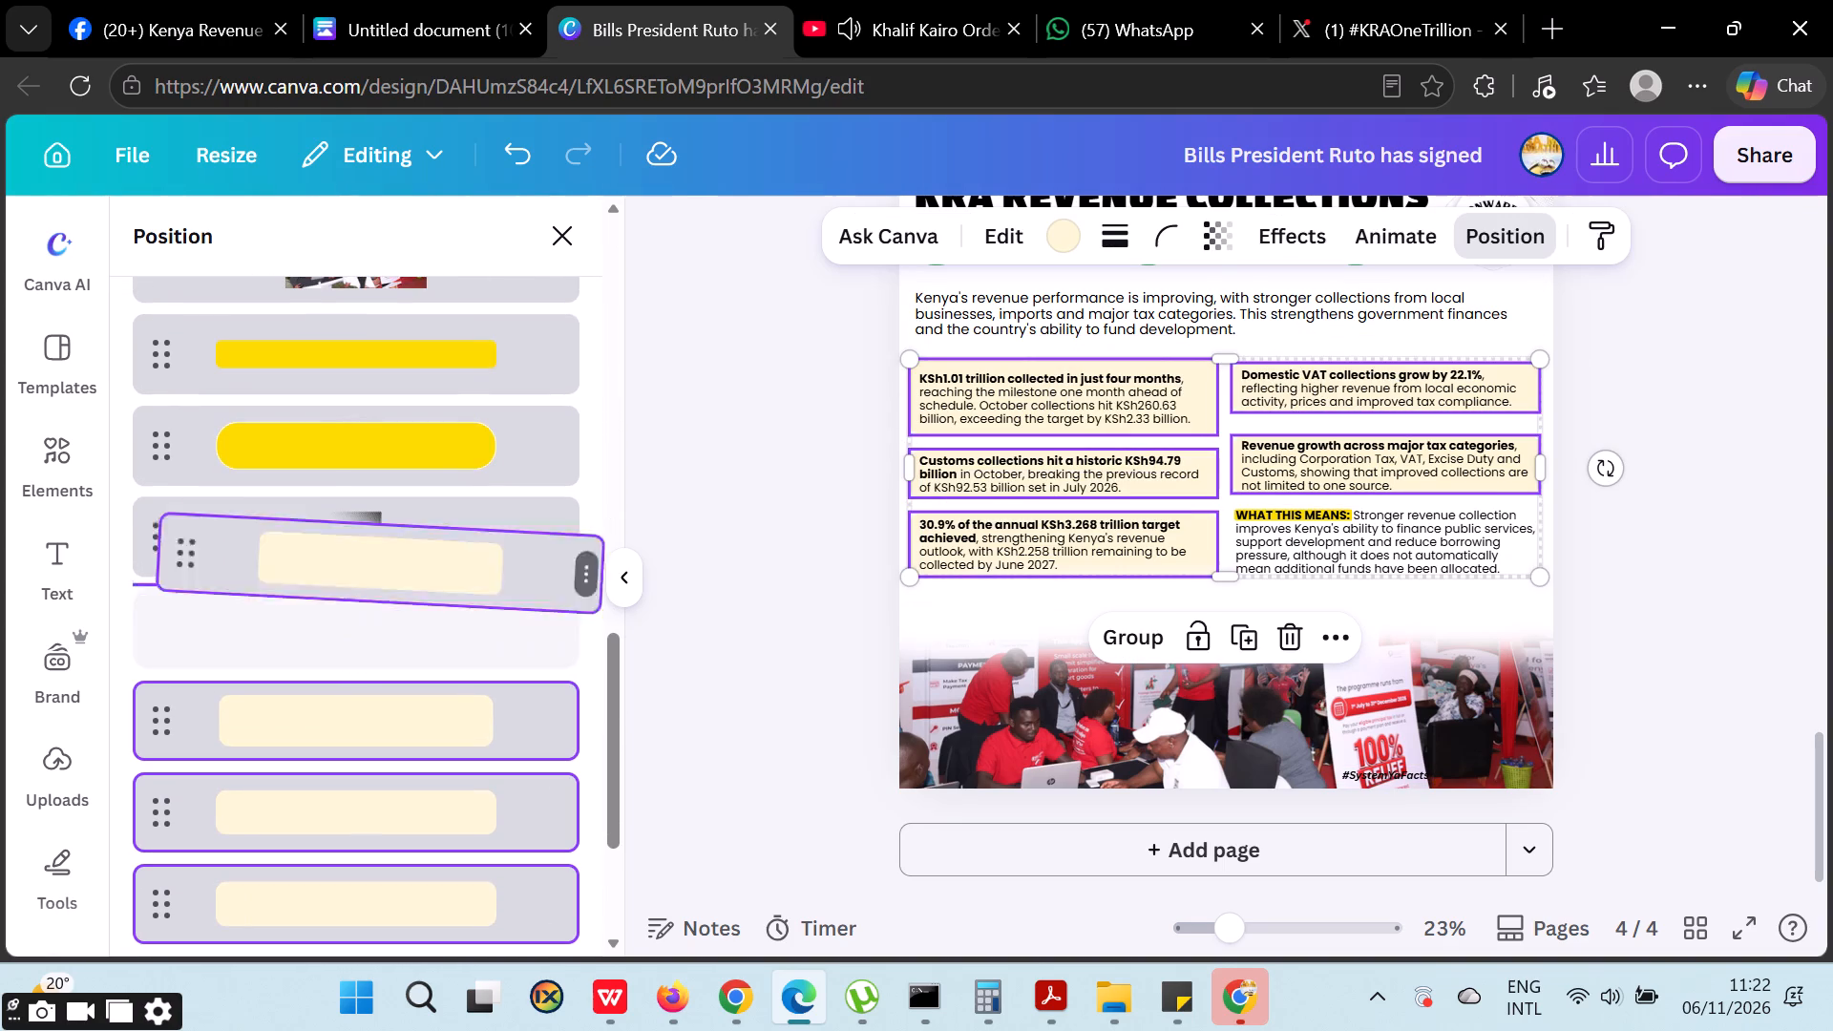
drag(428, 360, 415, 887)
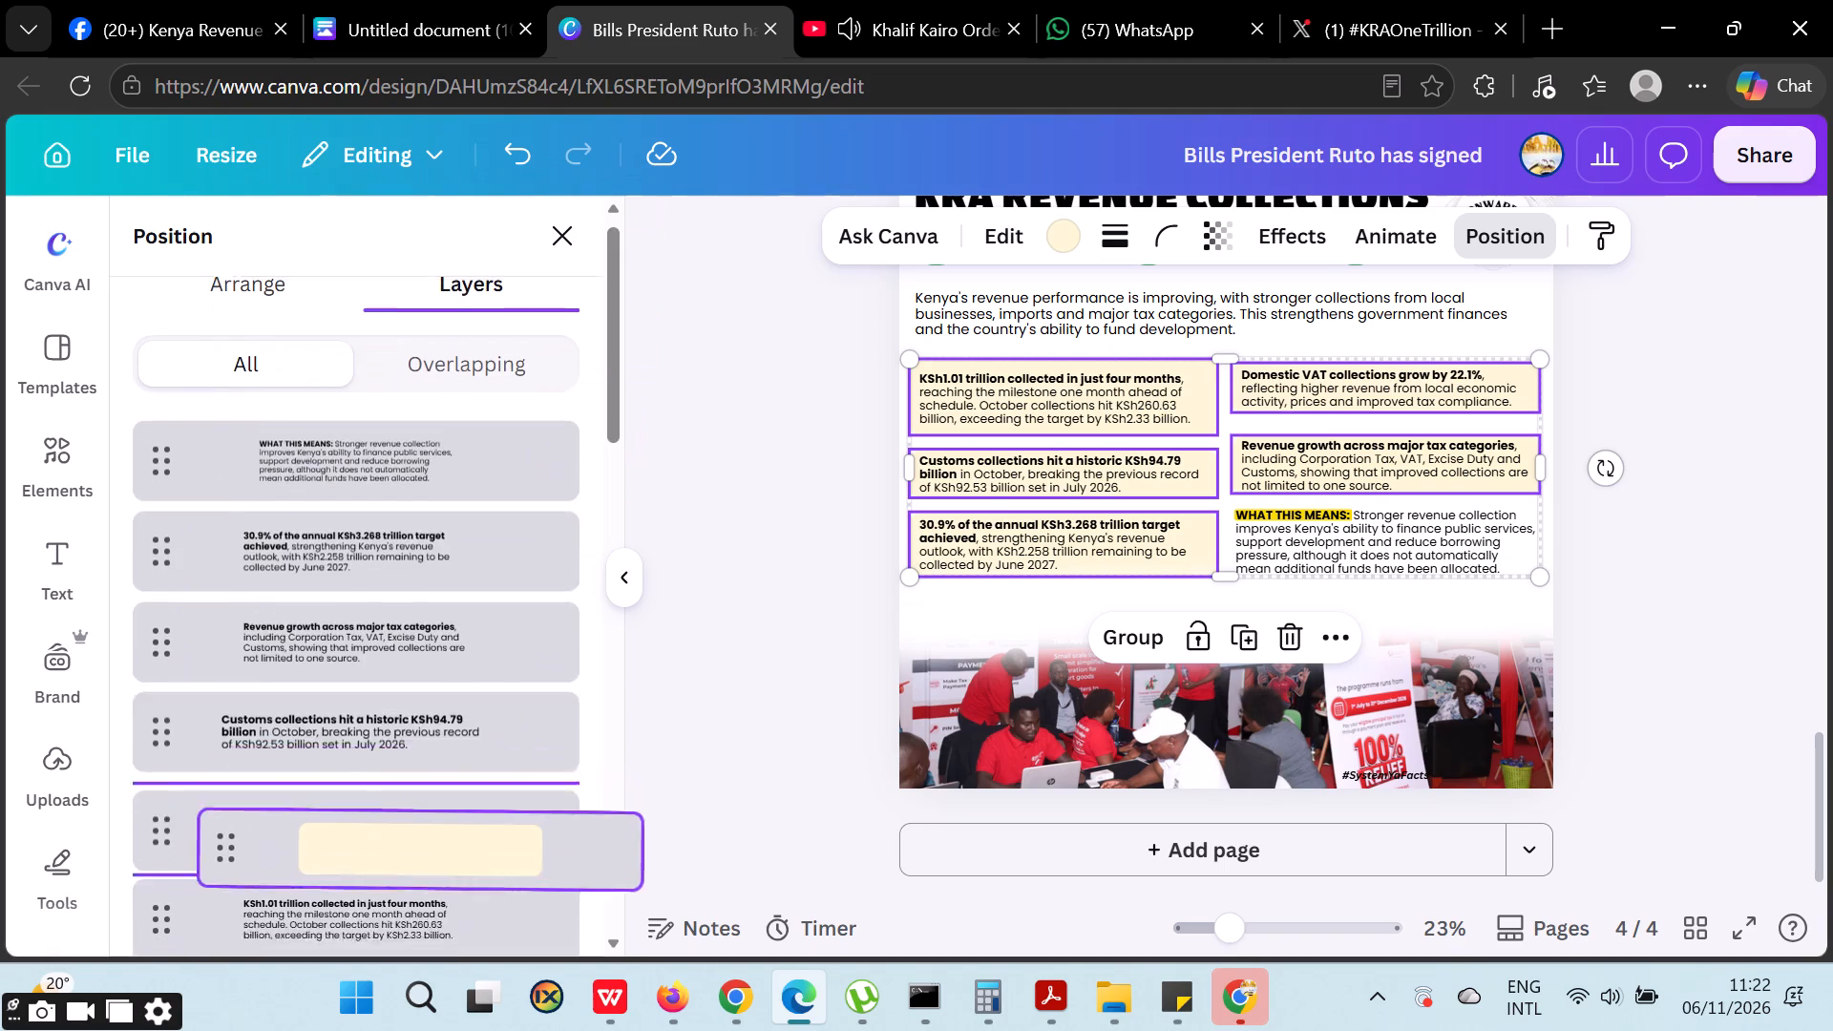
drag(415, 887, 416, 716)
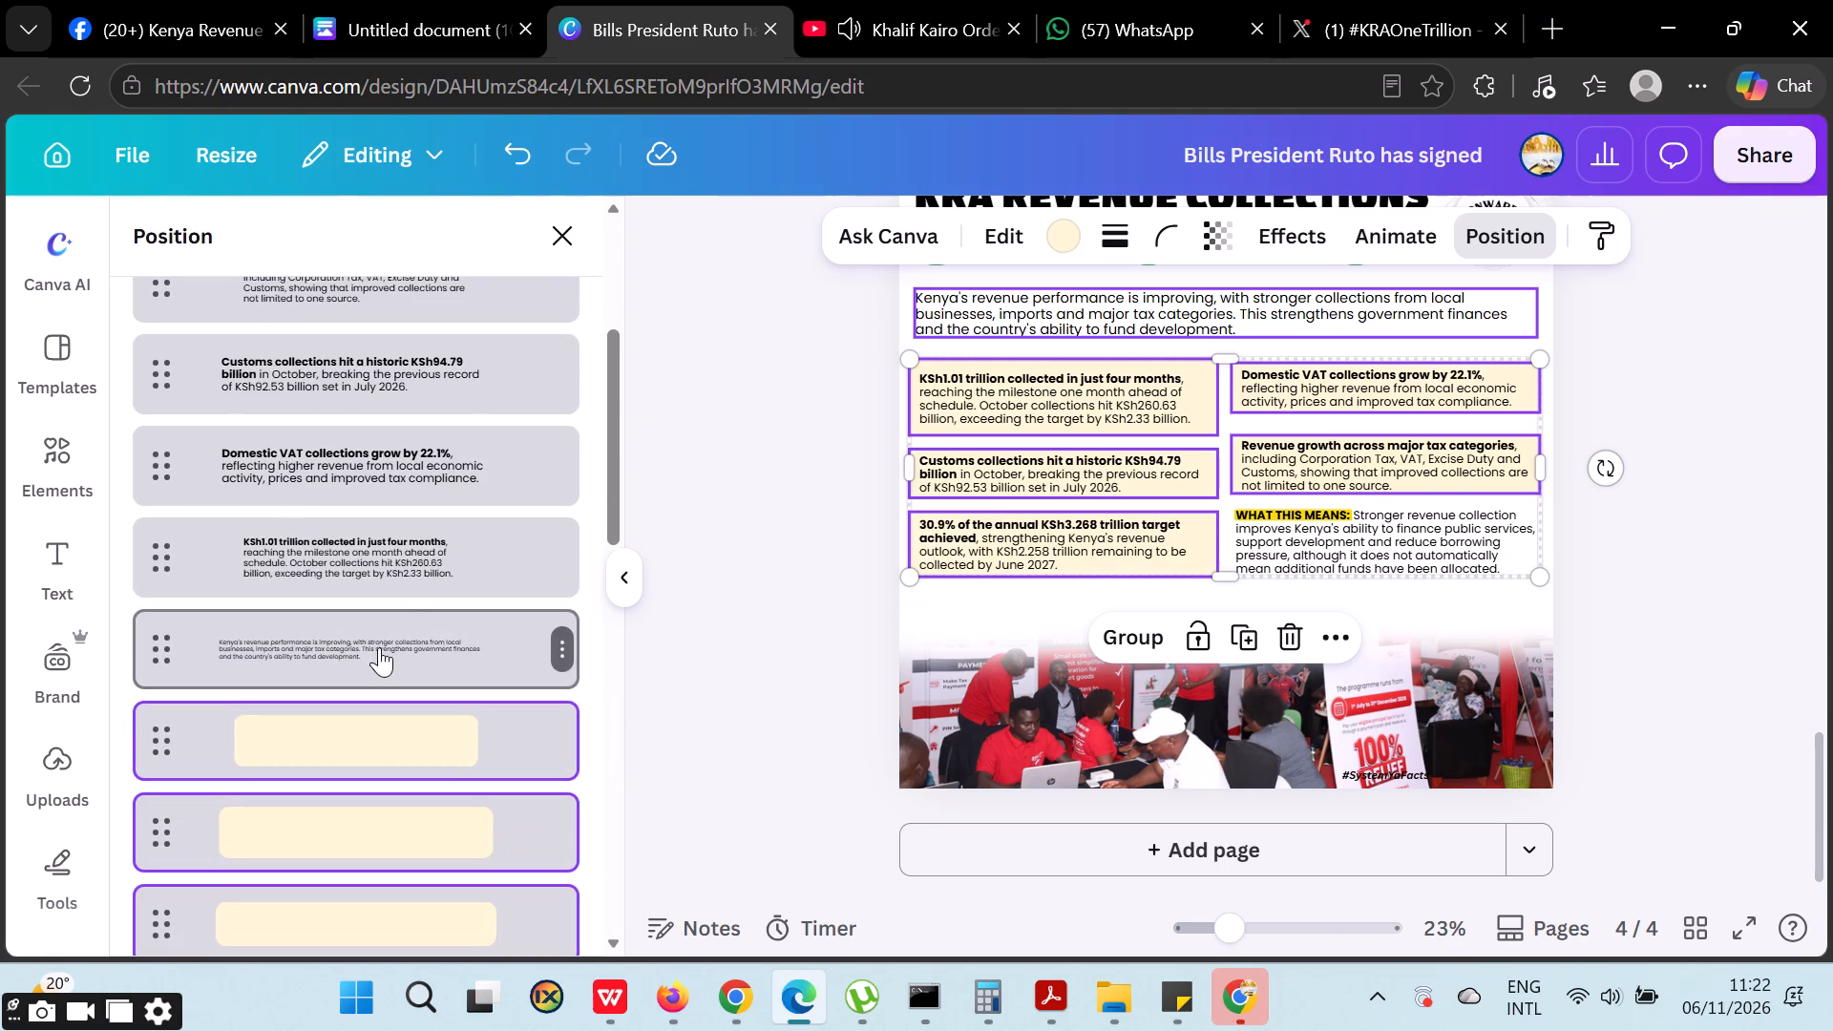
Select the introductory paragraph, all the body texts and the cream boxes together, and shift them down to just above the photo.
scroll(396, 557, up, 3)
shift+click(383, 497)
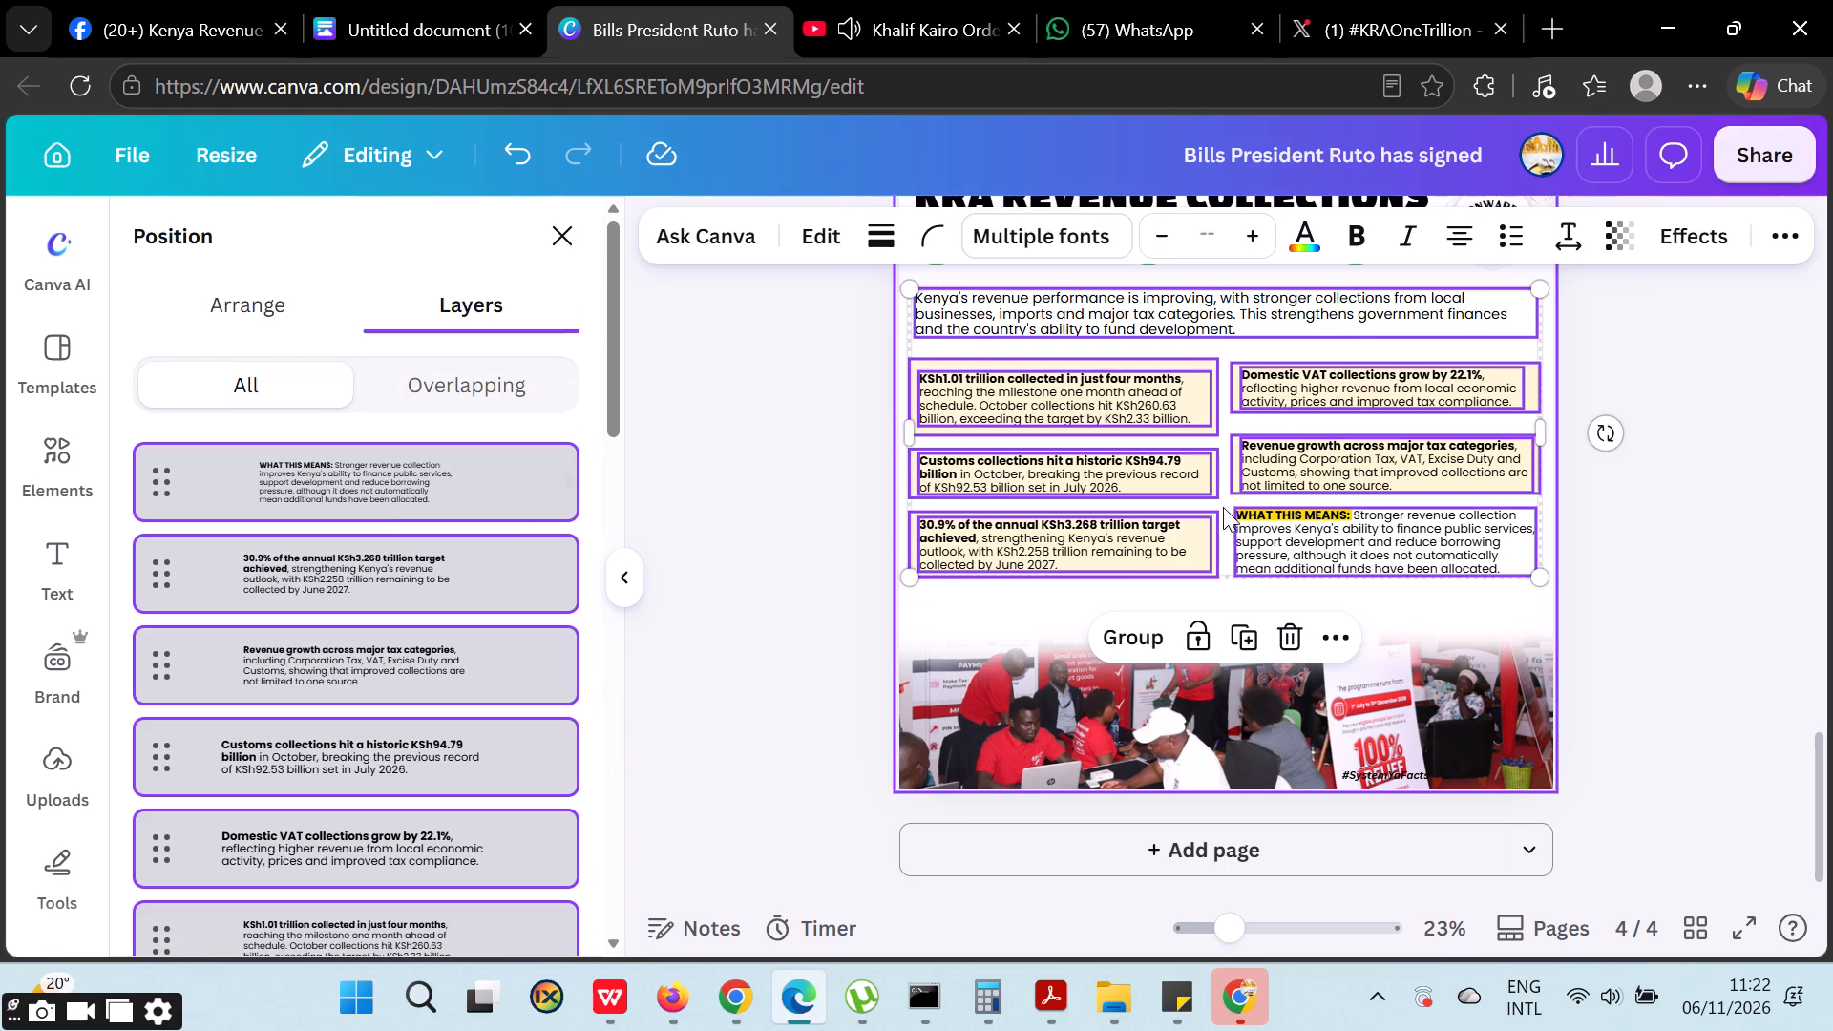
drag(1184, 502, 1181, 555)
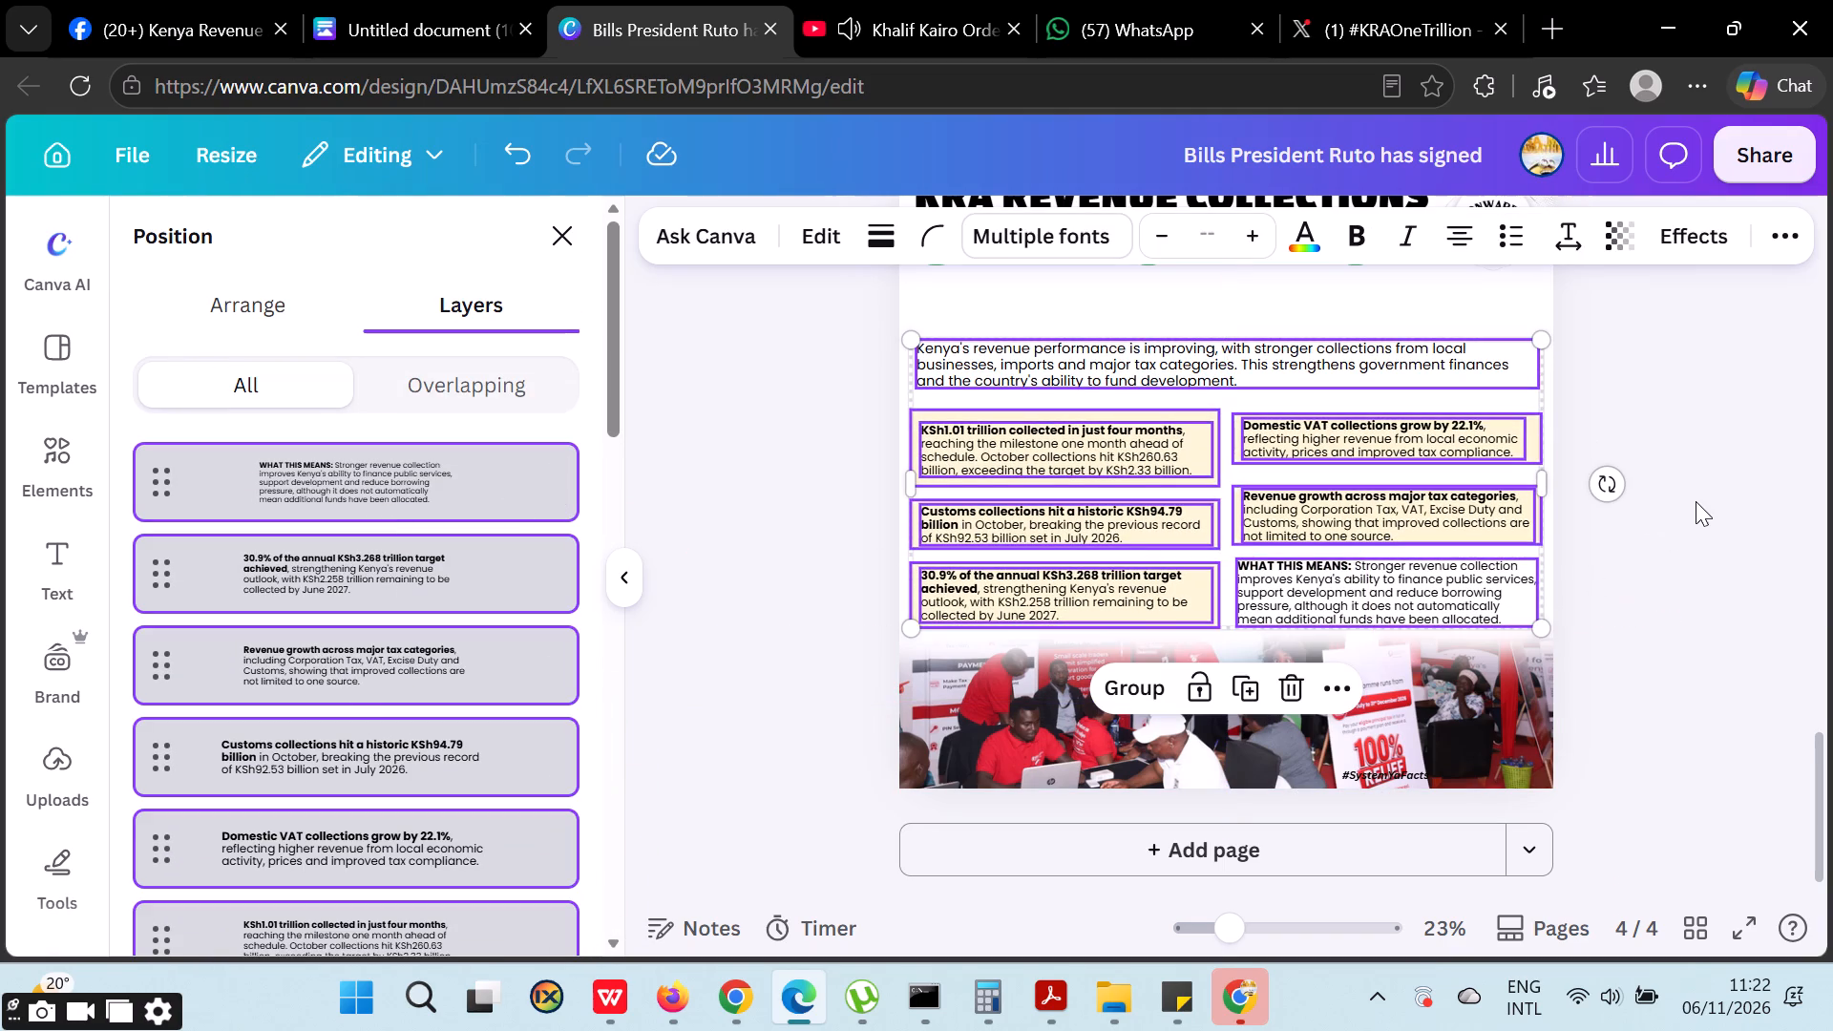
triple_click(1696, 500)
double_click(1696, 500)
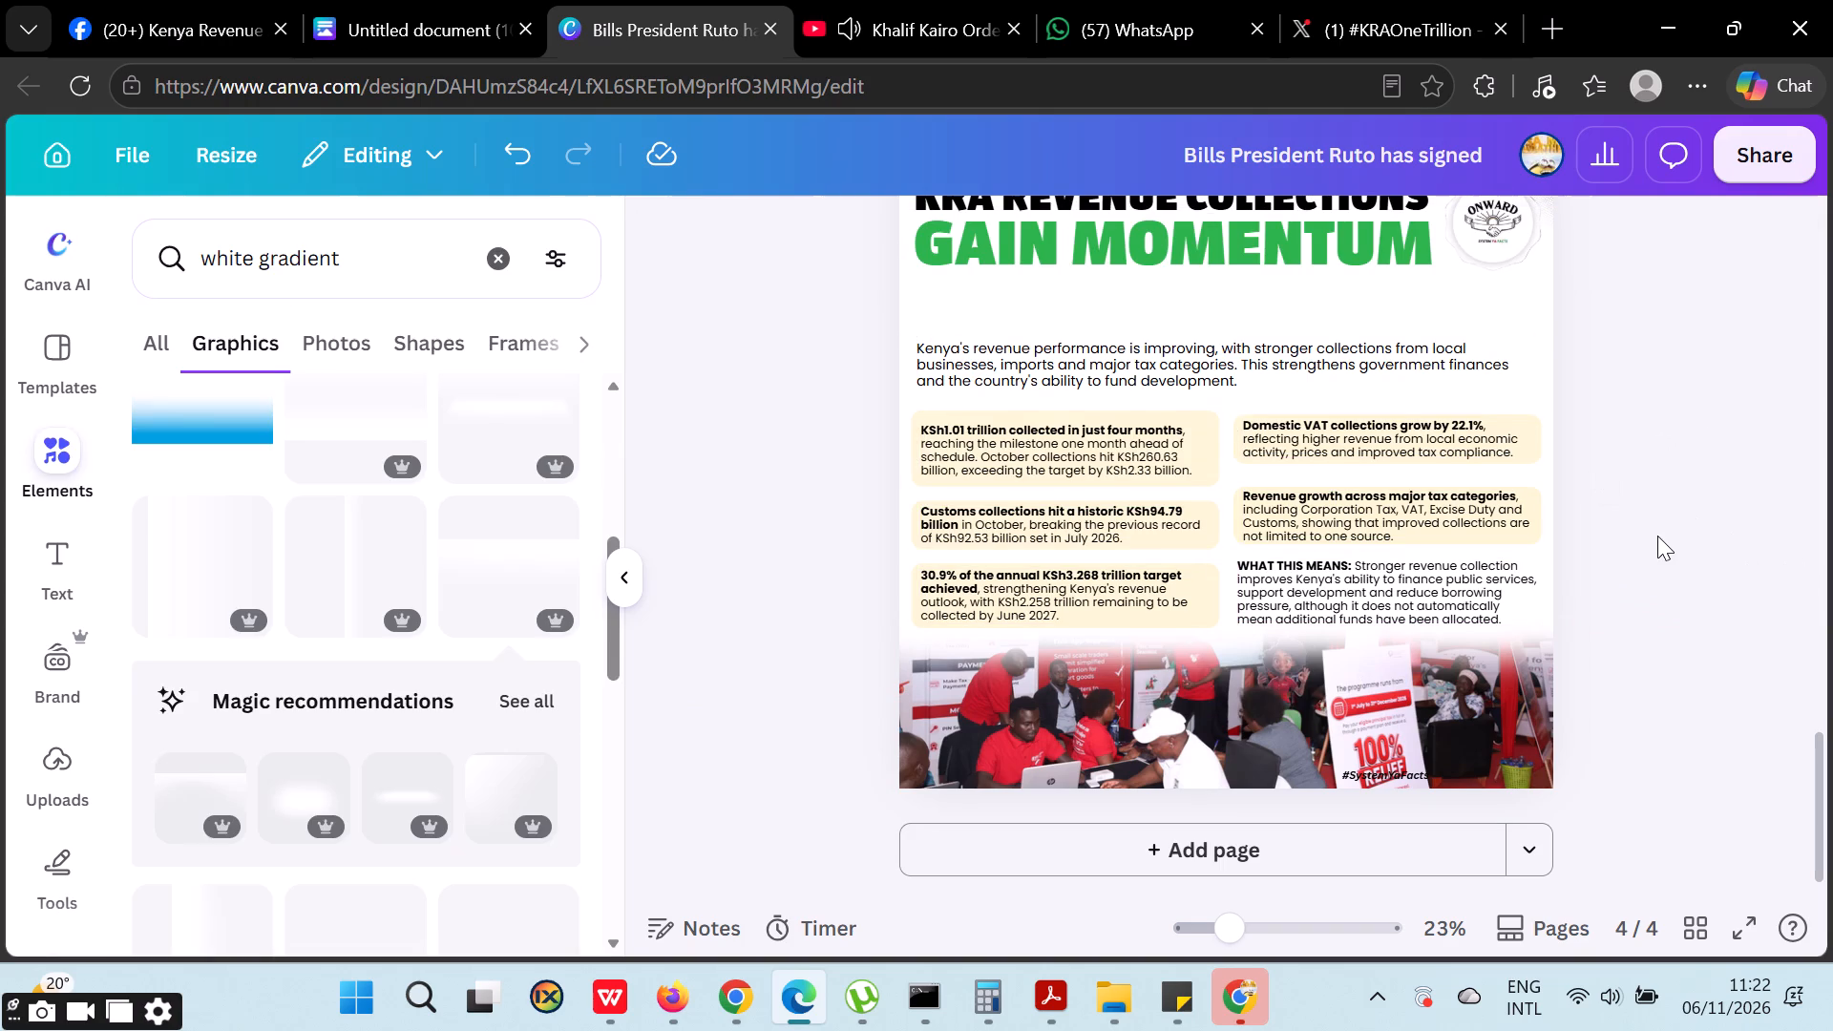
Nudge the introductory paragraph on page 4 slightly down and to the right, closer to the cream boxes.
scroll(1657, 536, up, 1)
scroll(1176, 542, up, 1)
click(1181, 657)
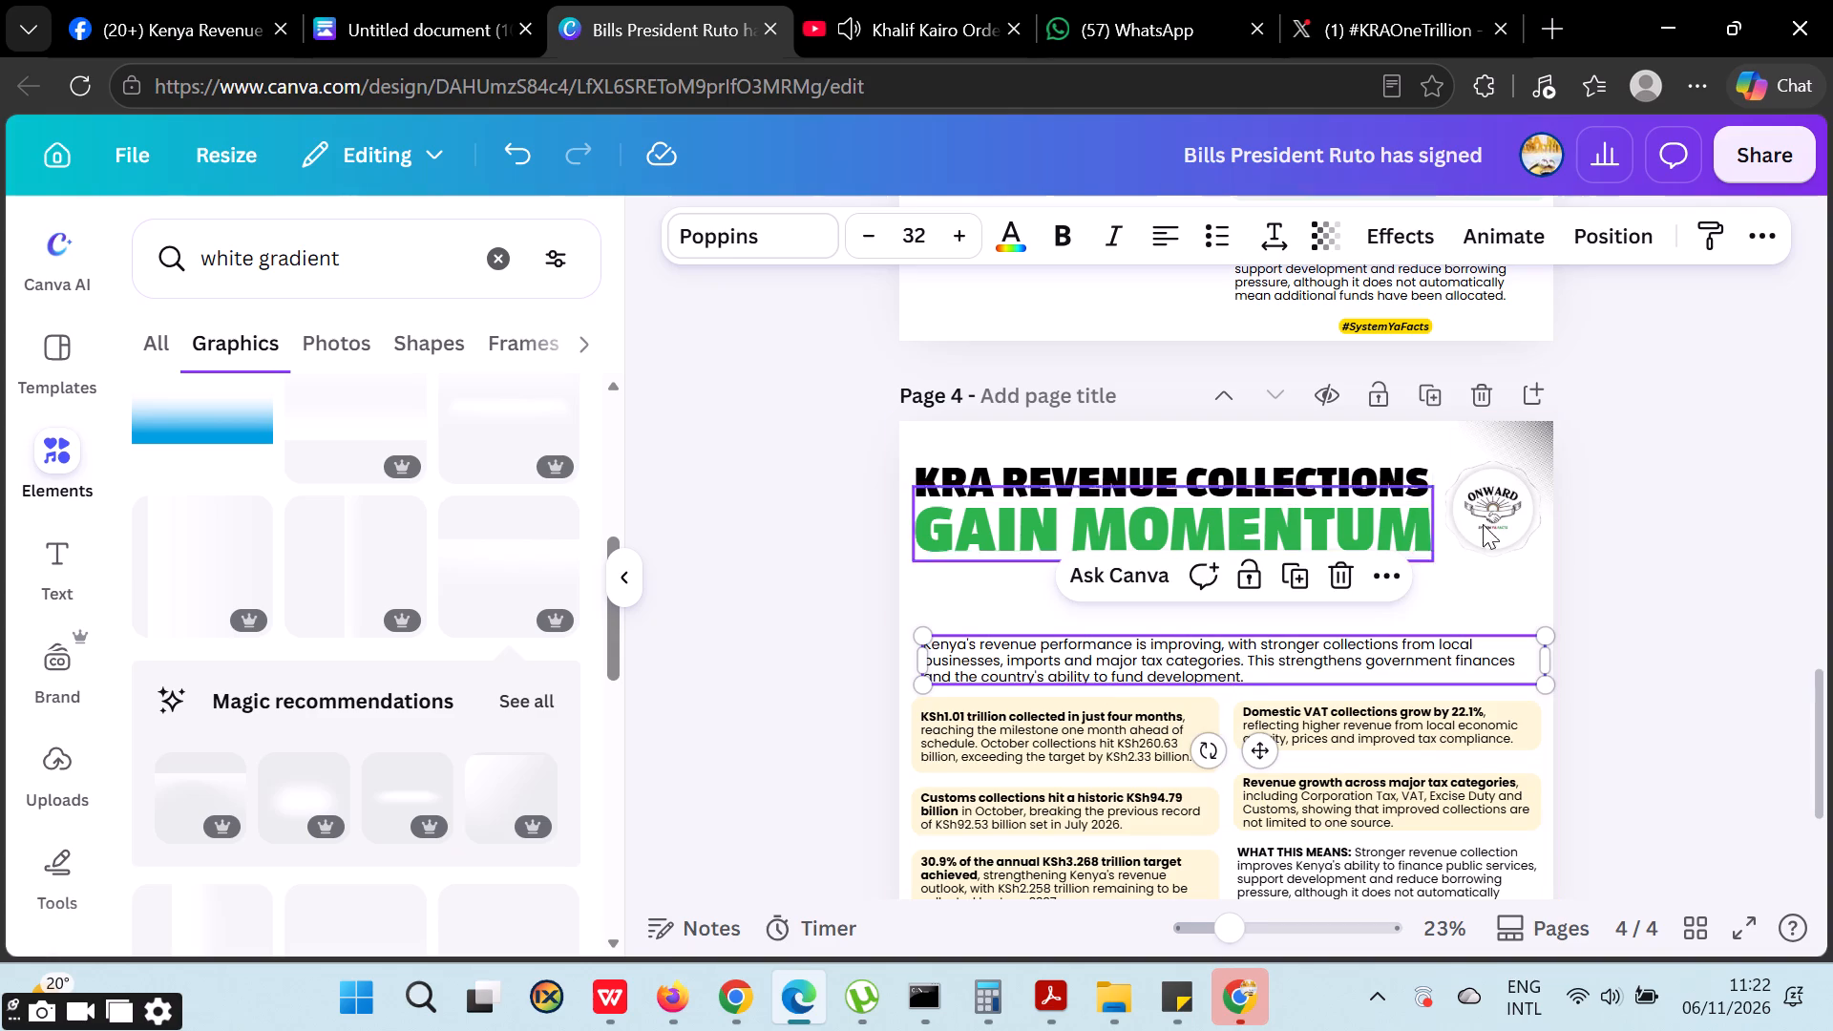
scroll(1538, 562, down, 2)
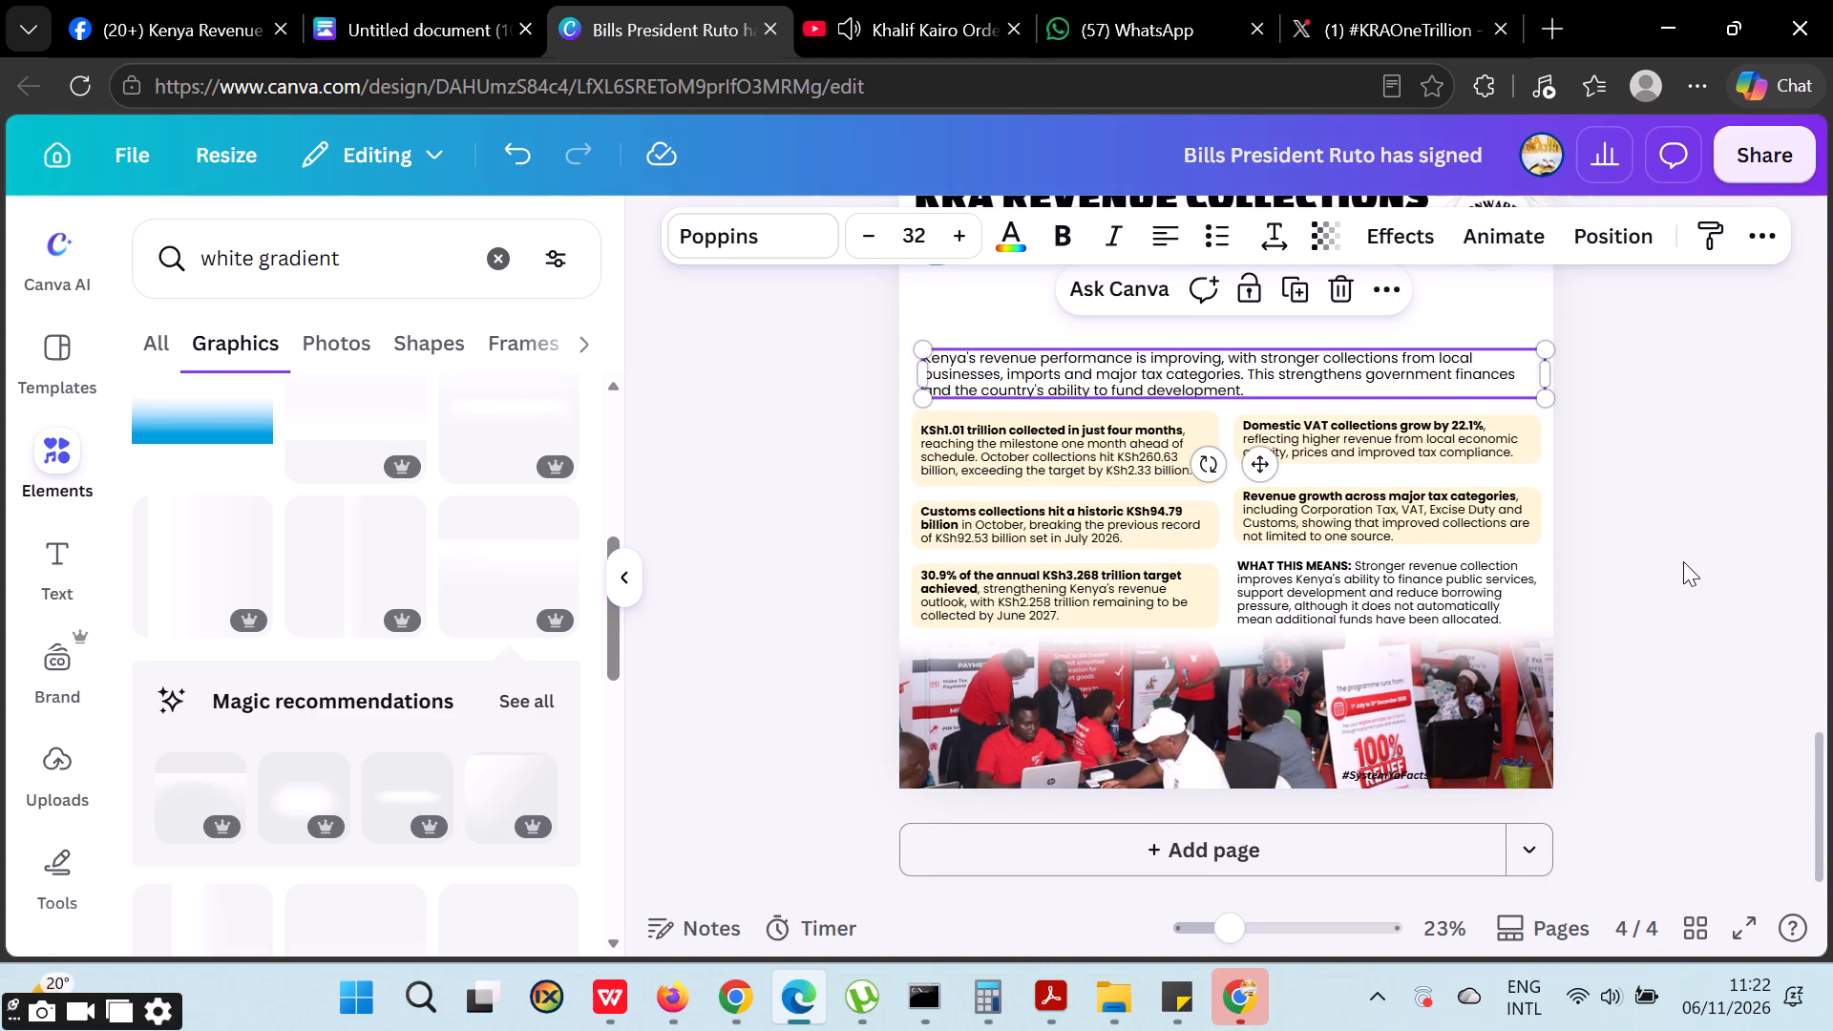
click(1695, 568)
click(1684, 565)
Move the #SystemYaFacts hashtag to the photo's bottom-left corner and set its text colour to yellow.
drag(1410, 771, 1655, 726)
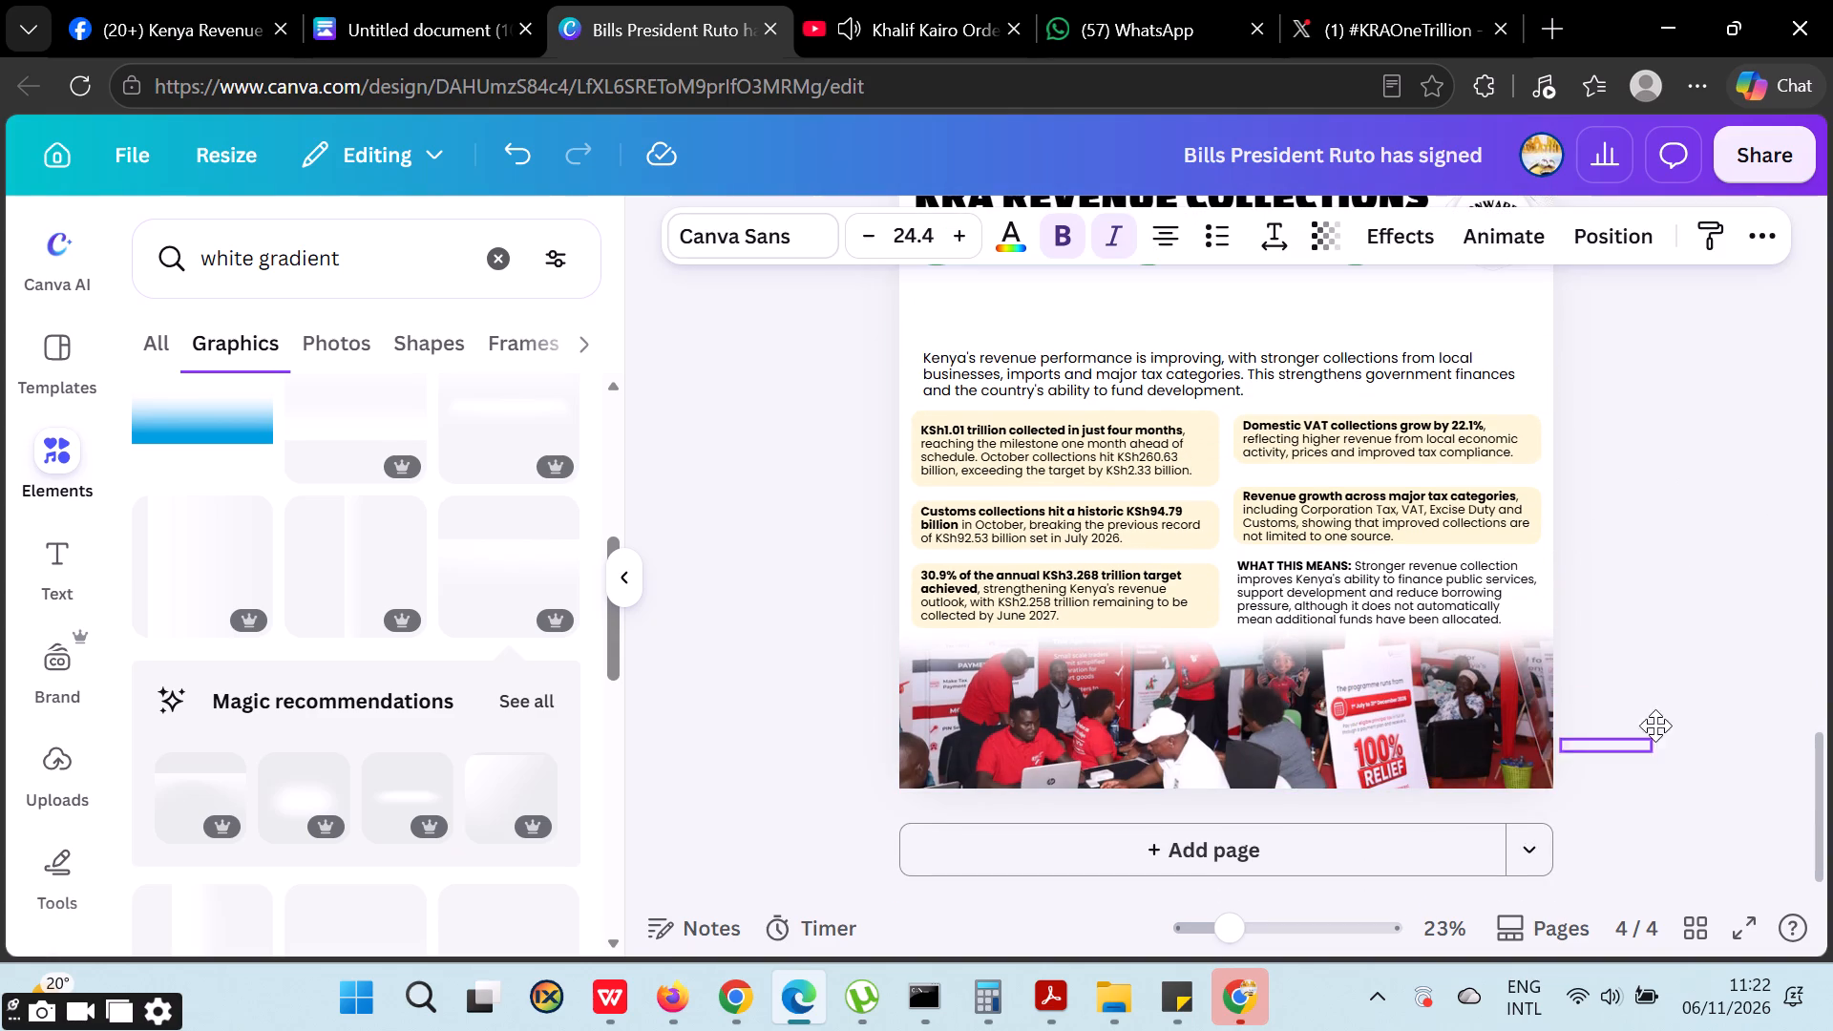
drag(1655, 726, 978, 778)
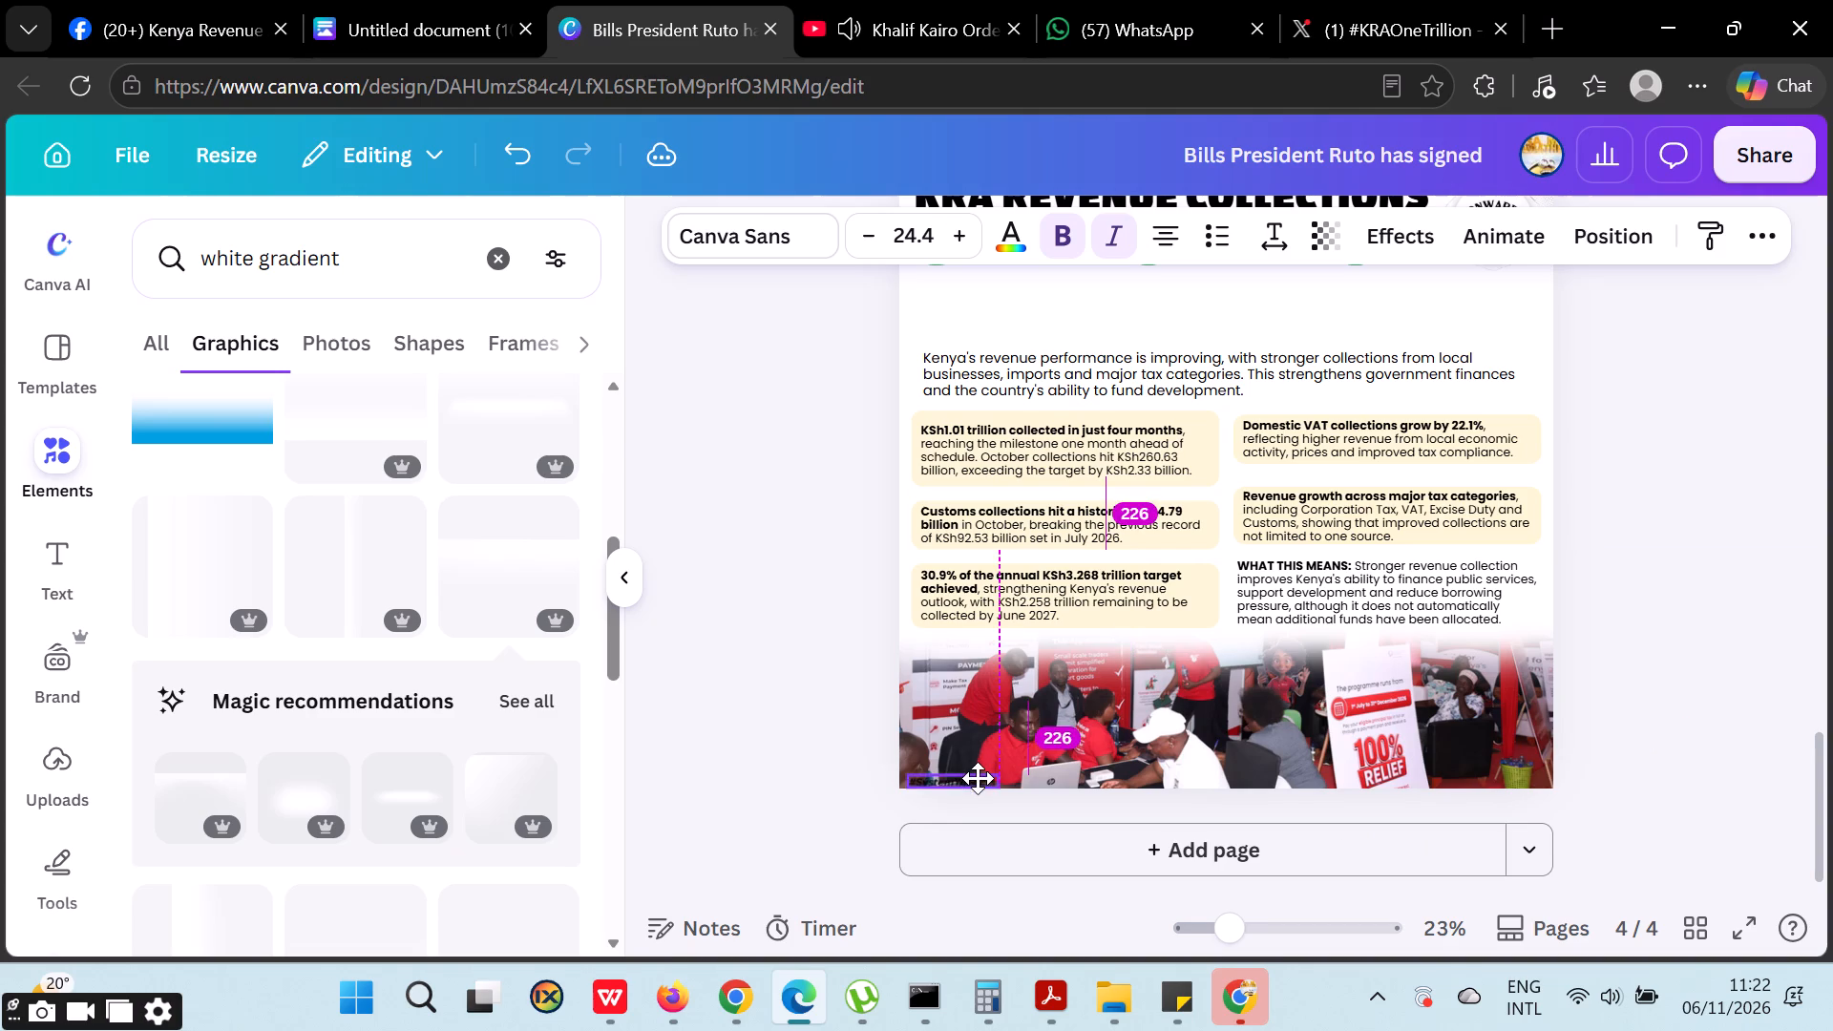
drag(978, 778, 983, 771)
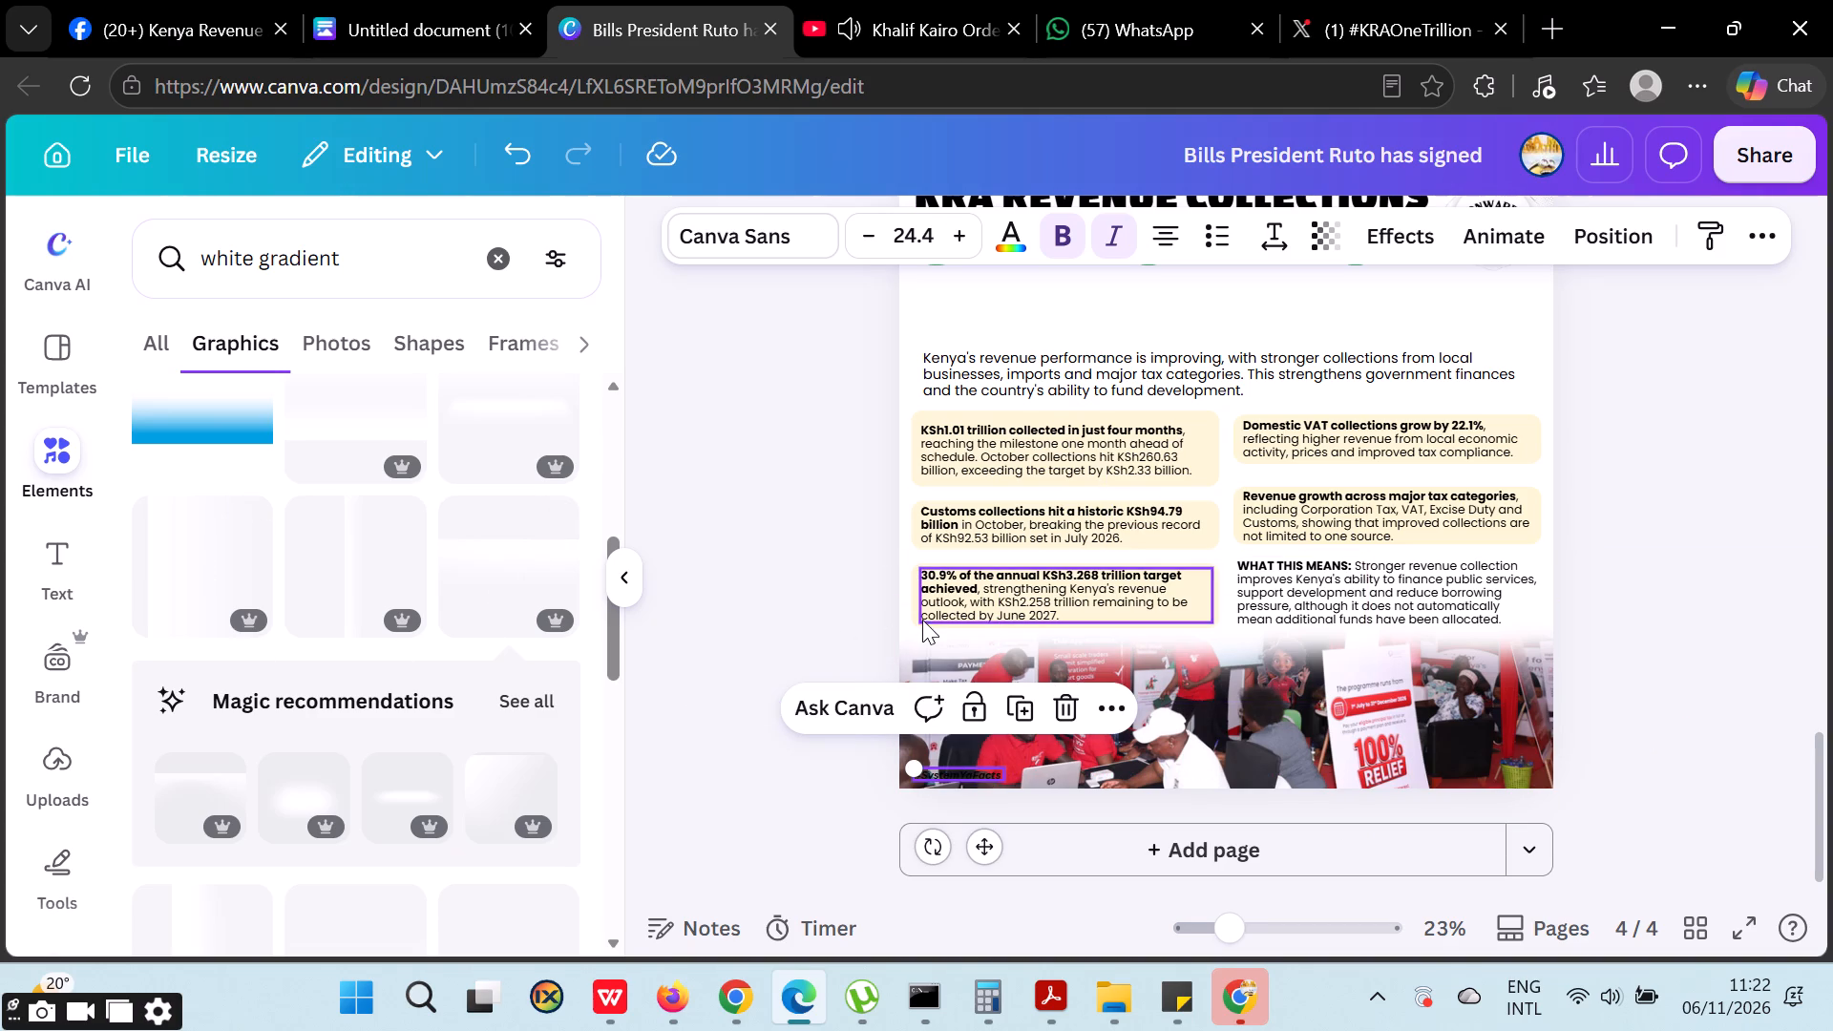
click(1014, 244)
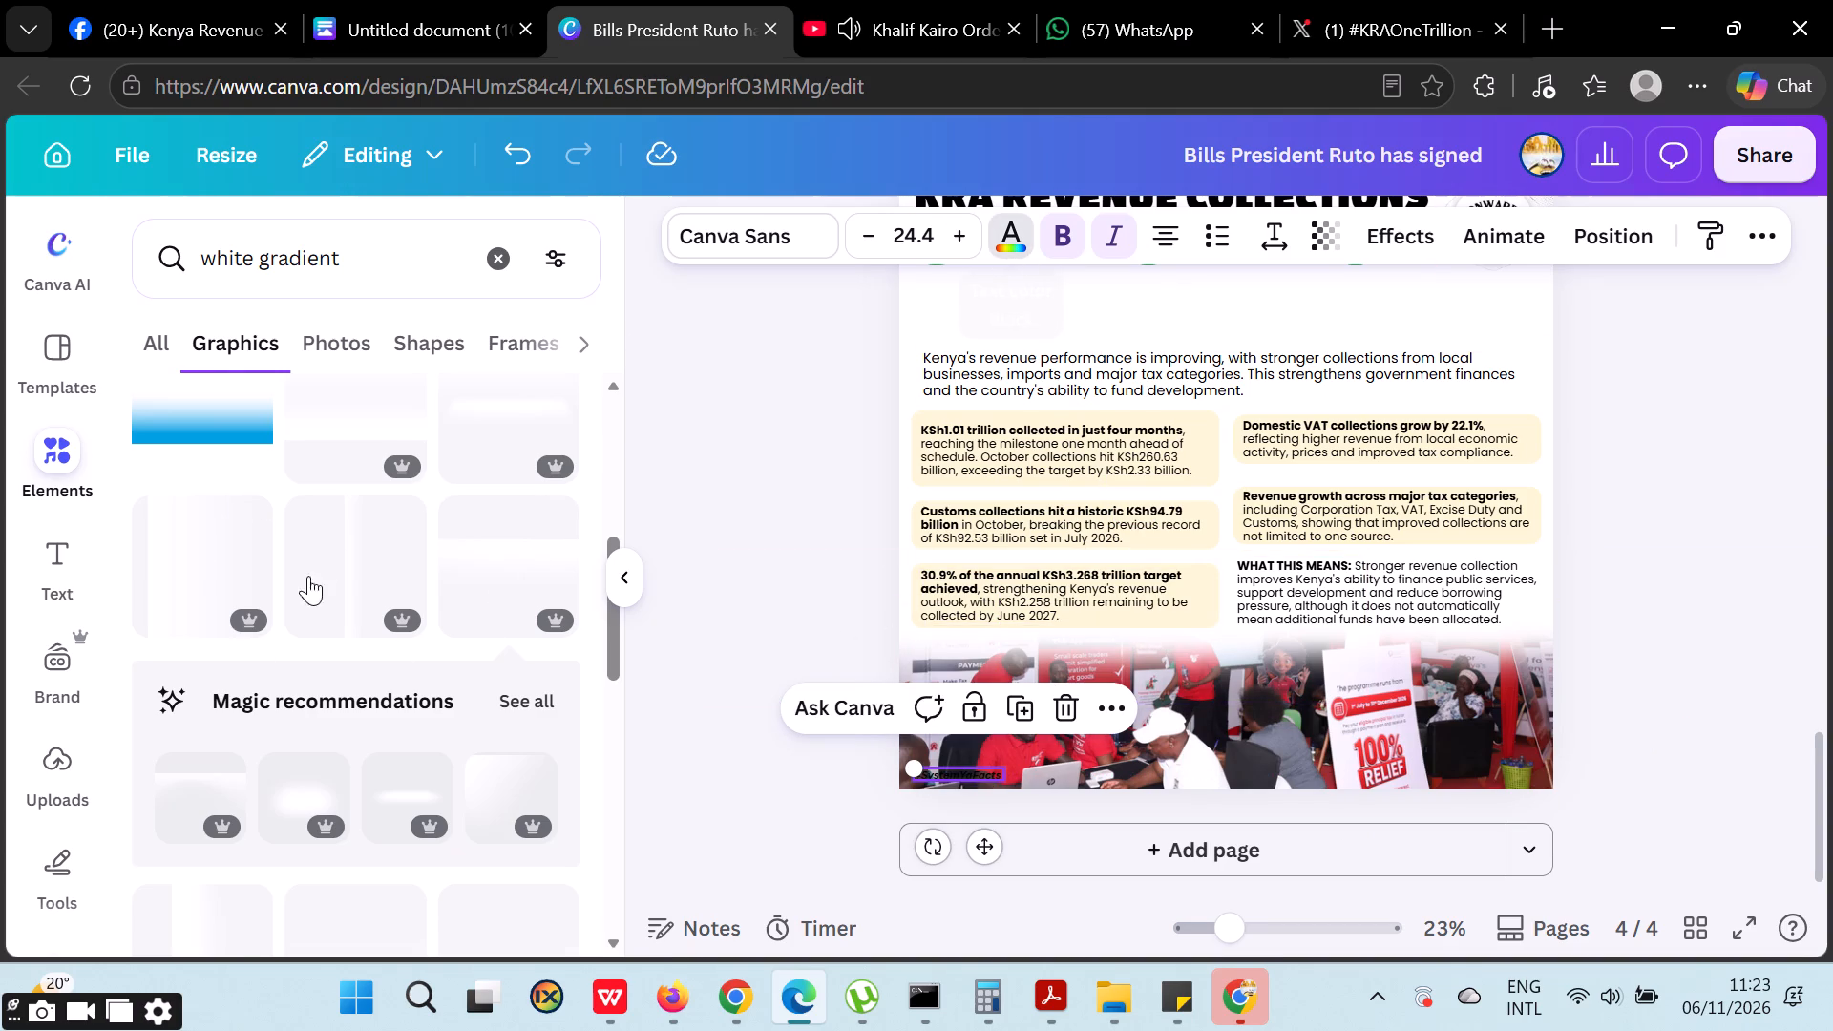
click(300, 444)
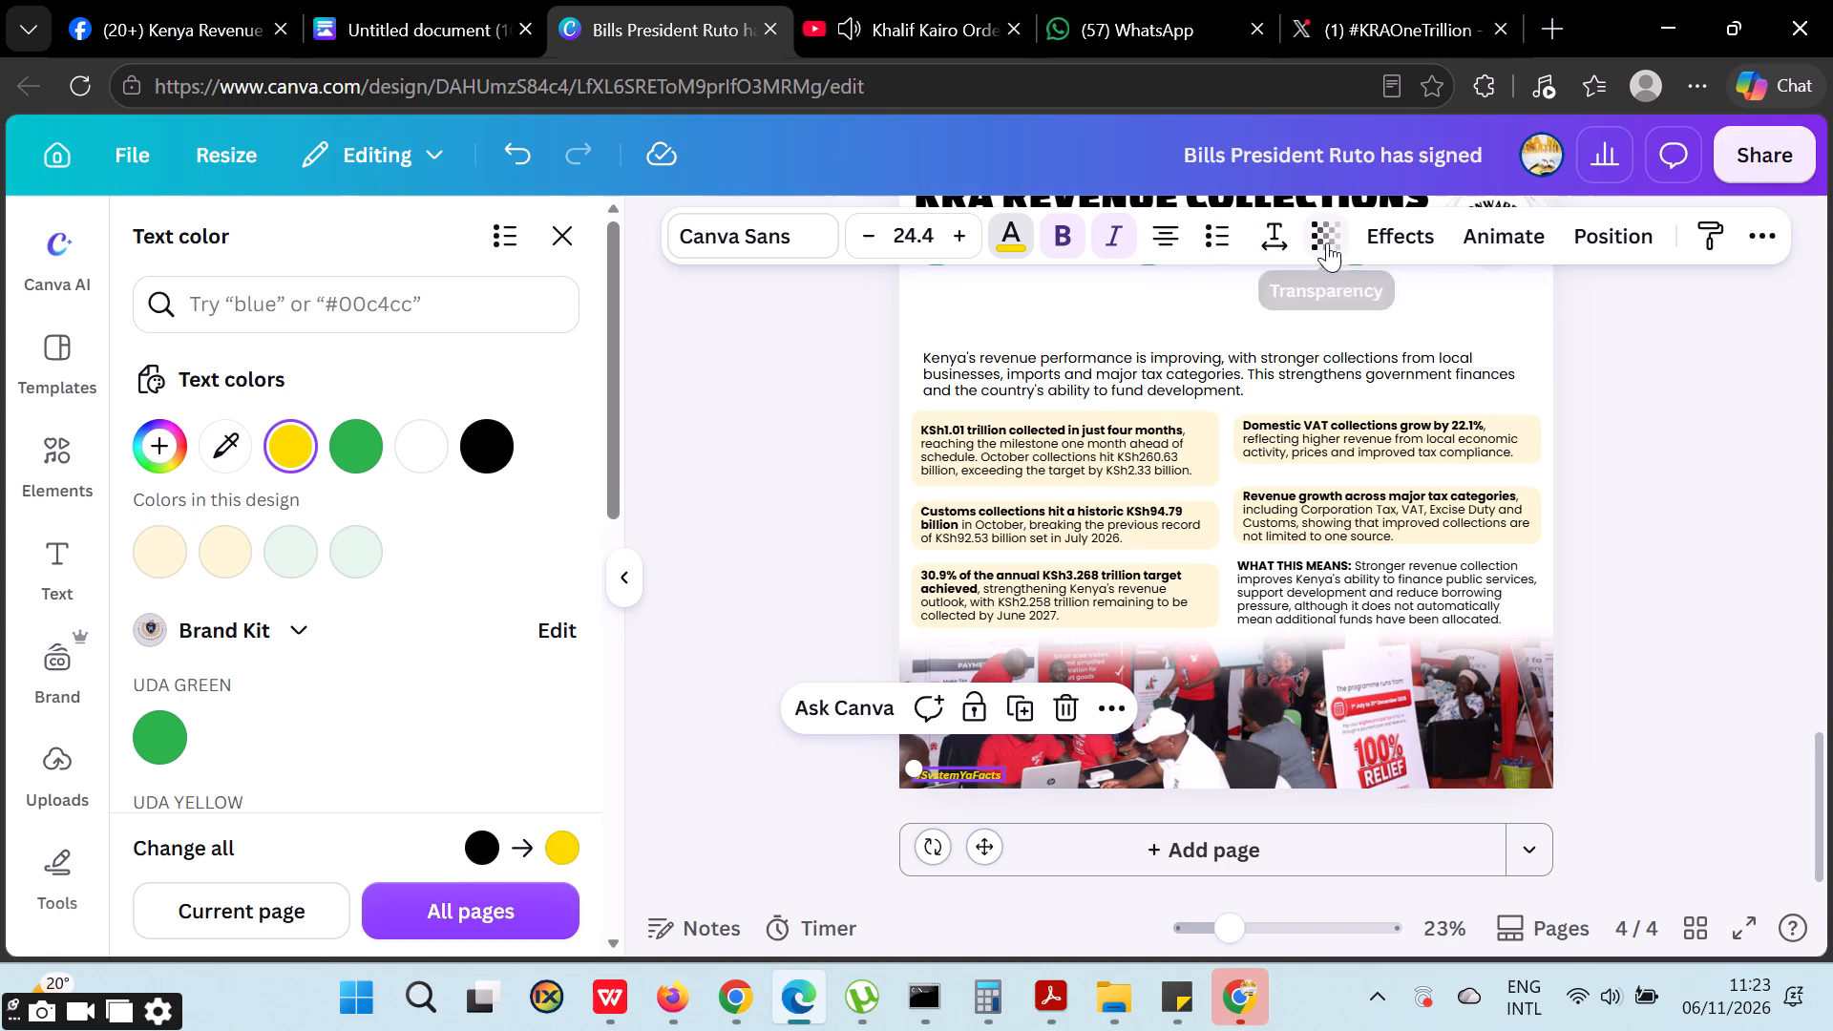
Apply the Outline effect to the hashtag with a black outline colour and a thickness of 171.
click(1381, 224)
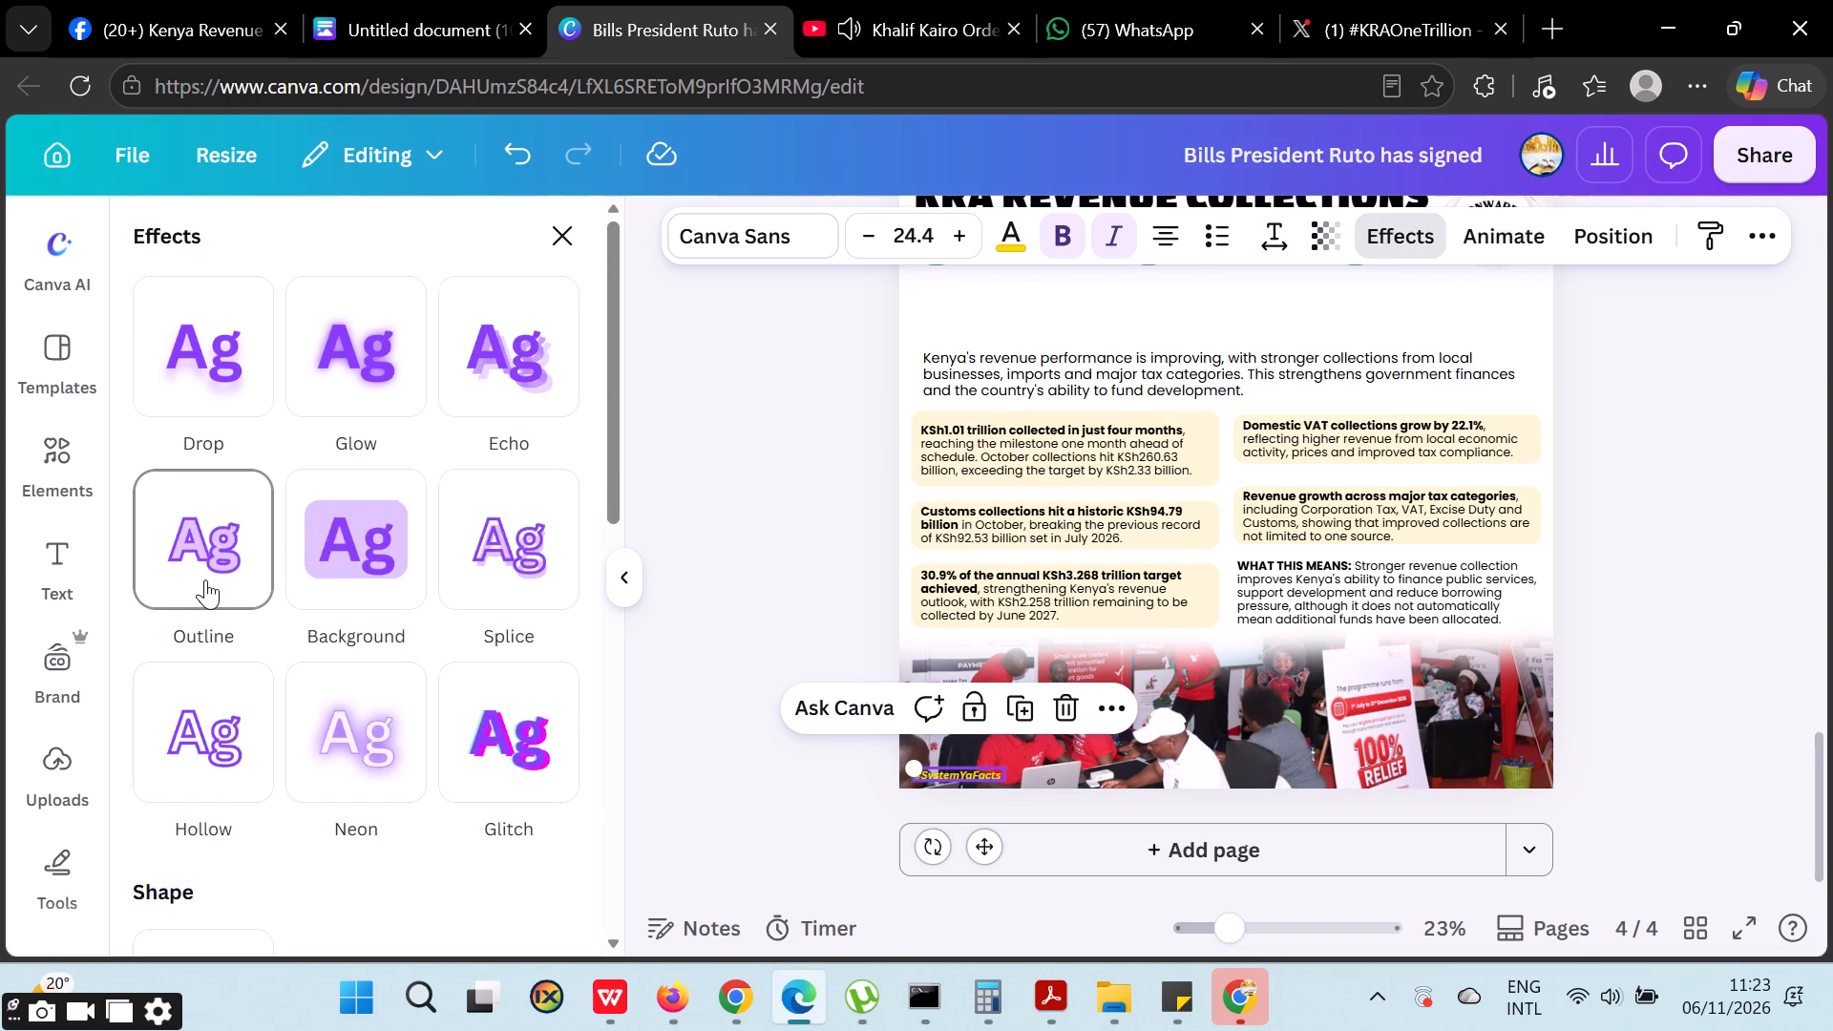
click(205, 579)
click(552, 799)
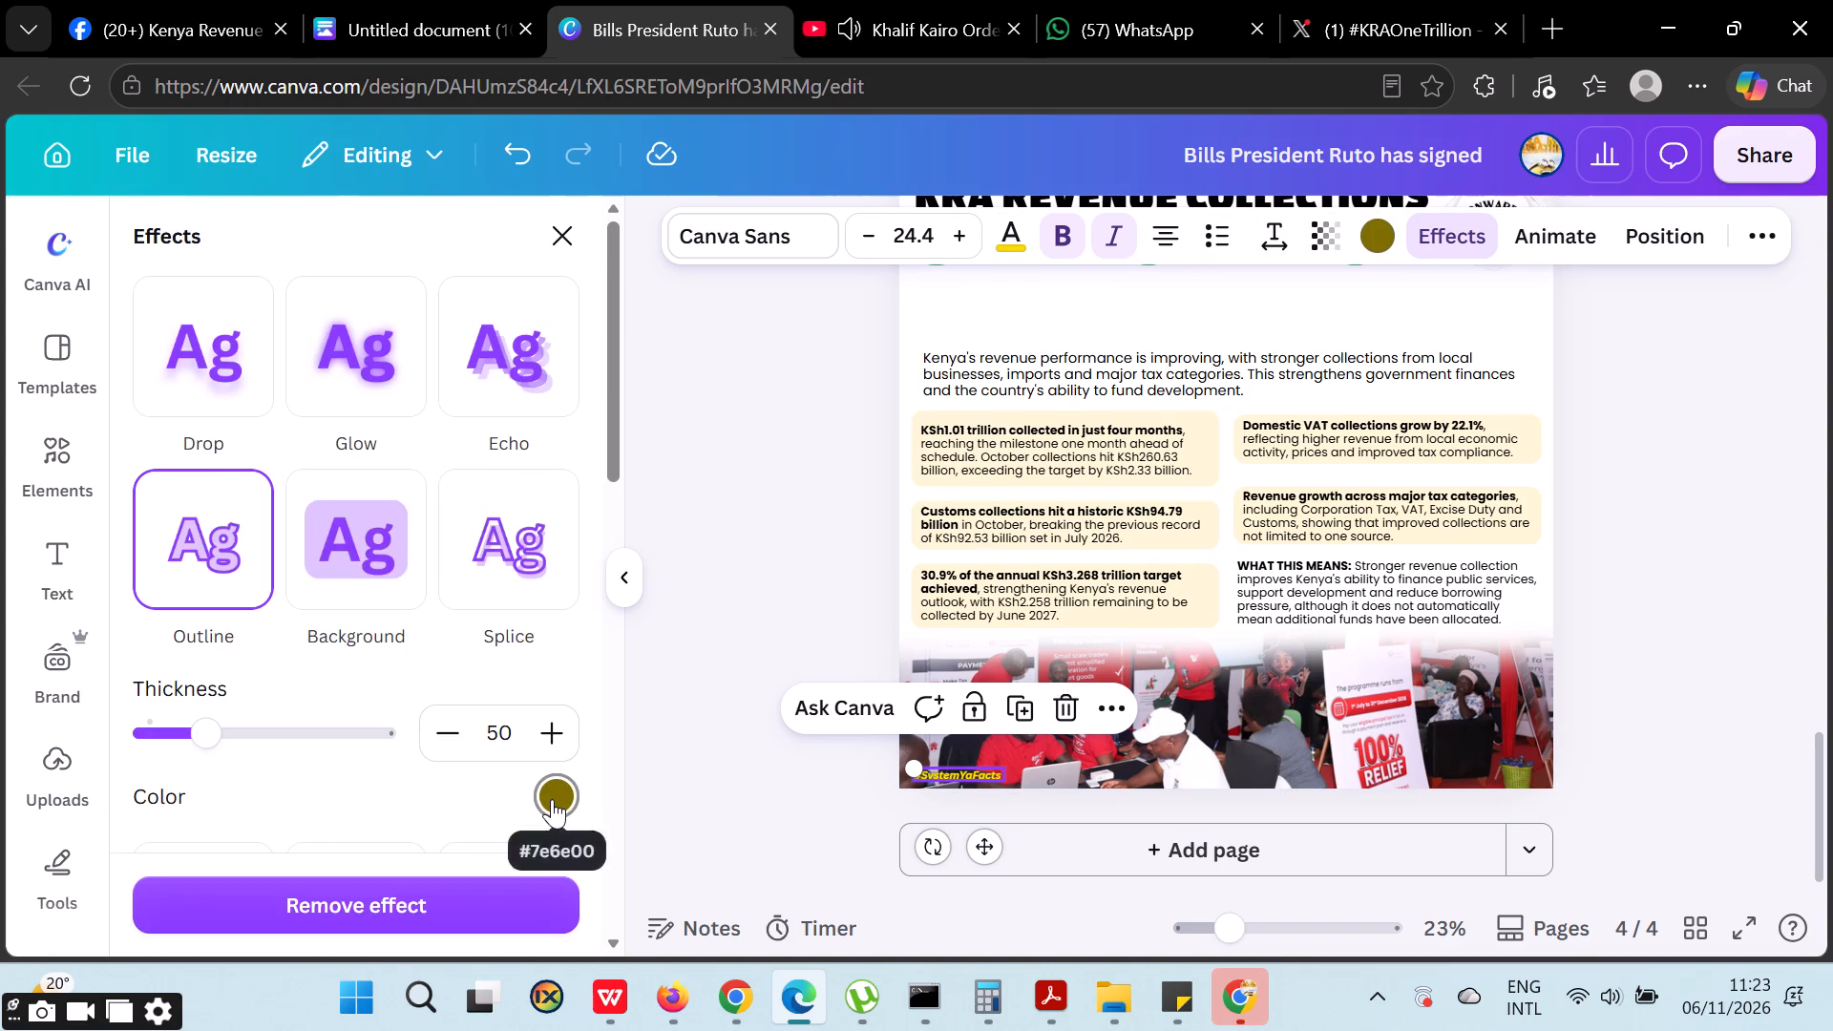
click(341, 589)
click(322, 785)
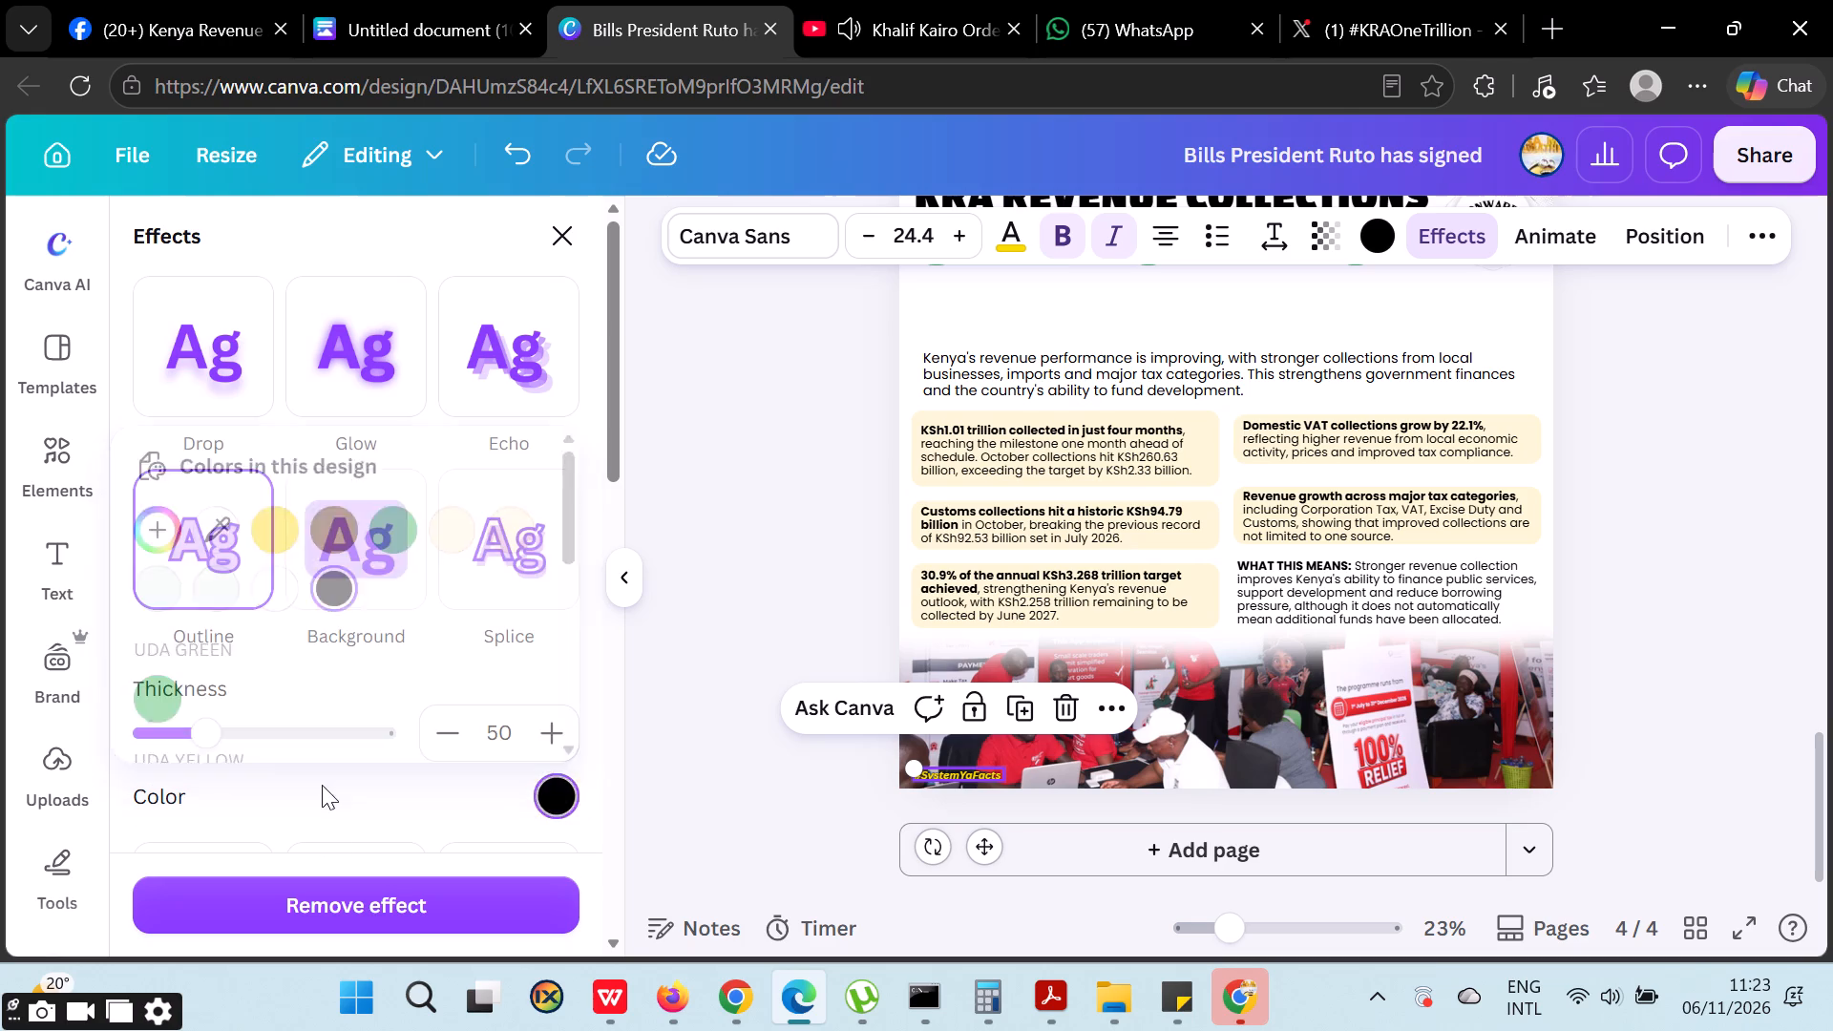
drag(228, 740, 350, 720)
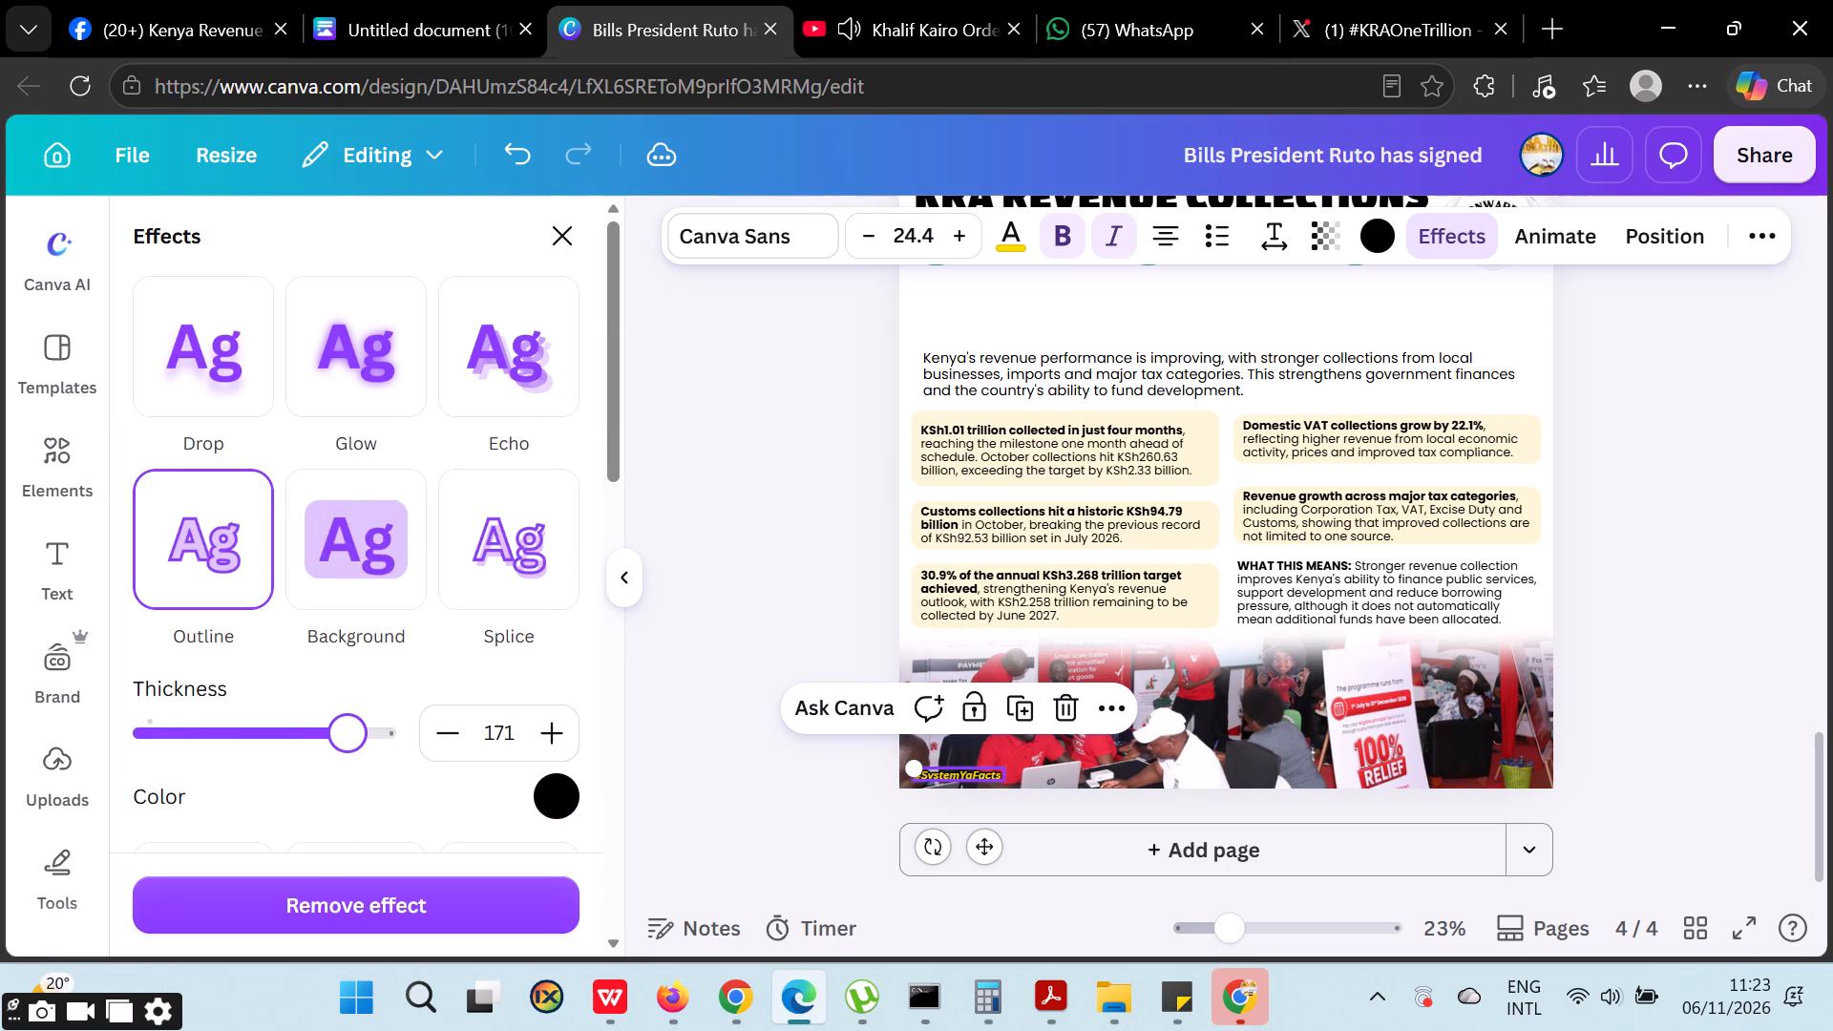
Select both heading lines, KRA REVENUE COLLECTIONS and GAIN MOMENTUM, and move them together slightly higher on page 4.
triple_click(1668, 612)
click(1667, 612)
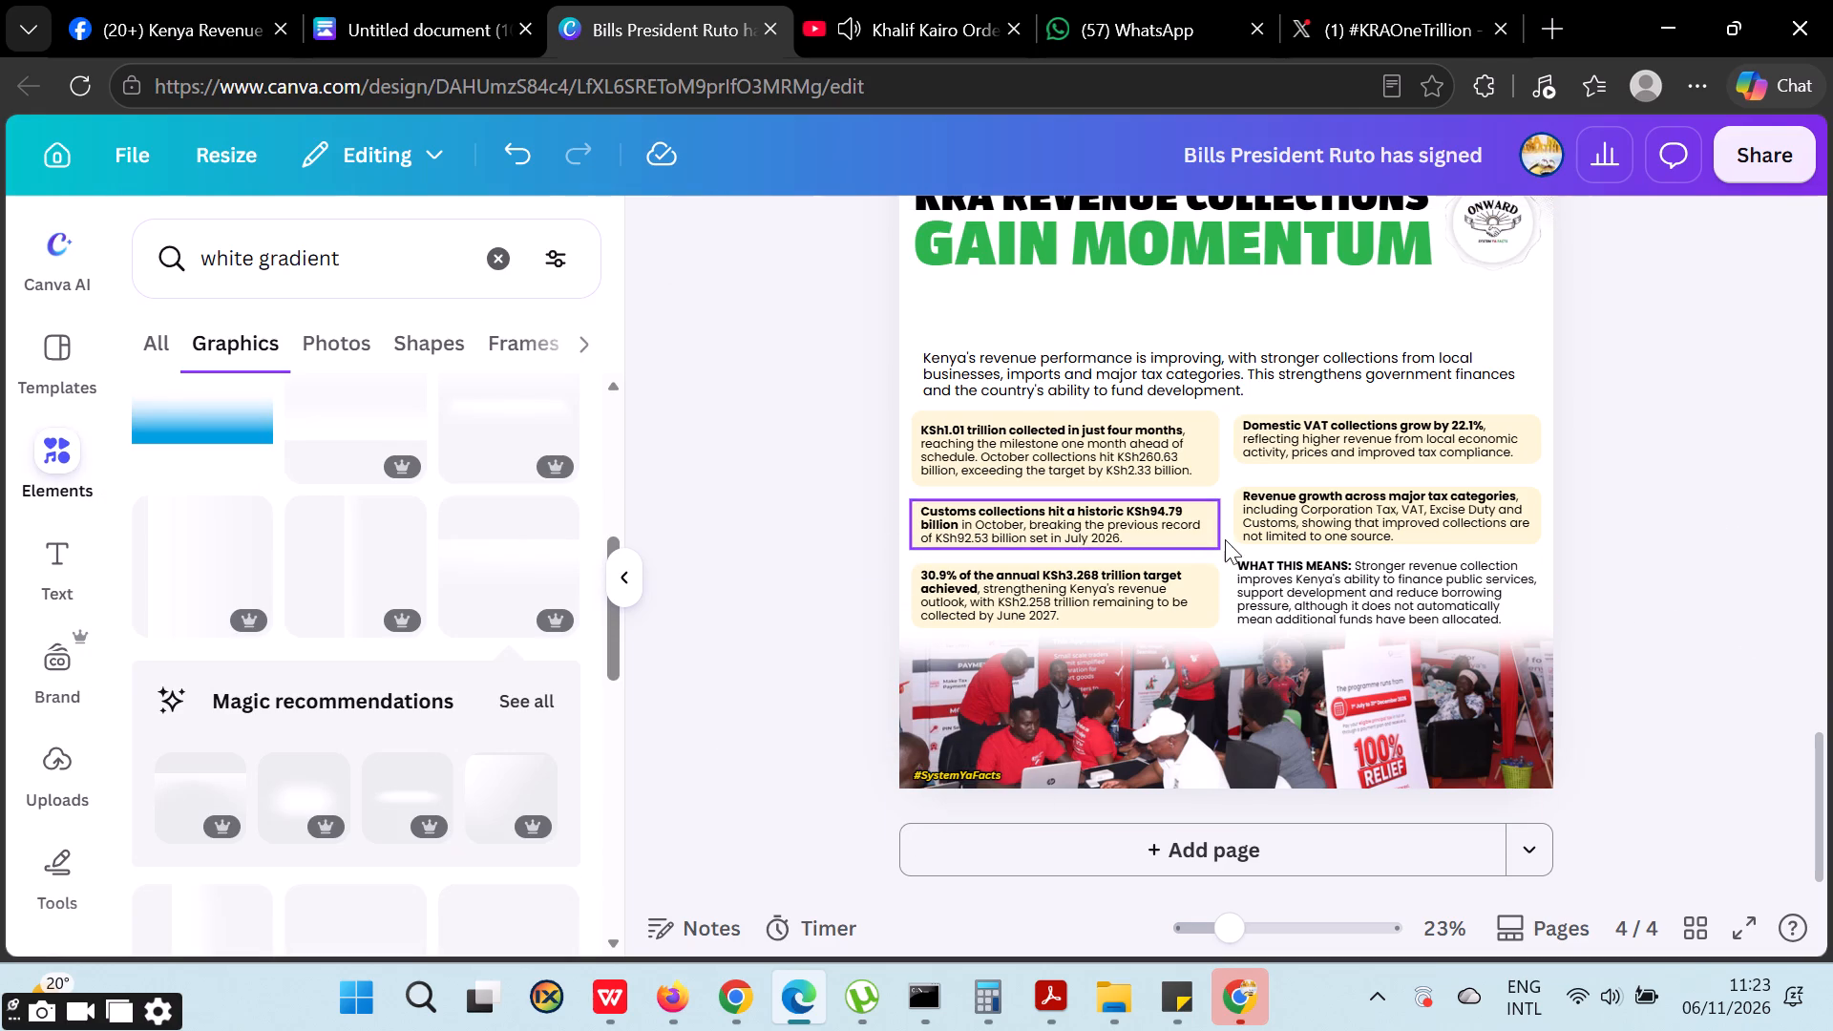
scroll(1710, 535, up, 1)
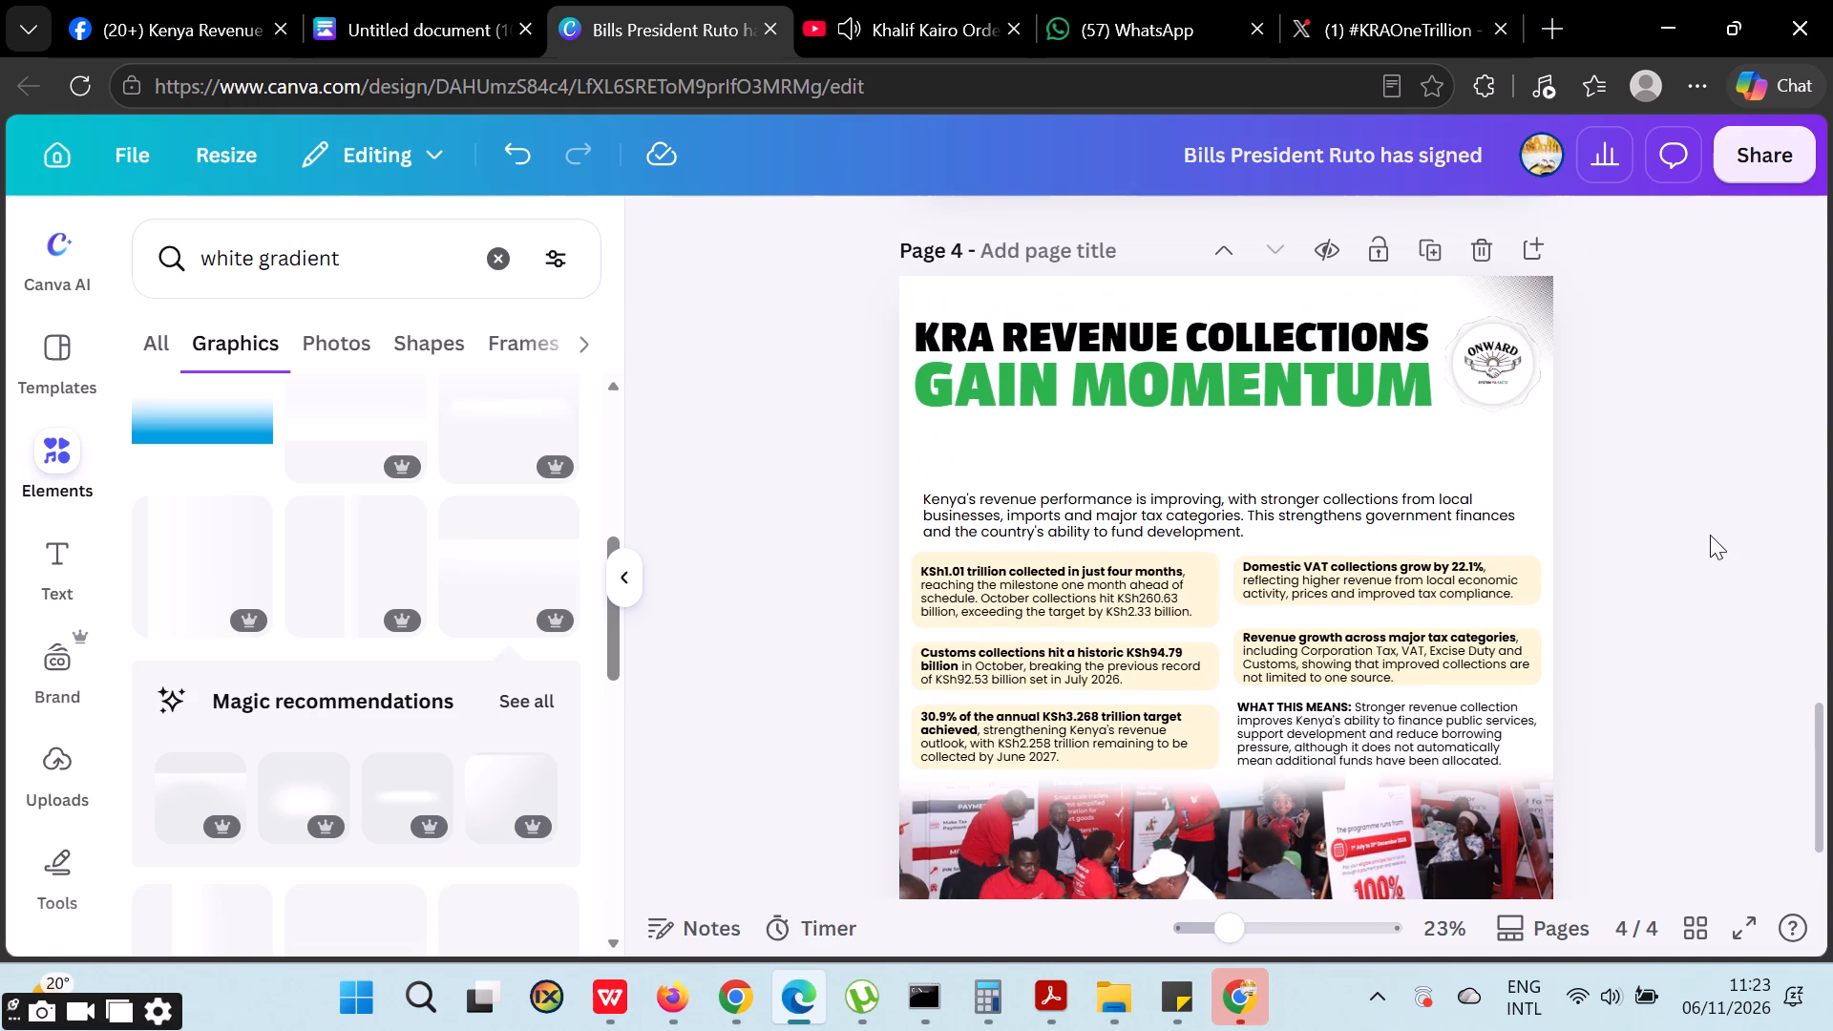
click(1221, 334)
shift+click(1273, 371)
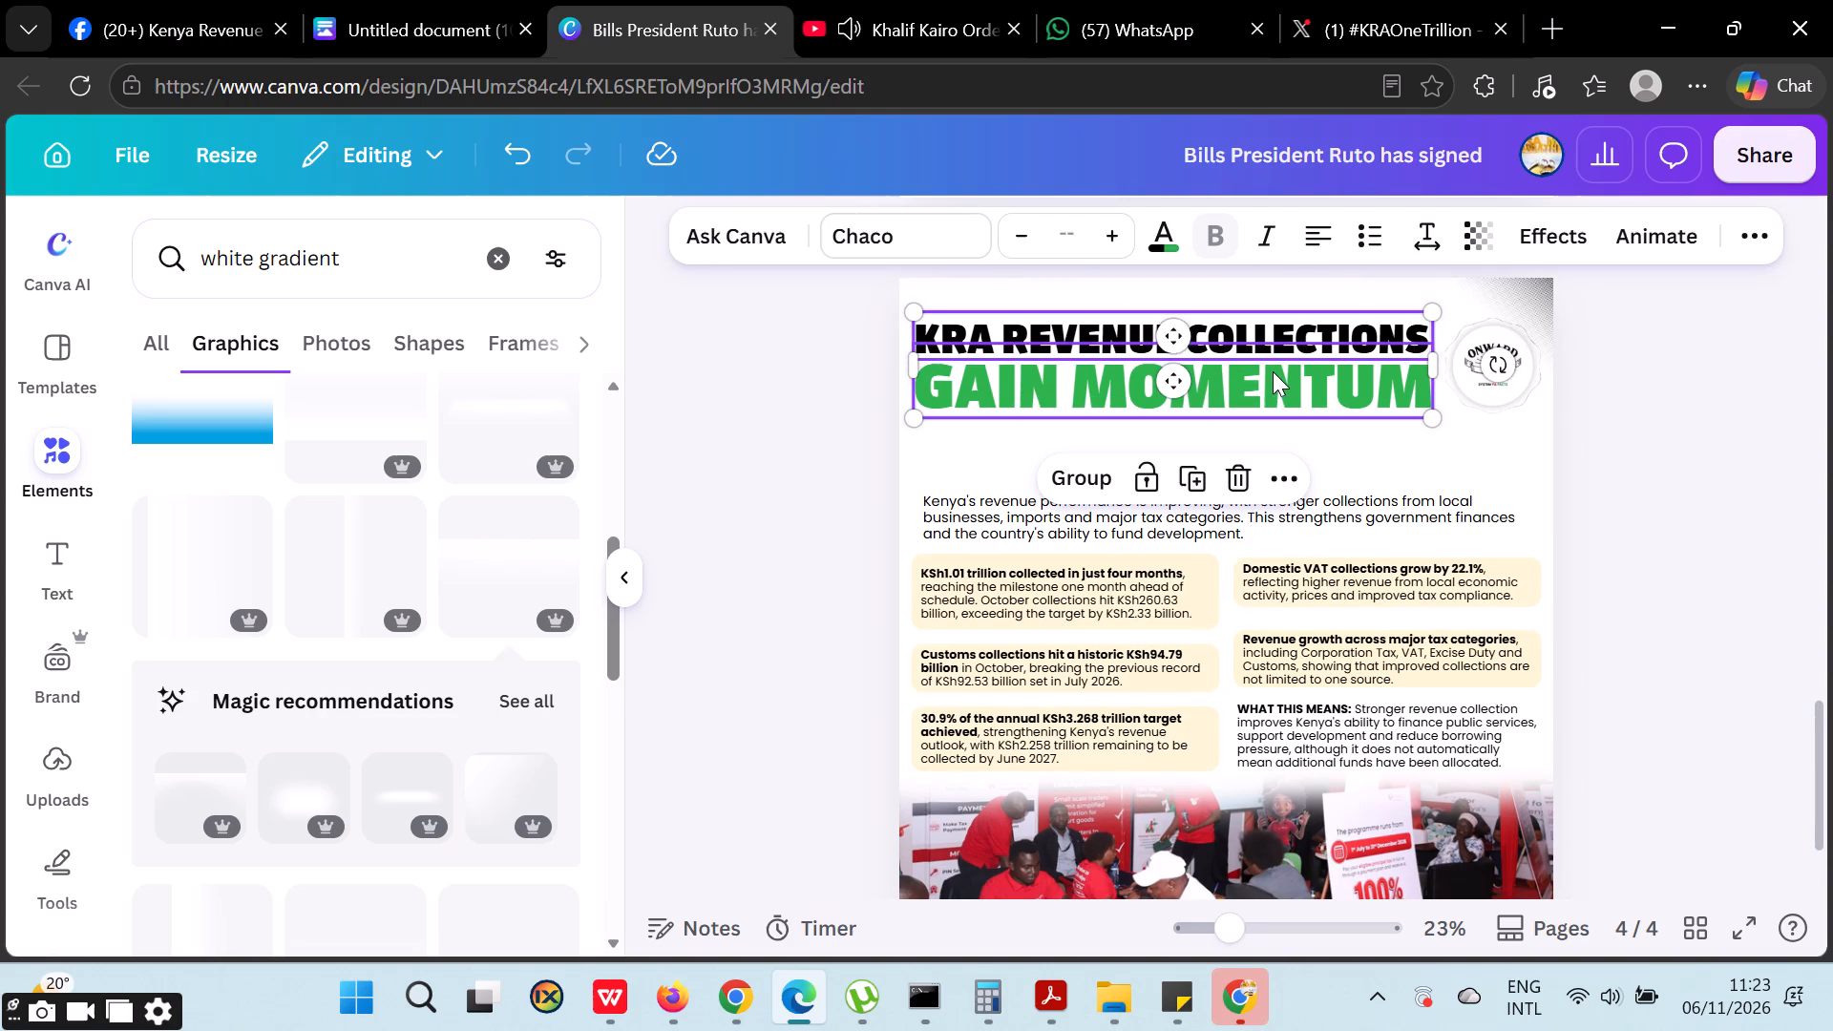
drag(1299, 368, 1296, 351)
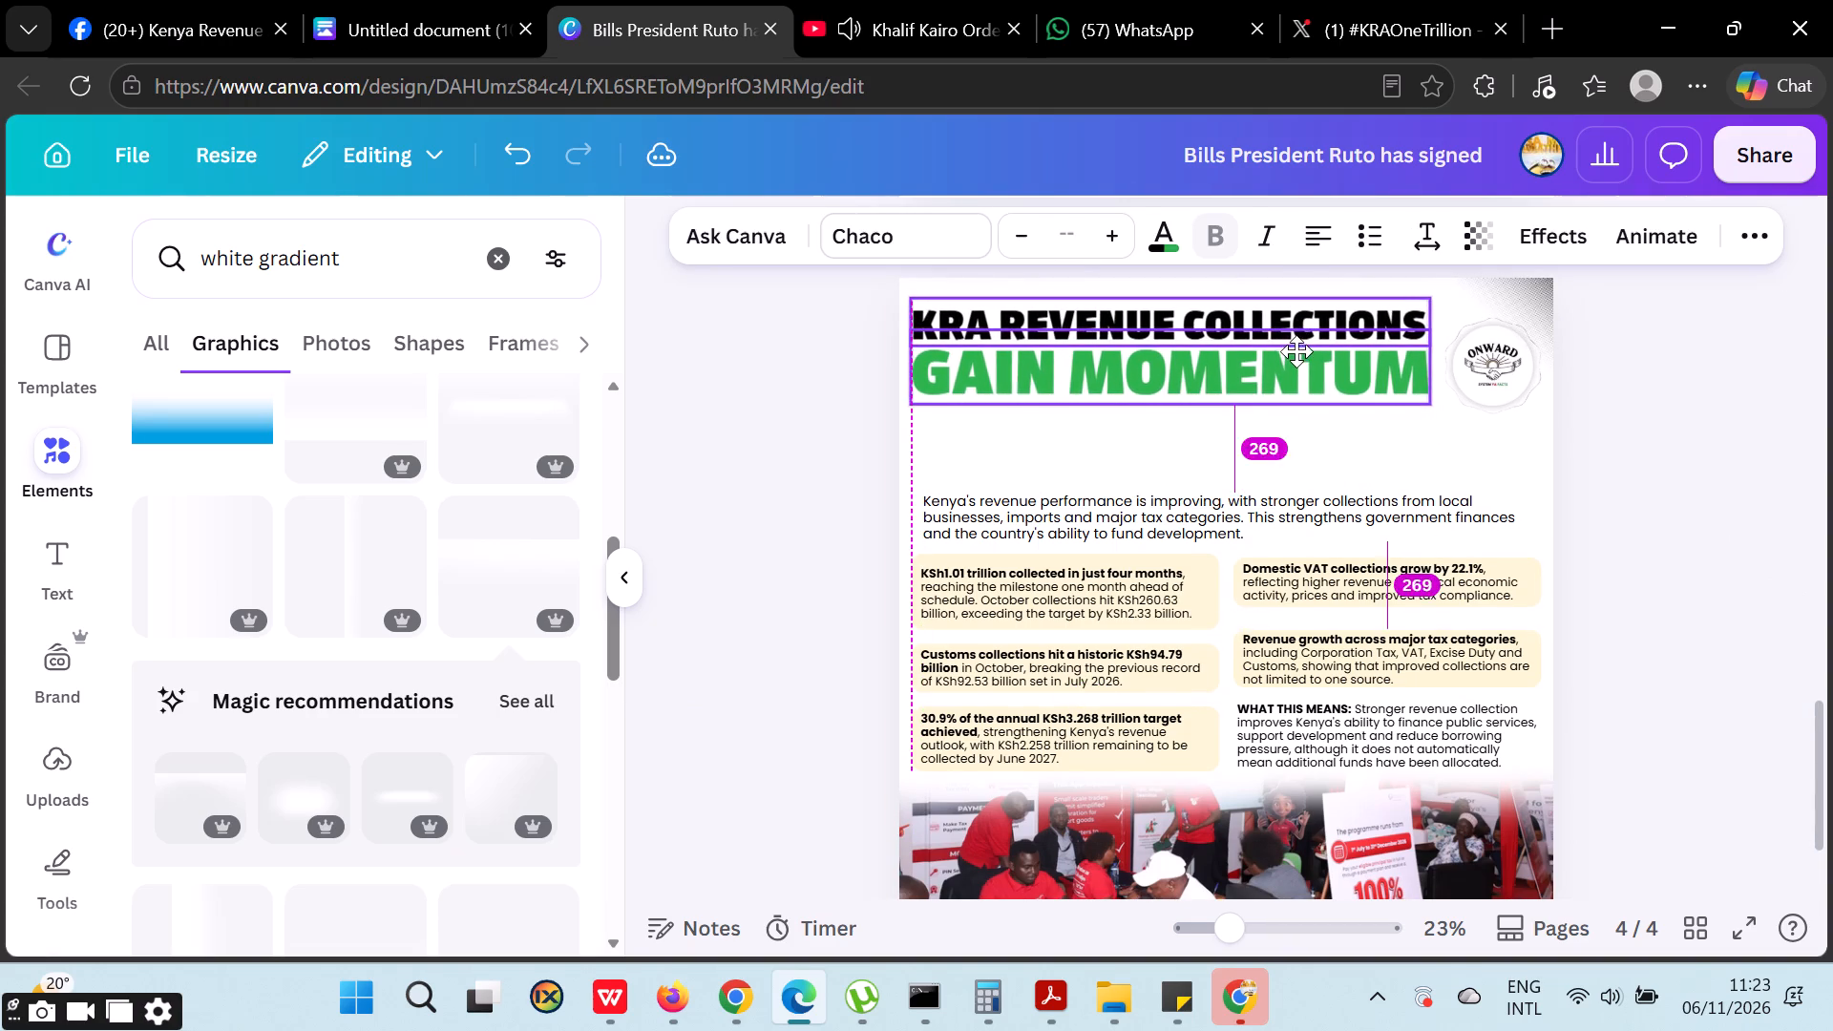
drag(1296, 351, 1304, 352)
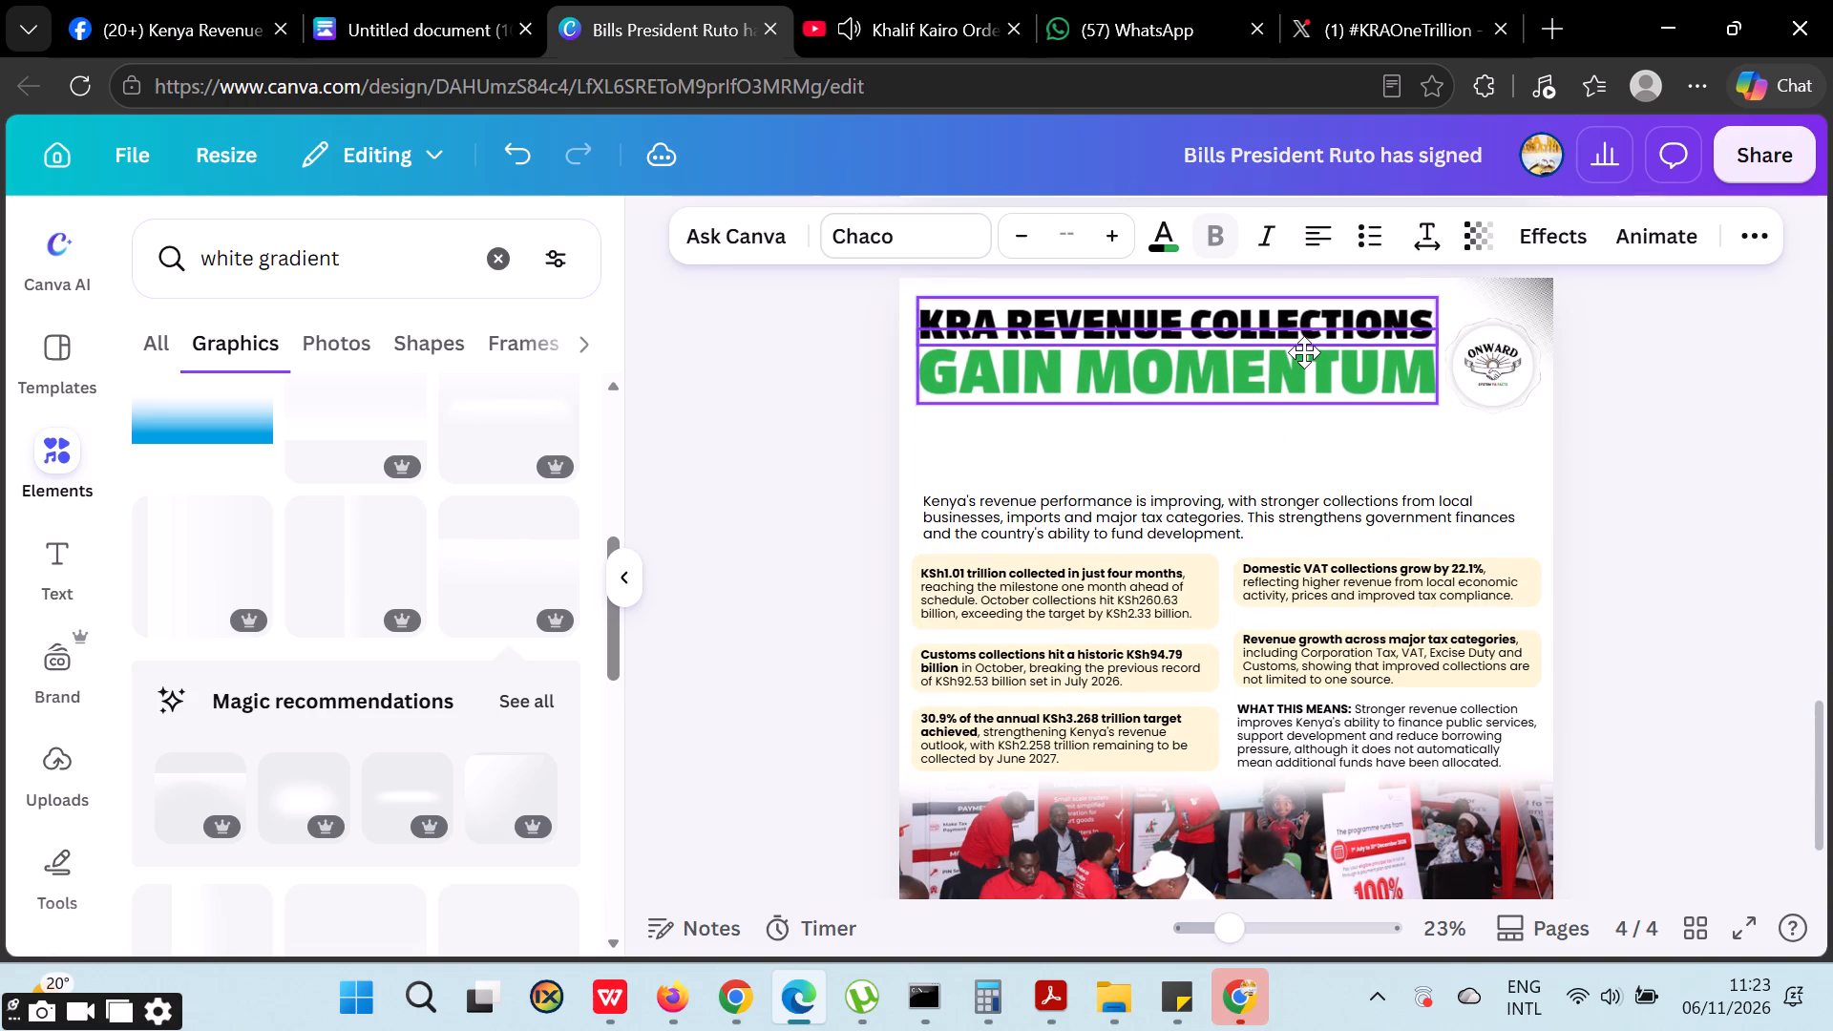
drag(1304, 352, 1300, 347)
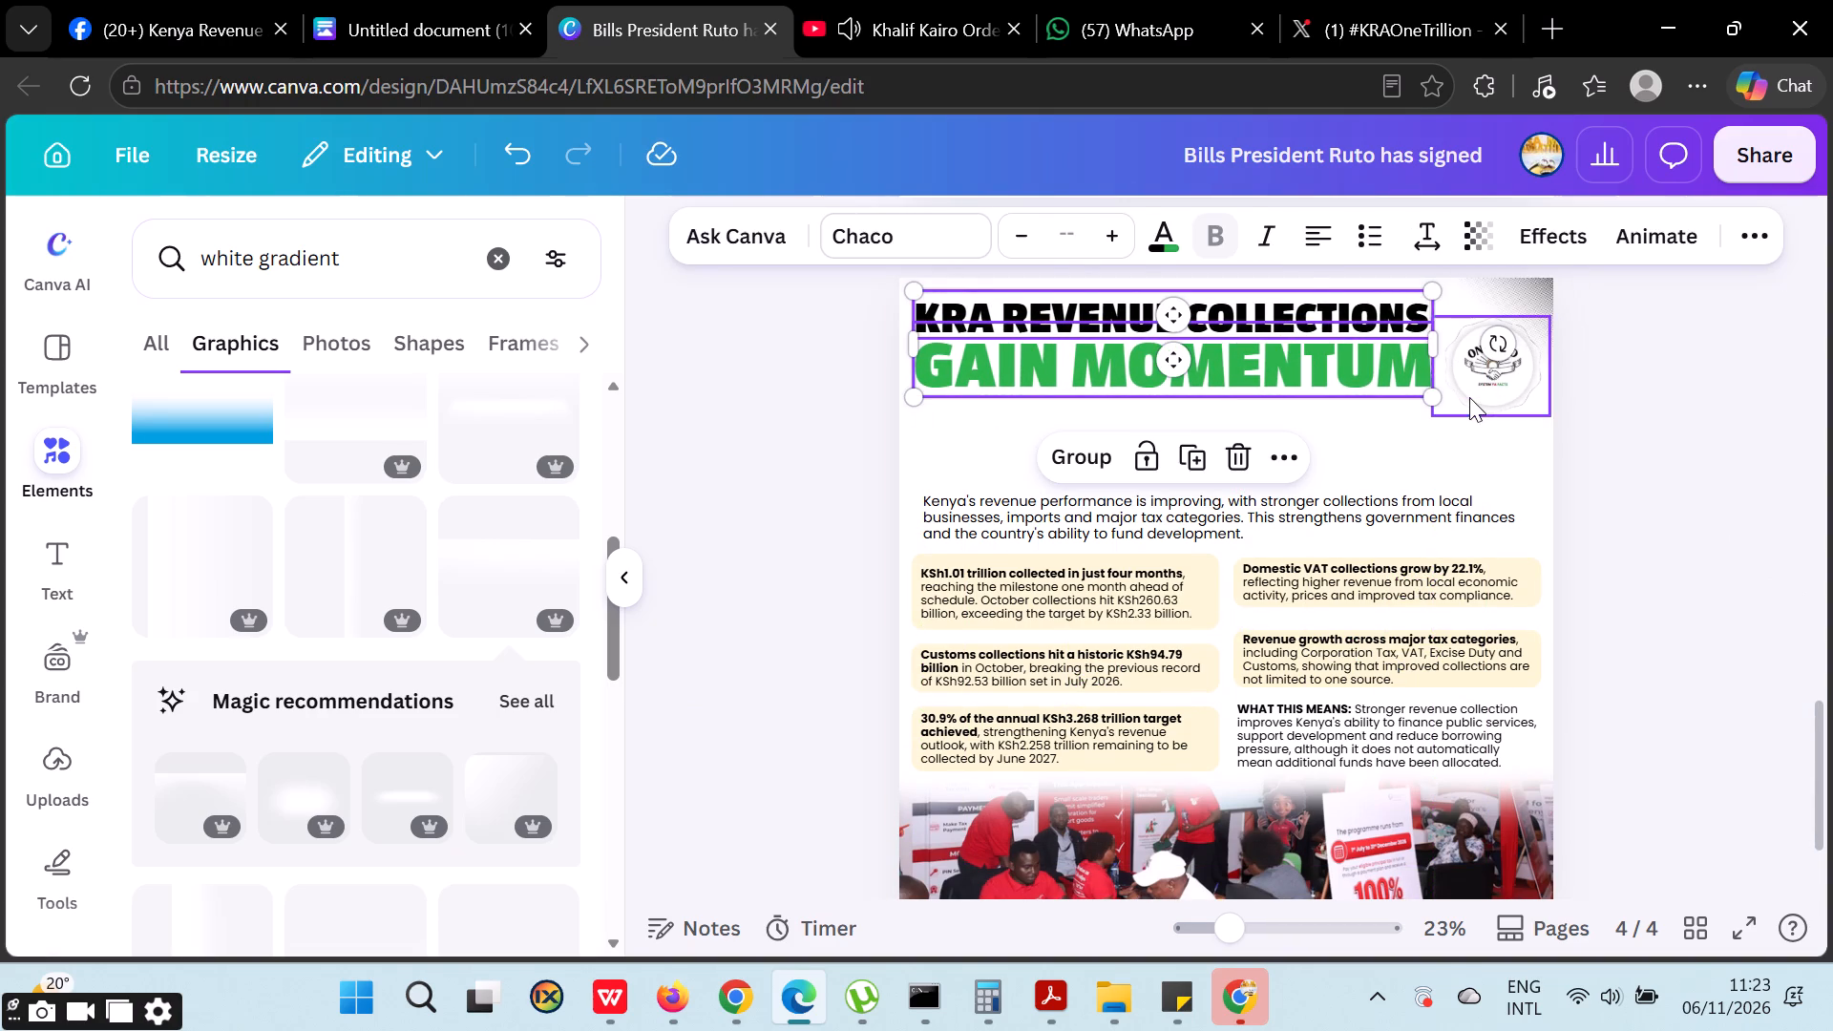
Move the Onward logo slightly up to line up with the heading lines.
drag(1466, 398, 1466, 371)
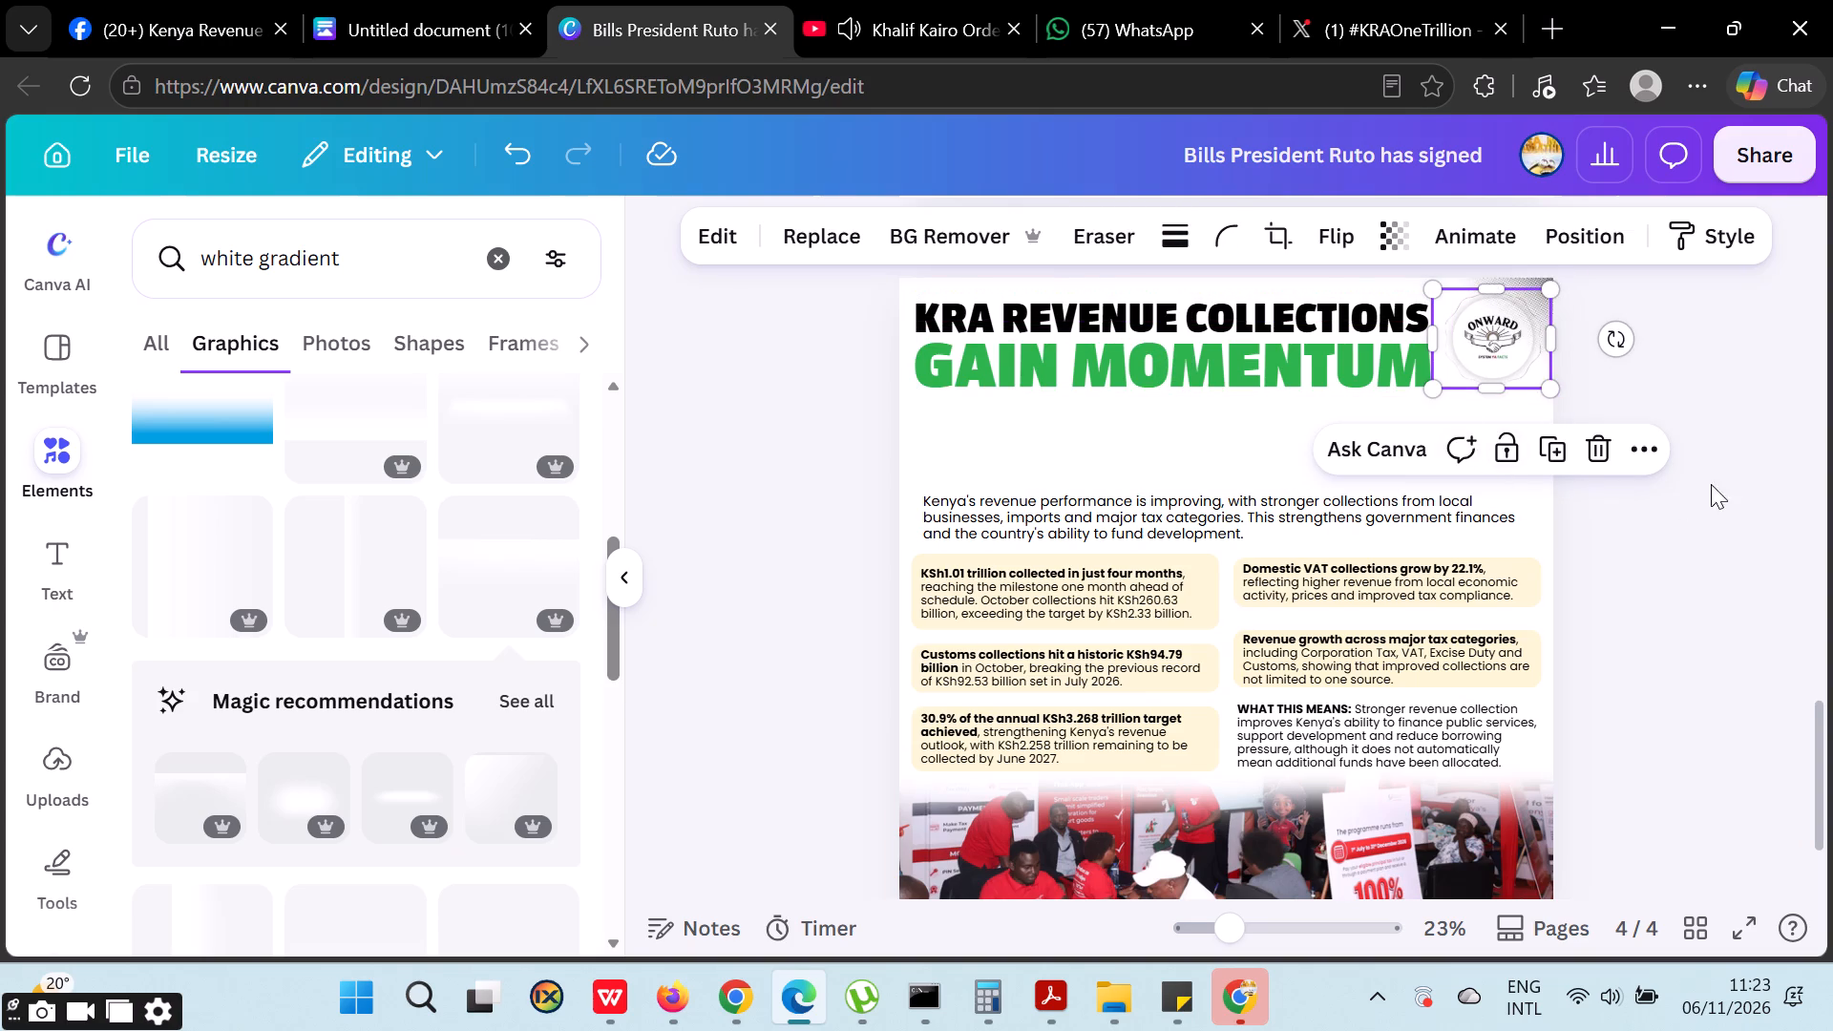
click(1720, 481)
Move the introductory paragraph up to just below the GAIN MOMENTUM heading and widen its text box slightly.
drag(1257, 494, 1257, 409)
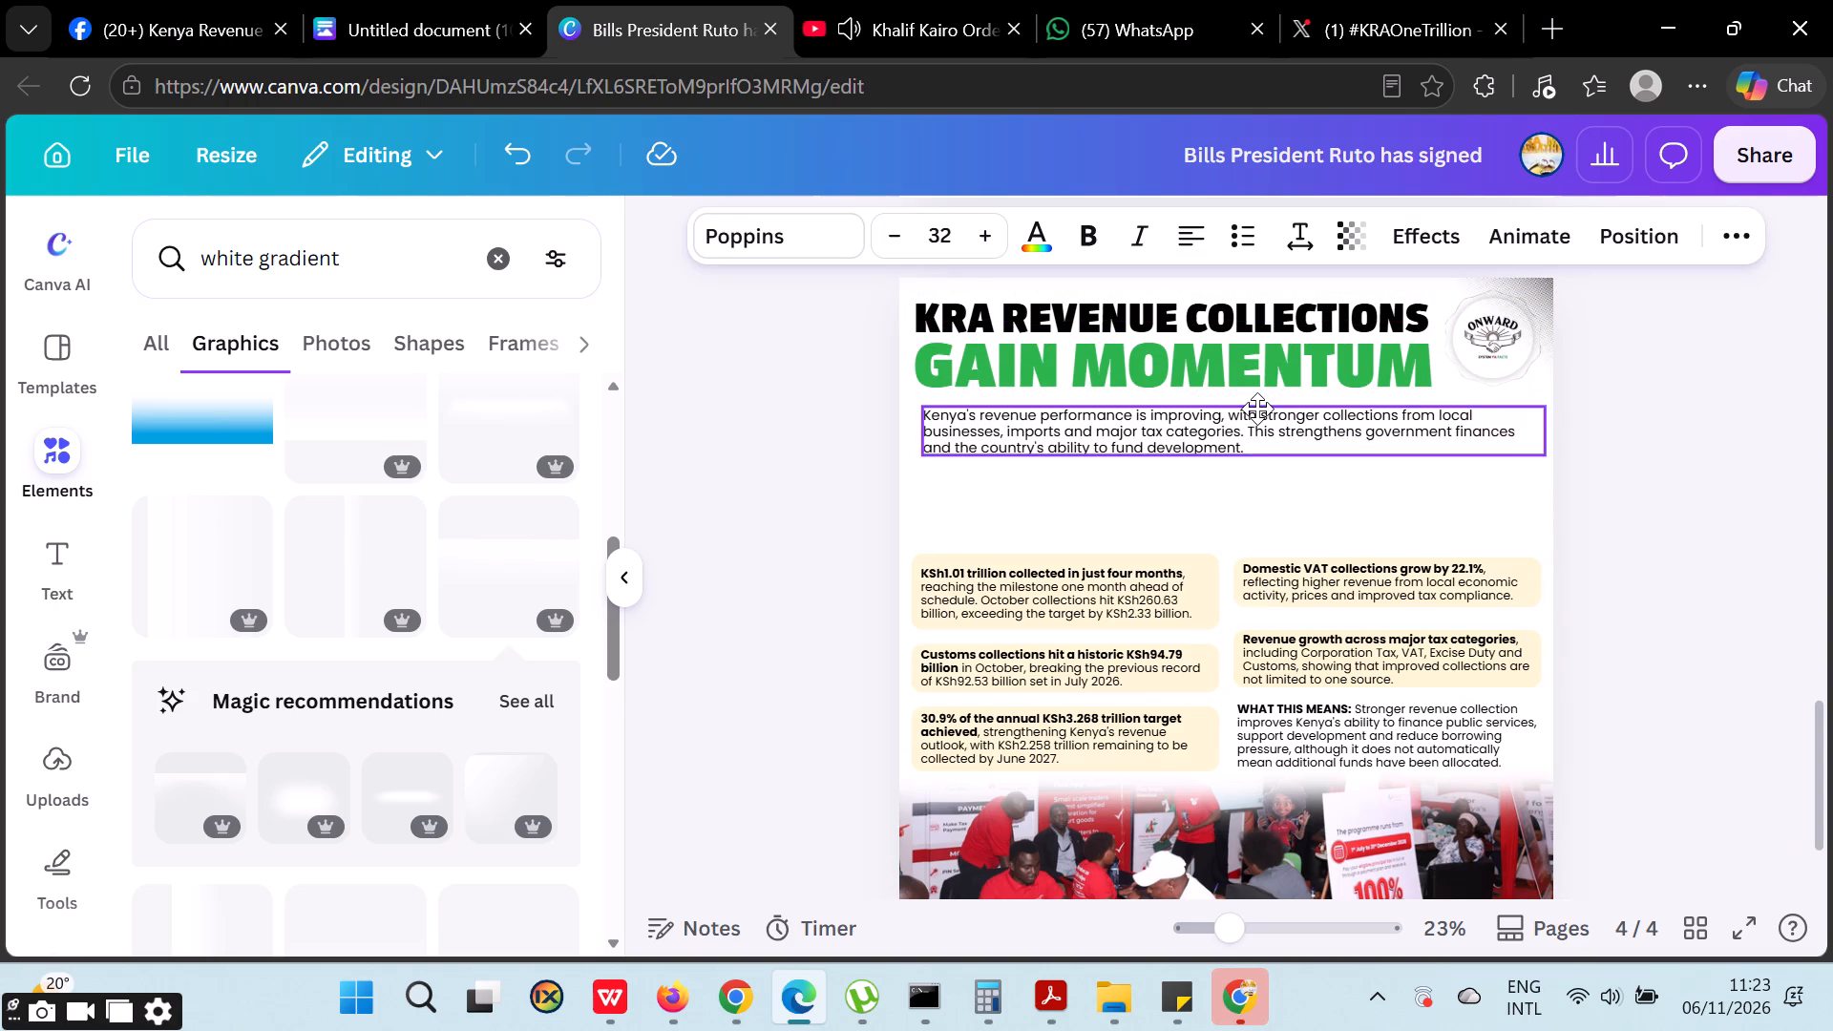
drag(1257, 409, 1254, 406)
drag(1551, 428, 1565, 424)
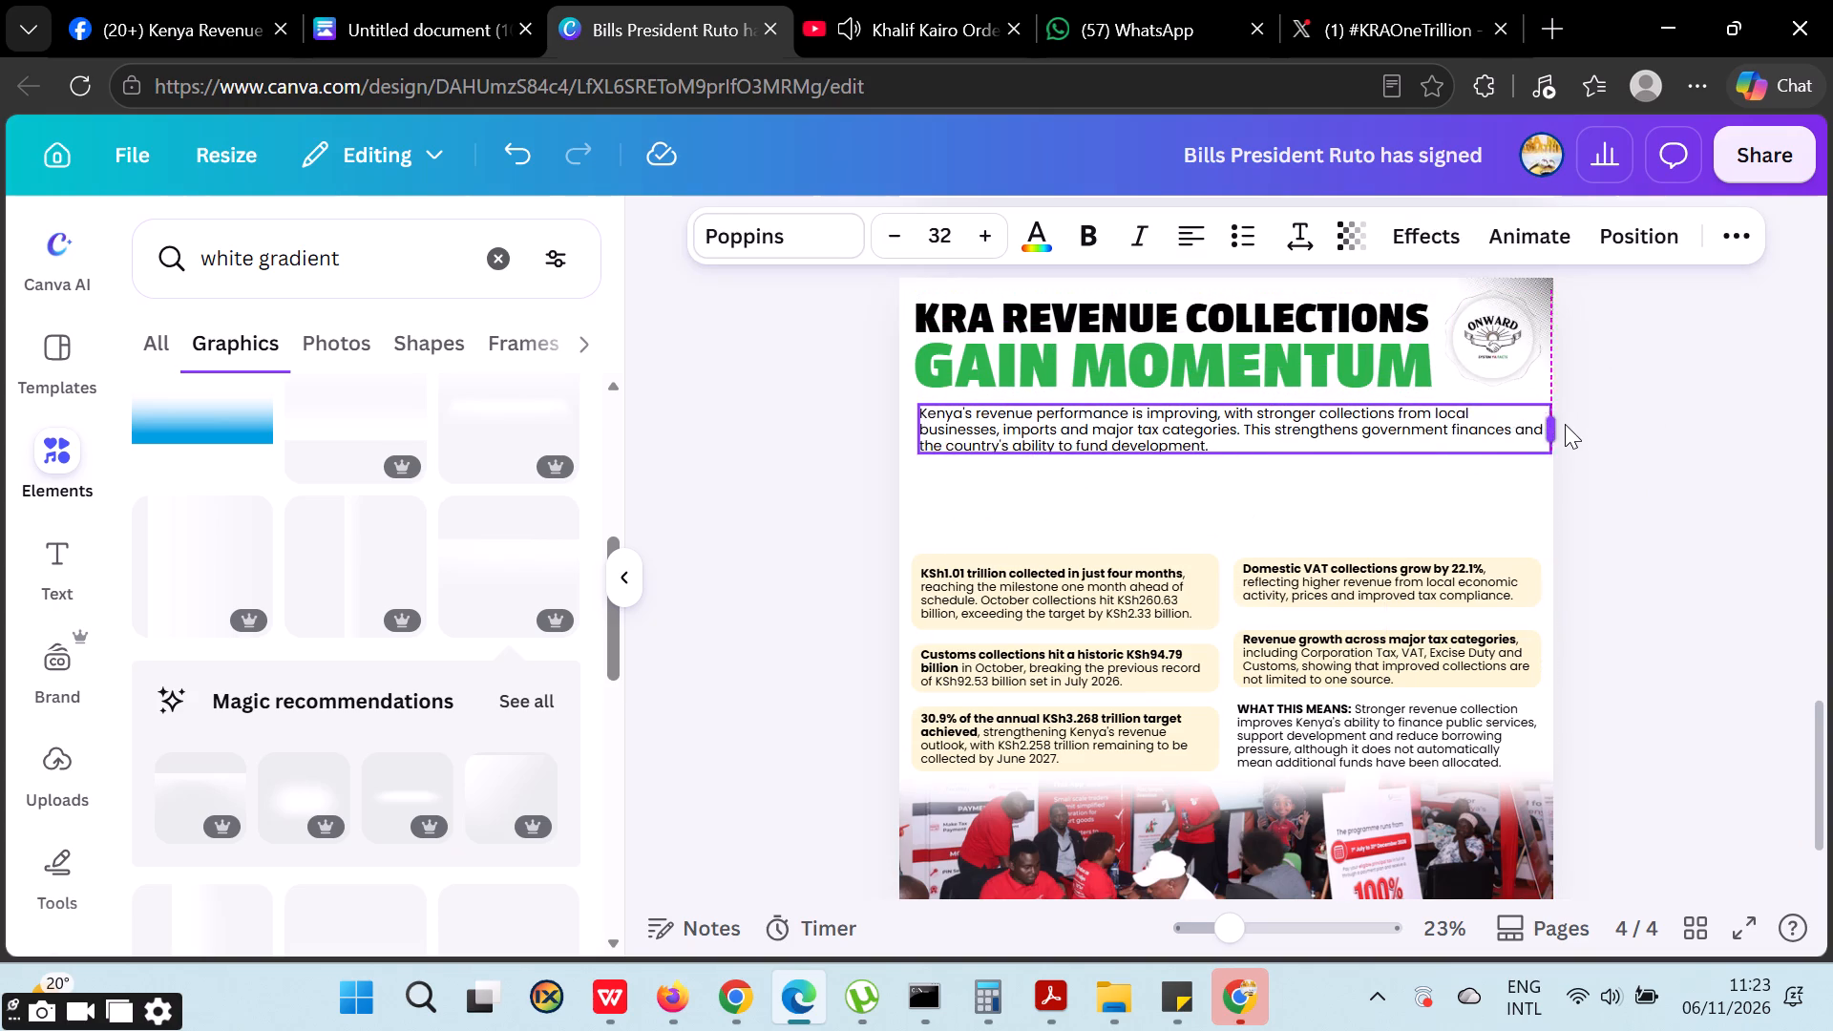
Finish widening the introductory paragraph's text box, and scale the paragraph down slightly so it clears the page's right edge.
drag(1565, 424, 1566, 423)
double_click(1669, 482)
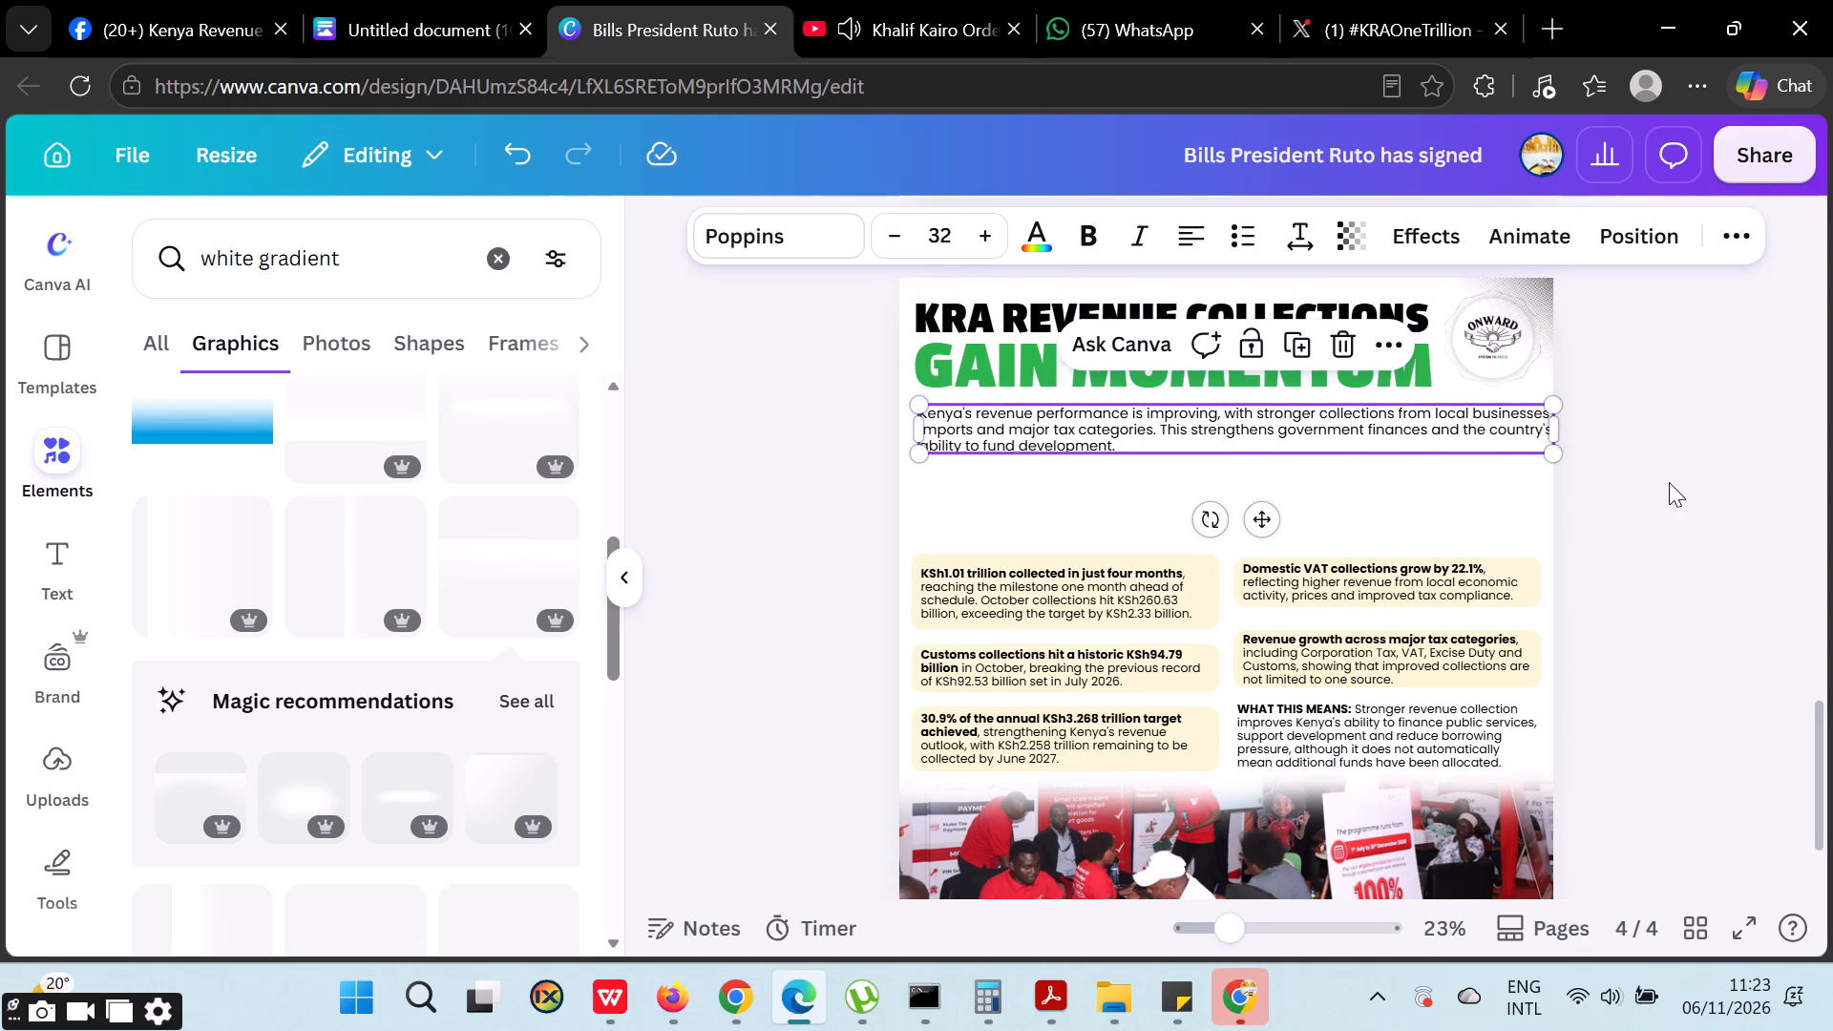
click(1526, 415)
drag(1549, 405, 1535, 407)
triple_click(1706, 520)
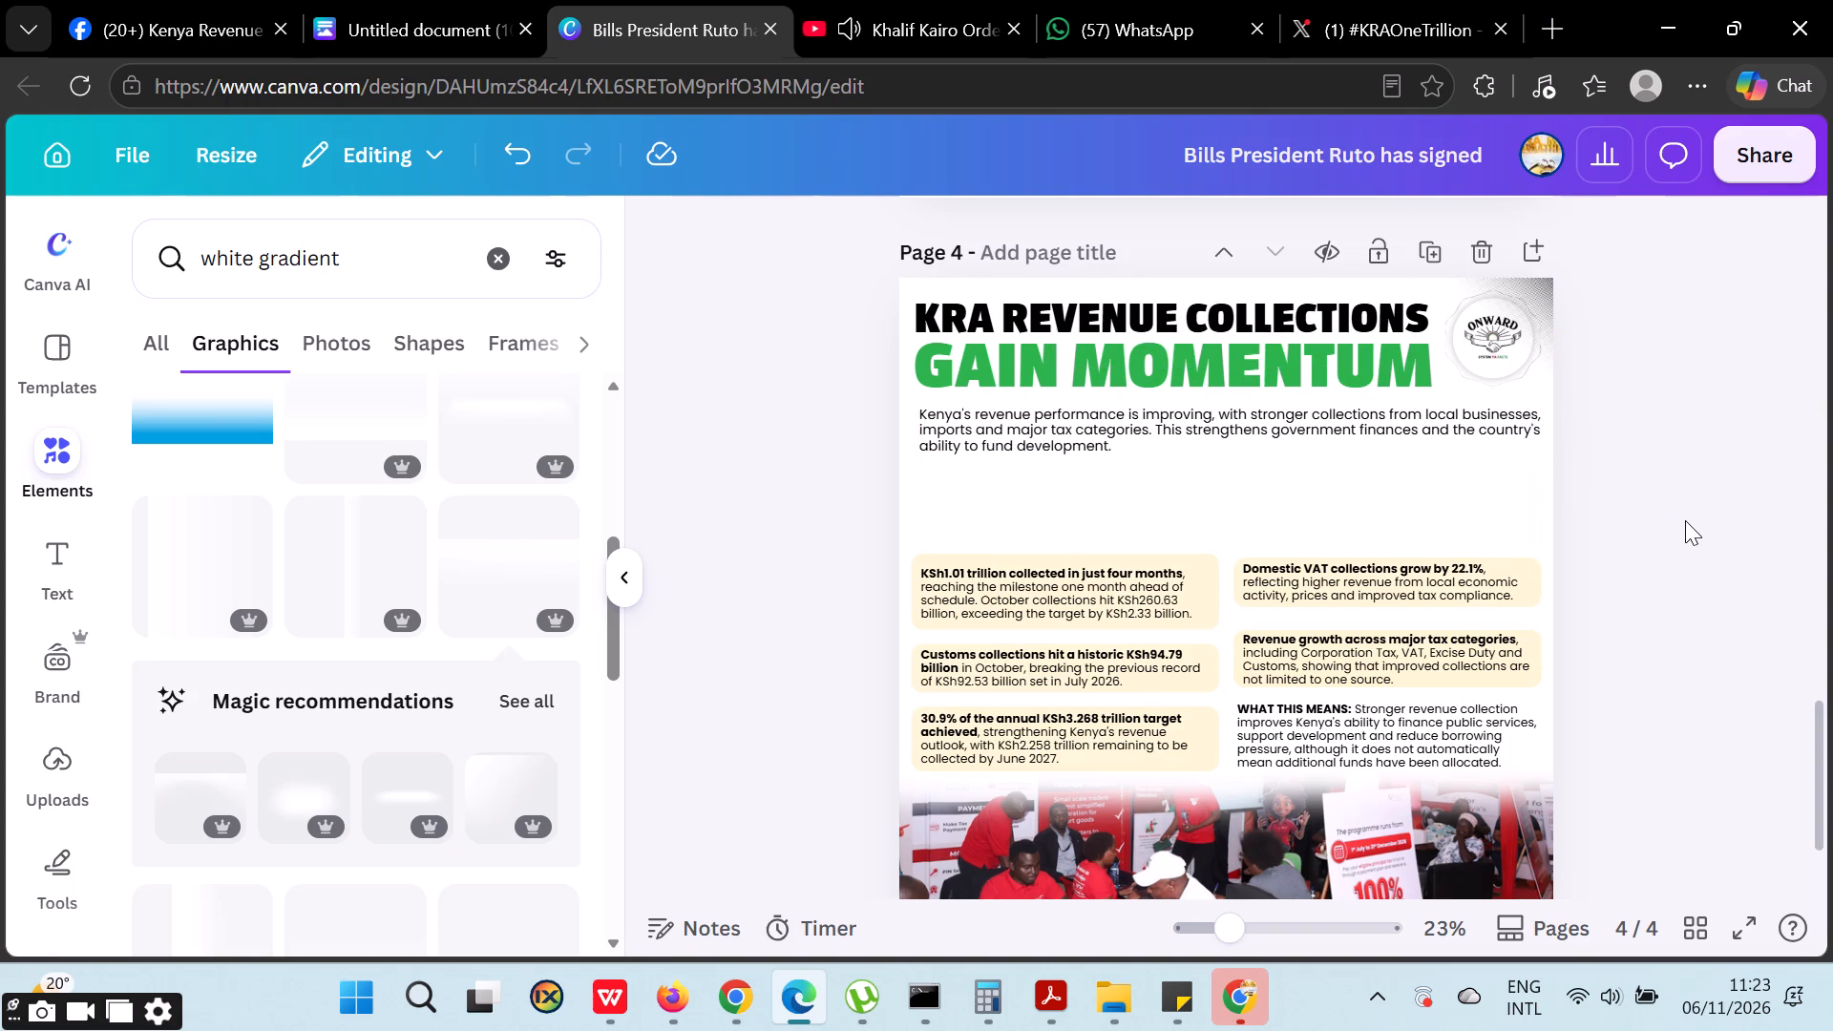
Switch to Facebook and browse the Kenya Revenue Authority photos for another picture to use on the poster.
scroll(1679, 531, down, 1)
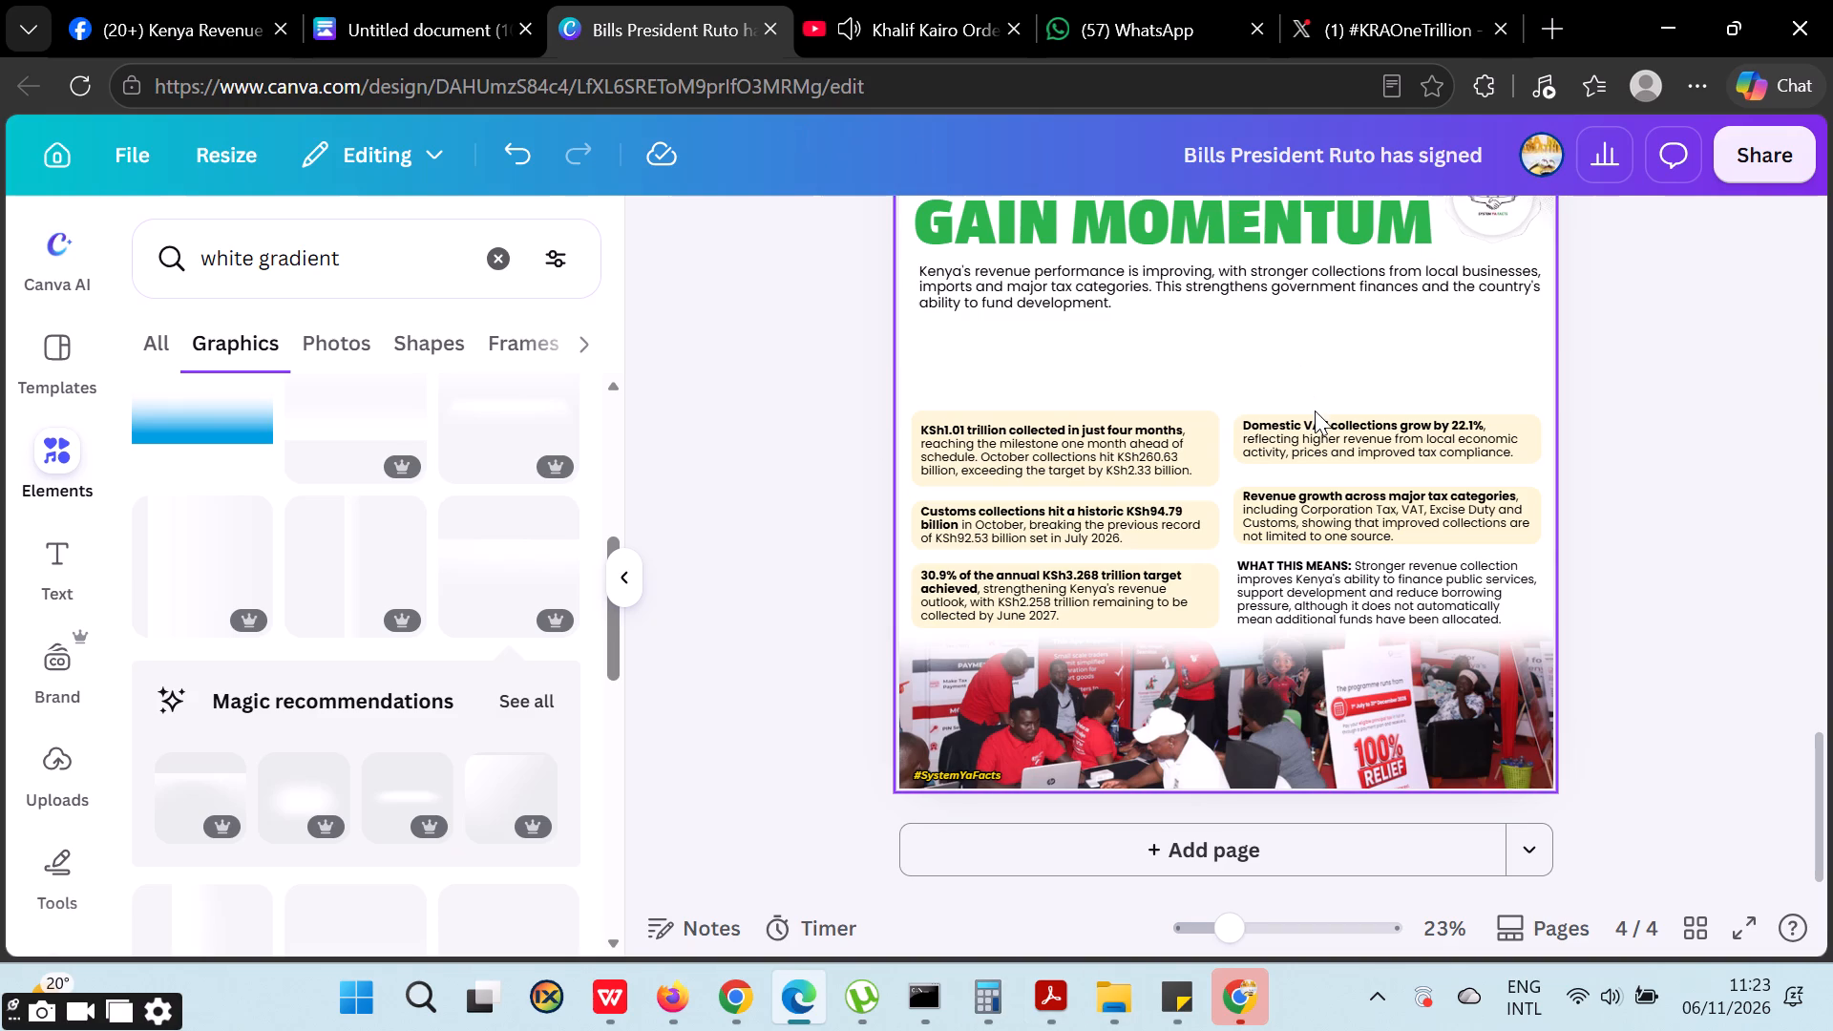
scroll(1314, 410, down, 1)
click(152, 11)
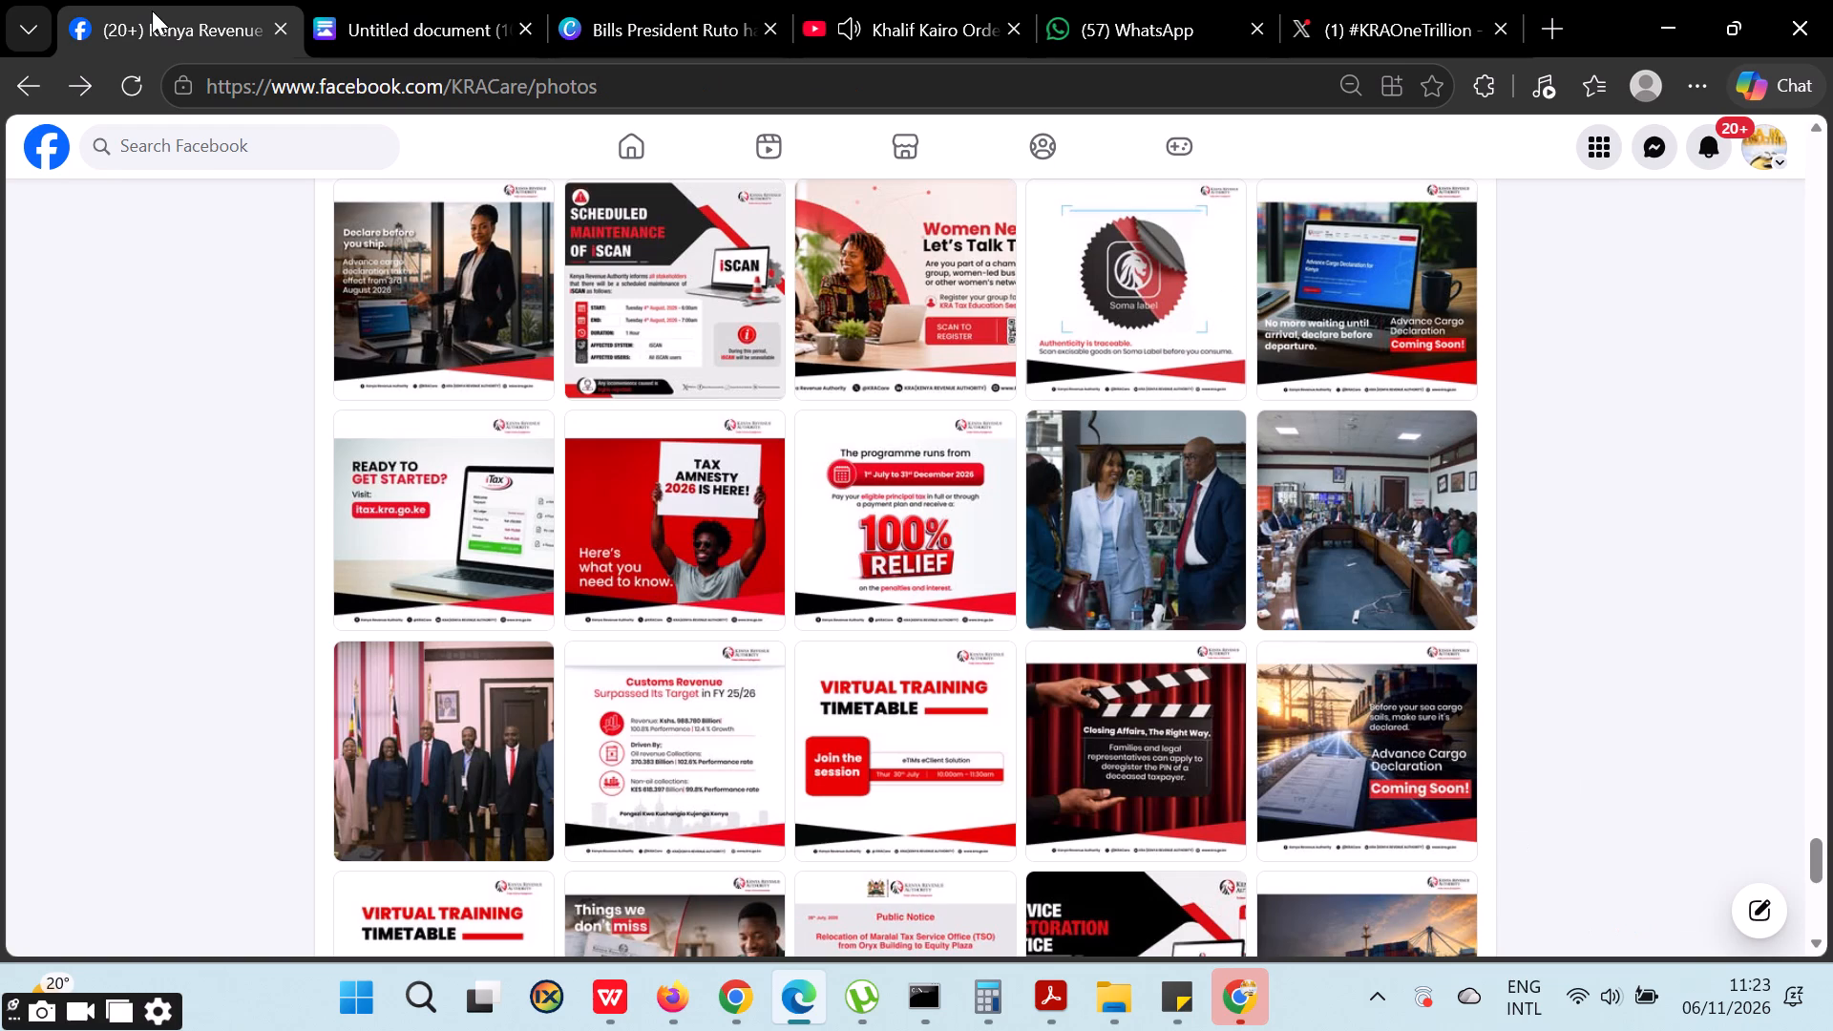
scroll(1001, 510, up, 1)
scroll(1001, 516, down, 2)
scroll(1284, 650, down, 3)
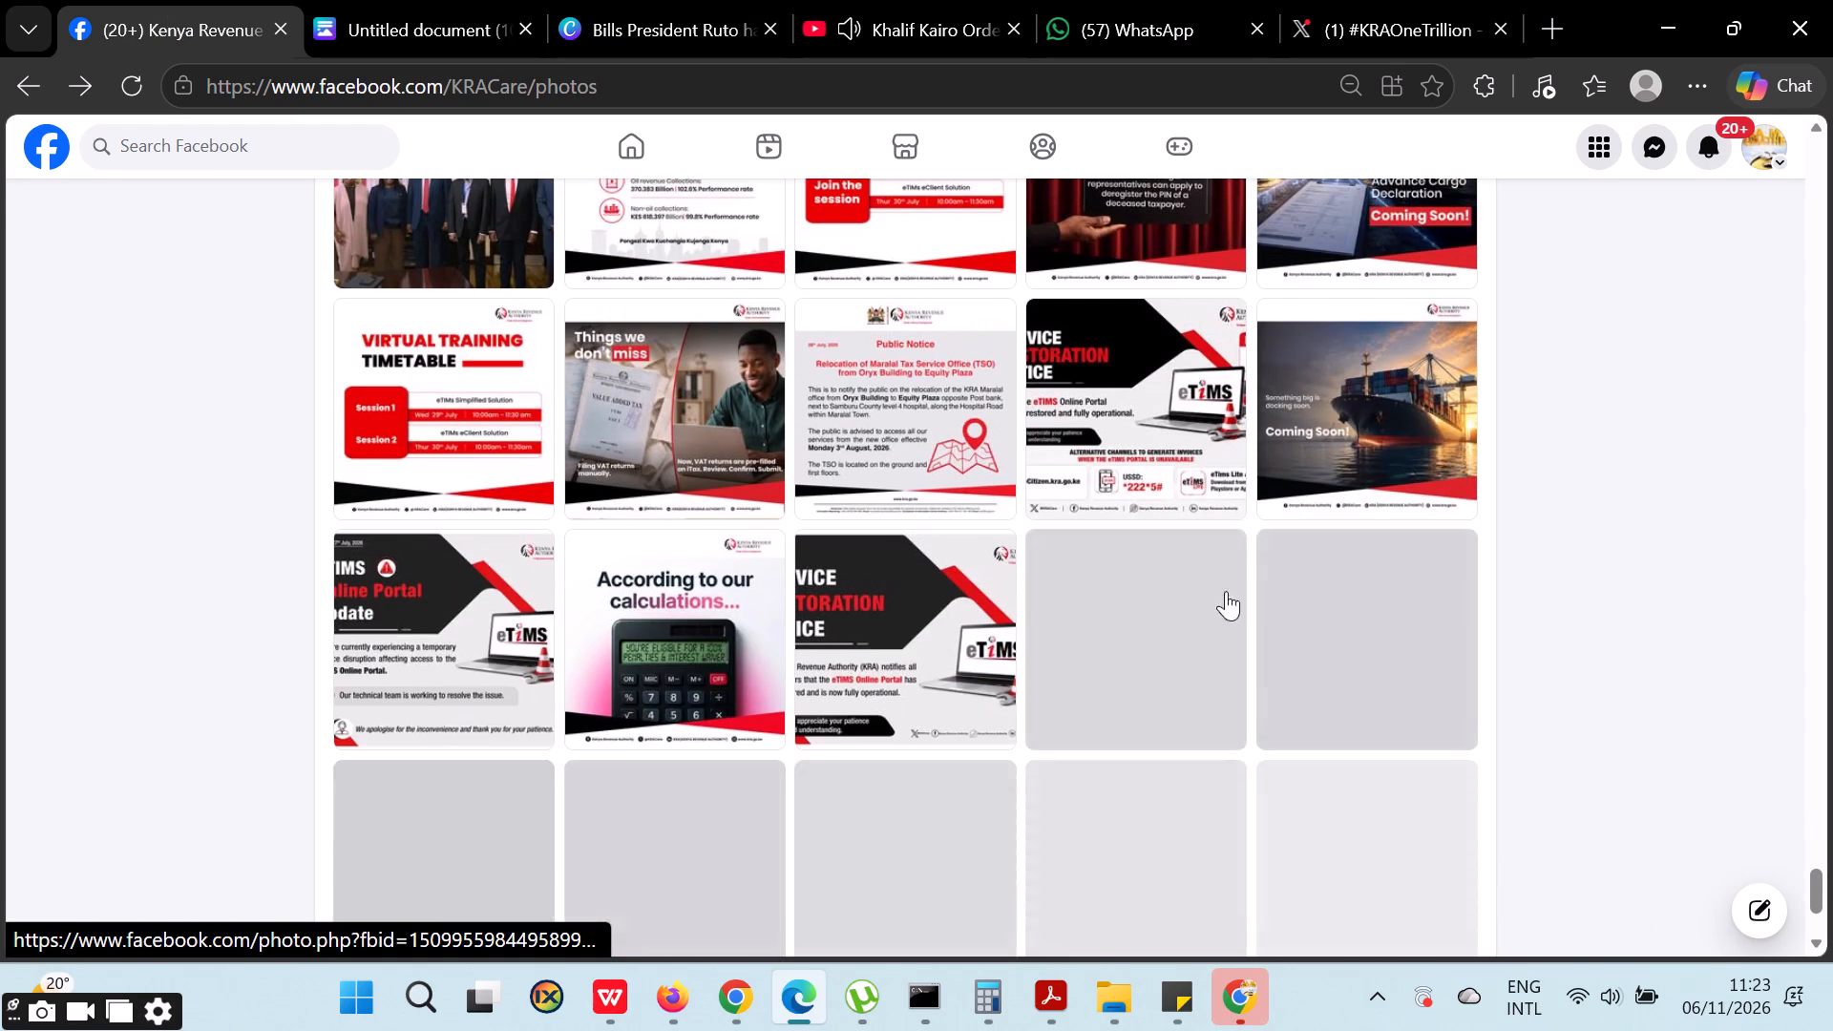
scroll(1212, 619, down, 2)
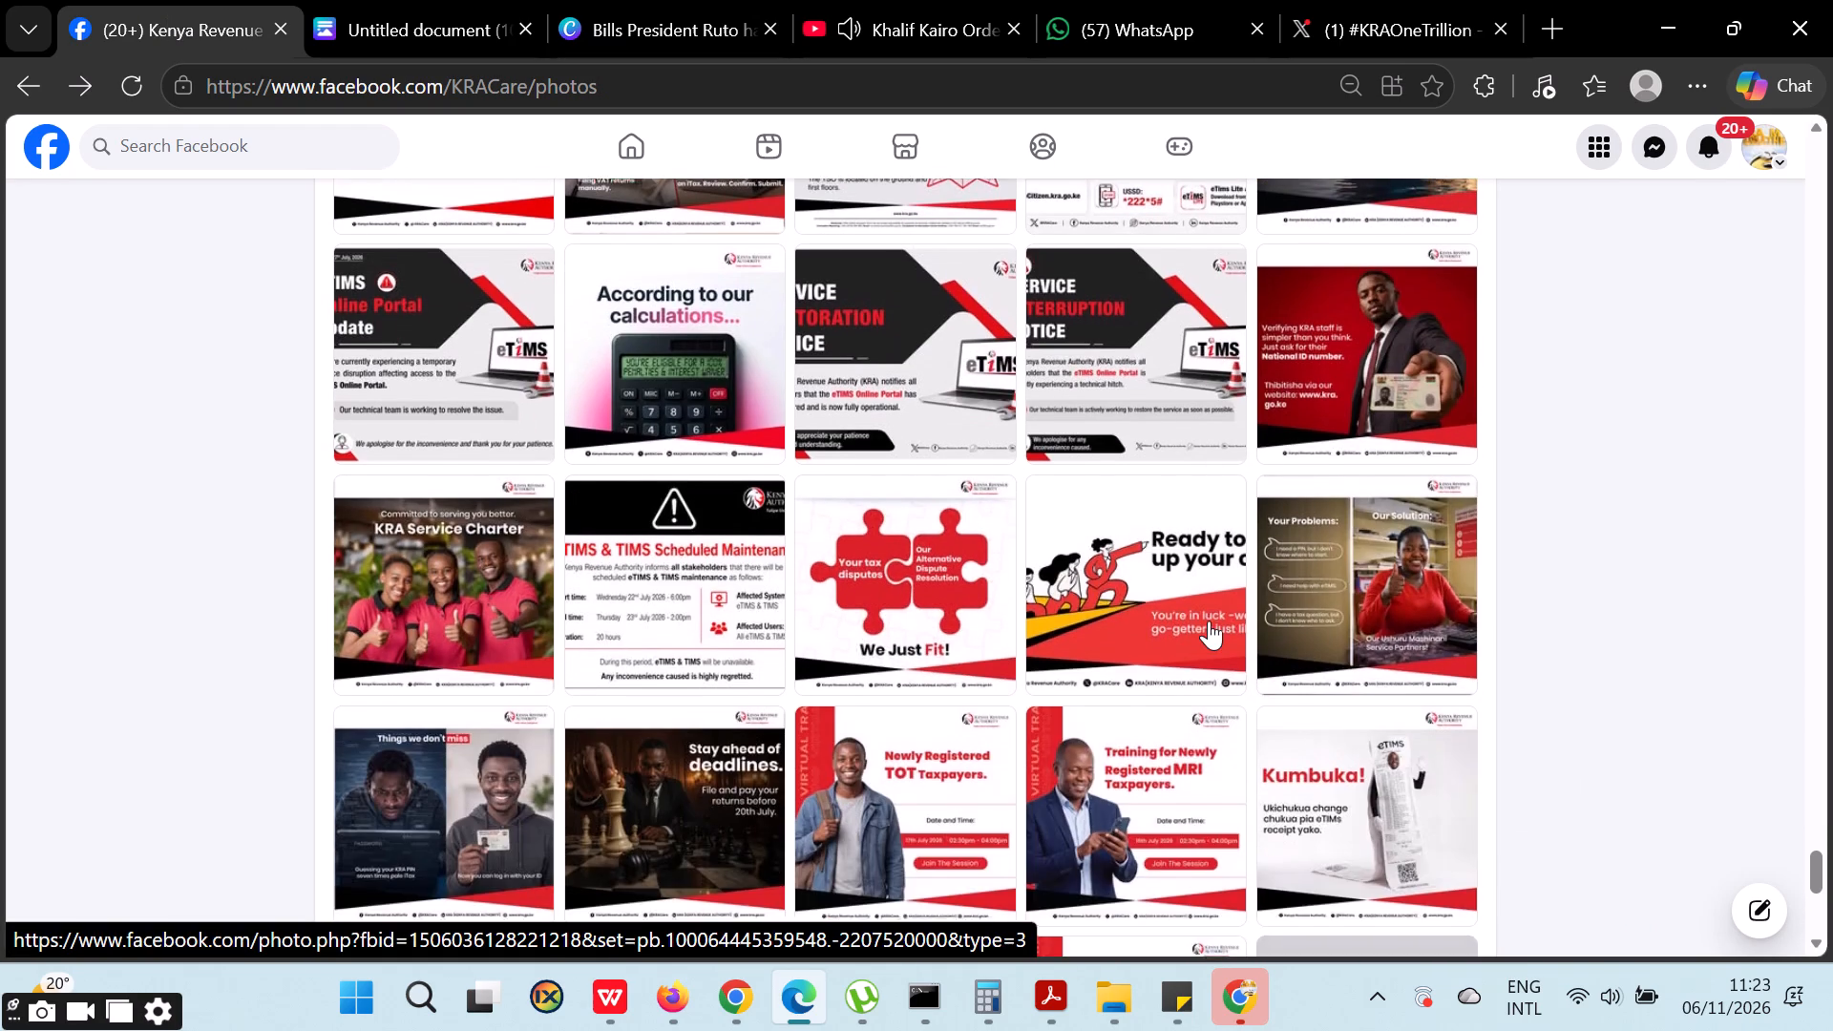
scroll(1209, 621, up, 1)
scroll(1209, 621, down, 5)
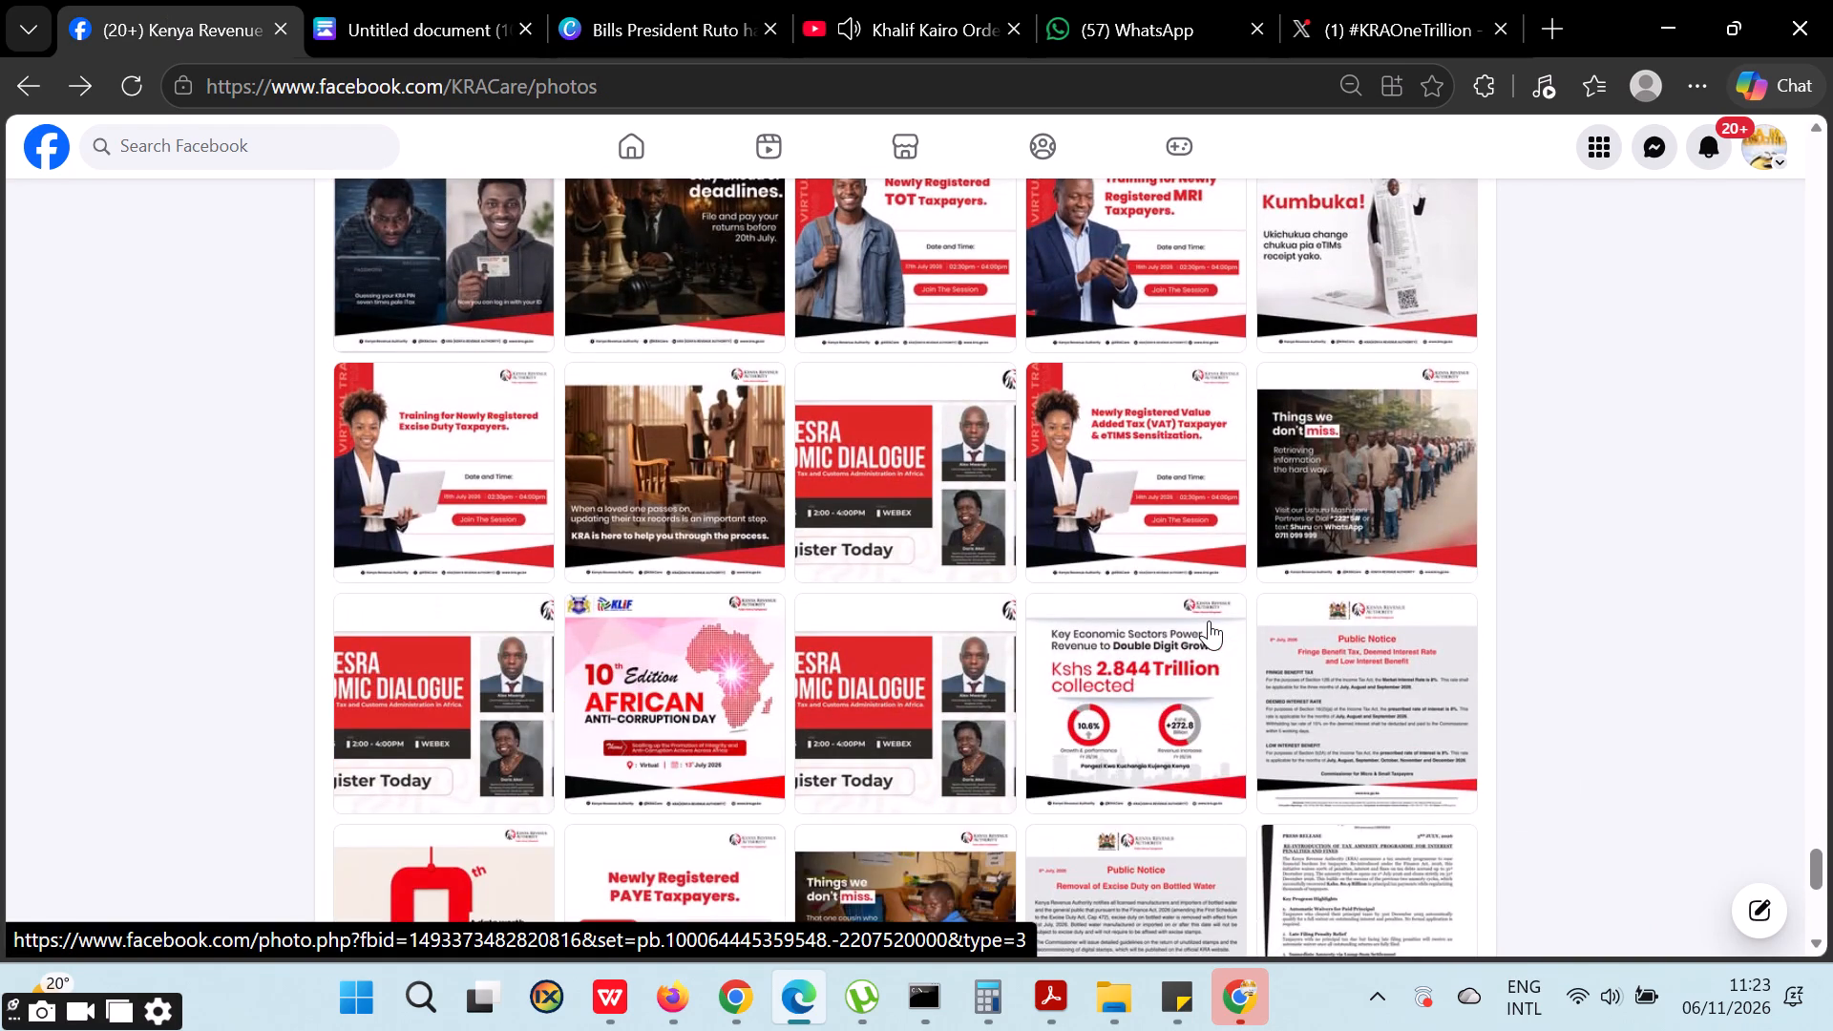
scroll(1209, 621, up, 1)
scroll(1209, 621, down, 1)
scroll(1209, 621, up, 1)
scroll(1209, 621, down, 7)
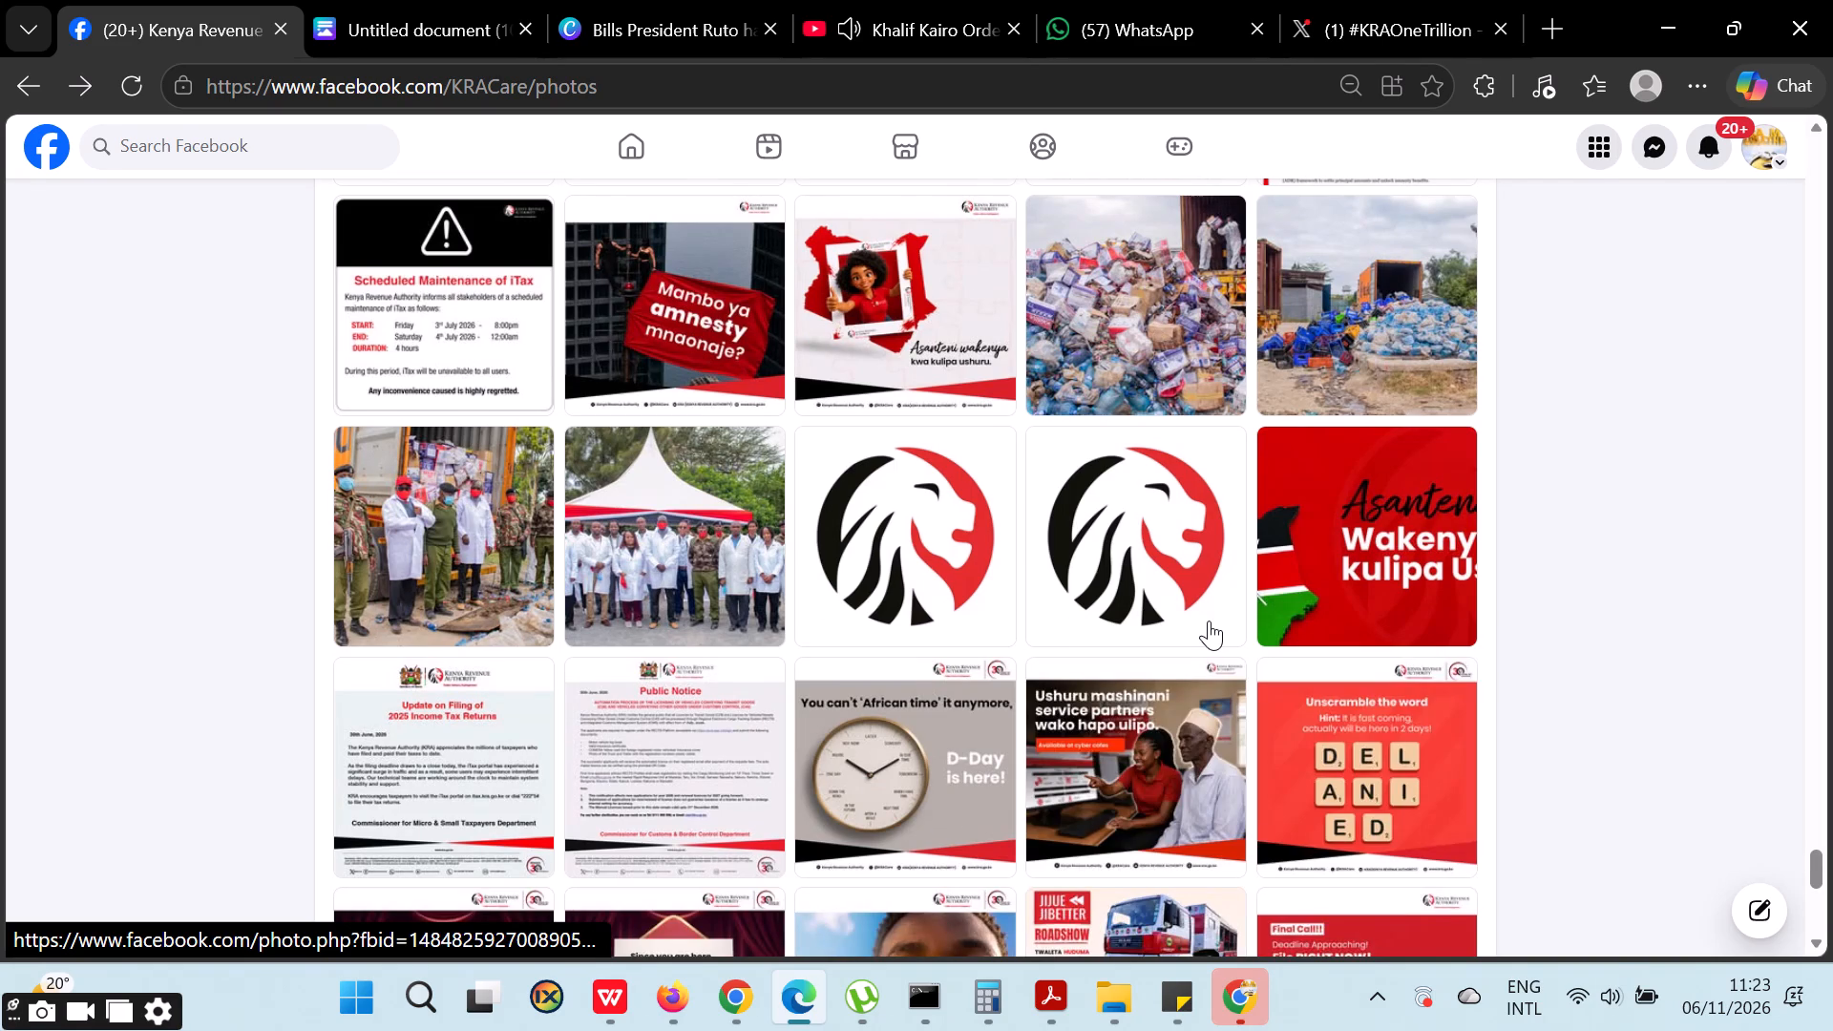
scroll(1209, 621, down, 6)
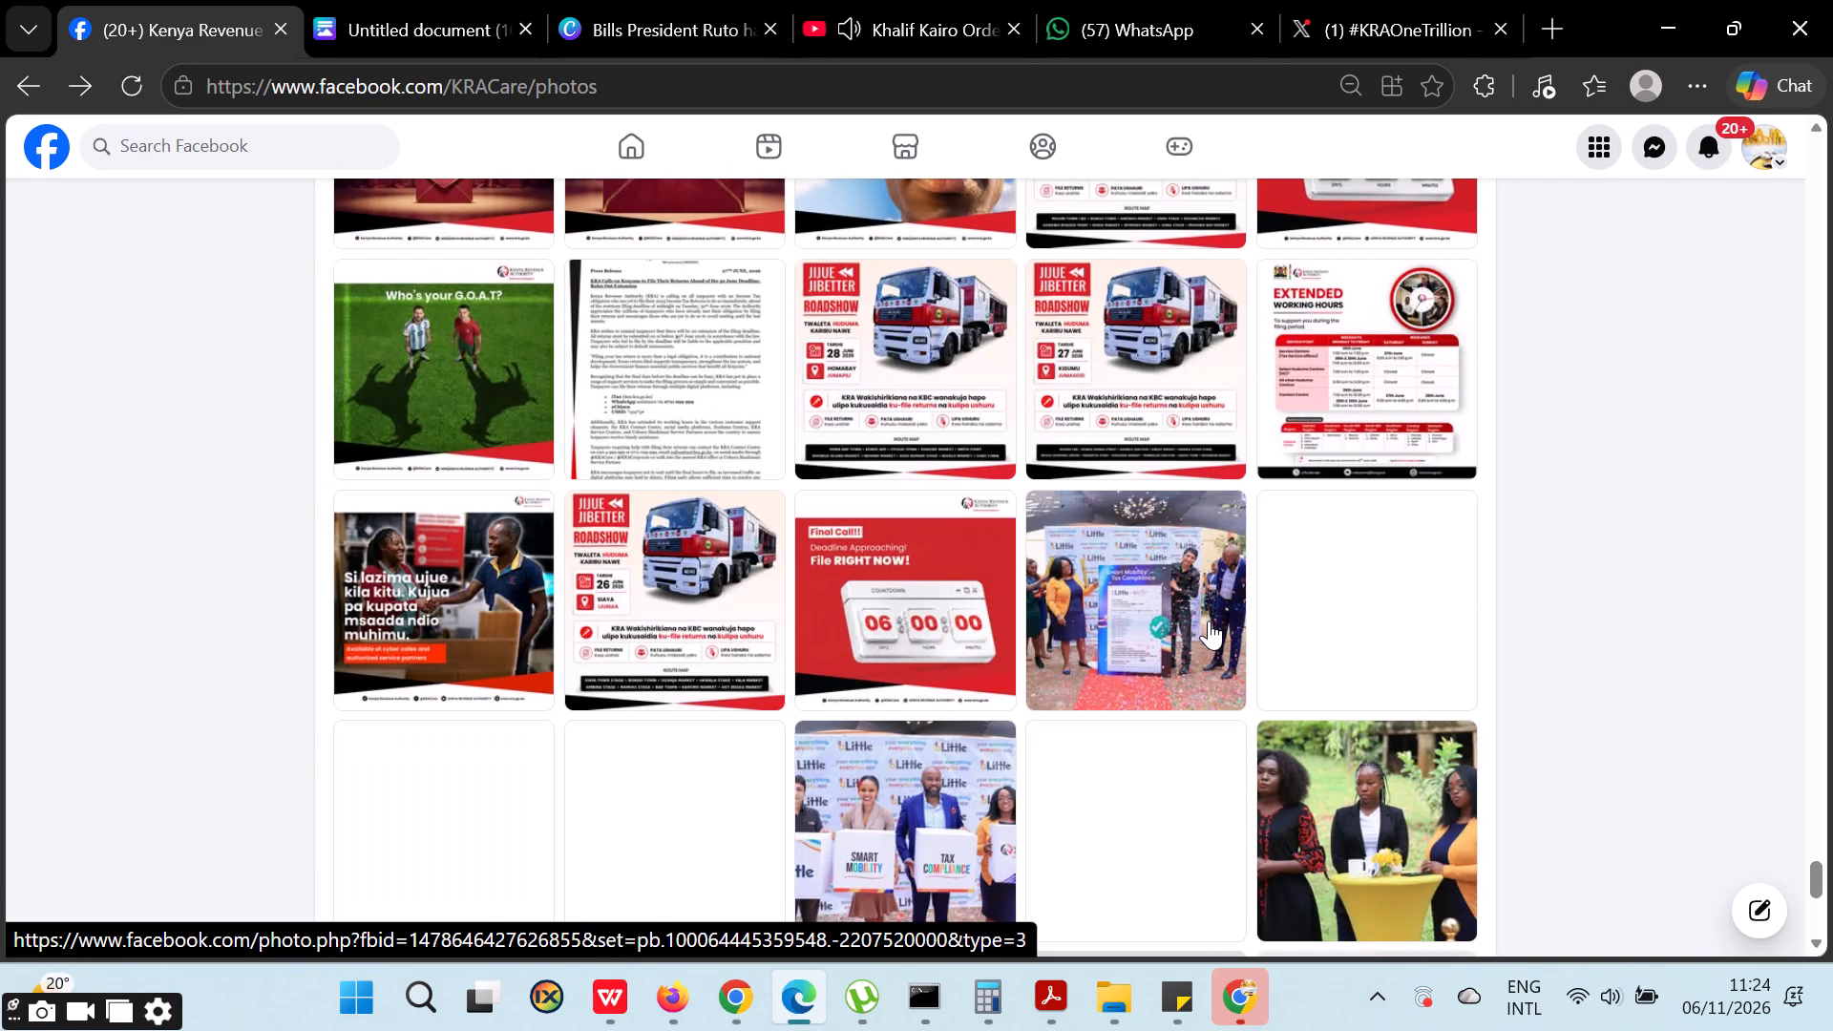
scroll(1209, 621, down, 7)
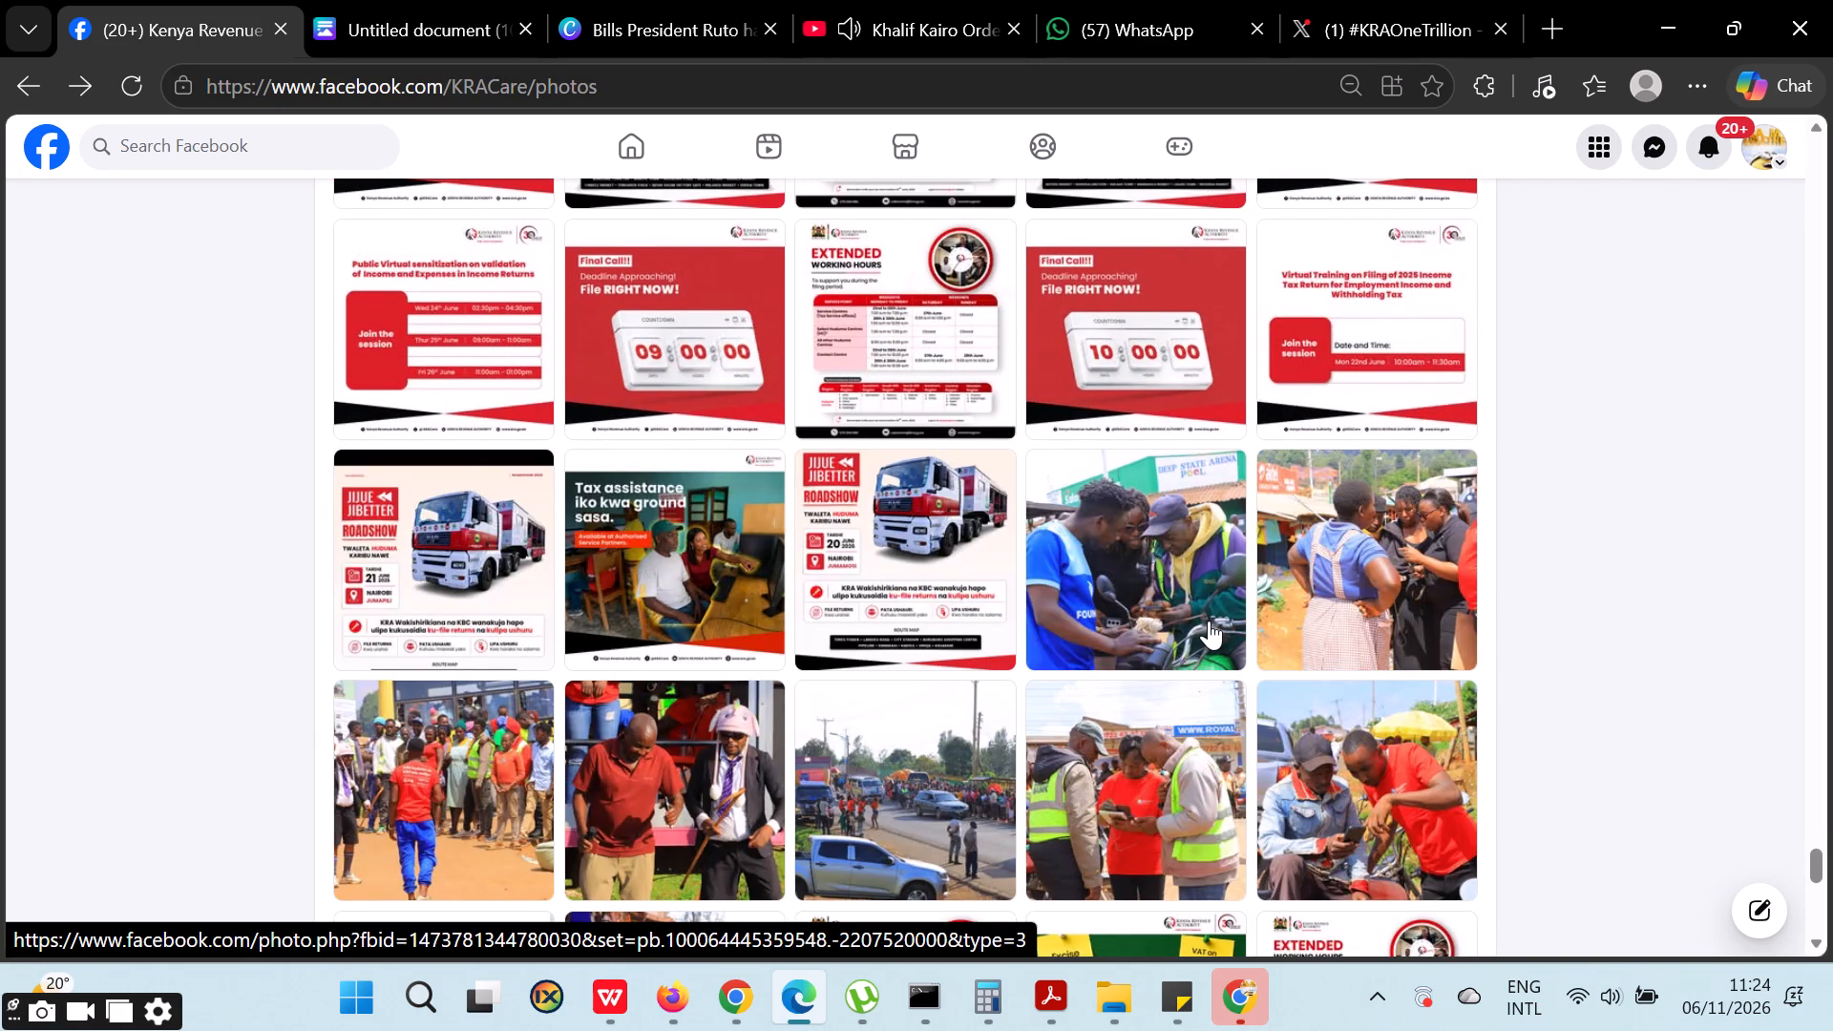
Examine the 20 June Jijue Jibetter roadshow truck poster, and look through more of the Kenya Revenue Authority's older Facebook photos.
click(984, 516)
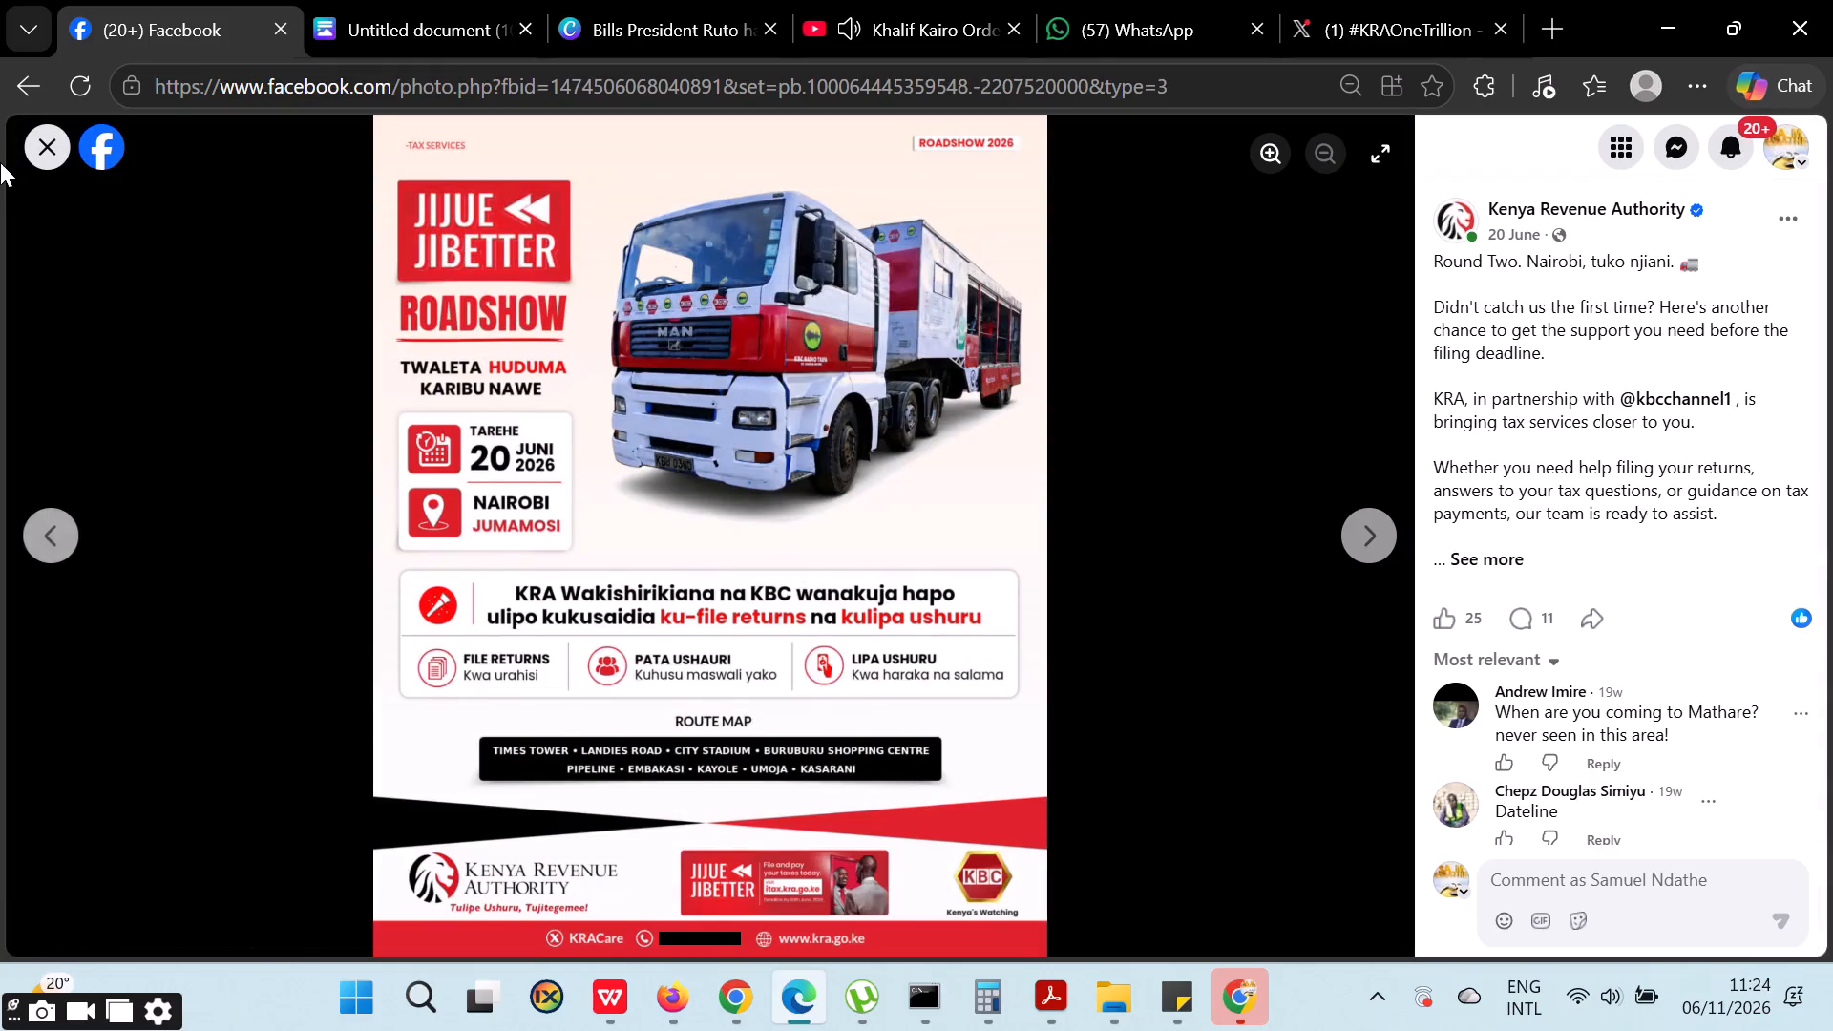
click(35, 148)
scroll(1062, 581, down, 1)
scroll(1062, 588, up, 1)
scroll(1062, 588, down, 1)
scroll(1064, 583, up, 1)
scroll(1064, 583, down, 2)
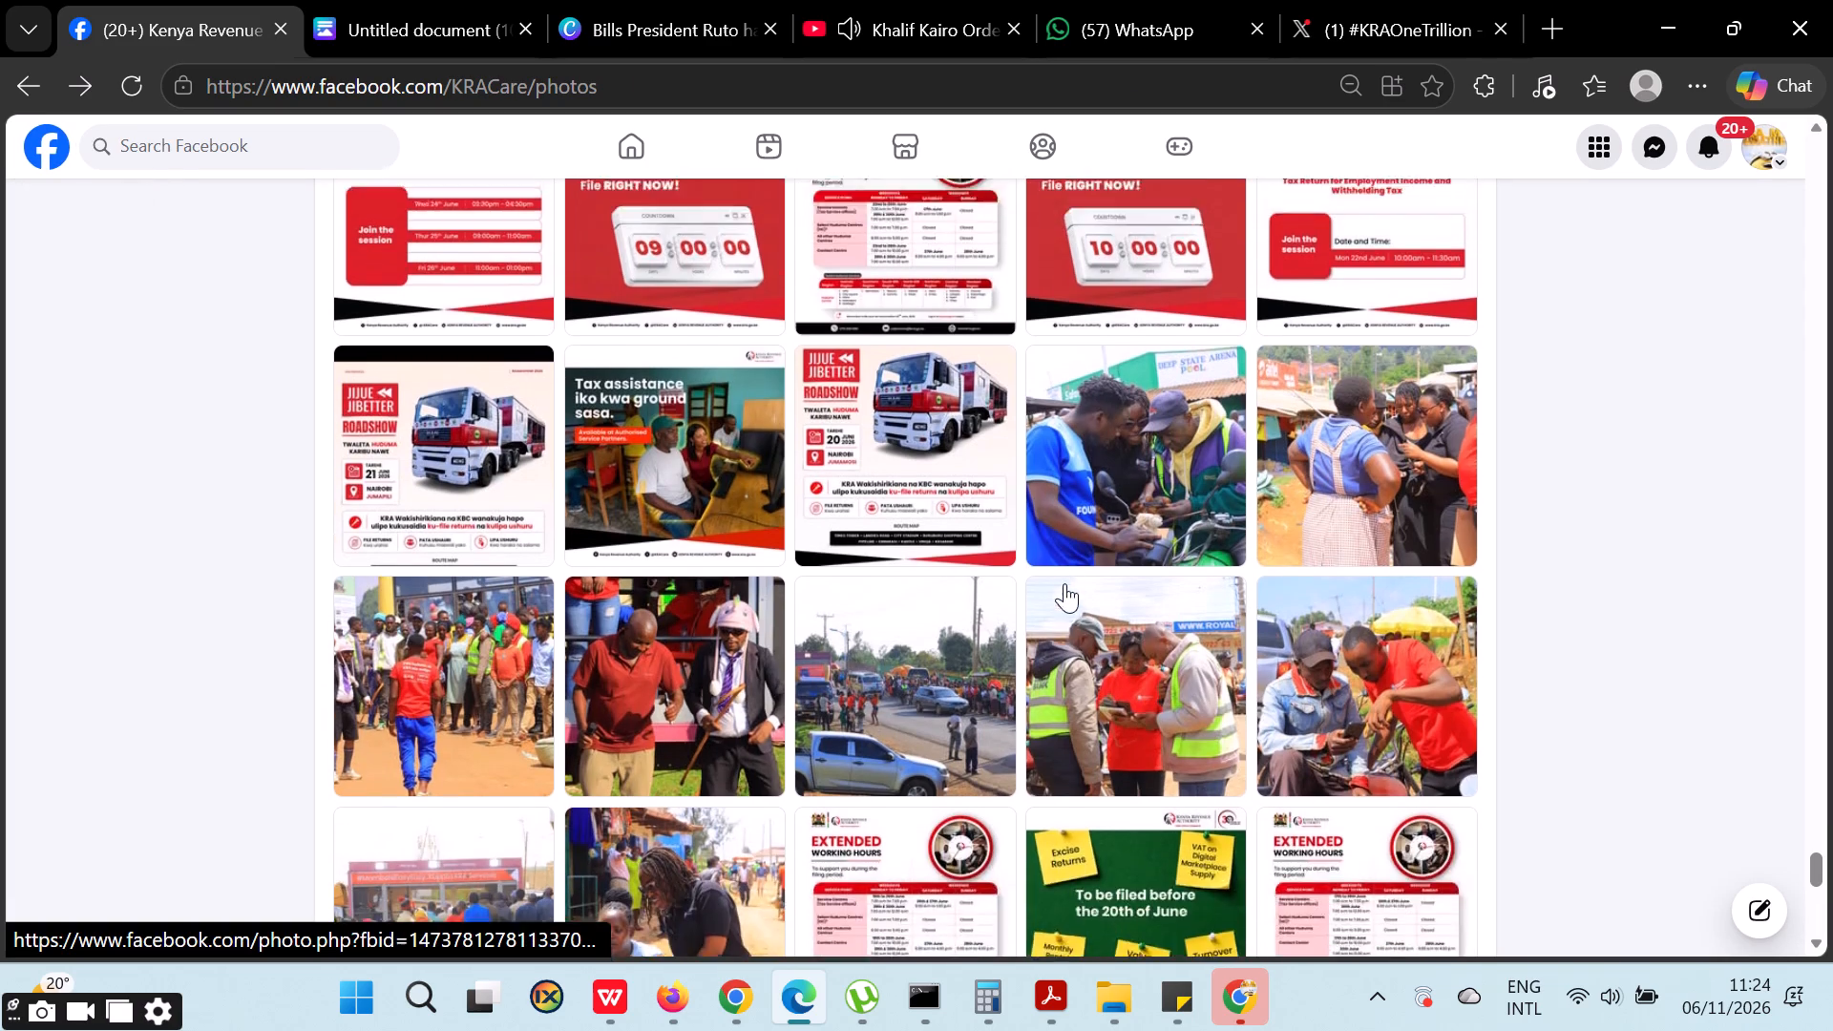
scroll(1064, 583, down, 4)
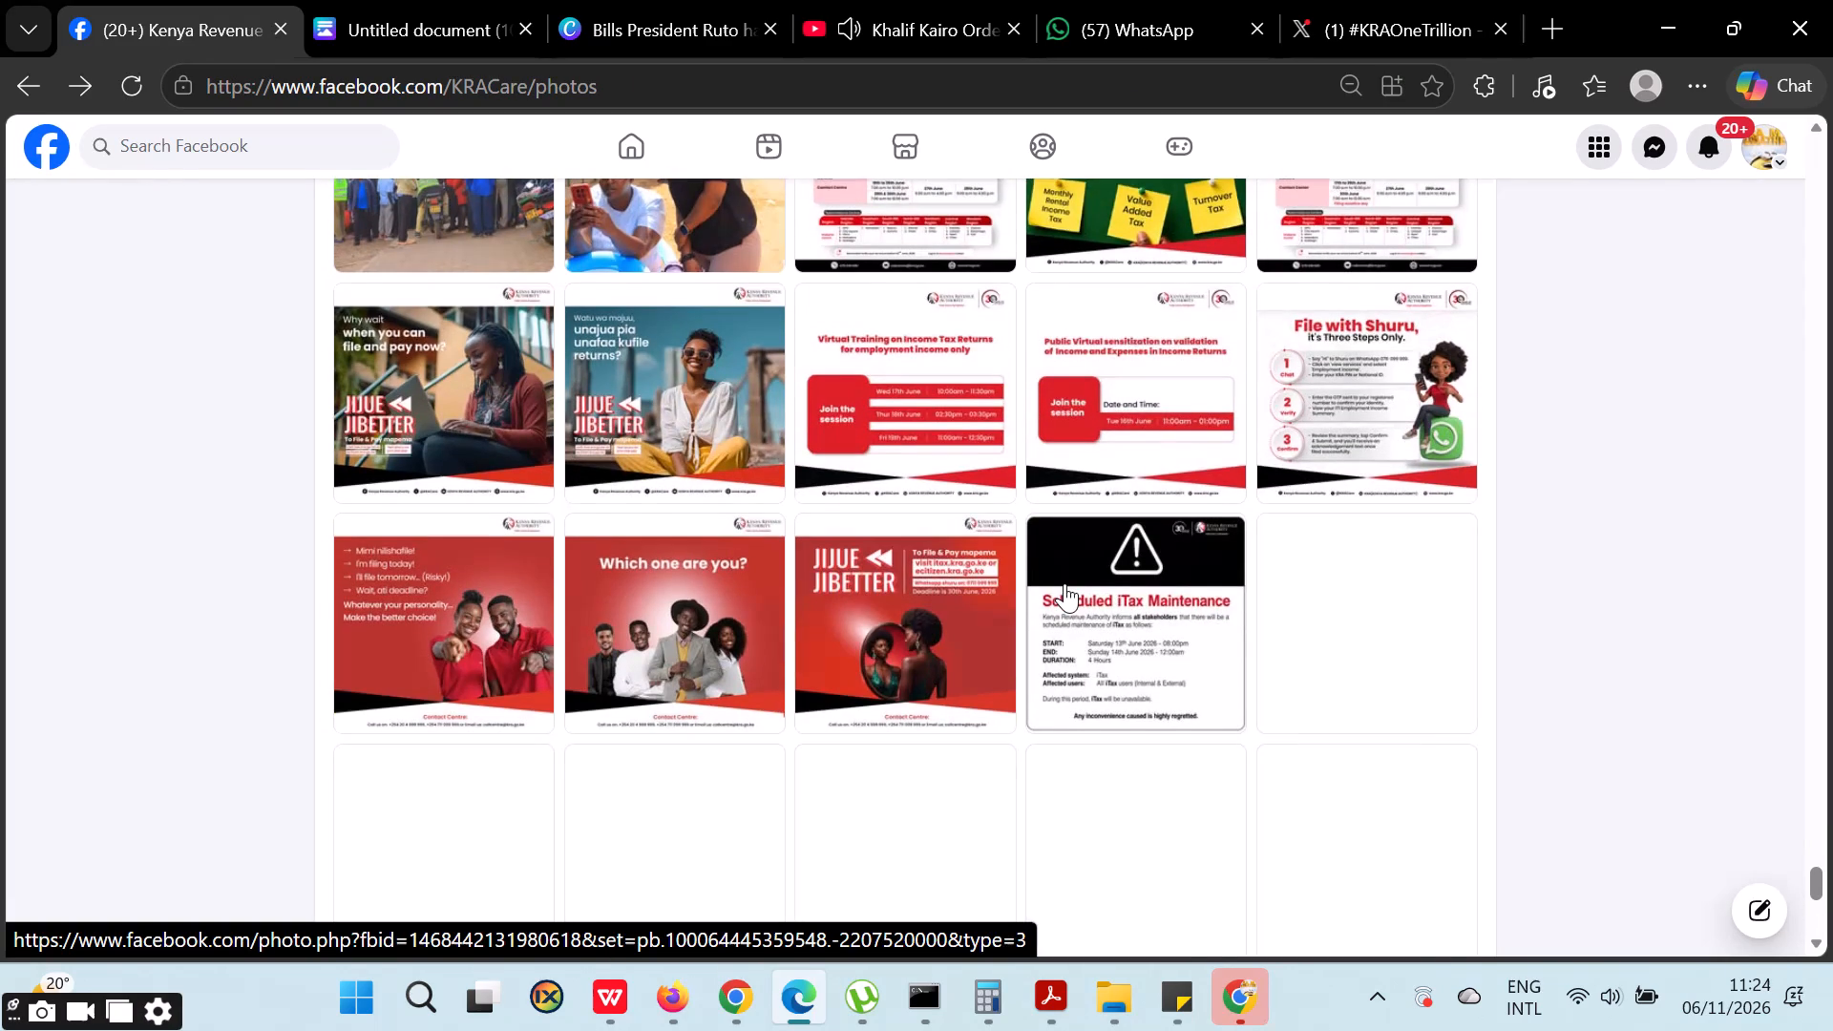
scroll(1064, 583, down, 1)
scroll(1064, 583, up, 1)
scroll(1064, 583, down, 8)
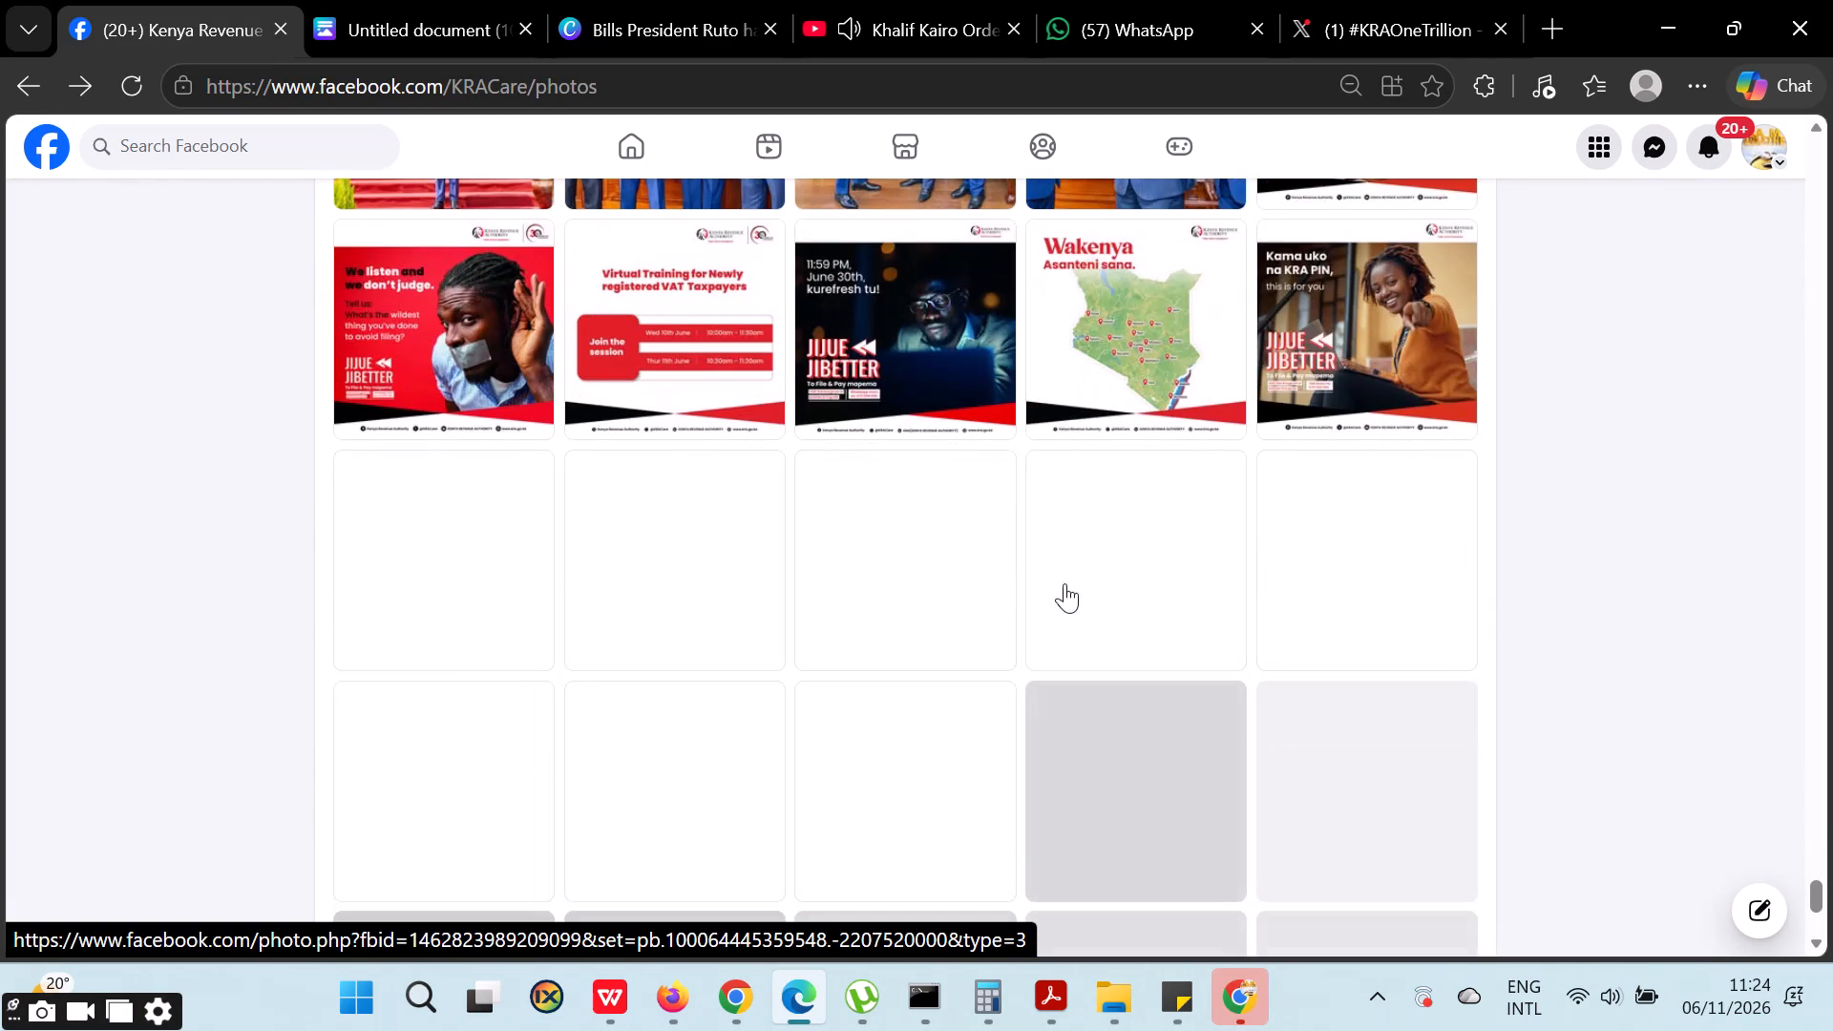
scroll(1064, 583, down, 6)
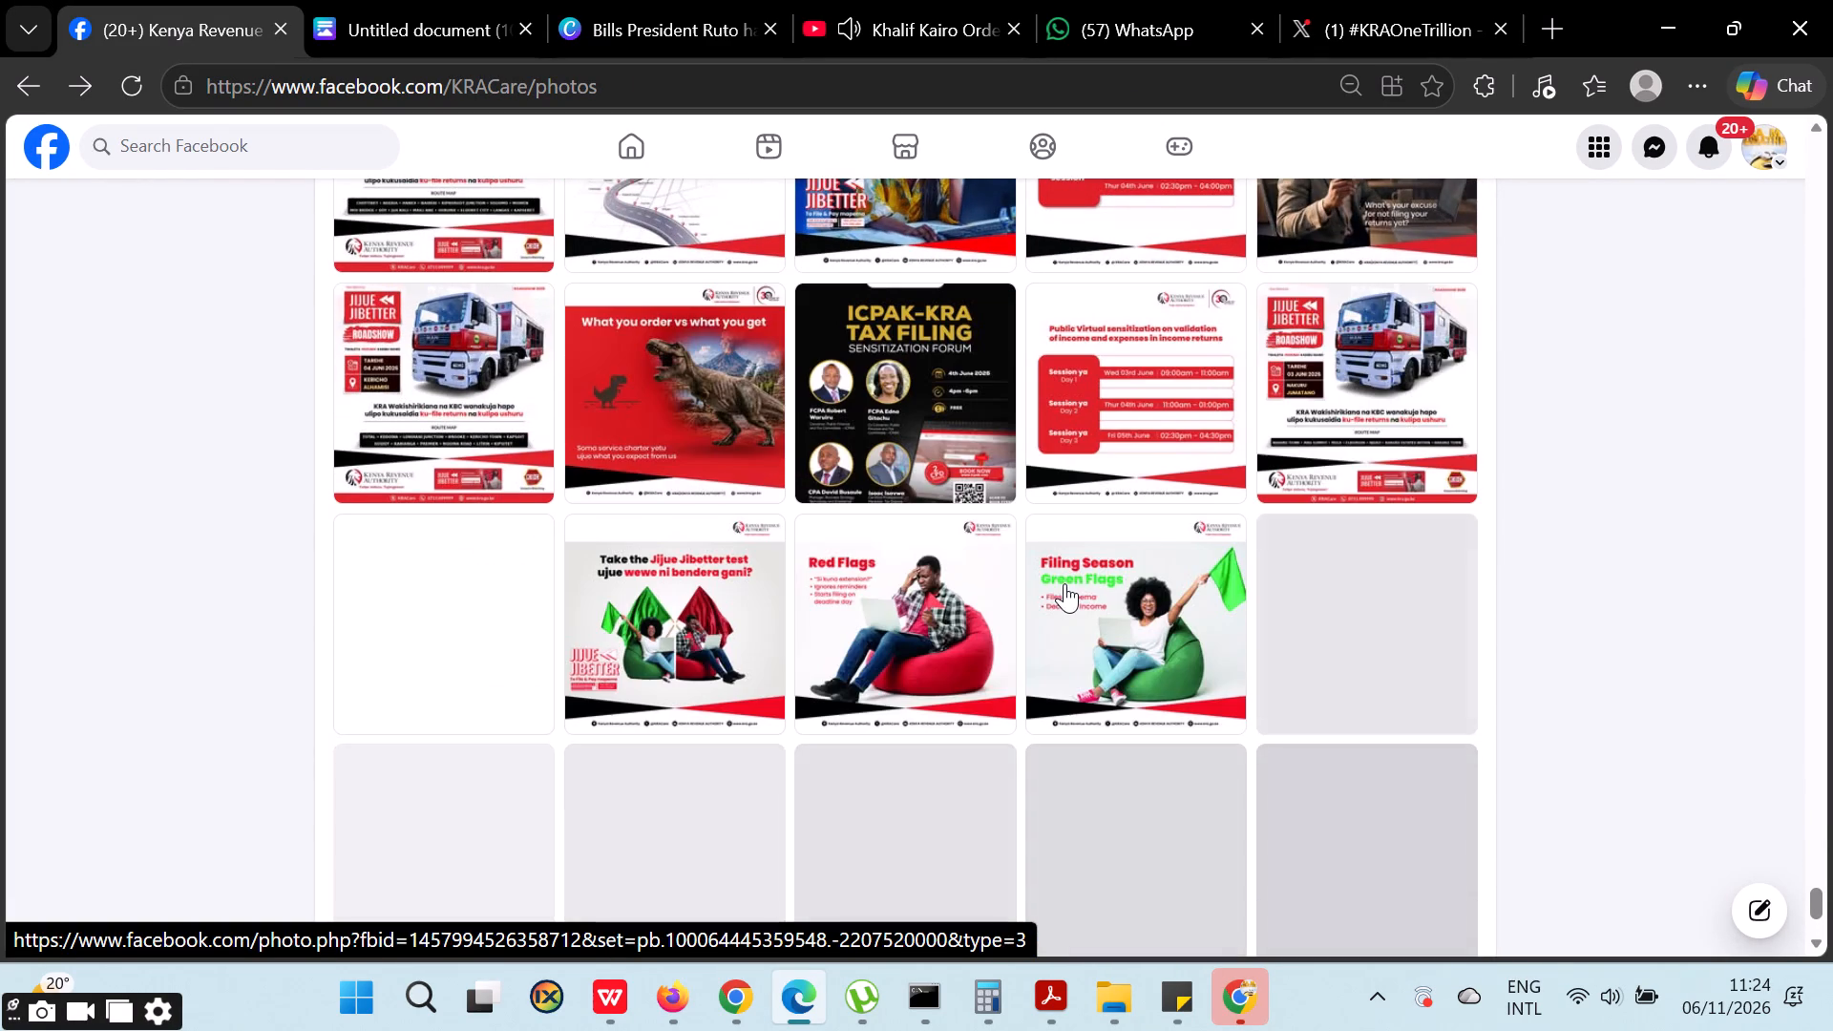
scroll(1064, 583, down, 1)
scroll(1064, 583, up, 1)
scroll(1064, 583, down, 4)
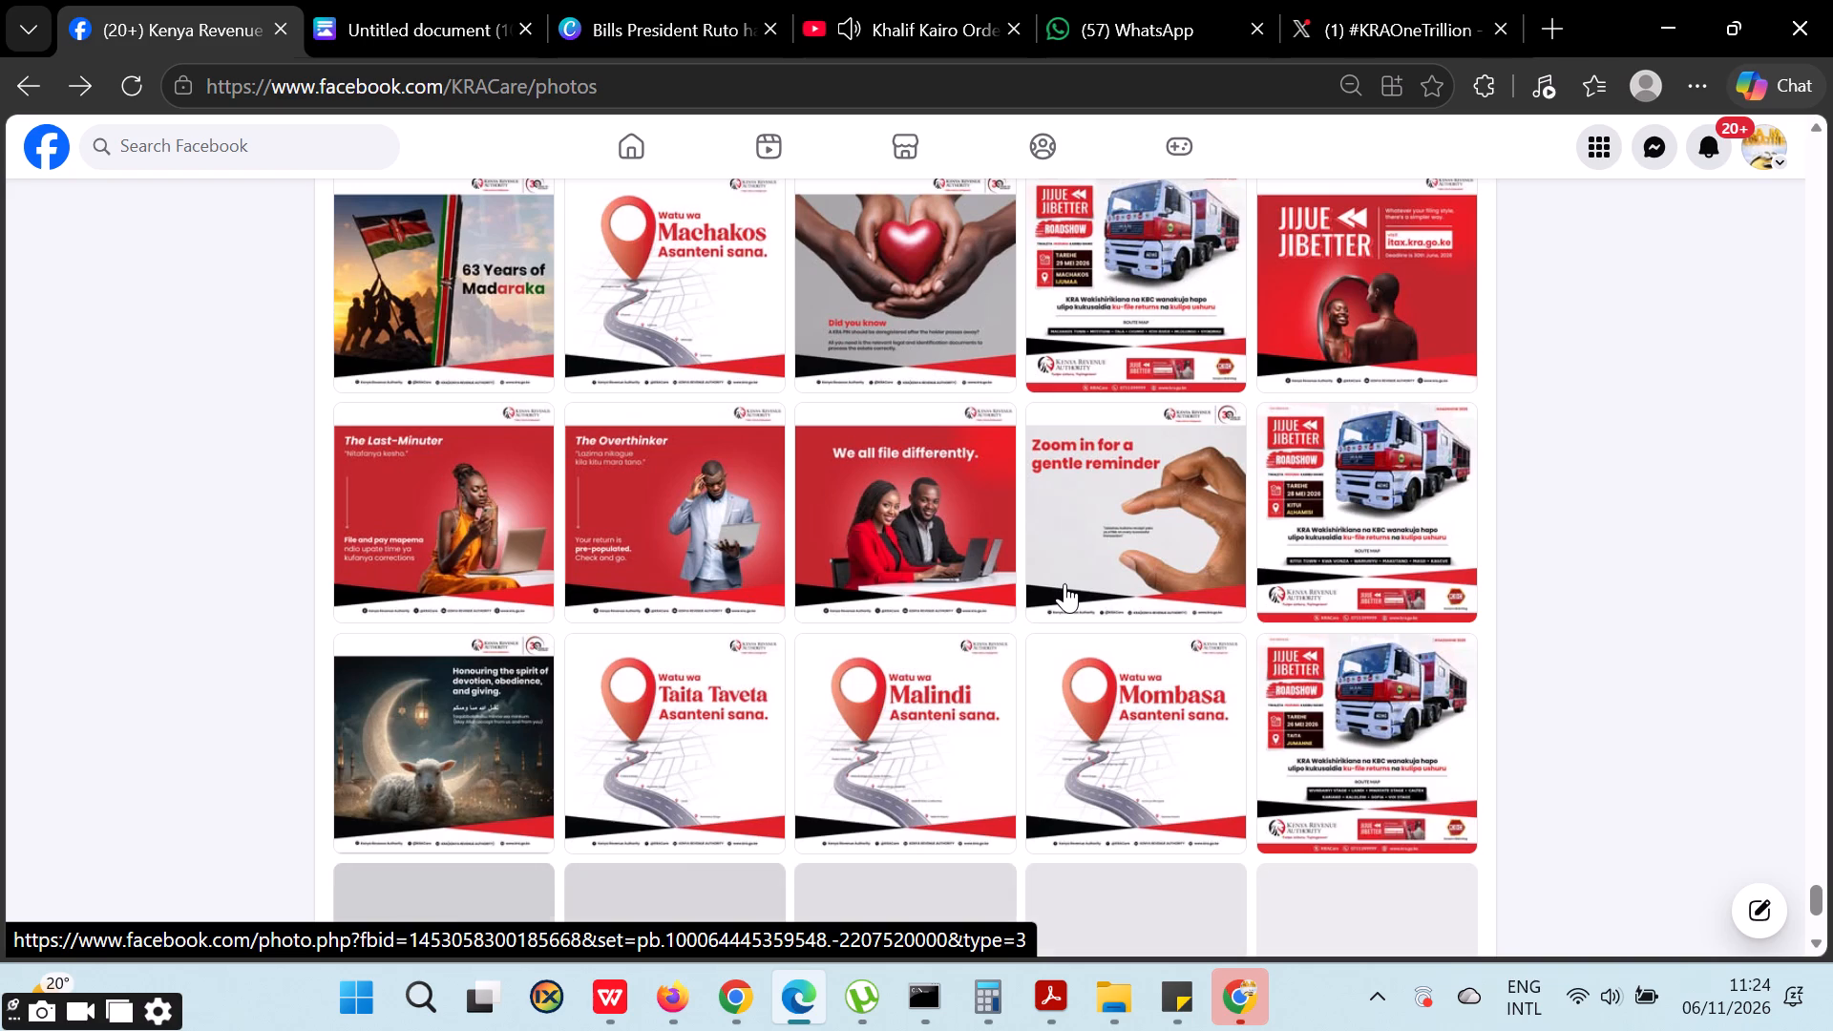
scroll(1064, 583, down, 1)
scroll(1064, 583, up, 1)
scroll(1064, 583, down, 1)
scroll(1064, 583, up, 1)
scroll(1064, 583, down, 7)
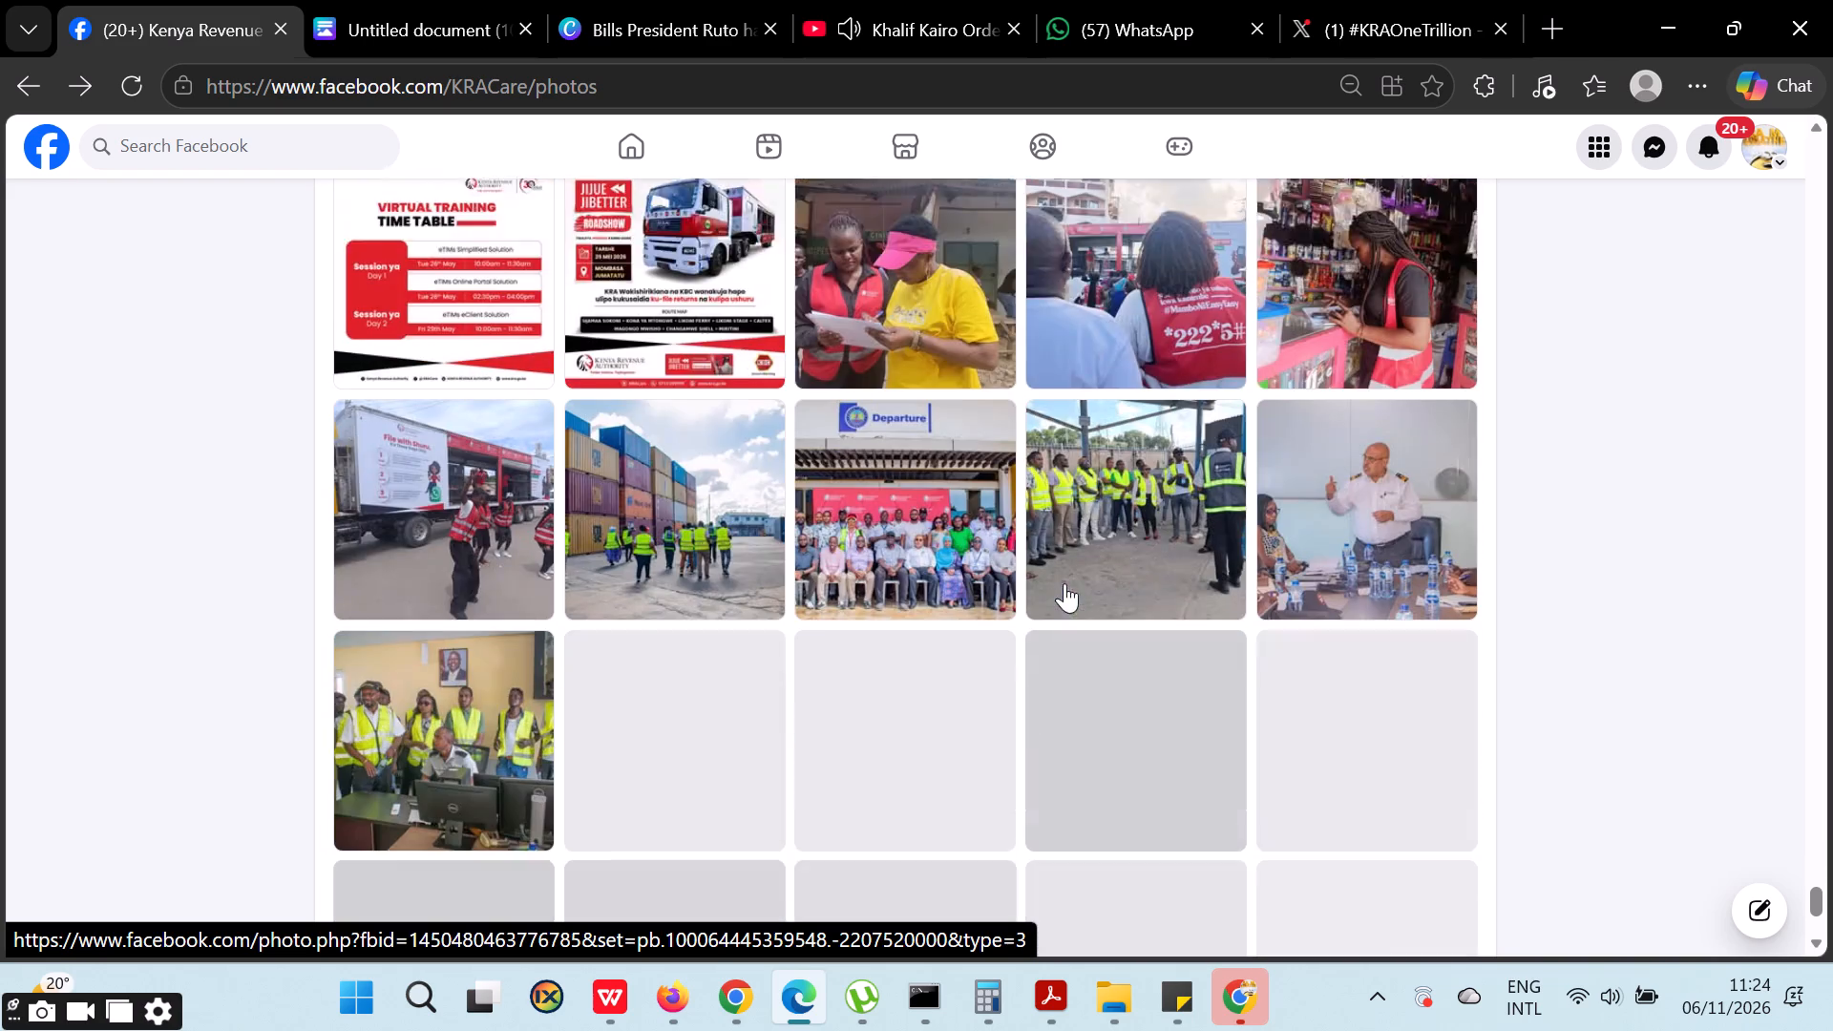
scroll(1064, 583, down, 3)
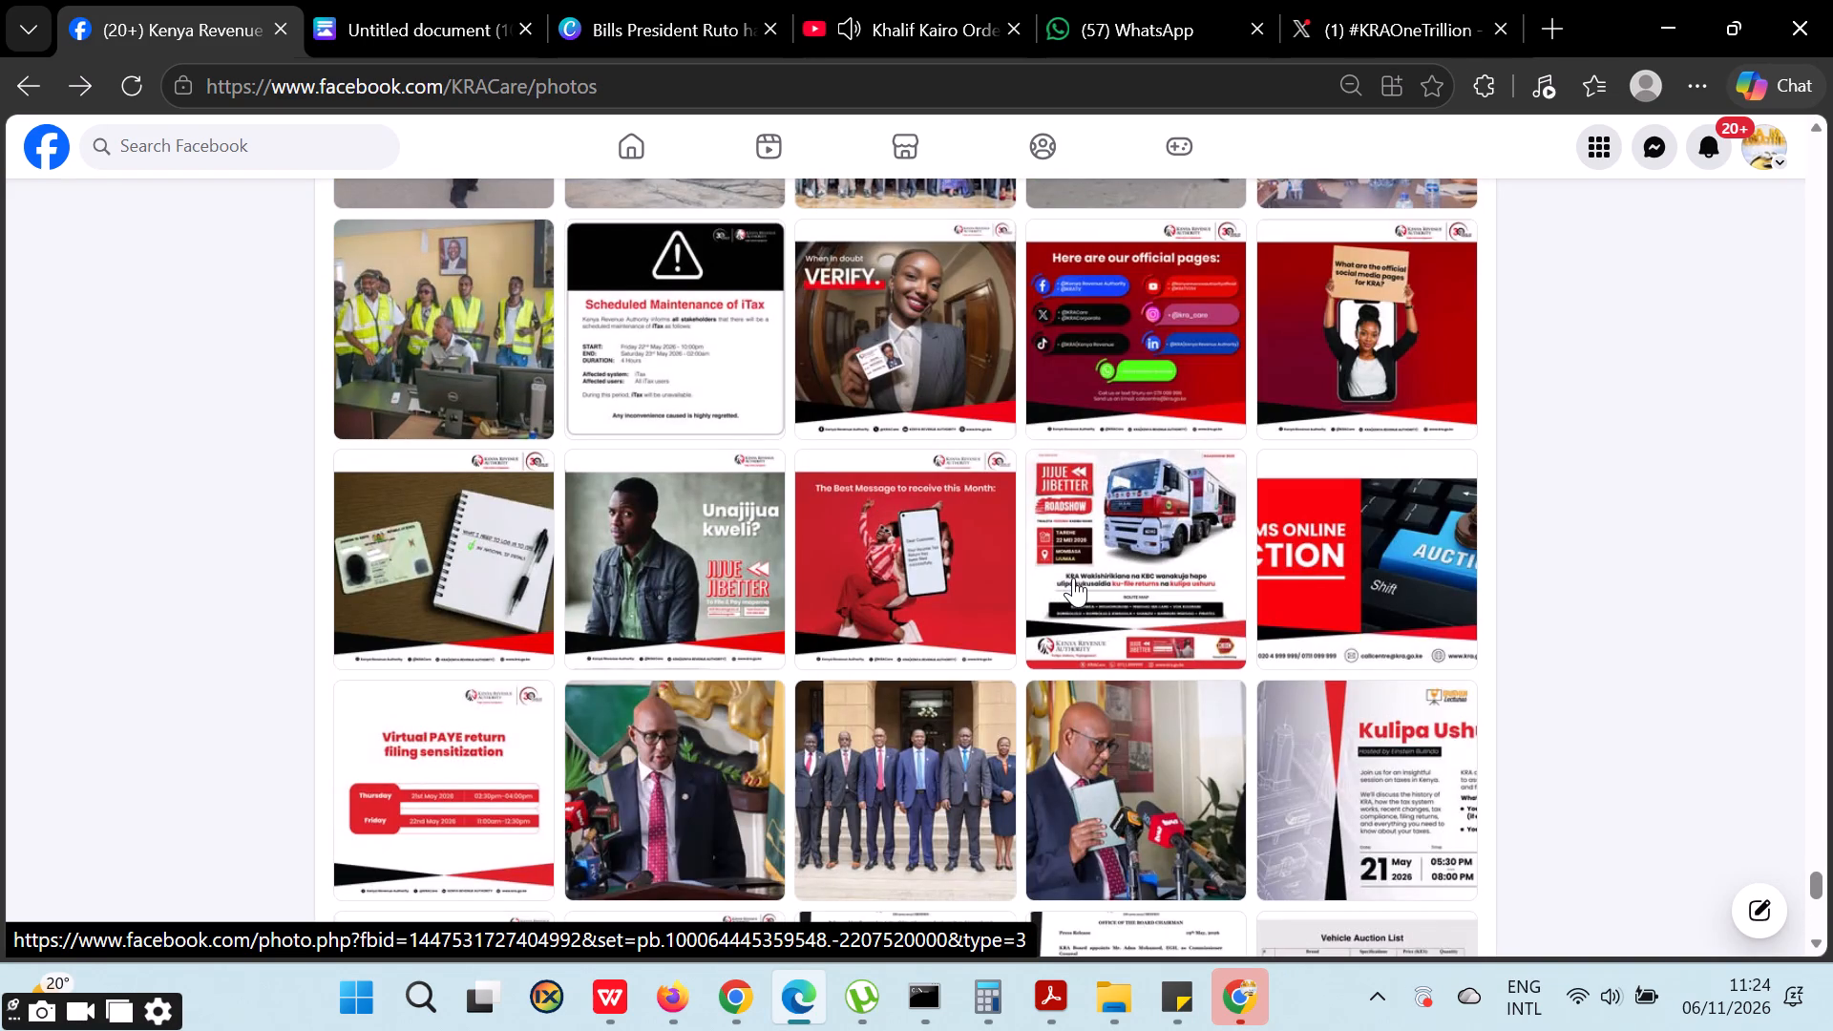
Look at the #KRAOneTrillion posts on X and search further through the Kenya Revenue Authority's Facebook photos.
click(921, 0)
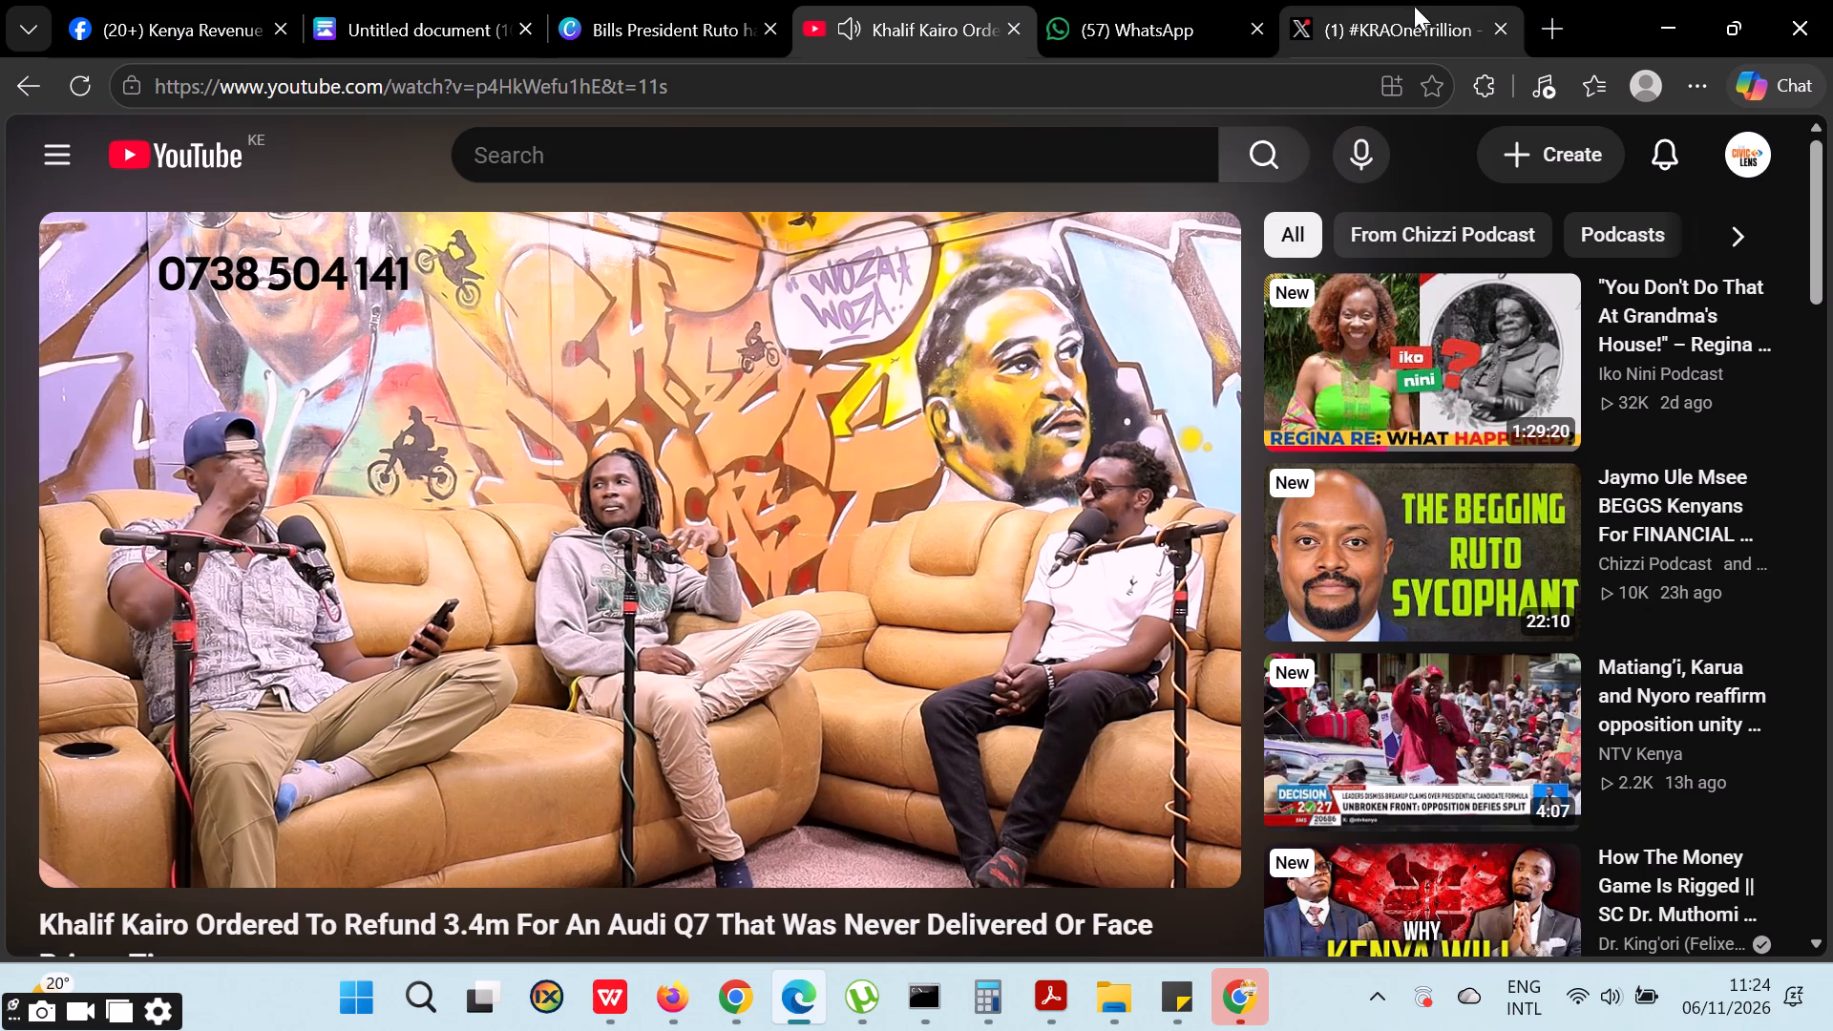
click(1419, 5)
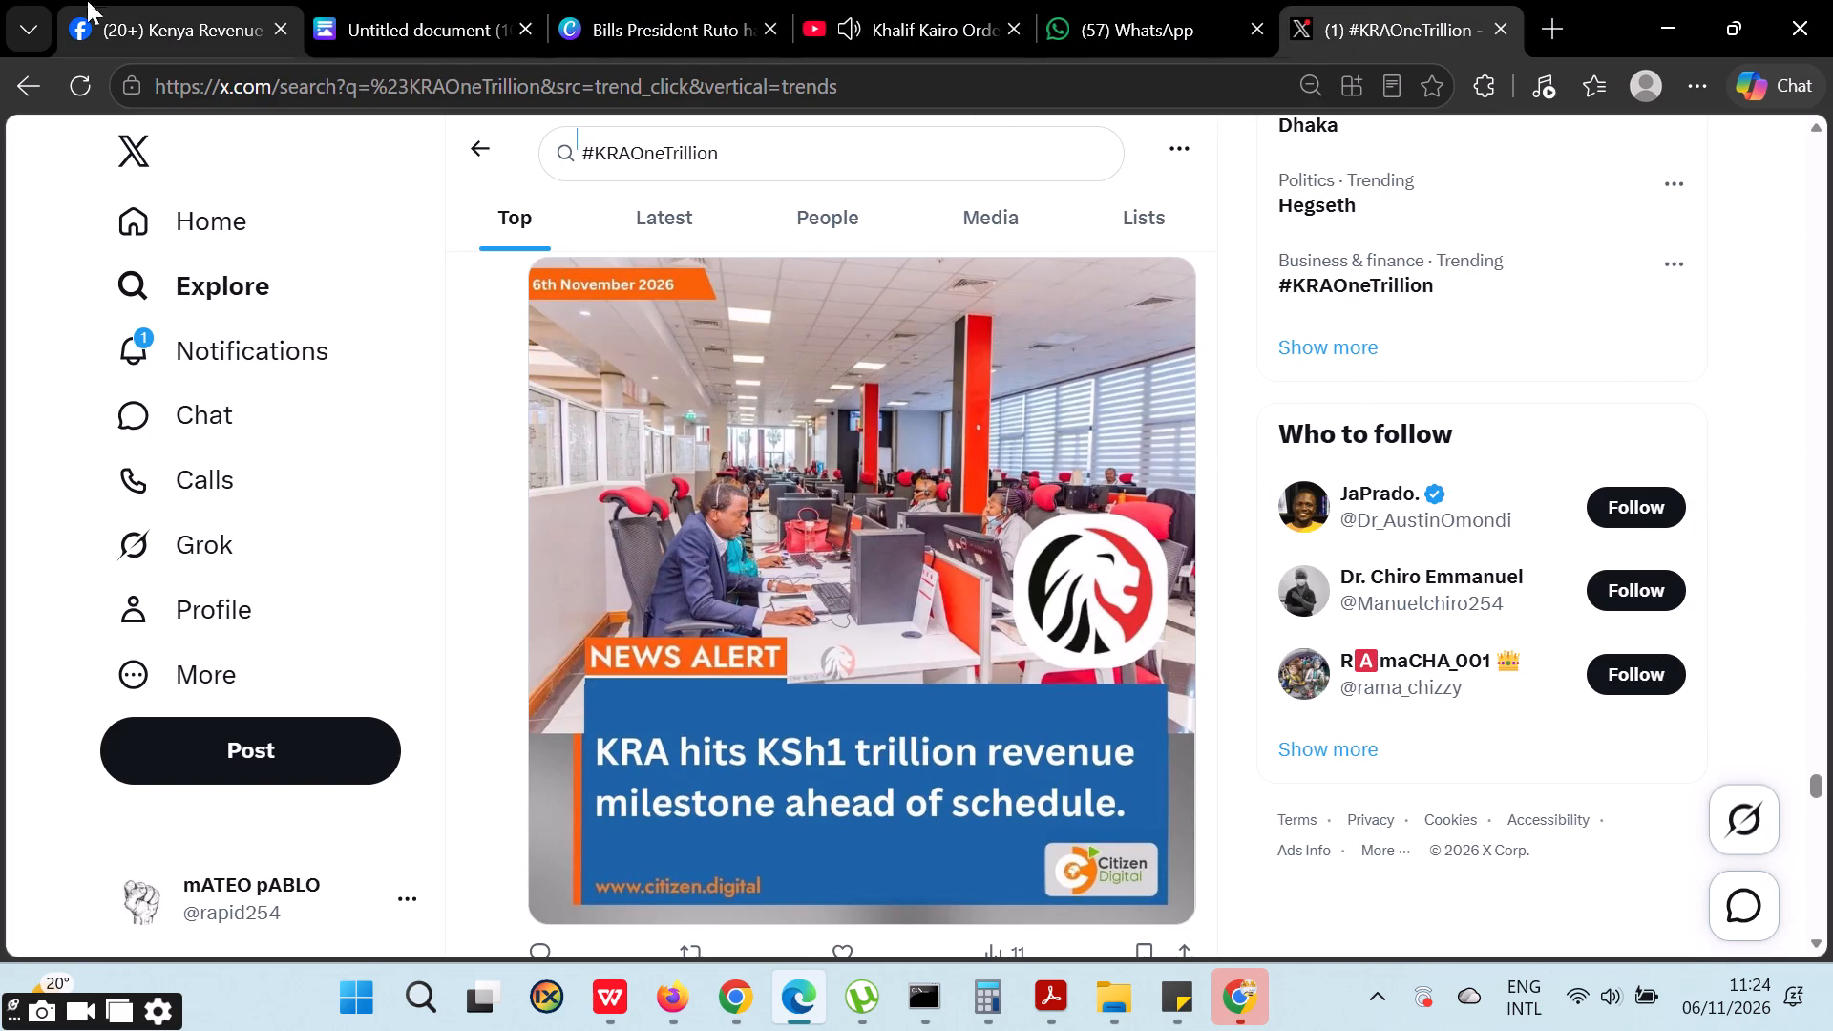
click(144, 0)
scroll(1317, 453, down, 3)
scroll(1246, 461, up, 1)
scroll(1183, 426, down, 5)
scroll(1175, 429, up, 1)
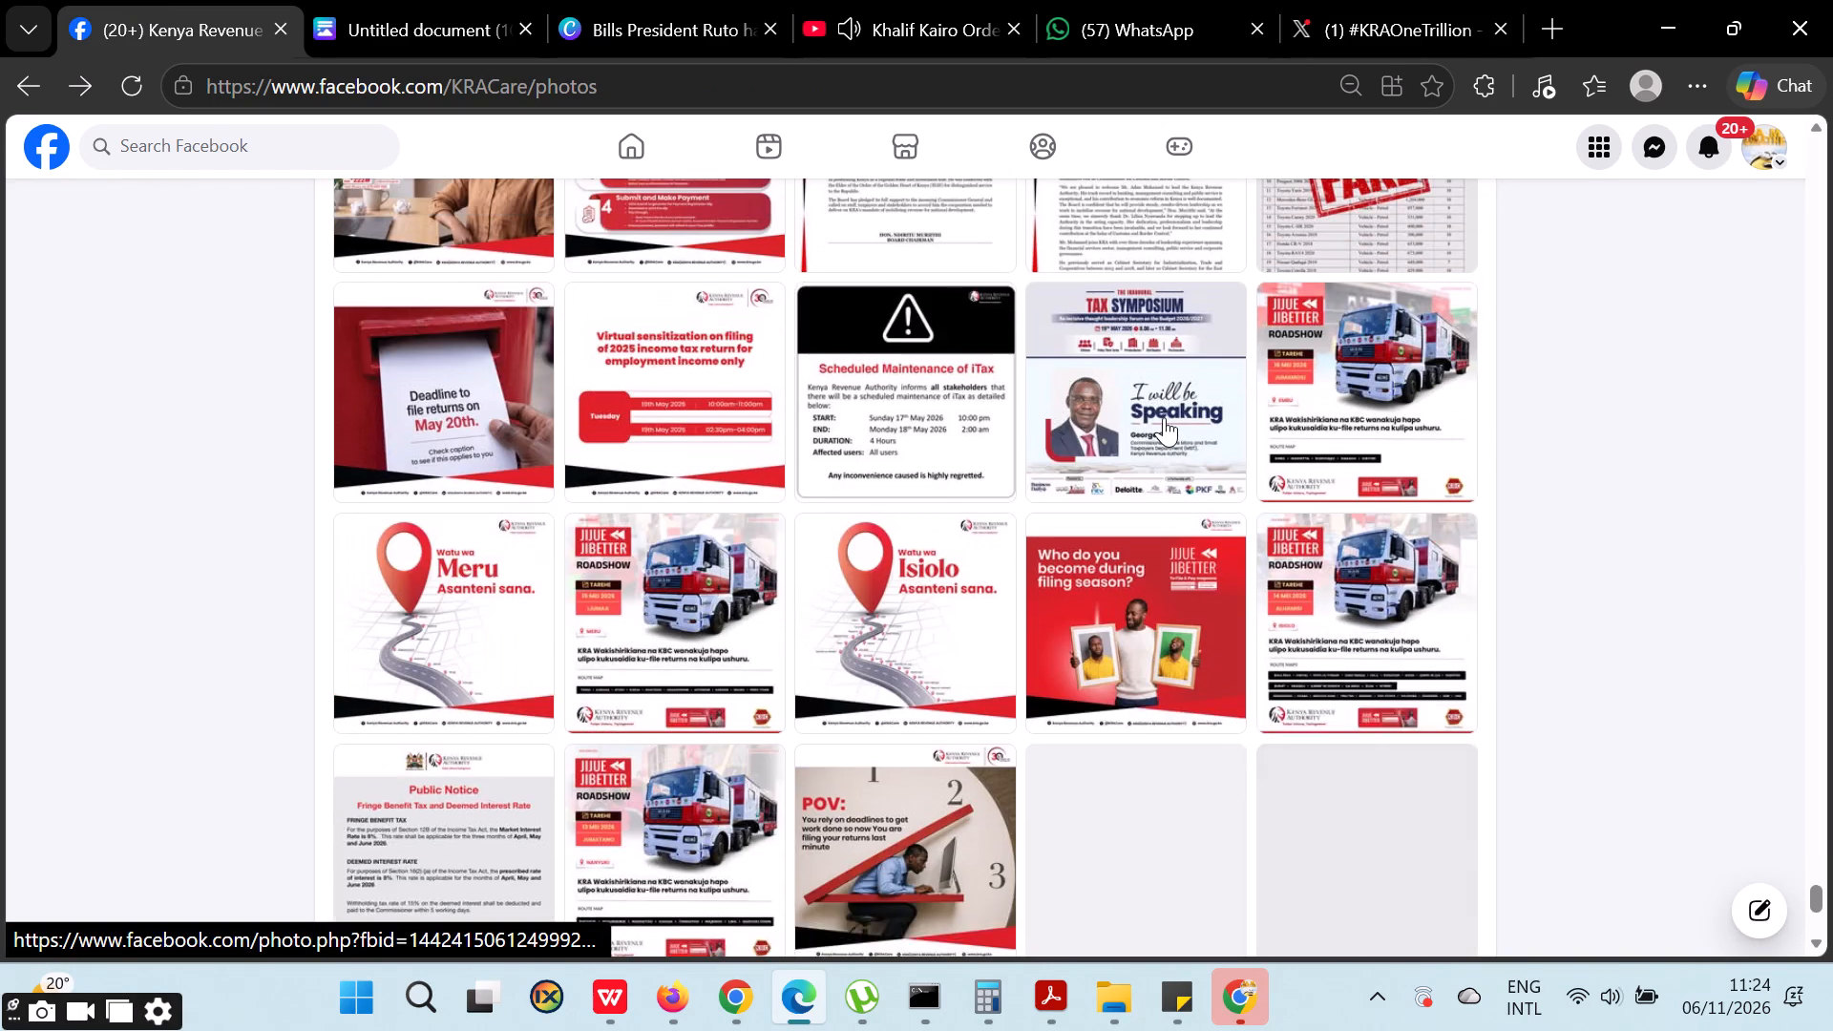
scroll(1163, 417, down, 9)
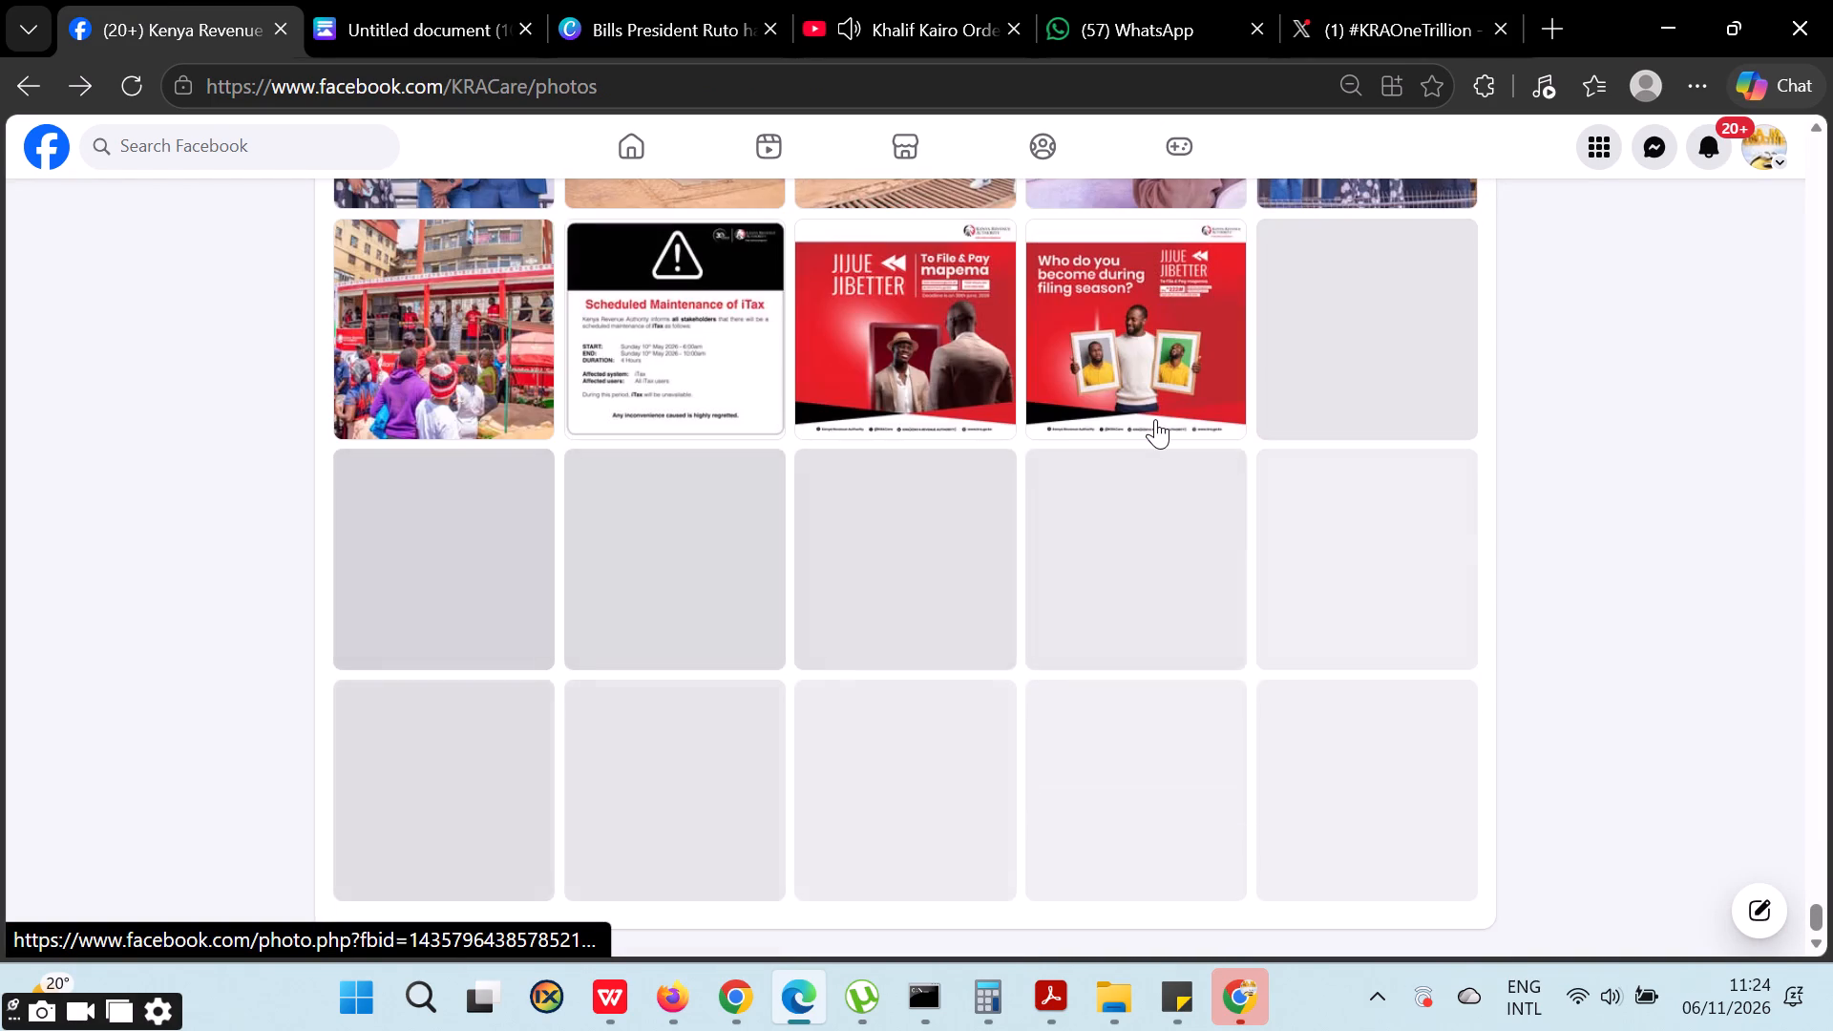
scroll(1155, 419, down, 4)
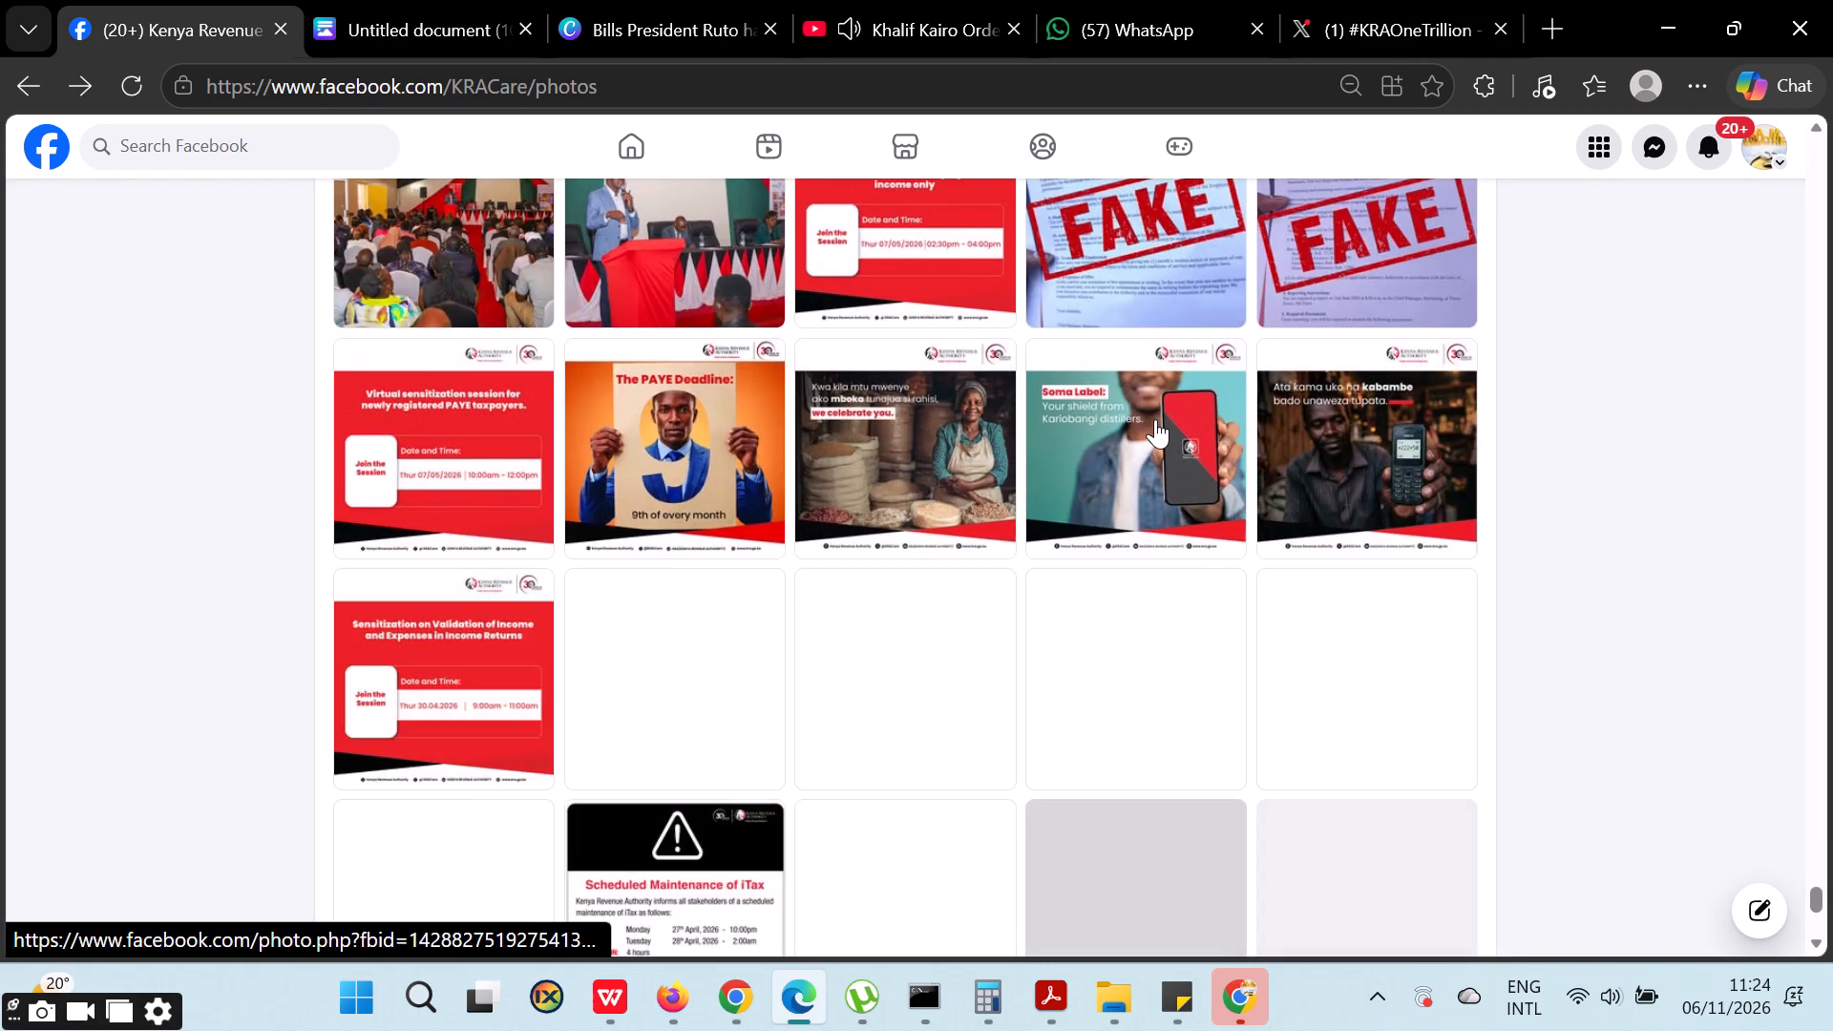
scroll(1155, 419, down, 4)
scroll(1149, 424, up, 1)
scroll(1148, 425, down, 4)
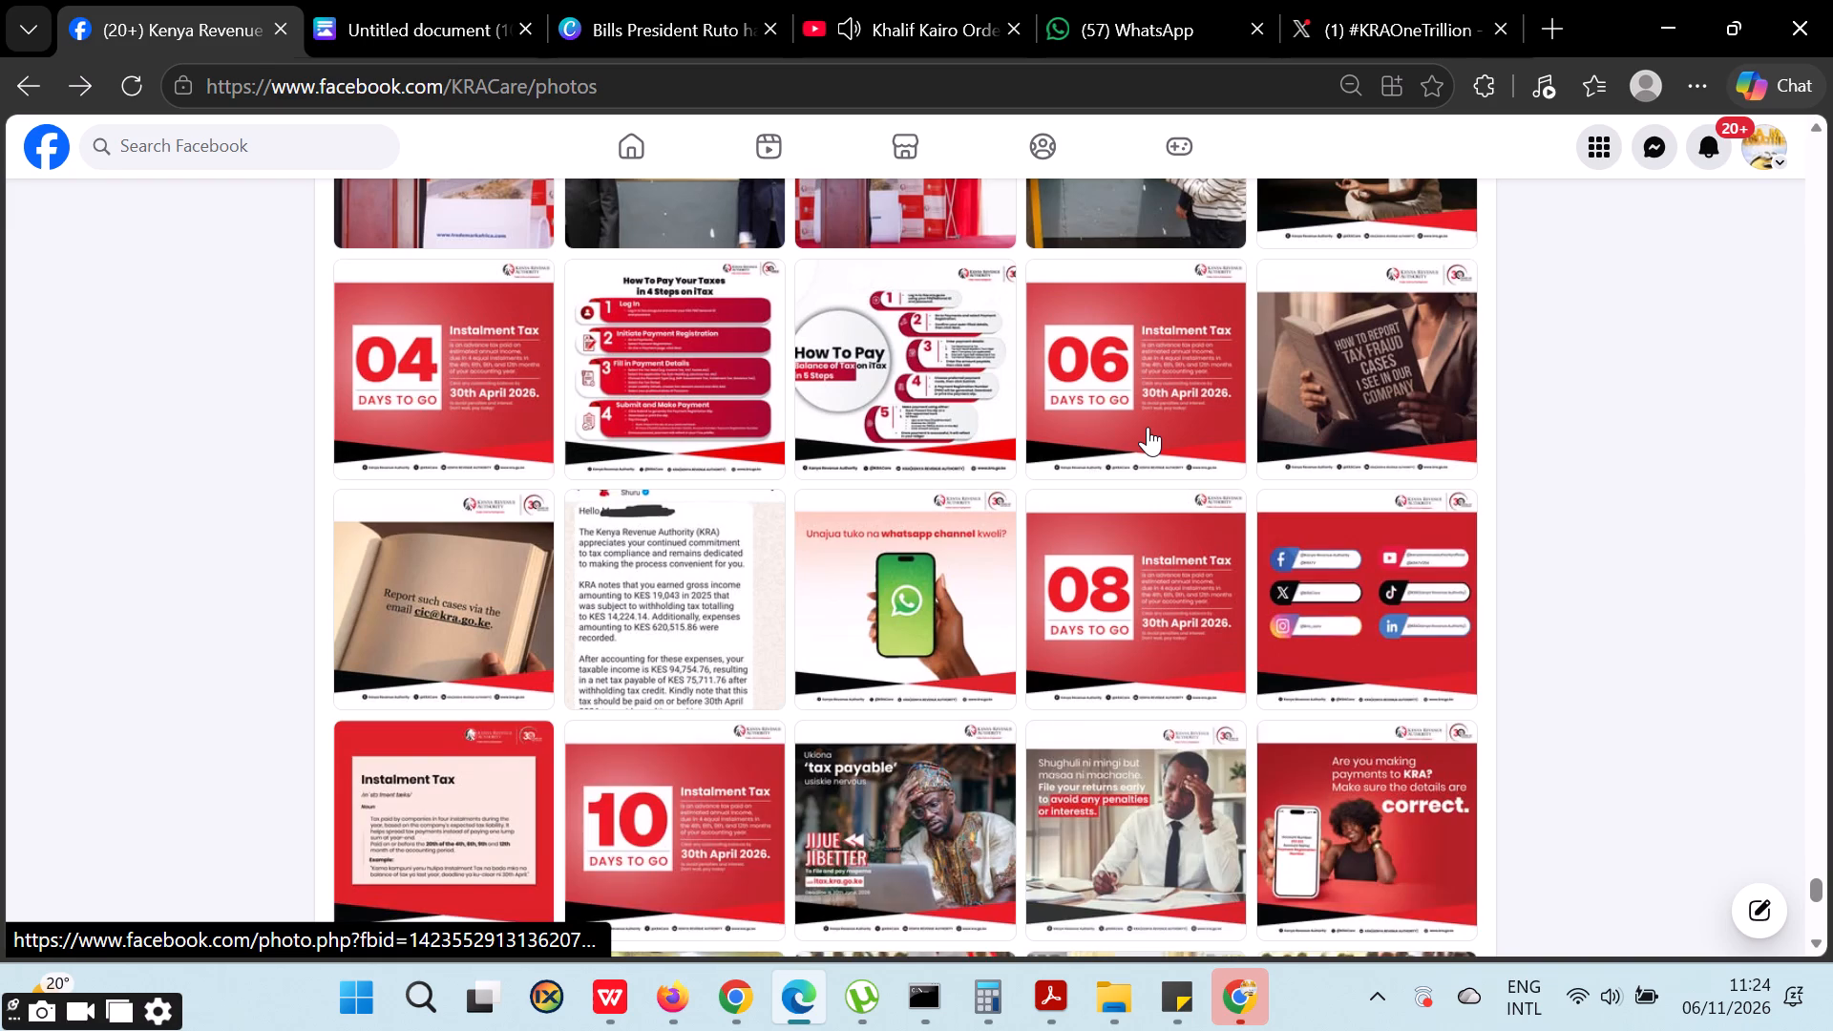
Examine the How To Pay Balance of Tax on iTax graphic and the Facebook photos that follow it.
click(956, 333)
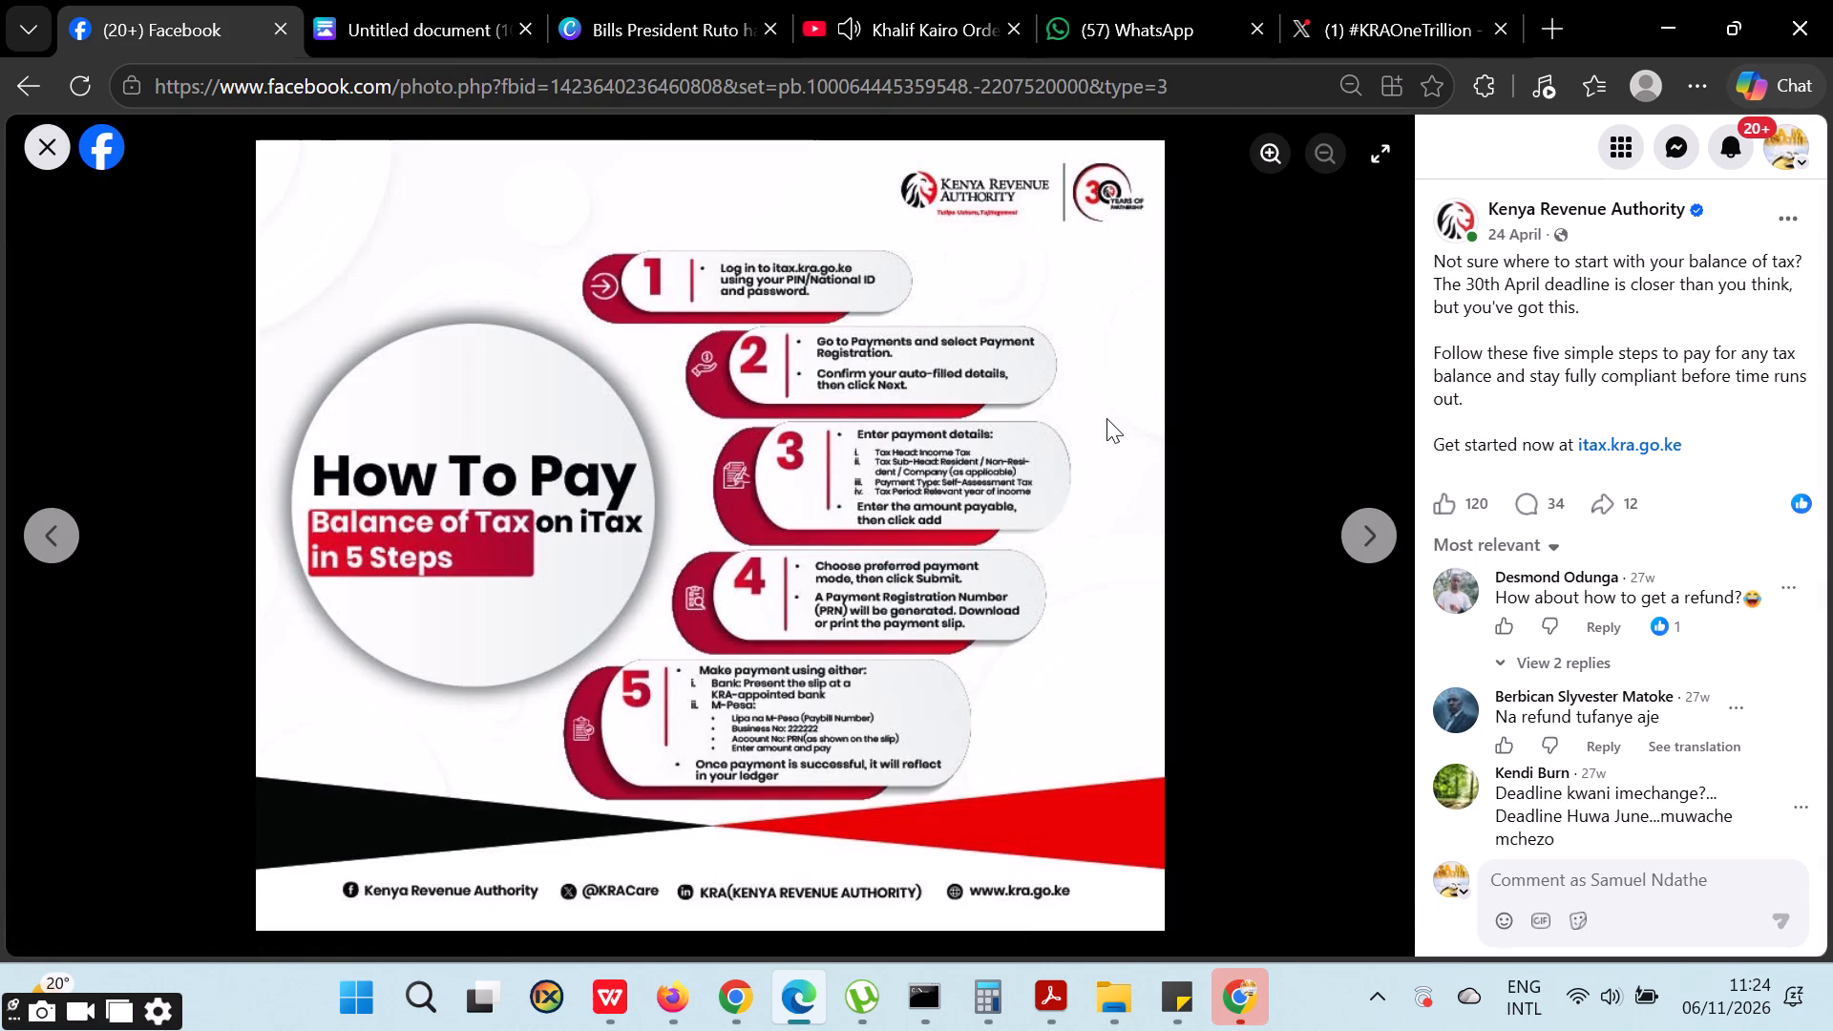
click(1298, 305)
scroll(1031, 405, down, 1)
scroll(1031, 408, up, 1)
scroll(1031, 408, down, 7)
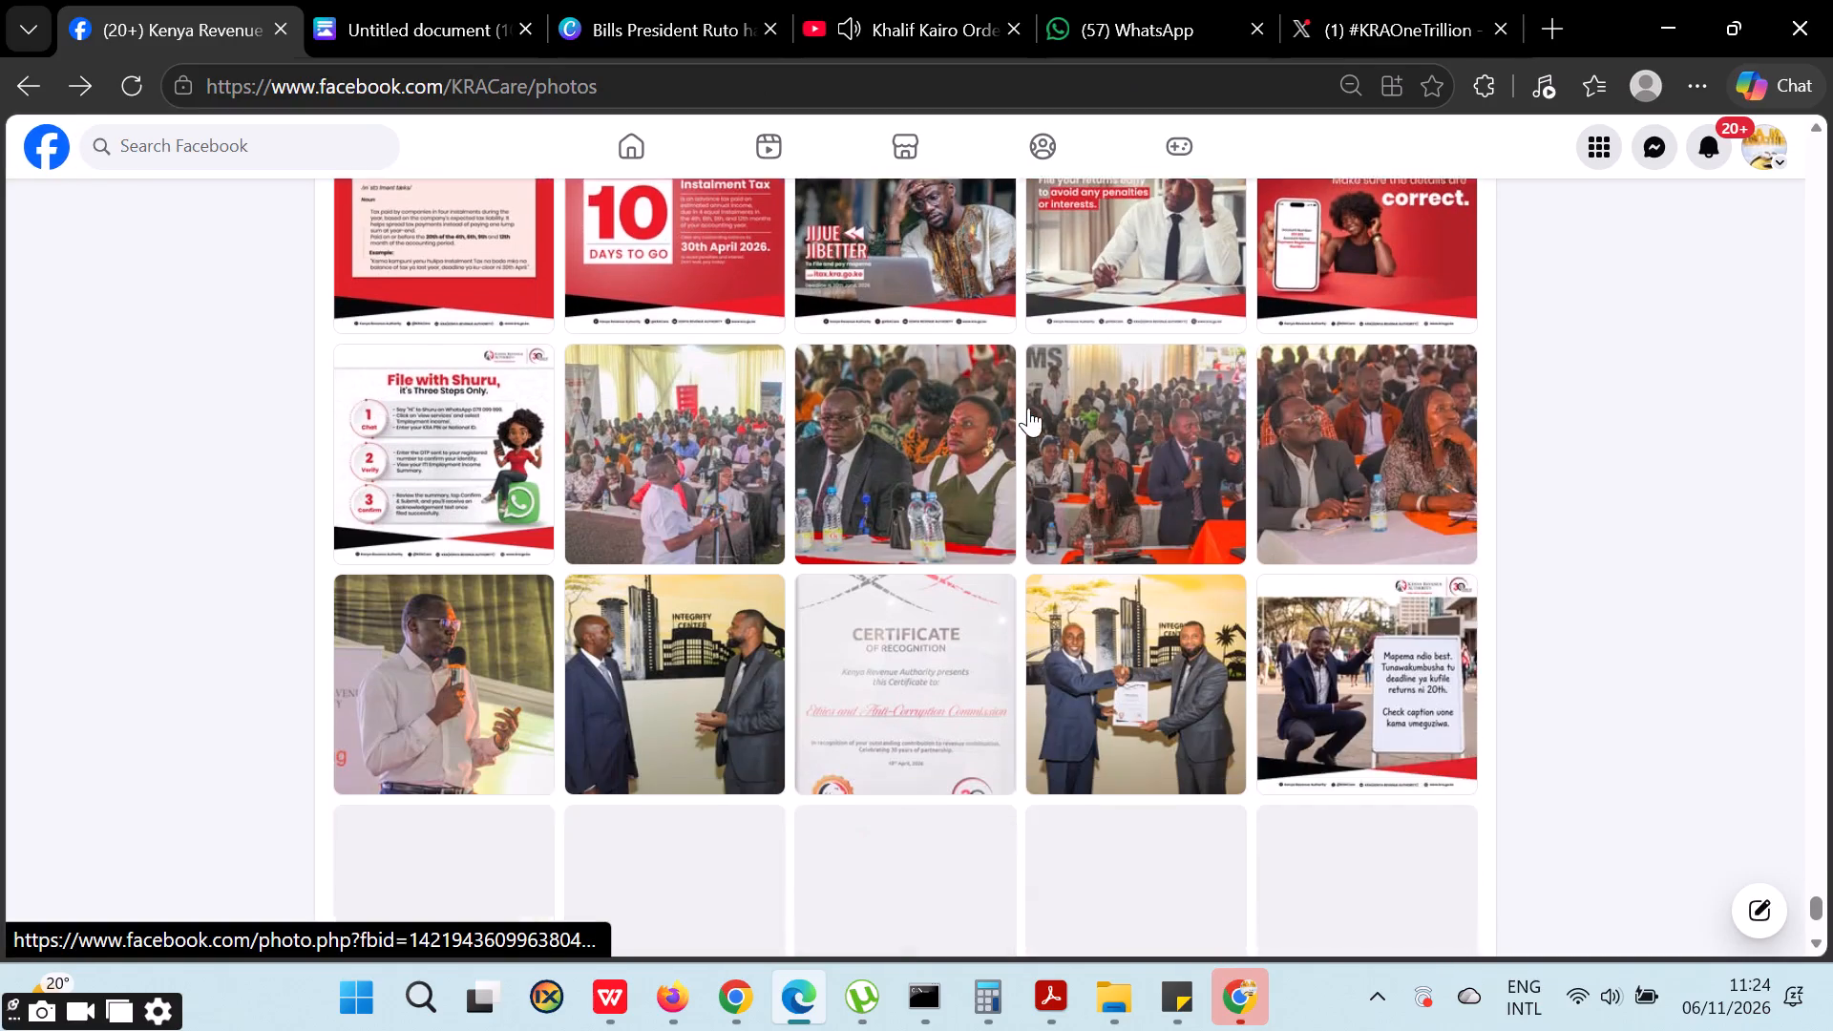
scroll(1028, 410, up, 3)
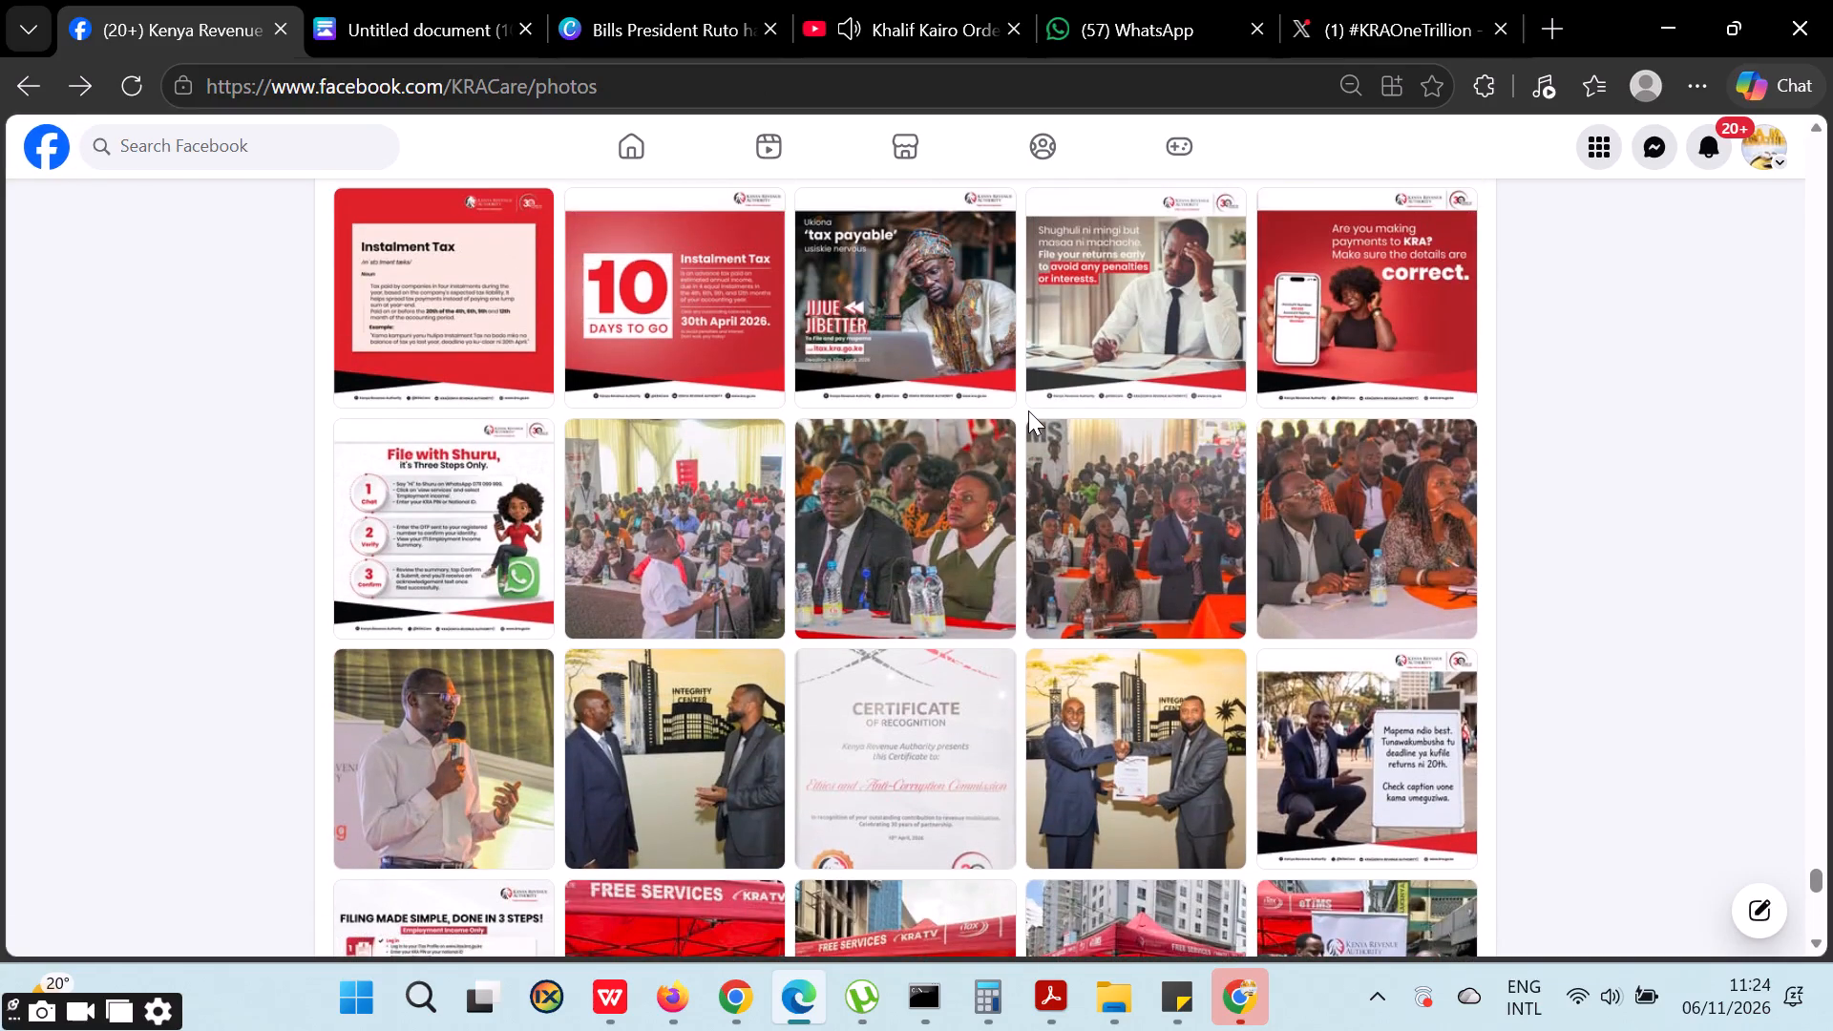
Examine the File with Shuru graphic and search the older Kenya Revenue Authority photos for a usable picture.
click(461, 513)
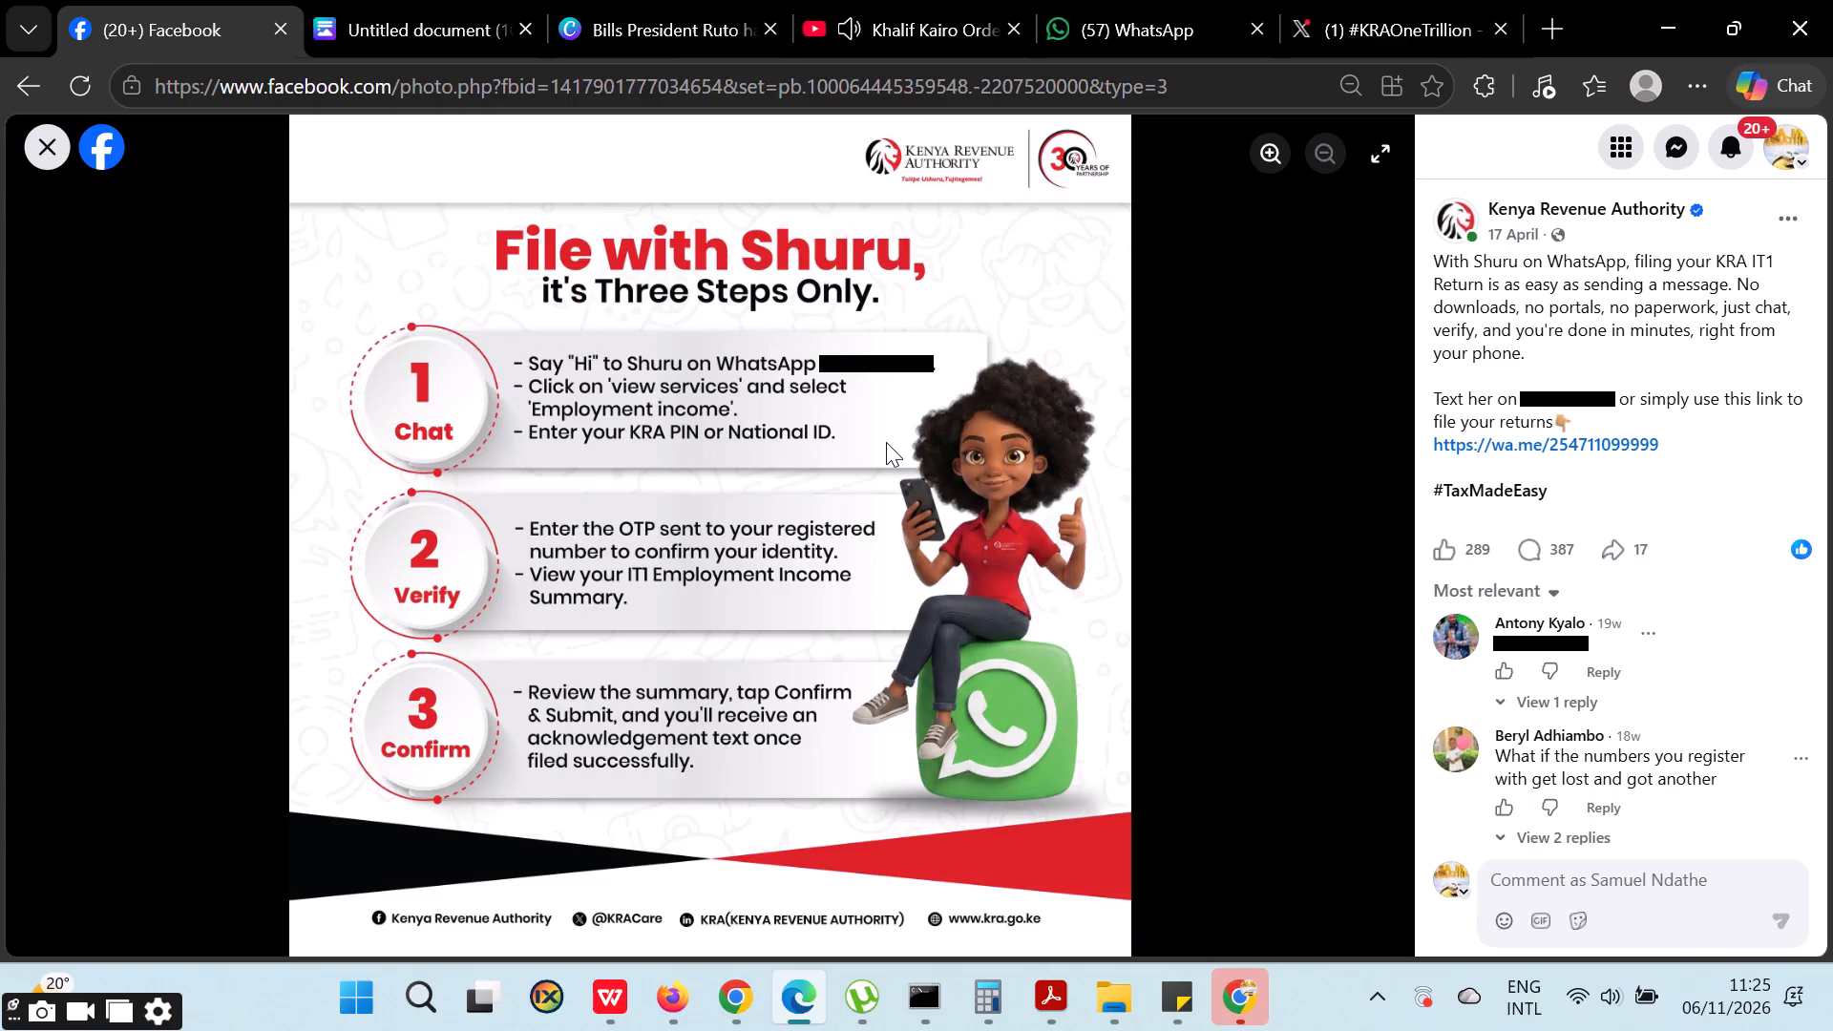
click(40, 137)
scroll(901, 508, down, 6)
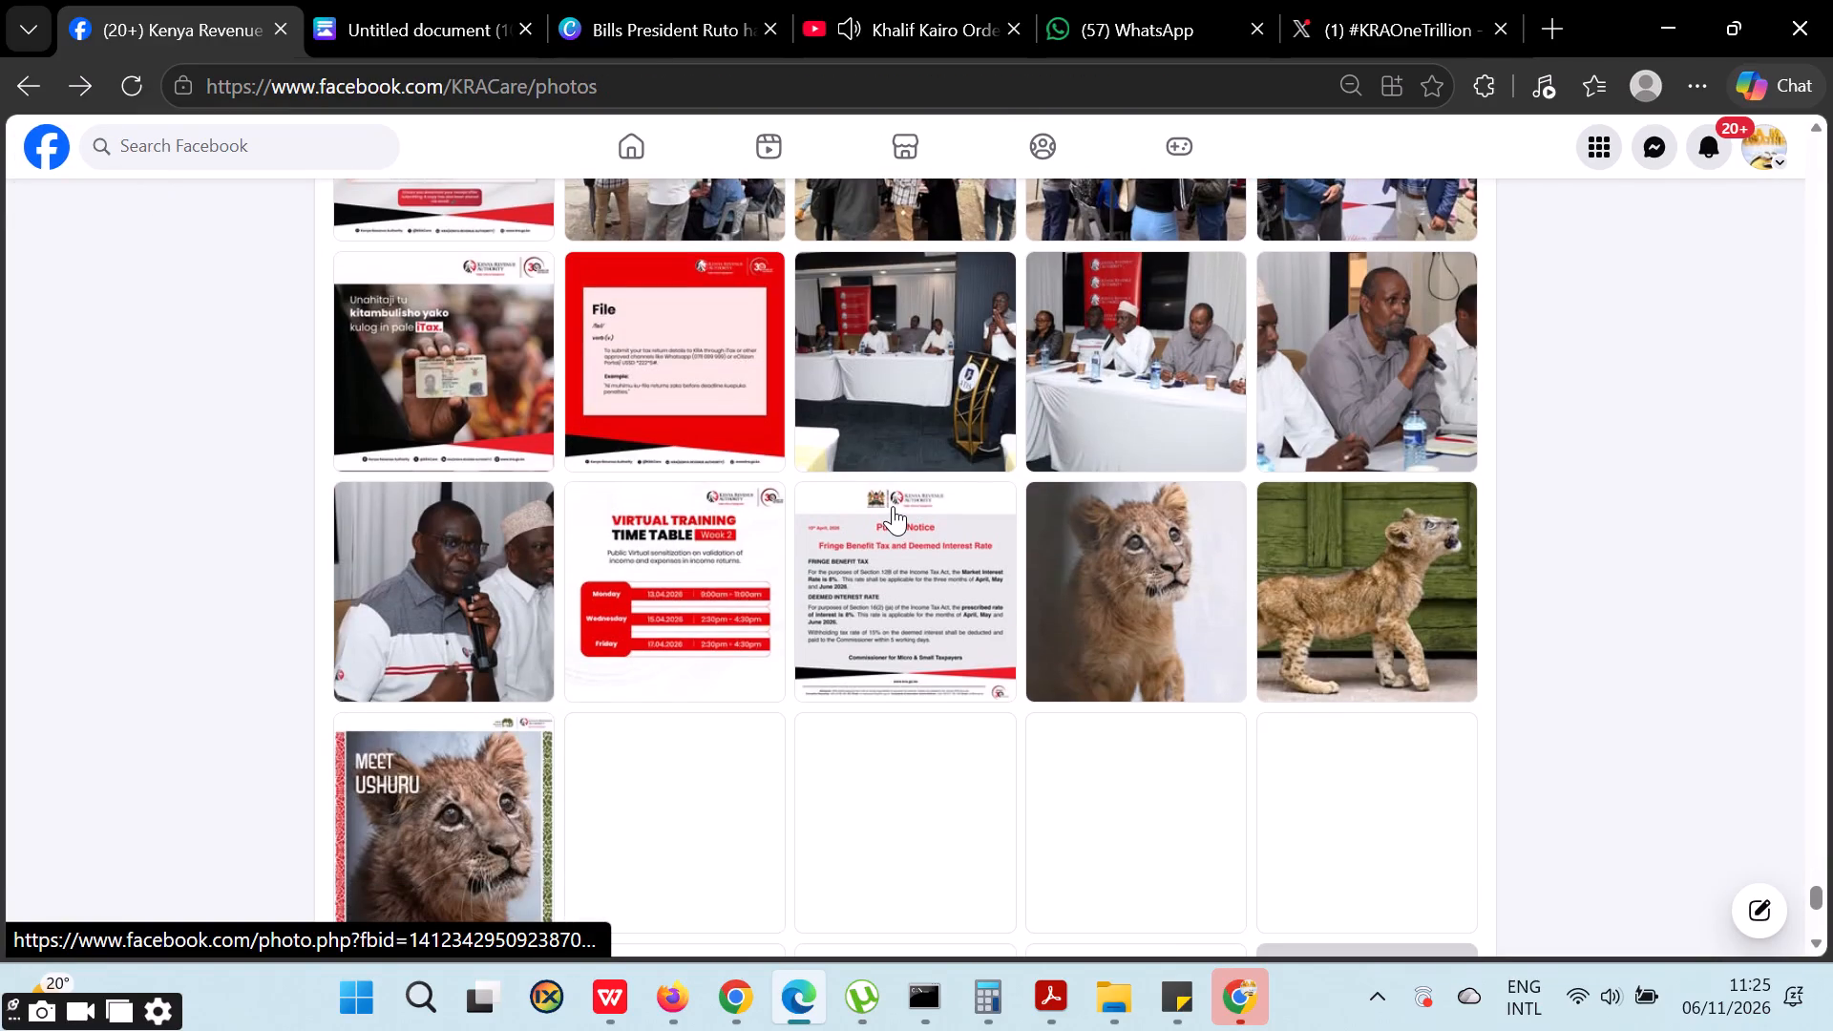
scroll(893, 506, down, 5)
scroll(891, 506, up, 1)
scroll(891, 506, down, 1)
scroll(891, 506, up, 1)
scroll(891, 506, down, 1)
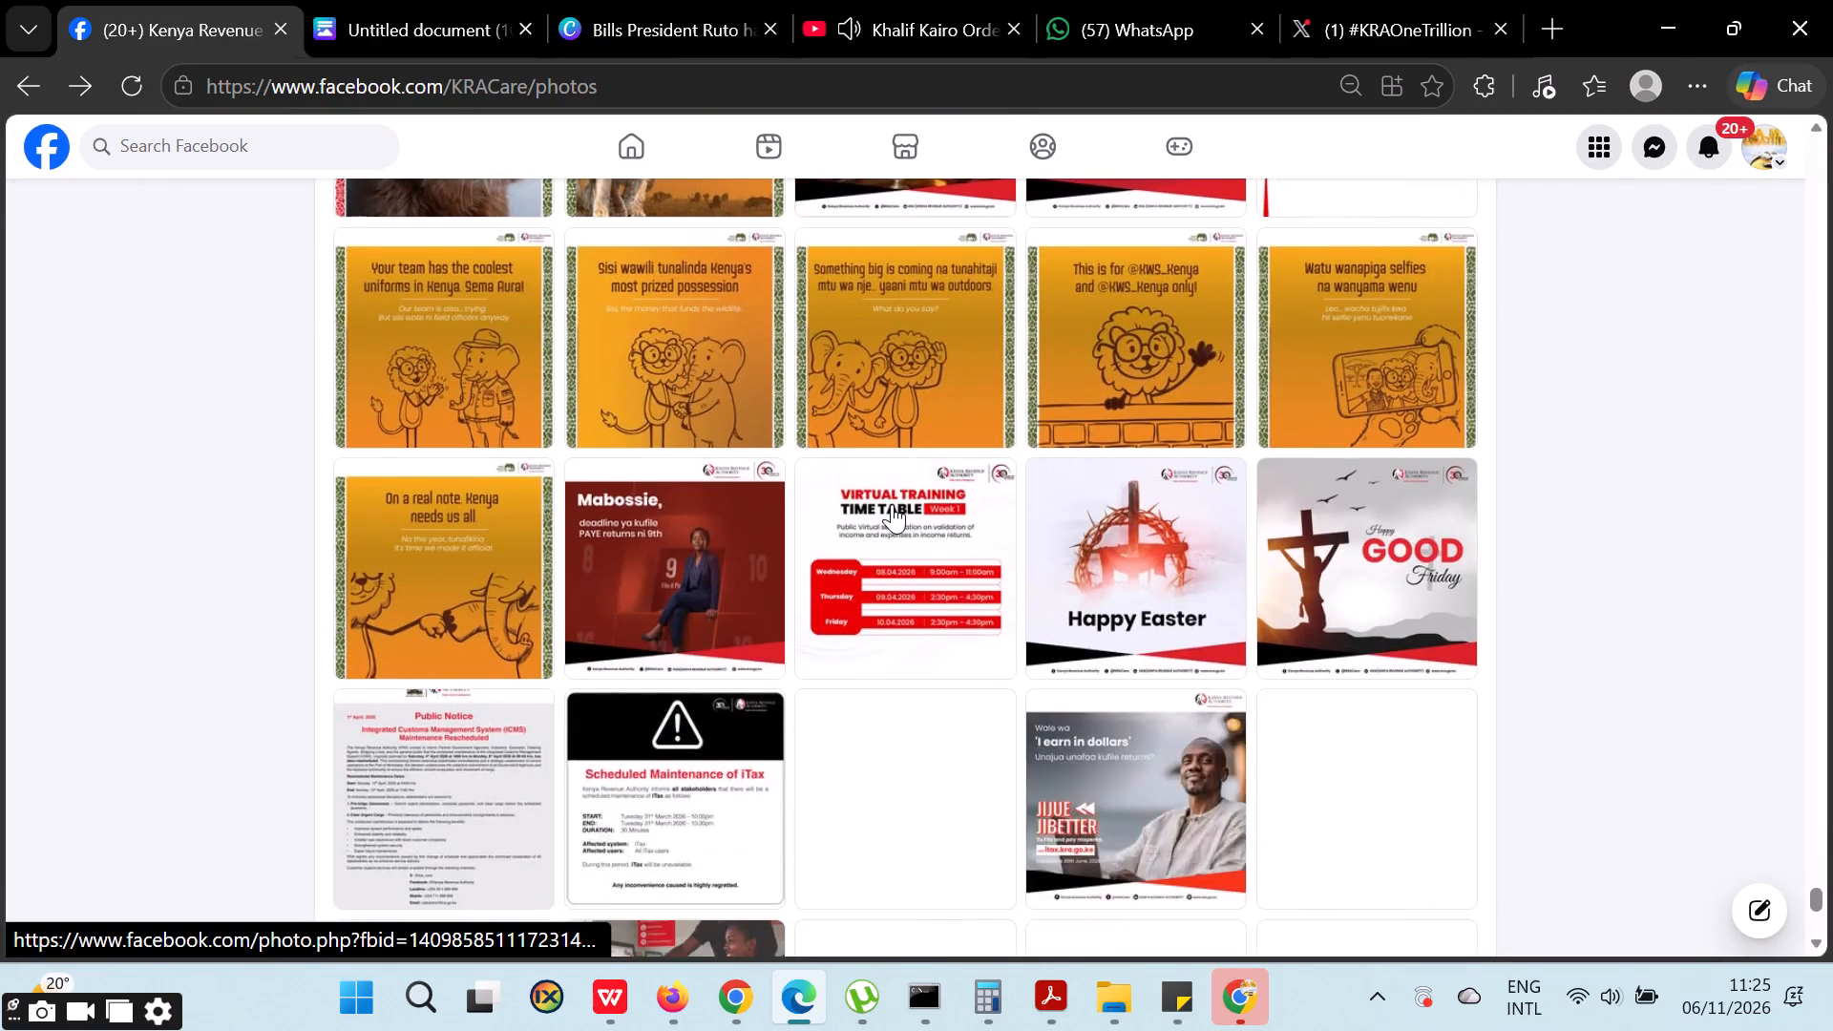
scroll(892, 504, down, 4)
scroll(892, 504, up, 1)
scroll(892, 504, down, 1)
scroll(892, 504, up, 1)
scroll(892, 504, down, 3)
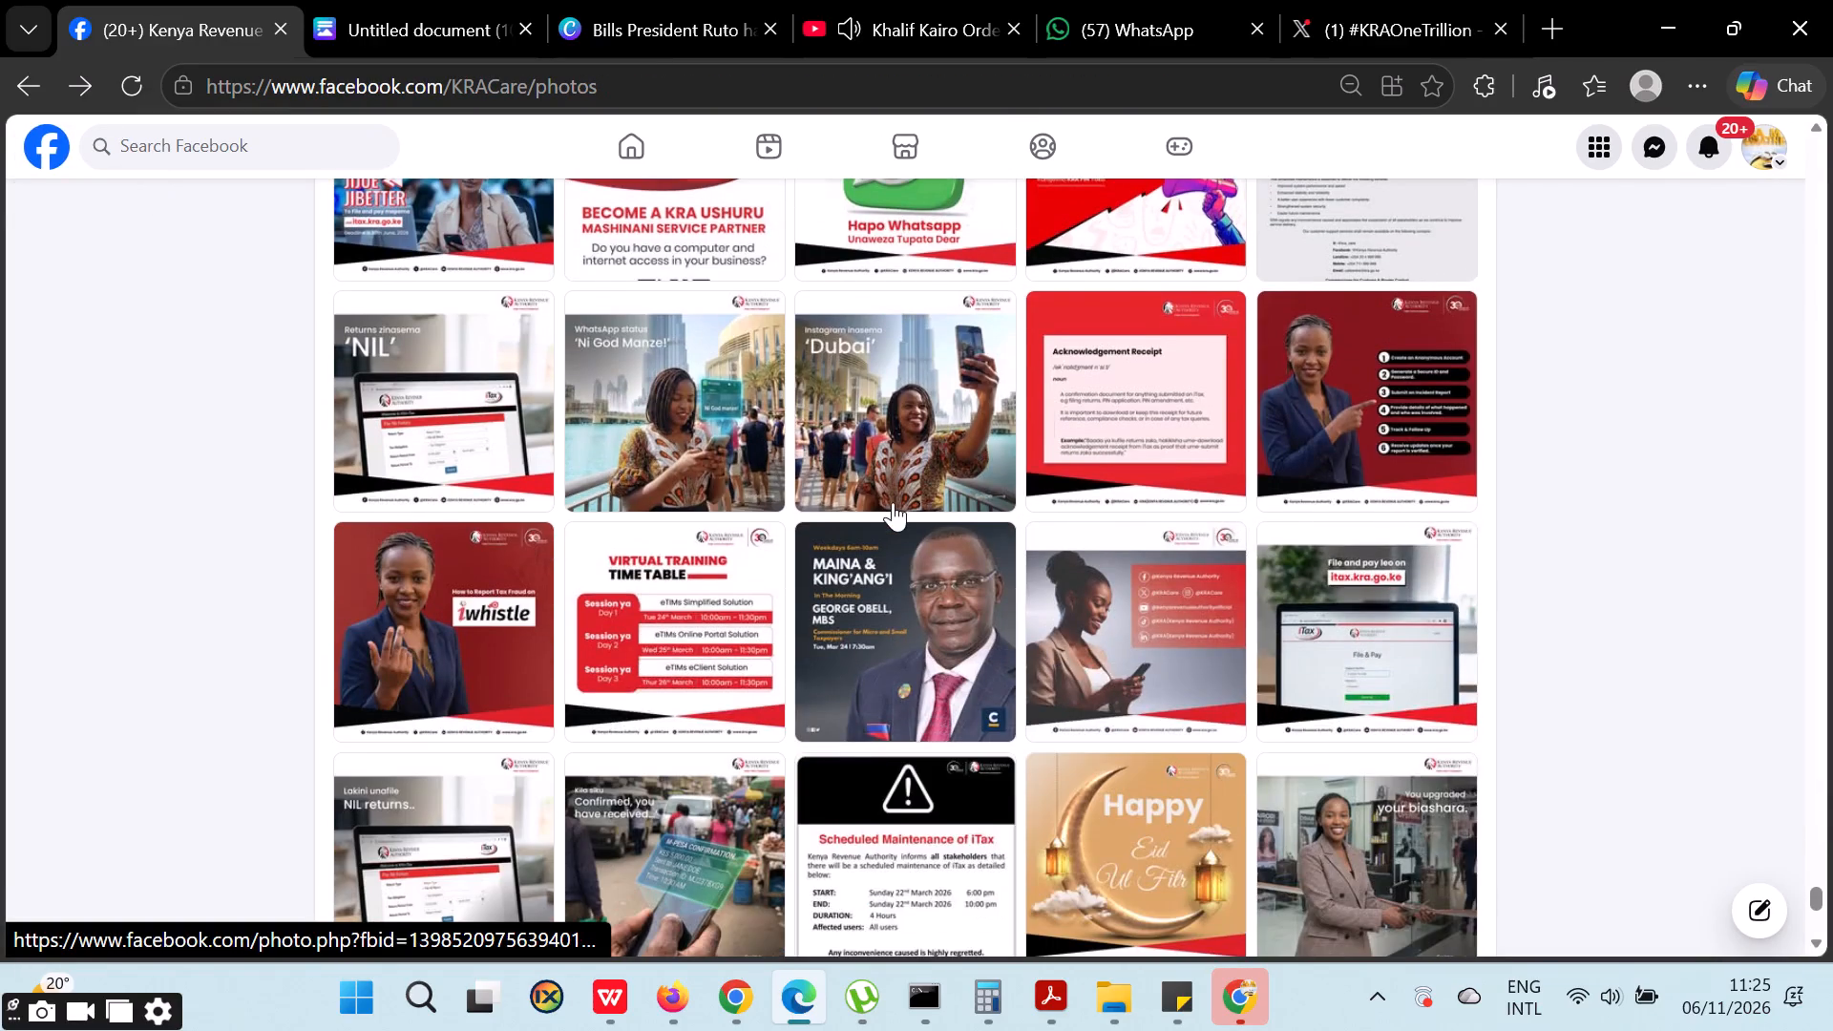
scroll(893, 502, down, 2)
scroll(893, 503, up, 1)
scroll(893, 503, down, 1)
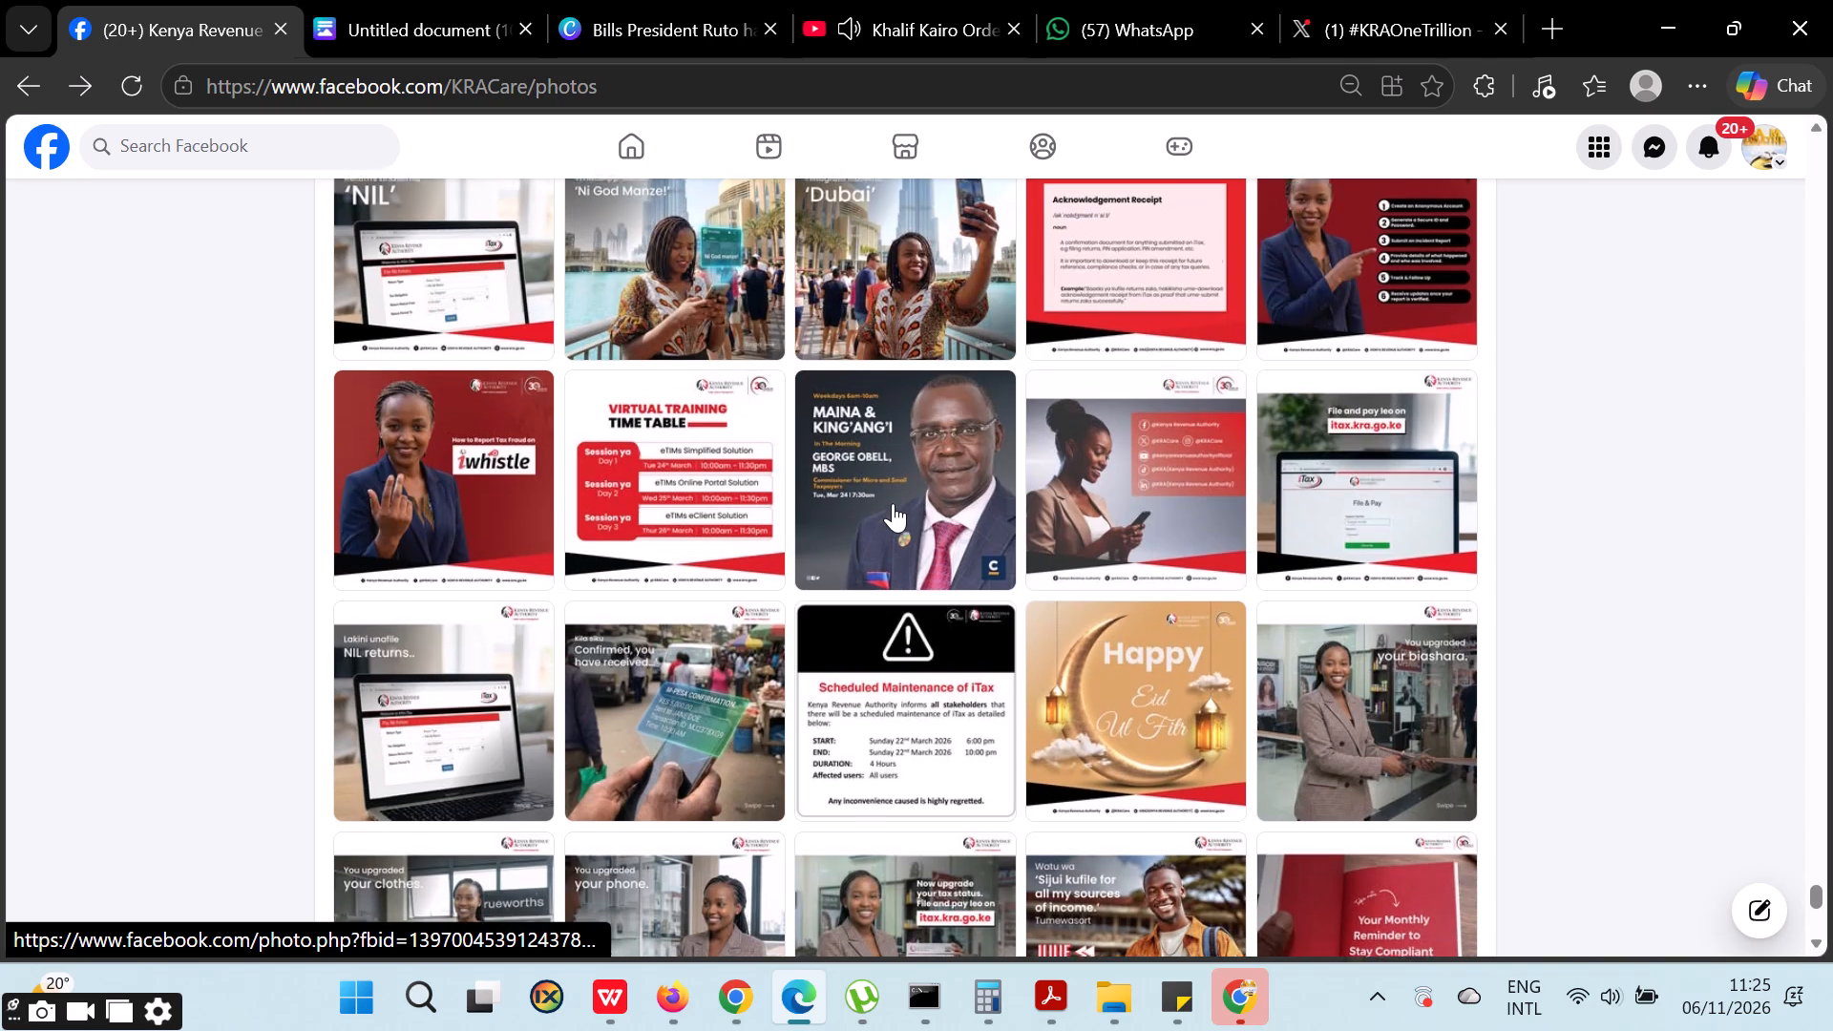
scroll(893, 503, down, 1)
Open the "Lakini unafile NIL returns" laptop picture on Facebook and copy the image.
click(474, 457)
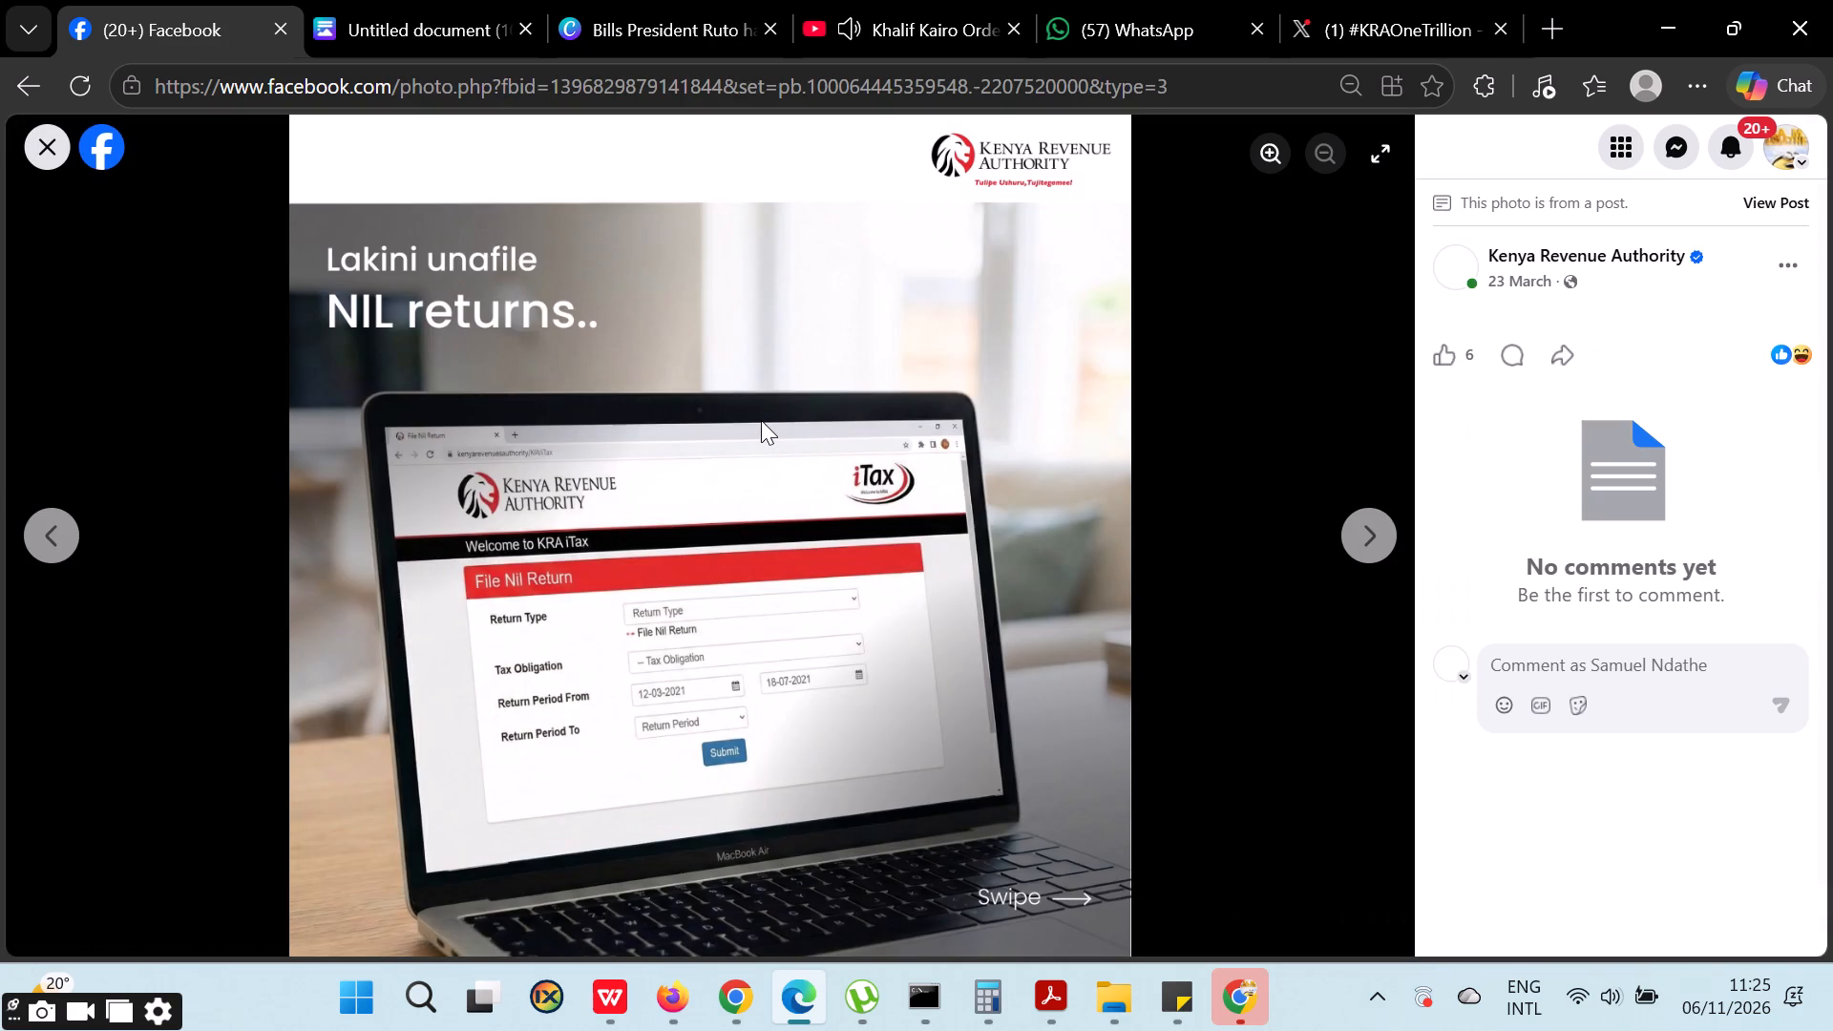
right_click(761, 419)
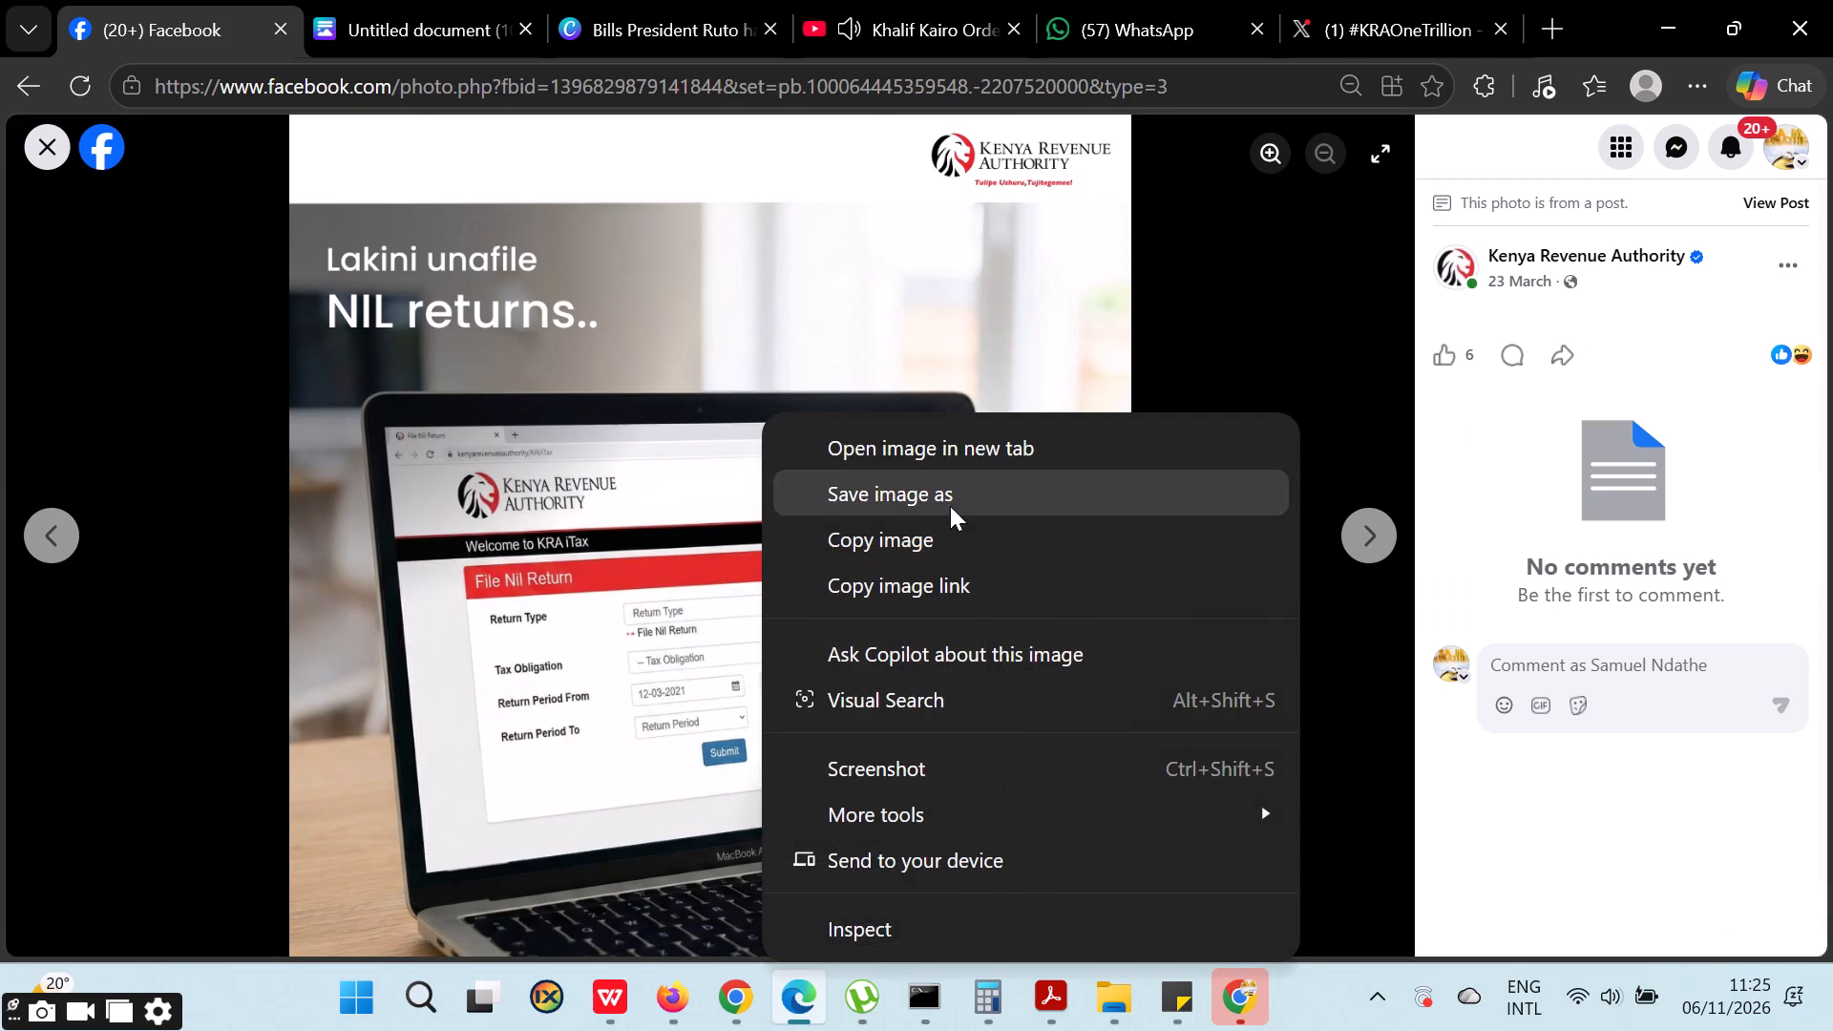
click(924, 531)
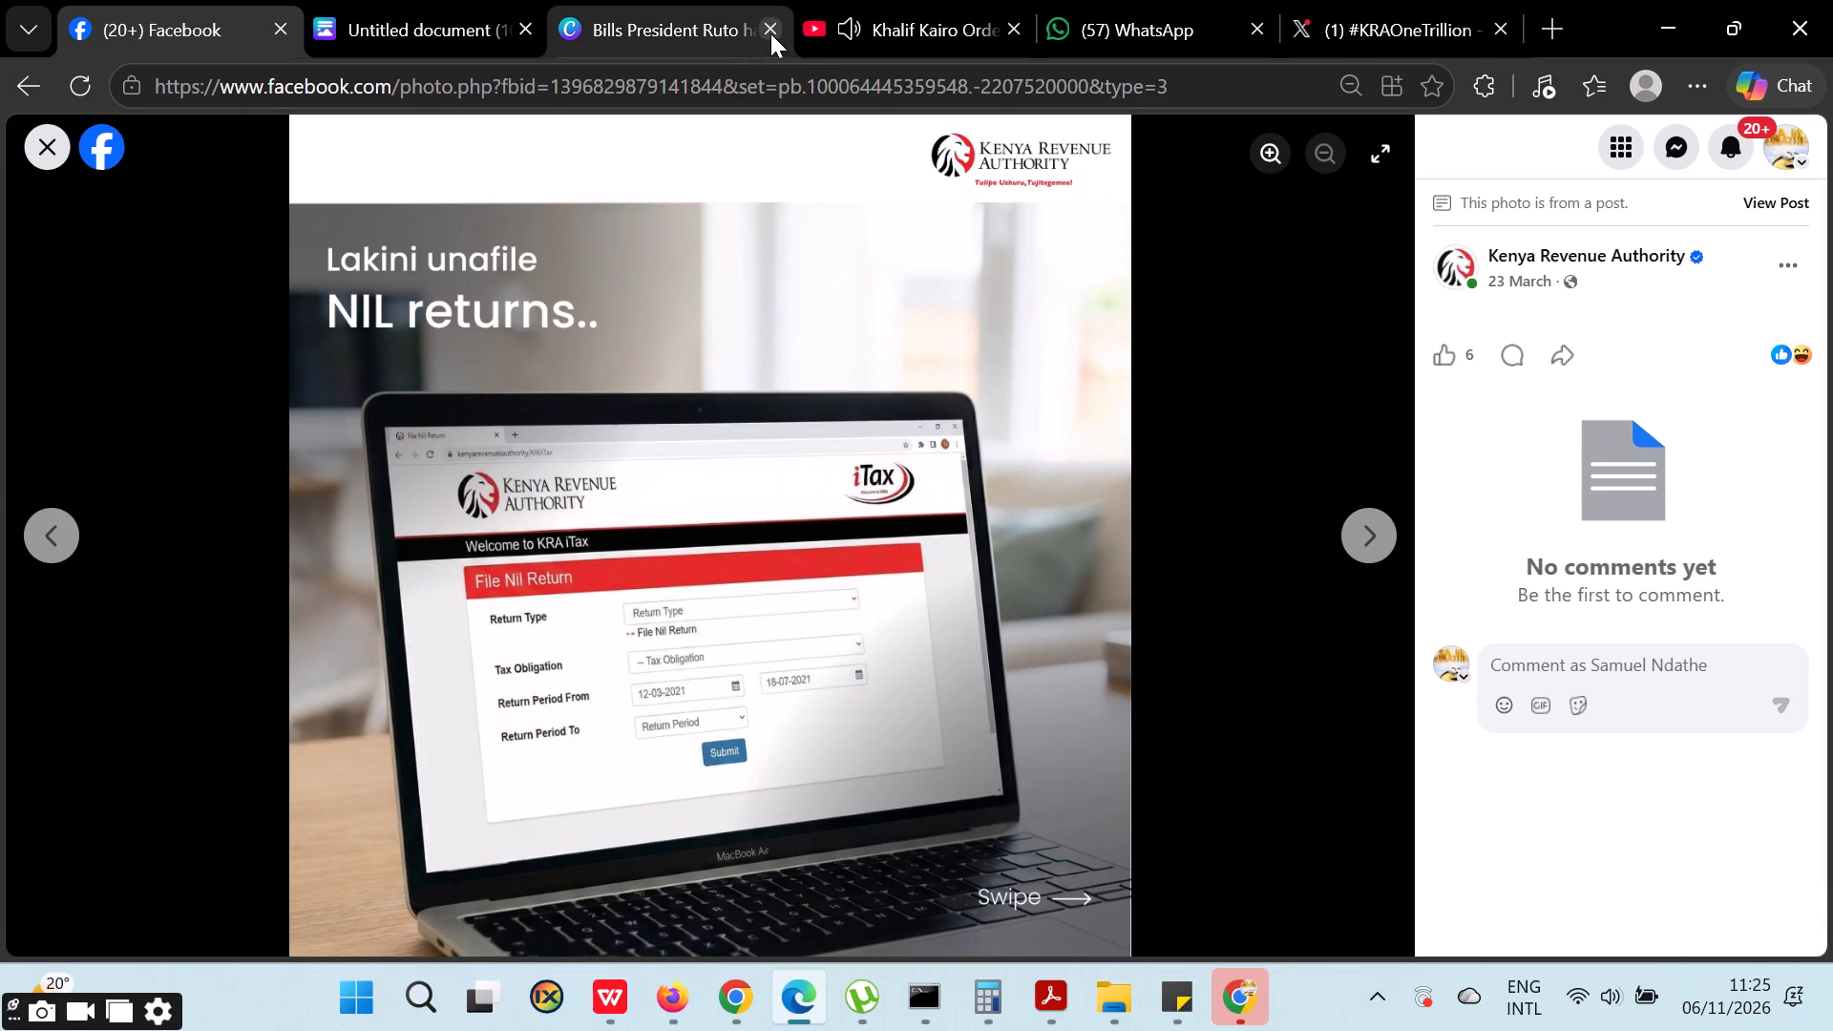
Switch to the Canva design and paste the copied laptop image onto page 4.
click(646, 0)
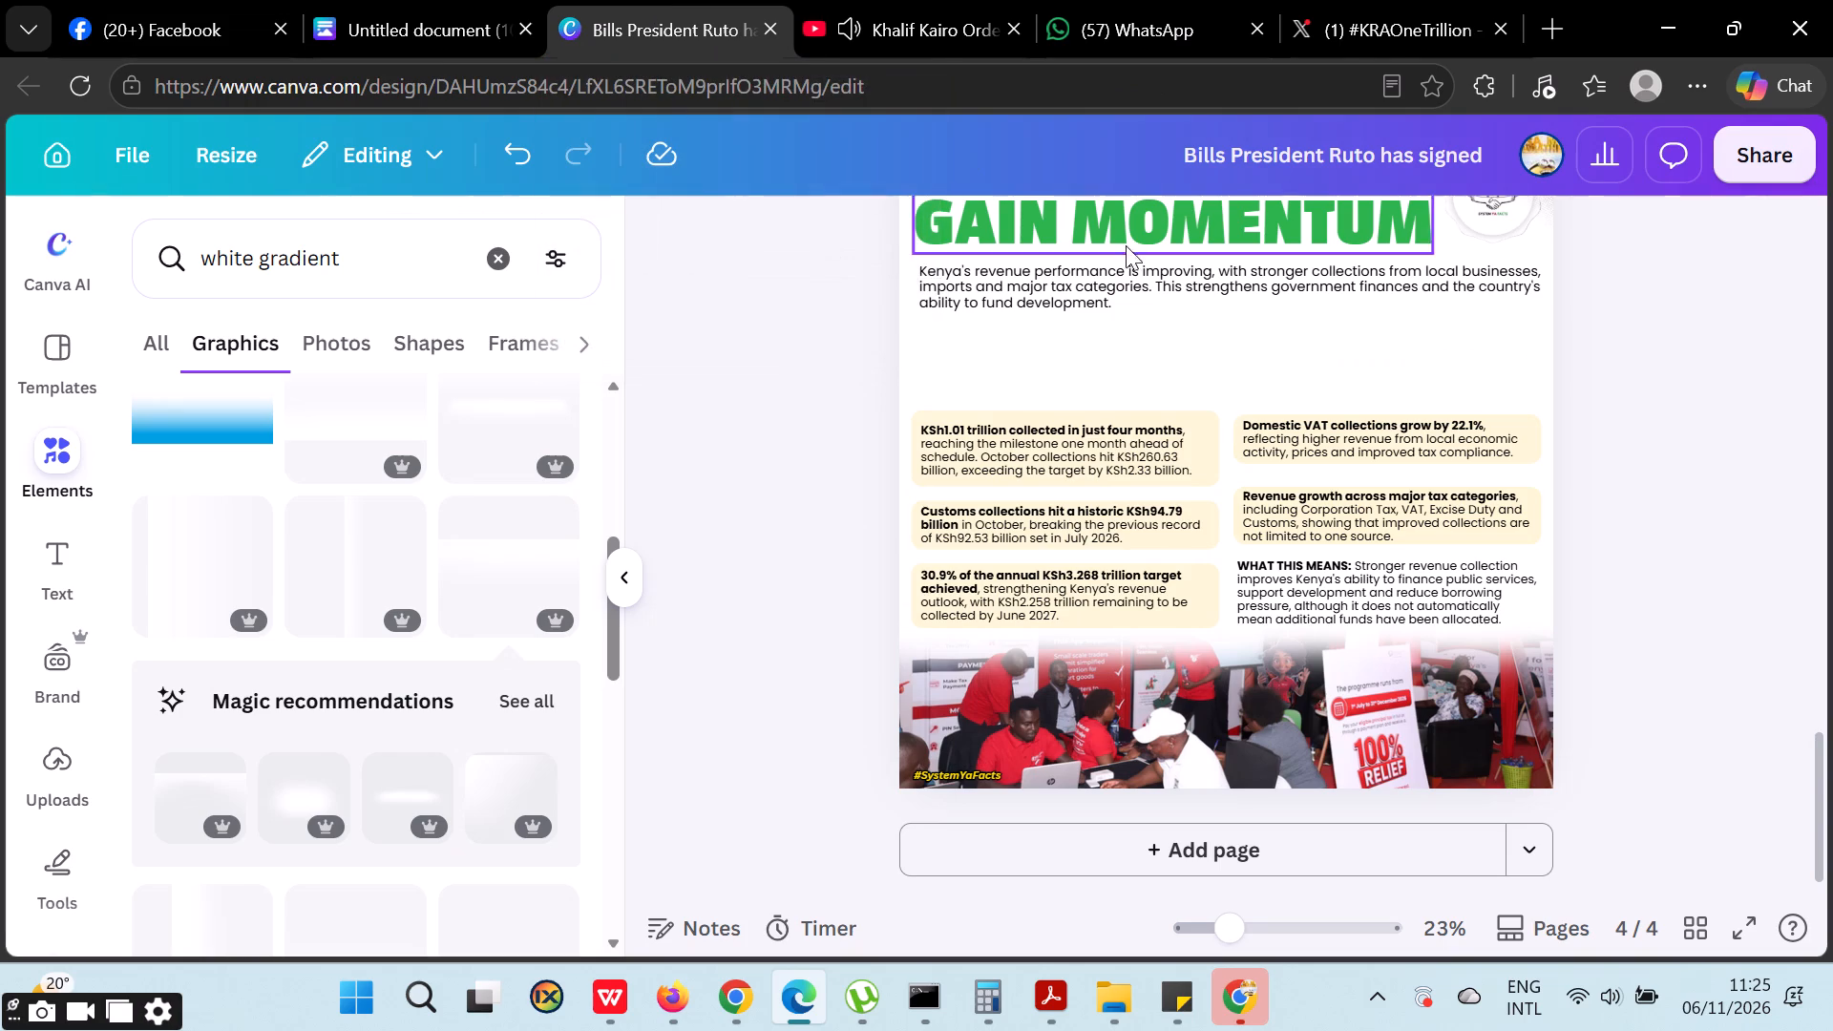
scroll(1139, 263, up, 1)
click(1377, 649)
key(ctrl+v)
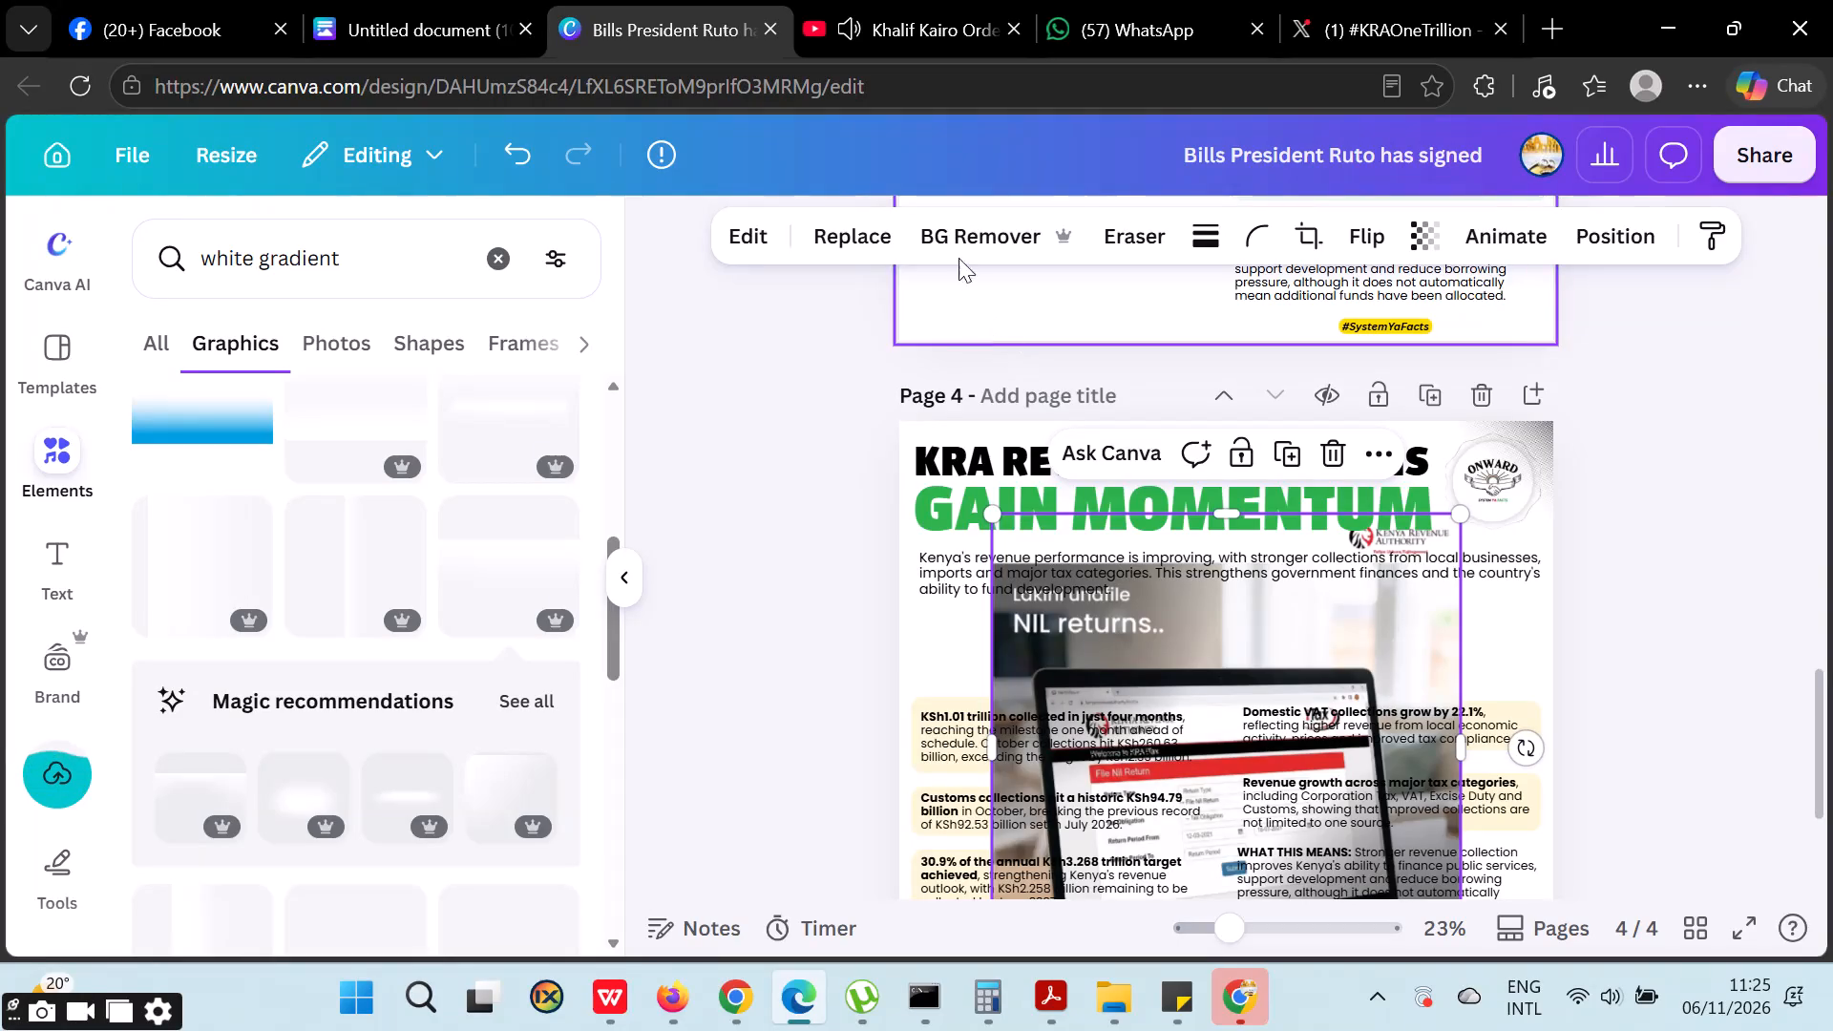
Remove the background from the pasted laptop image.
click(957, 248)
Crop the empty area above the laptop from the top of the cut-out image.
scroll(1387, 412, down, 2)
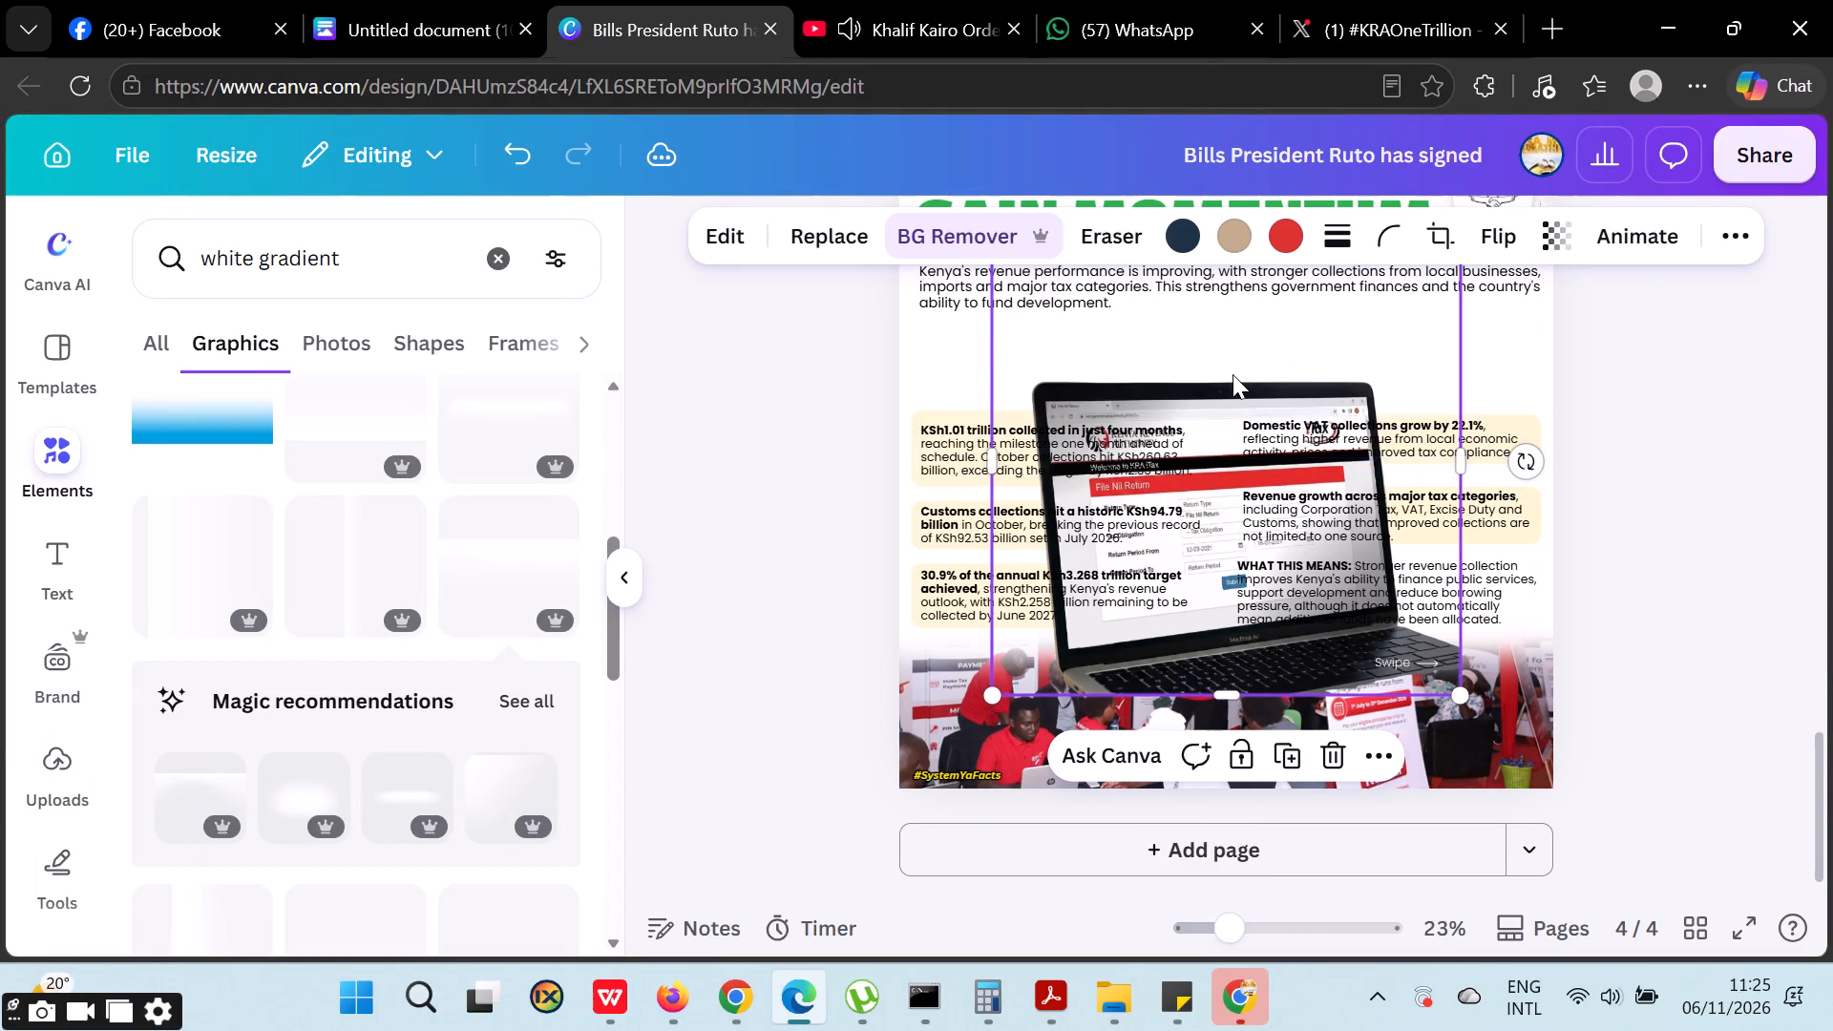
scroll(1233, 374, up, 2)
scroll(1238, 502, down, 2)
drag(1227, 510, 1207, 598)
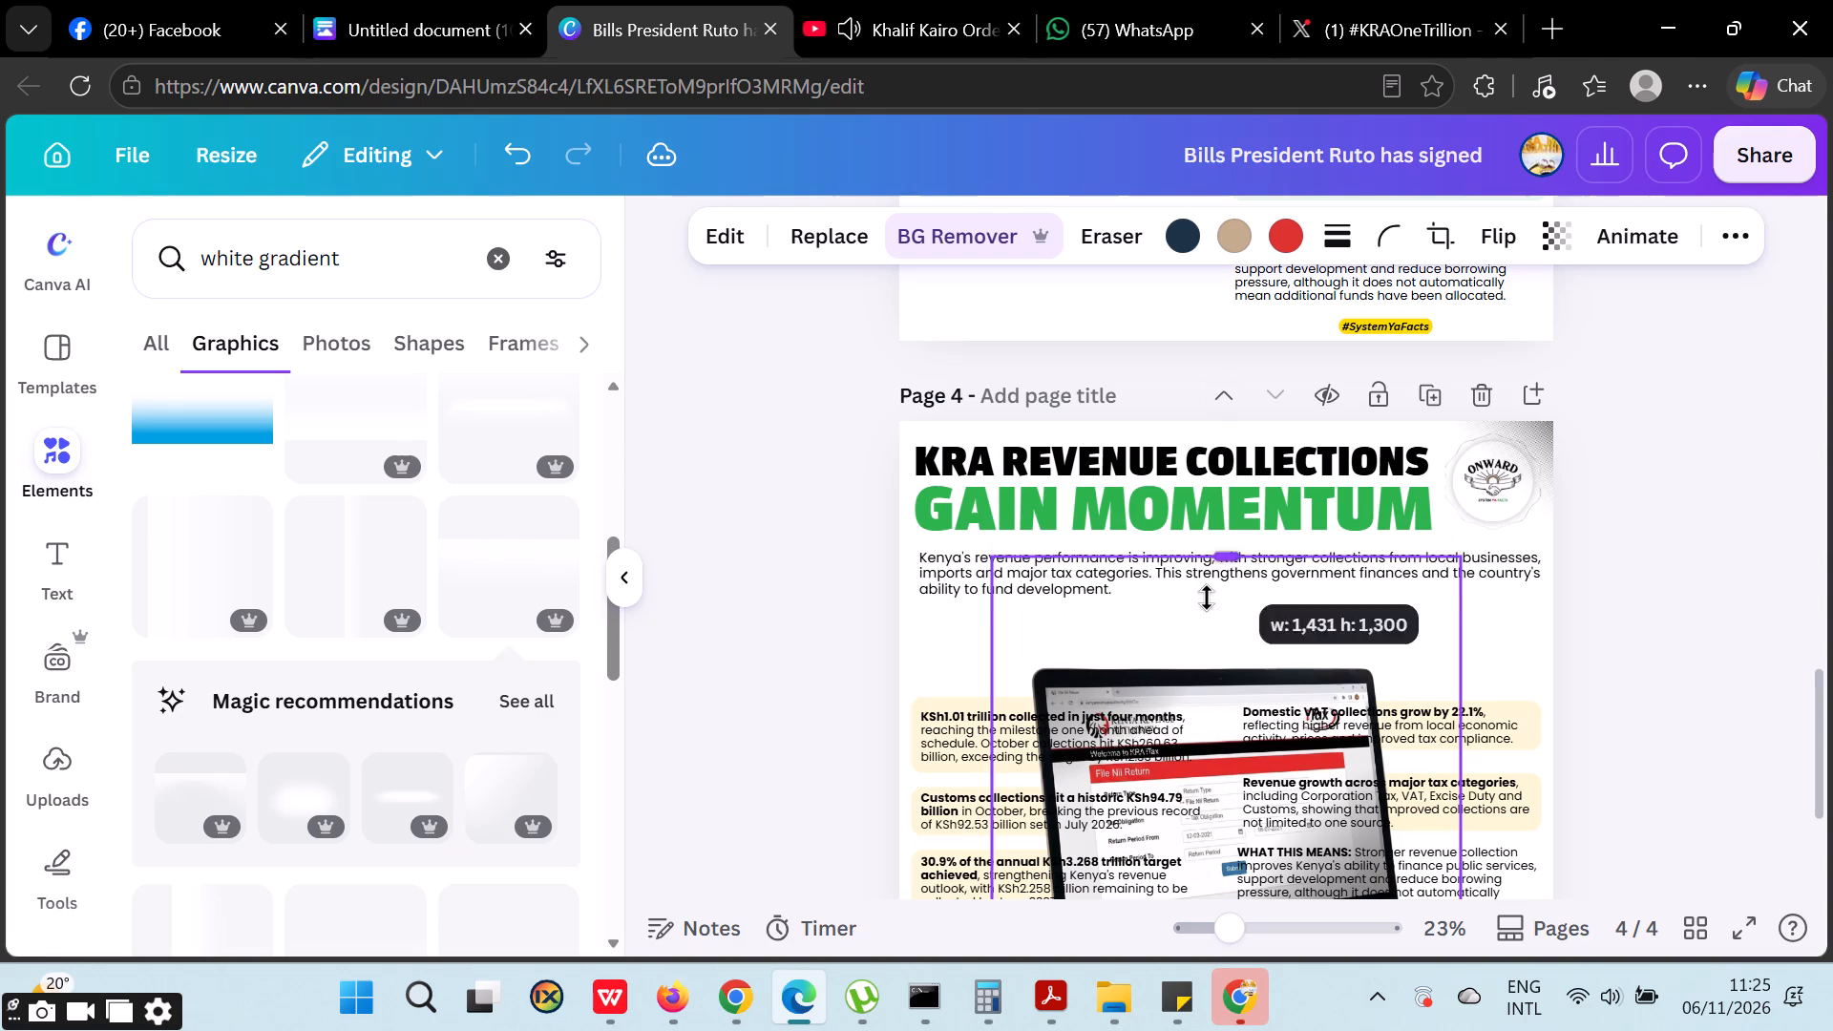
drag(1207, 598, 1207, 626)
scroll(1315, 651, down, 4)
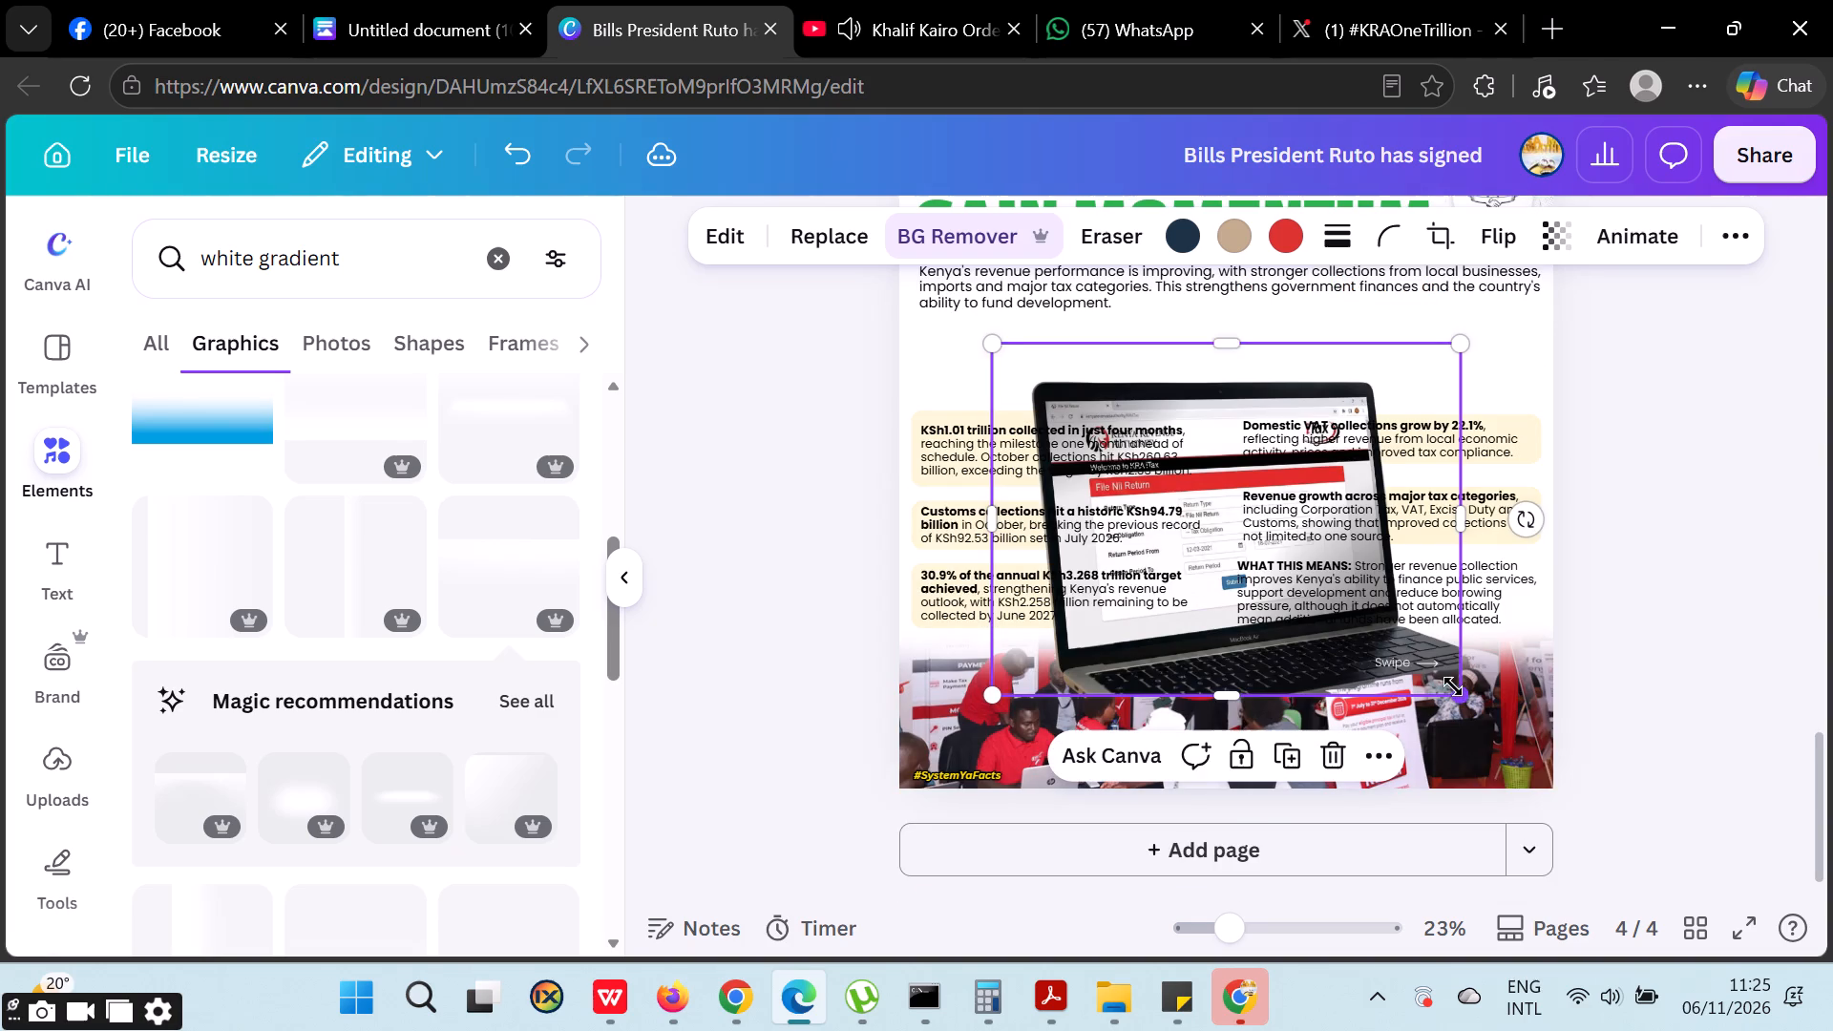
Shrink the laptop image and move it into the space above the right-hand column of cream boxes.
drag(1453, 686, 1313, 528)
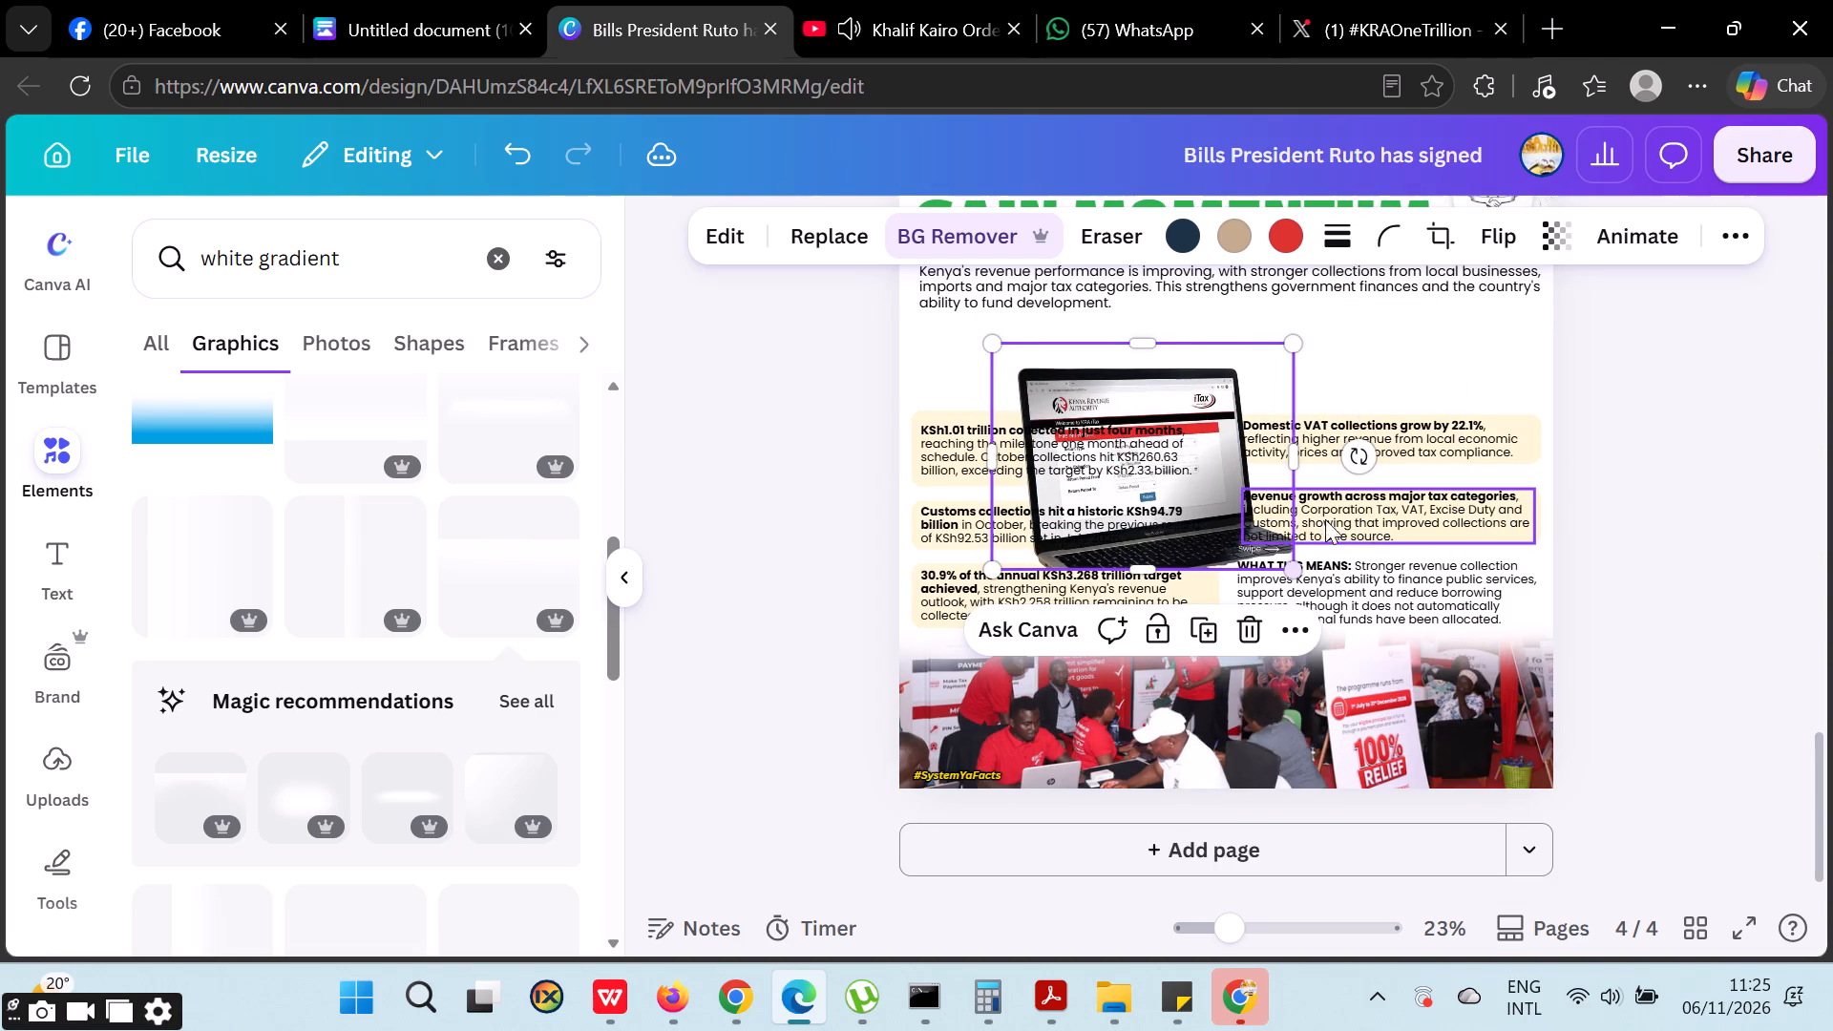
drag(1194, 507, 1434, 354)
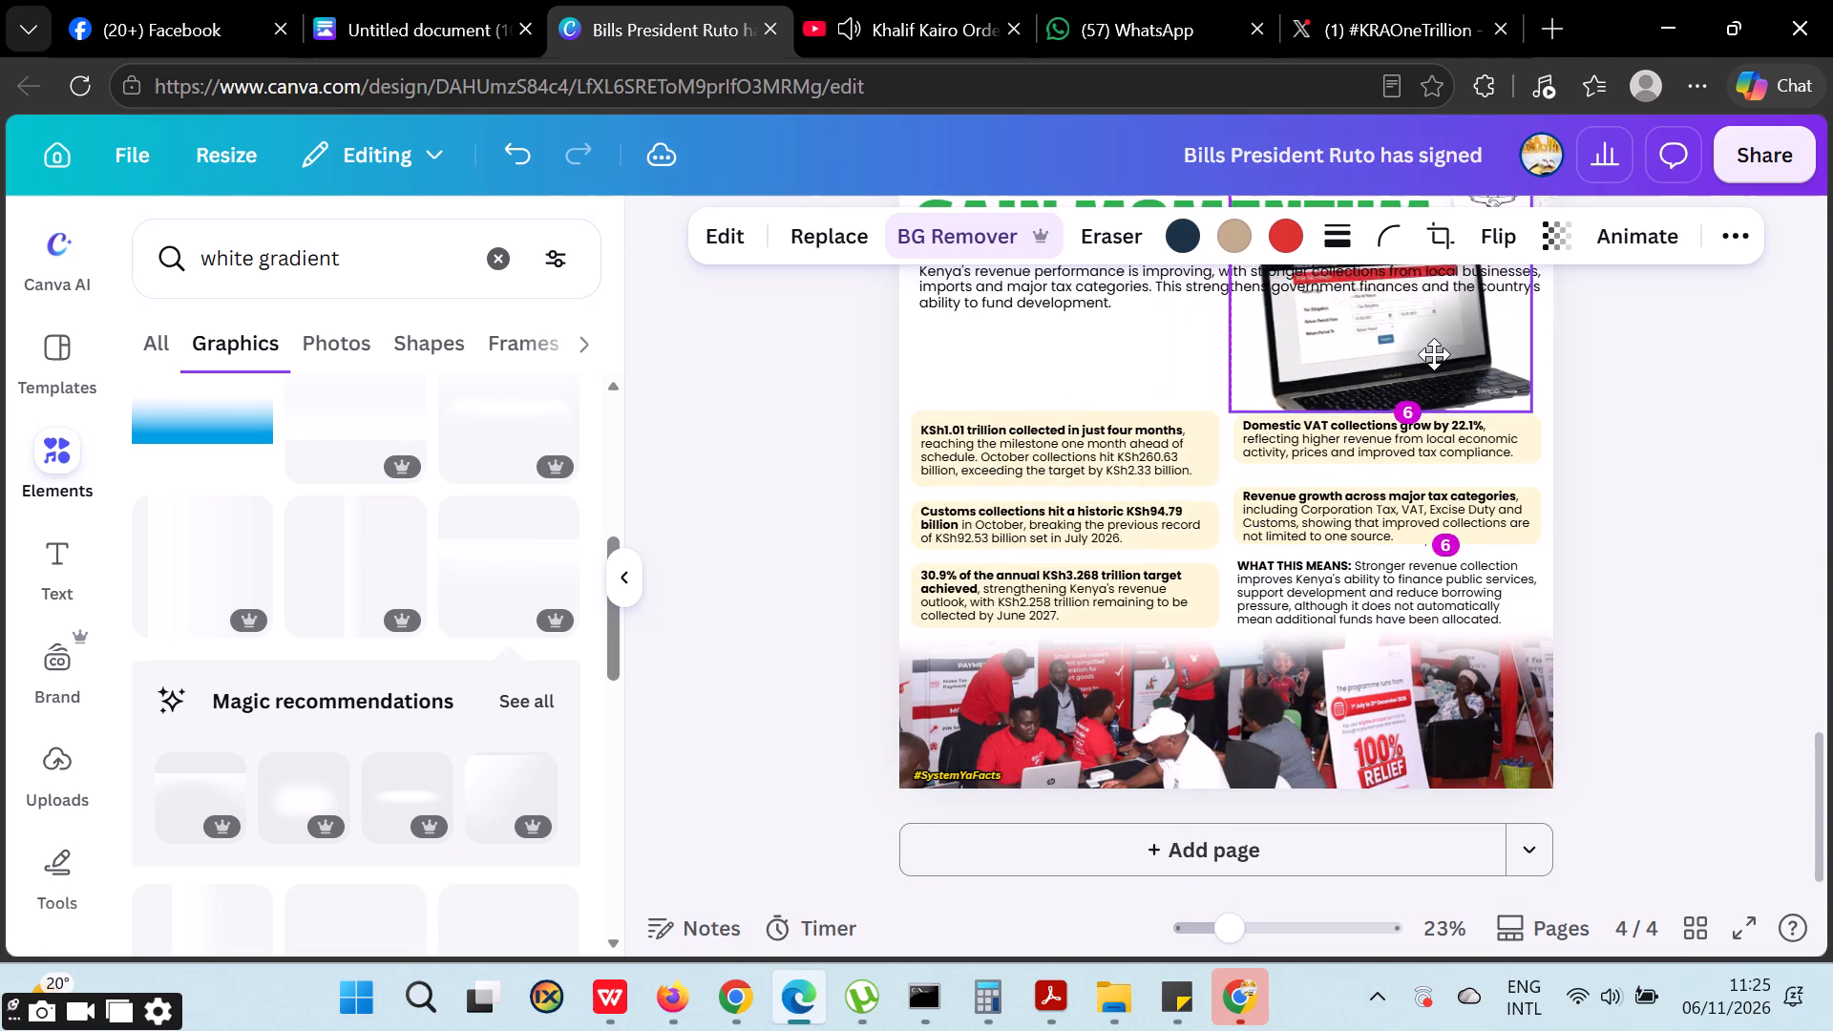
drag(1434, 354, 1430, 379)
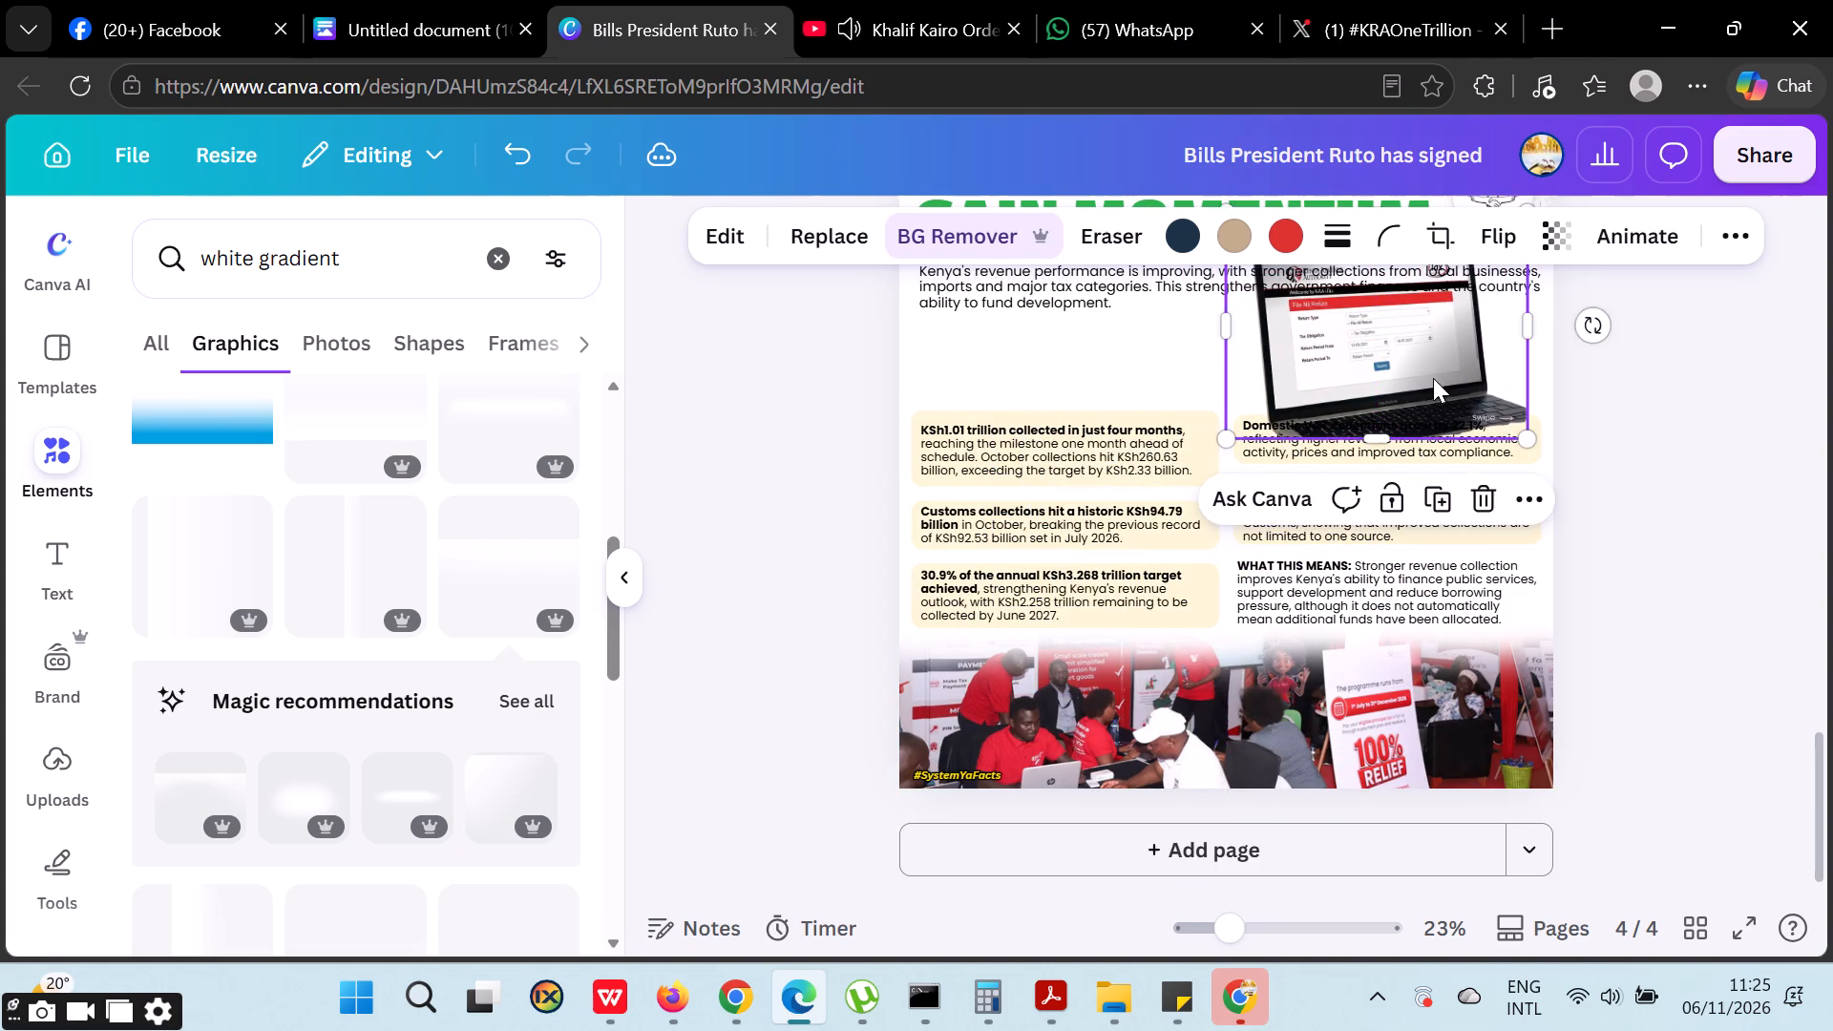
Reorder the laptop image's layer to sit behind all the texts and cream boxes, and nudge it slightly to the right.
scroll(1433, 378, up, 2)
right_click(1455, 636)
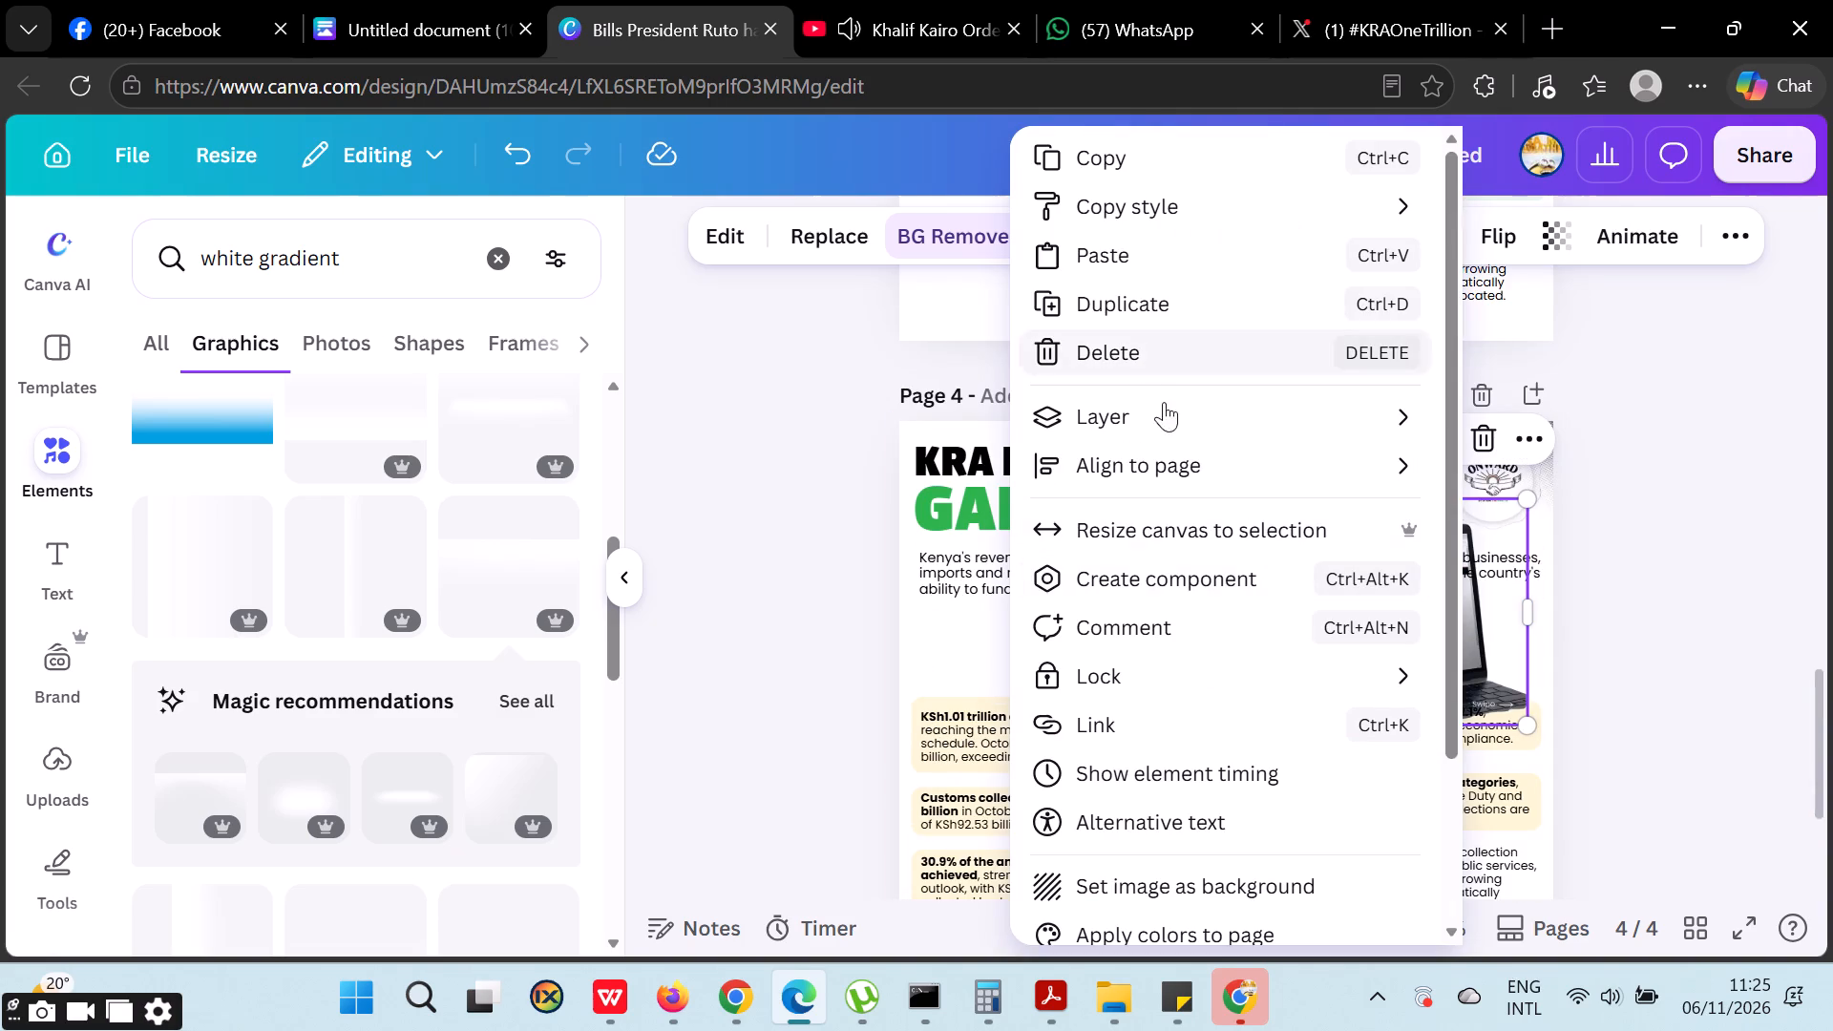
click(1159, 428)
click(1595, 625)
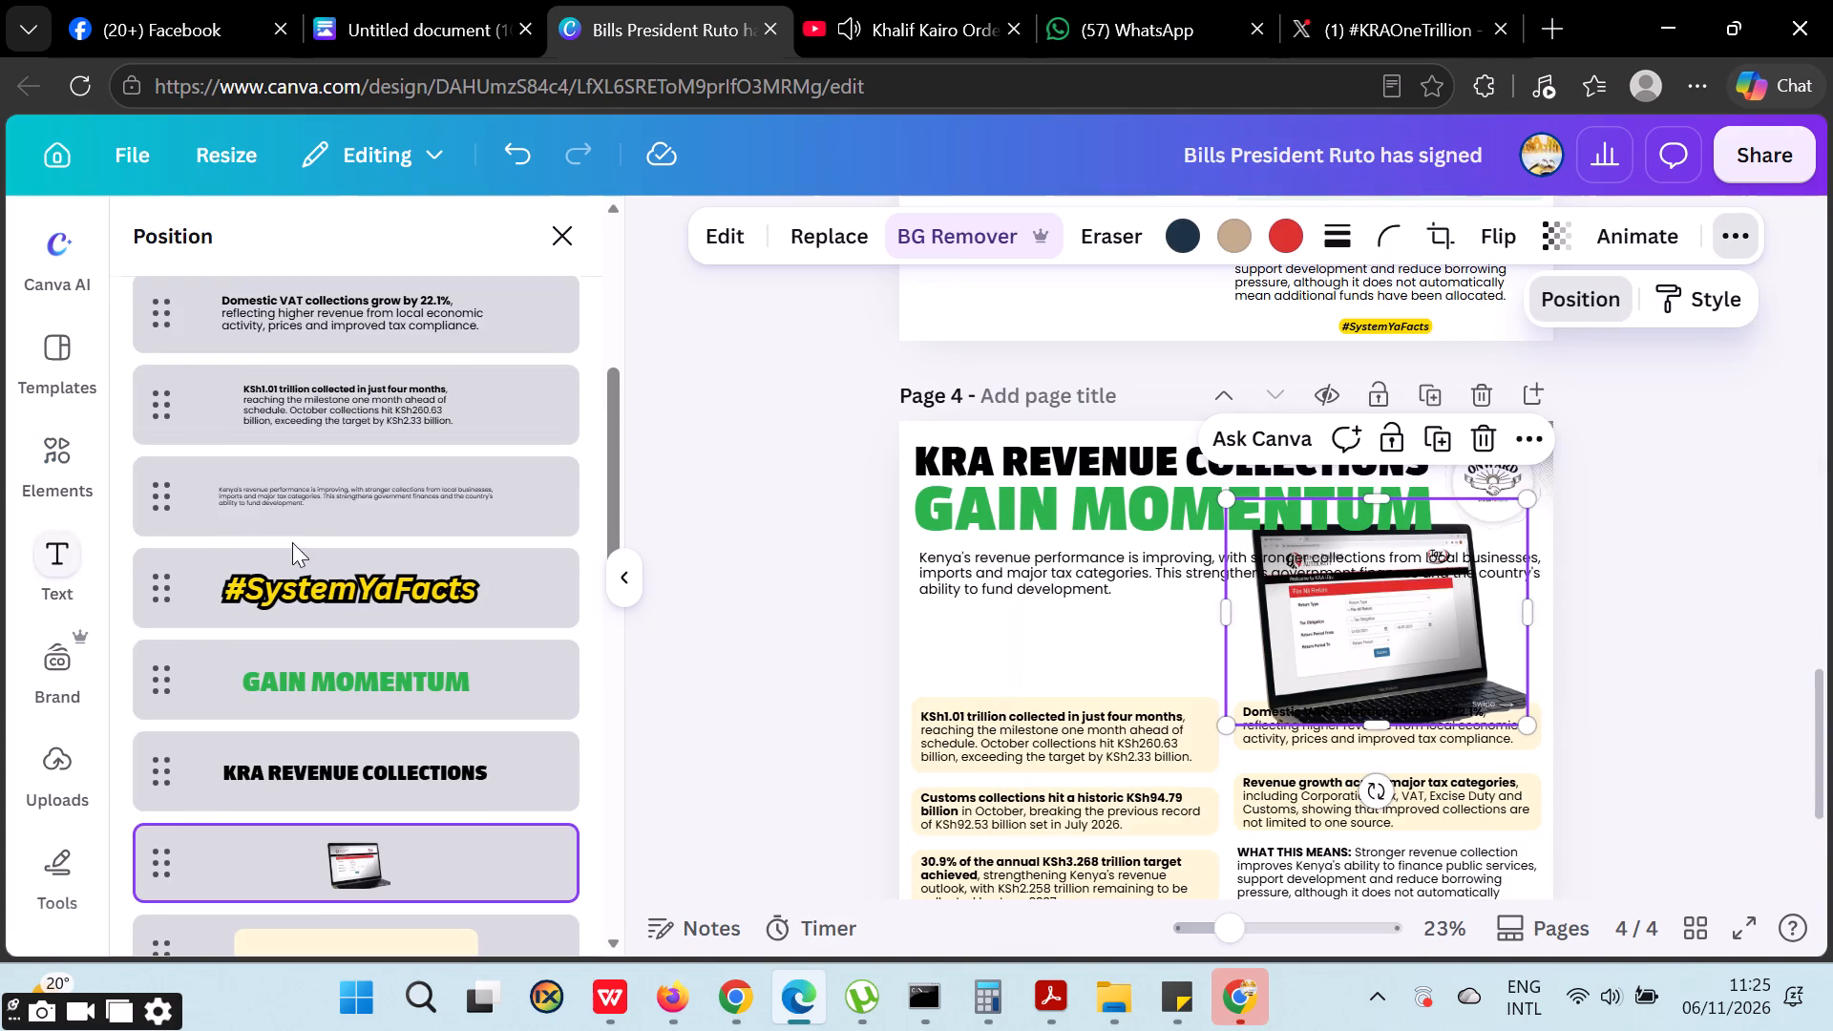
scroll(332, 463, down, 1)
drag(372, 712, 373, 738)
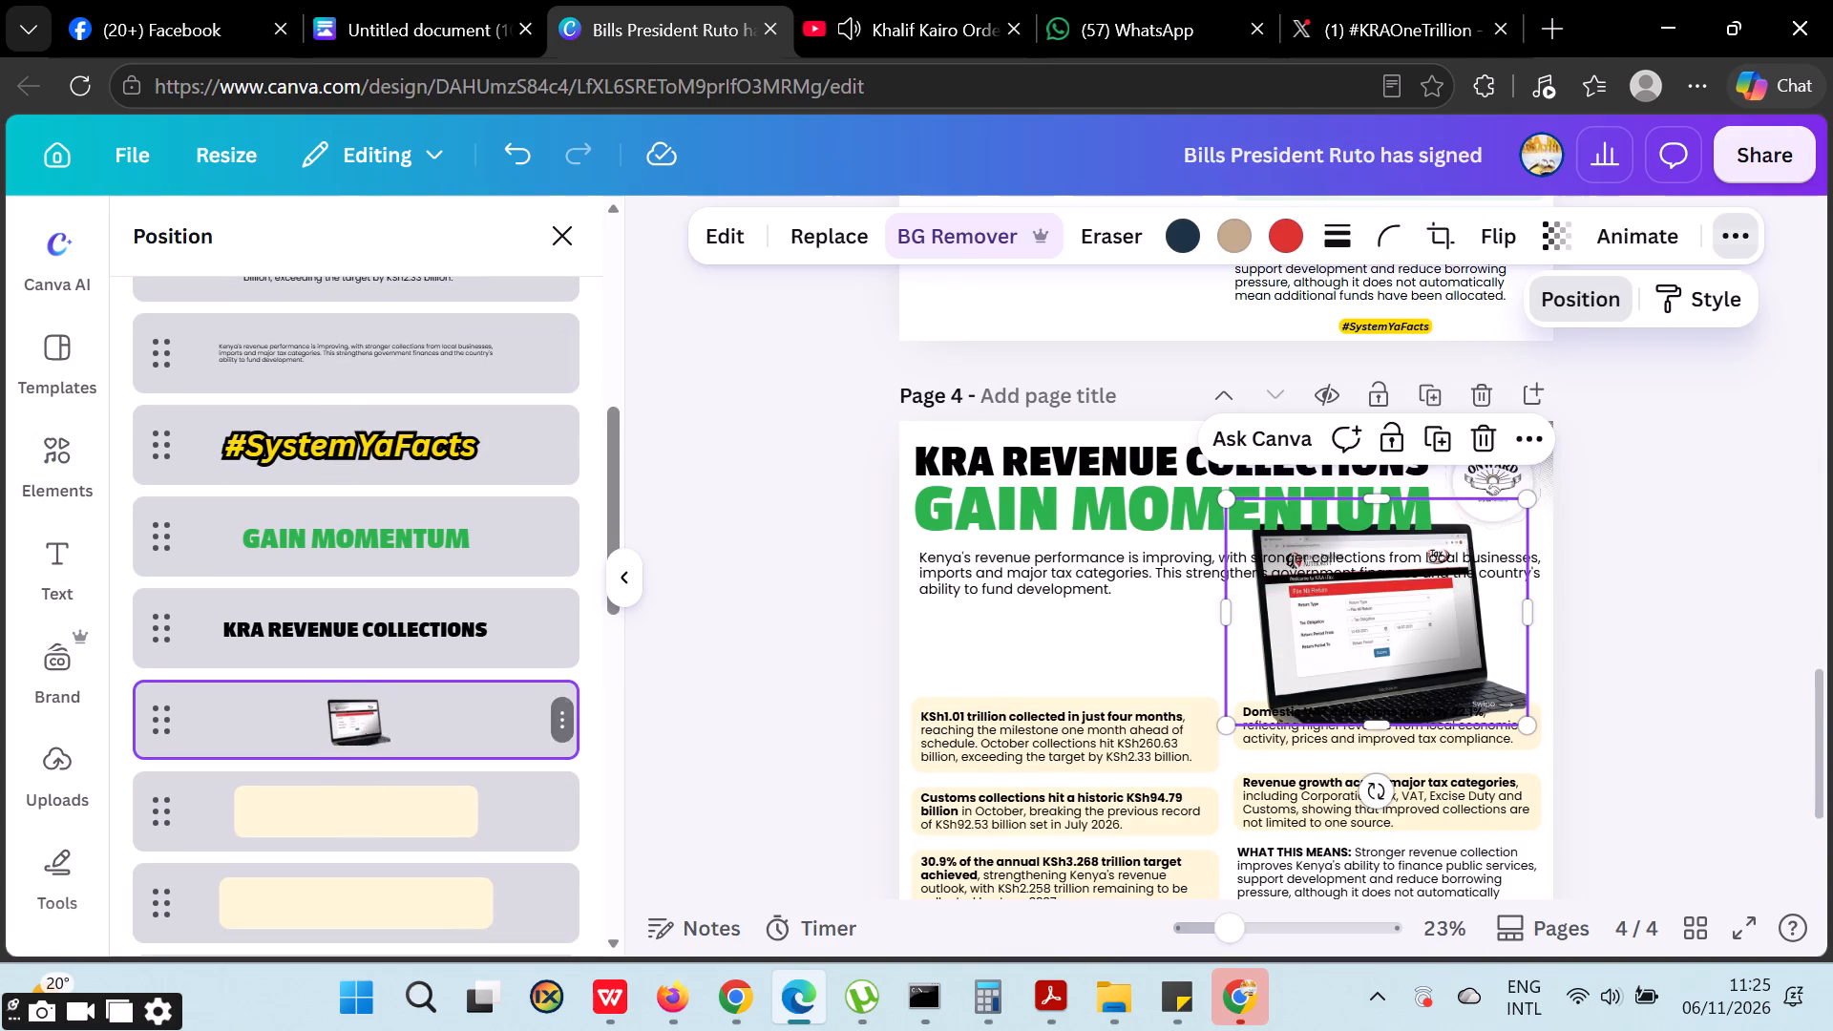
drag(373, 738, 392, 622)
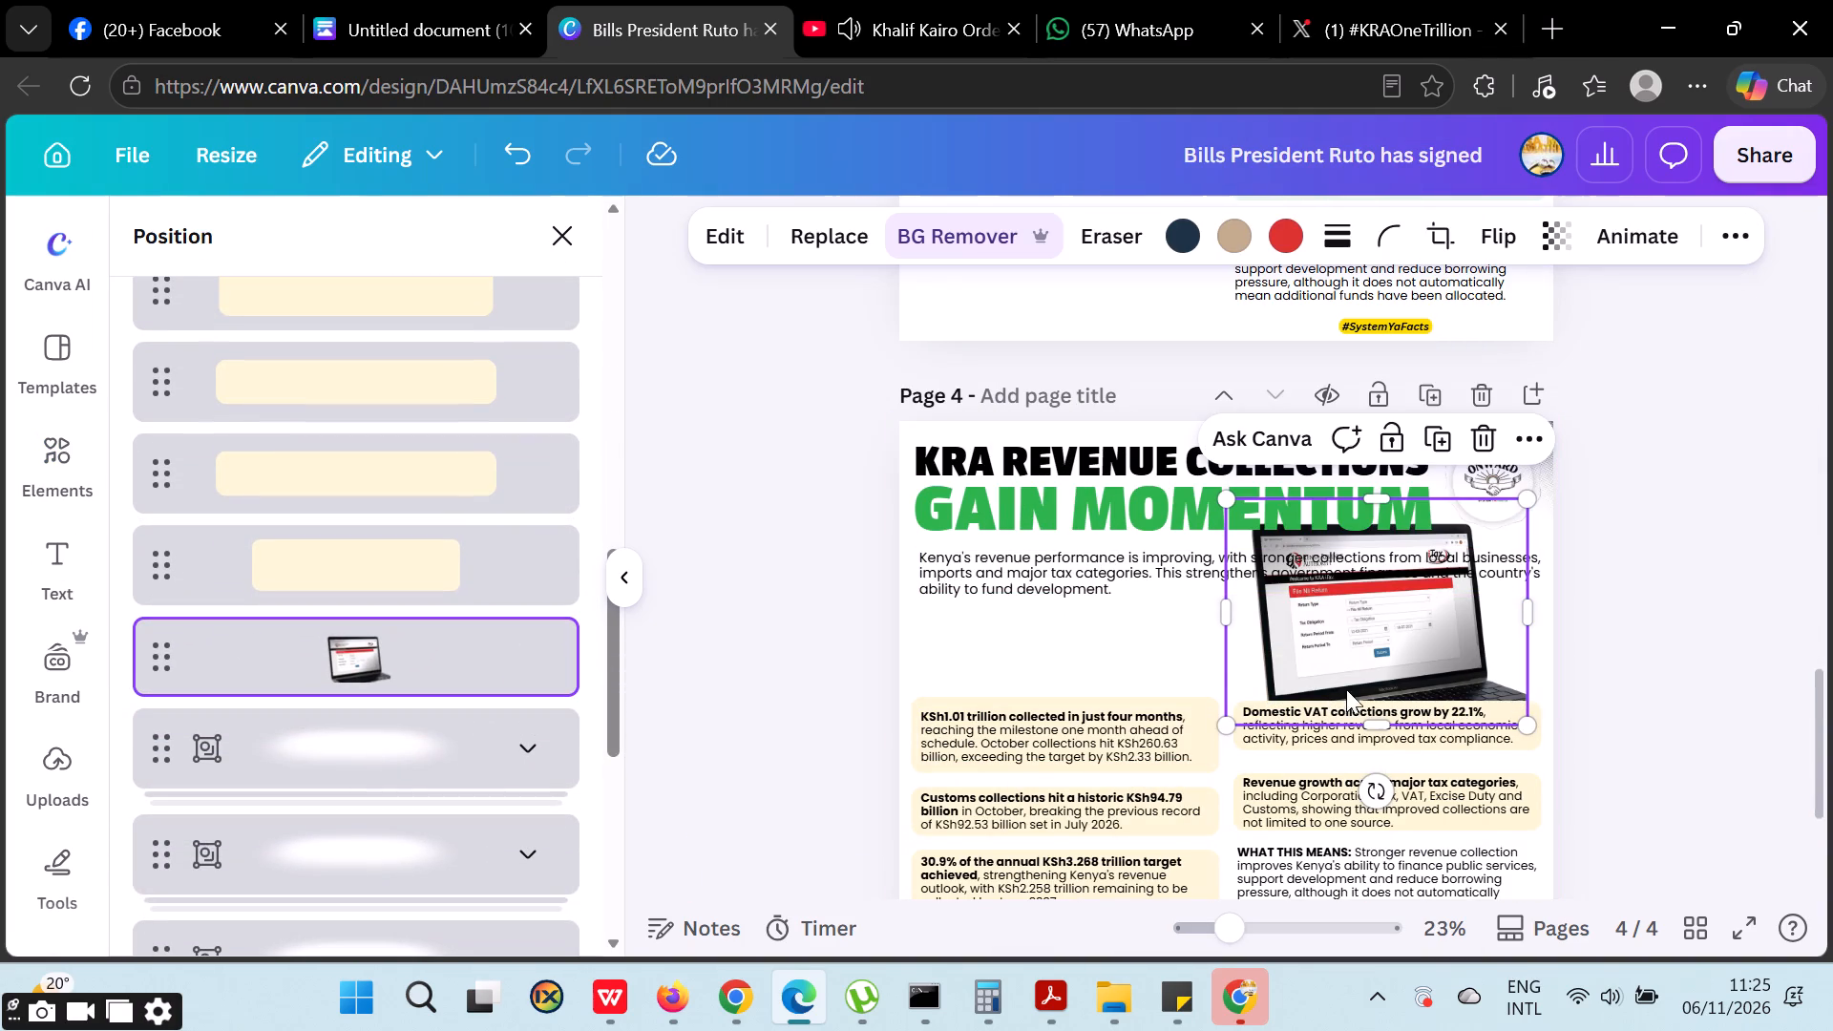
click(1492, 661)
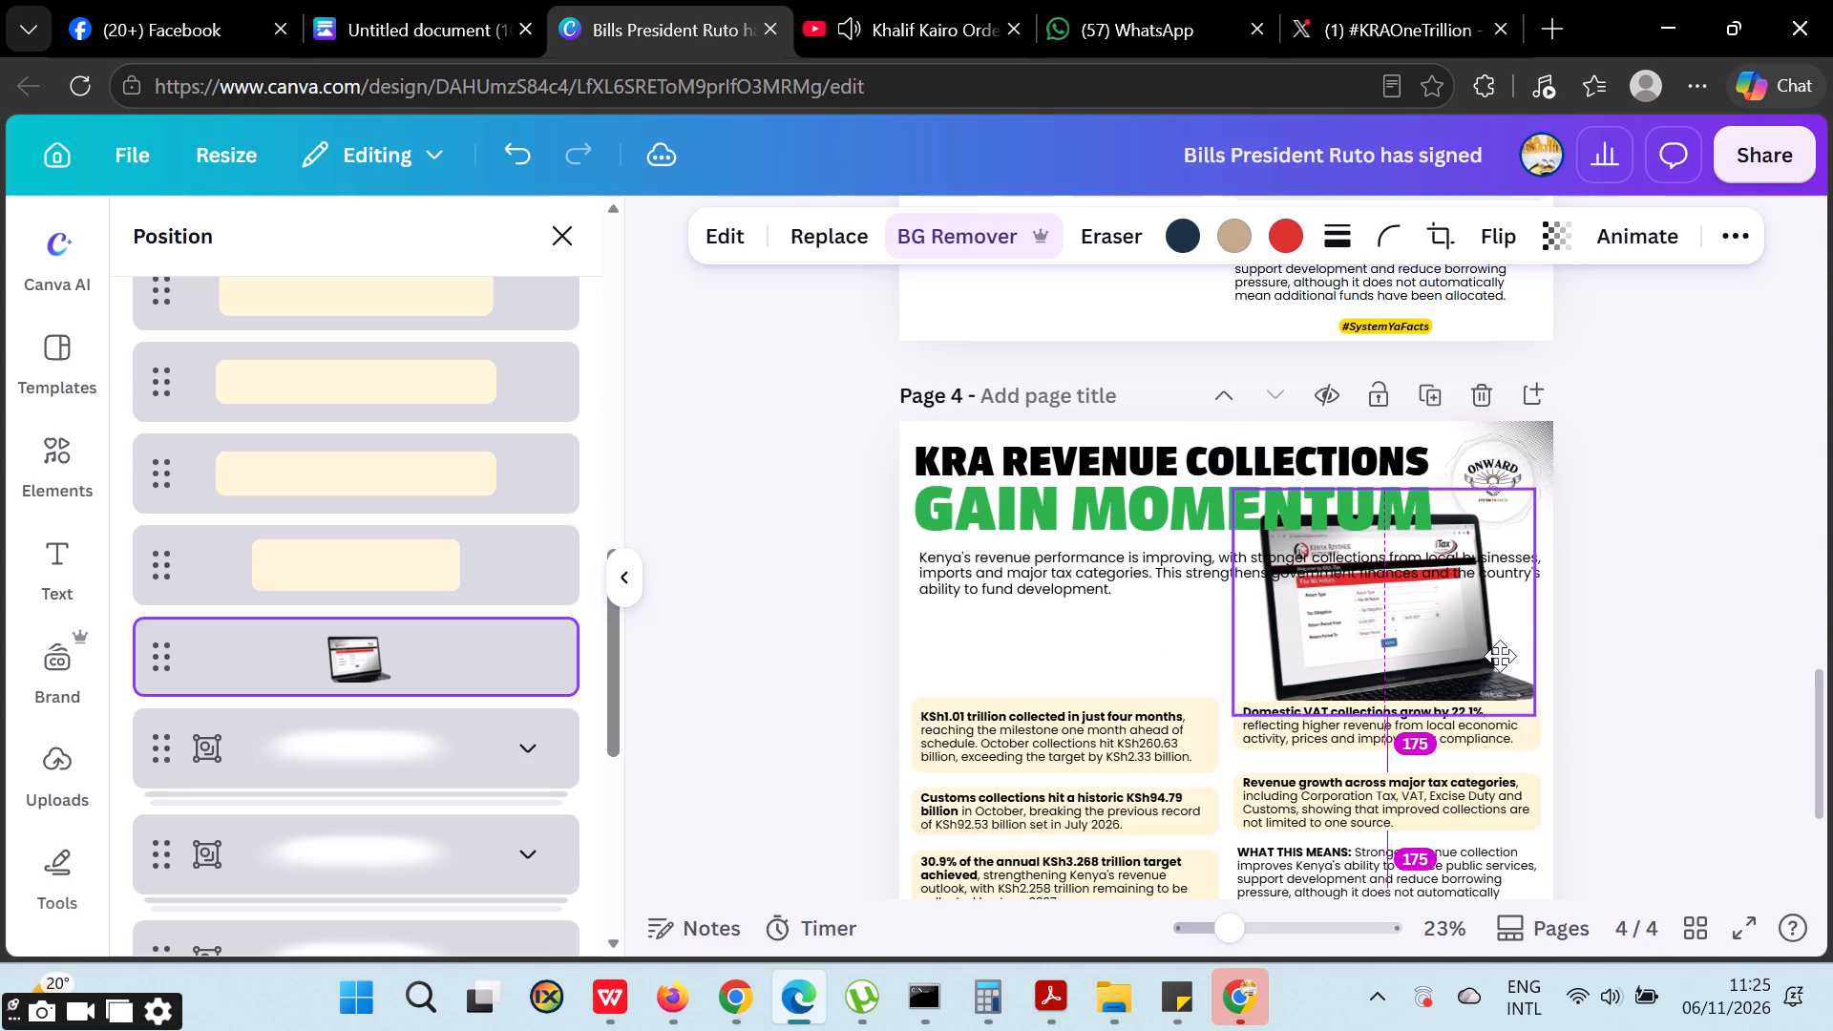
Narrow the introductory paragraph's box to fit beside the laptop image, and scale its text up to size 38.2.
click(1064, 577)
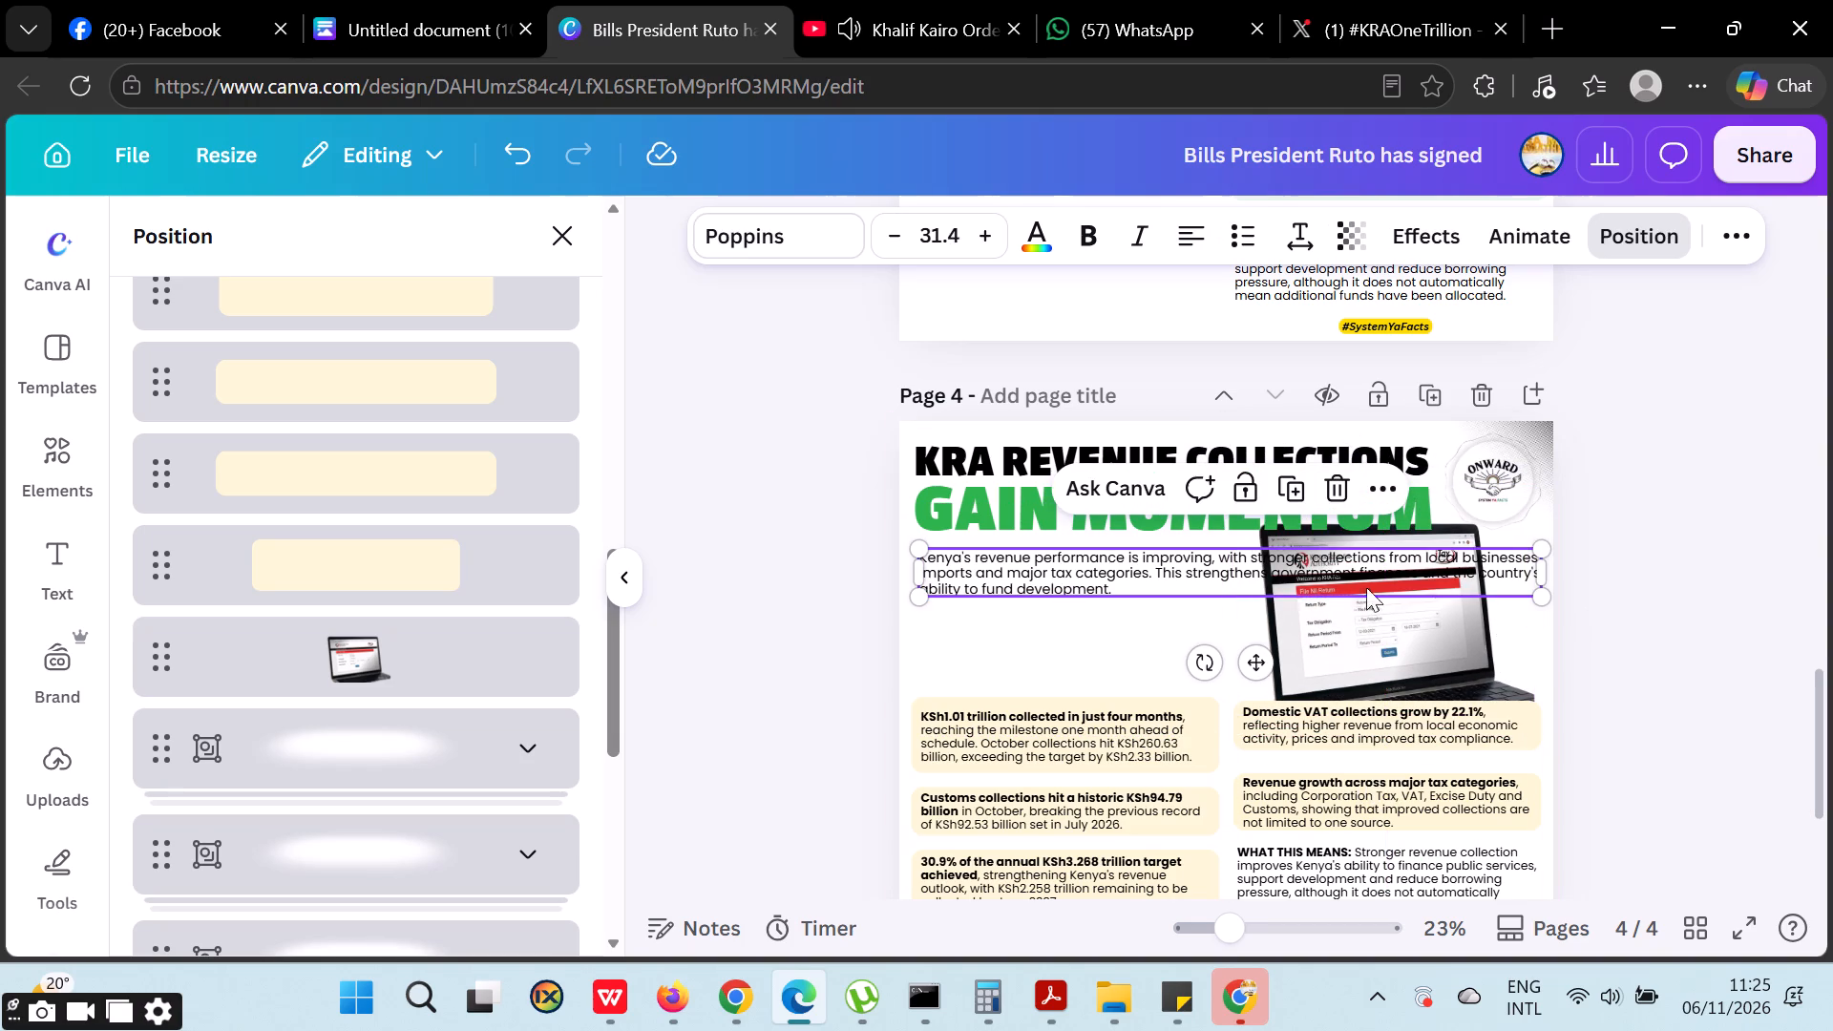
drag(1548, 574, 1200, 580)
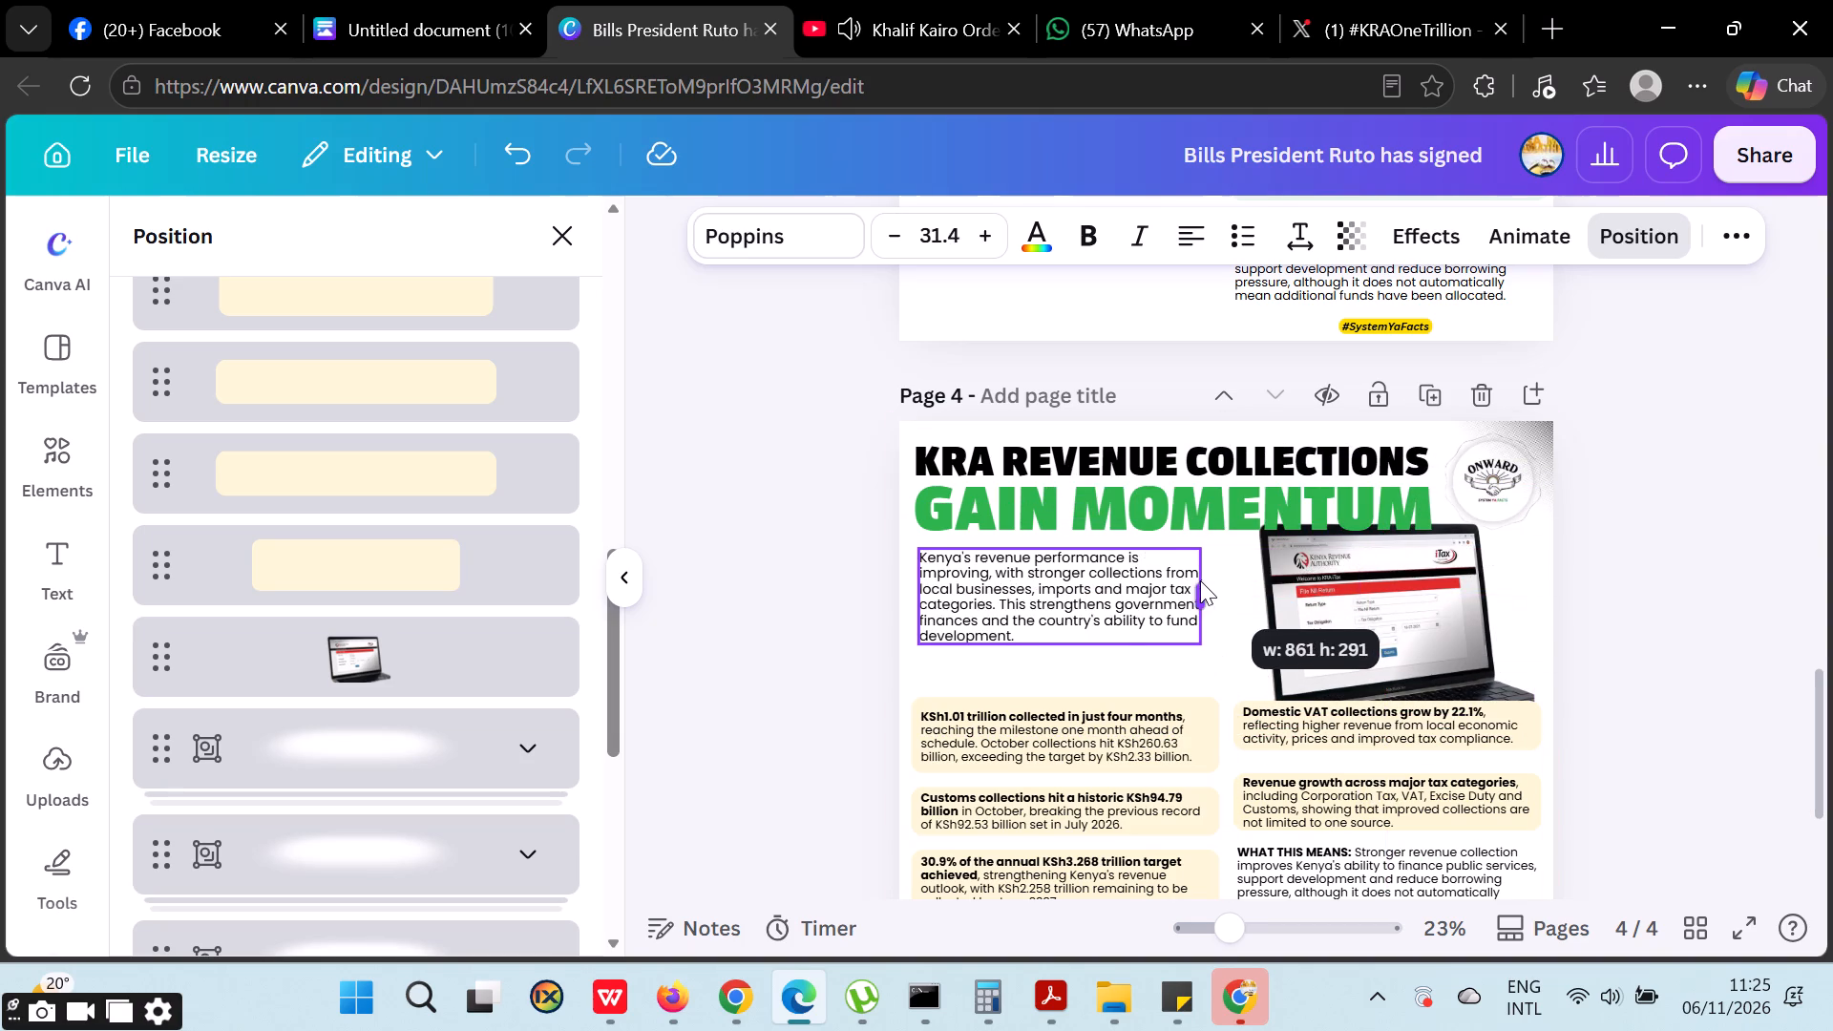
drag(1200, 580, 1190, 583)
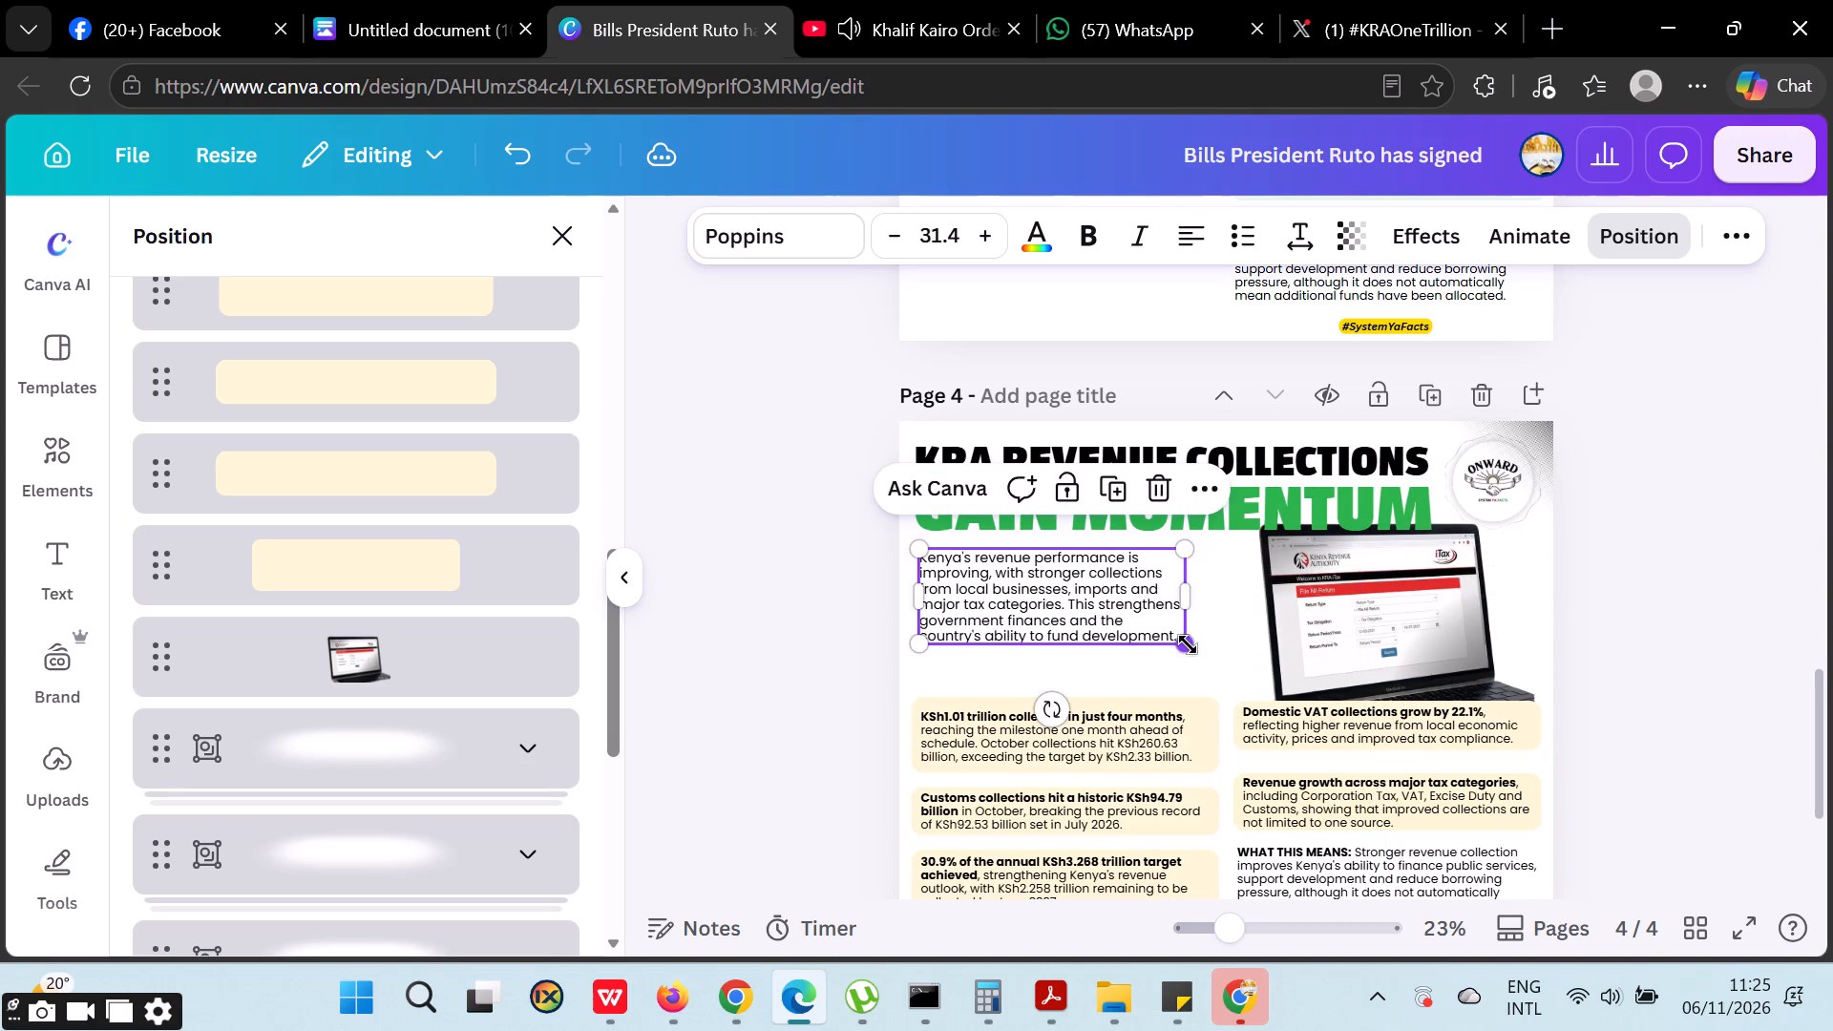
drag(1188, 644, 1253, 646)
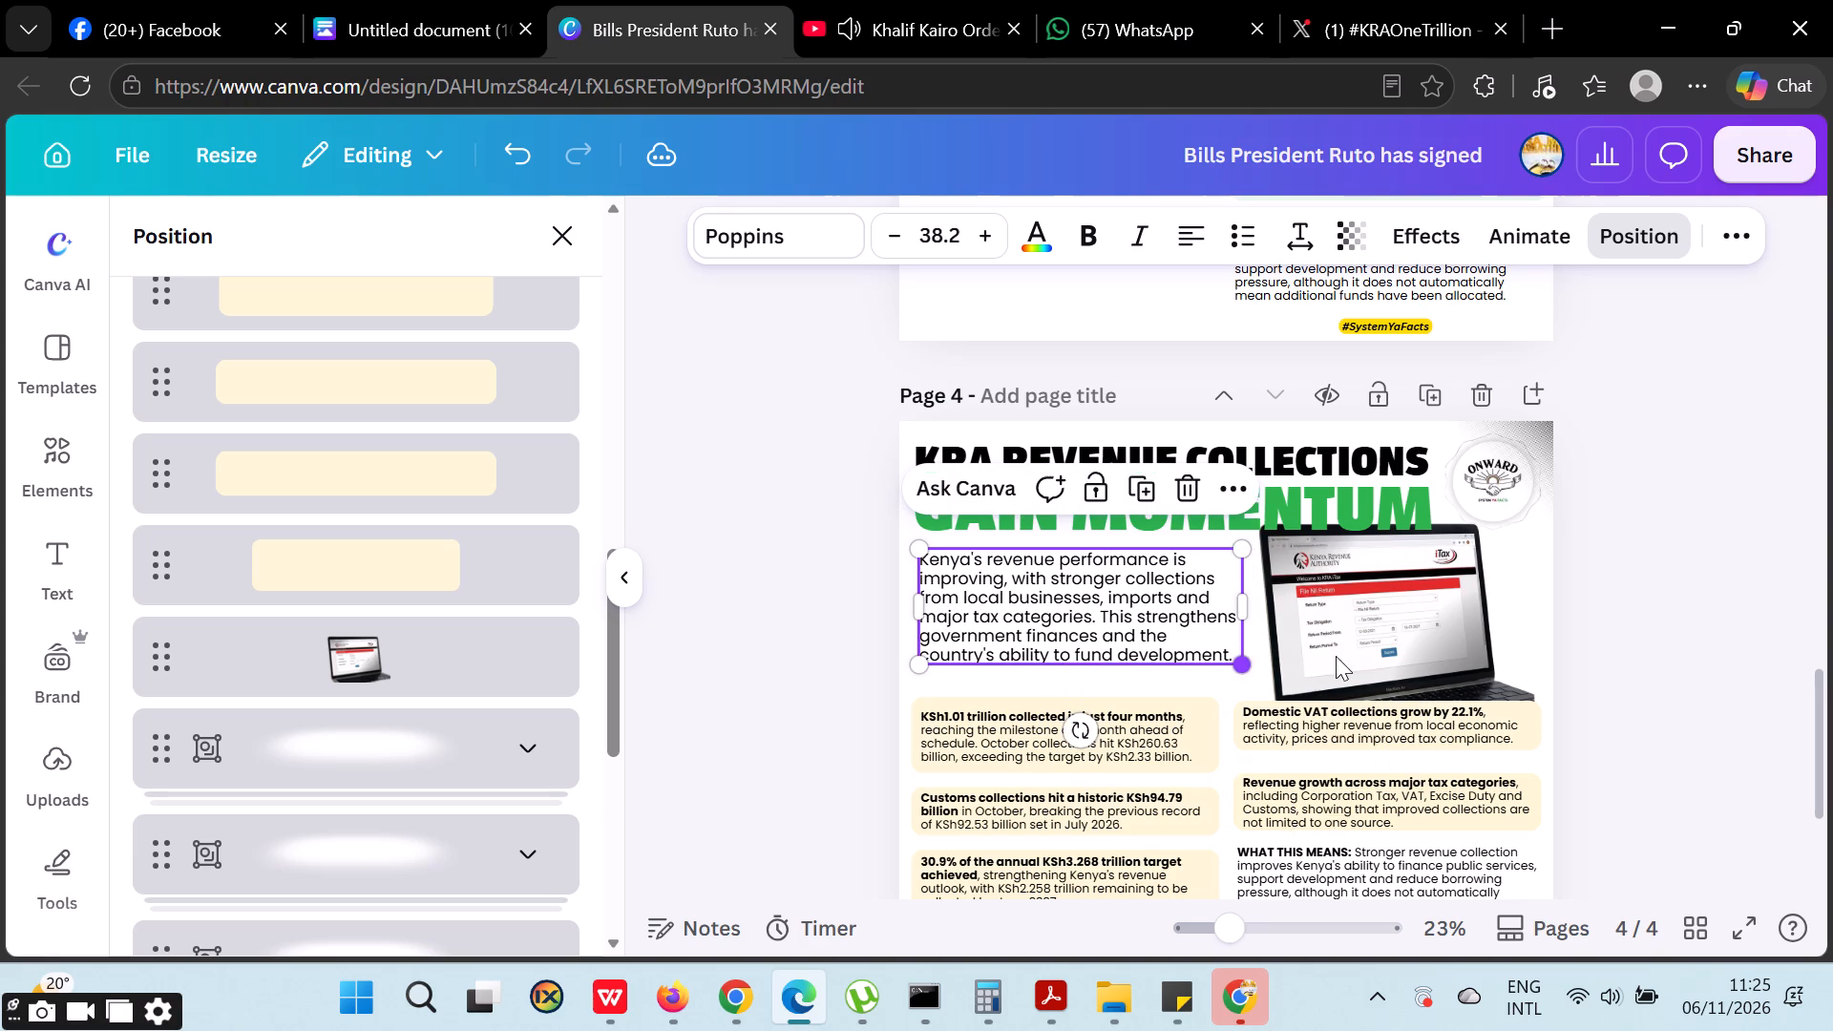
double_click(1708, 537)
Scale the laptop image down slightly and shift it right, clear of the introductory paragraph.
click(1473, 597)
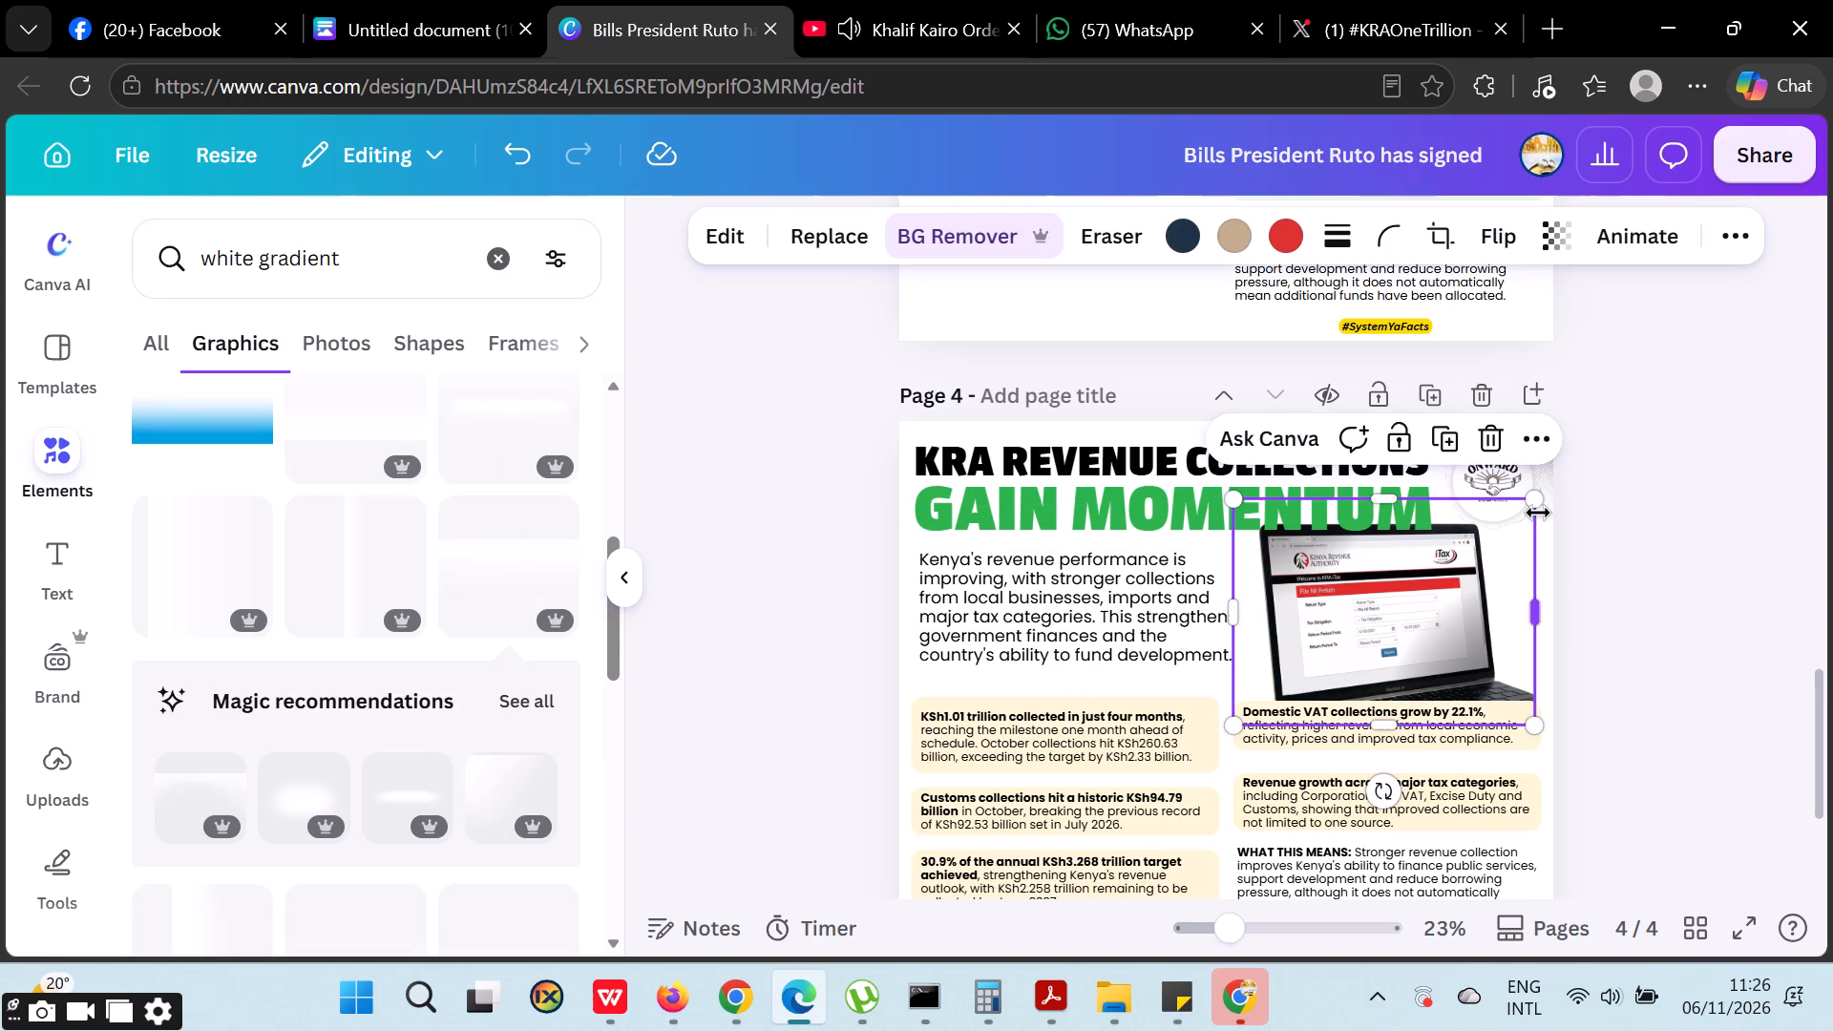
drag(1538, 497, 1517, 516)
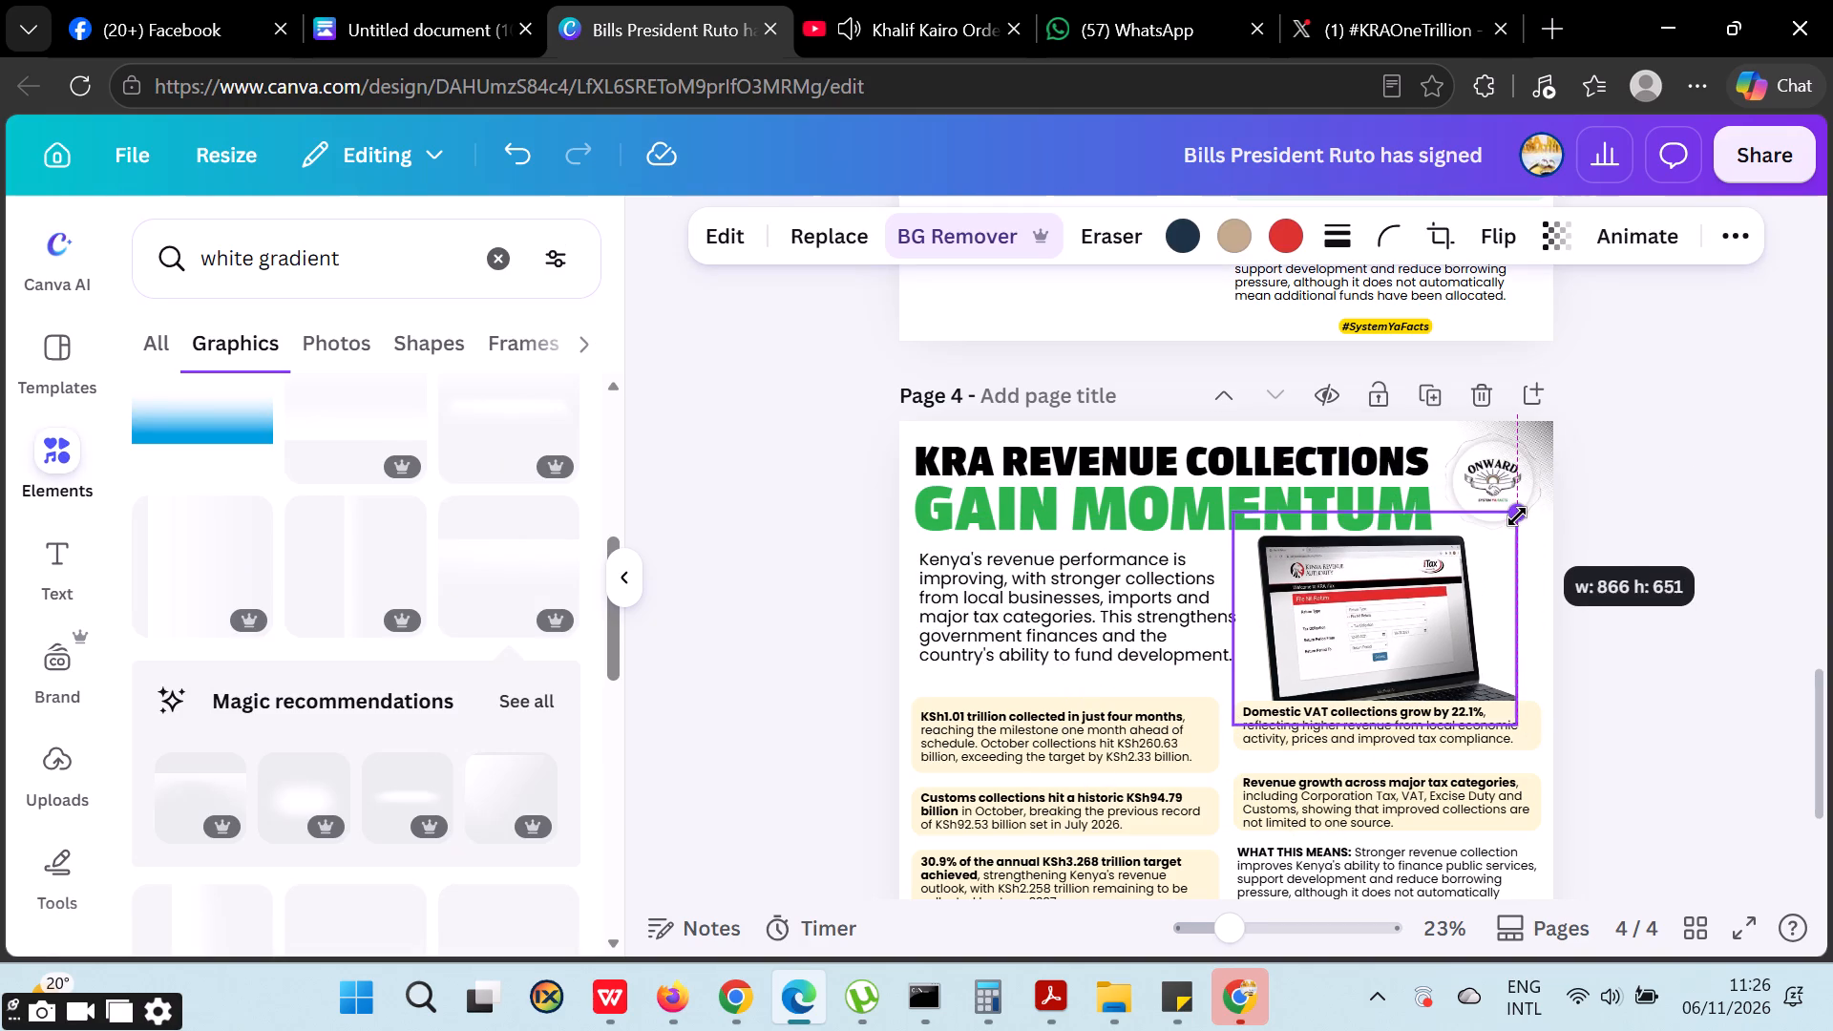
drag(1517, 516, 1510, 520)
double_click(1693, 592)
drag(1356, 629, 1387, 626)
double_click(1620, 562)
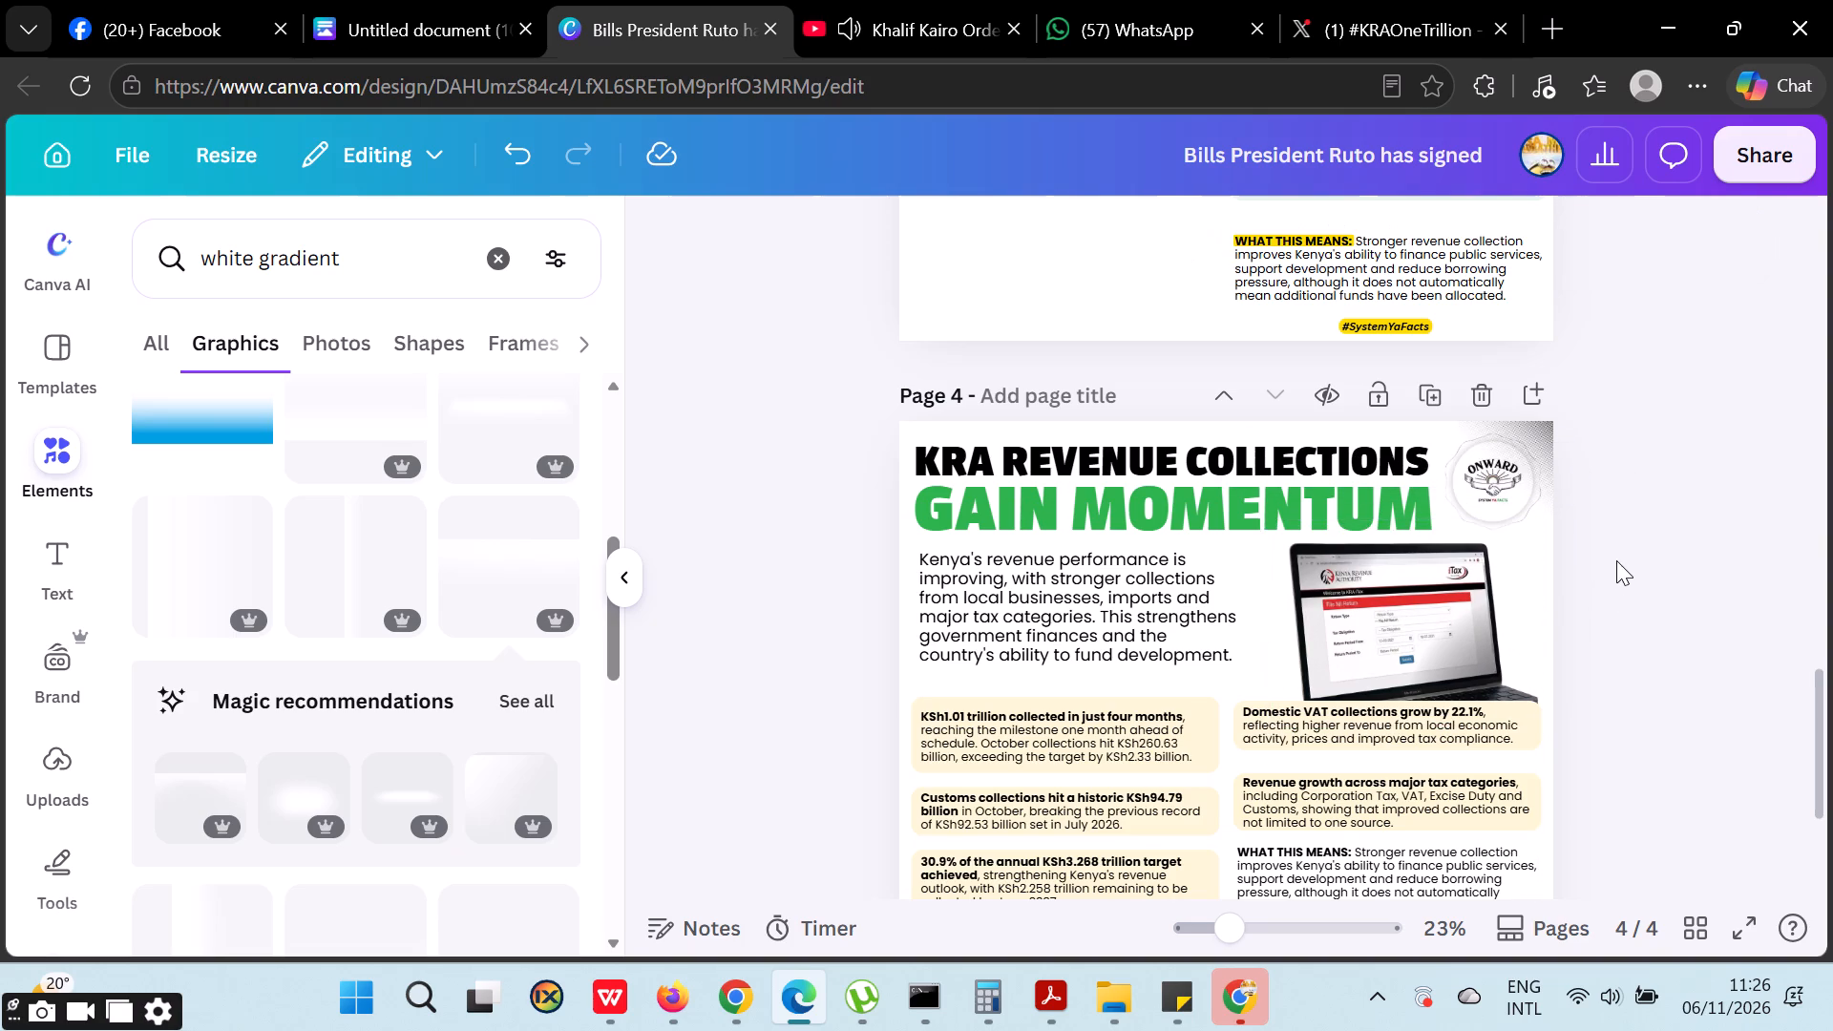
Nudge the laptop image slightly left in small increments.
click(1395, 582)
key(Left)
key(Left)
key(Left)
key(Left)
key(Left)
key(Left)
key(Left)
key(Left)
key(Left)
key(Left)
key(Left)
key(Left)
key(Left)
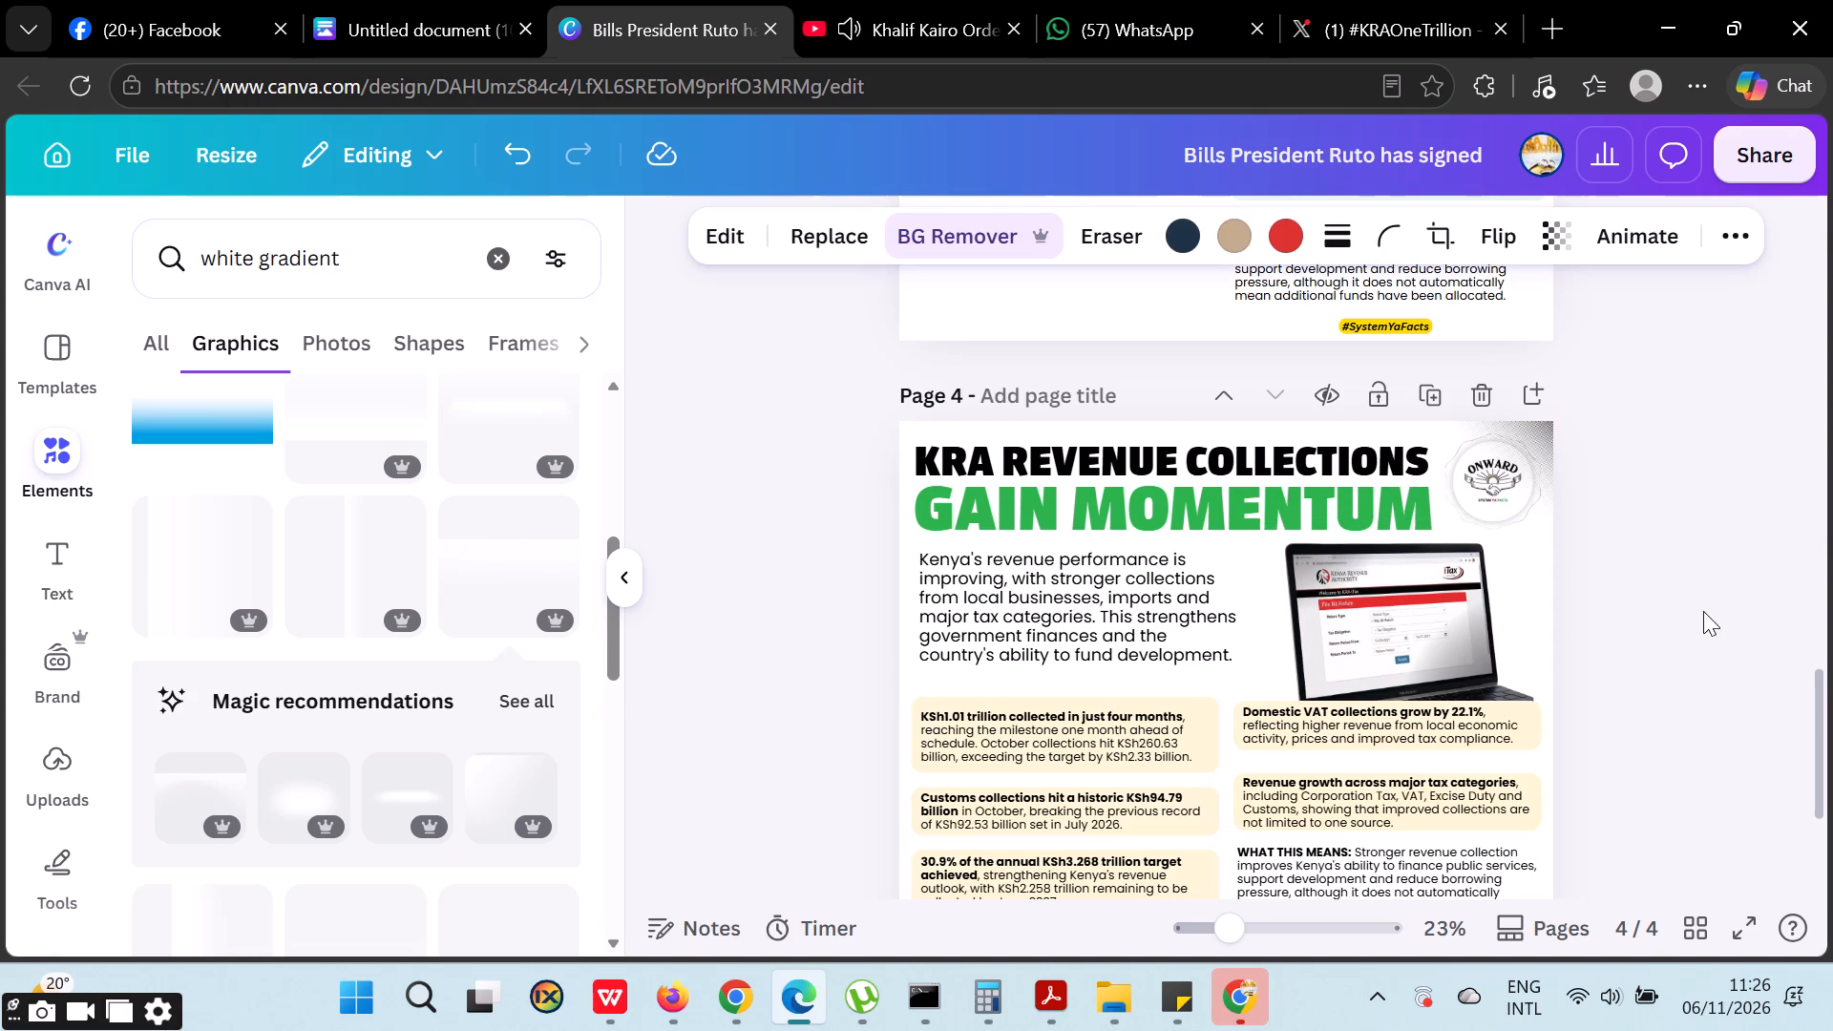
key(Left)
key(Left)
key(Left)
click(1731, 582)
Move the introductory paragraph slightly down, closer to the cream boxes.
drag(1083, 591, 1082, 606)
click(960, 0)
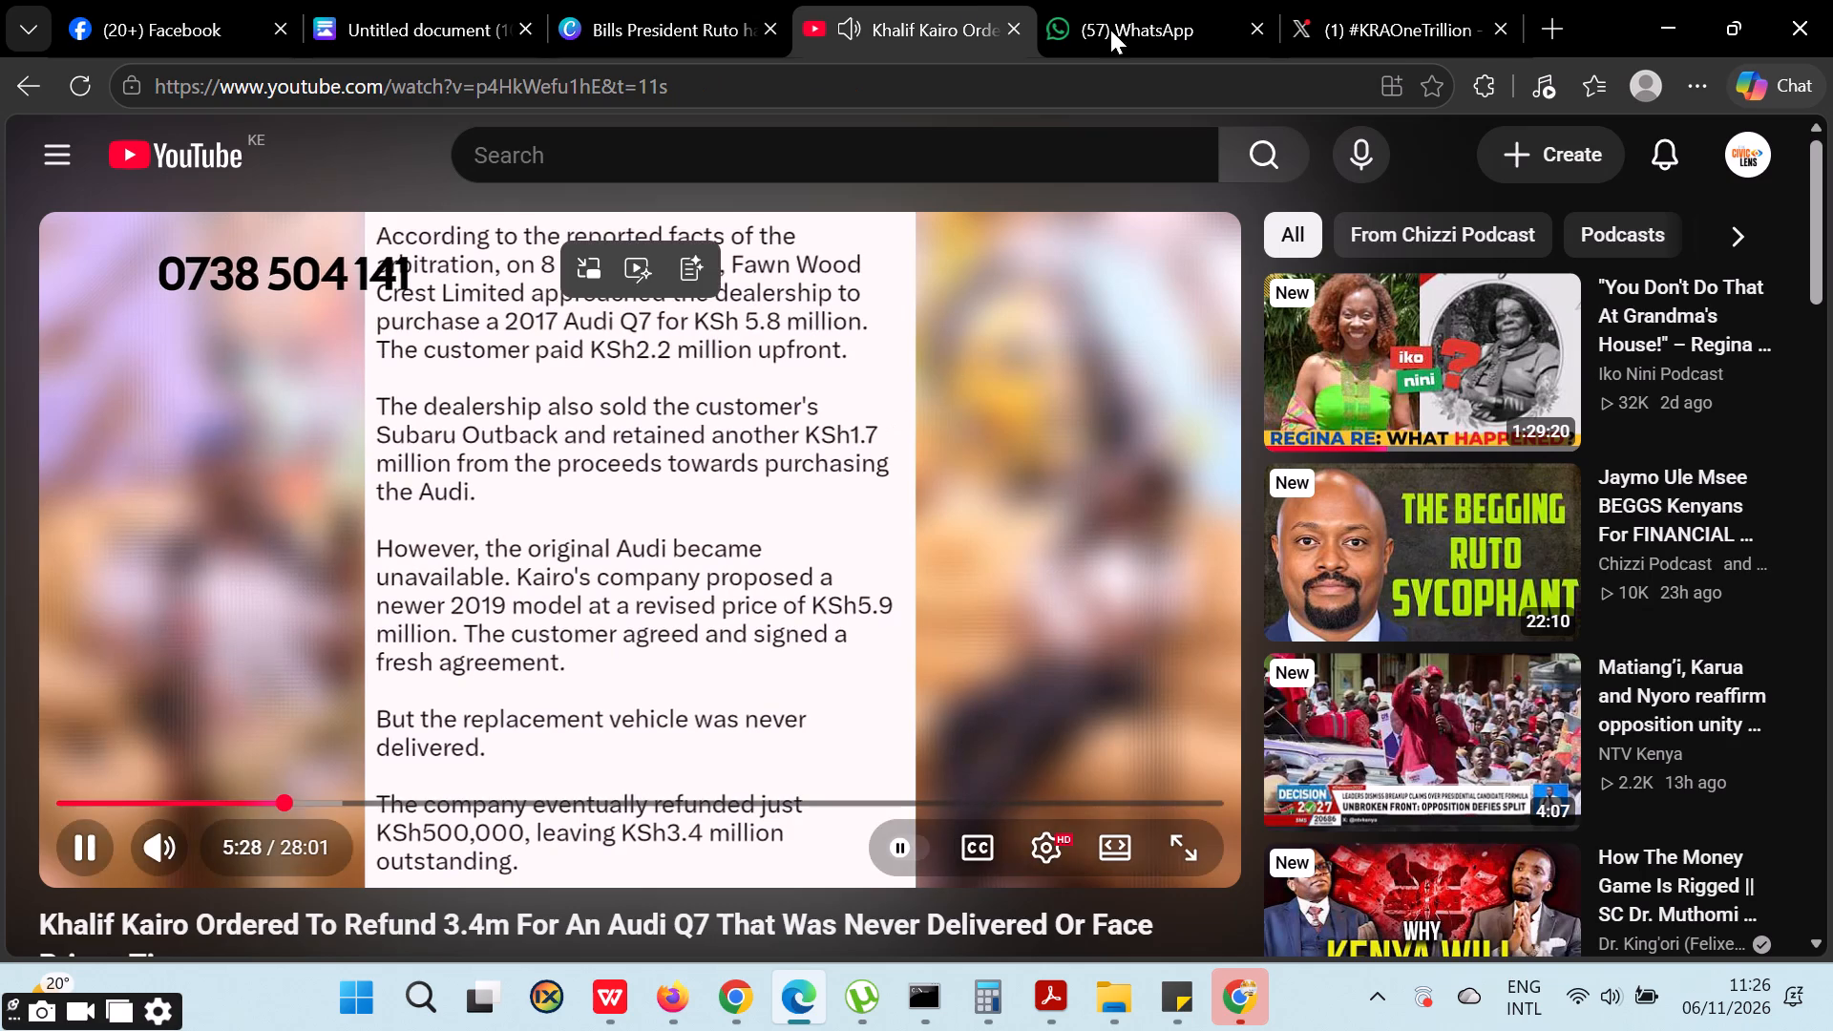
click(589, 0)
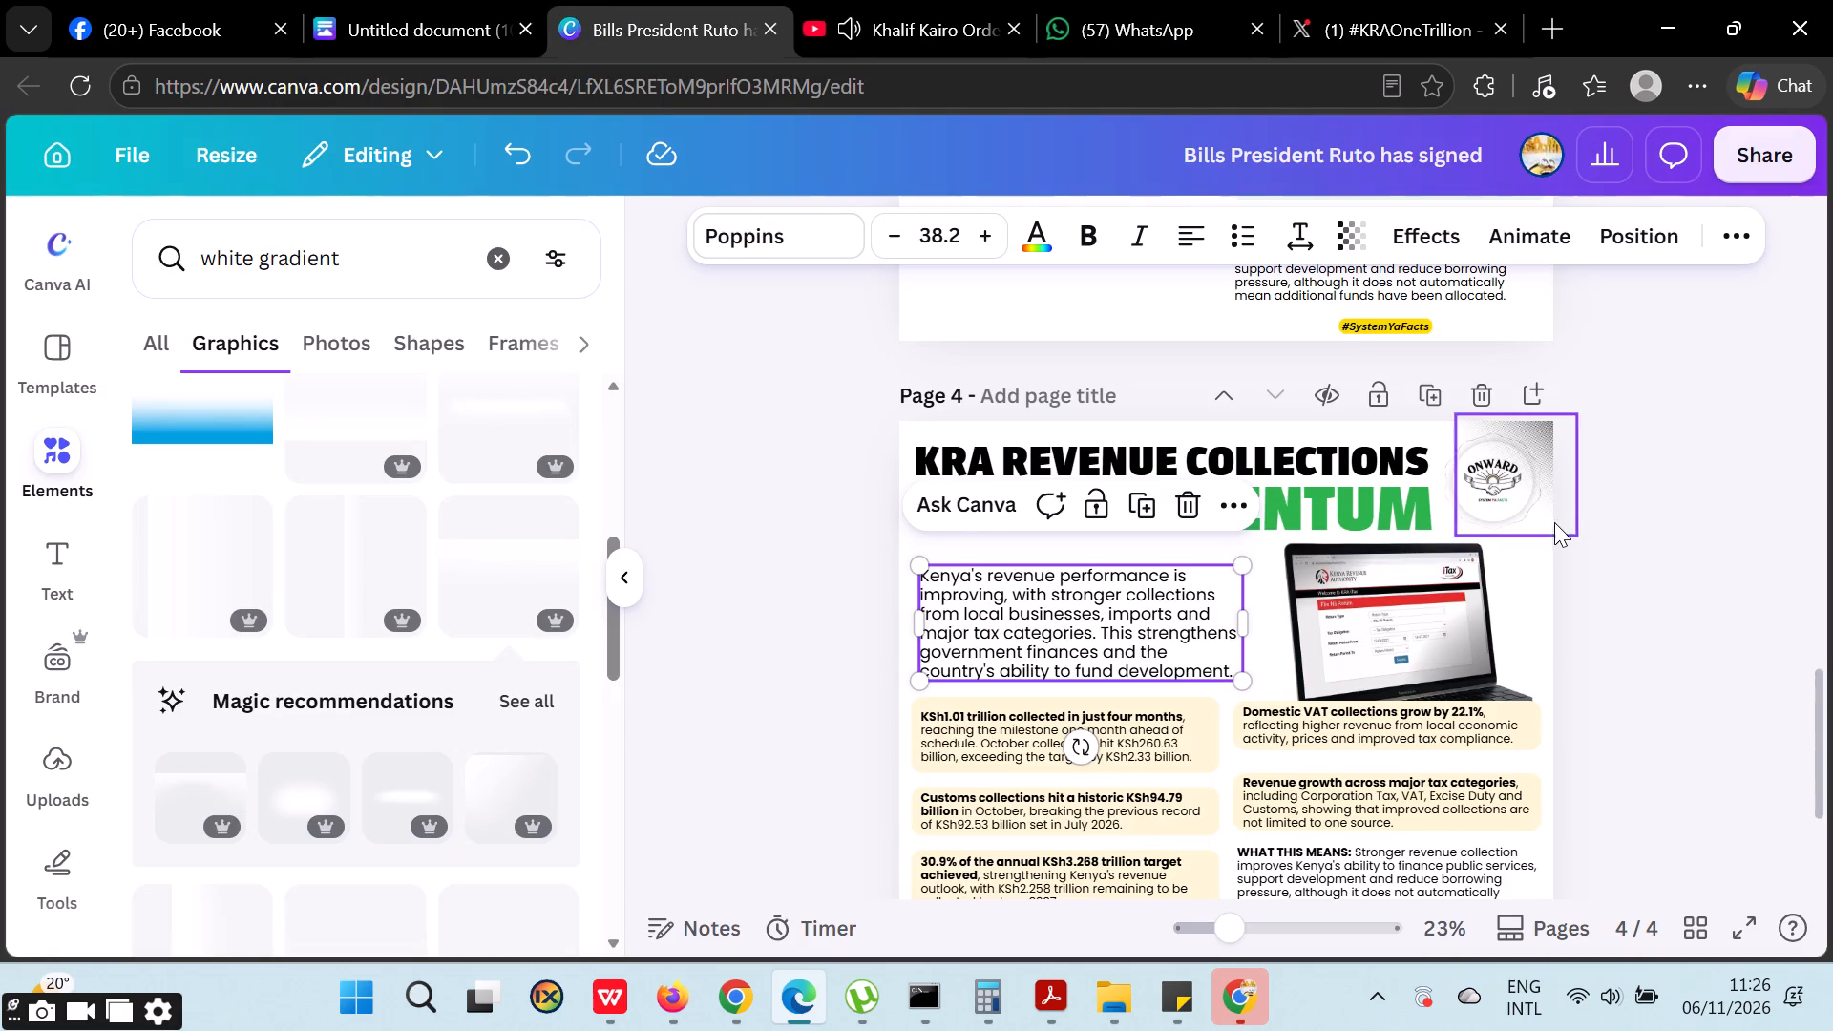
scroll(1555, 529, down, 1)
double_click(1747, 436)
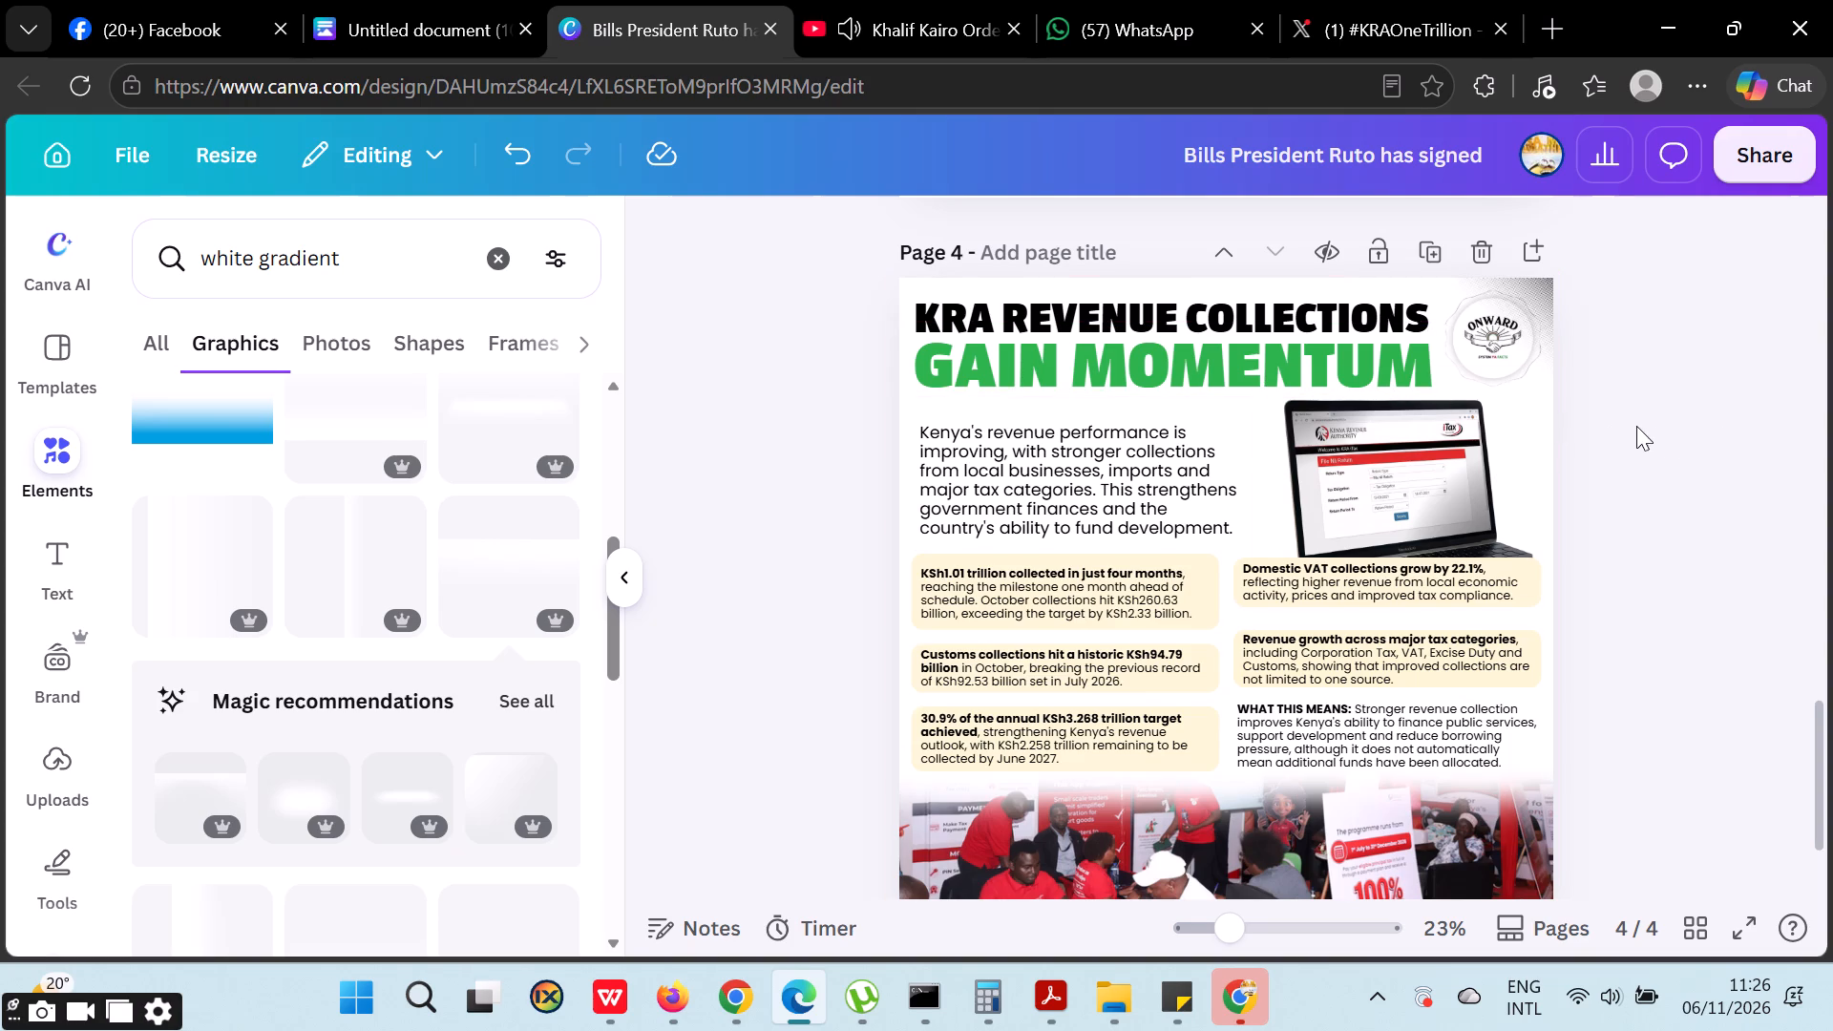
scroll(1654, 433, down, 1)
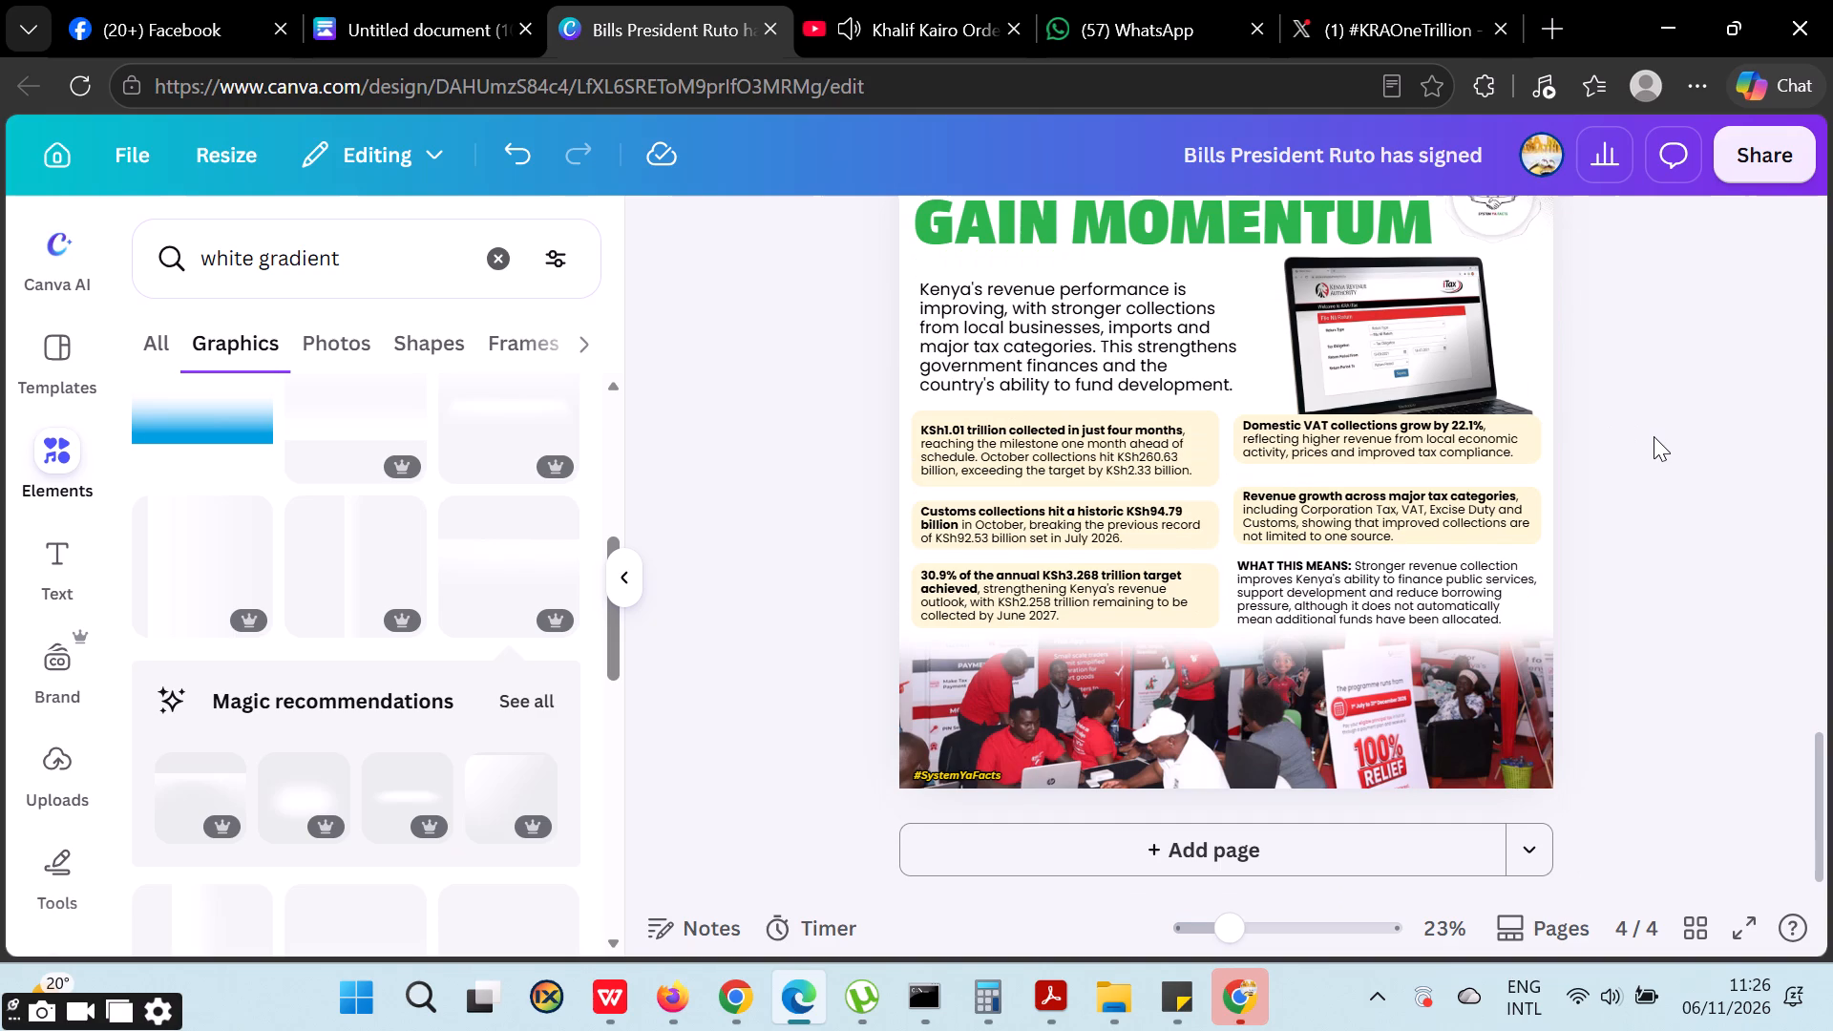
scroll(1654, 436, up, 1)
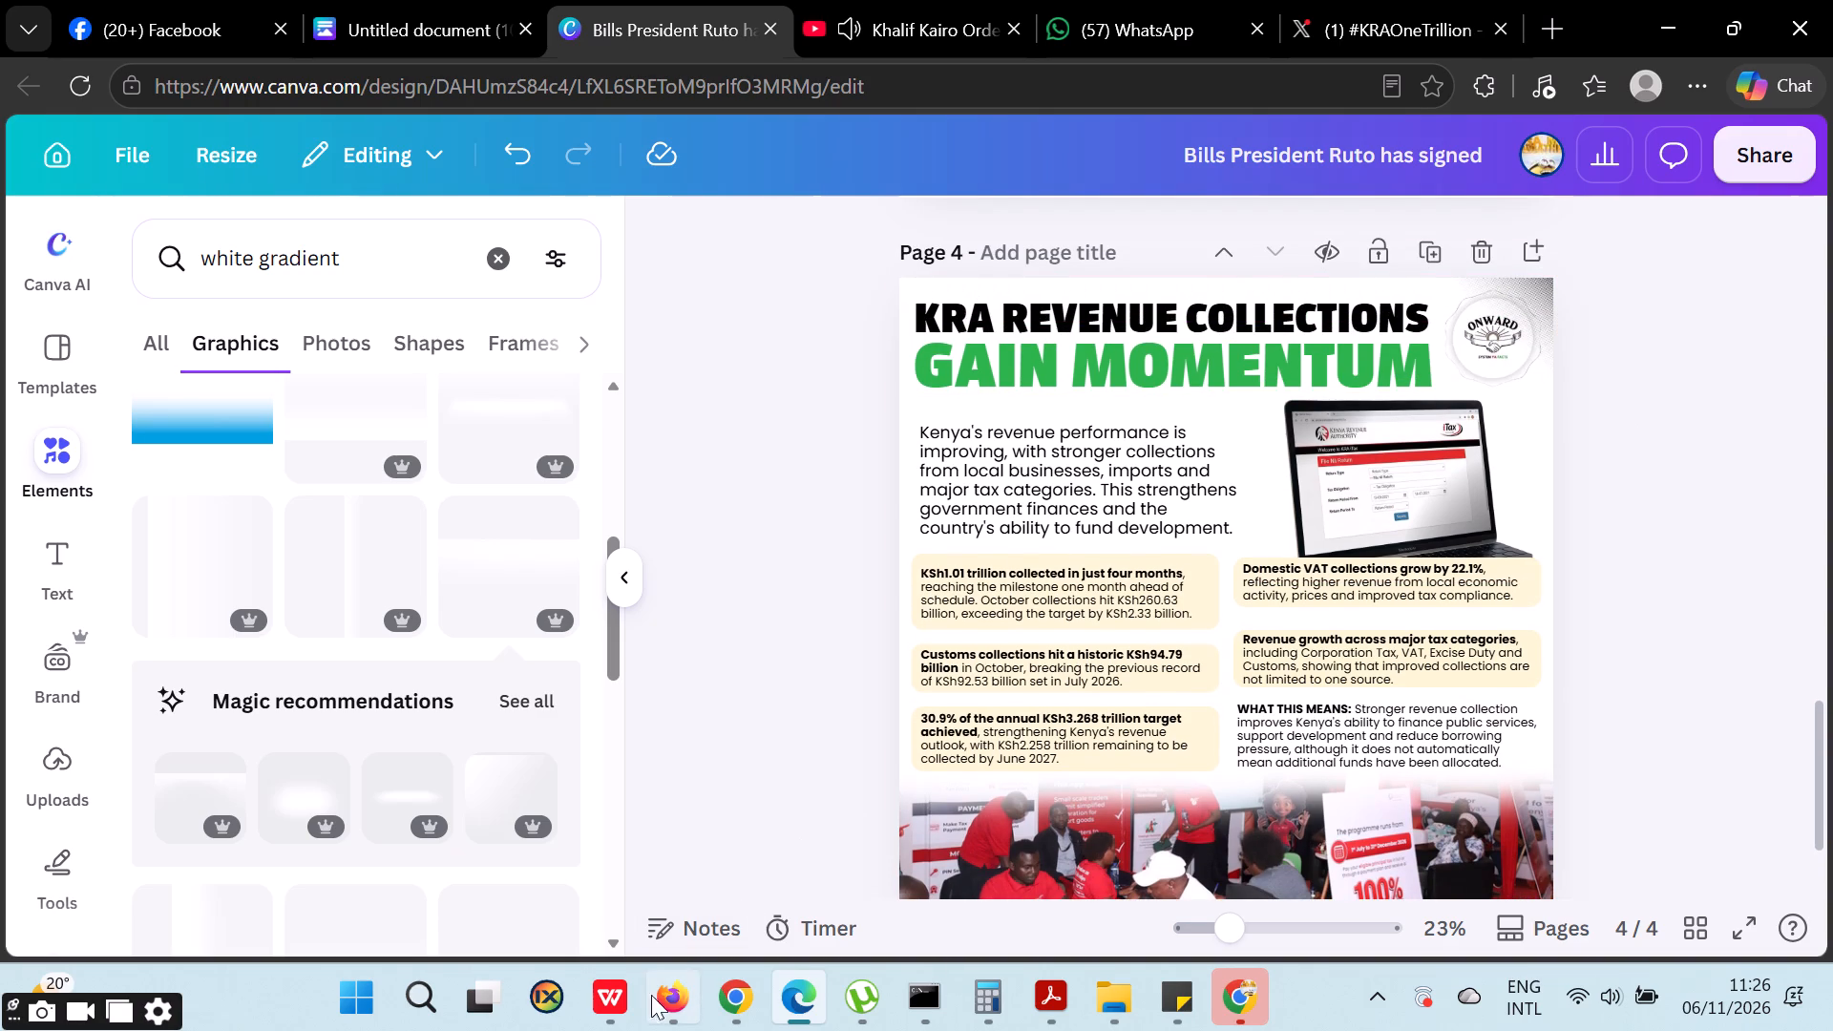
Switch to WPS Office and review the KRA revenue text in Untitled document (10) and Untitled document (9).docx.
click(601, 992)
scroll(854, 671, up, 1)
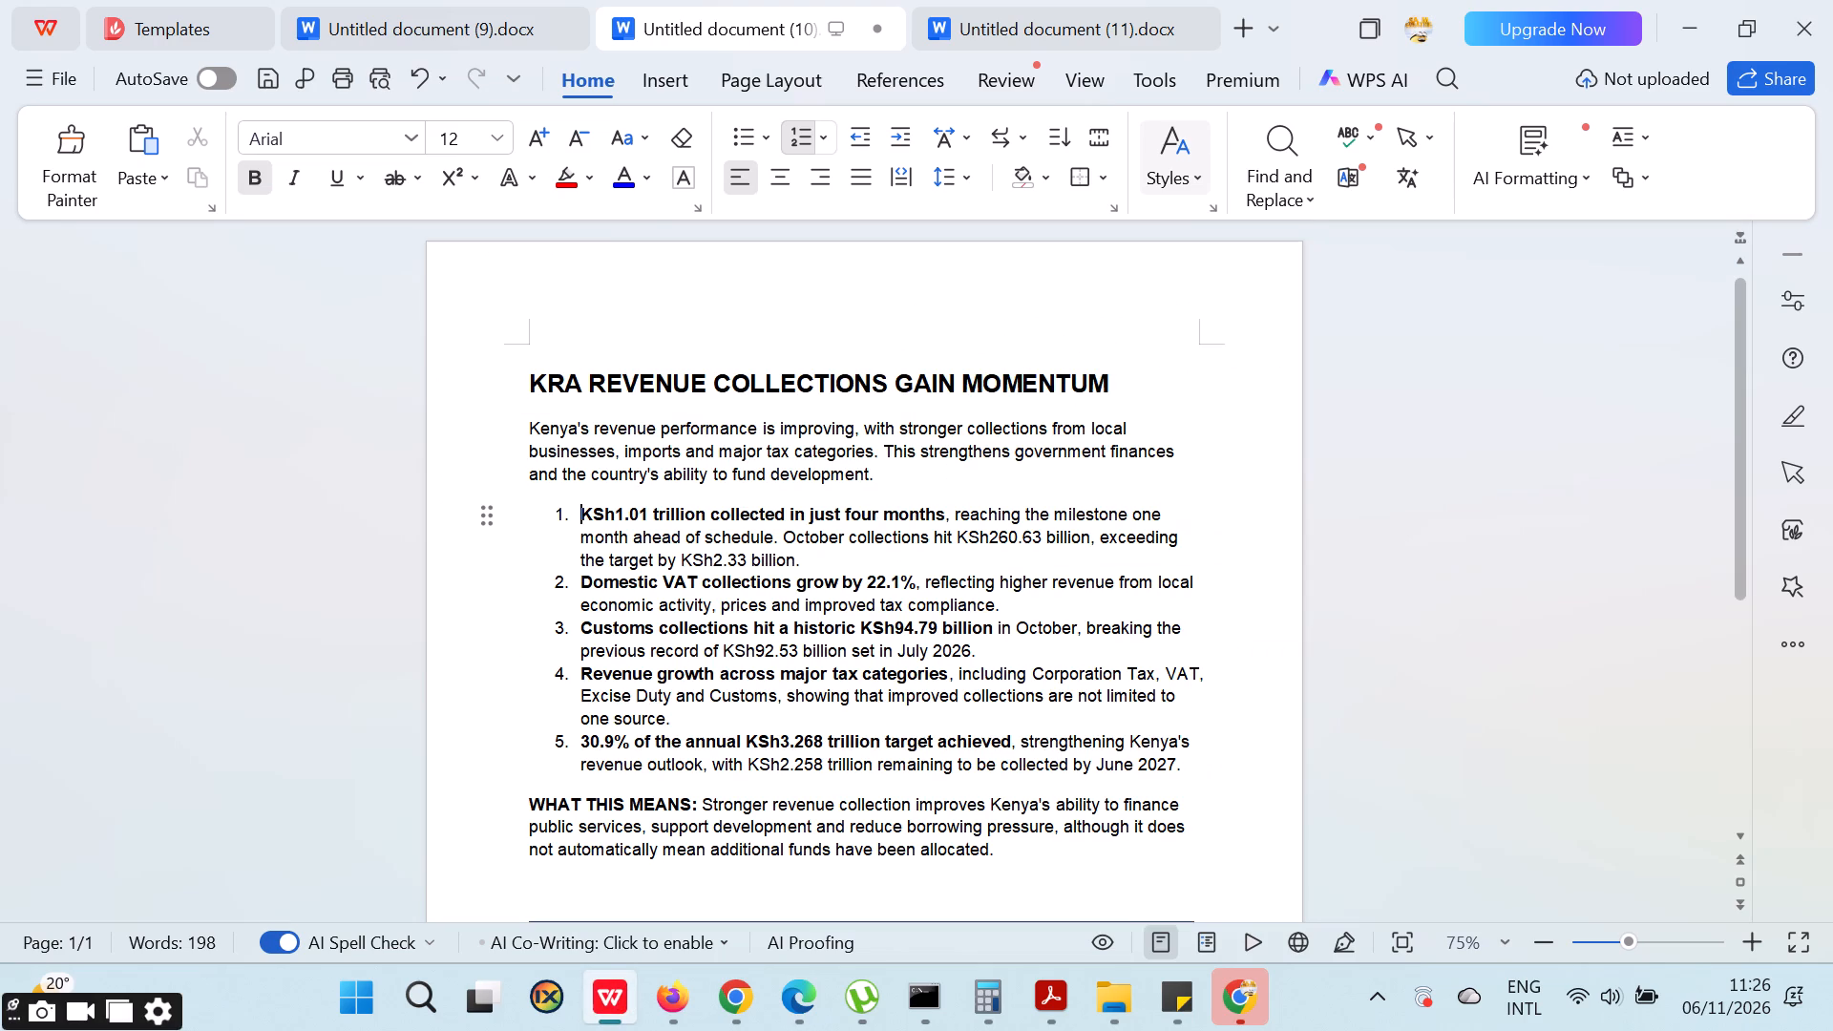
scroll(973, 649, down, 4)
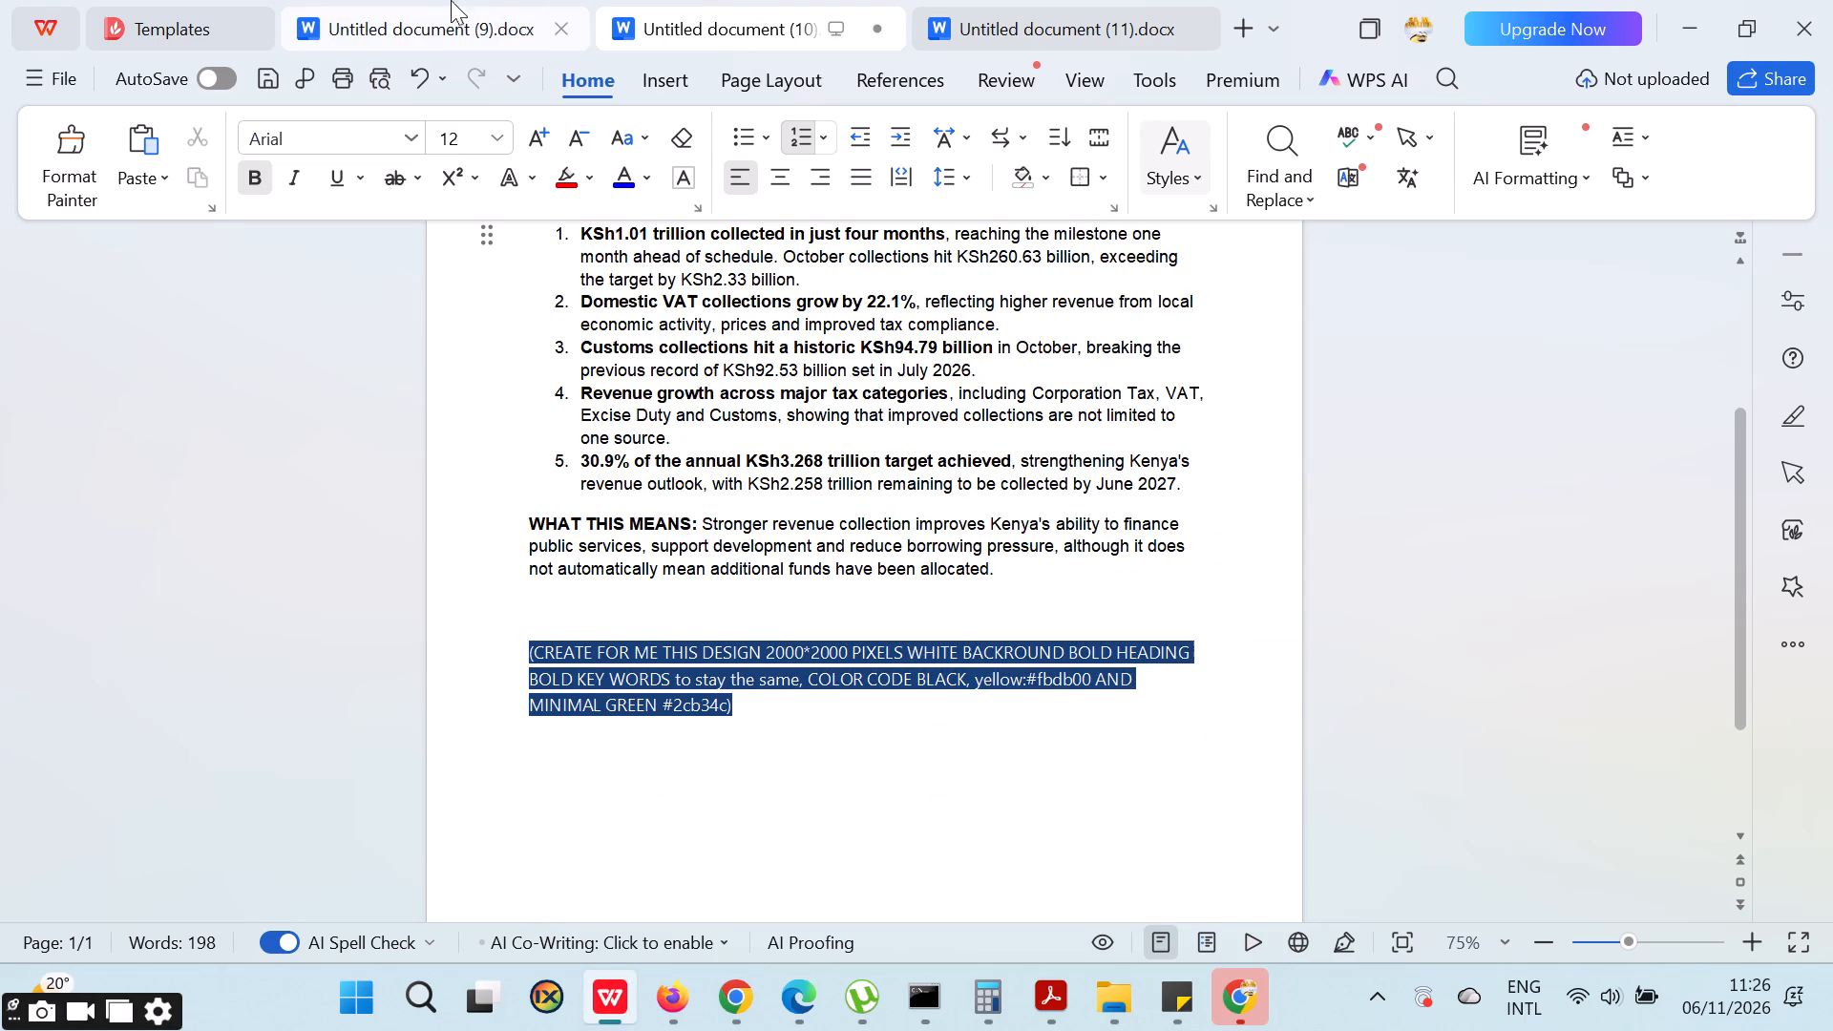
click(435, 0)
scroll(1035, 584, up, 5)
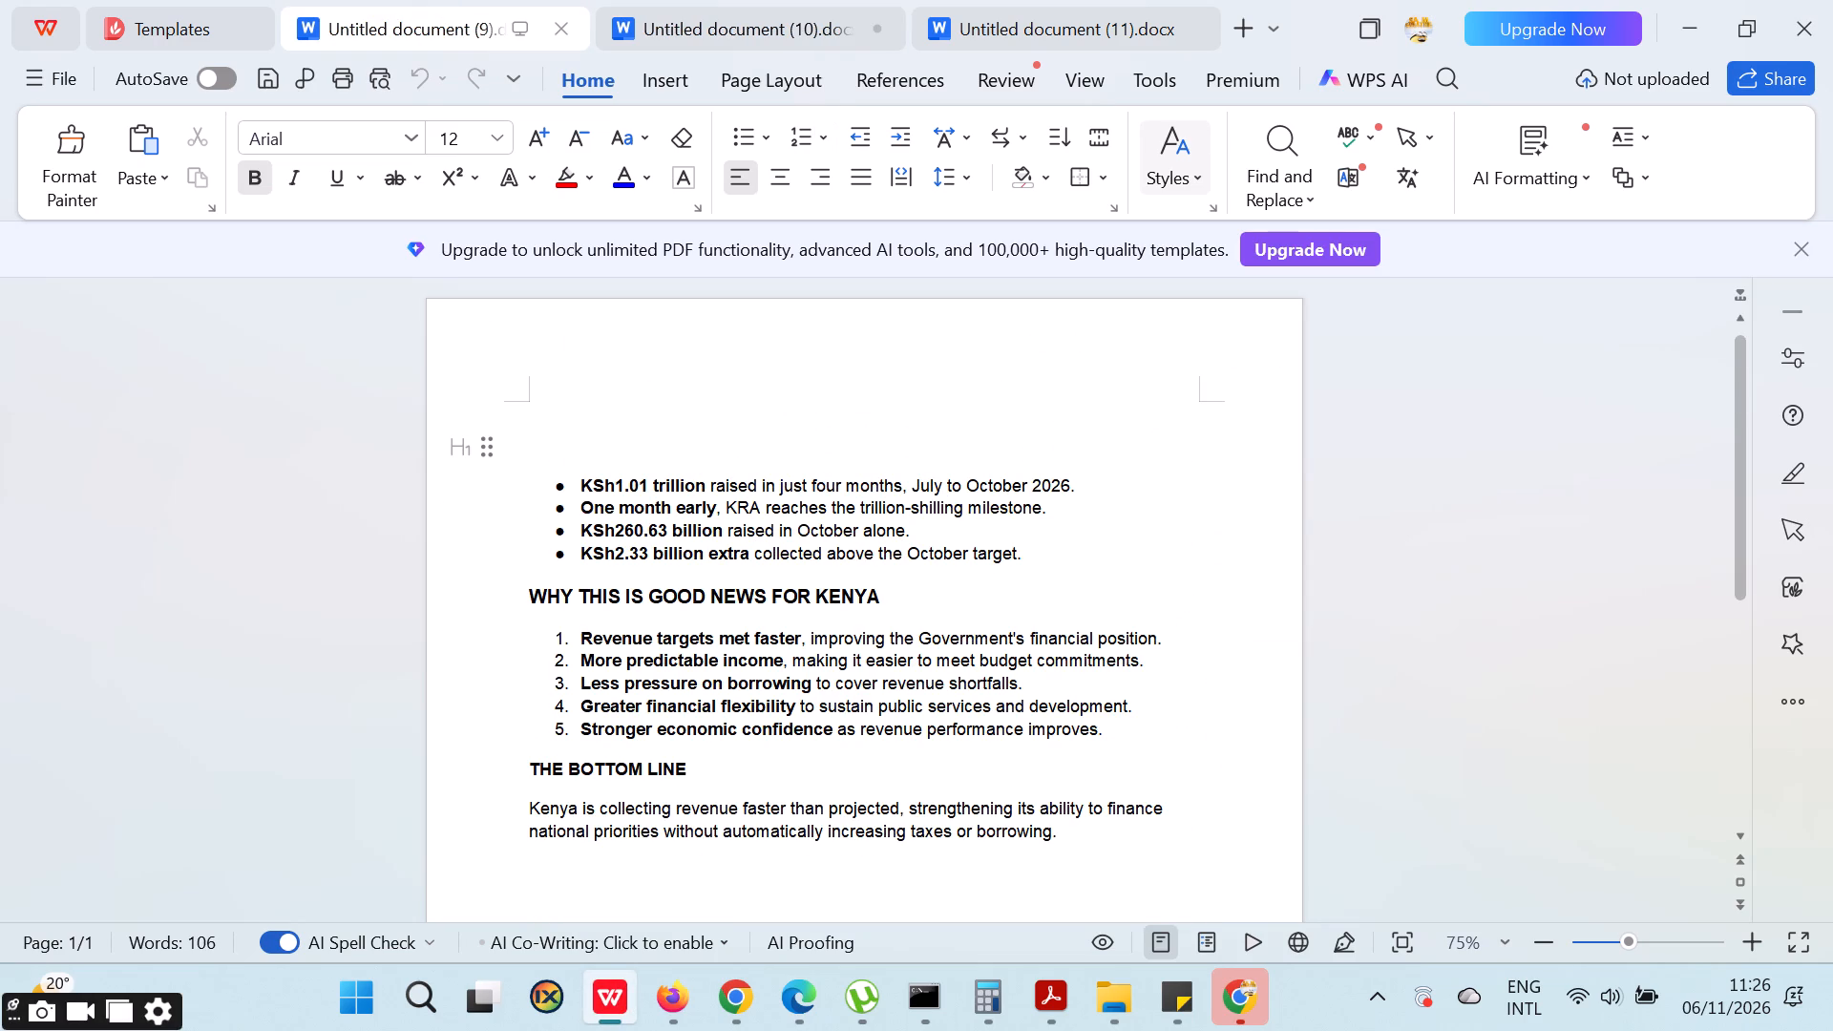
scroll(949, 668, up, 1)
scroll(950, 672, down, 7)
scroll(1016, 663, up, 5)
scroll(1016, 663, down, 1)
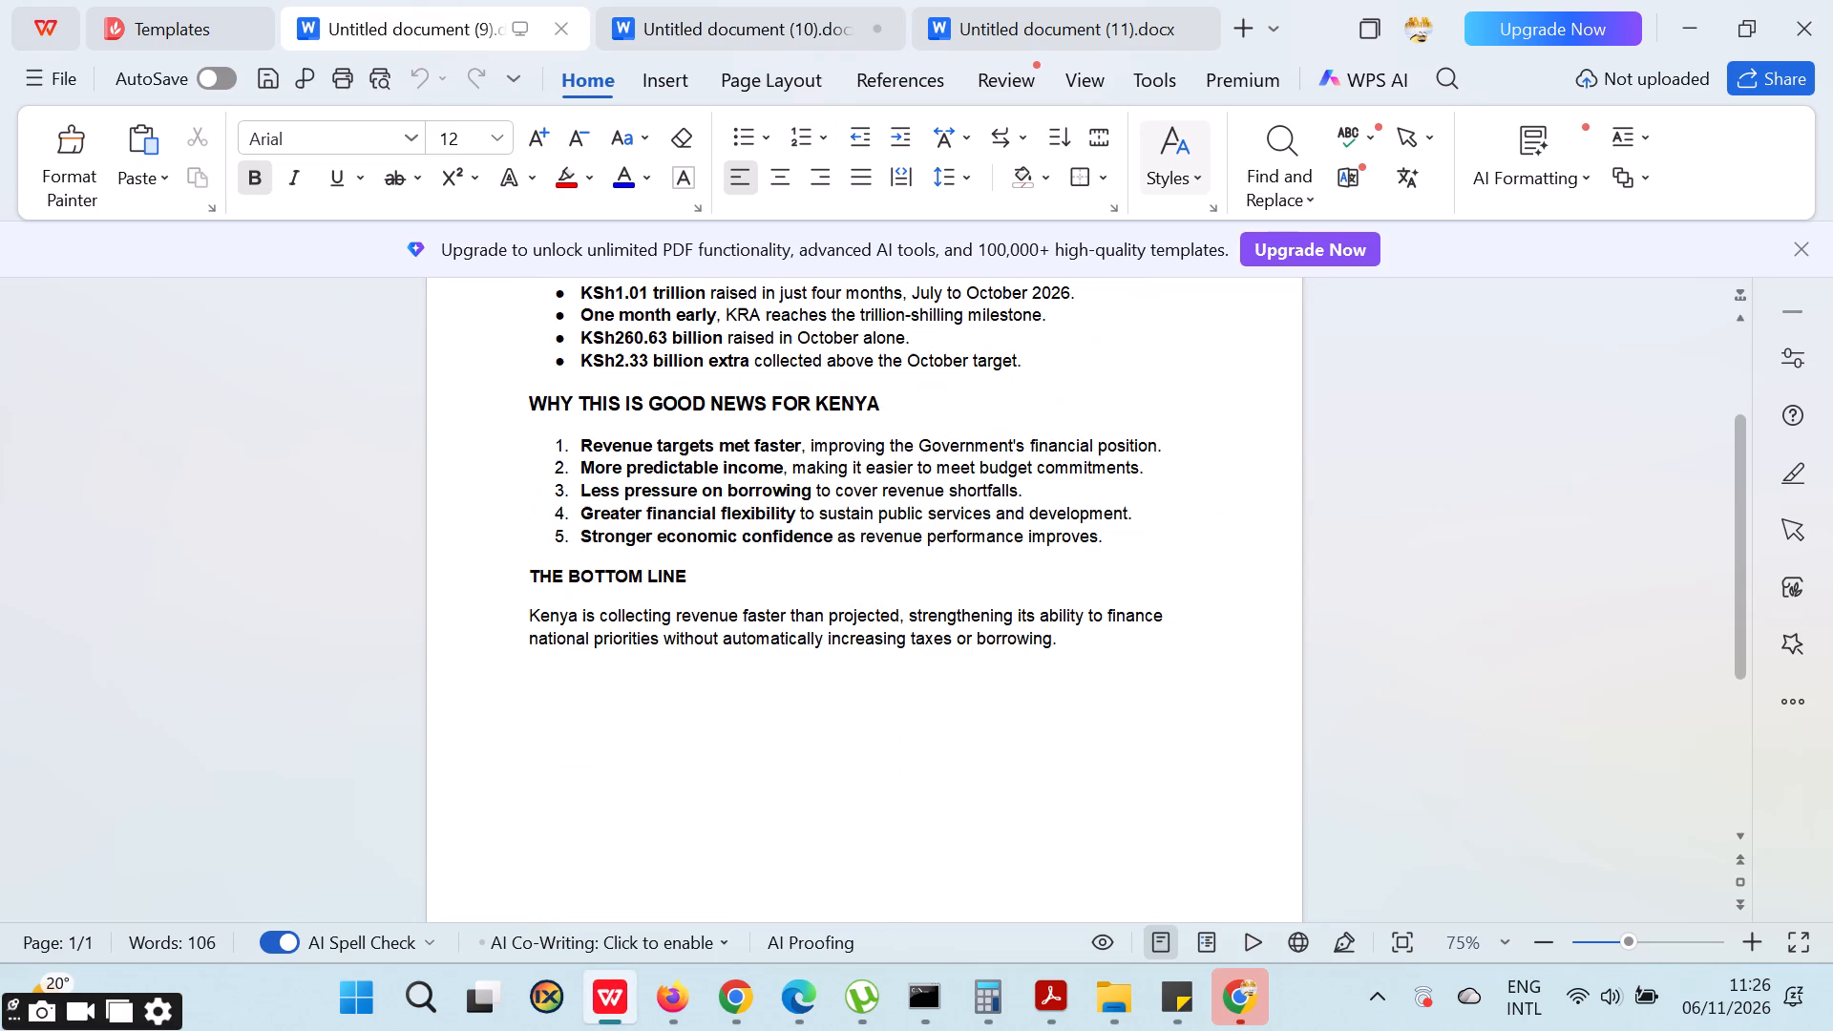
scroll(1066, 643, up, 3)
Copy the whole text of Untitled document (9), from the KSh1.01 trillion bullet through THE BOTTOM LINE paragraph.
drag(1087, 832, 558, 651)
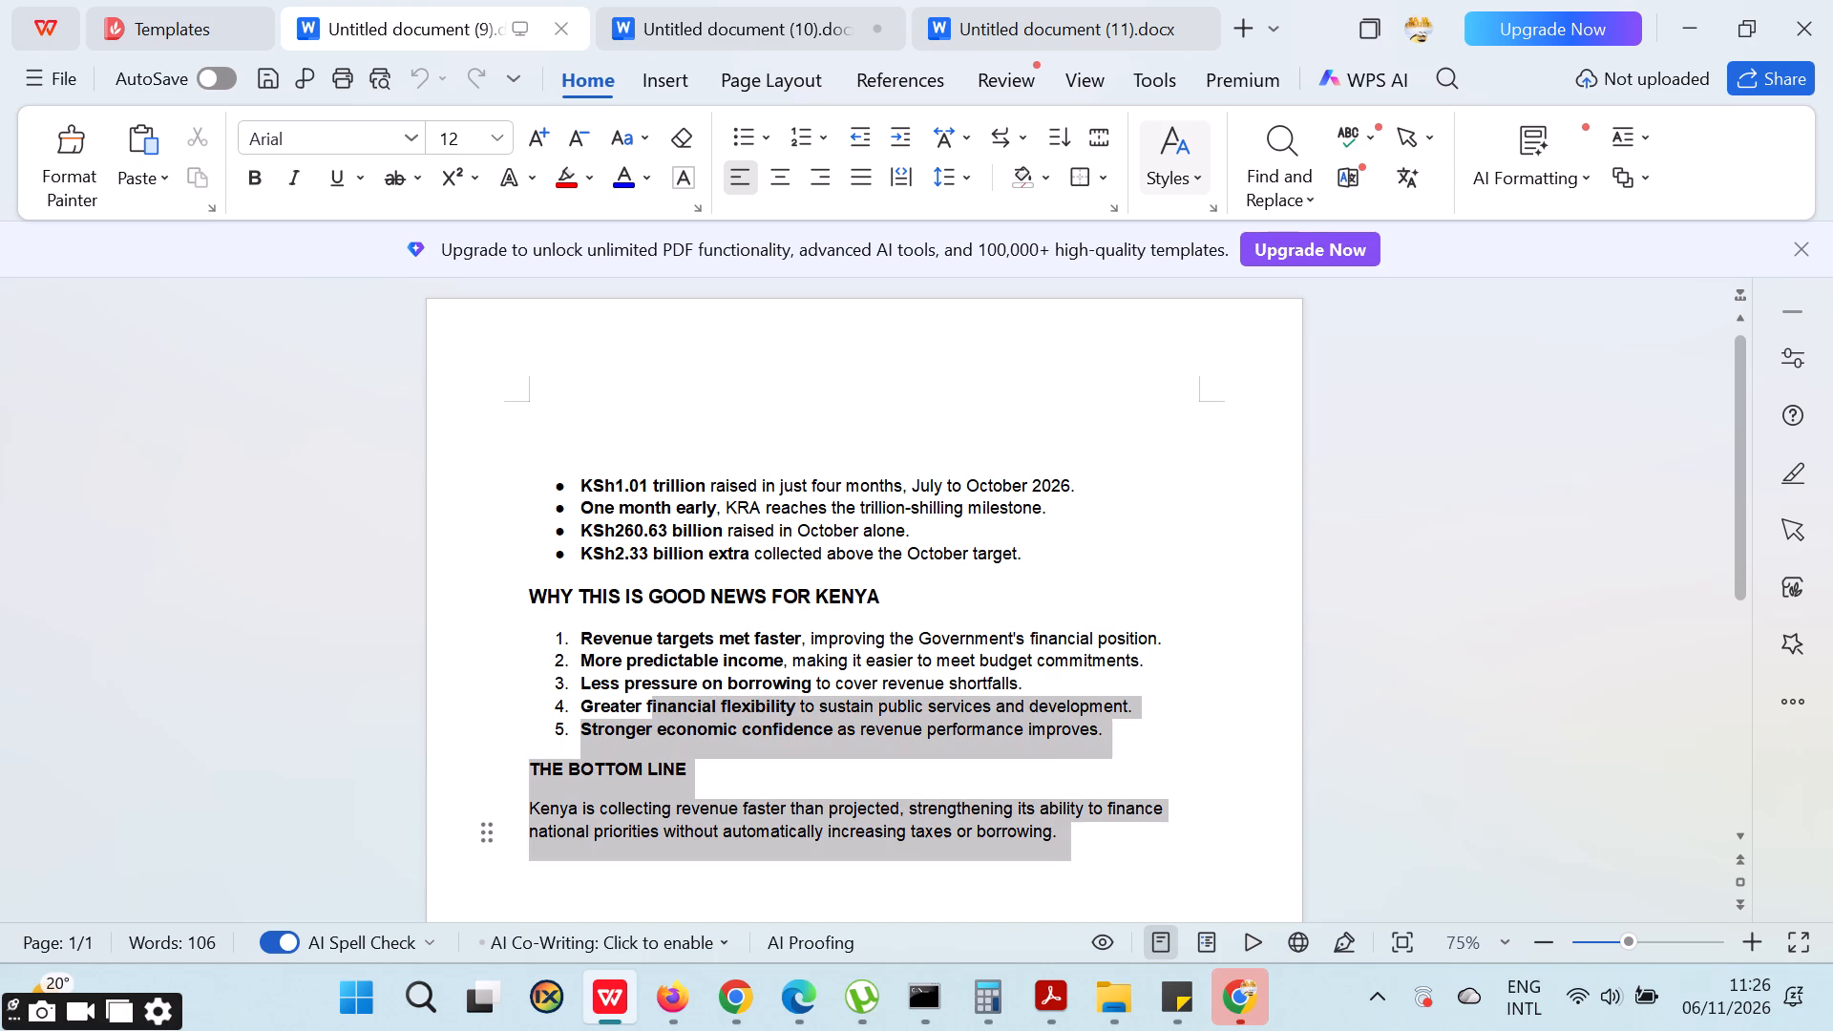
drag(558, 651, 292, 446)
click(292, 446)
drag(1062, 837, 951, 799)
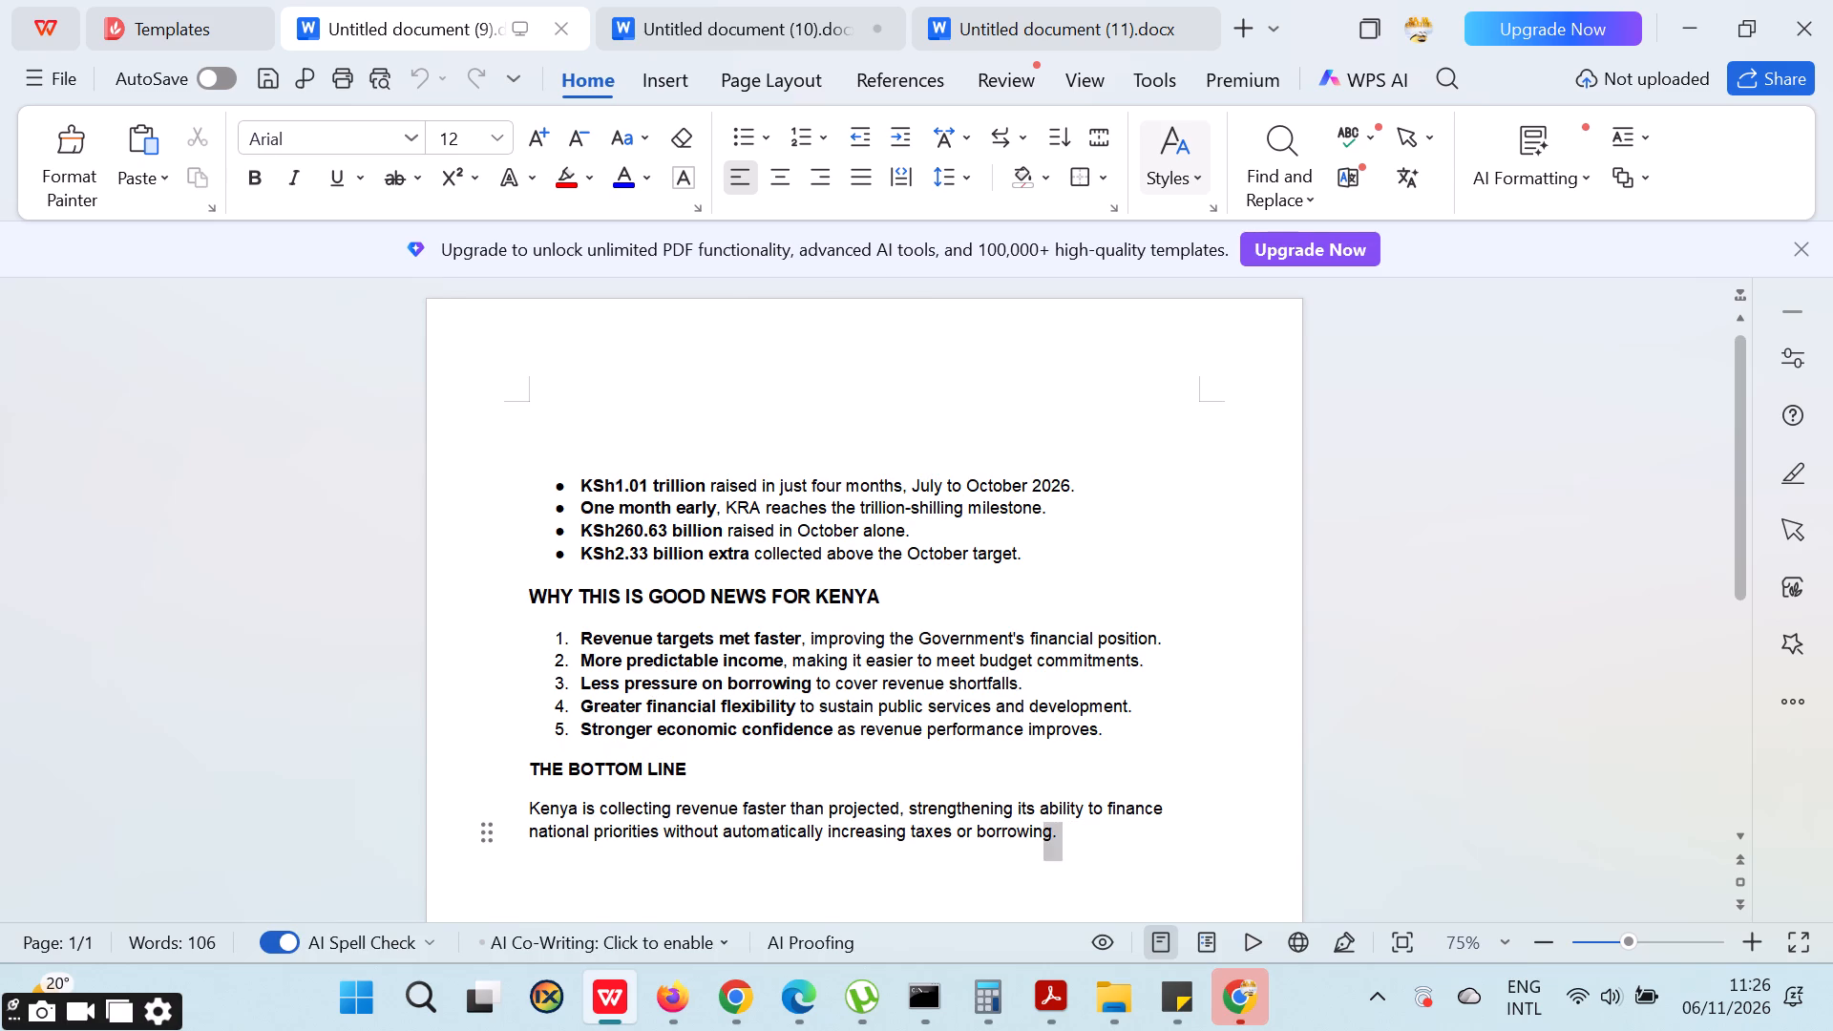
drag(951, 799, 242, 492)
key(ctrl+c)
key(ctrl+c)
key(ctrl+c)
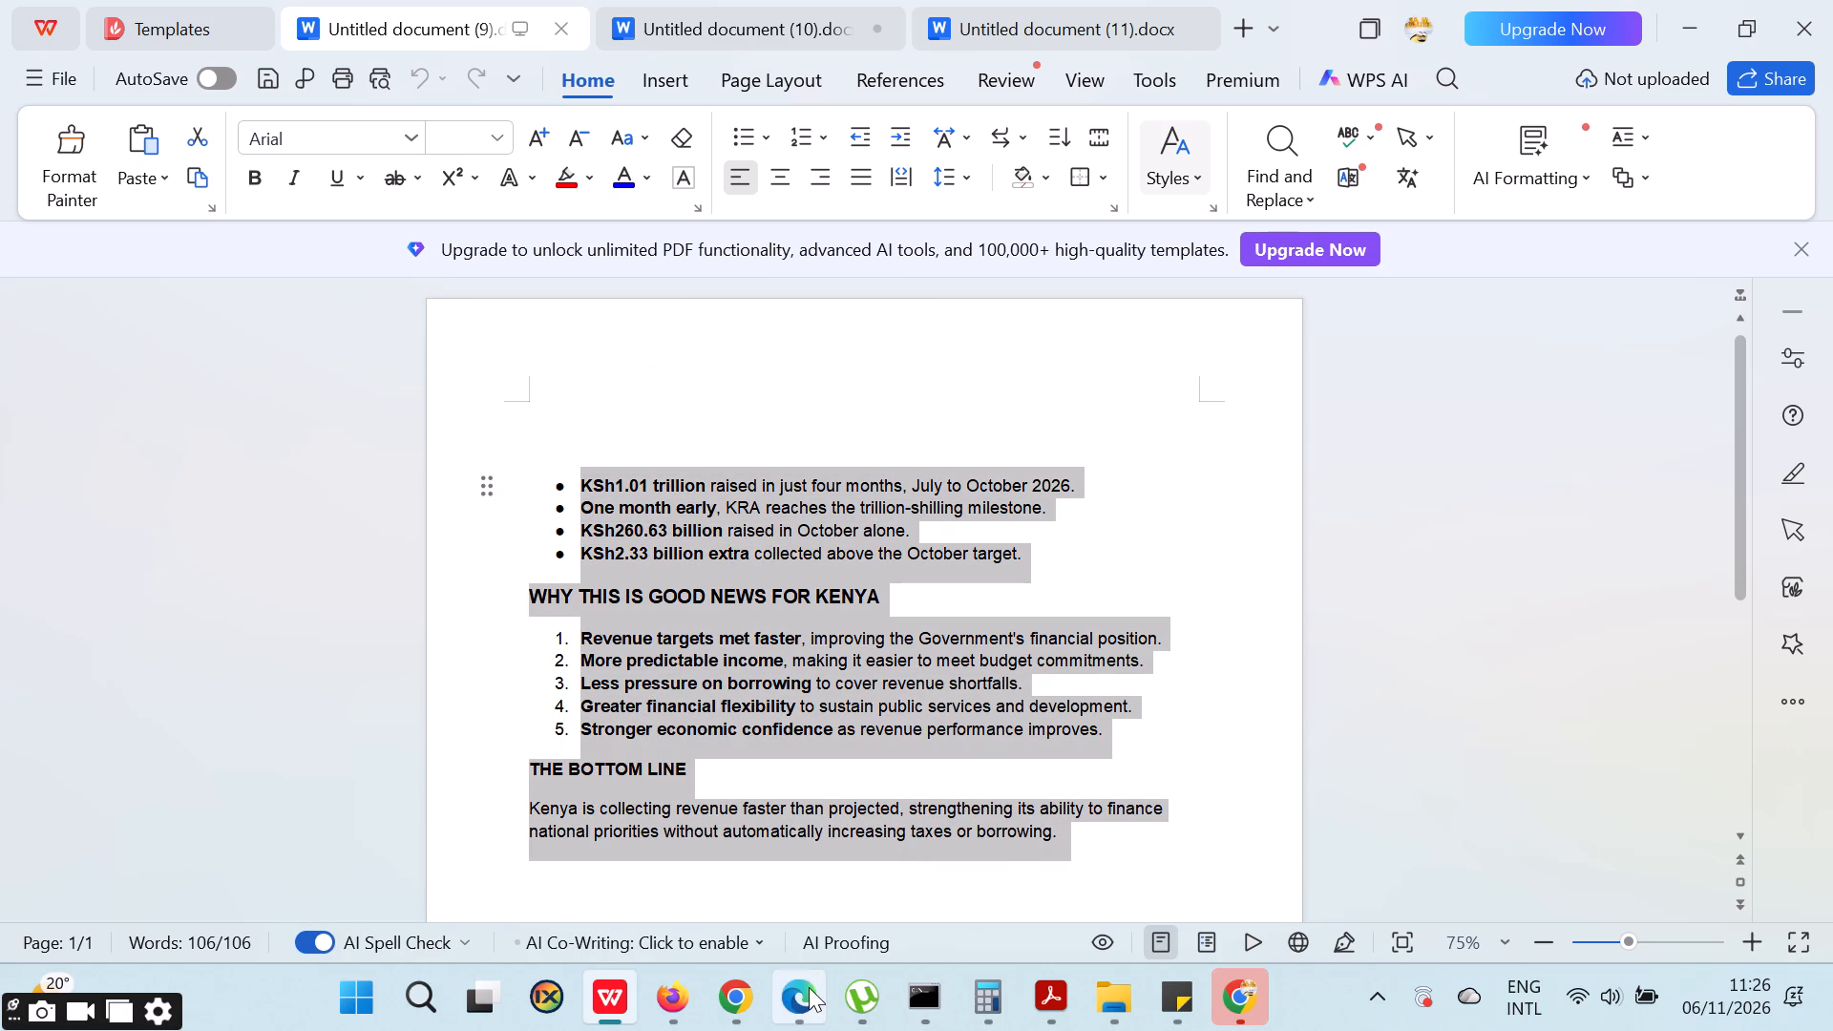
click(809, 987)
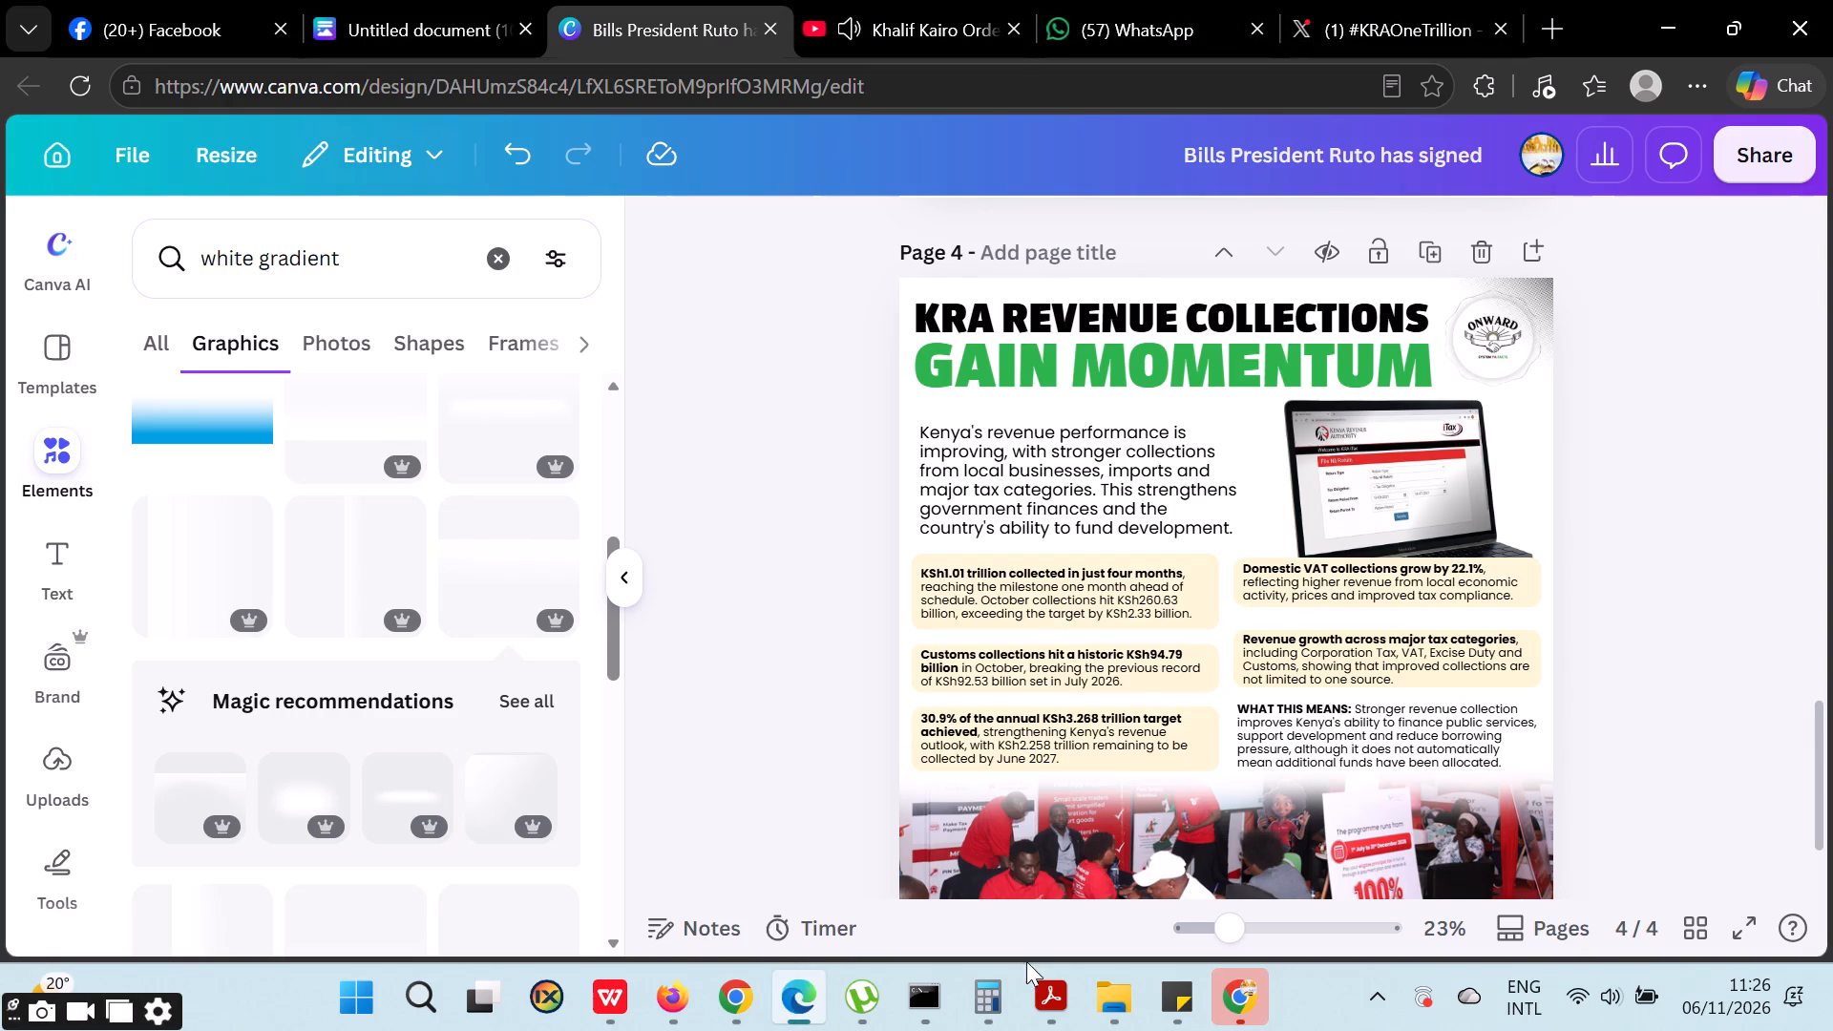
click(725, 991)
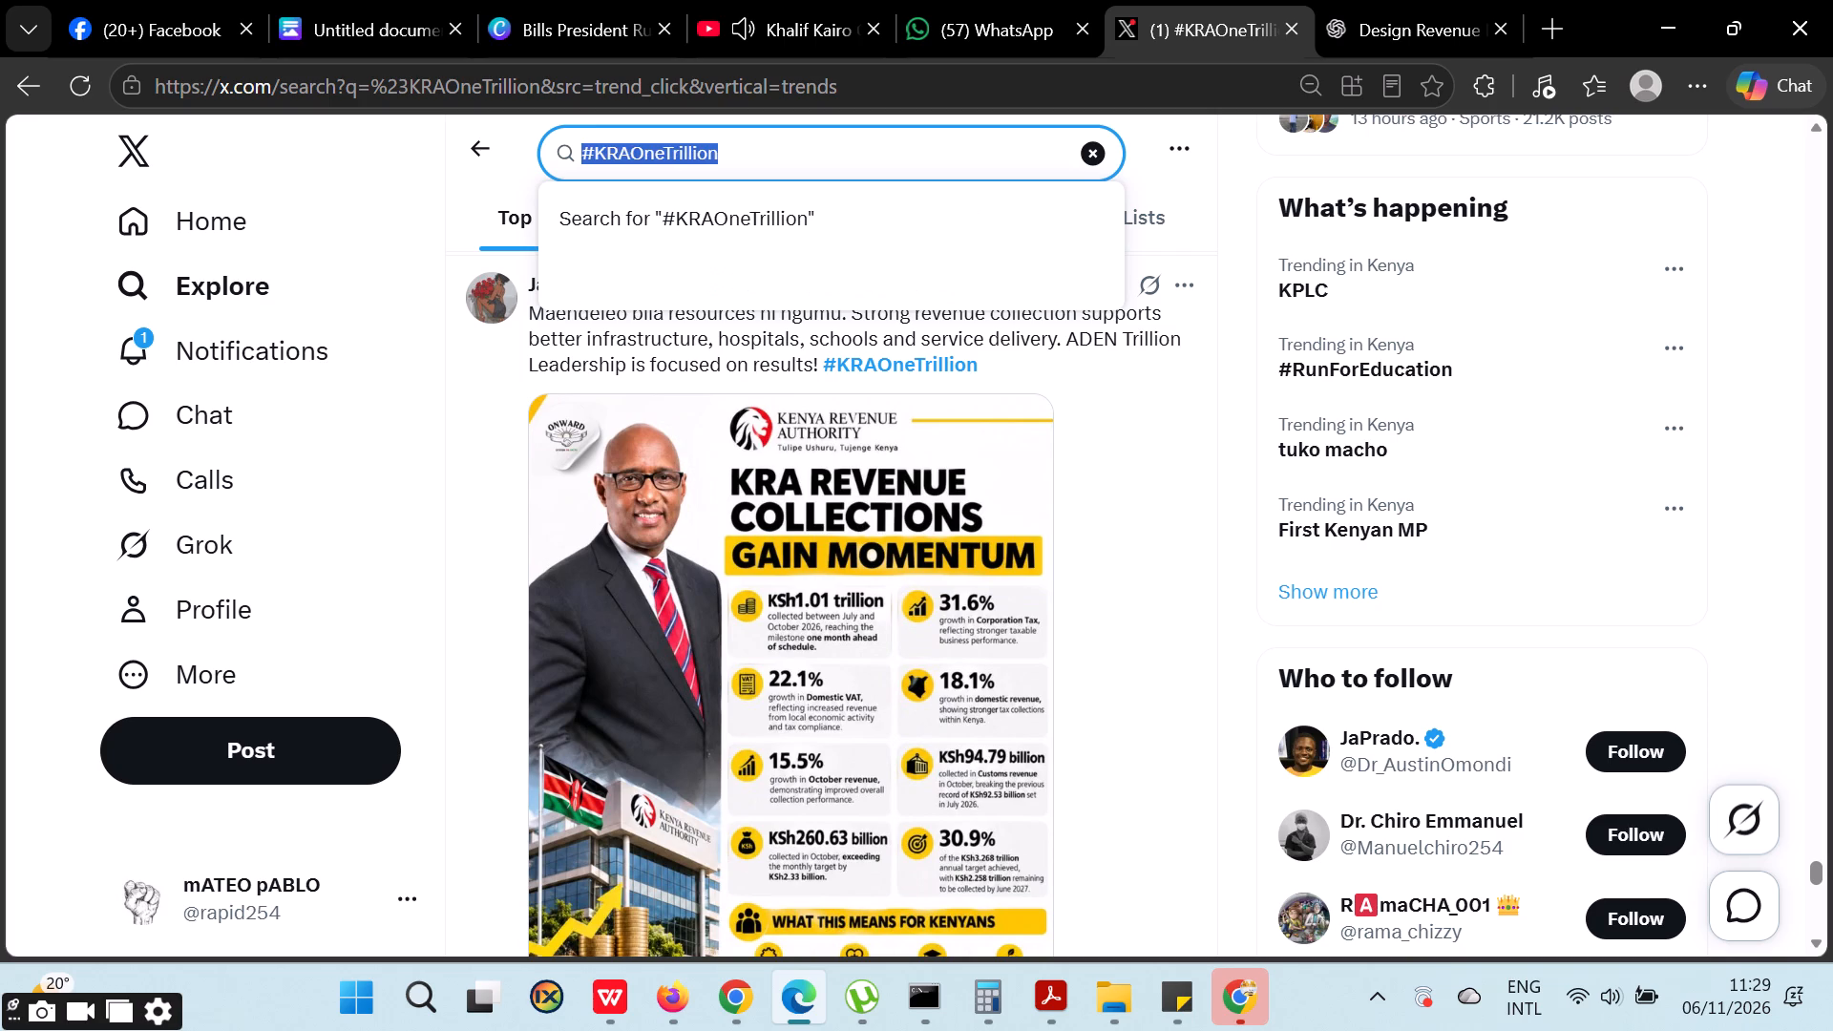
text(khalif kairo)
key(Return)
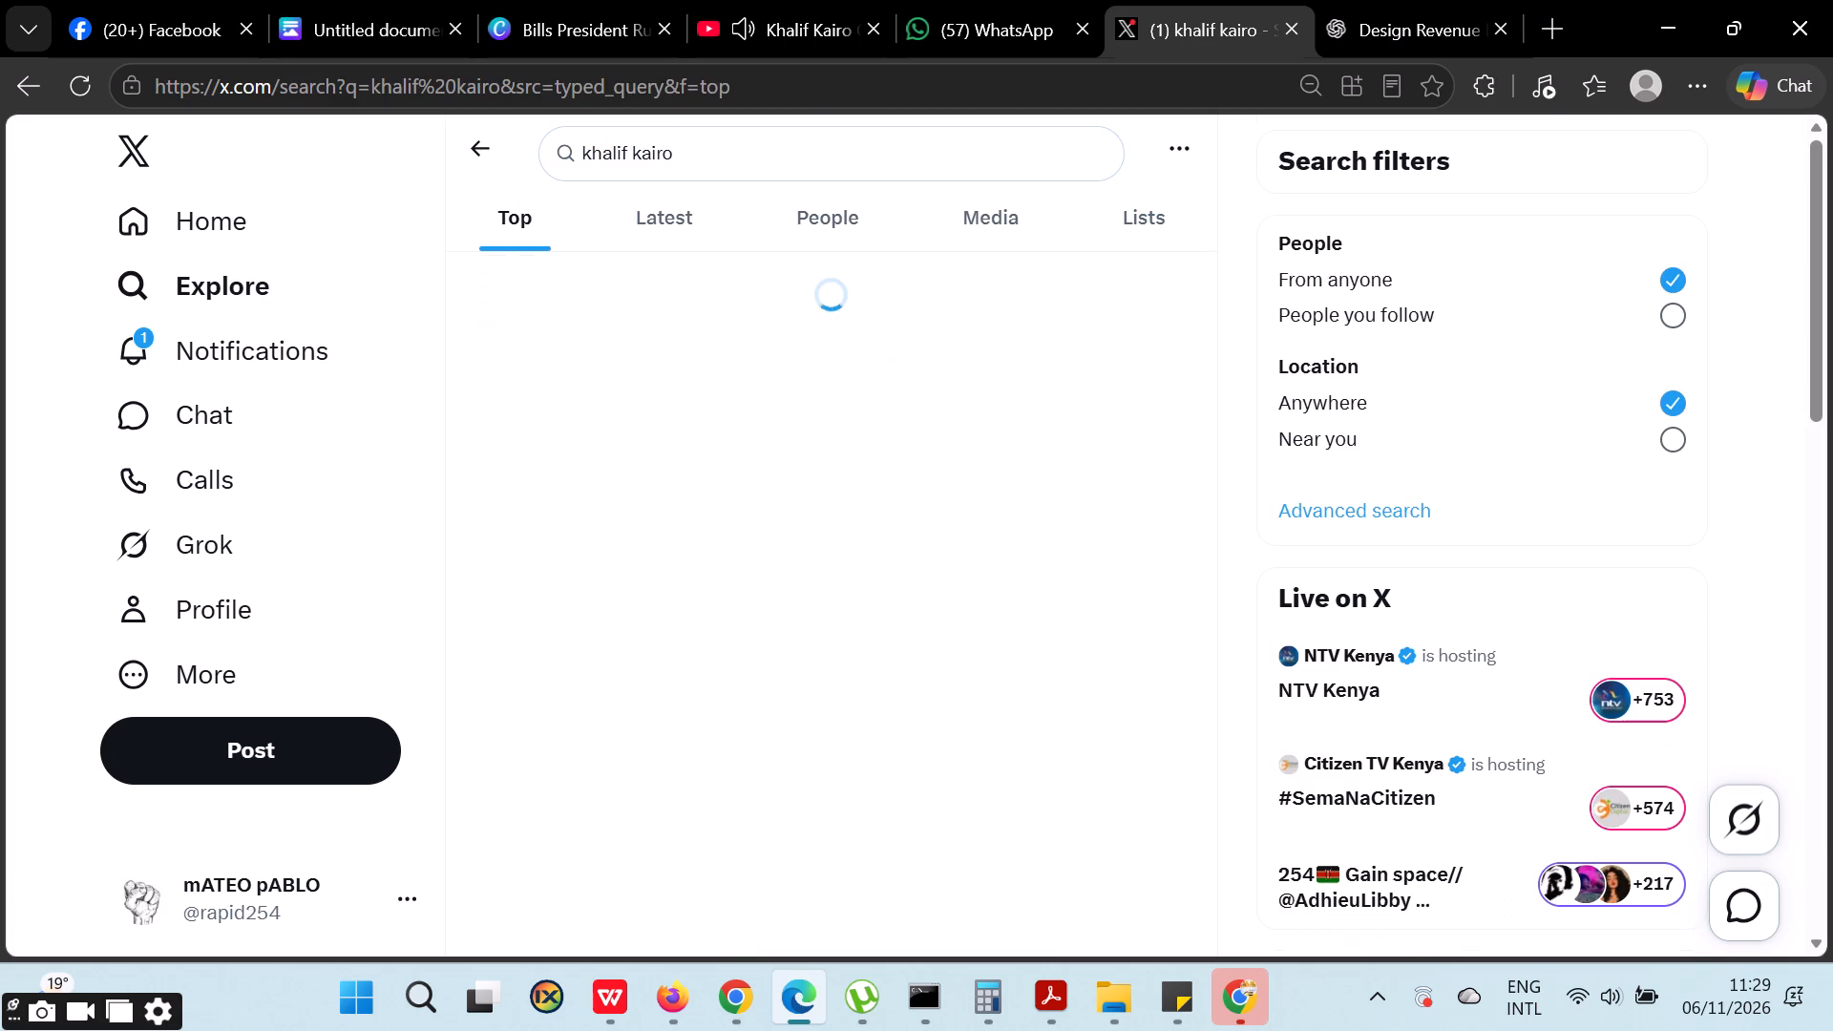
Check the Khalif Kairo podcast video playing on YouTube and return to the X search results.
click(703, 0)
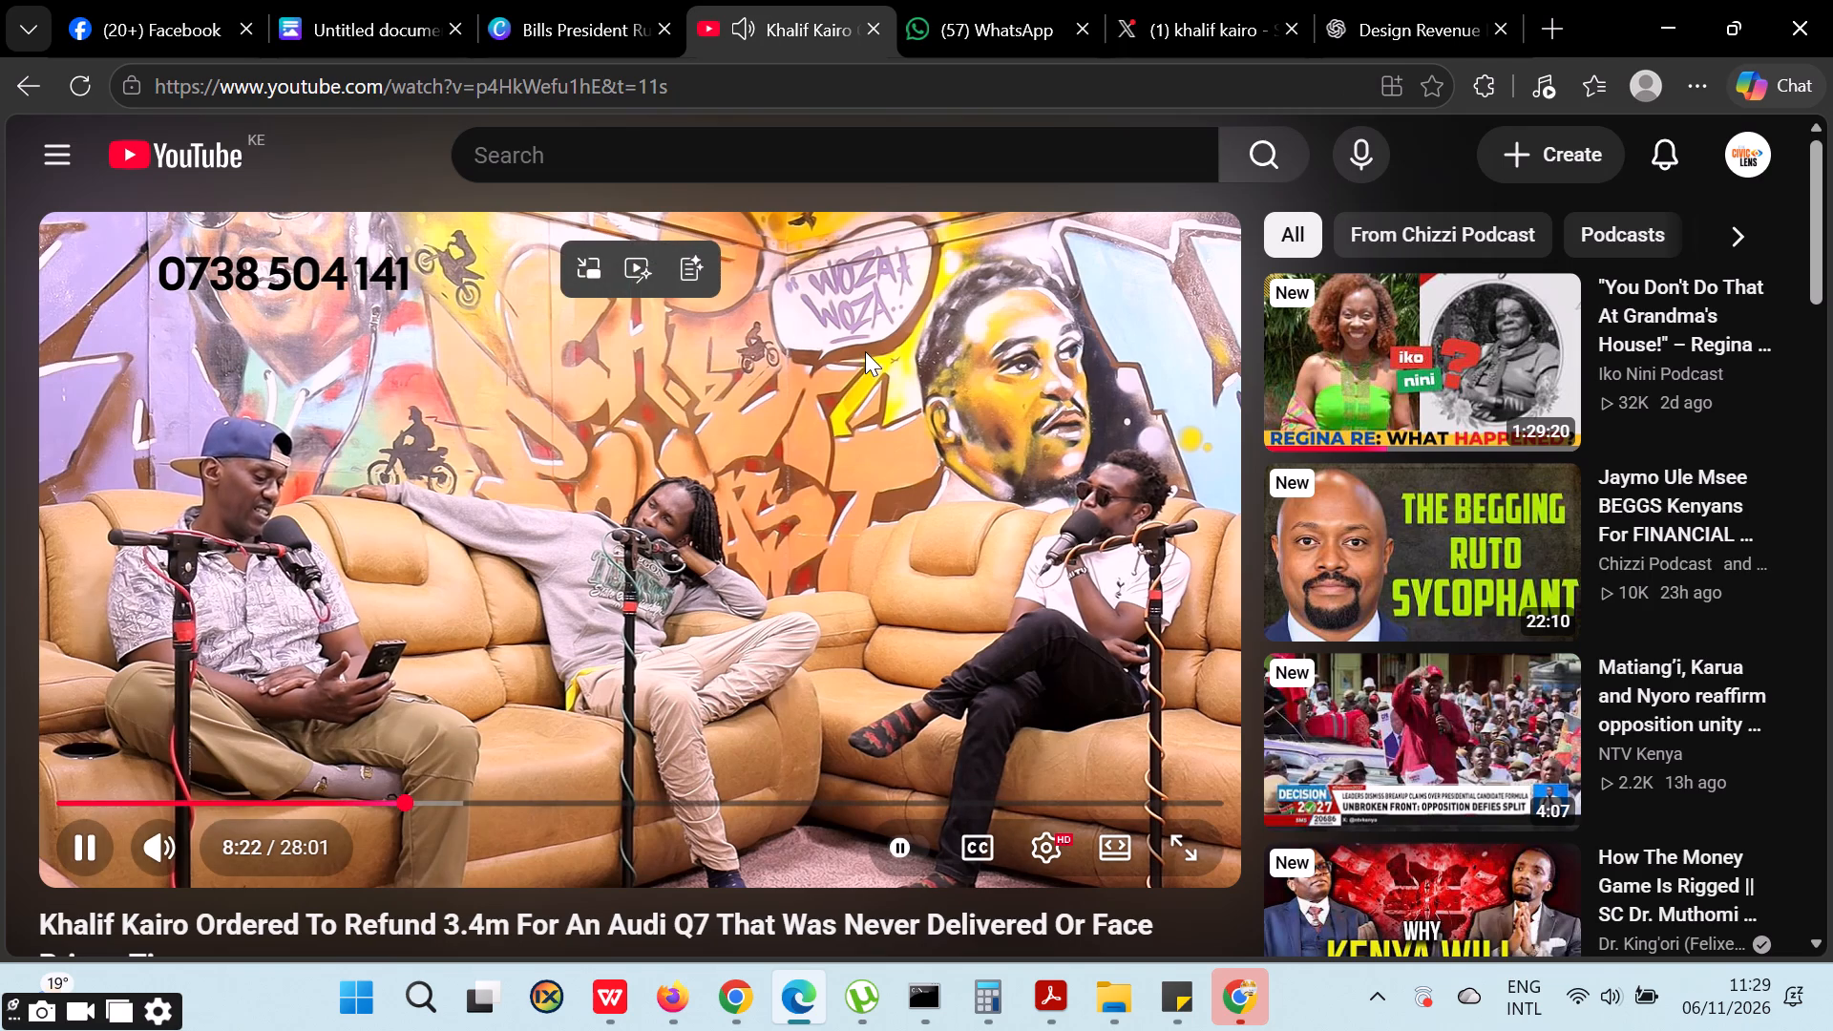
click(1187, 0)
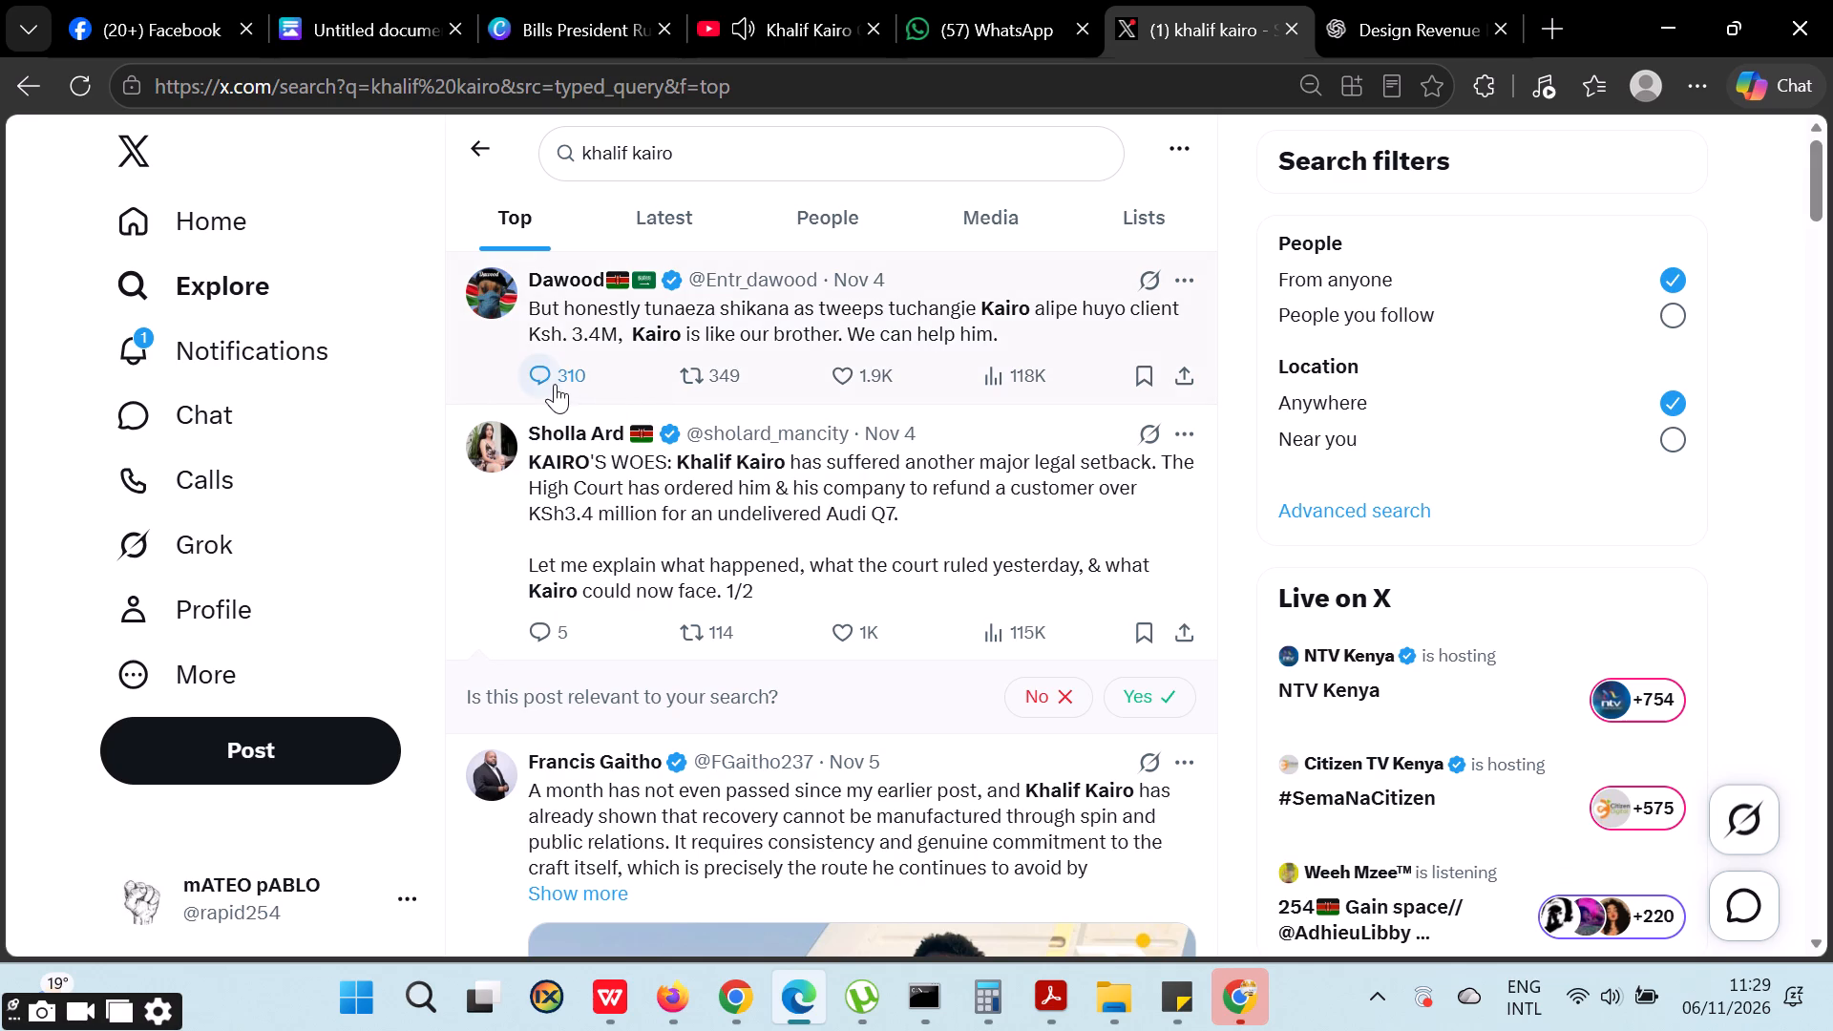
Read the top Khalif Kairo posts, including the replies on the Ksh. 3.4M client payment post and the full text of the Nov 5 post.
click(464, 355)
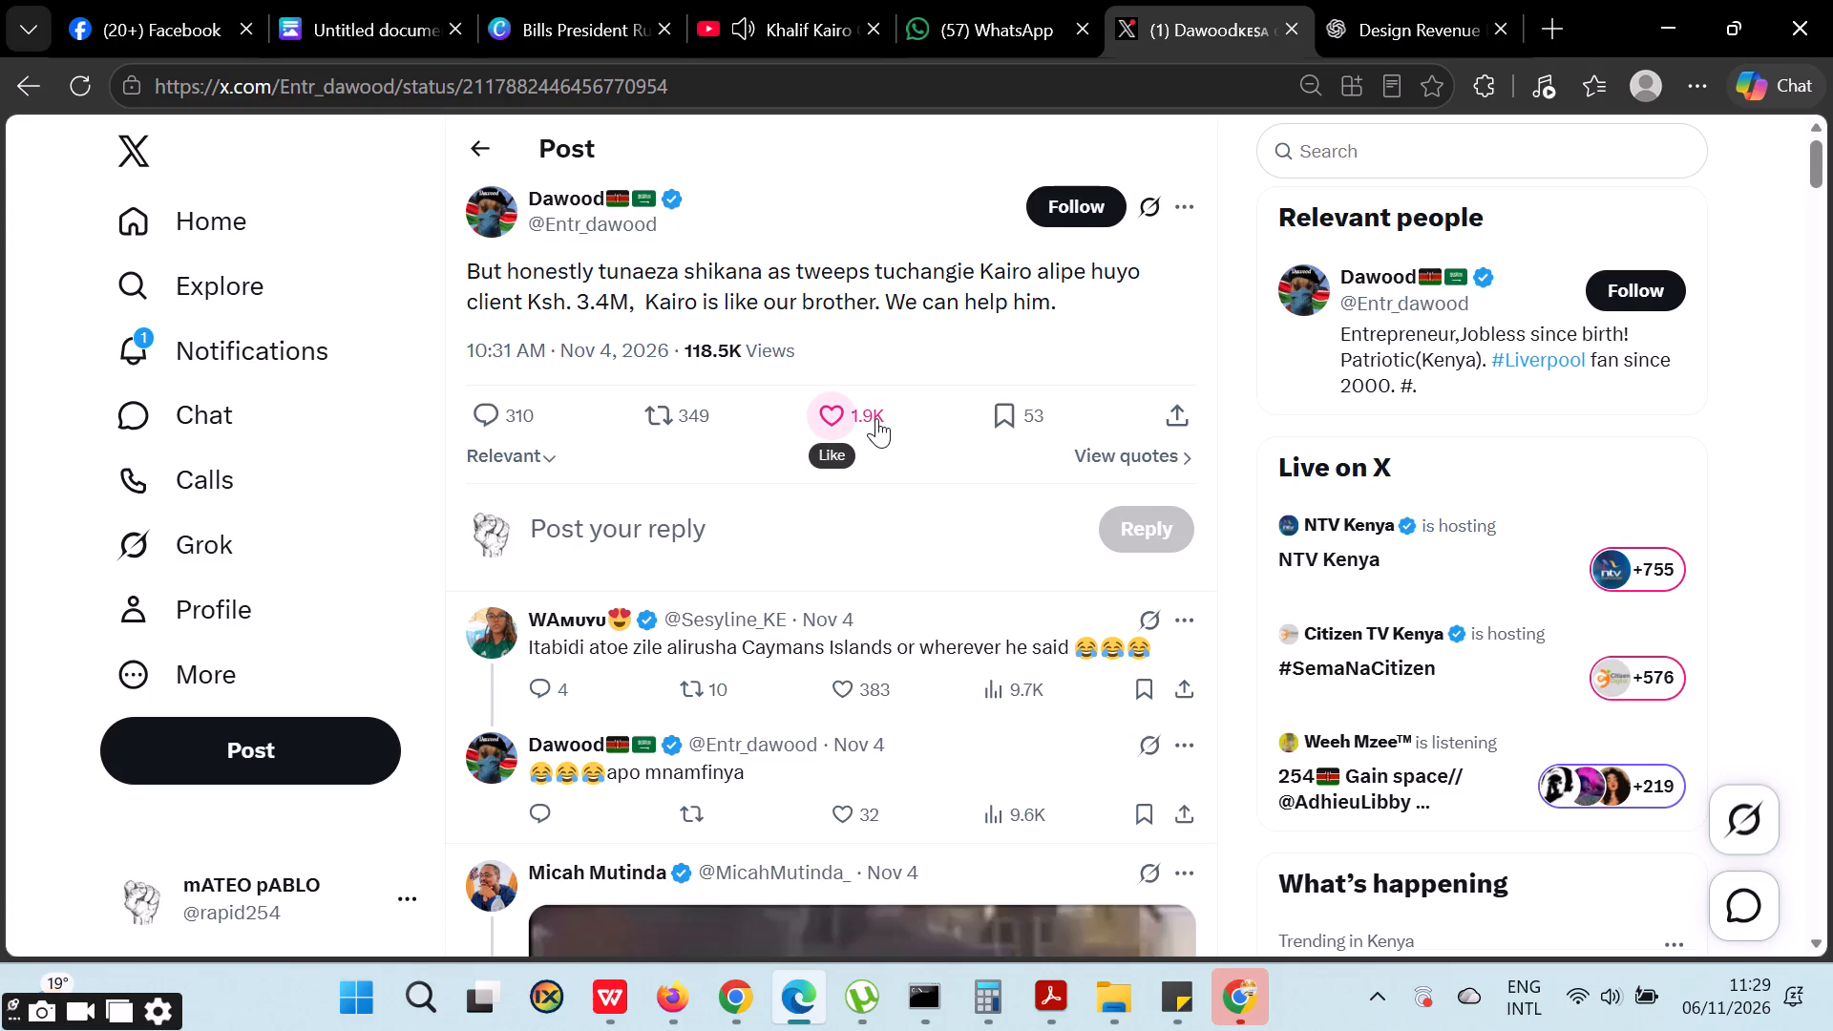
scroll(876, 418, down, 8)
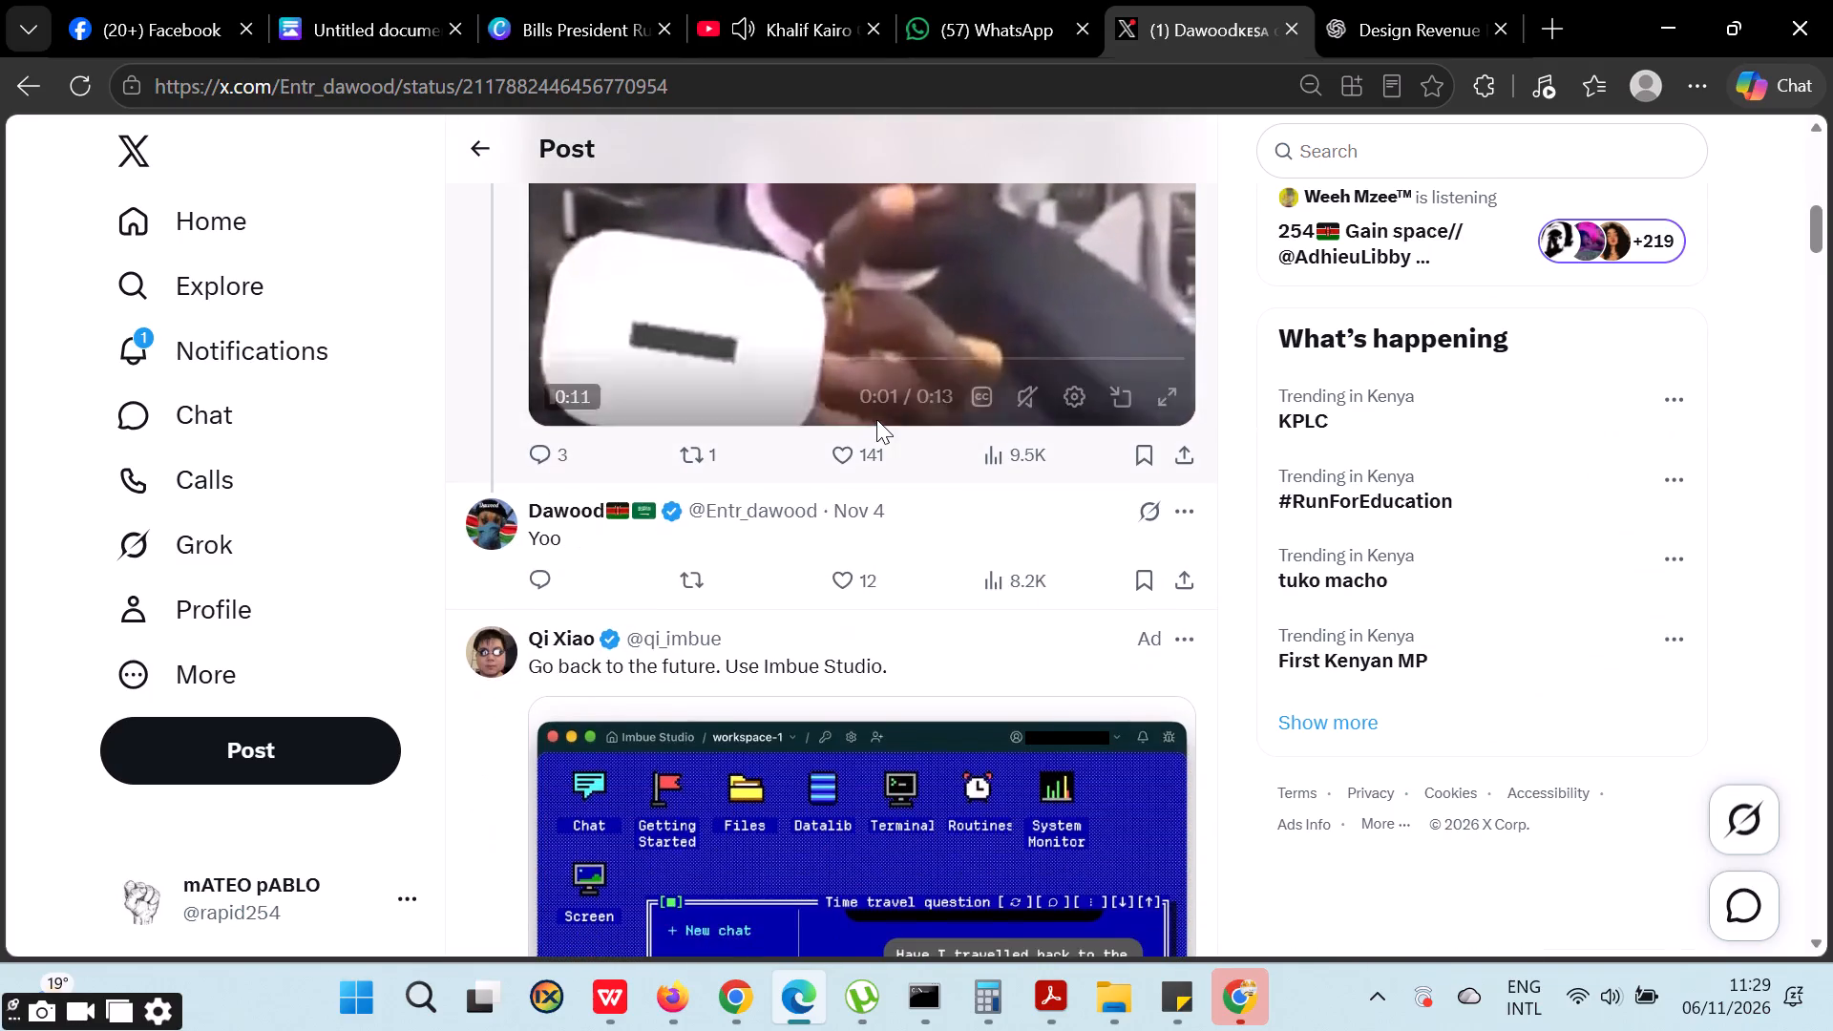
scroll(876, 419, down, 4)
click(34, 102)
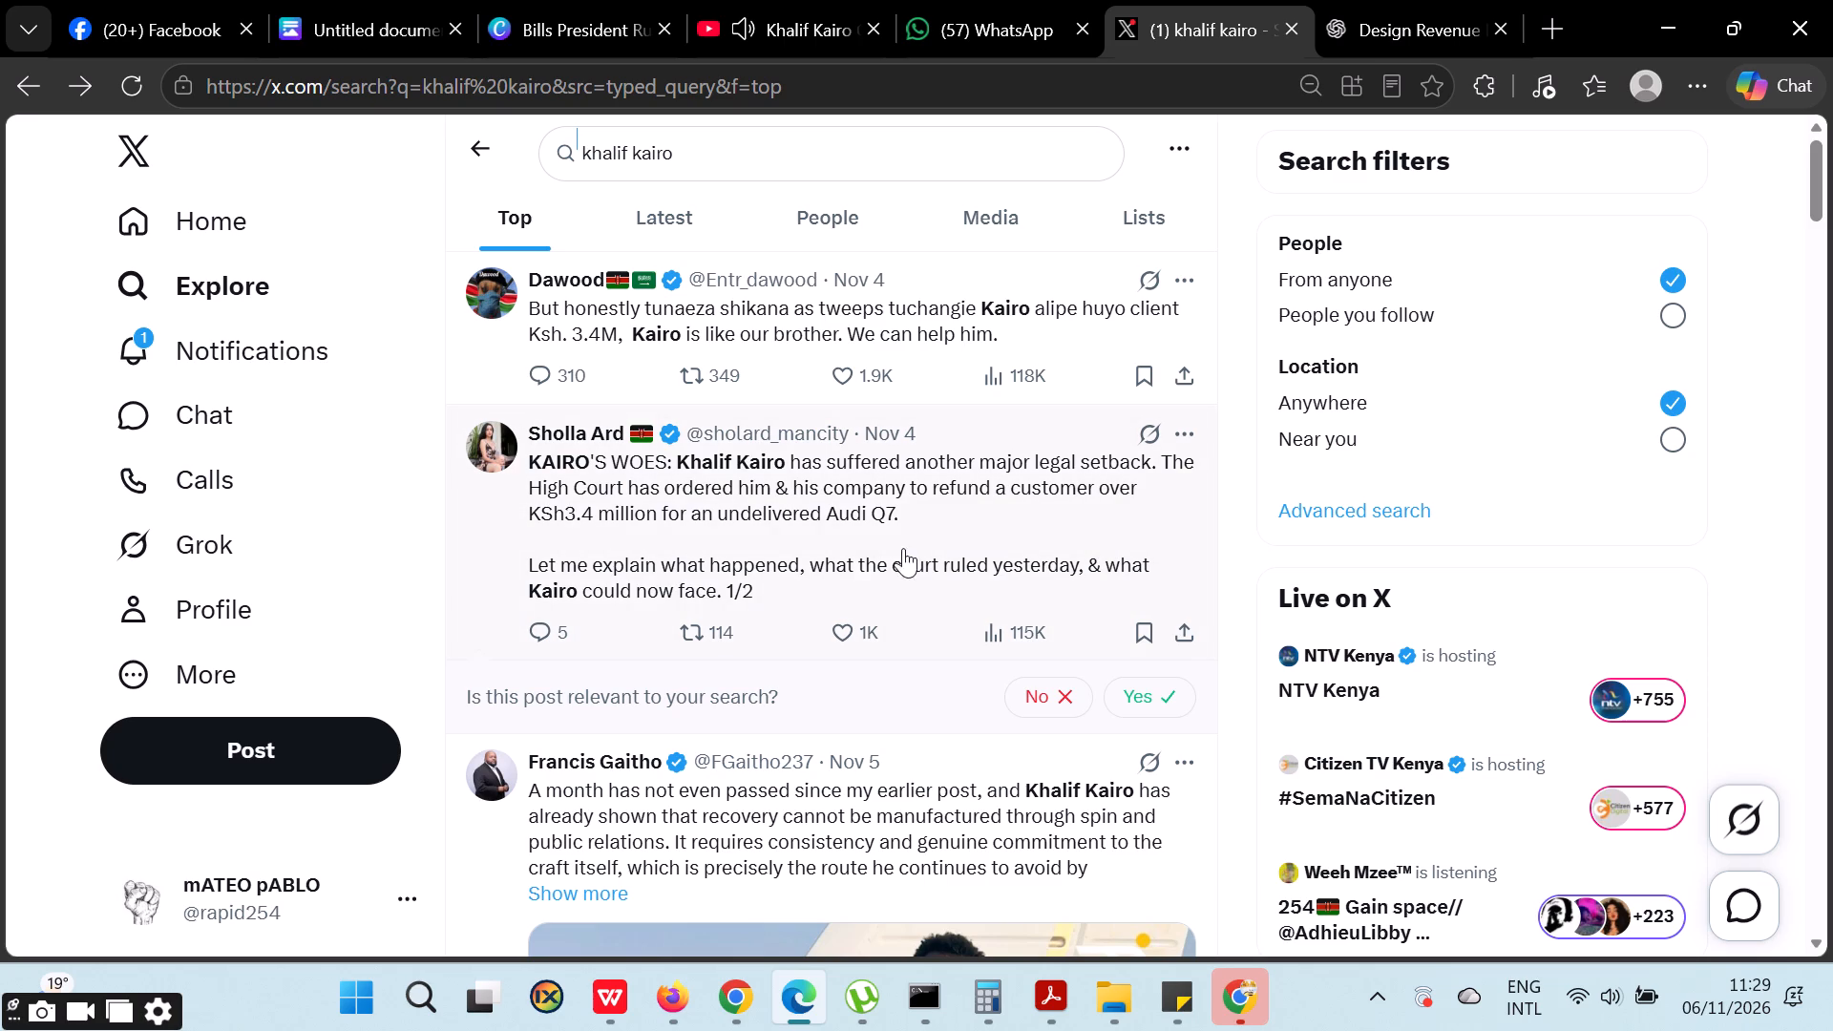
scroll(861, 542, down, 2)
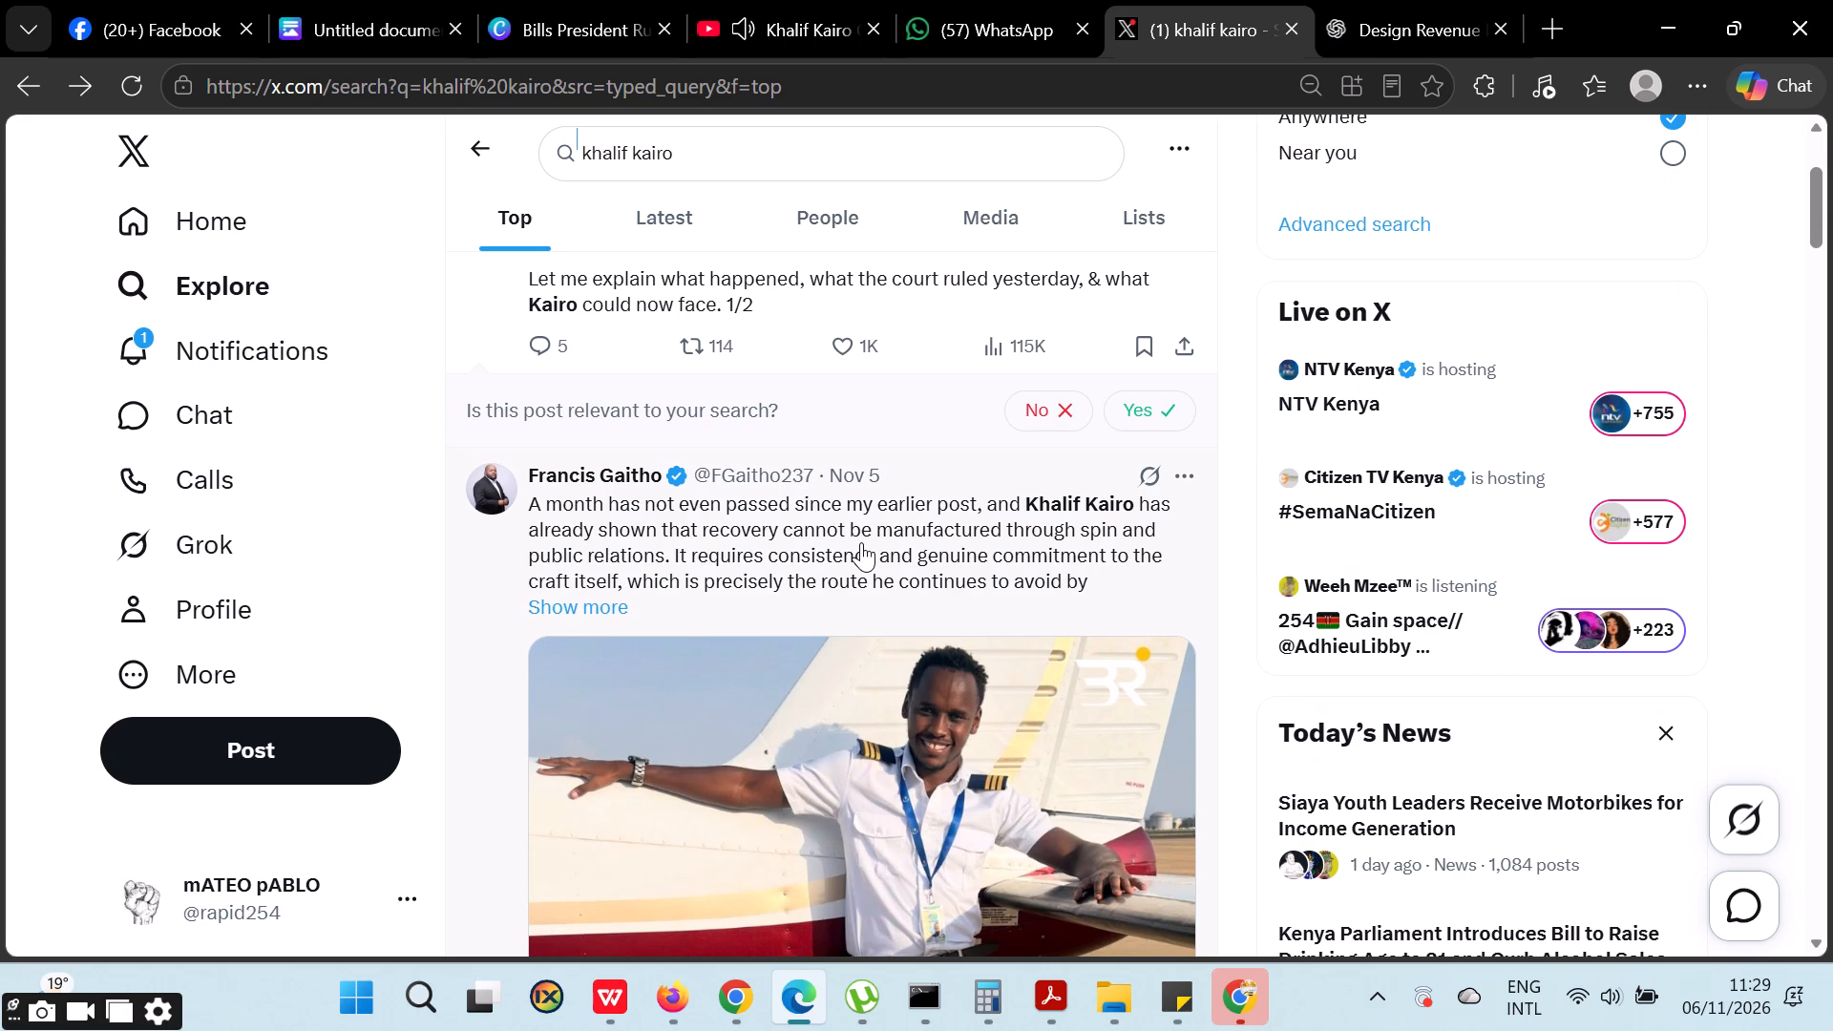
click(598, 607)
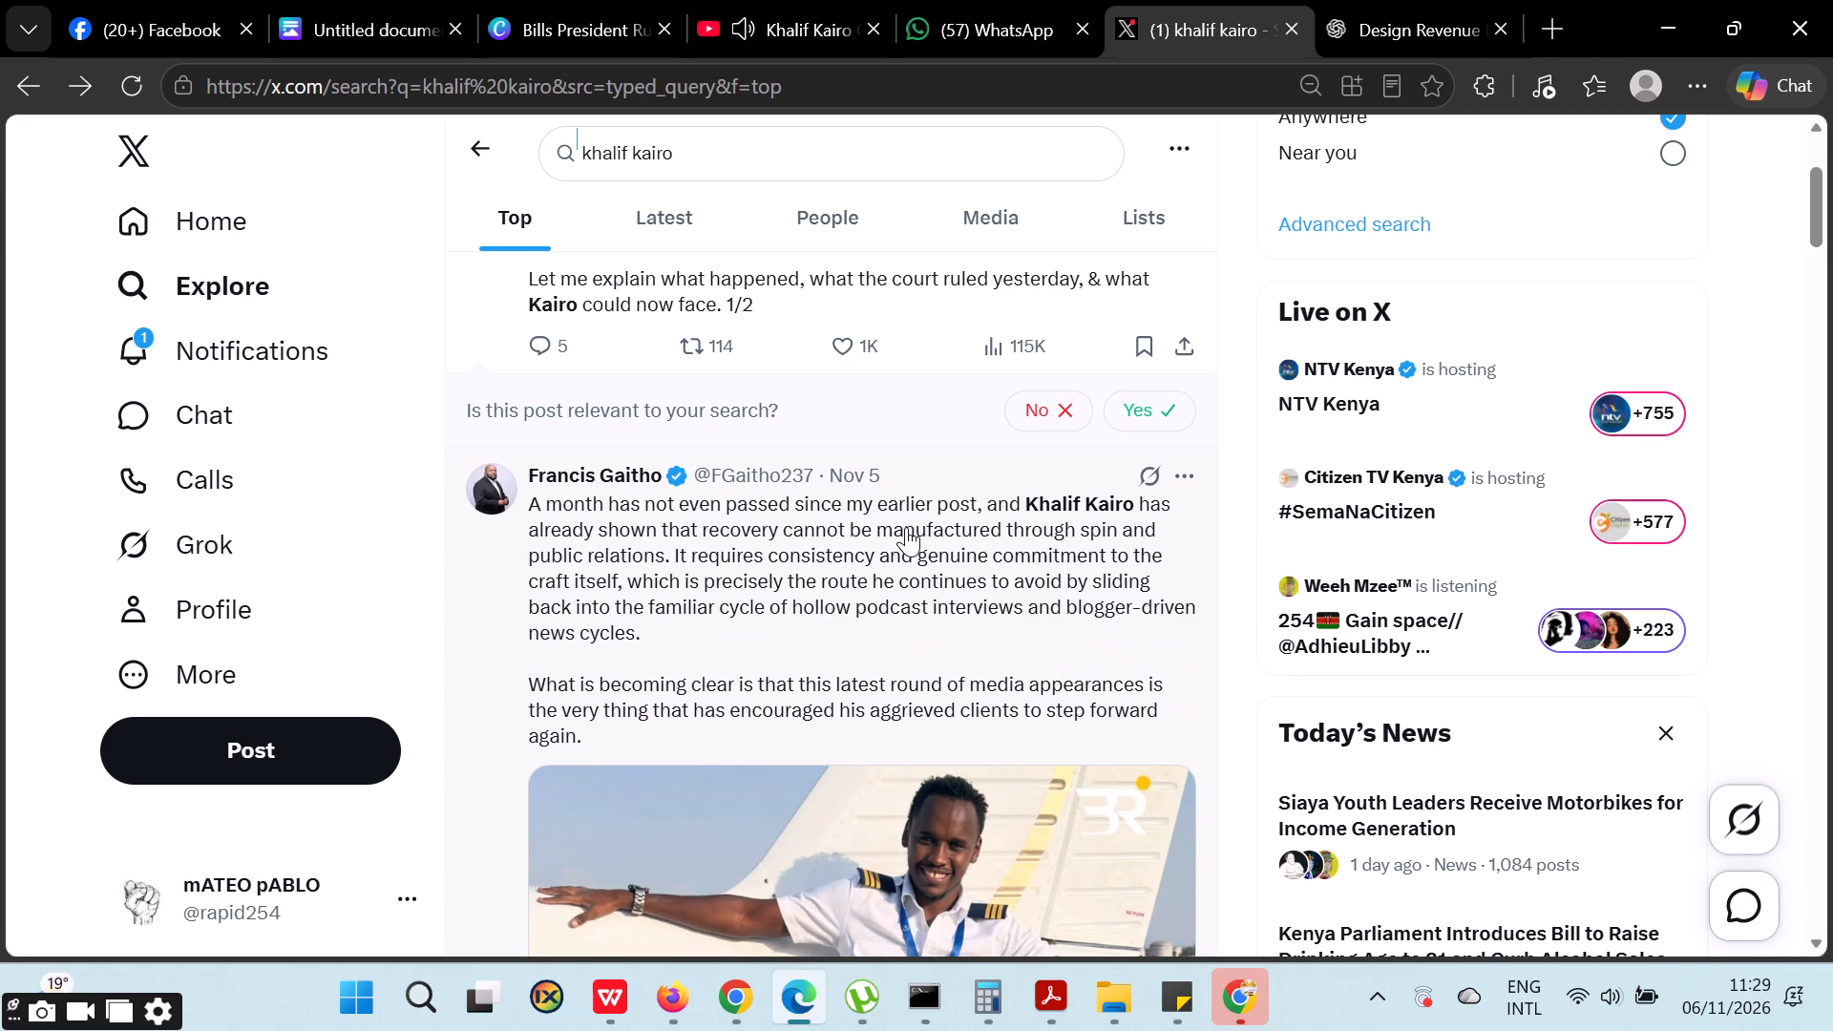
scroll(801, 555, down, 2)
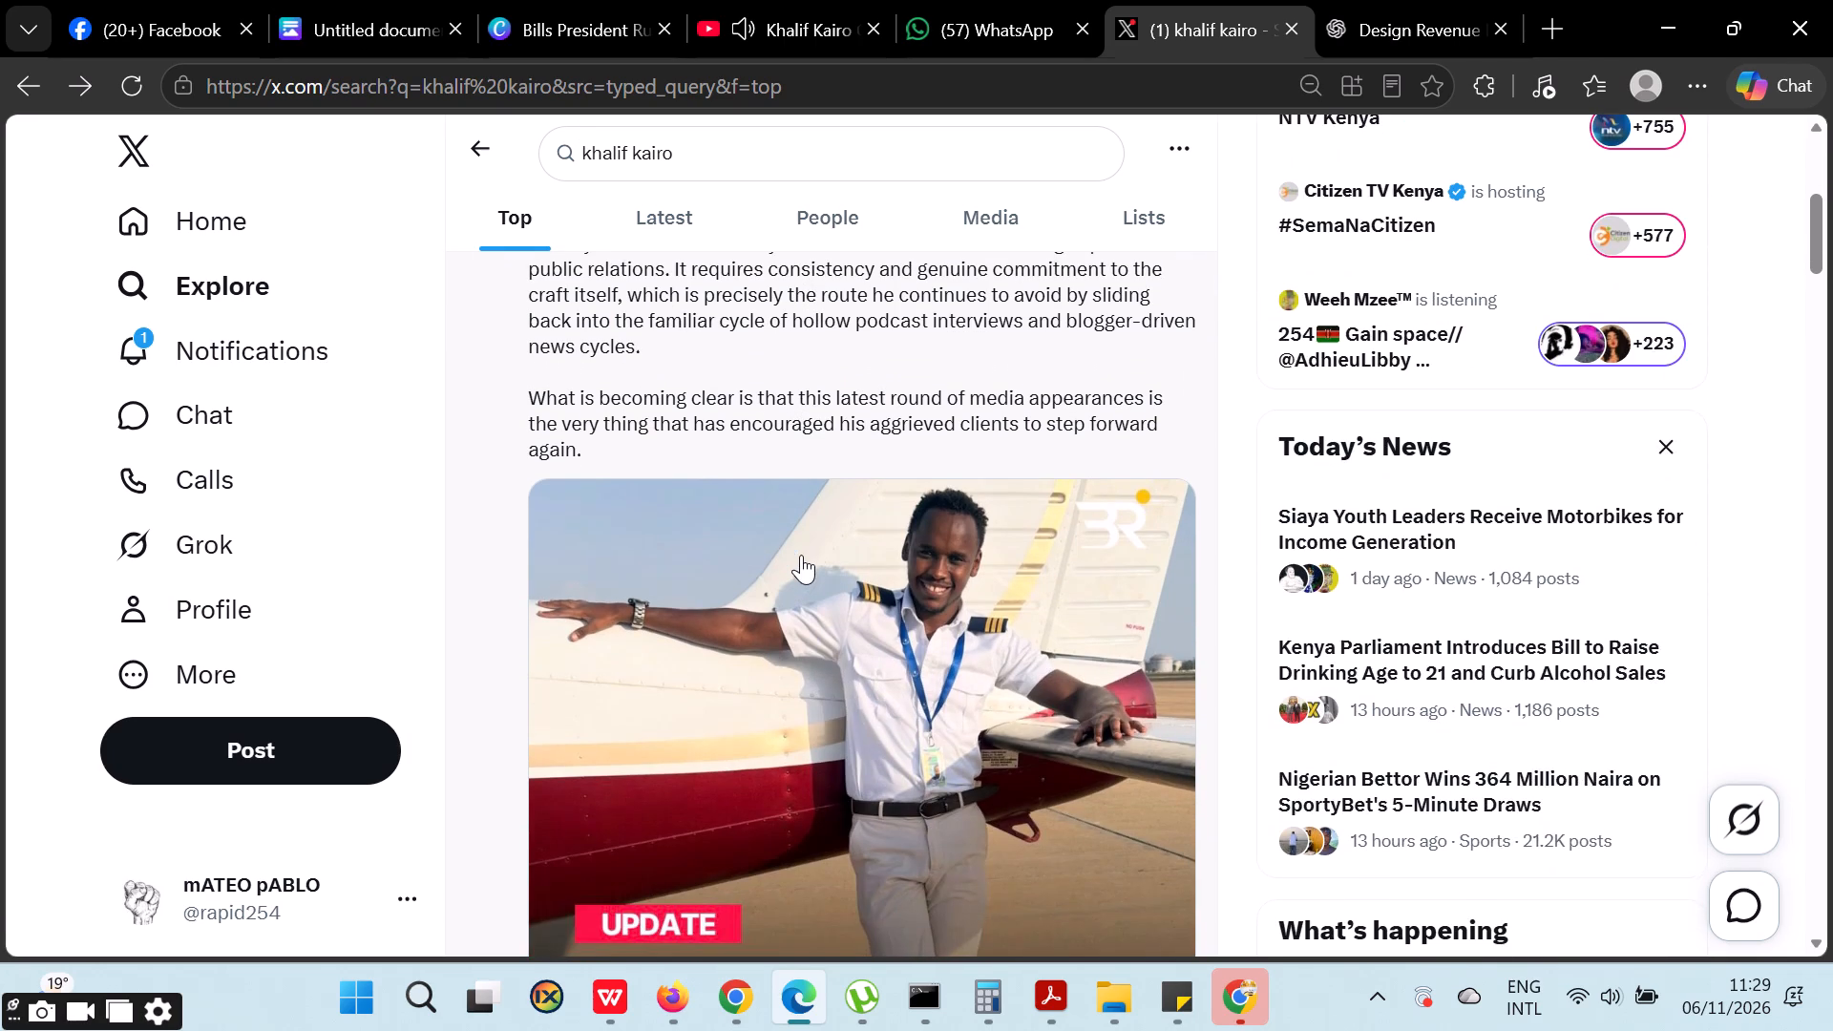
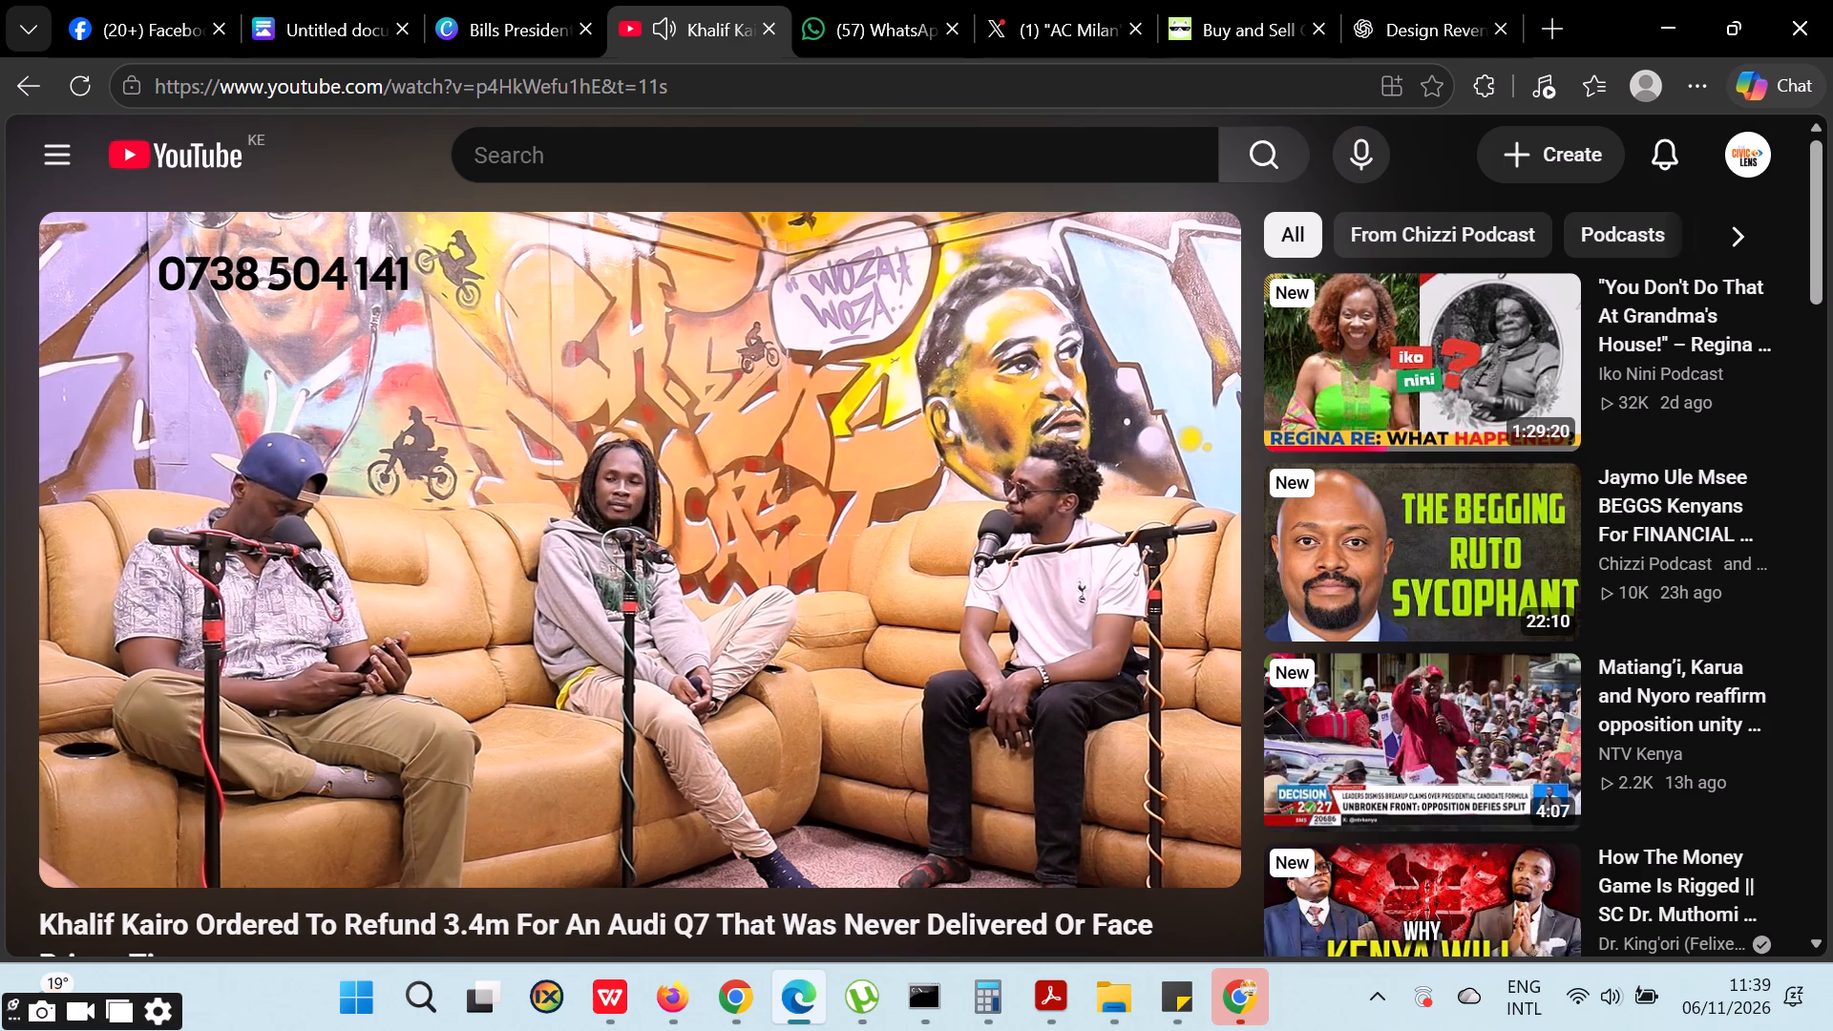
Look up the phone number on Truecaller in place of the car listings page, and return to the Khalif Kairo YouTube video.
click(1230, 0)
click(1016, 71)
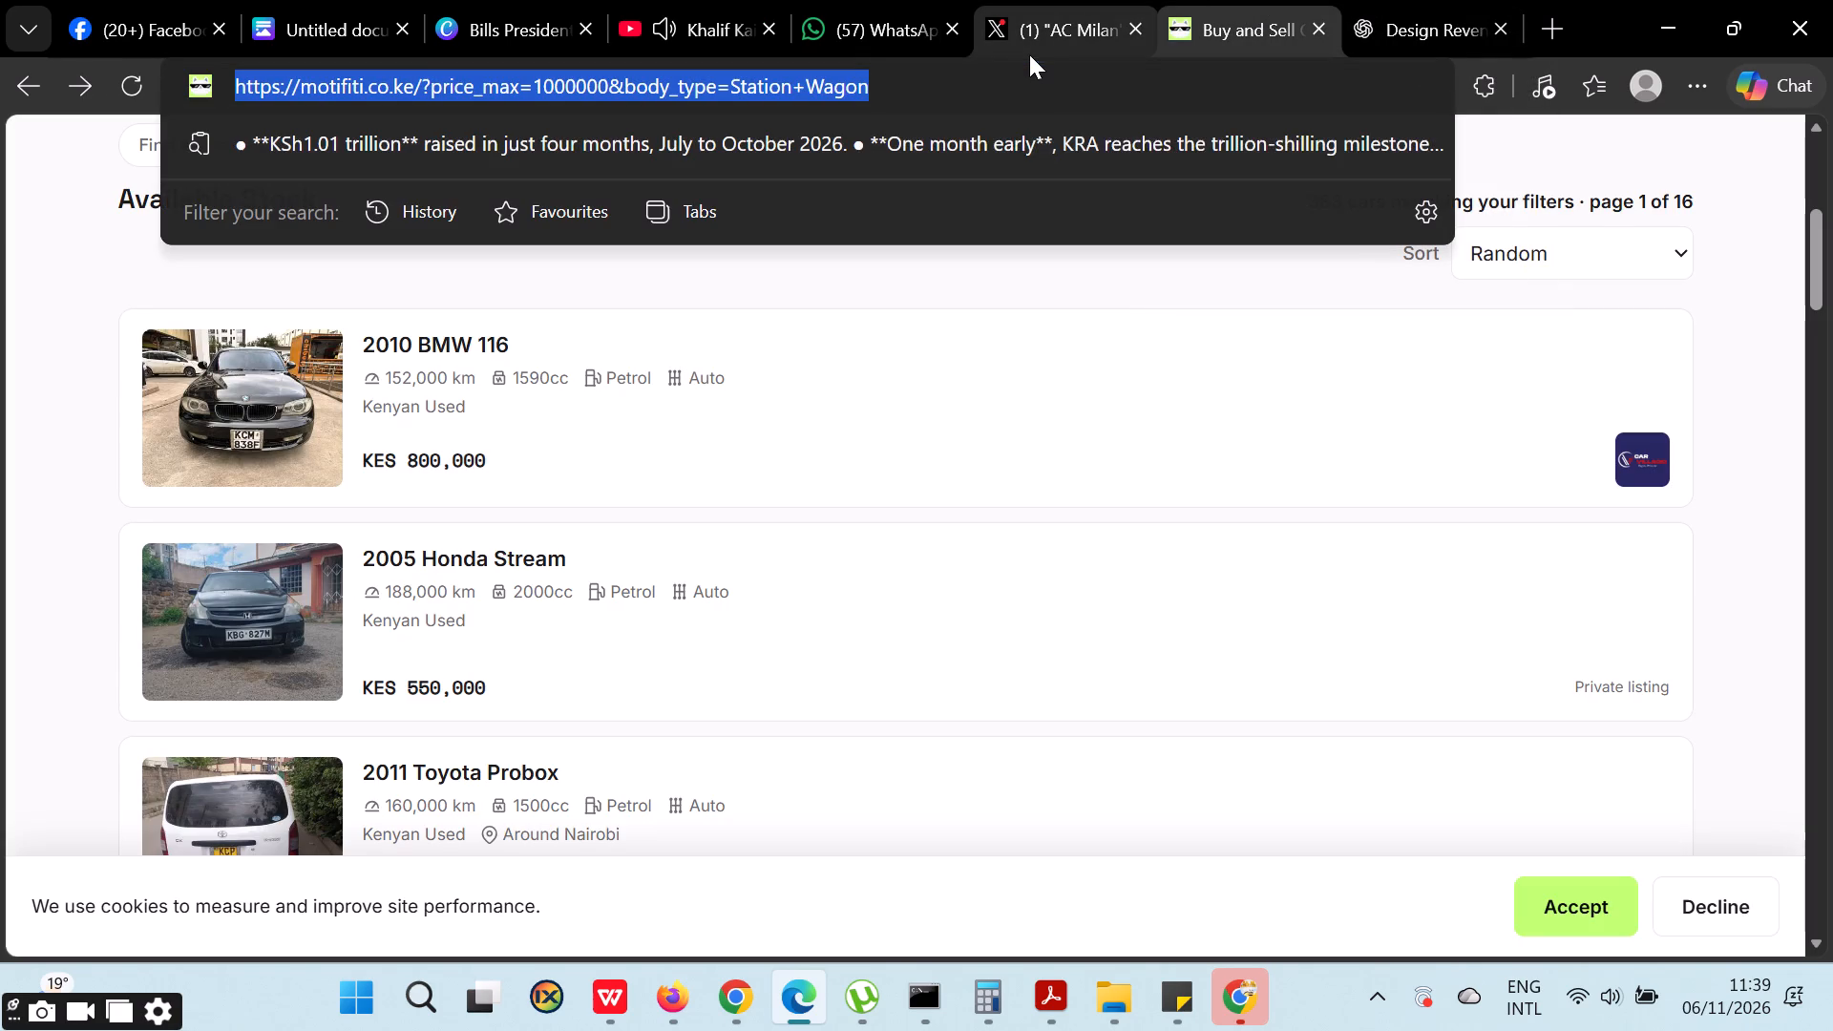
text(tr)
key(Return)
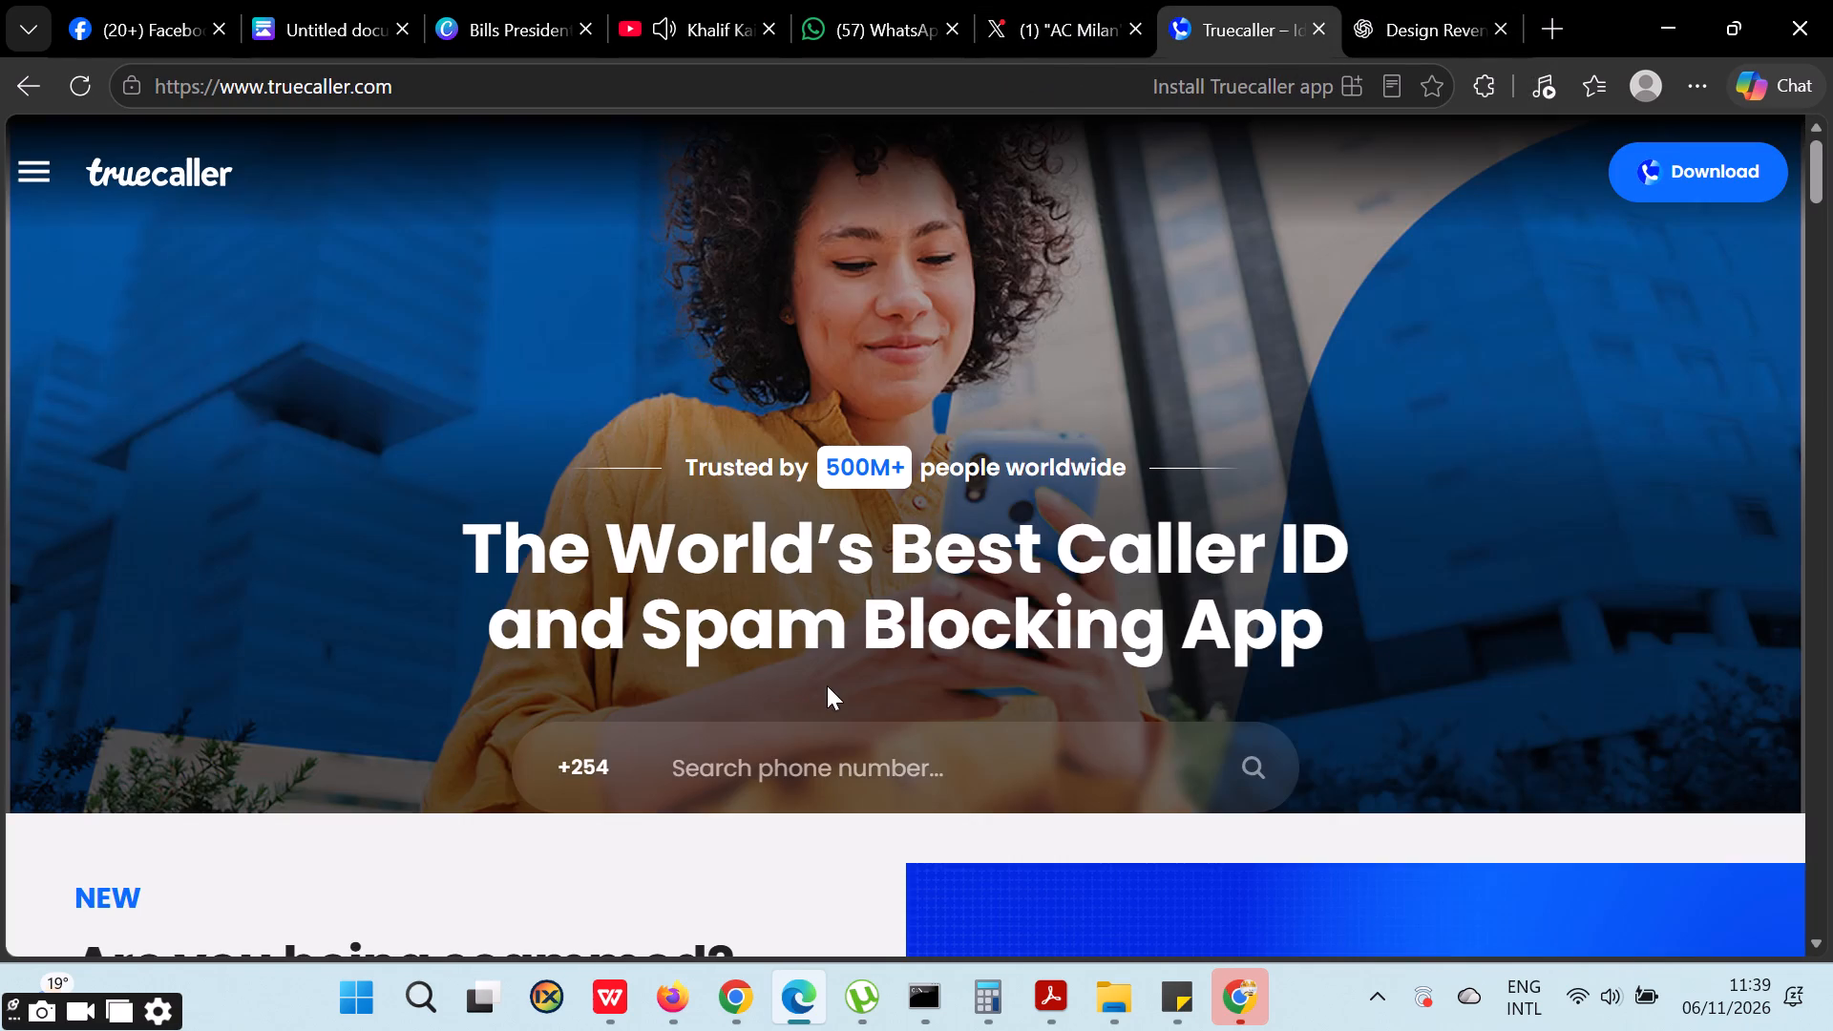
click(784, 760)
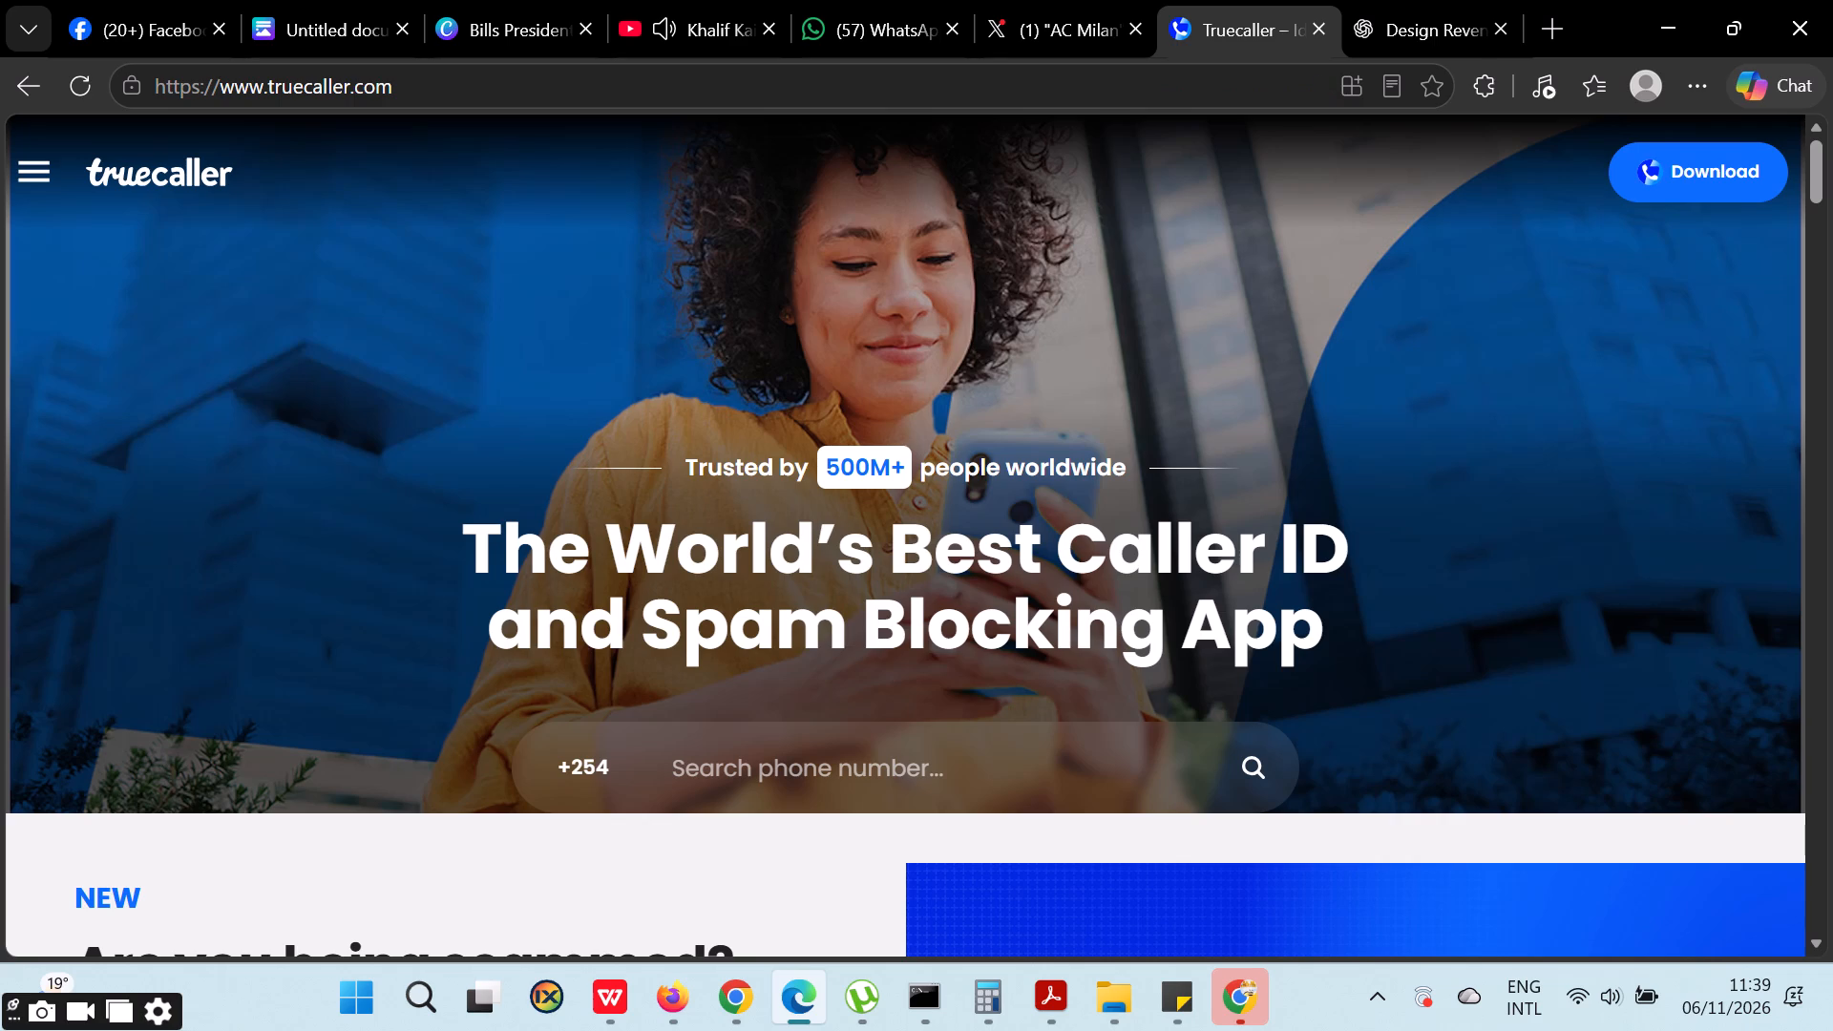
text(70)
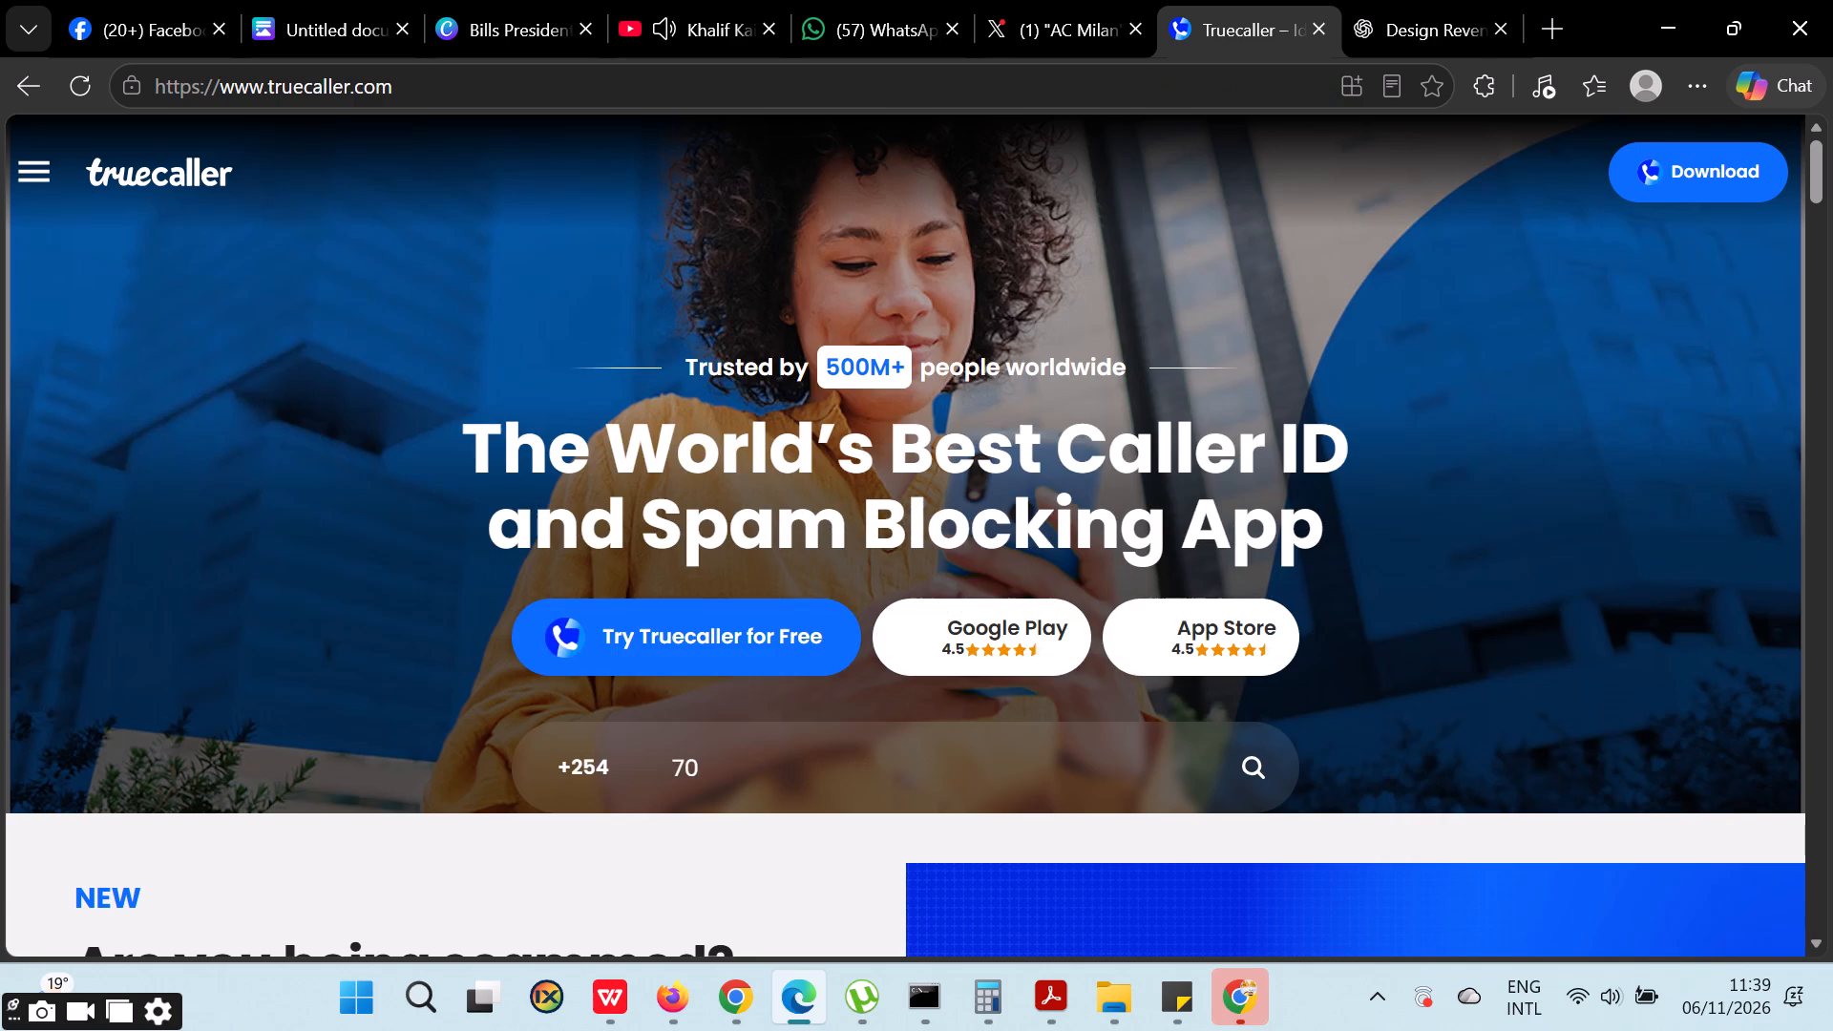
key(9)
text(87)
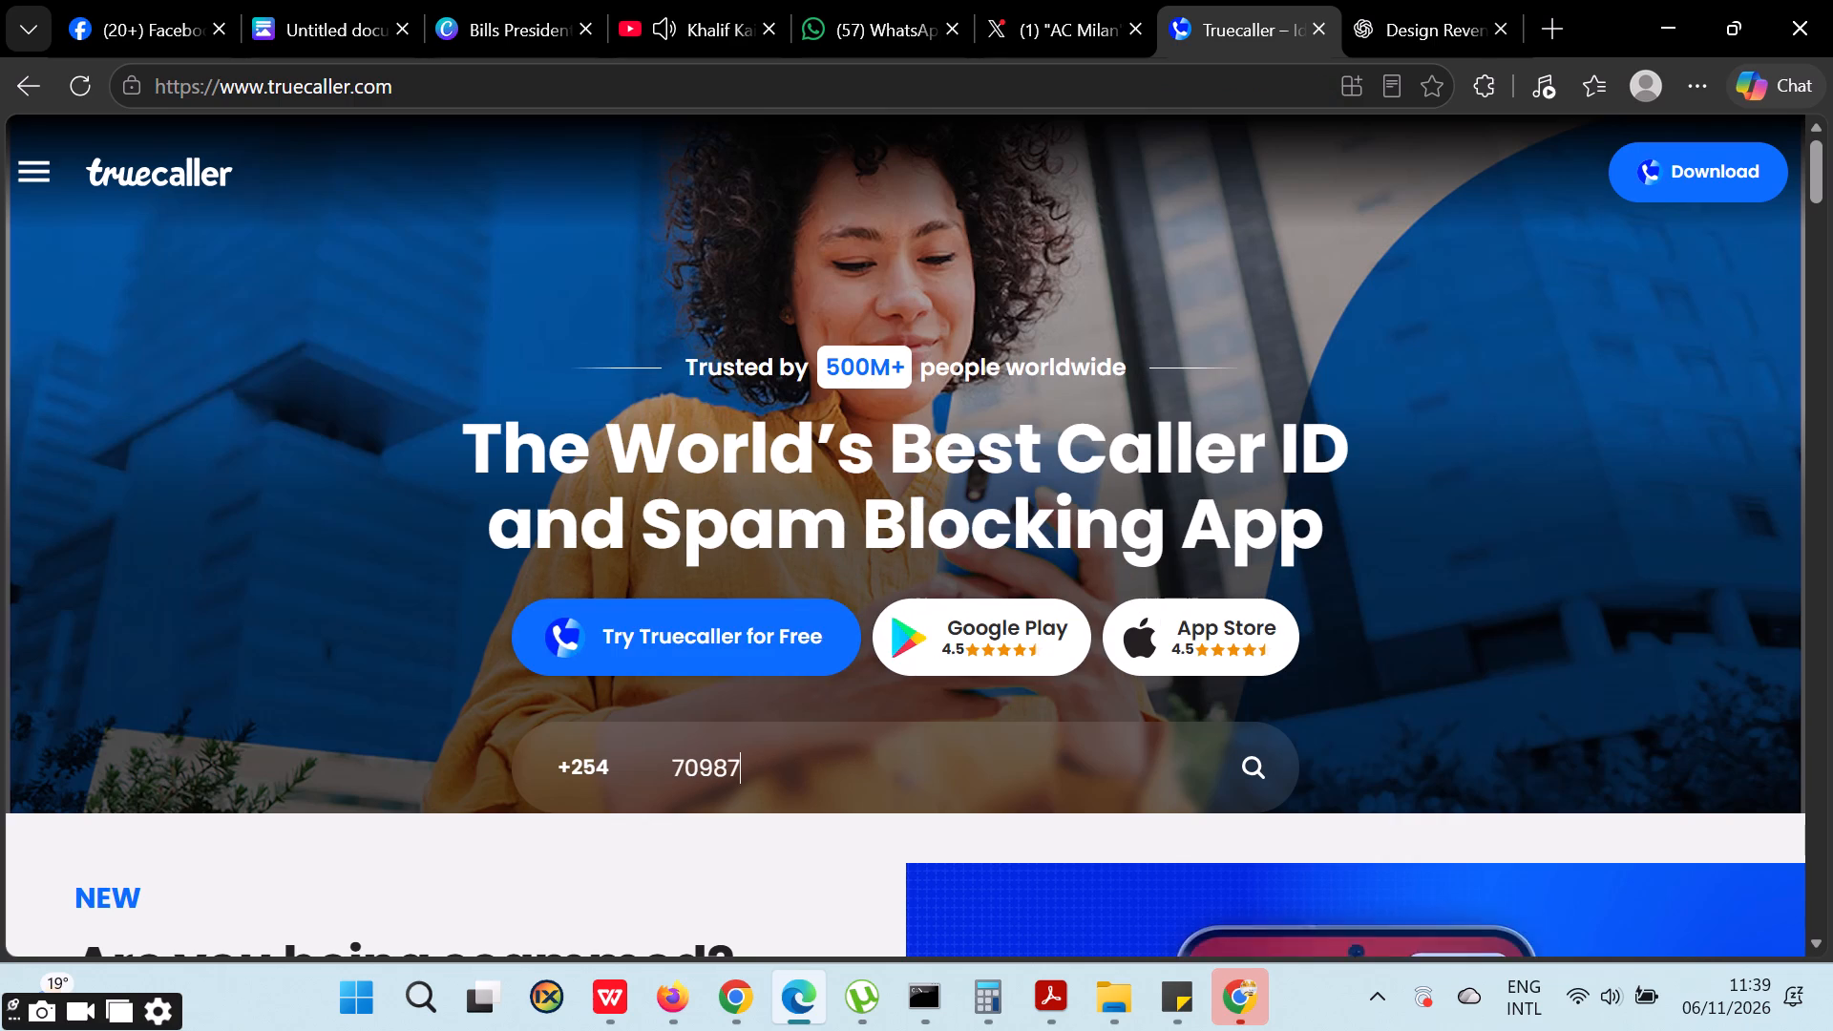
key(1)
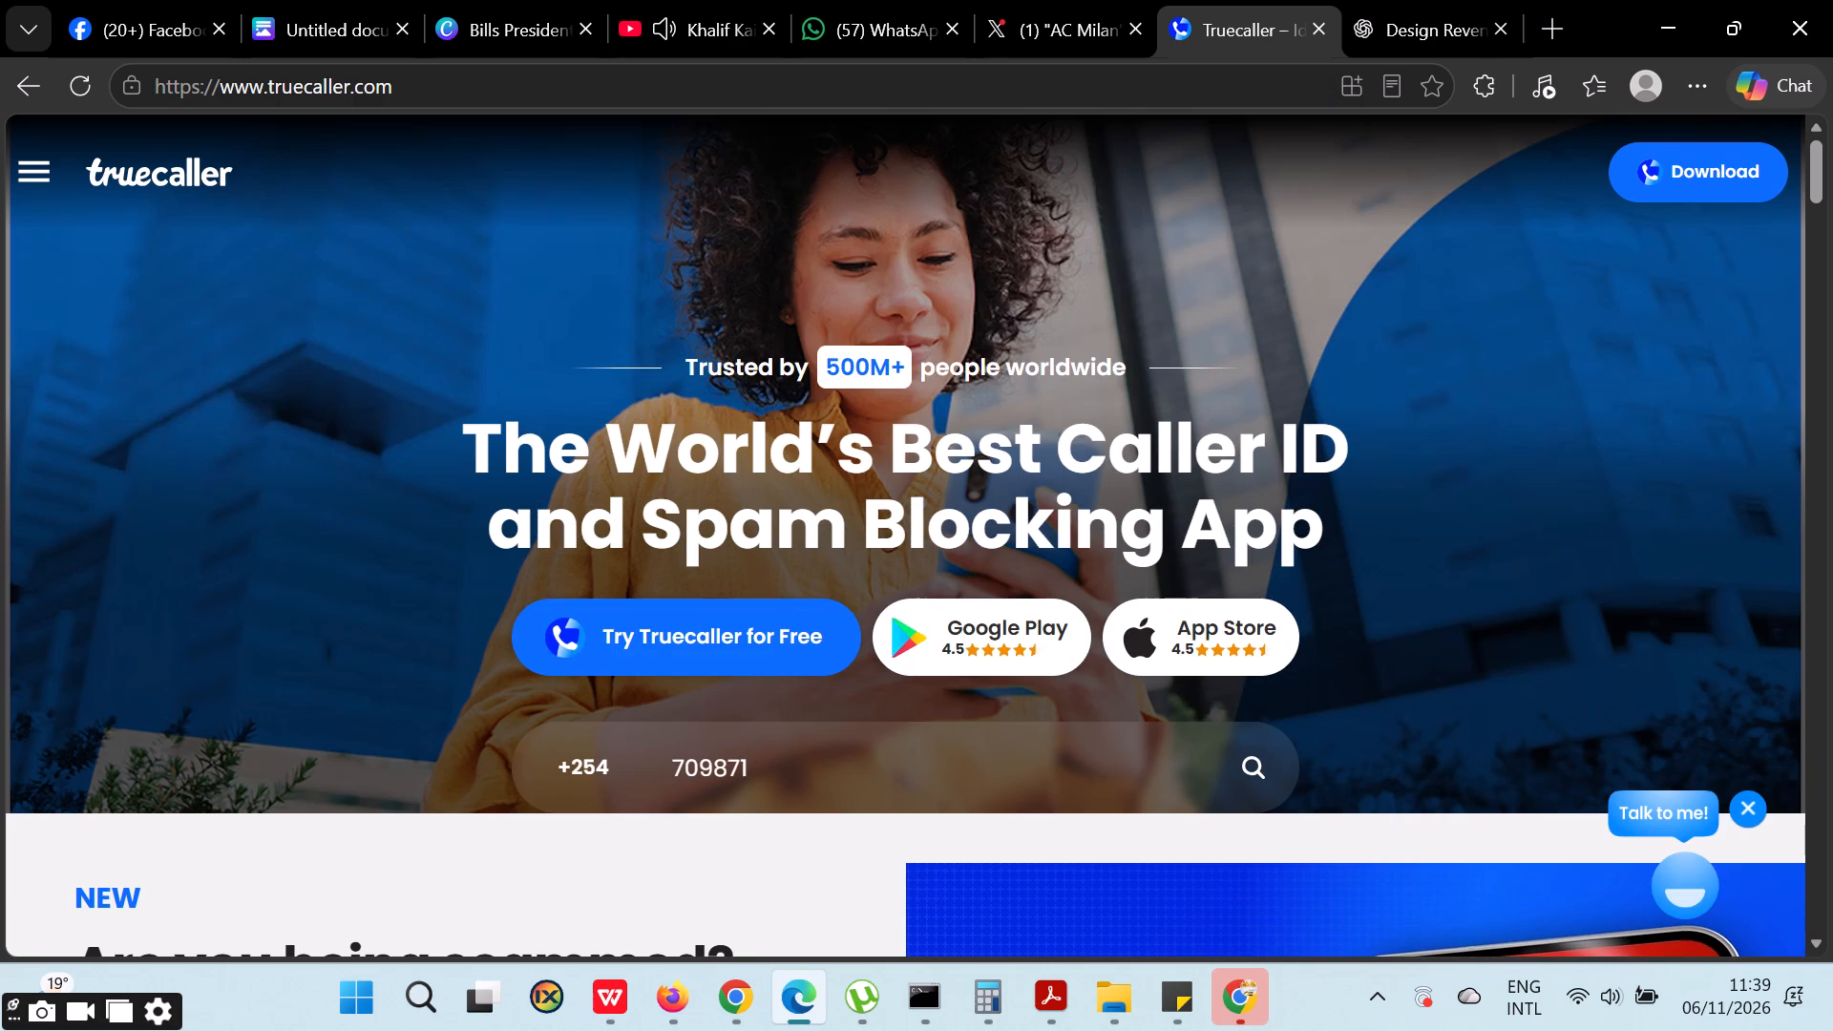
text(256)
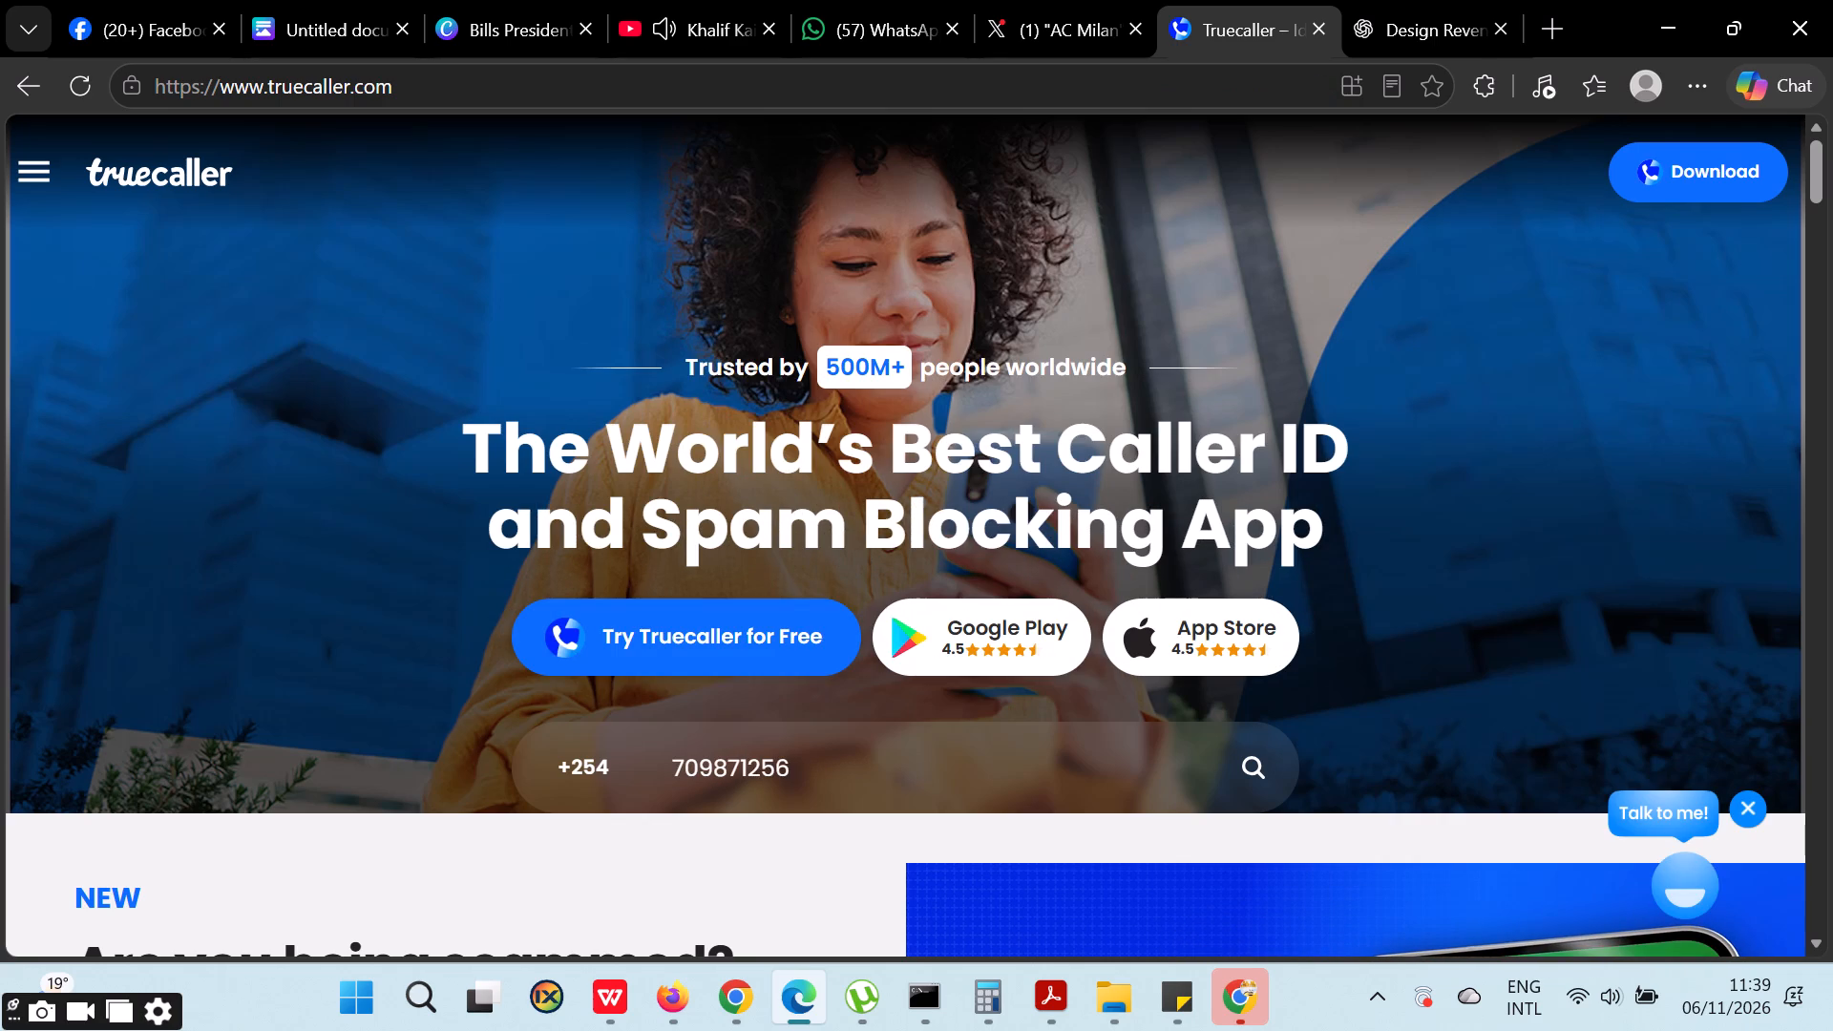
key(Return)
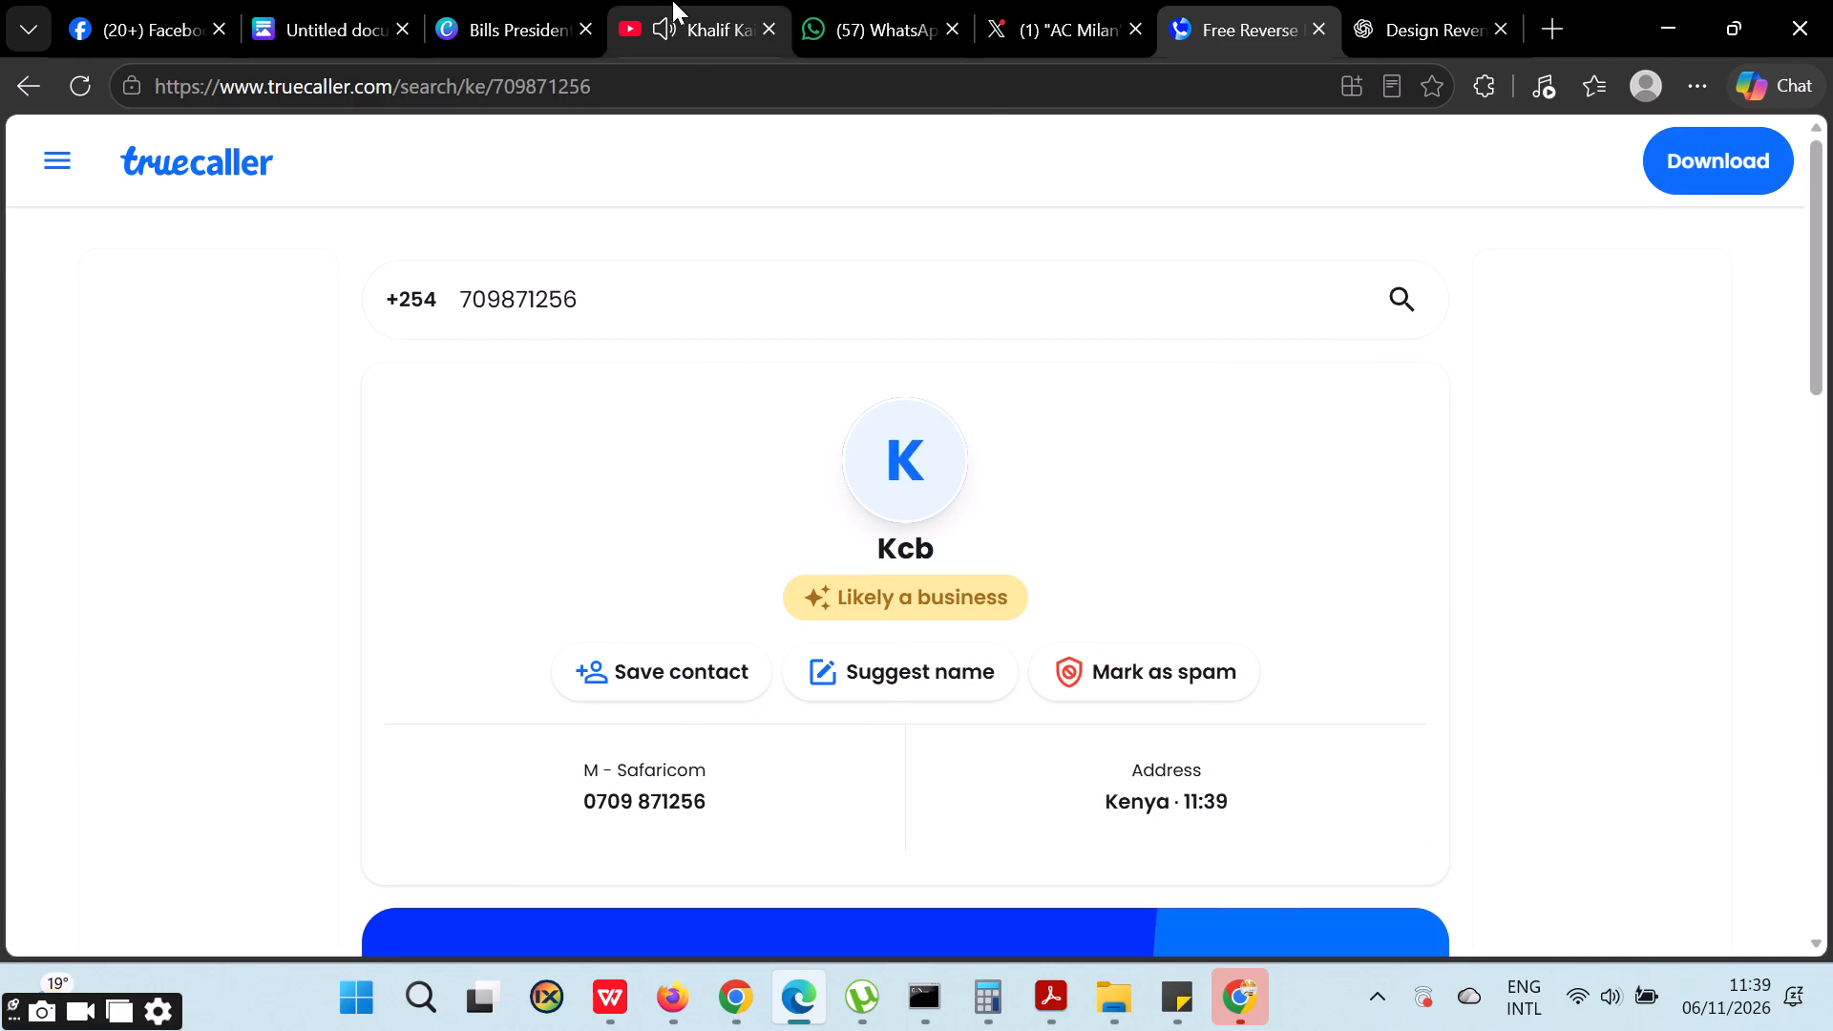
click(707, 0)
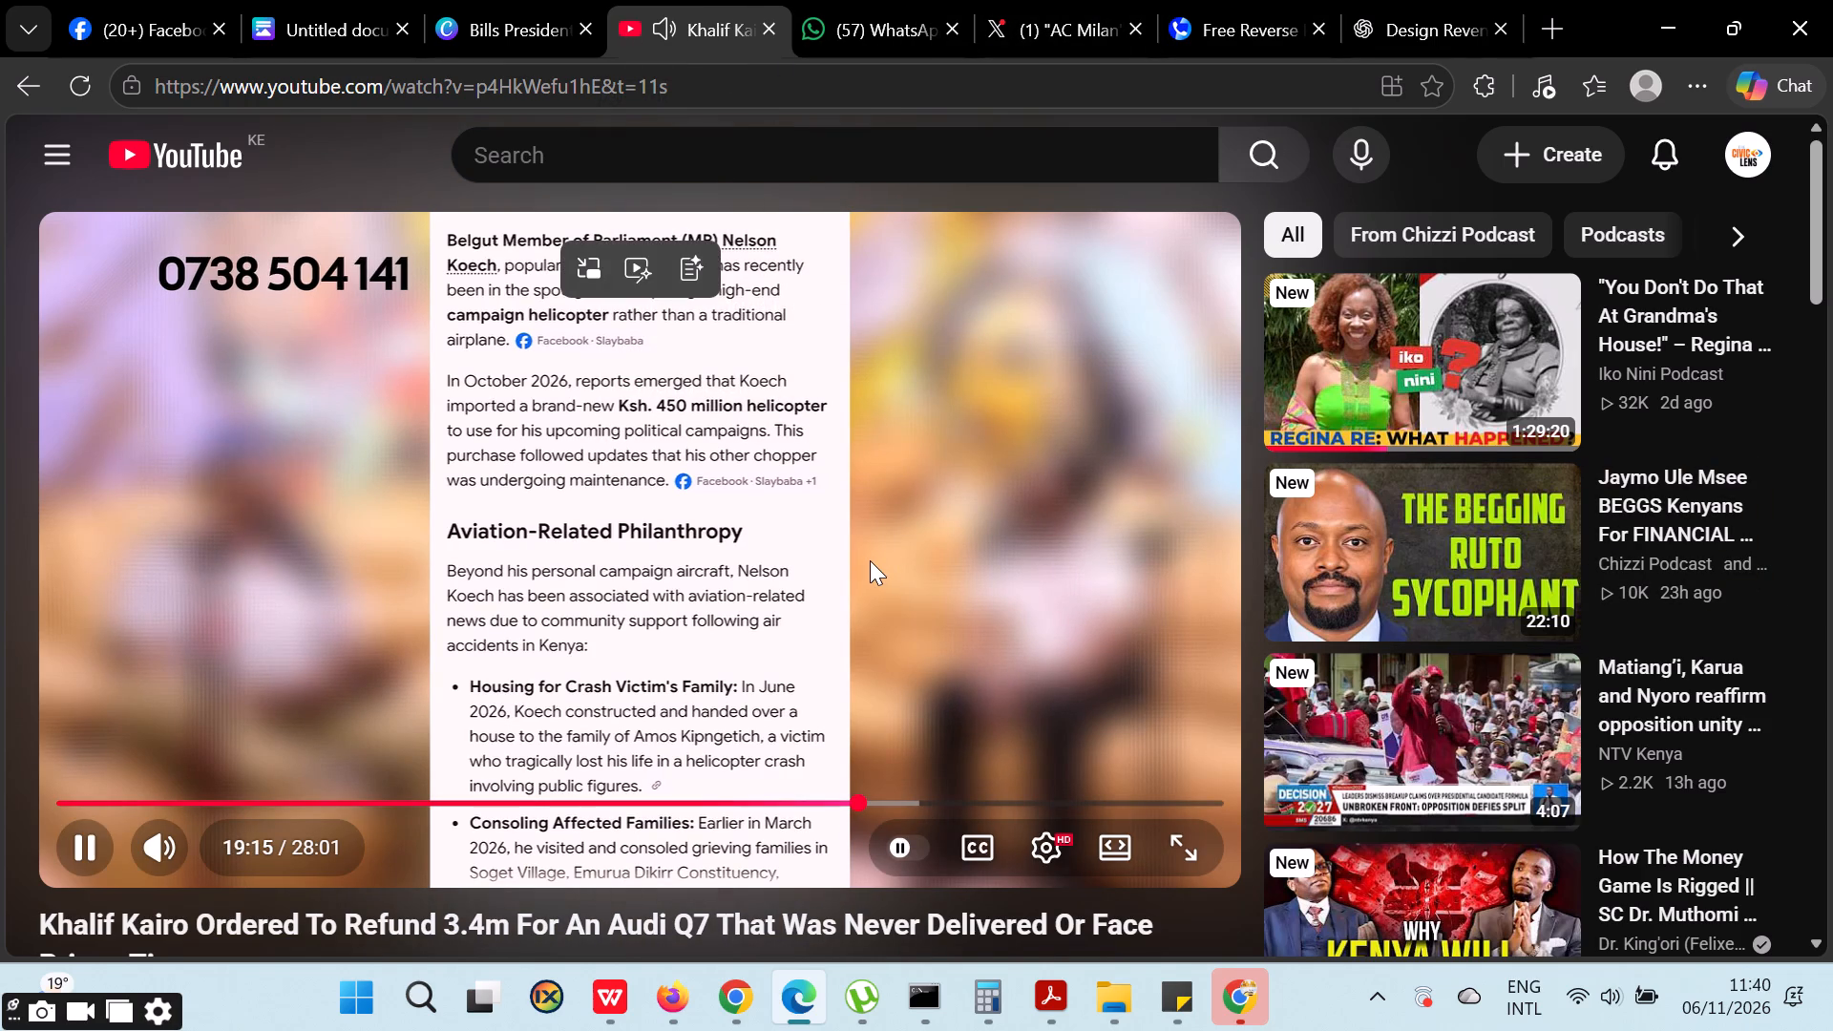
Switch to the Canva design with the KRA revenue collections poster on page 4 and set its download file type to JPG.
click(537, 0)
scroll(1469, 505, down, 2)
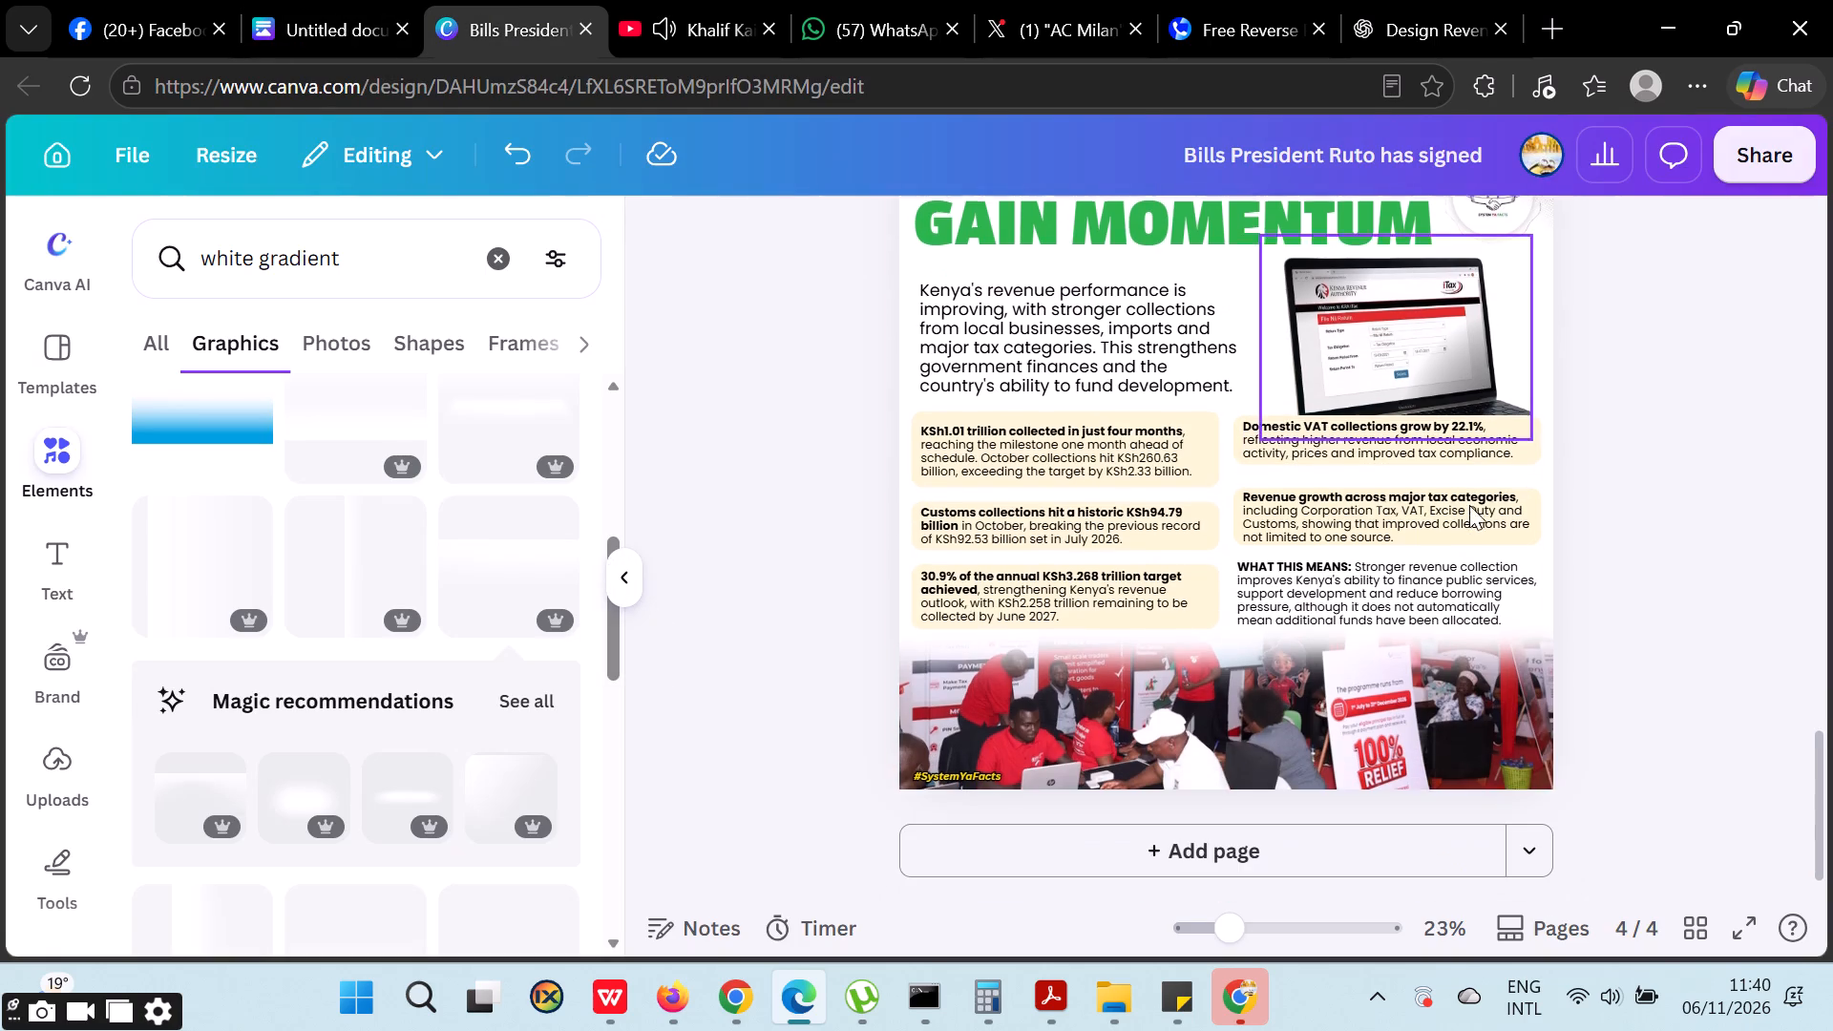
click(1696, 434)
scroll(1642, 519, up, 1)
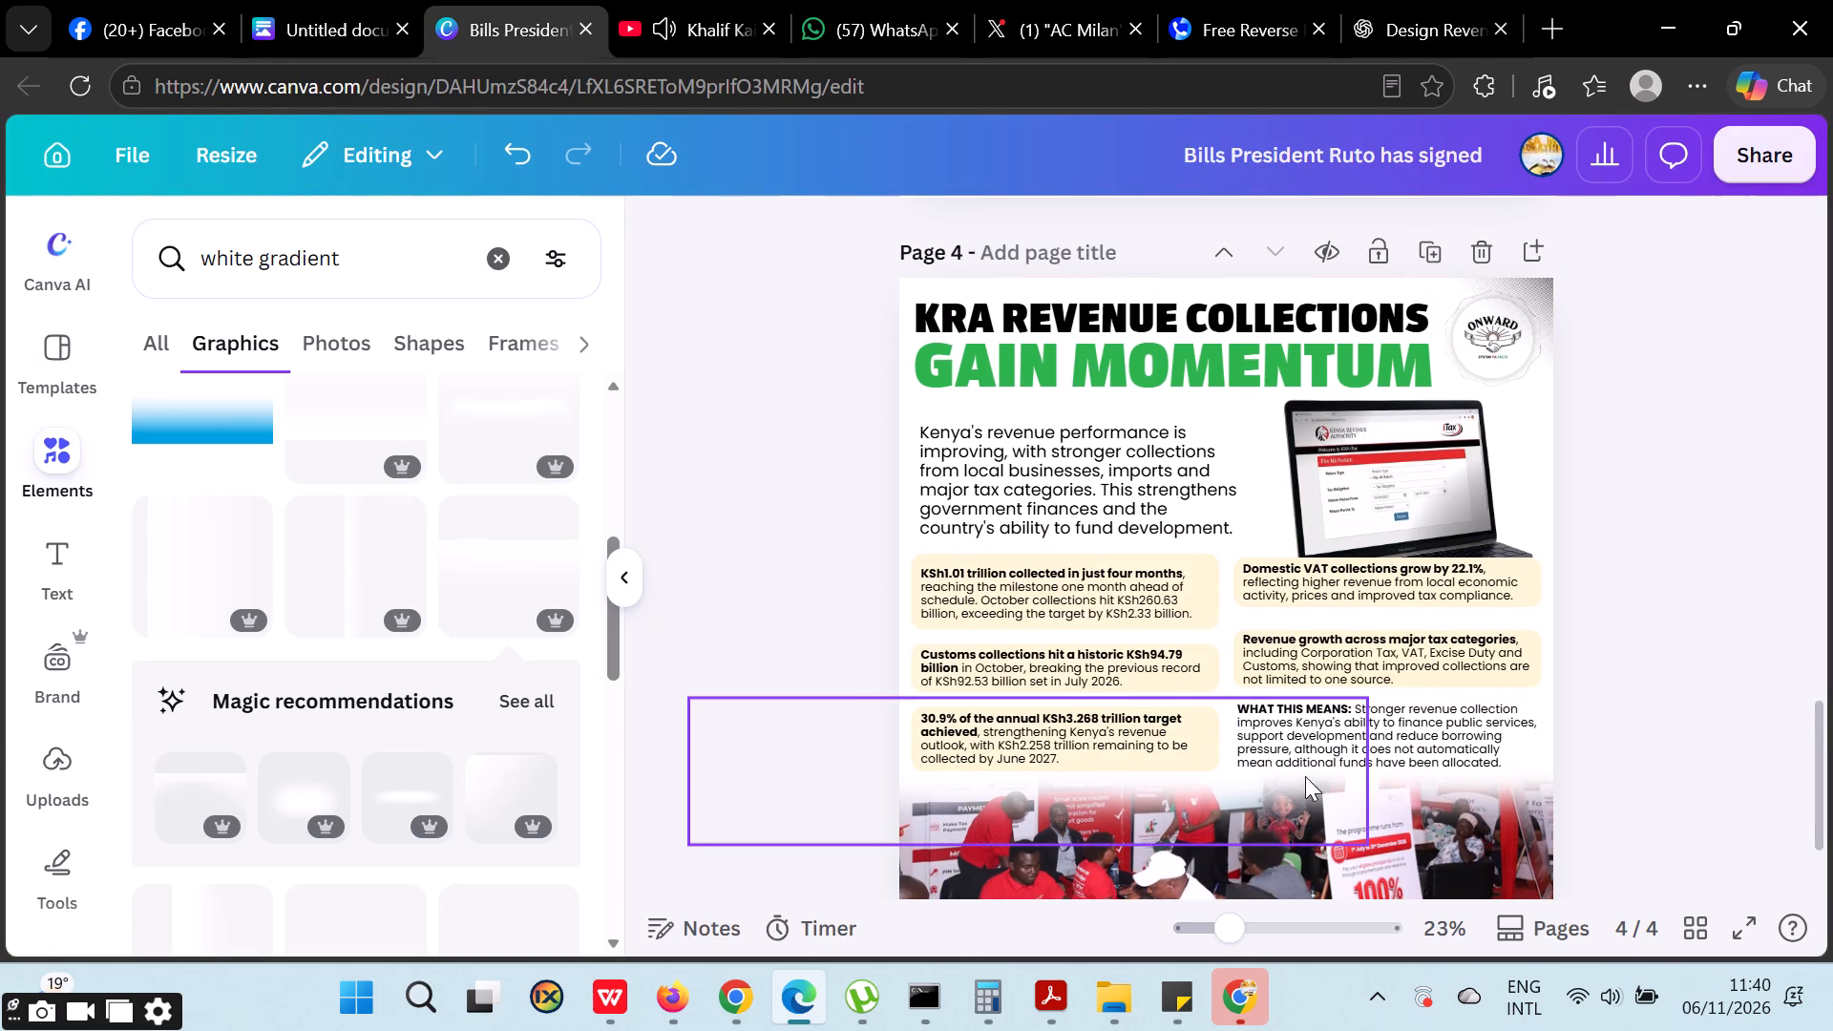
click(1418, 845)
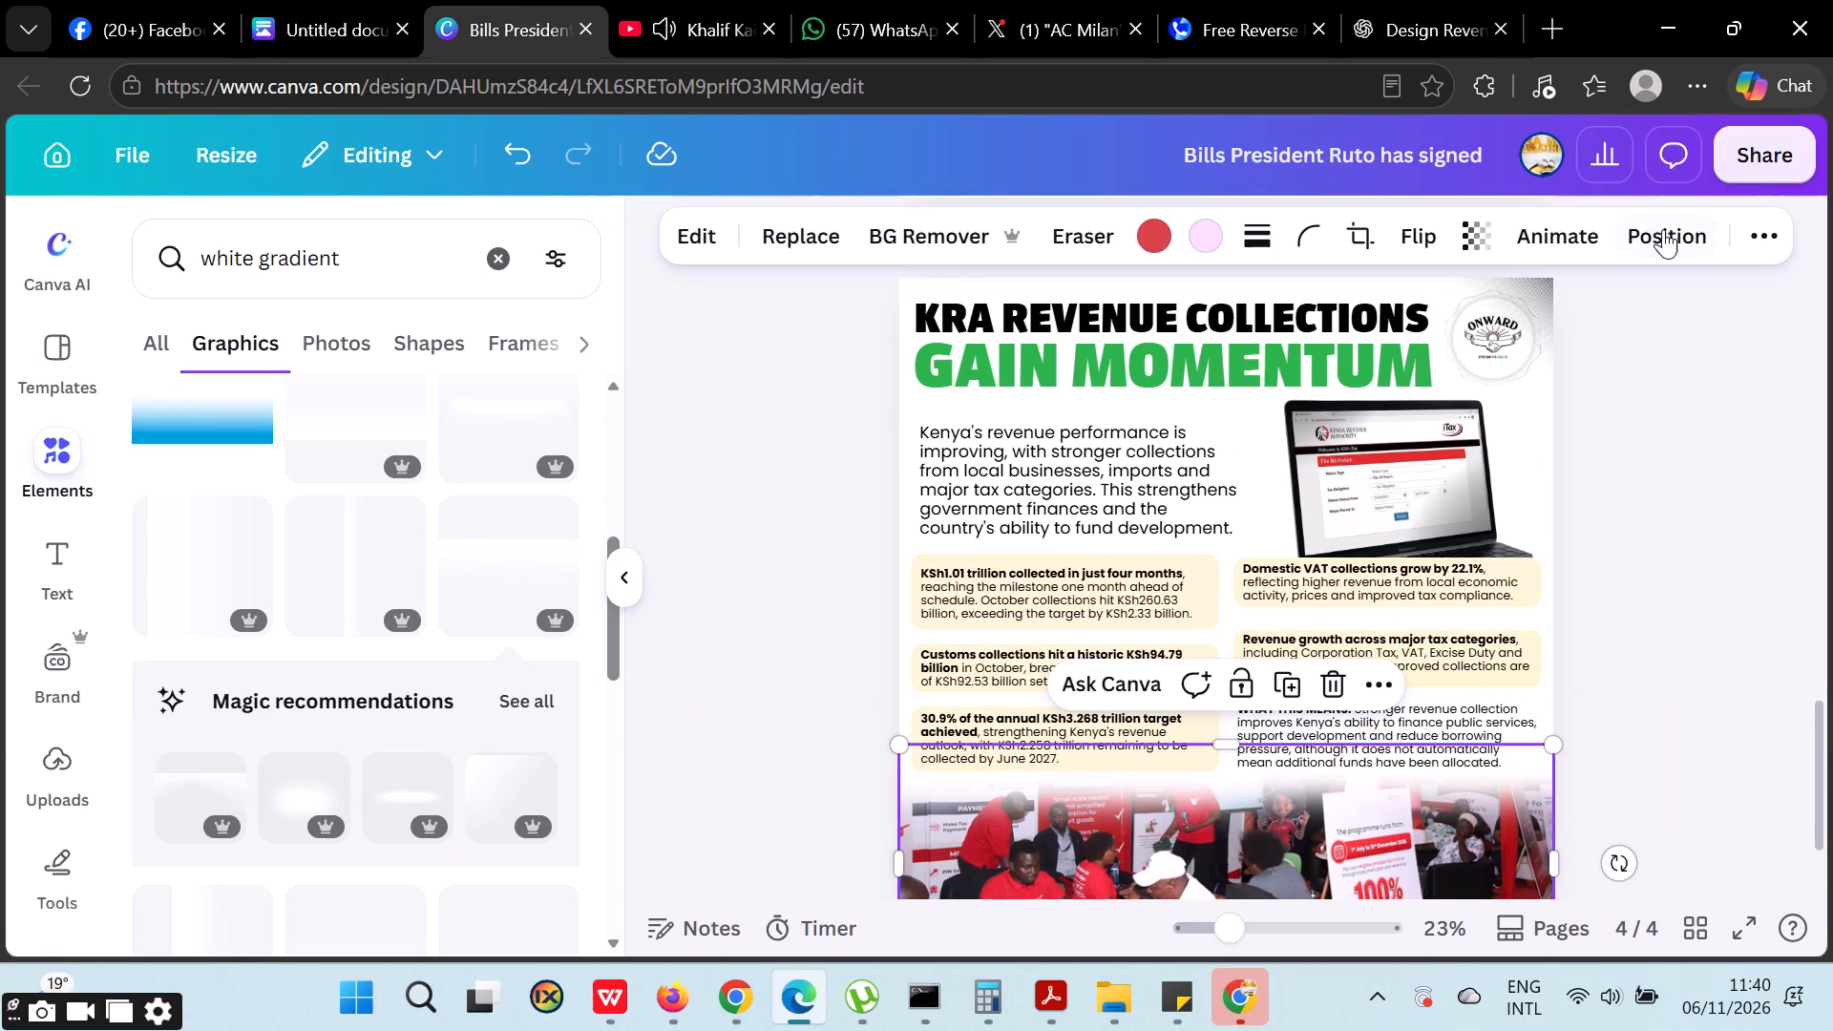
click(1772, 173)
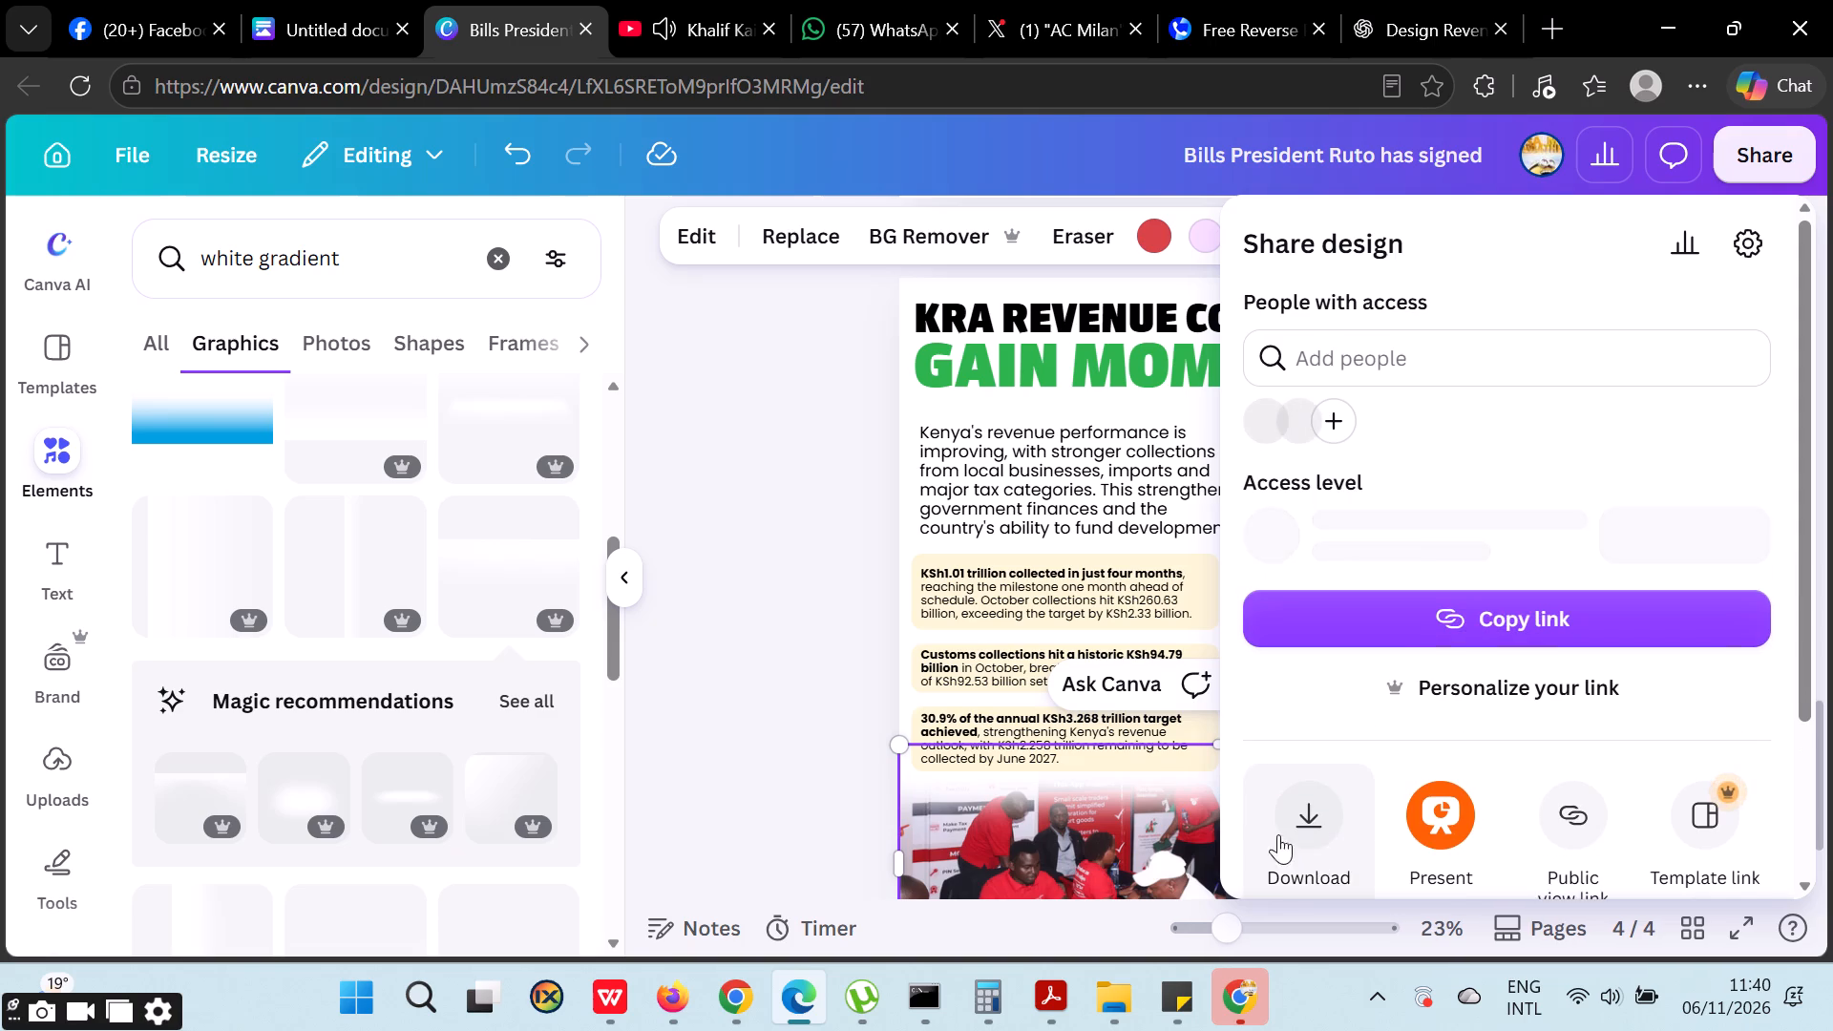
click(1305, 837)
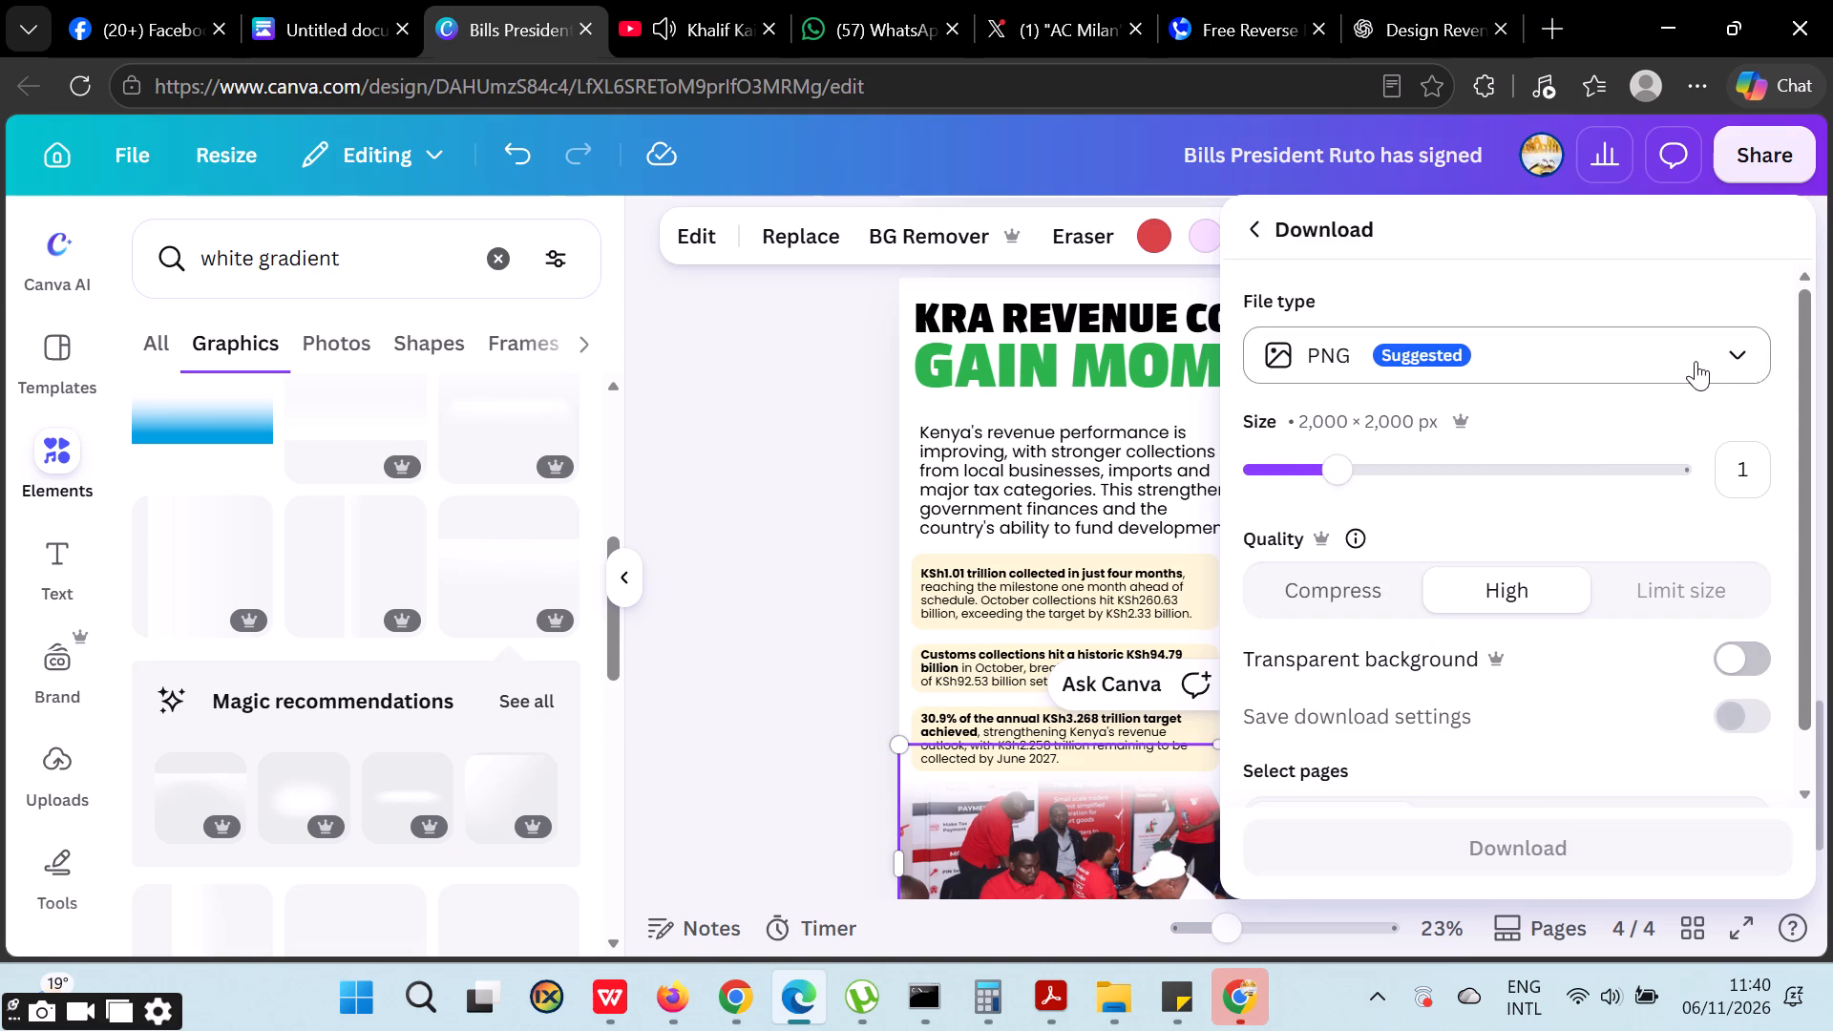
click(1696, 361)
click(1650, 354)
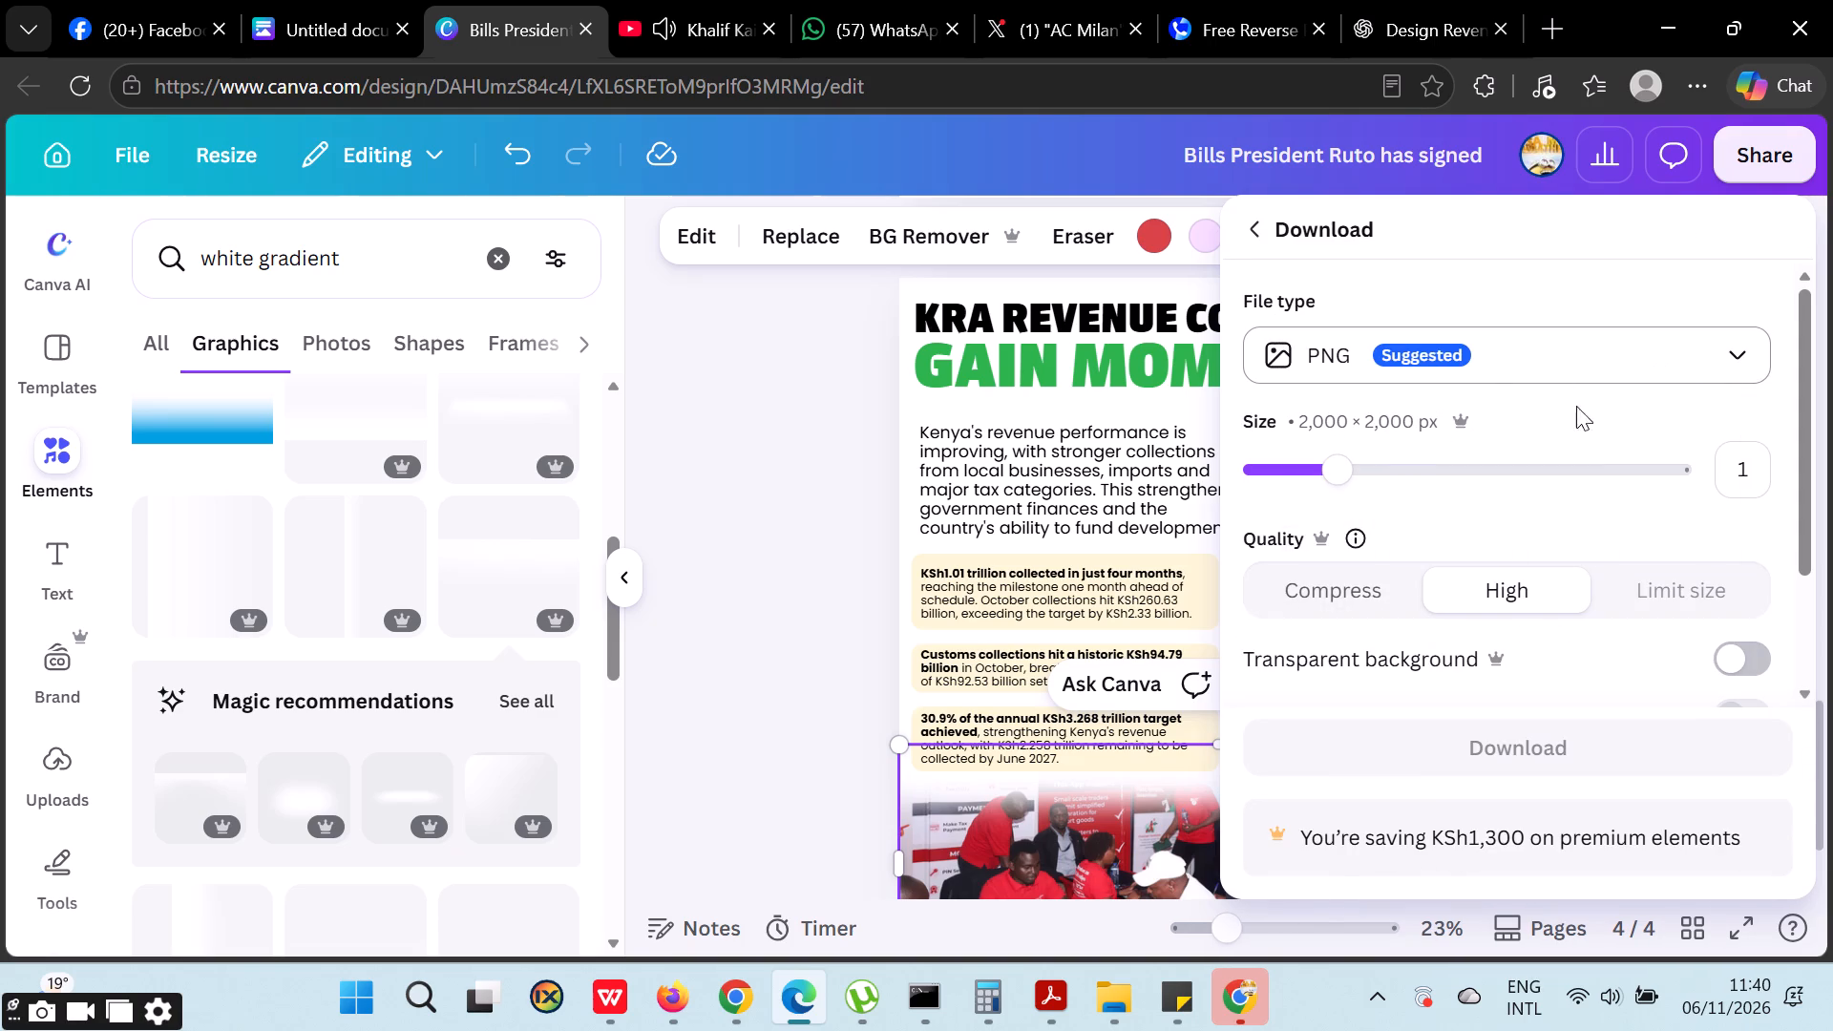
click(1450, 437)
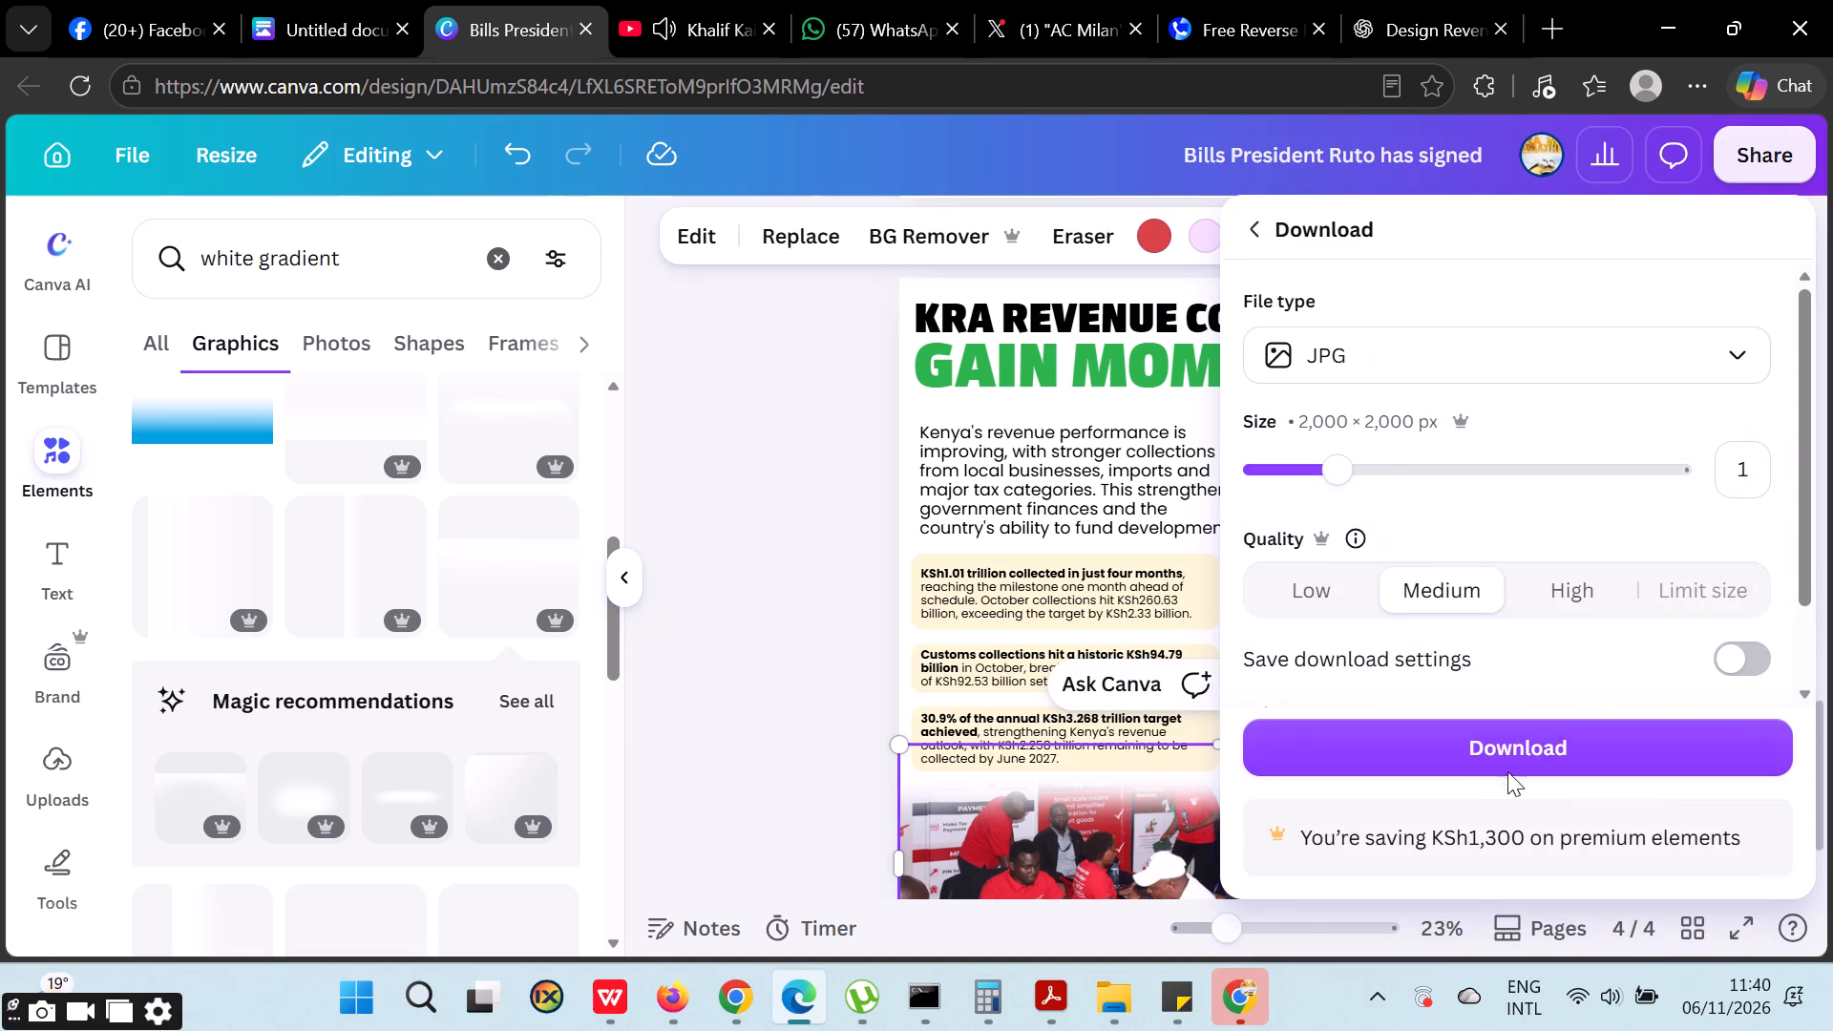